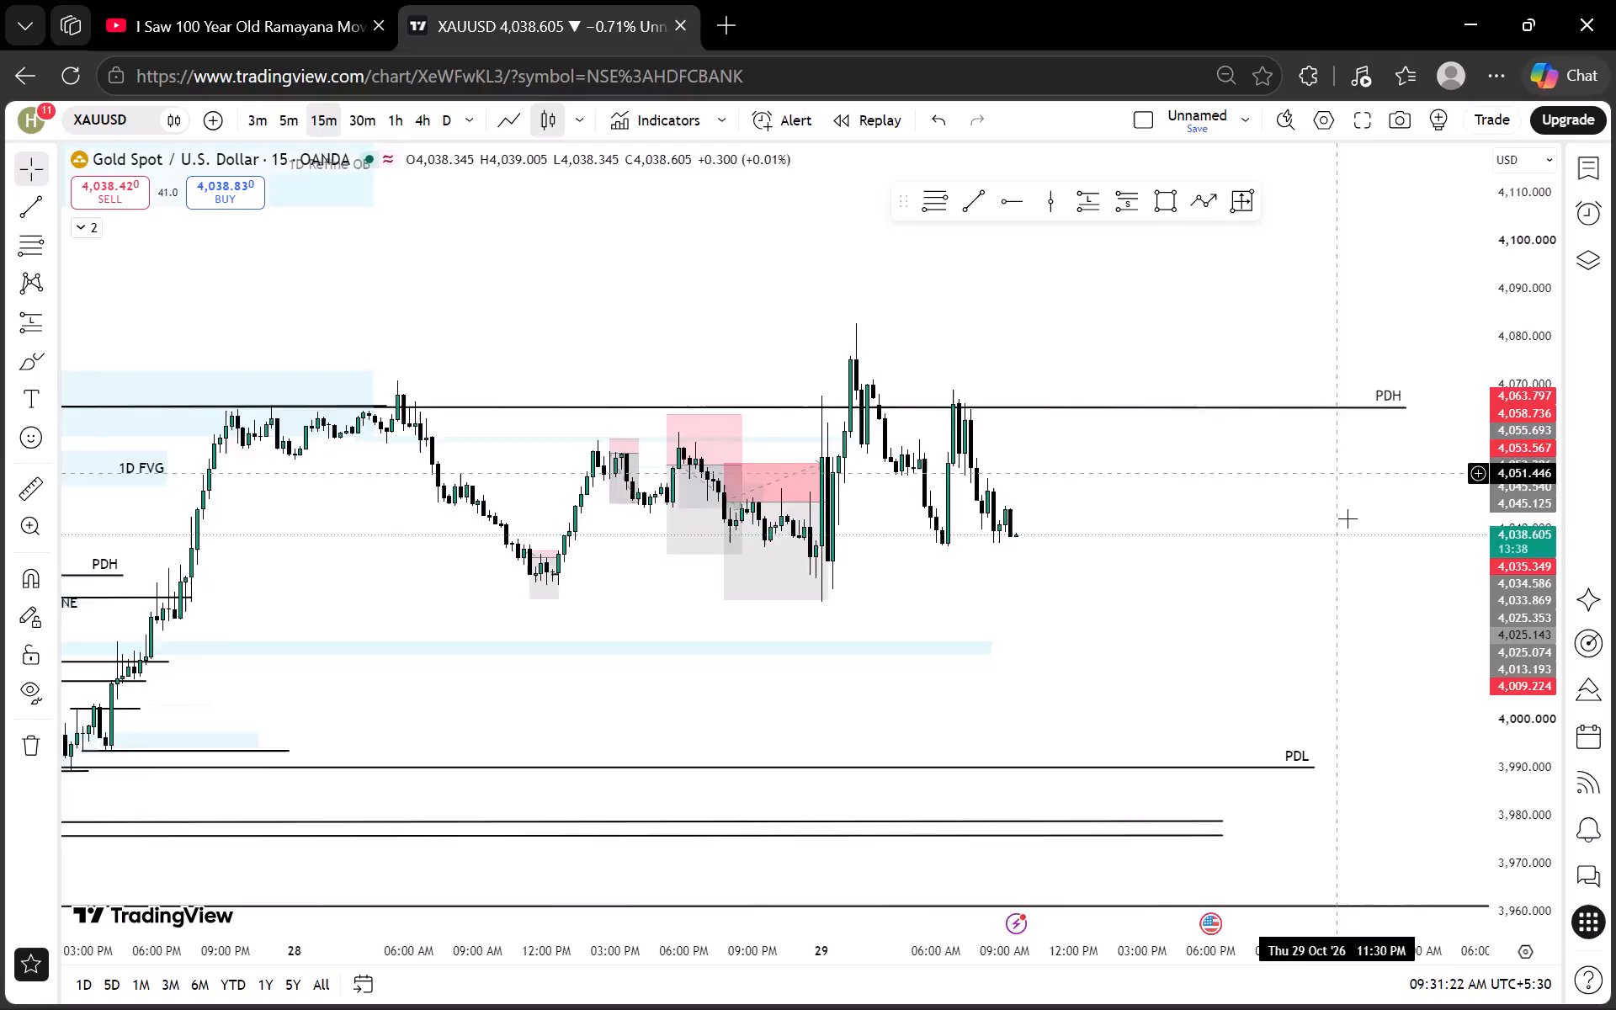
Show the hidden Sessions indicator so the Asian, London and NY session boxes are drawn on the XAUUSD chart.
scroll(1545, 498, "up", 6)
scroll(1428, 486, "down", 5)
scroll(1394, 517, "up", 5)
scroll(1332, 574, "up", 3)
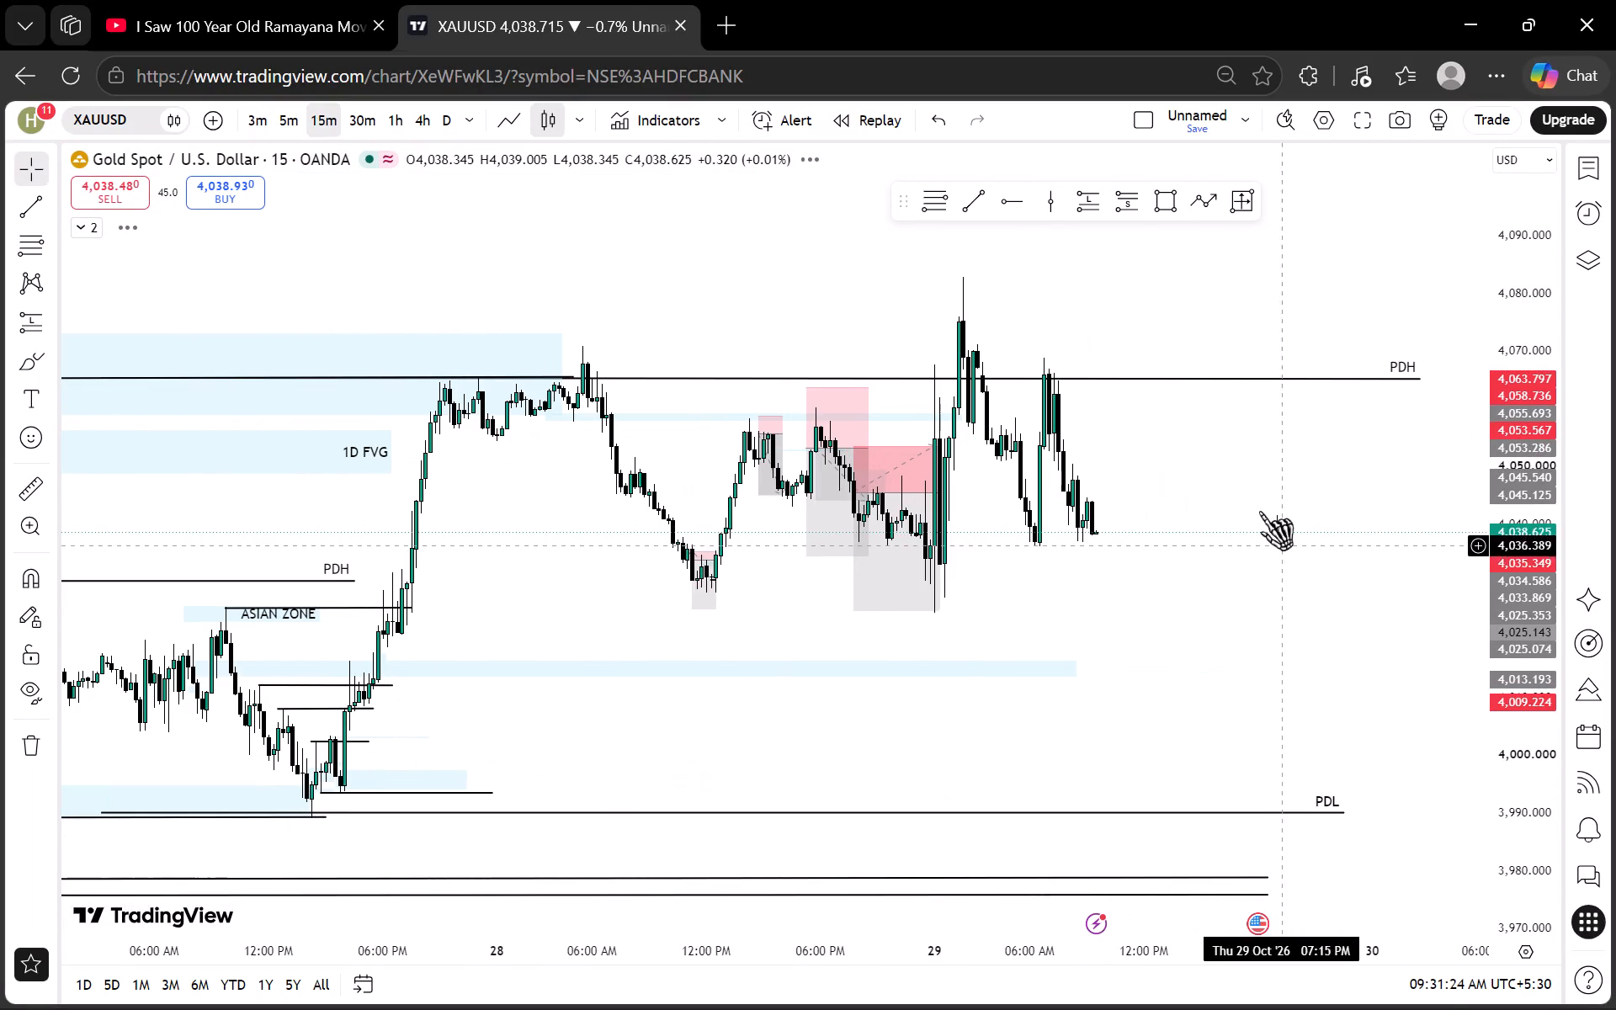
left_click(77, 215)
left_click(77, 229)
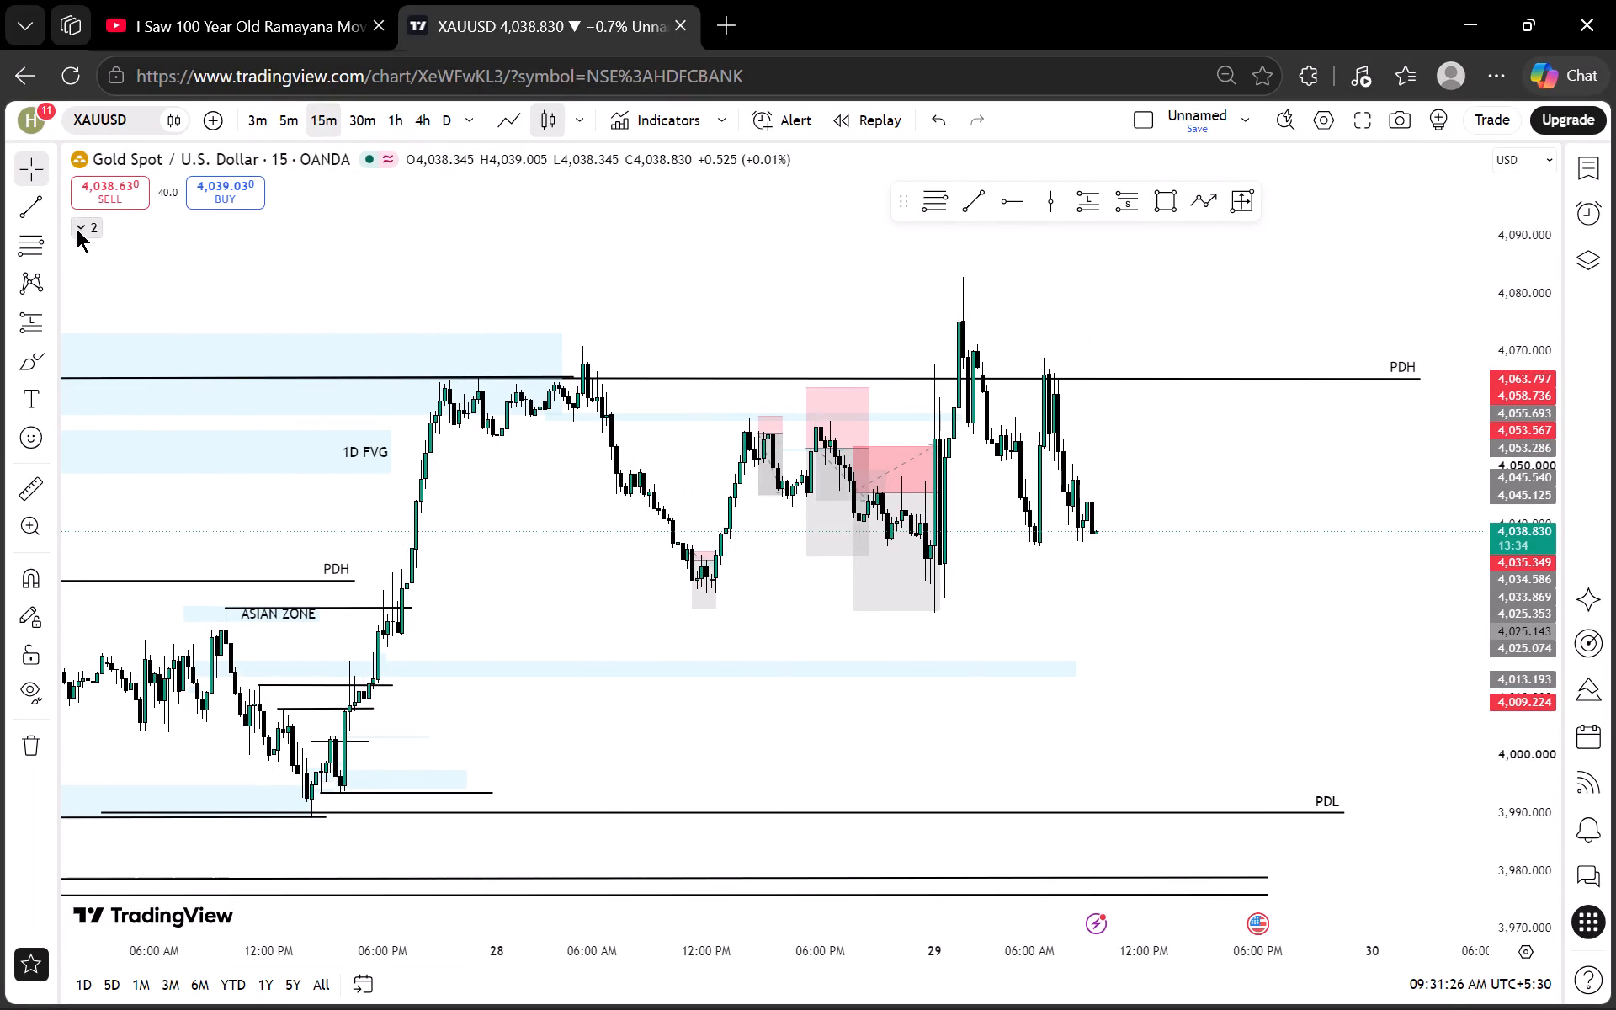
left_click(1355, 221)
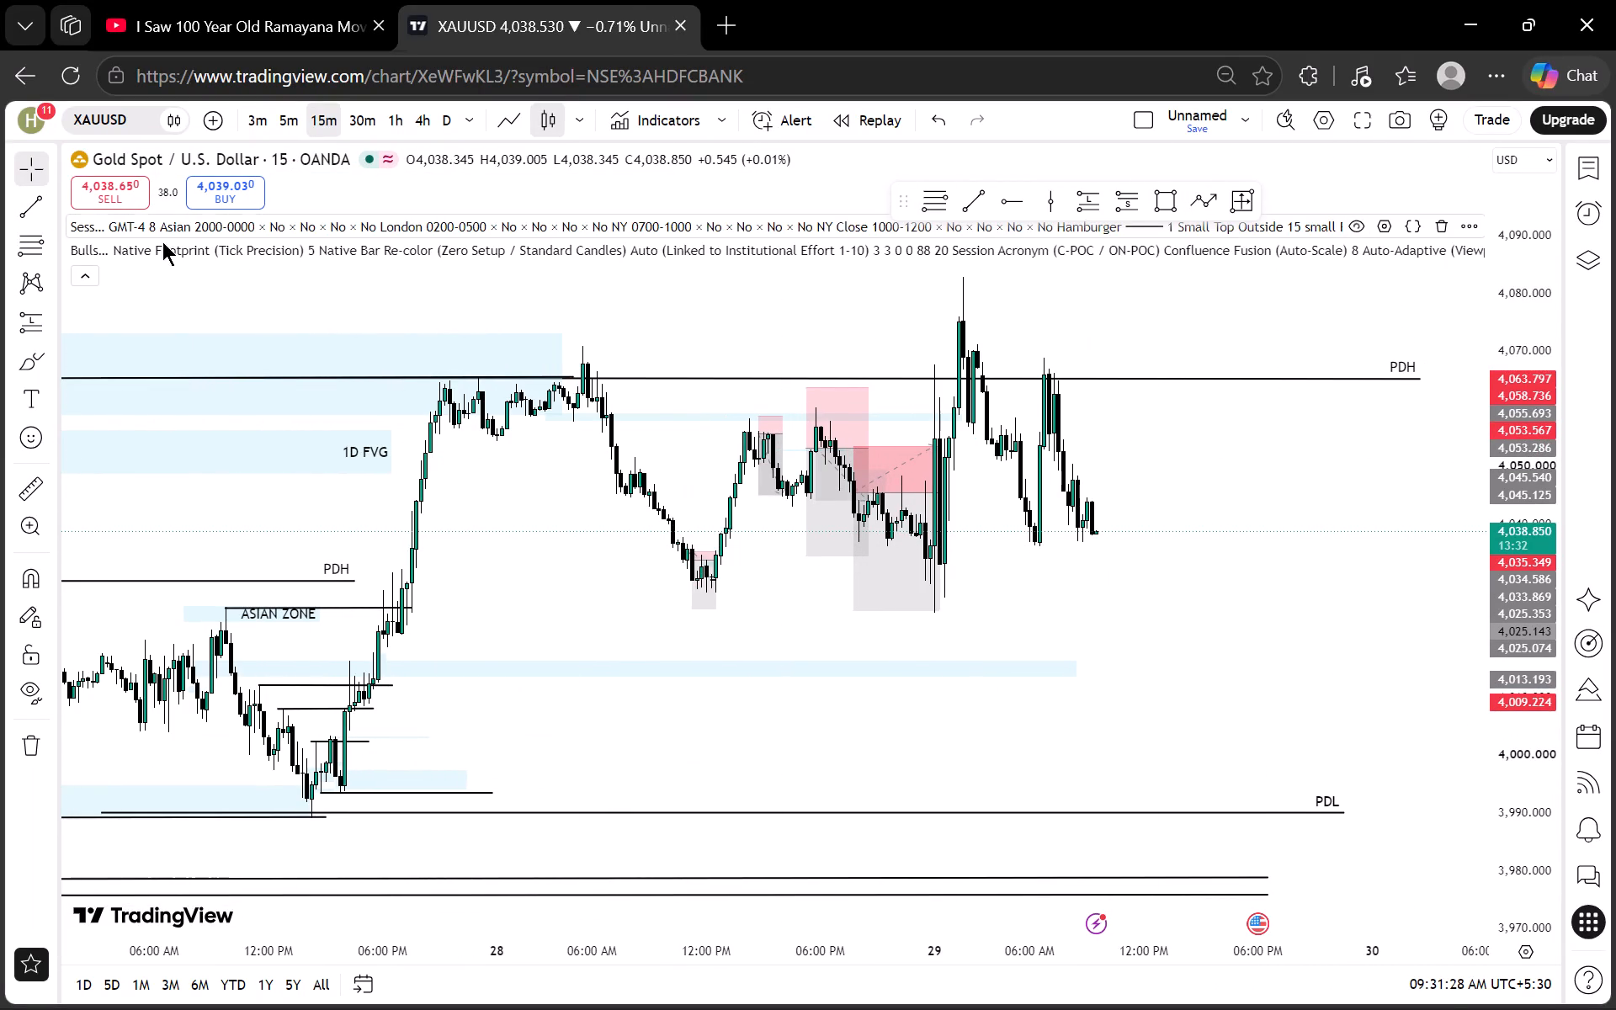
left_click(85, 270)
Examine the 15-minute price action across the recent Asian, London and NY sessions between PDH and PDL.
scroll(1581, 518, "up", 10)
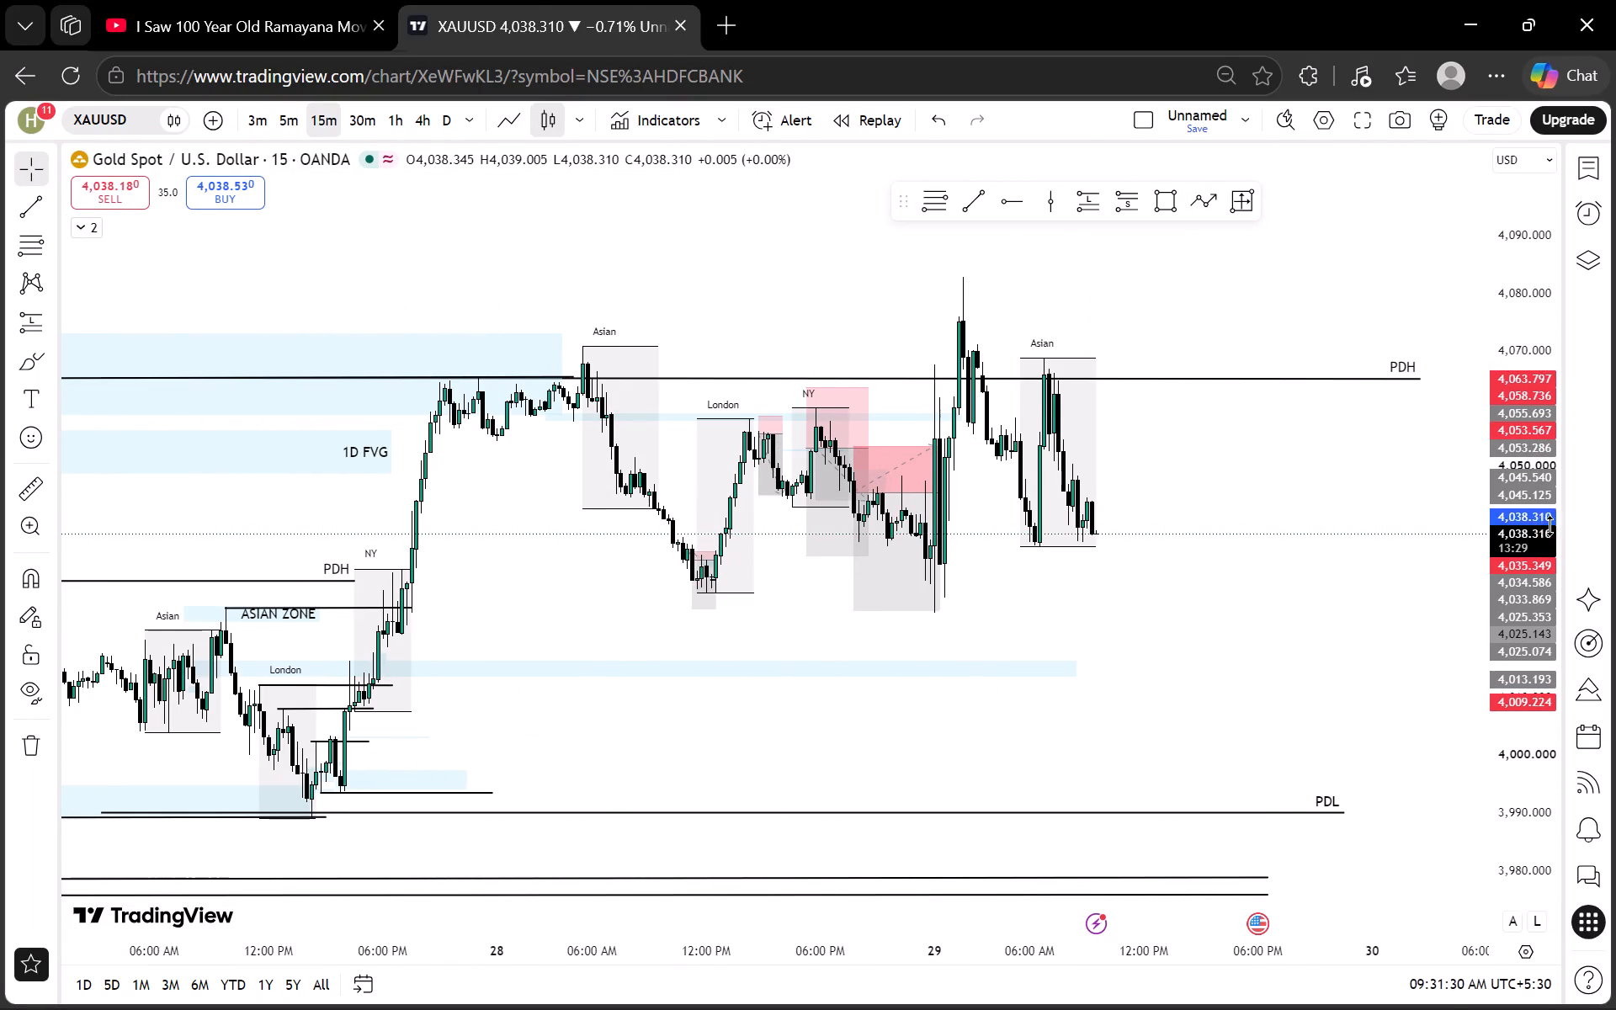
scroll(1550, 526, "up", 12)
scroll(938, 545, "up", 3)
left_click_drag(935, 558, 1160, 571)
scroll(1528, 477, "down", 11)
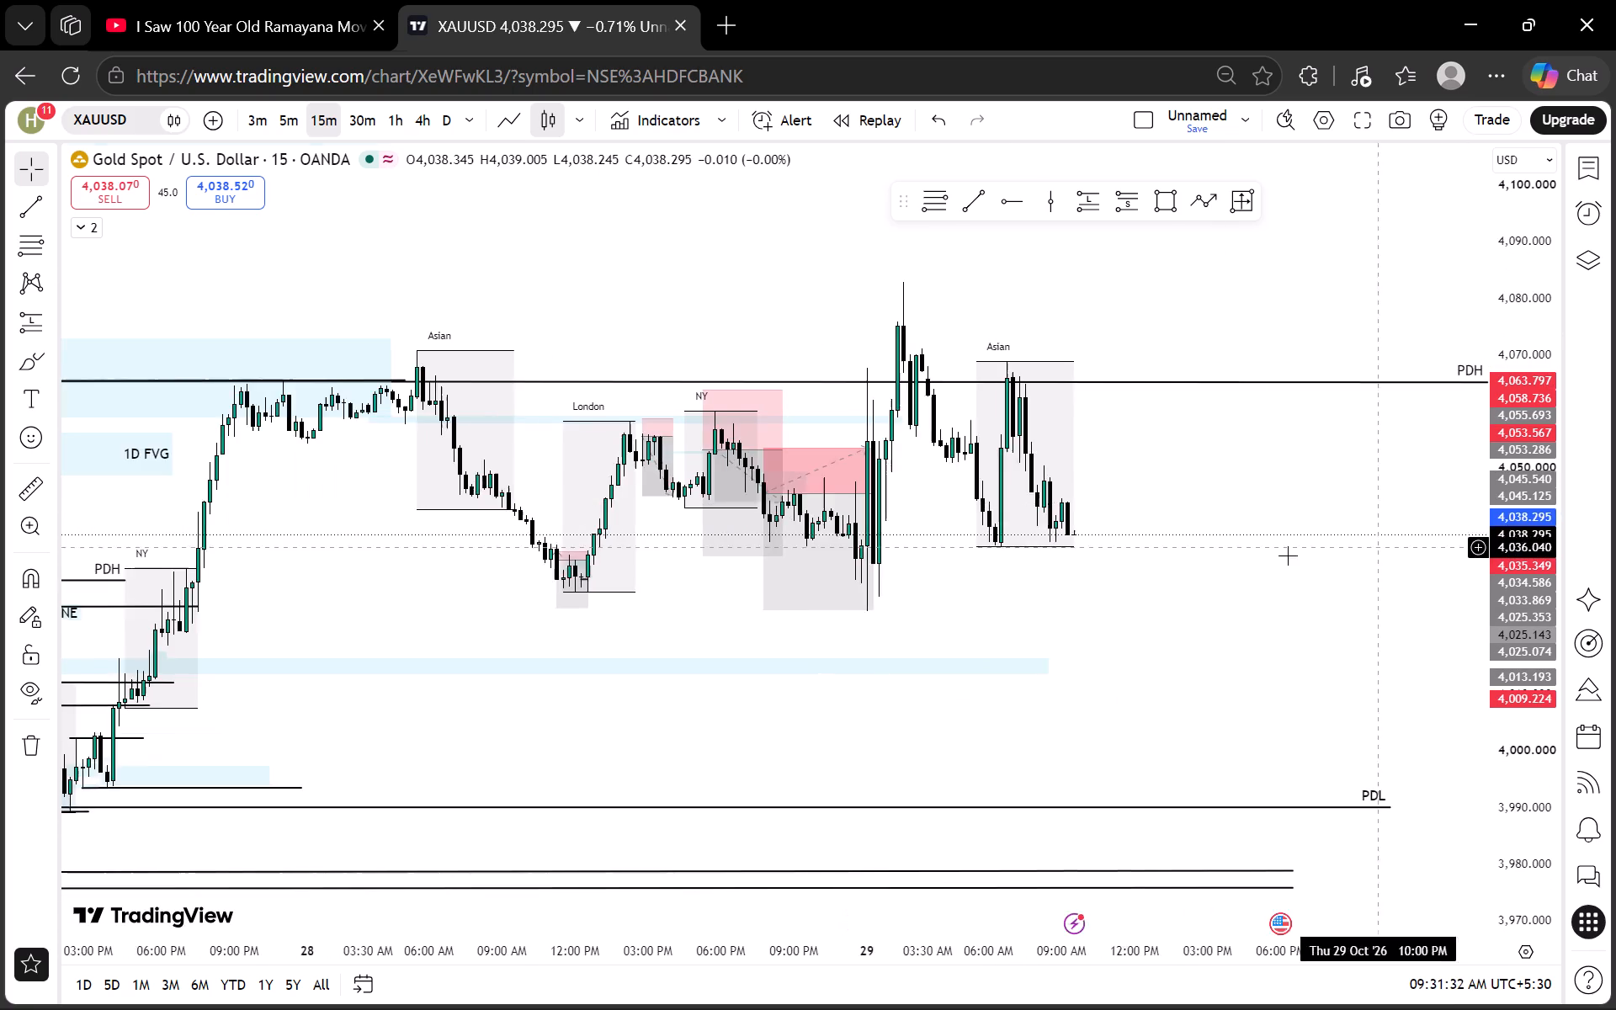
scroll(1288, 555, "down", 5)
left_click_drag(1295, 603, 1115, 588)
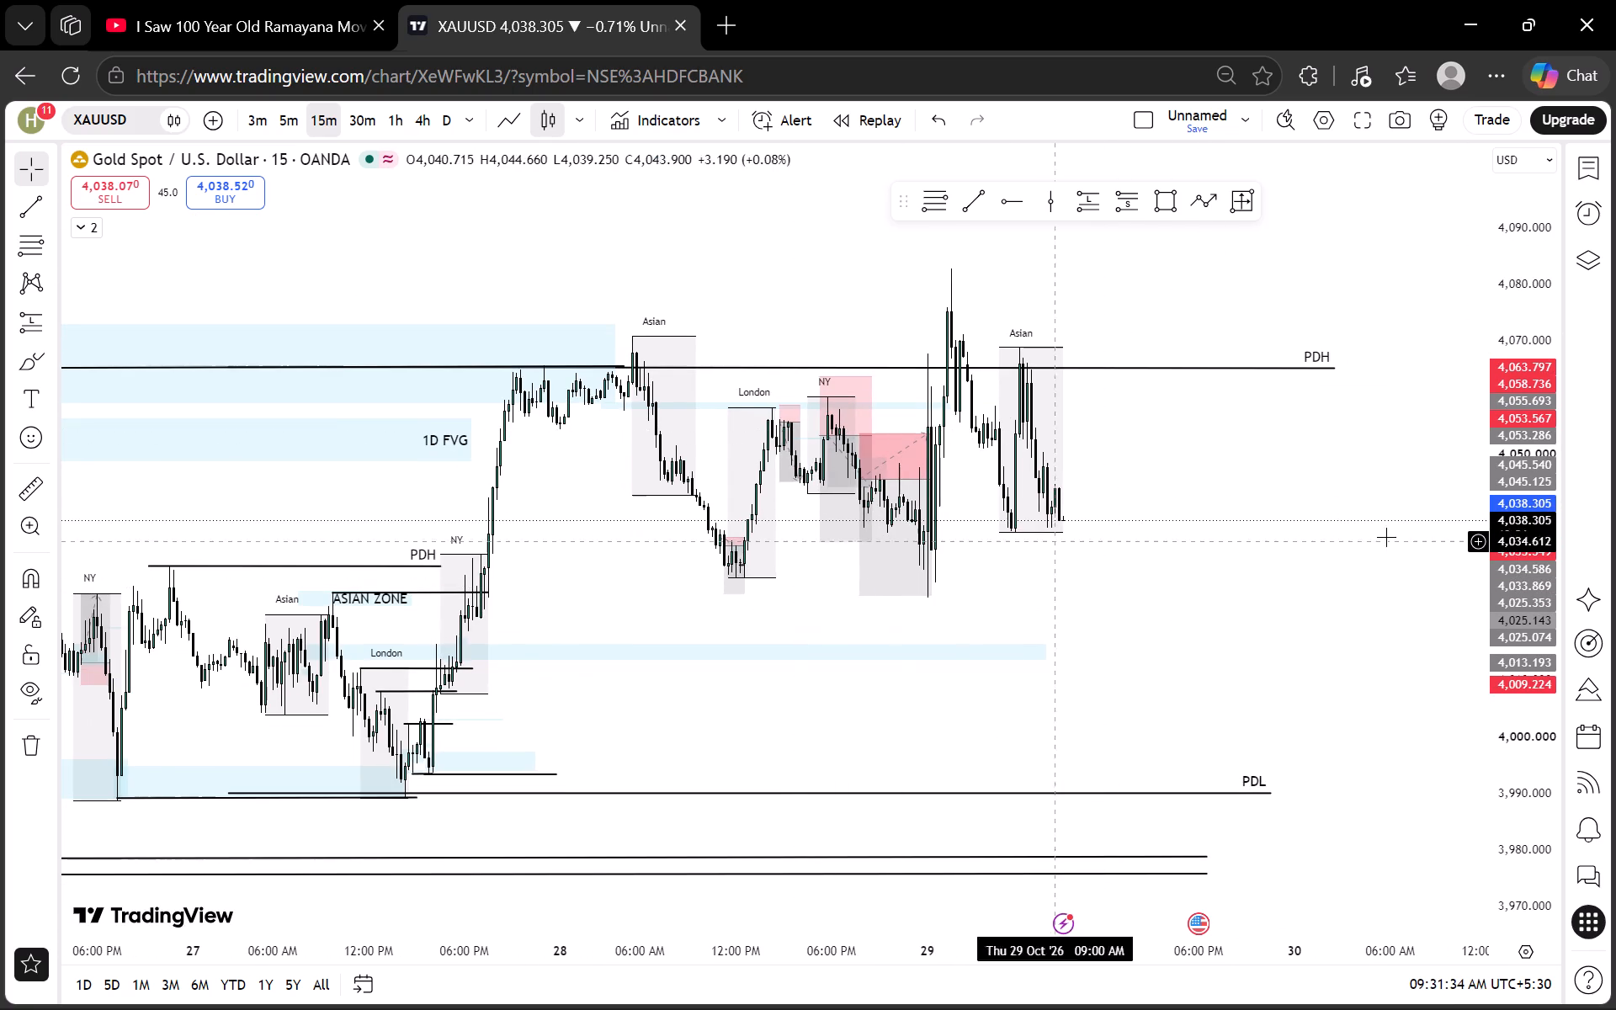
scroll(1518, 535, "up", 12)
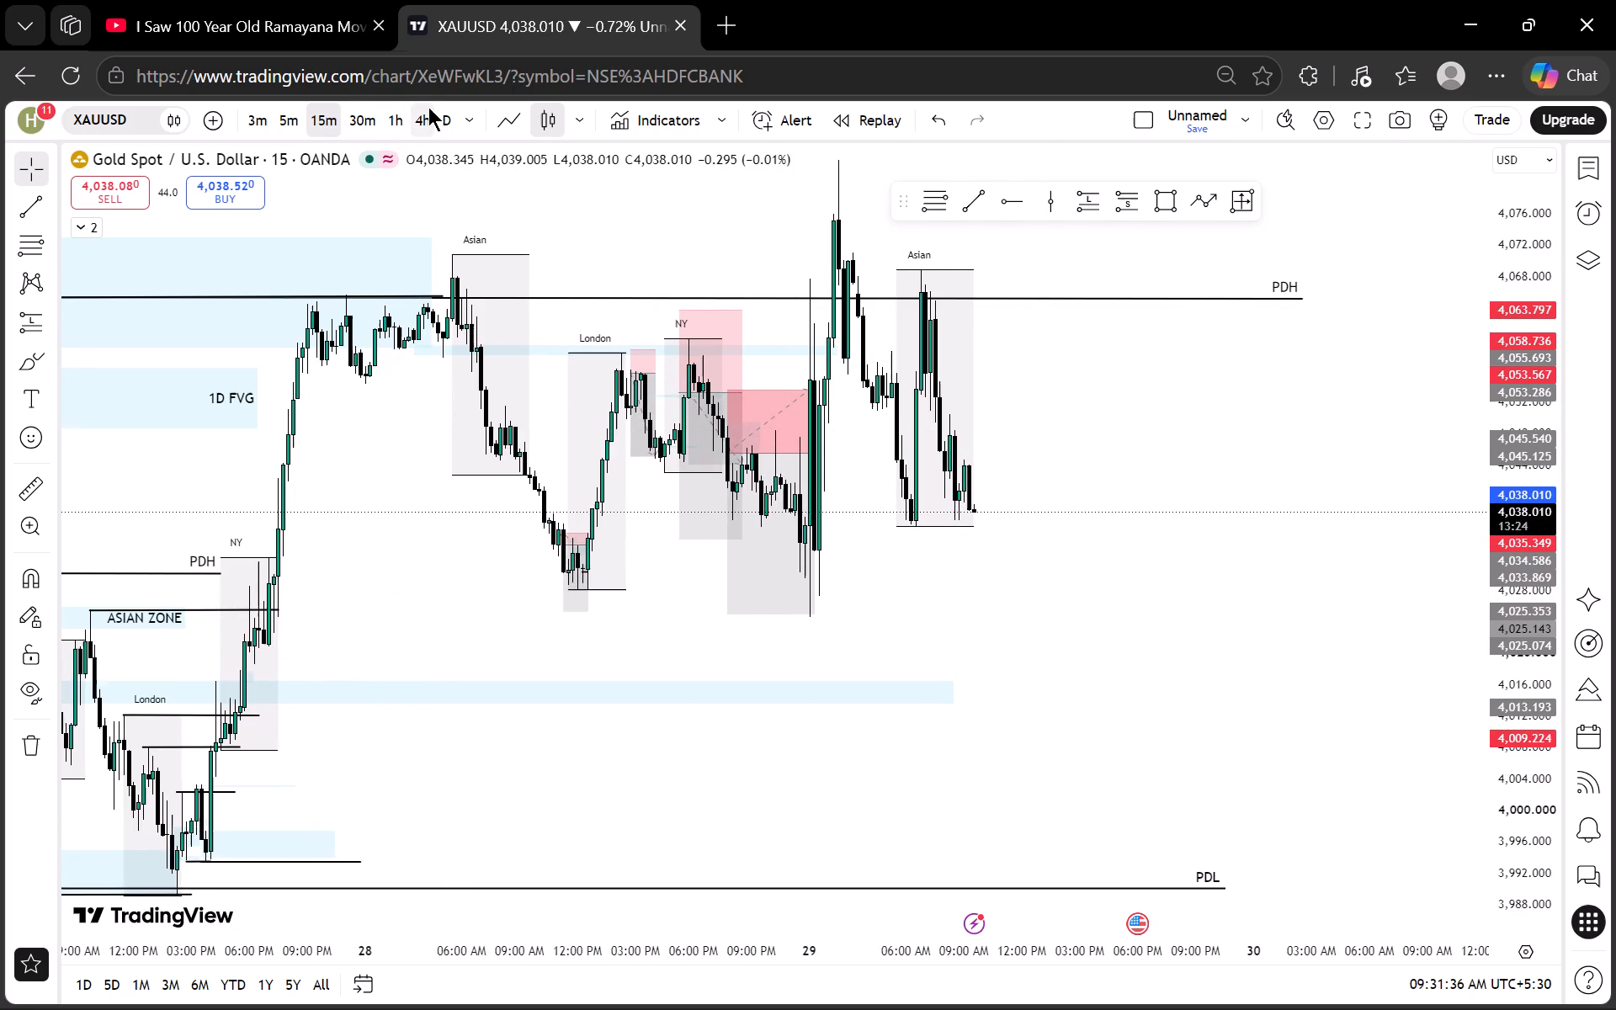
On the daily chart, move the PDH line up to the high of the 28 October candle.
left_click(437, 109)
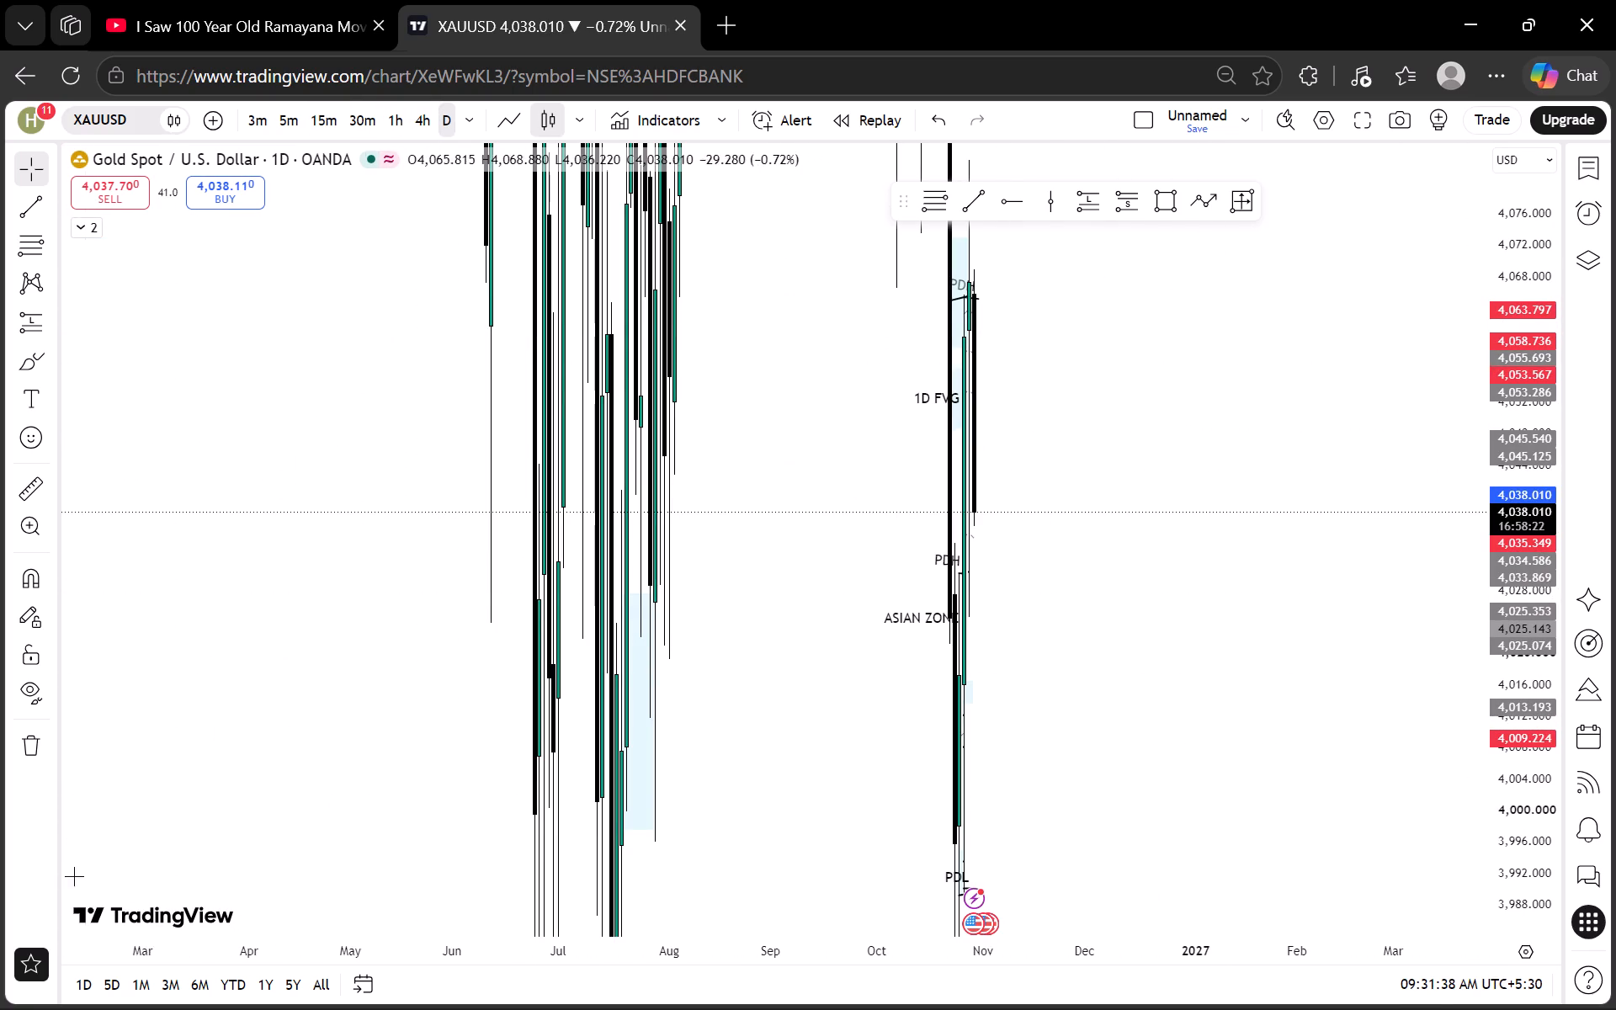
left_click(869, 889)
scroll(1084, 560, "up", 4)
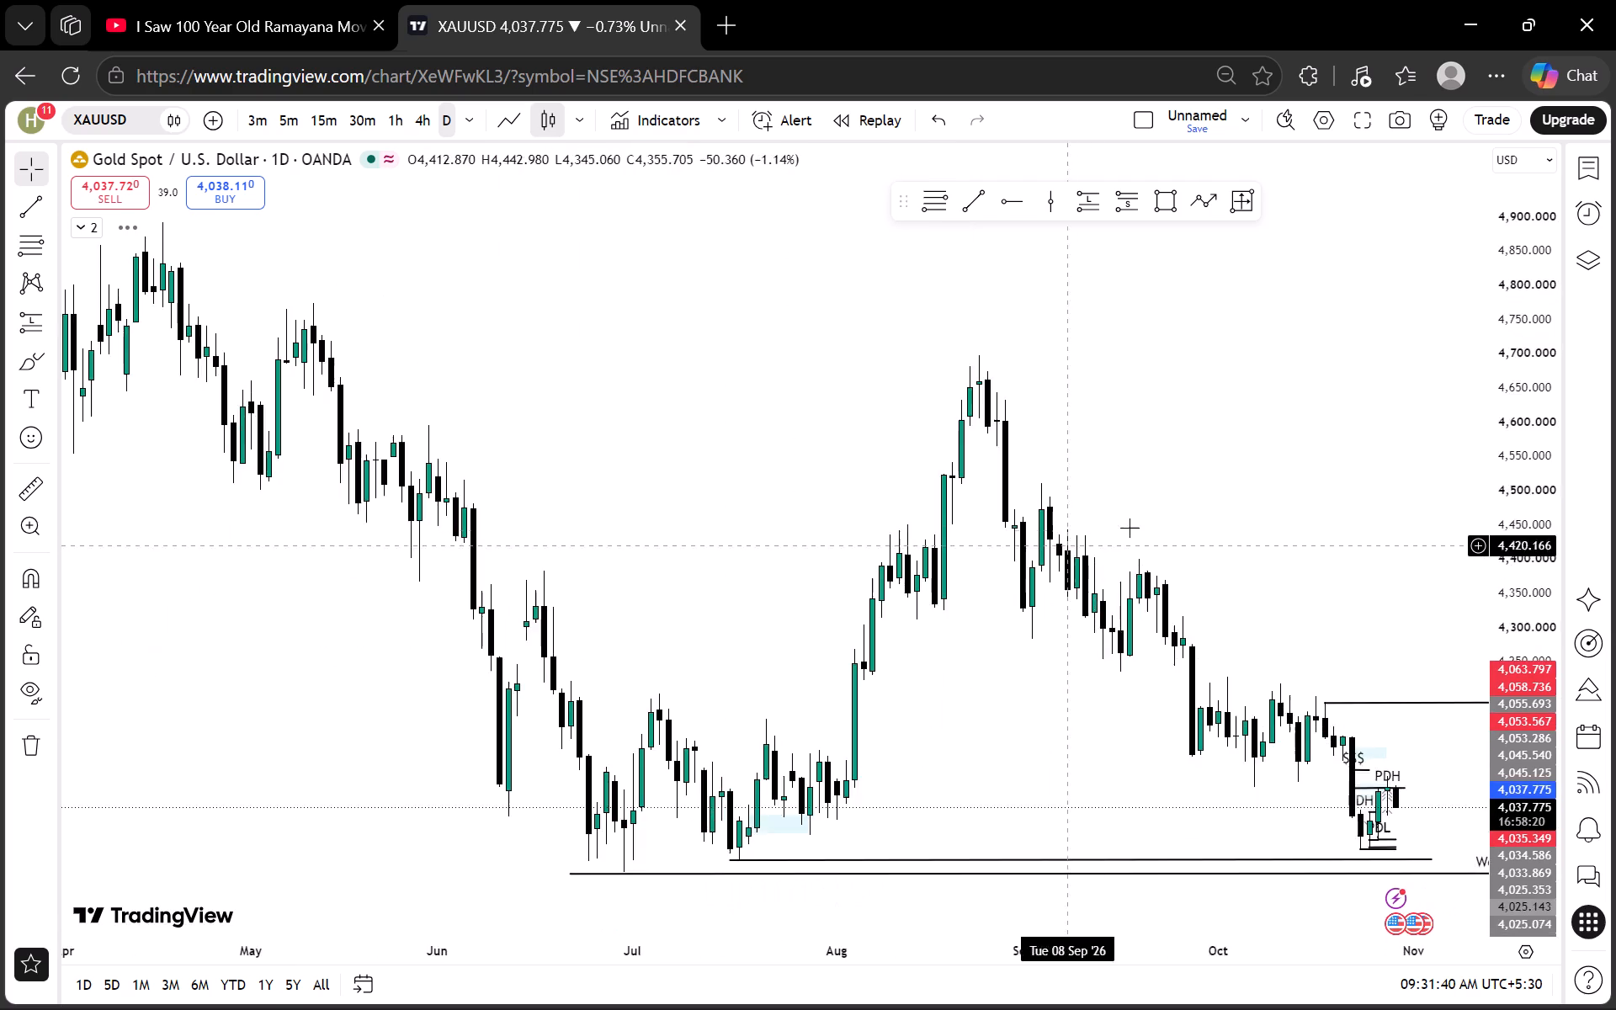
scroll(1136, 528, "up", 2)
left_click_drag(1233, 532, 690, 384)
scroll(1568, 680, "up", 20)
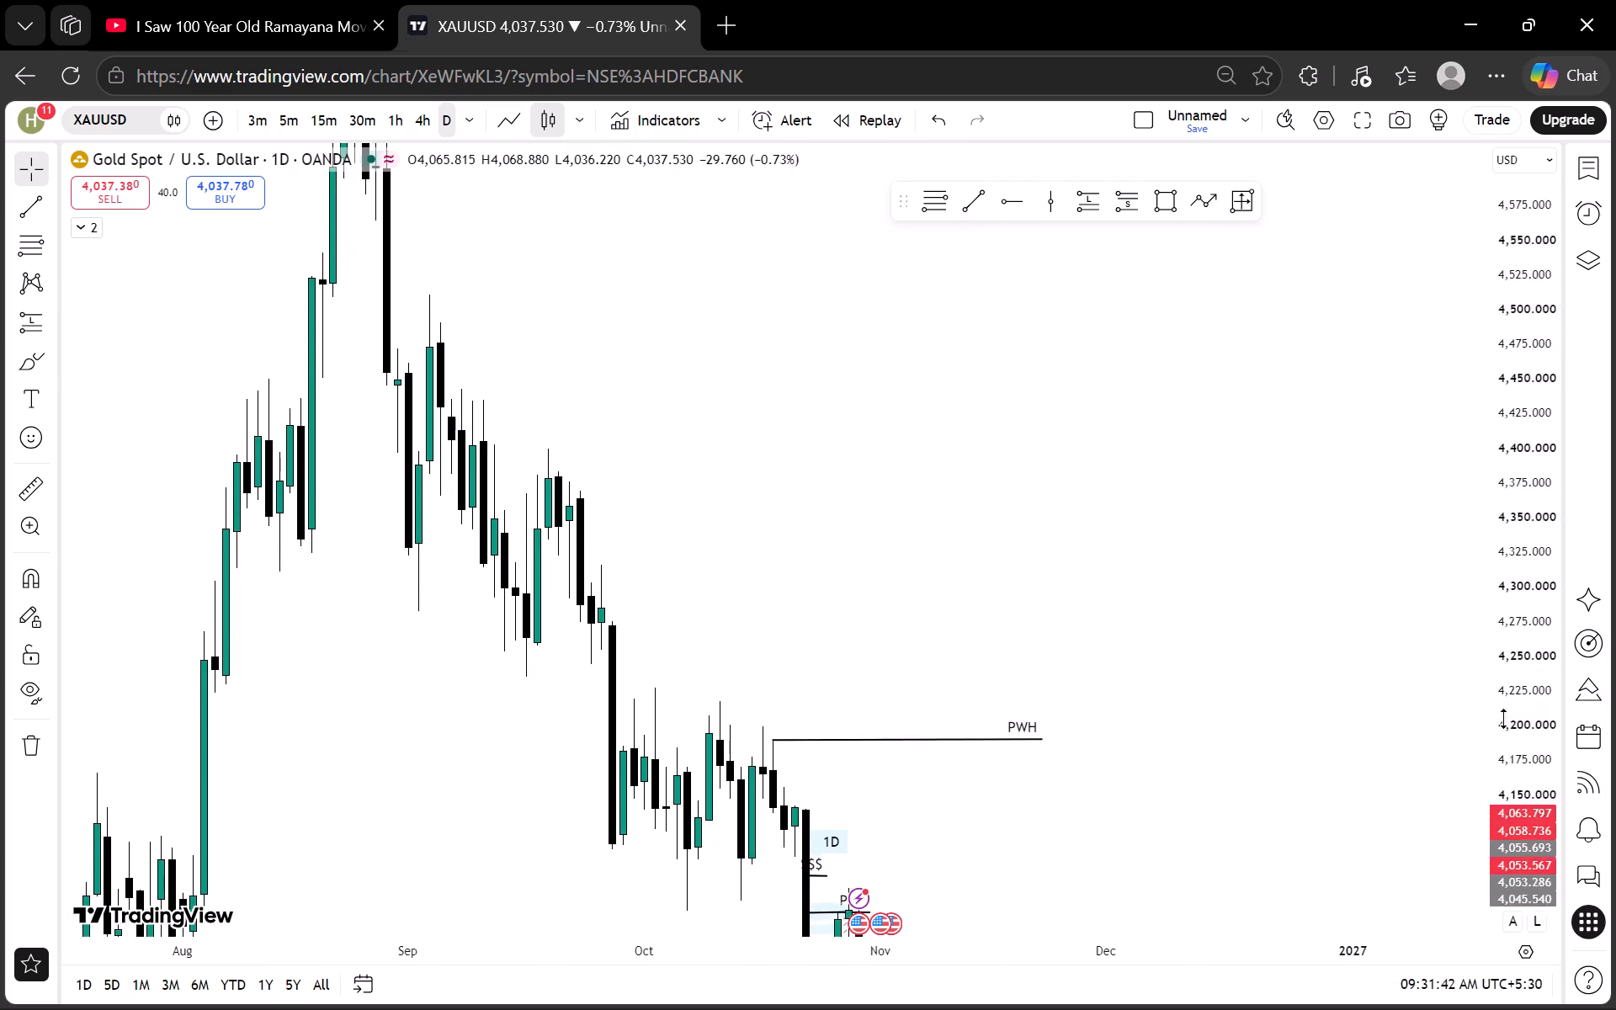
scroll(1504, 719, "up", 2)
left_click_drag(1210, 816, 1262, 480)
scroll(1537, 643, "up", 13)
left_click_drag(766, 658, 973, 601)
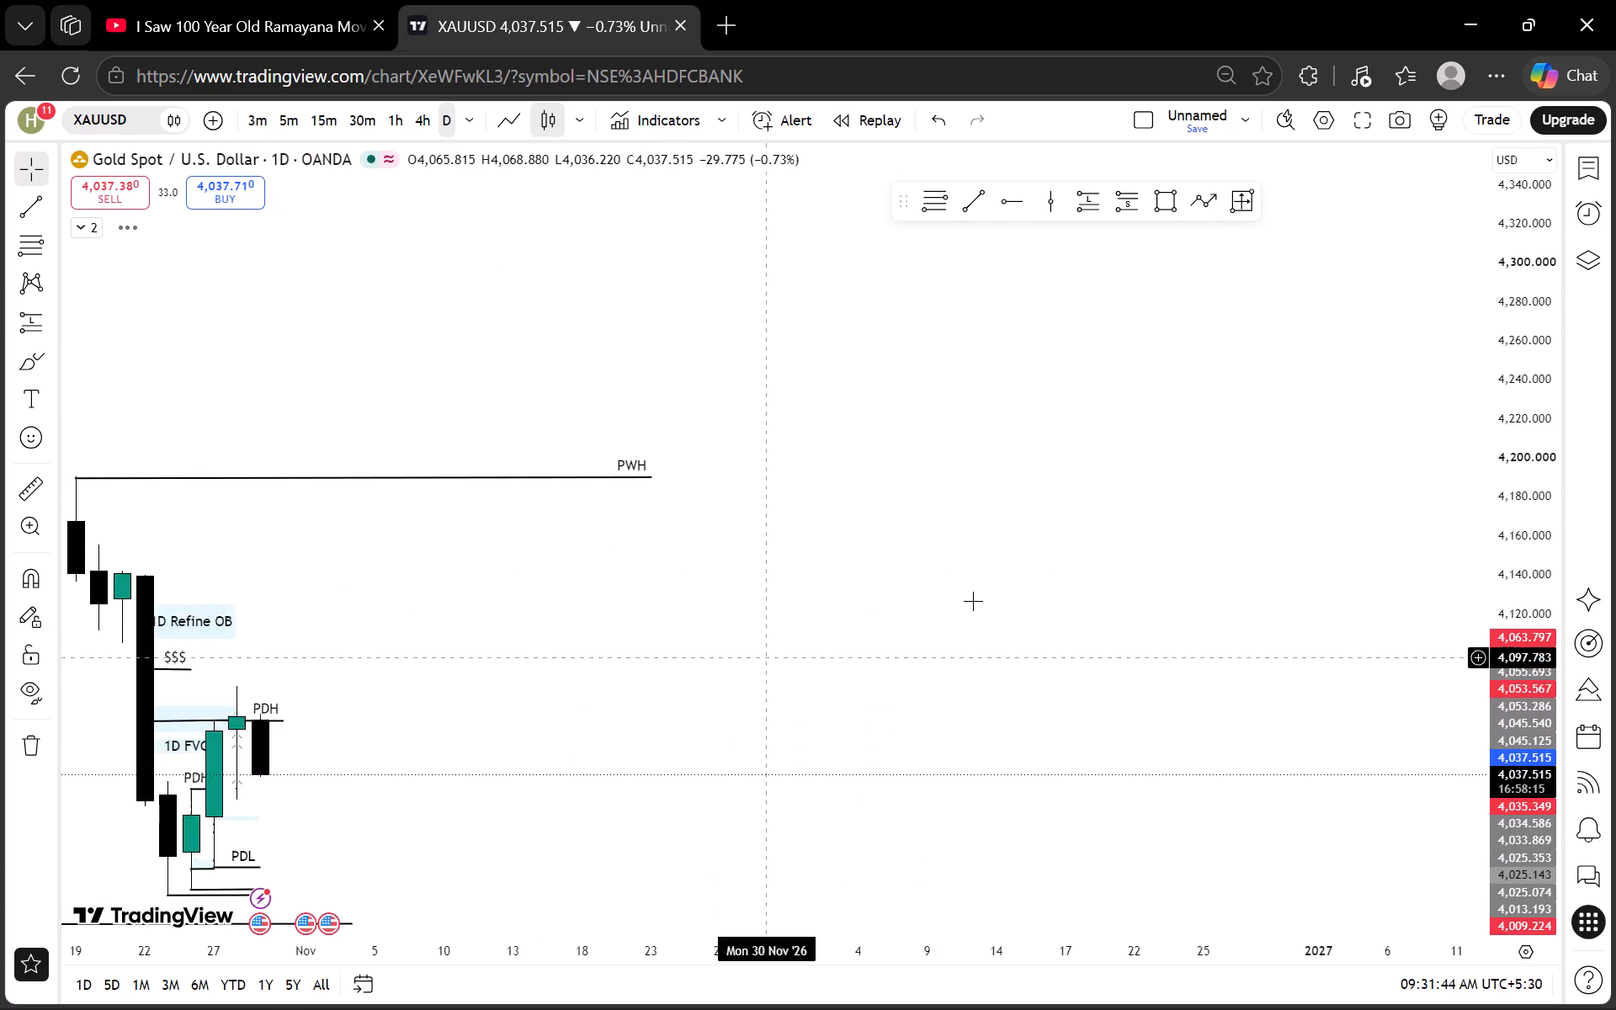
left_click_drag(973, 601, 1209, 542)
scroll(973, 601, "up", 3)
left_click_drag(858, 567, 1557, 550)
scroll(1544, 598, "up", 14)
left_click_drag(1143, 476, 927, 393)
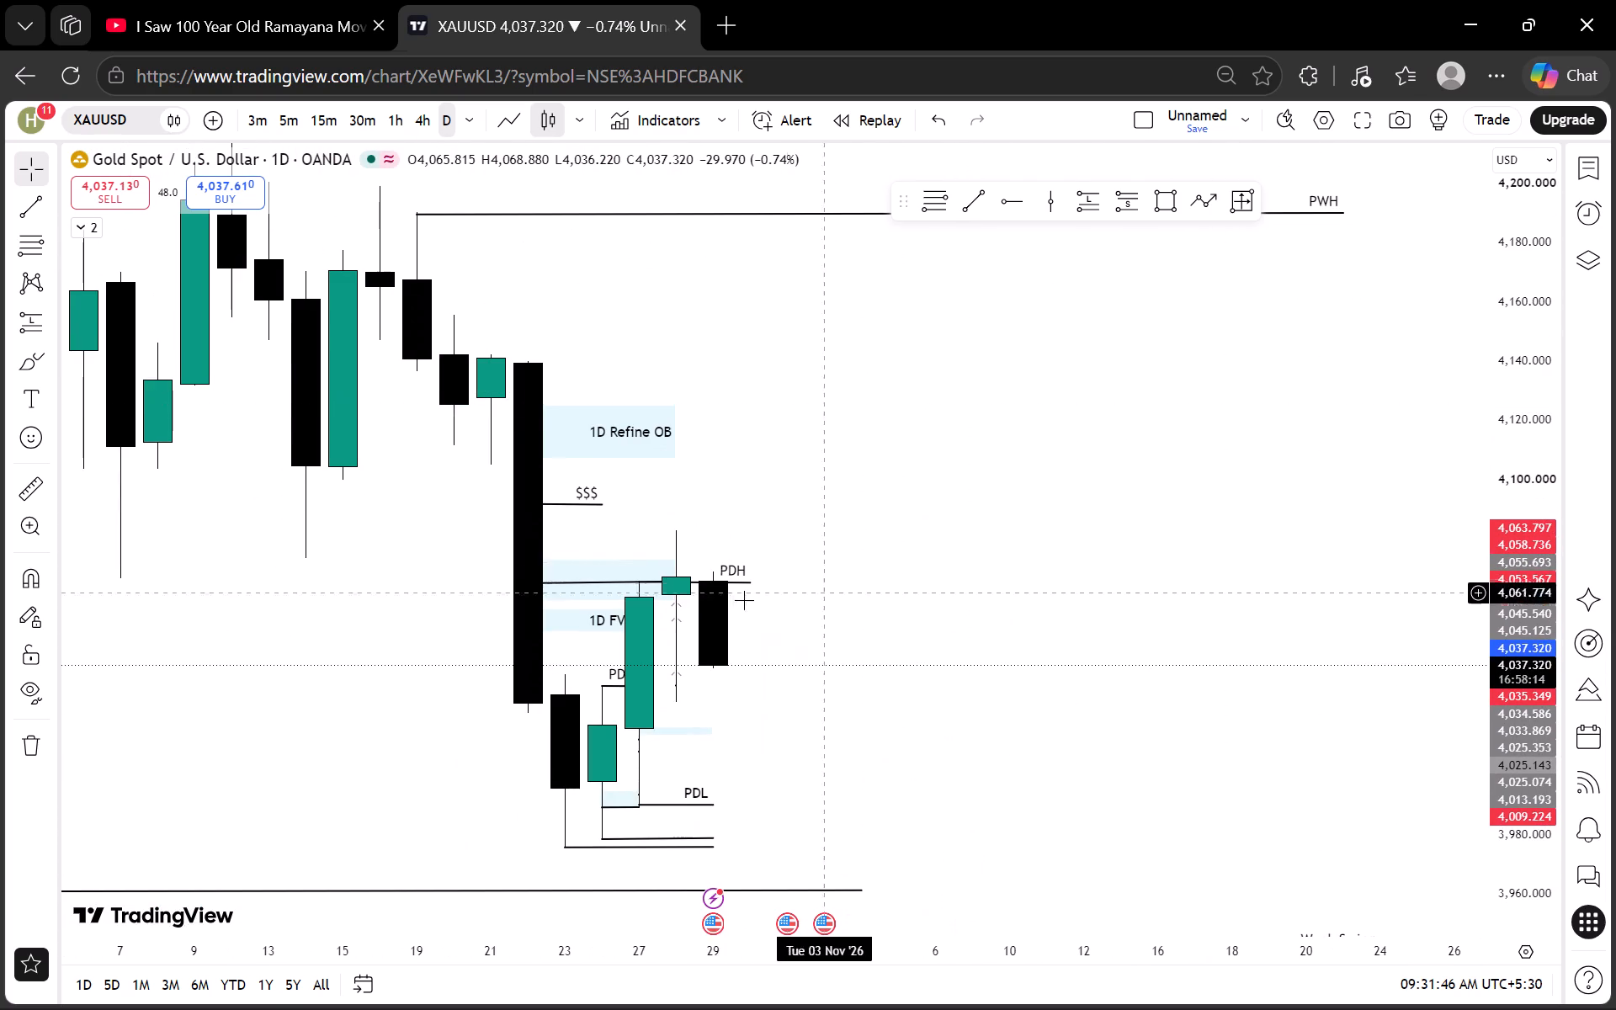
left_click_drag(739, 584, 783, 531)
left_click(866, 531)
Move the PDL line up to the 28 October candle's low at about 4,024.9 and extend it level to 2 November.
left_click_drag(898, 582, 880, 497)
left_click_drag(648, 748, 687, 645)
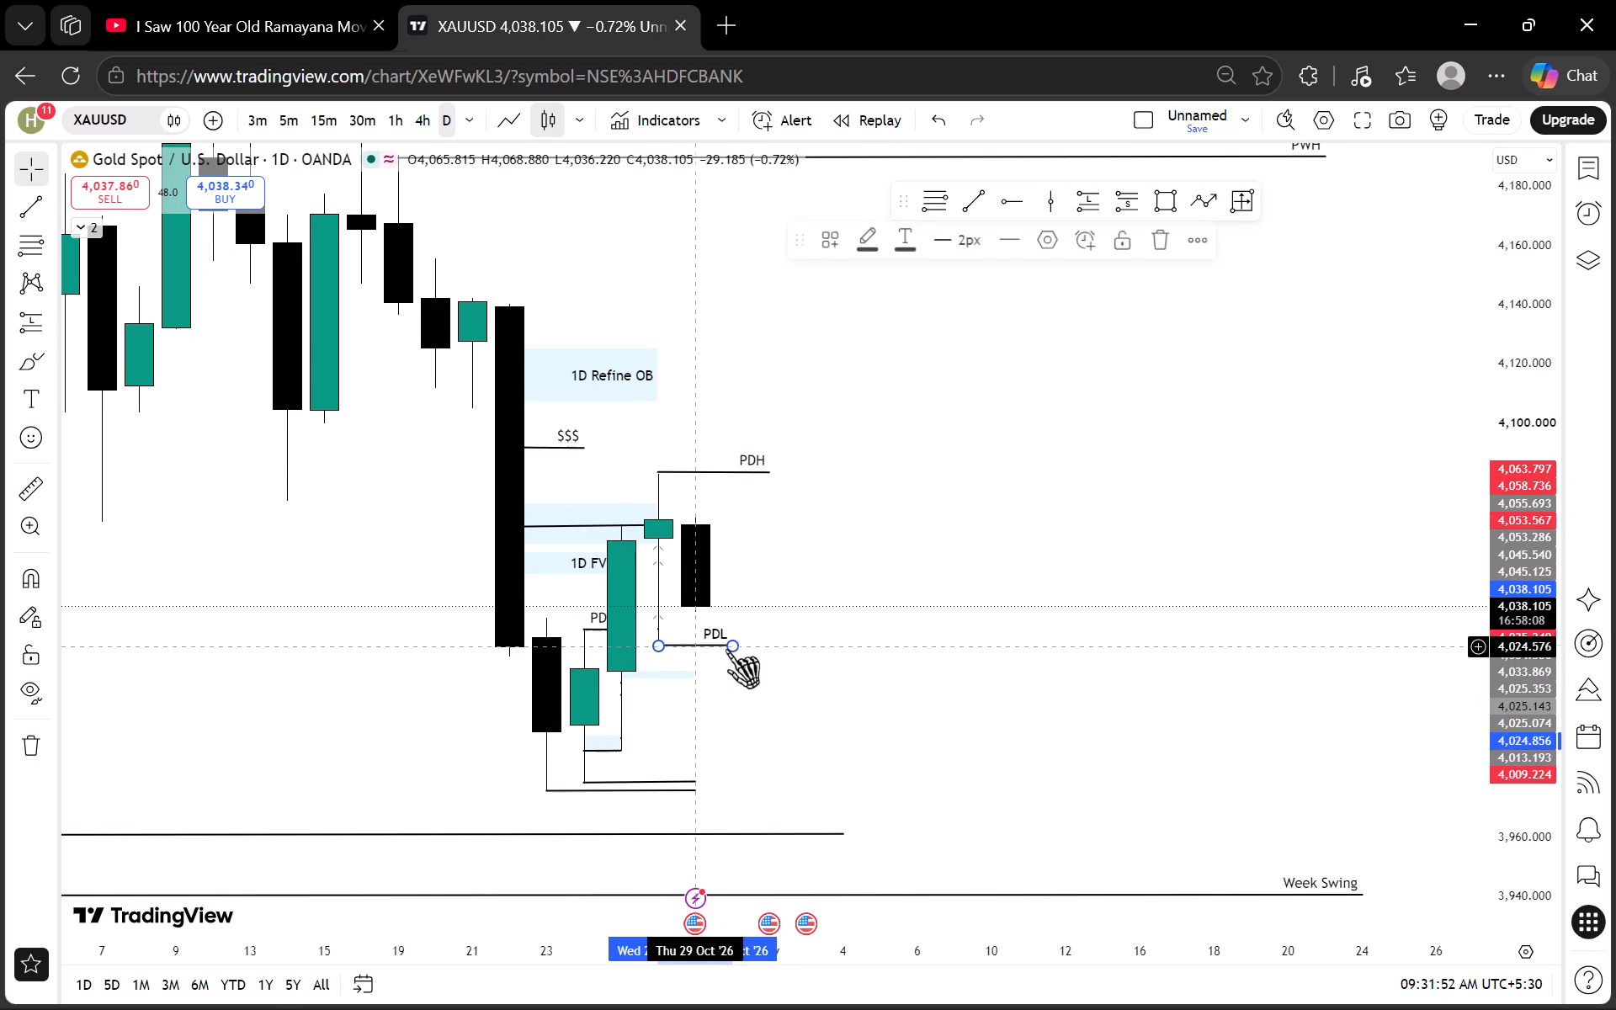
left_click_drag(735, 649, 757, 640)
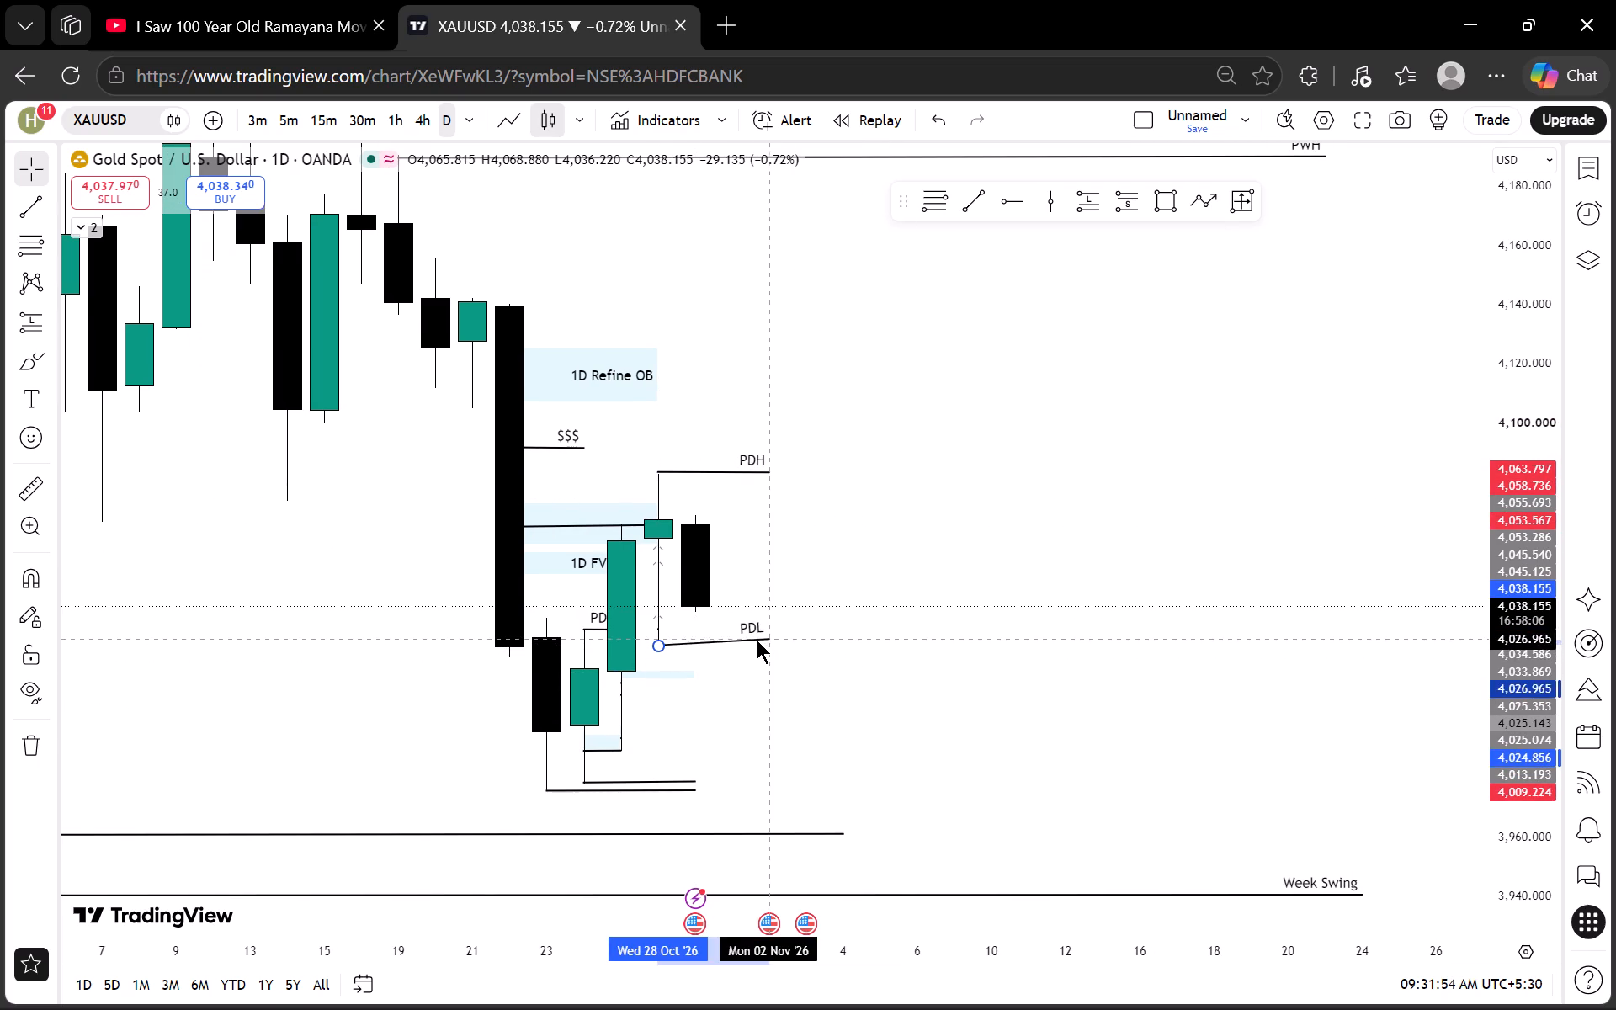
left_click_drag(757, 640, 761, 646)
left_click(765, 582)
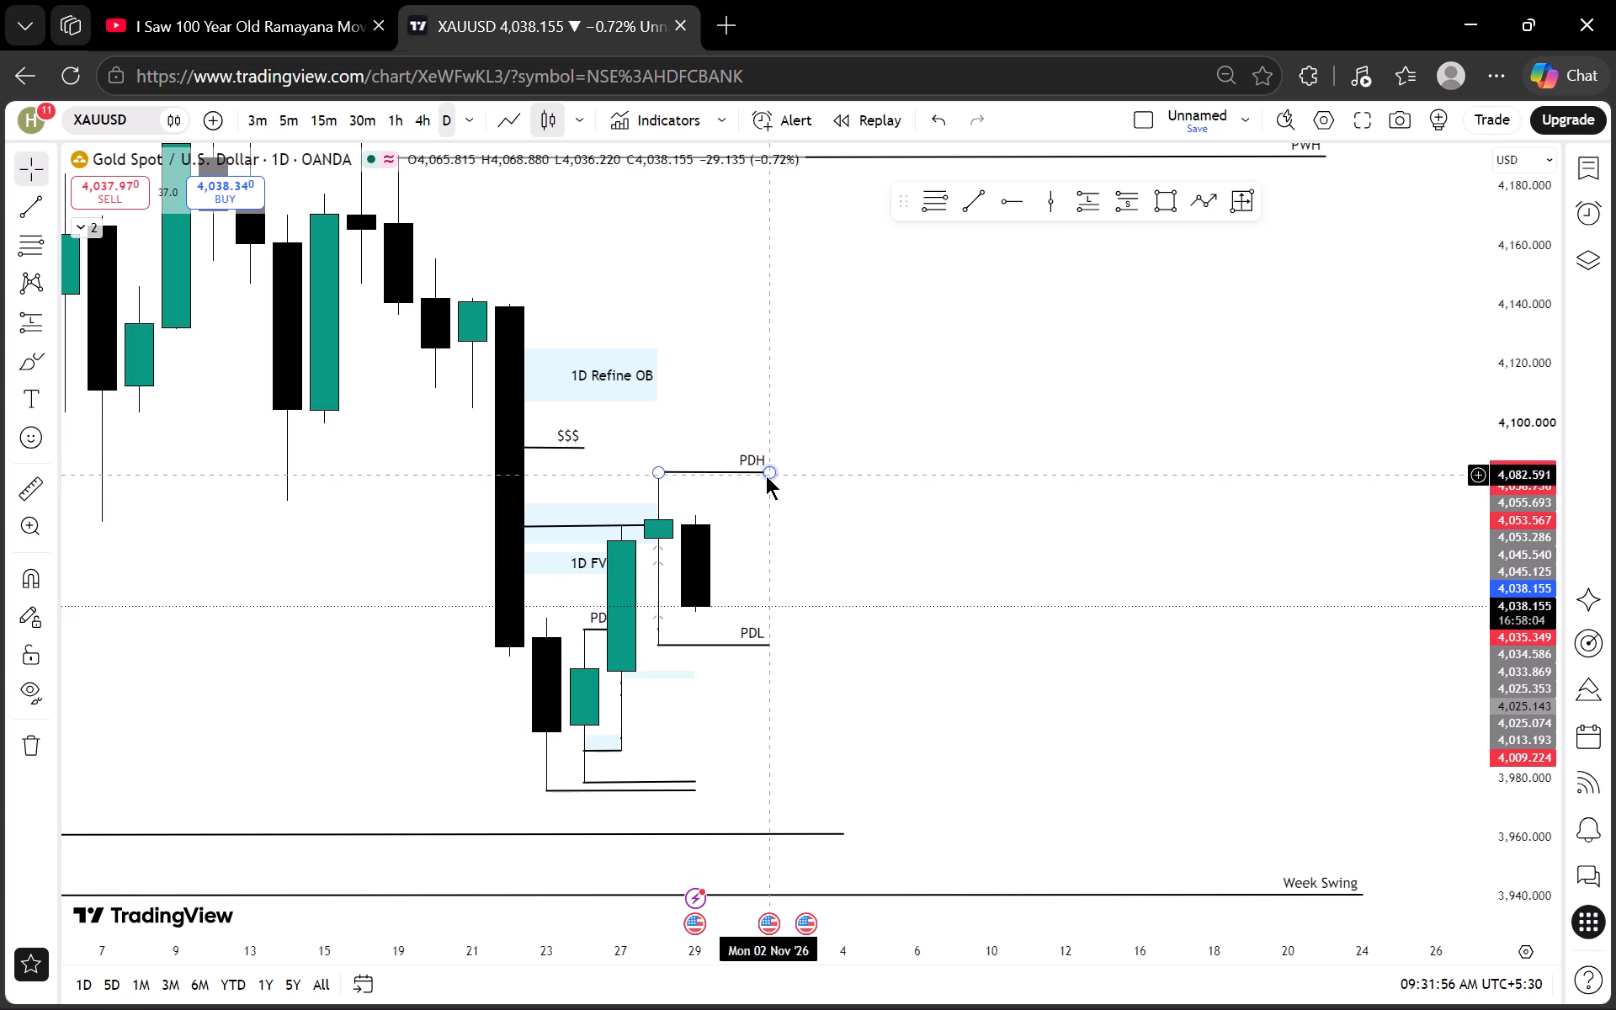
Level the PDH line's outer end with the 28 October candle's high, keeping it at 2 November.
left_click_drag(766, 476, 756, 472)
left_click(816, 477)
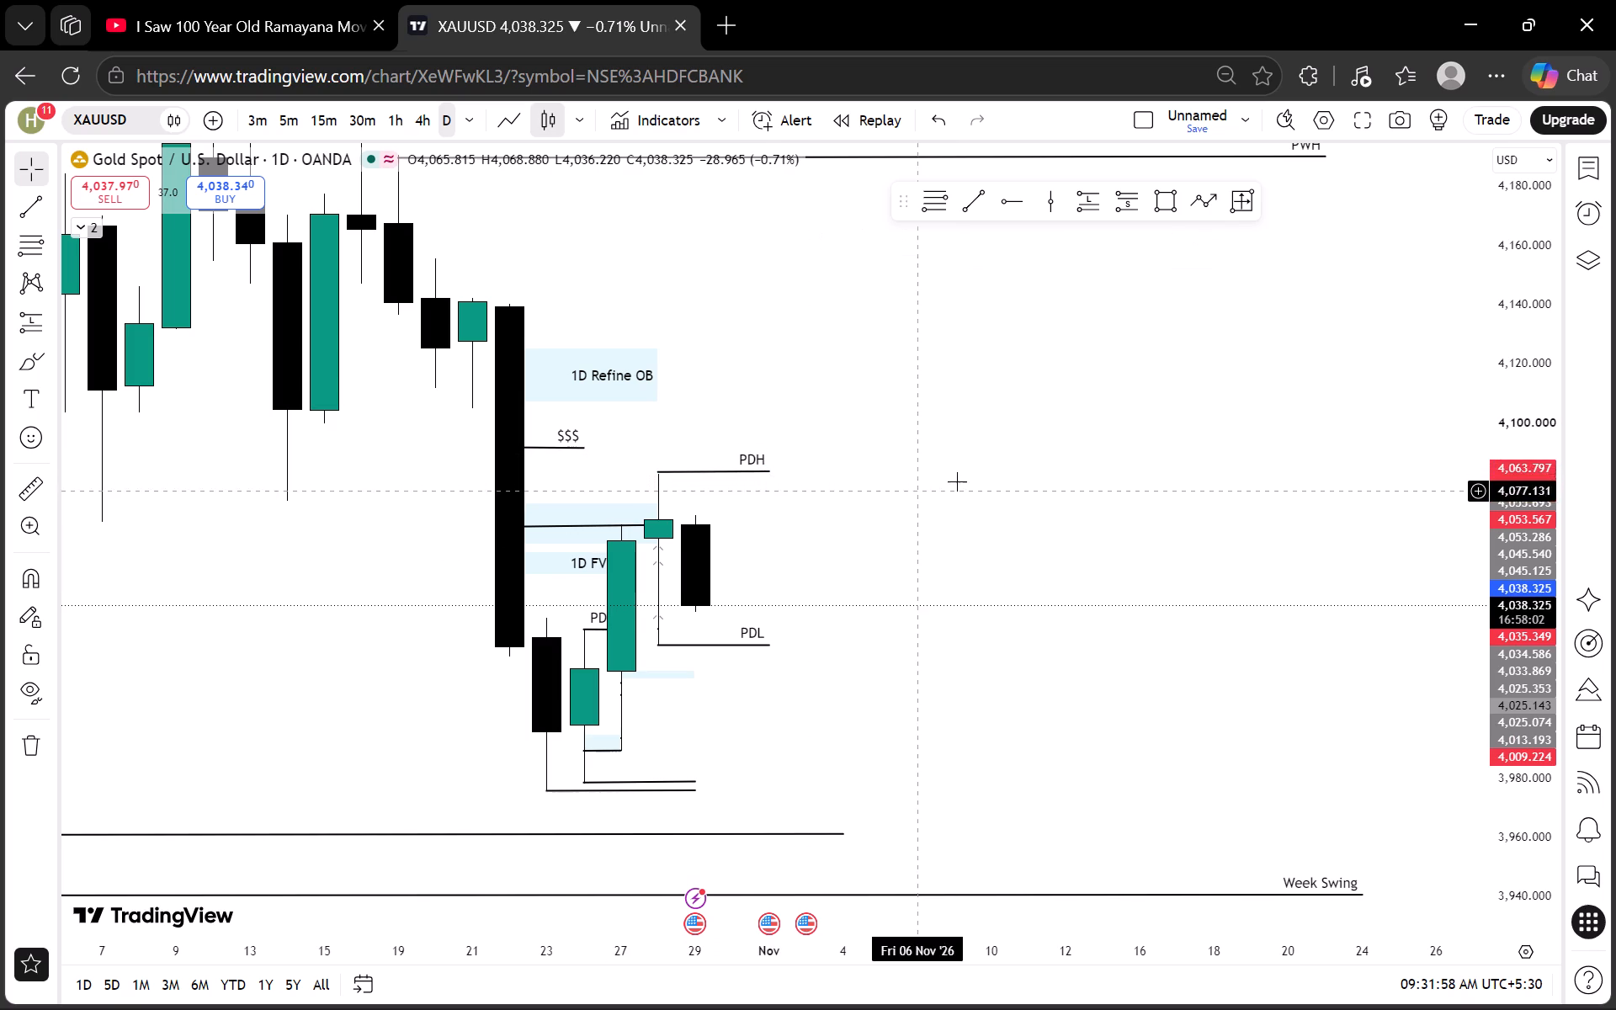
On the 4-hour chart, extend the blue zone just below PDL to about 2 November and narrow it to a thin band.
left_click(423, 116)
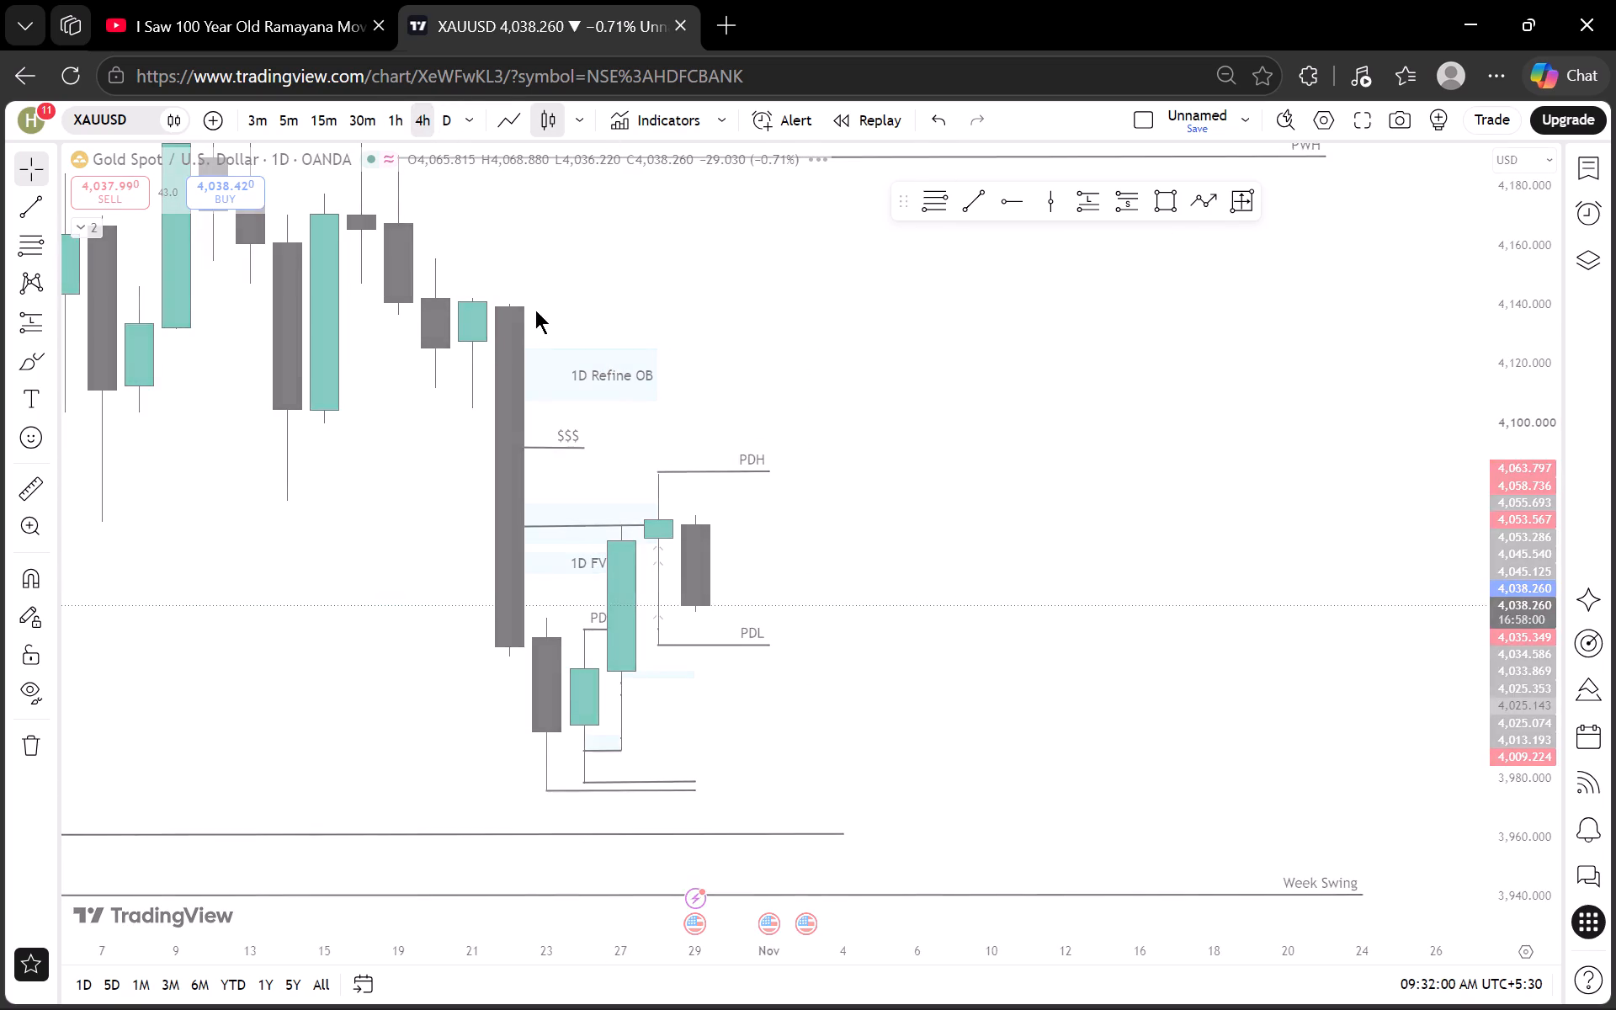
scroll(566, 295, "down", 10)
left_click_drag(1295, 362, 870, 289)
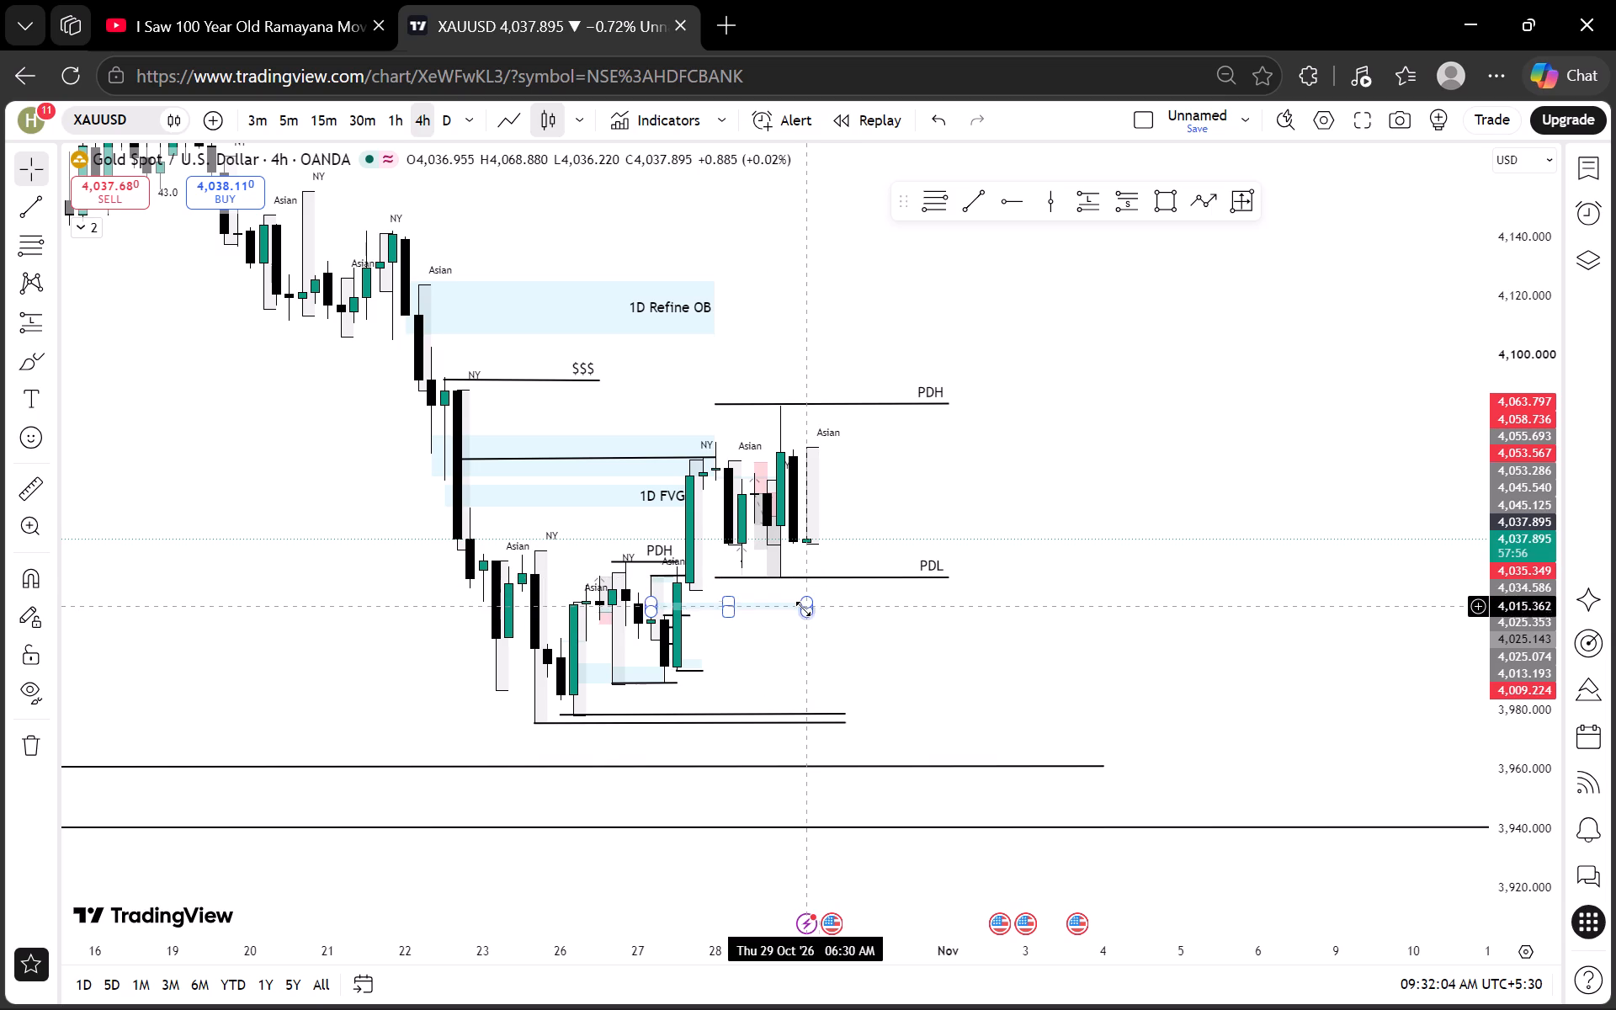
left_click_drag(811, 605, 983, 603)
left_click(993, 634)
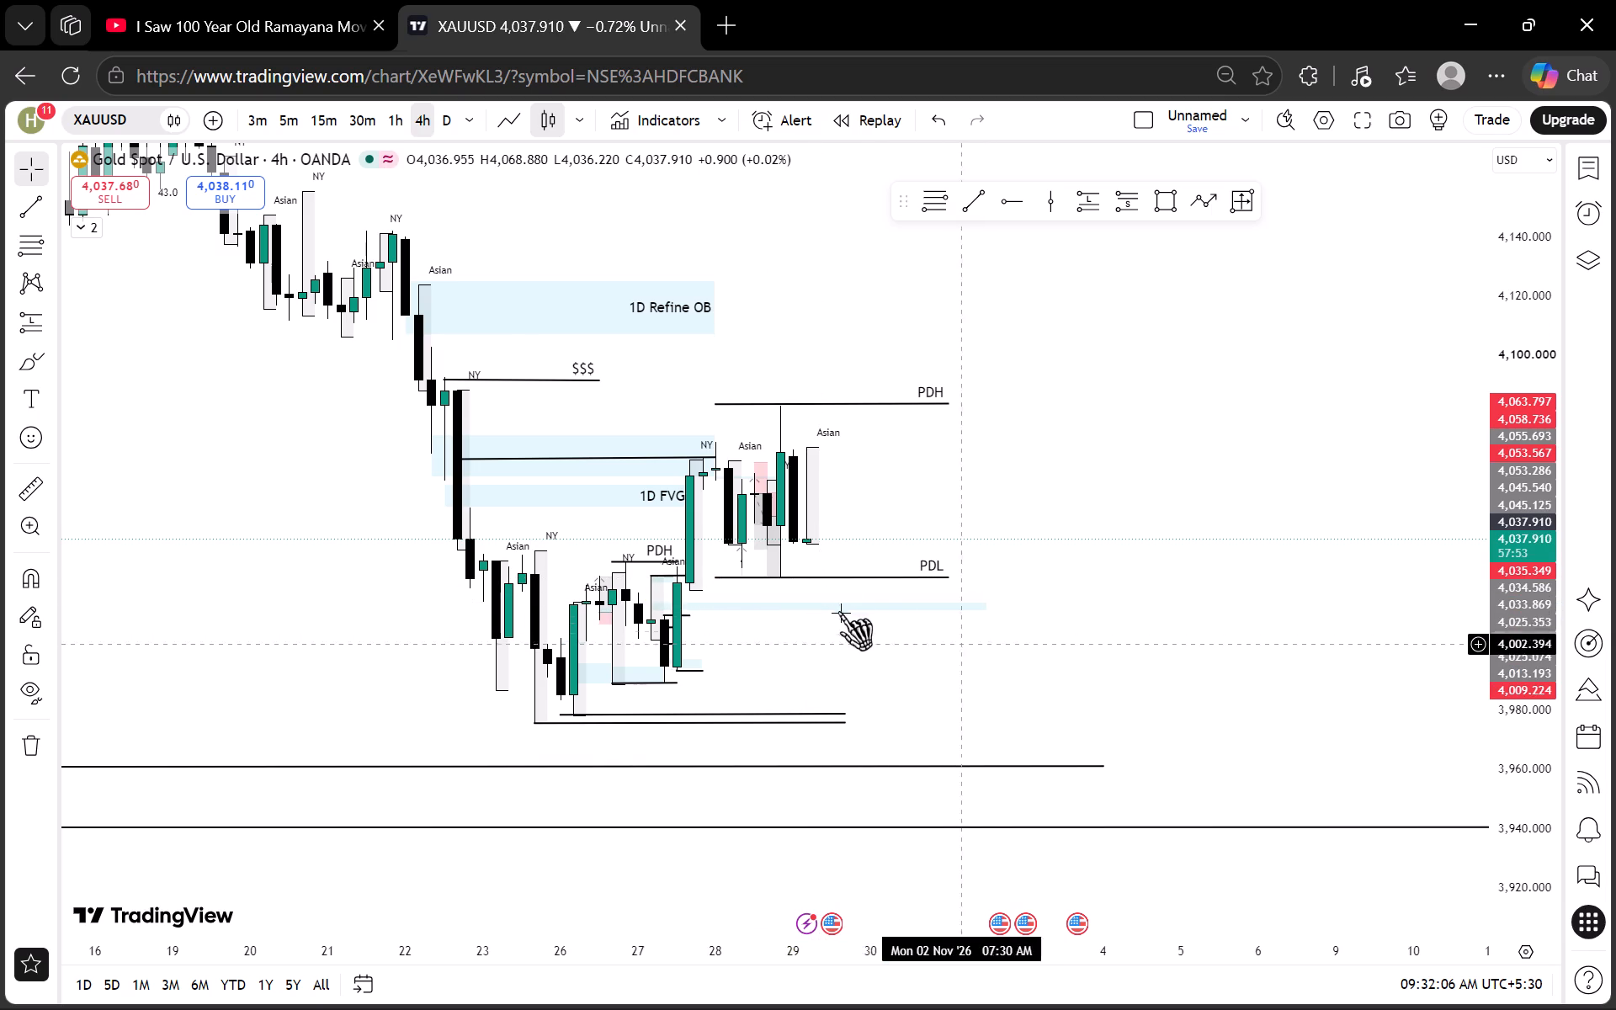
left_click_drag(822, 609, 820, 618)
left_click_drag(868, 627, 877, 627)
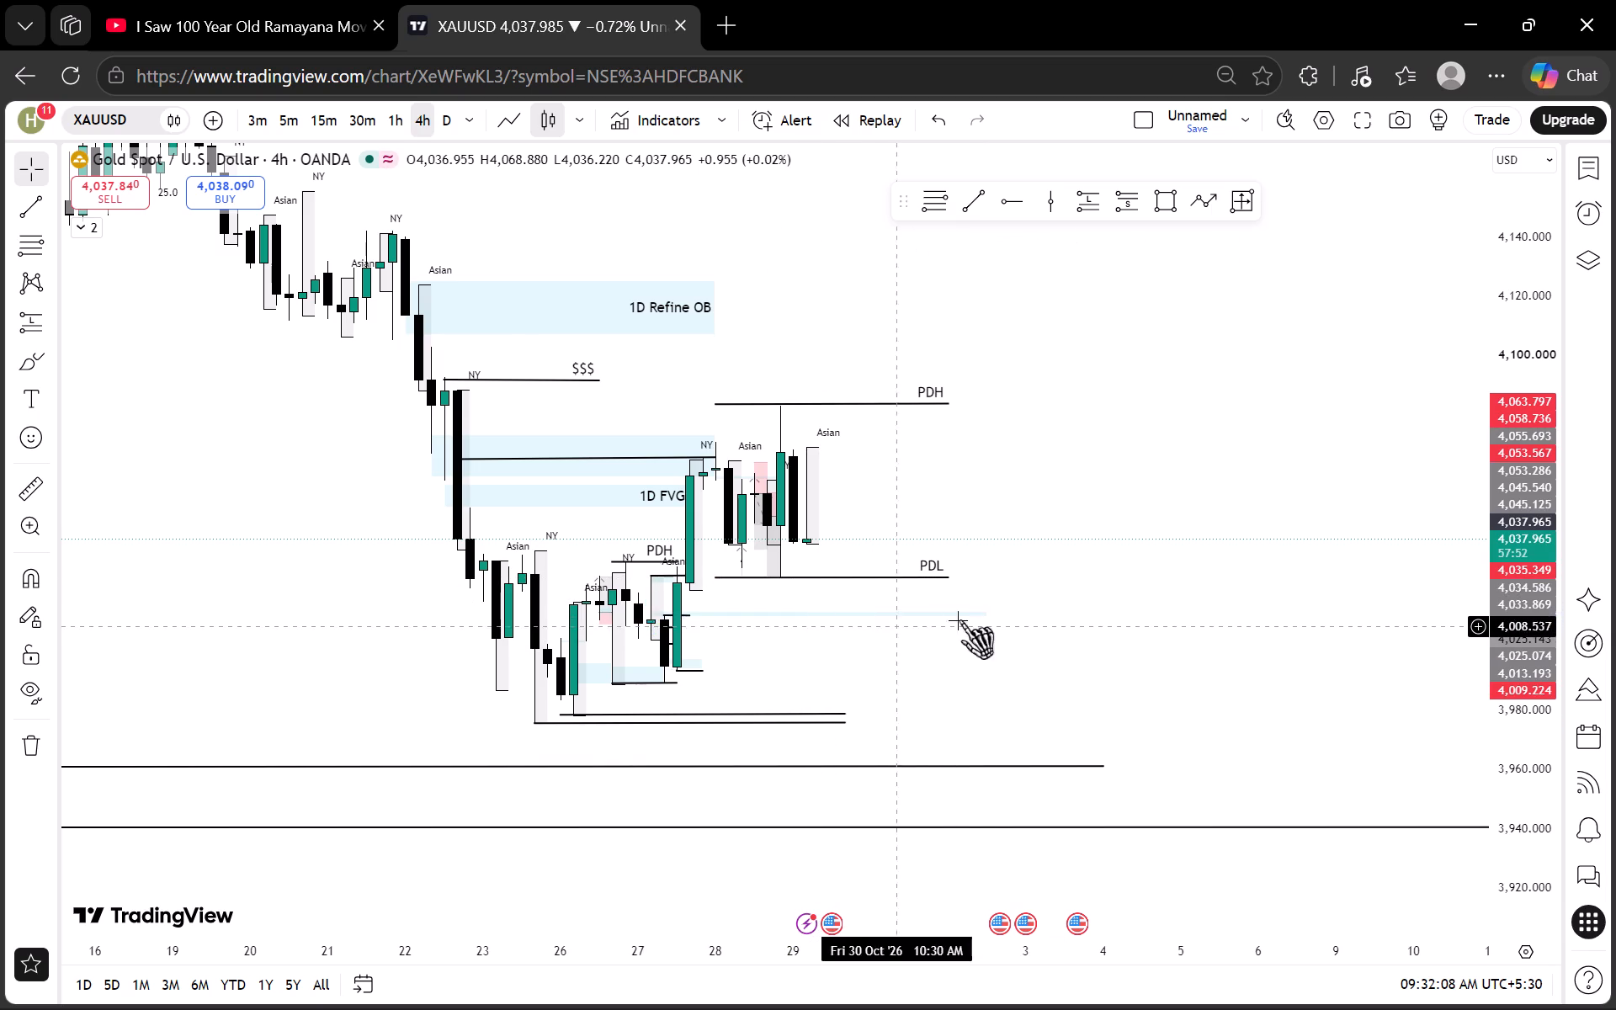
Switch to the 1-week interval and examine price relative to the PWH and Week Swing levels.
left_click(472, 108)
scroll(540, 423, "down", 6)
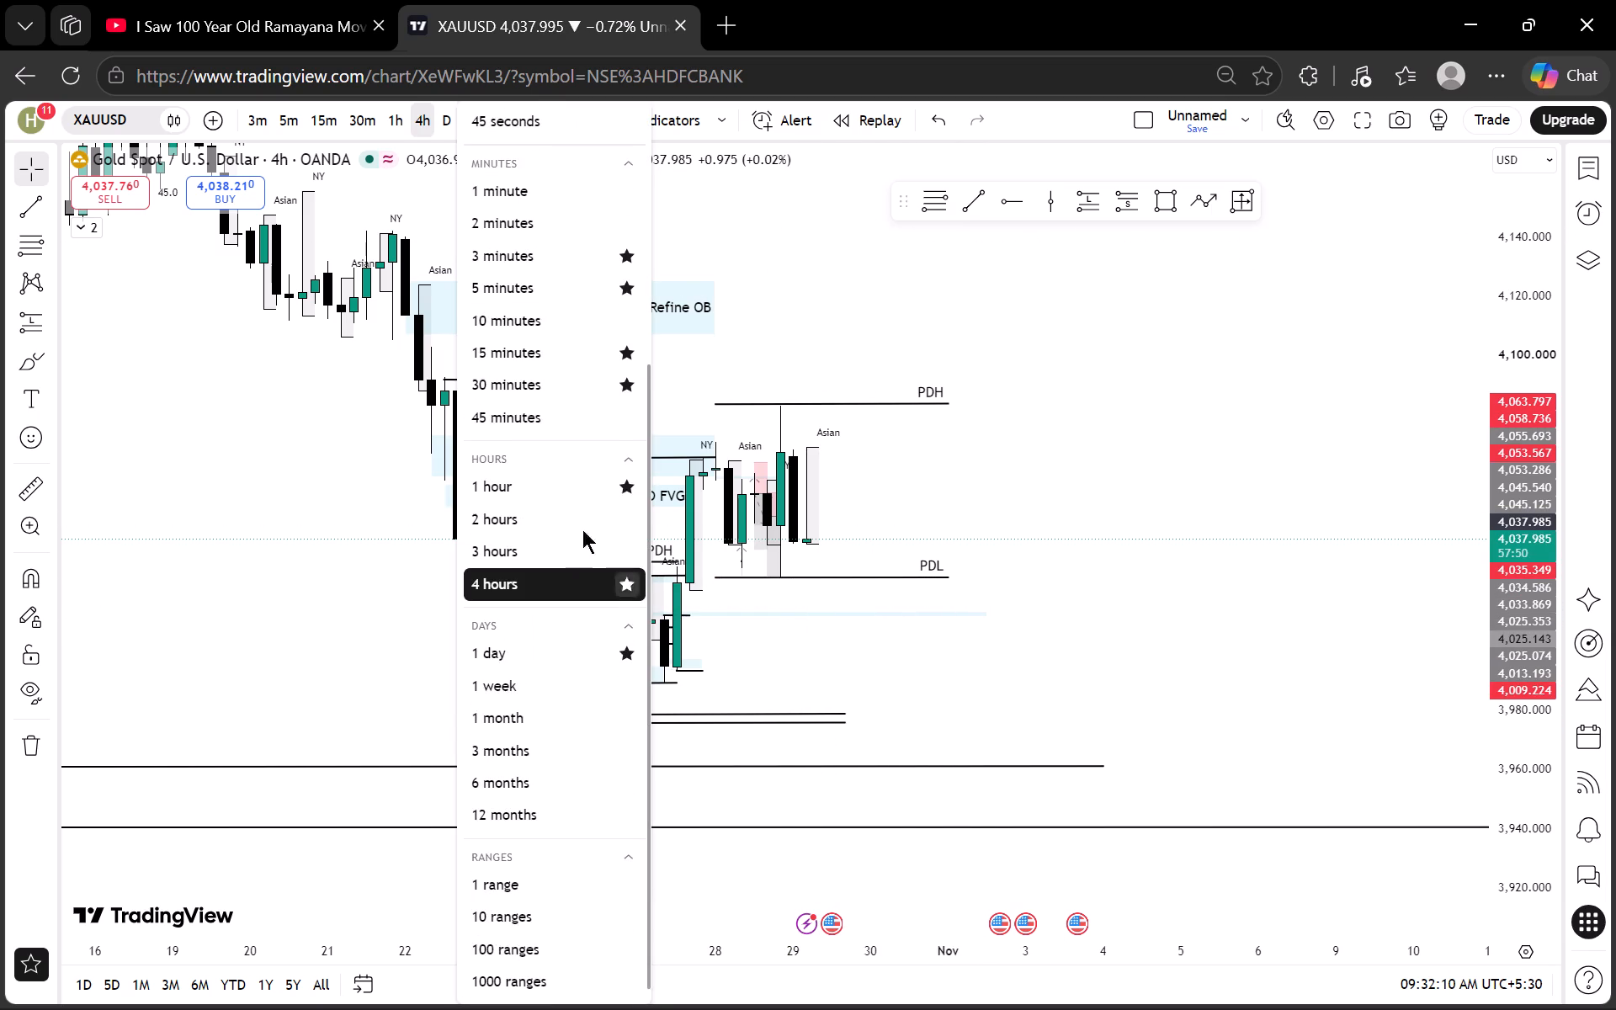
scroll(486, 694, "down", 3)
scroll(501, 674, "up", 3)
scroll(500, 635, "down", 6)
left_click(491, 683)
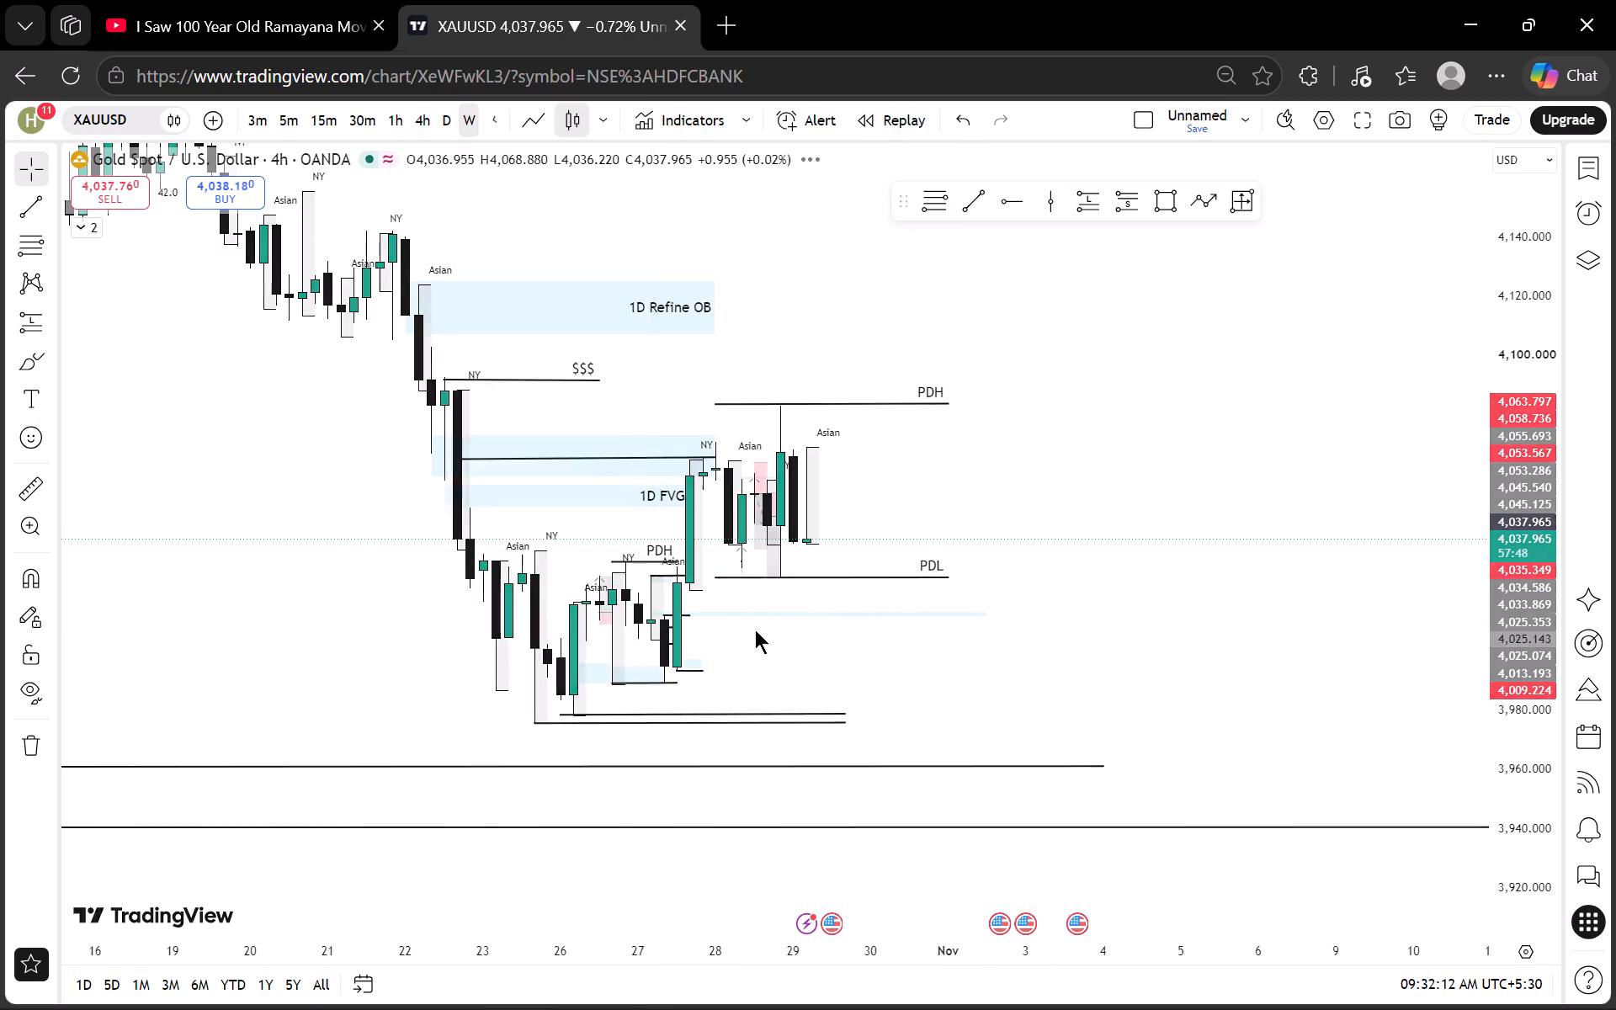
scroll(1494, 513, "down", 16)
scroll(1472, 580, "up", 6)
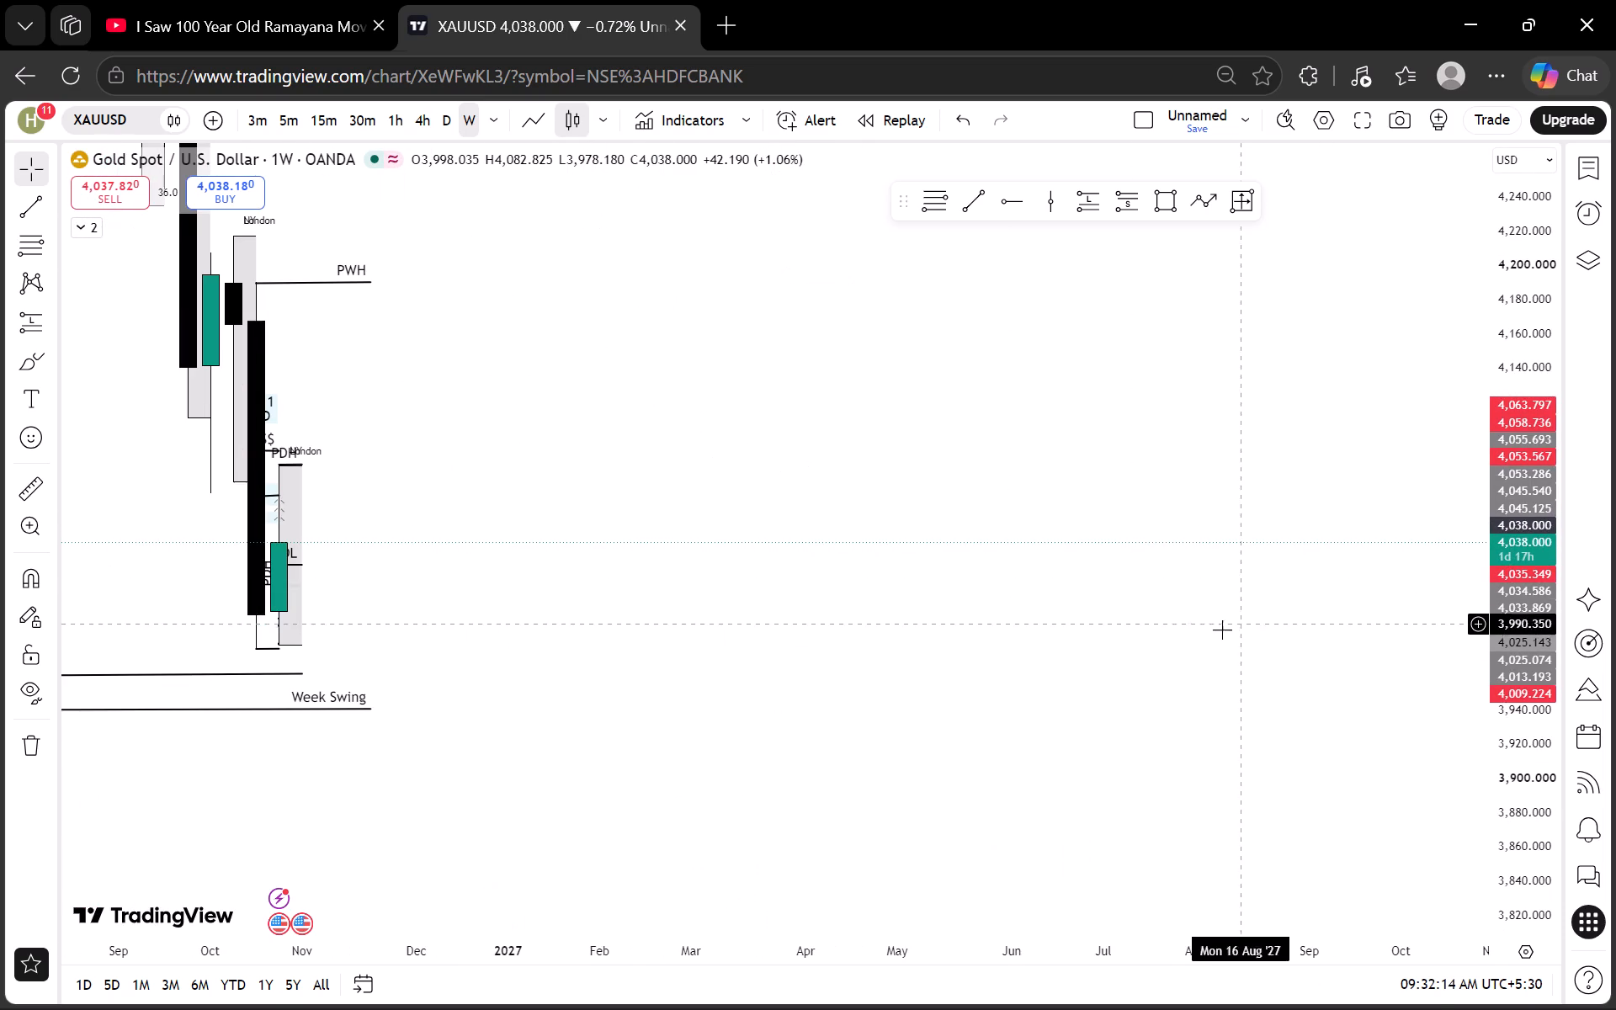
scroll(1593, 559, "down", 20)
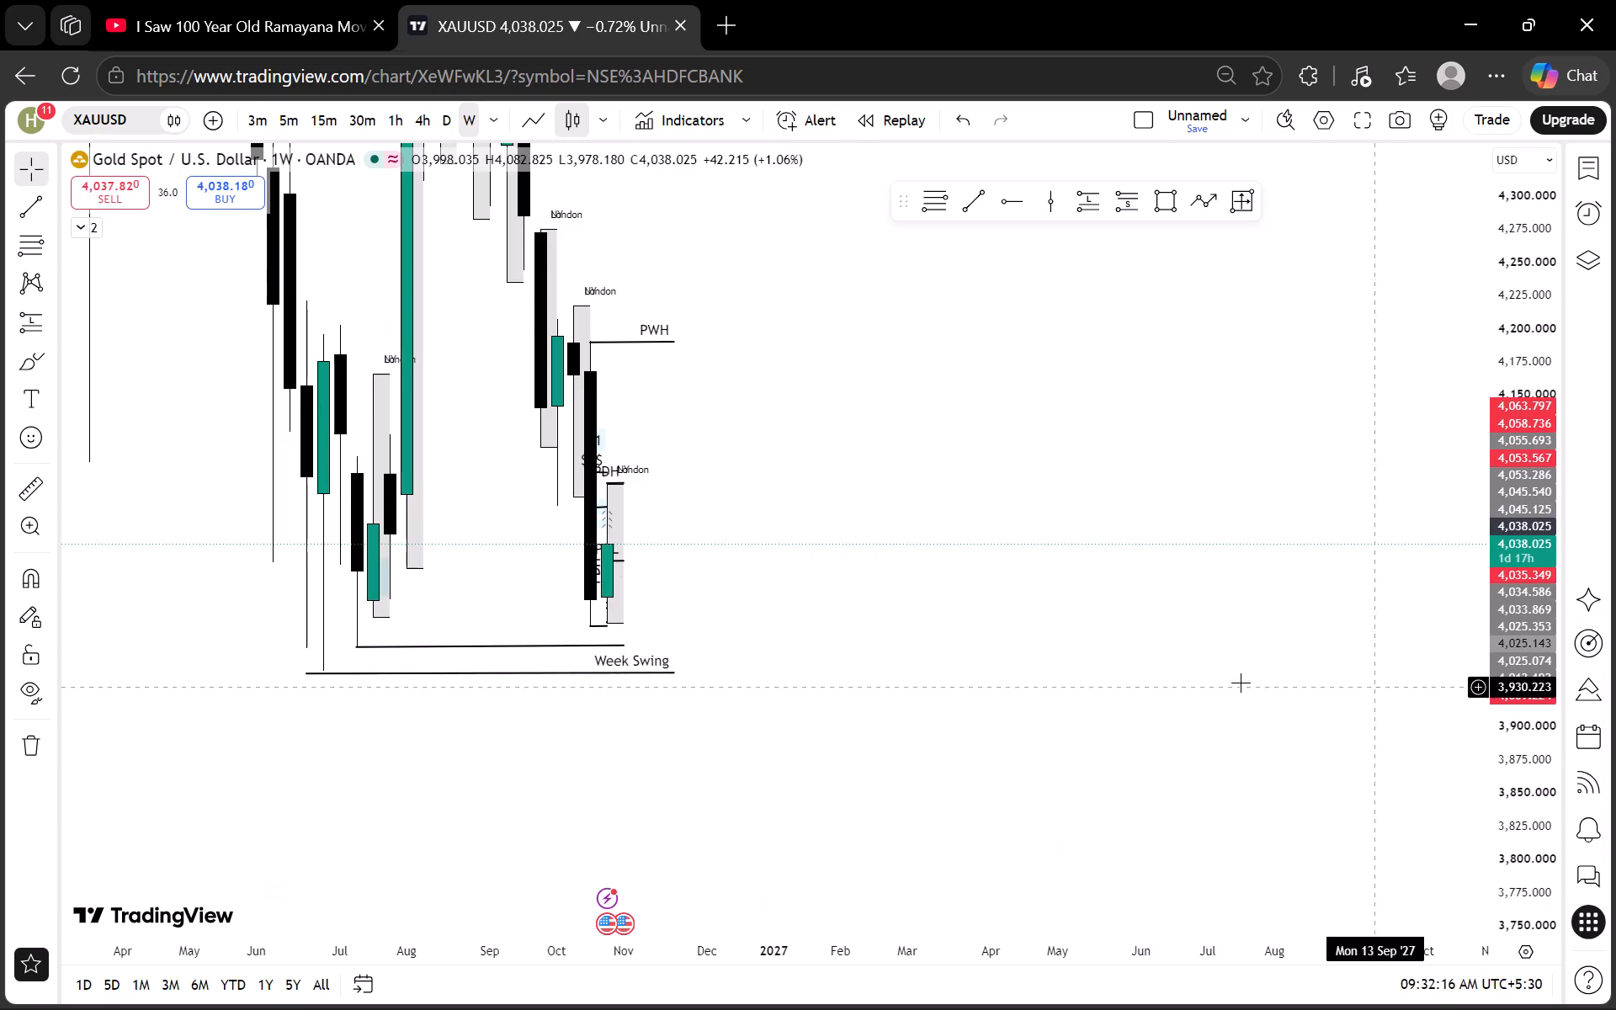
Return to the 4-hour interval and examine recent price action around PDH, PDL and the marked daily zones.
left_click(451, 130)
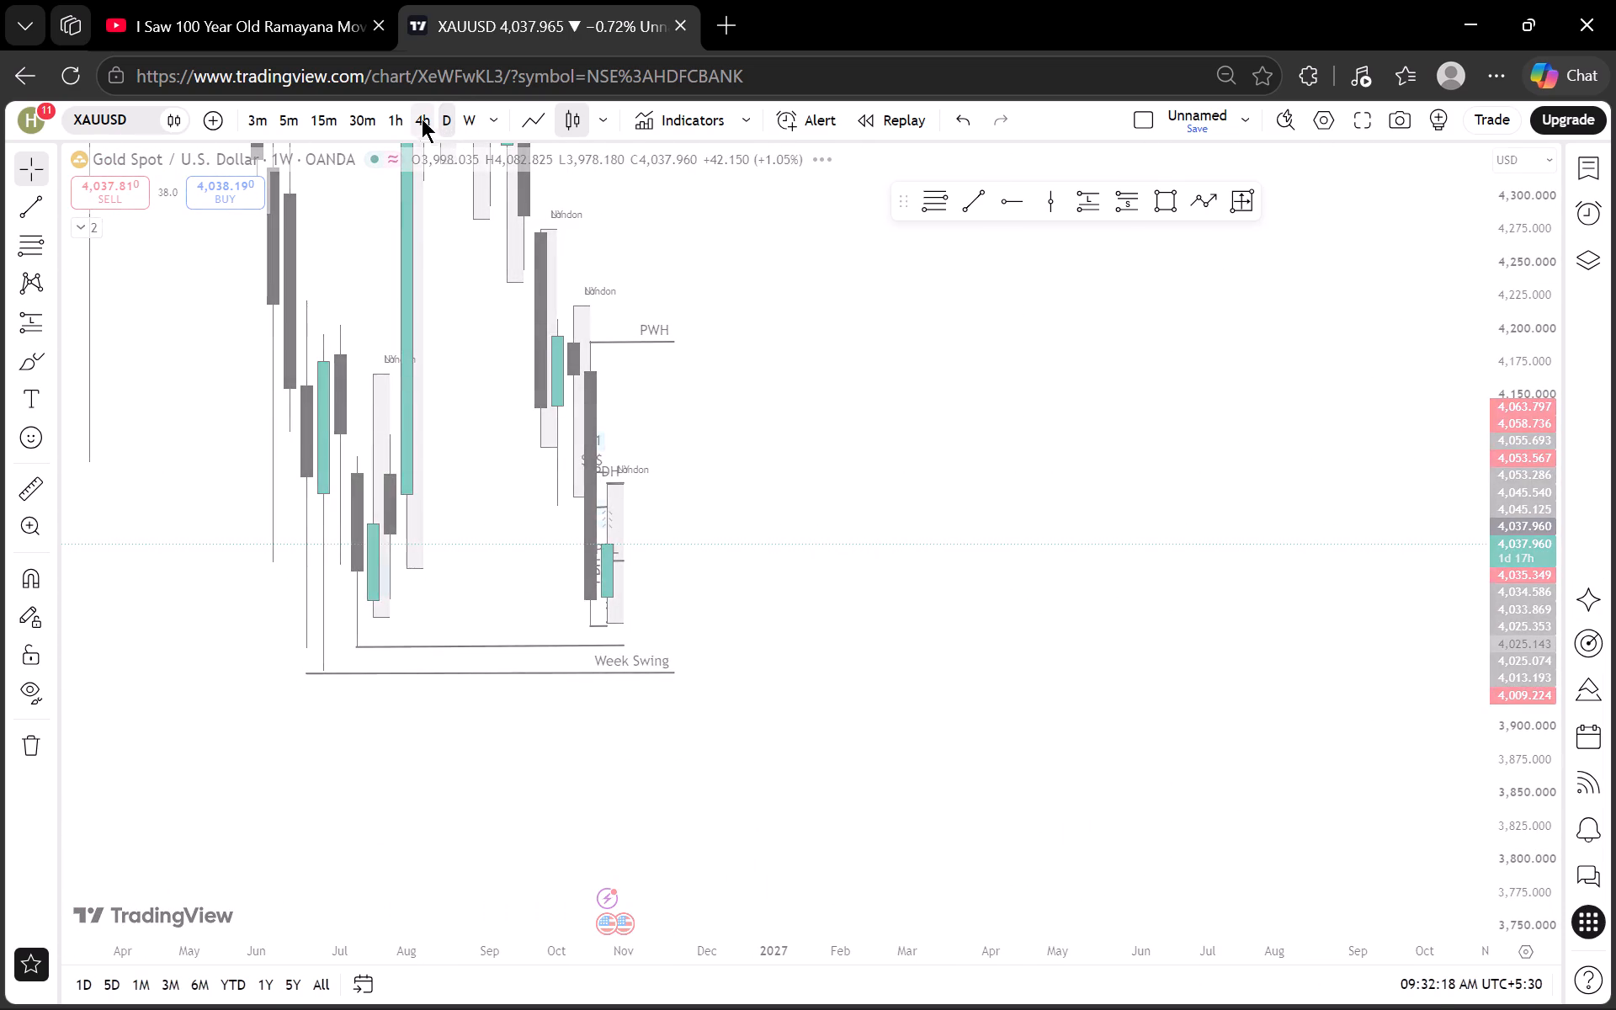
left_click(409, 114)
scroll(838, 372, "down", 11)
left_click_drag(1385, 429, 1022, 401)
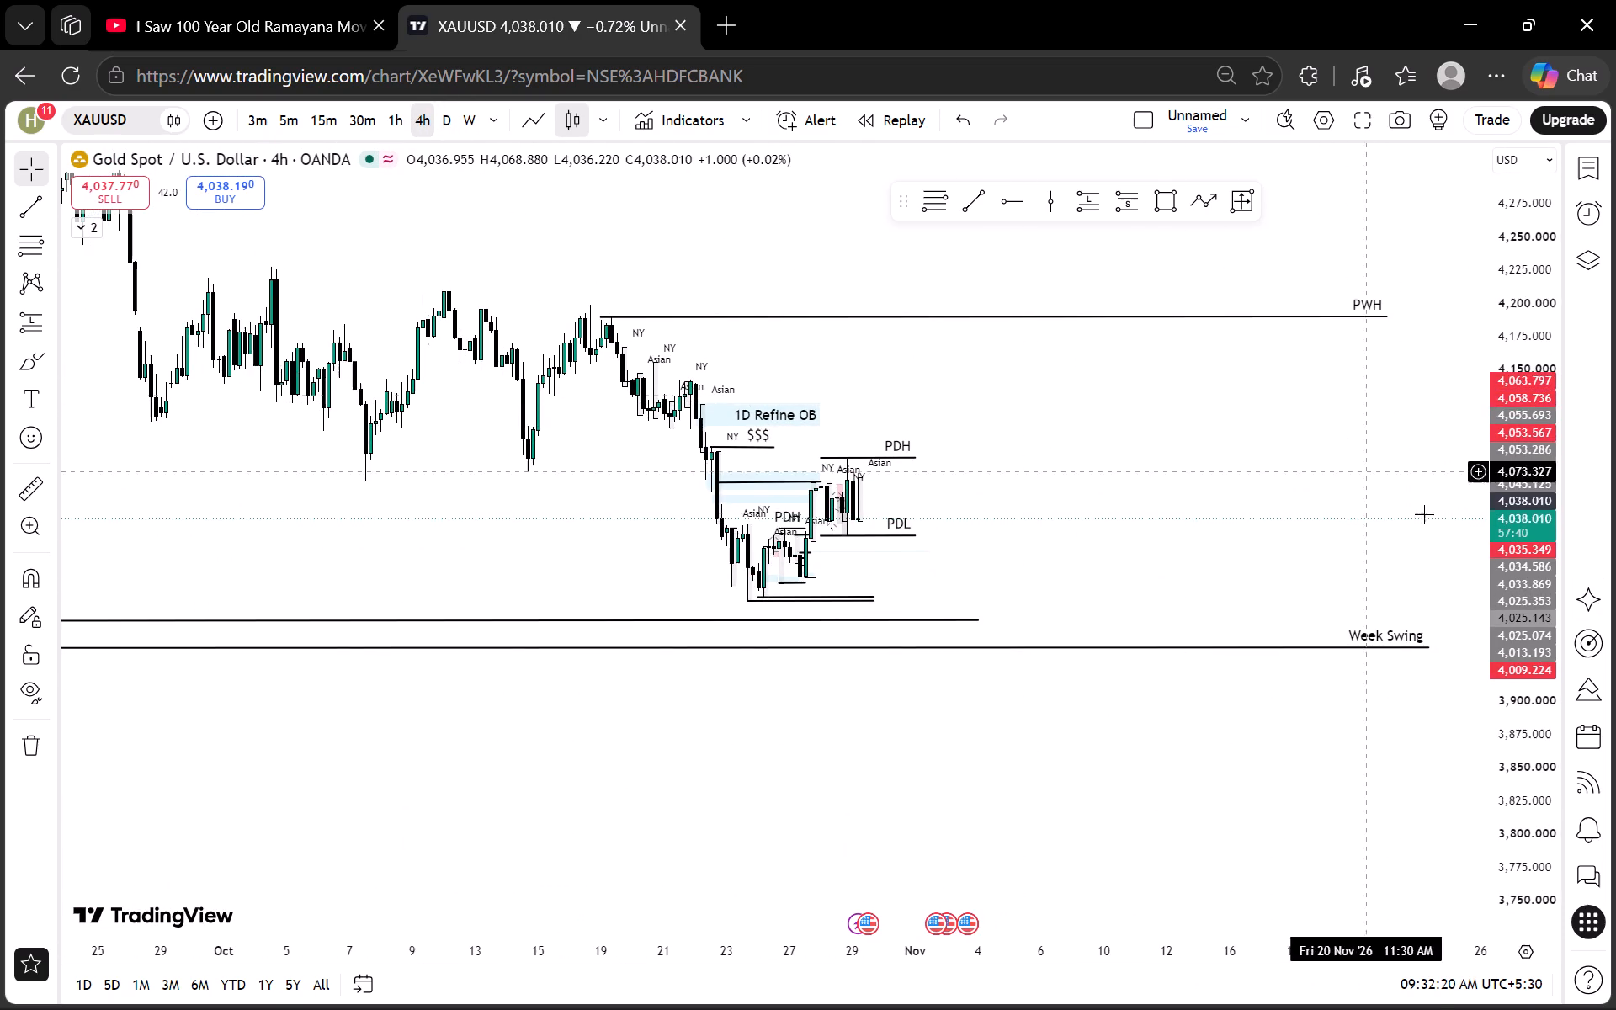
scroll(1500, 470, "up", 20)
scroll(1500, 470, "up", 11)
scroll(1344, 509, "down", 1)
scroll(1203, 504, "up", 5)
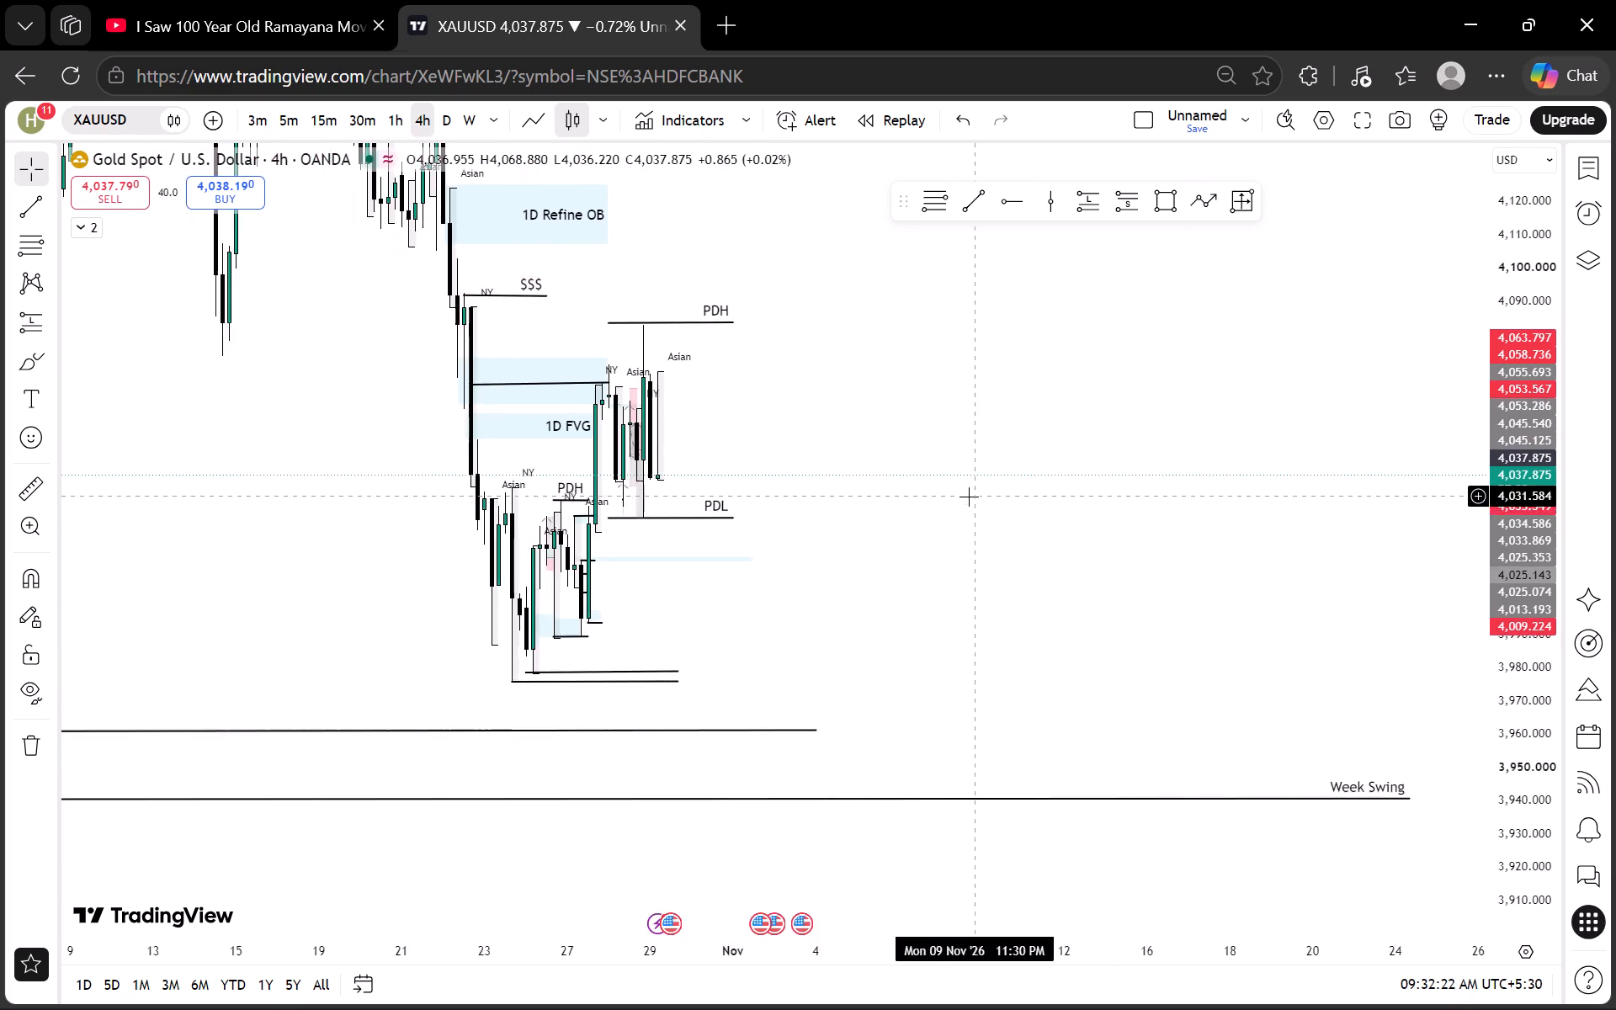
scroll(969, 497, "up", 2)
left_click_drag(917, 512, 1450, 577)
scroll(1511, 571, "up", 6)
left_click_drag(1219, 591, 1411, 577)
scroll(1412, 587, "up", 8)
scroll(1469, 543, "down", 6)
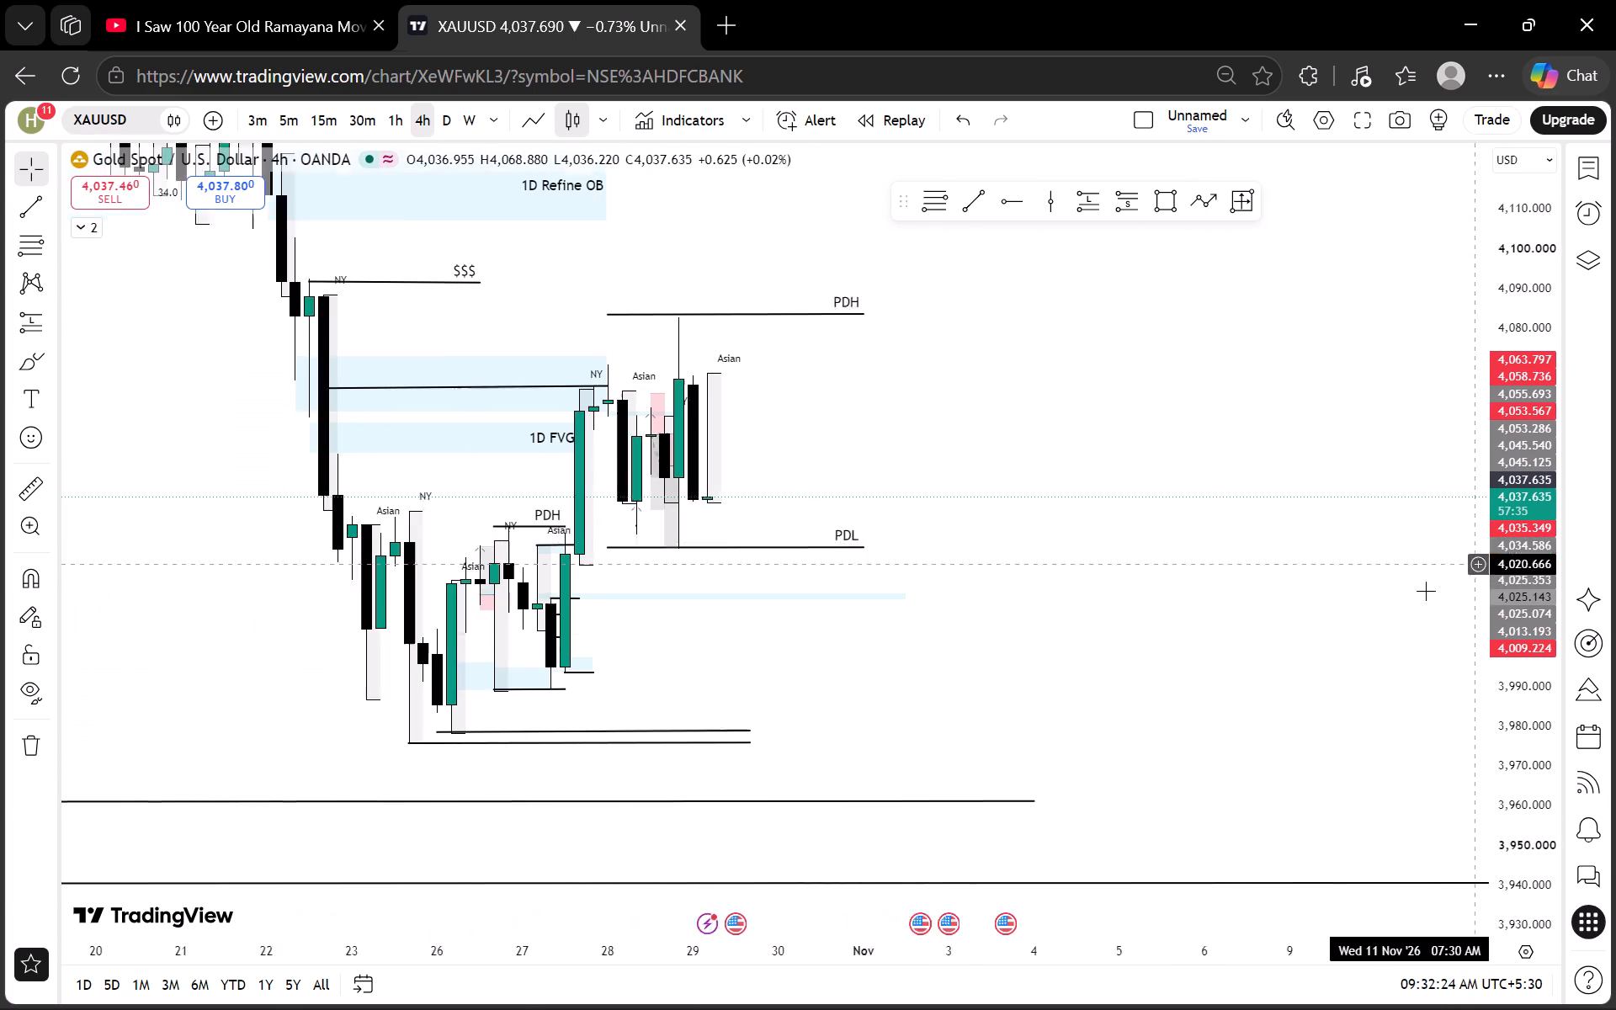
On the 1-hour chart, delete the short level line at the 27 October London session high, near 4,012.
left_click(402, 120)
scroll(1530, 543, "up", 14)
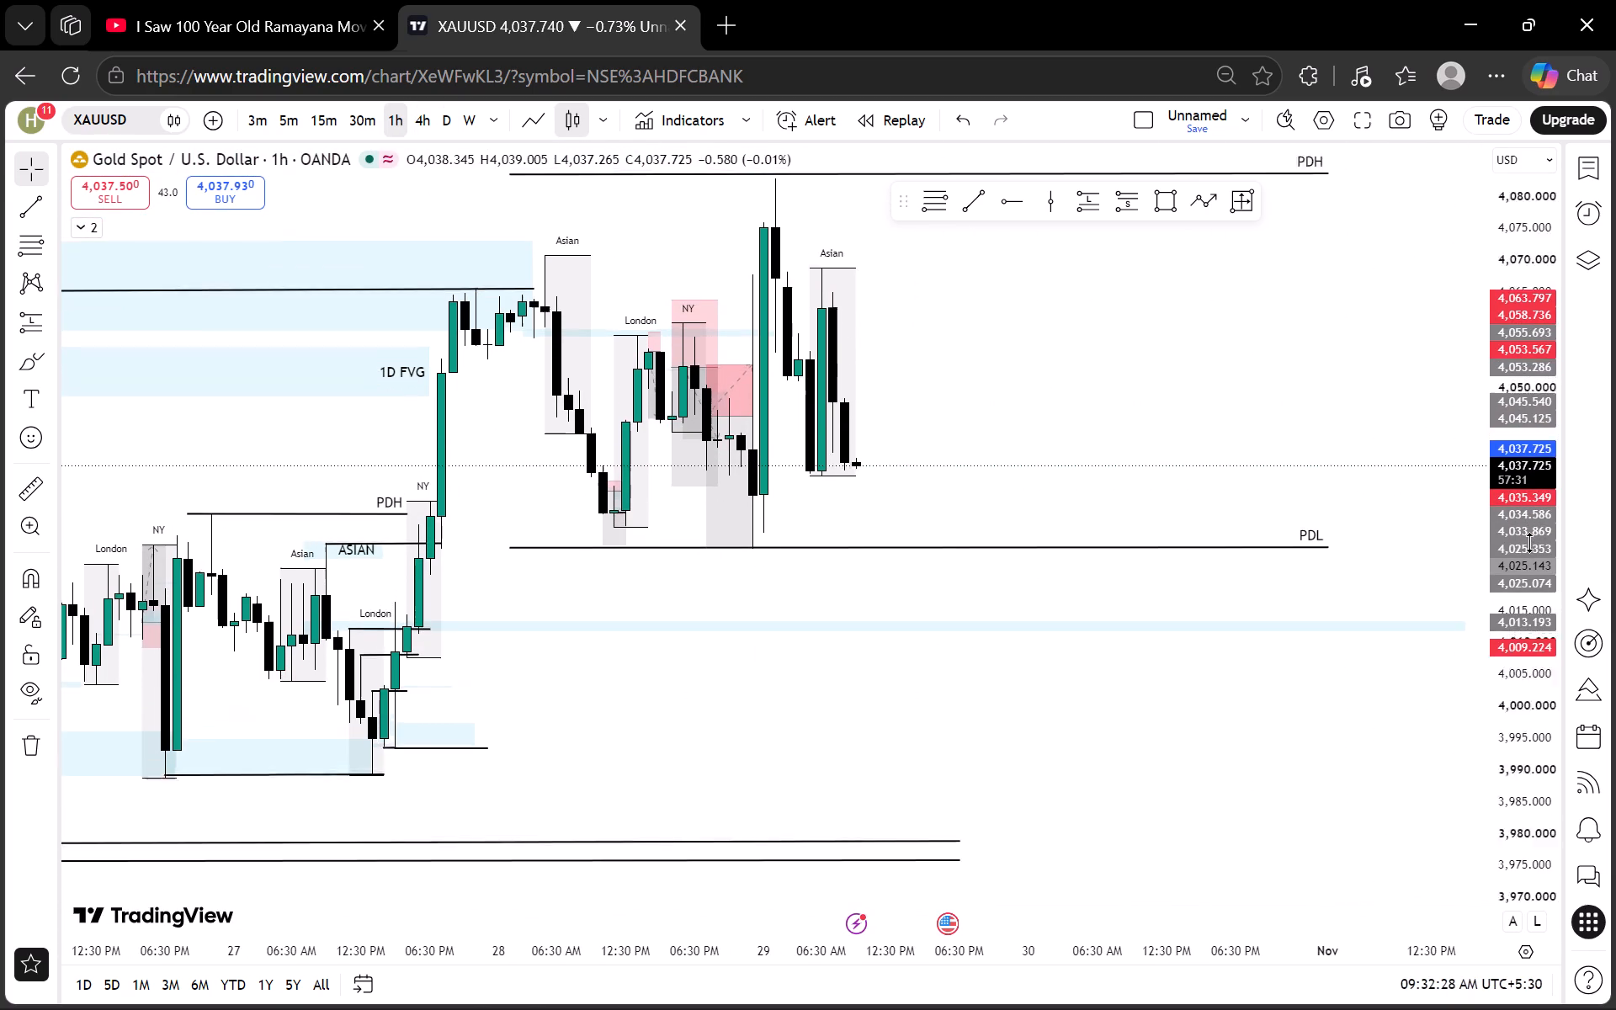
scroll(1530, 543, "up", 10)
scroll(1297, 420, "down", 2)
left_click_drag(1342, 367, 1215, 333)
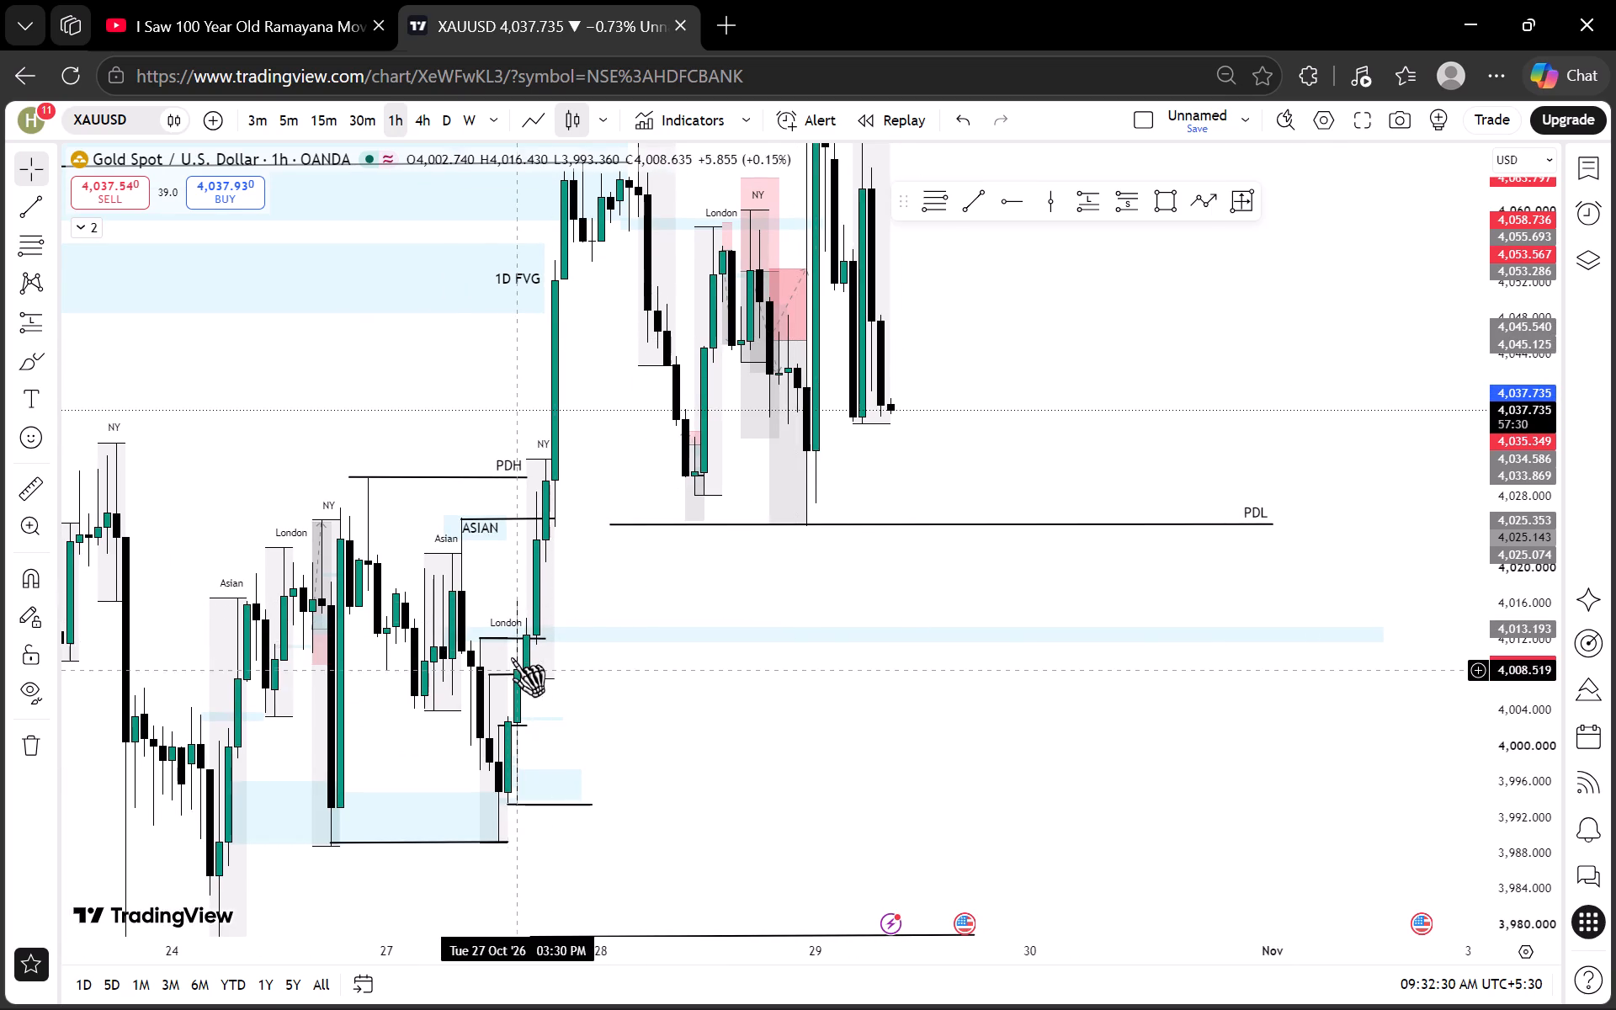
left_click(501, 641)
left_click(1161, 249)
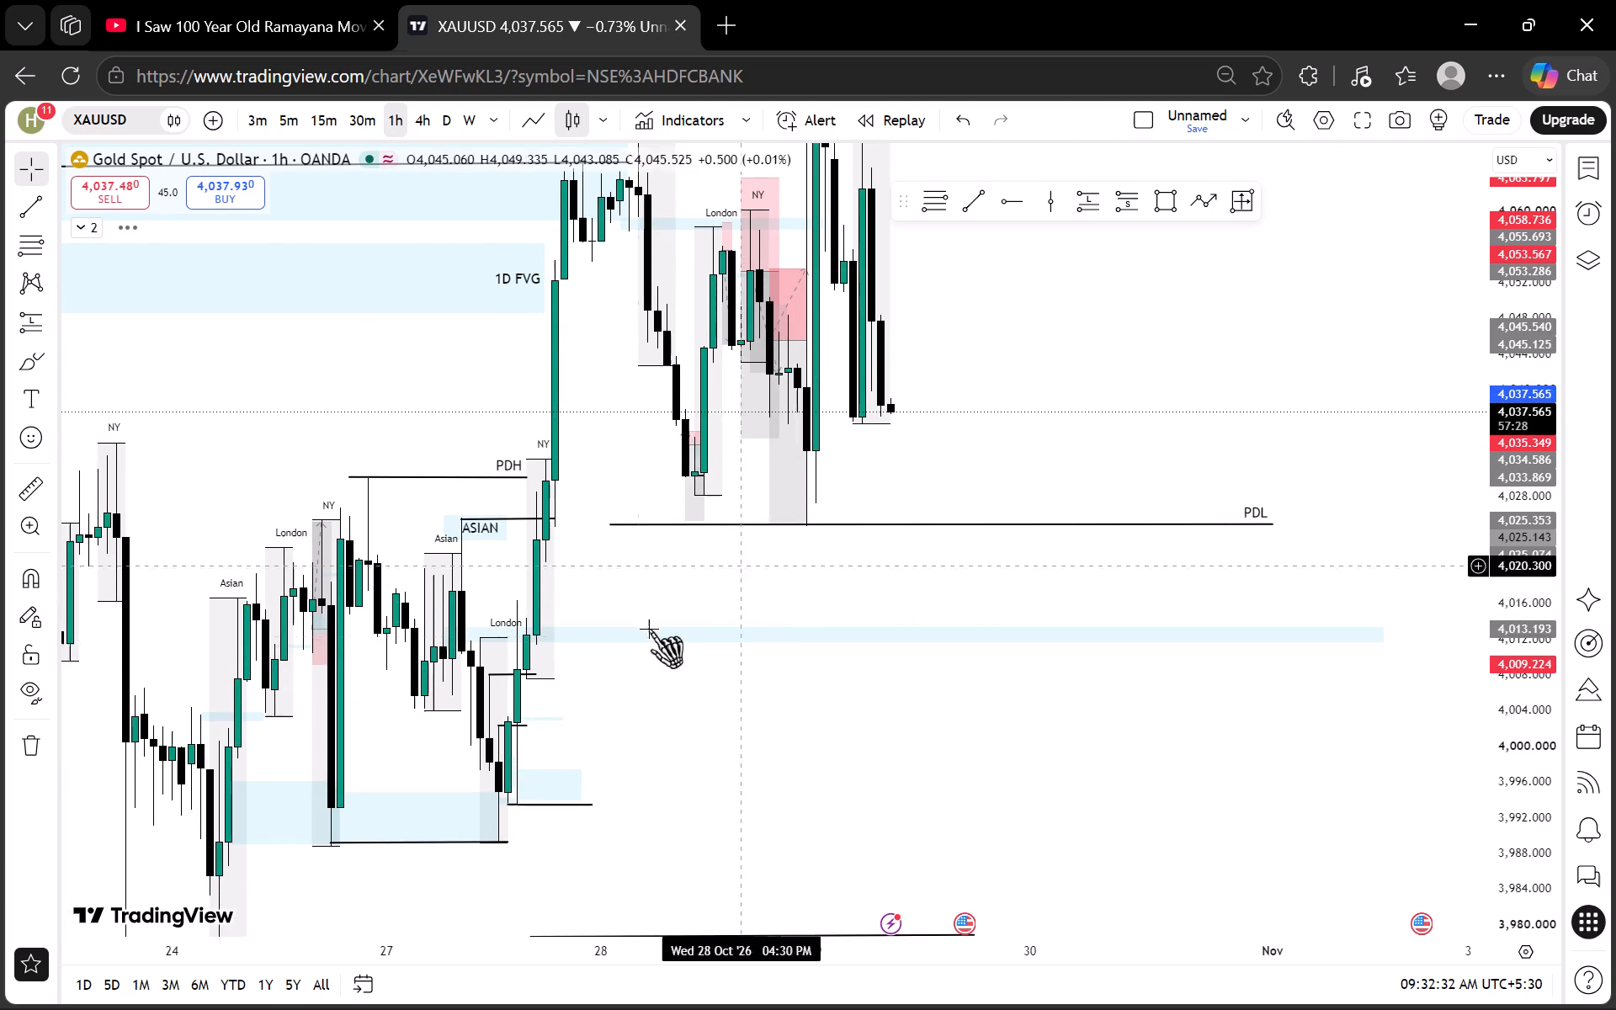
Delete the short level lines around the 27 October London session, near 4,008, 3,993 and 4,002.
left_click(498, 680)
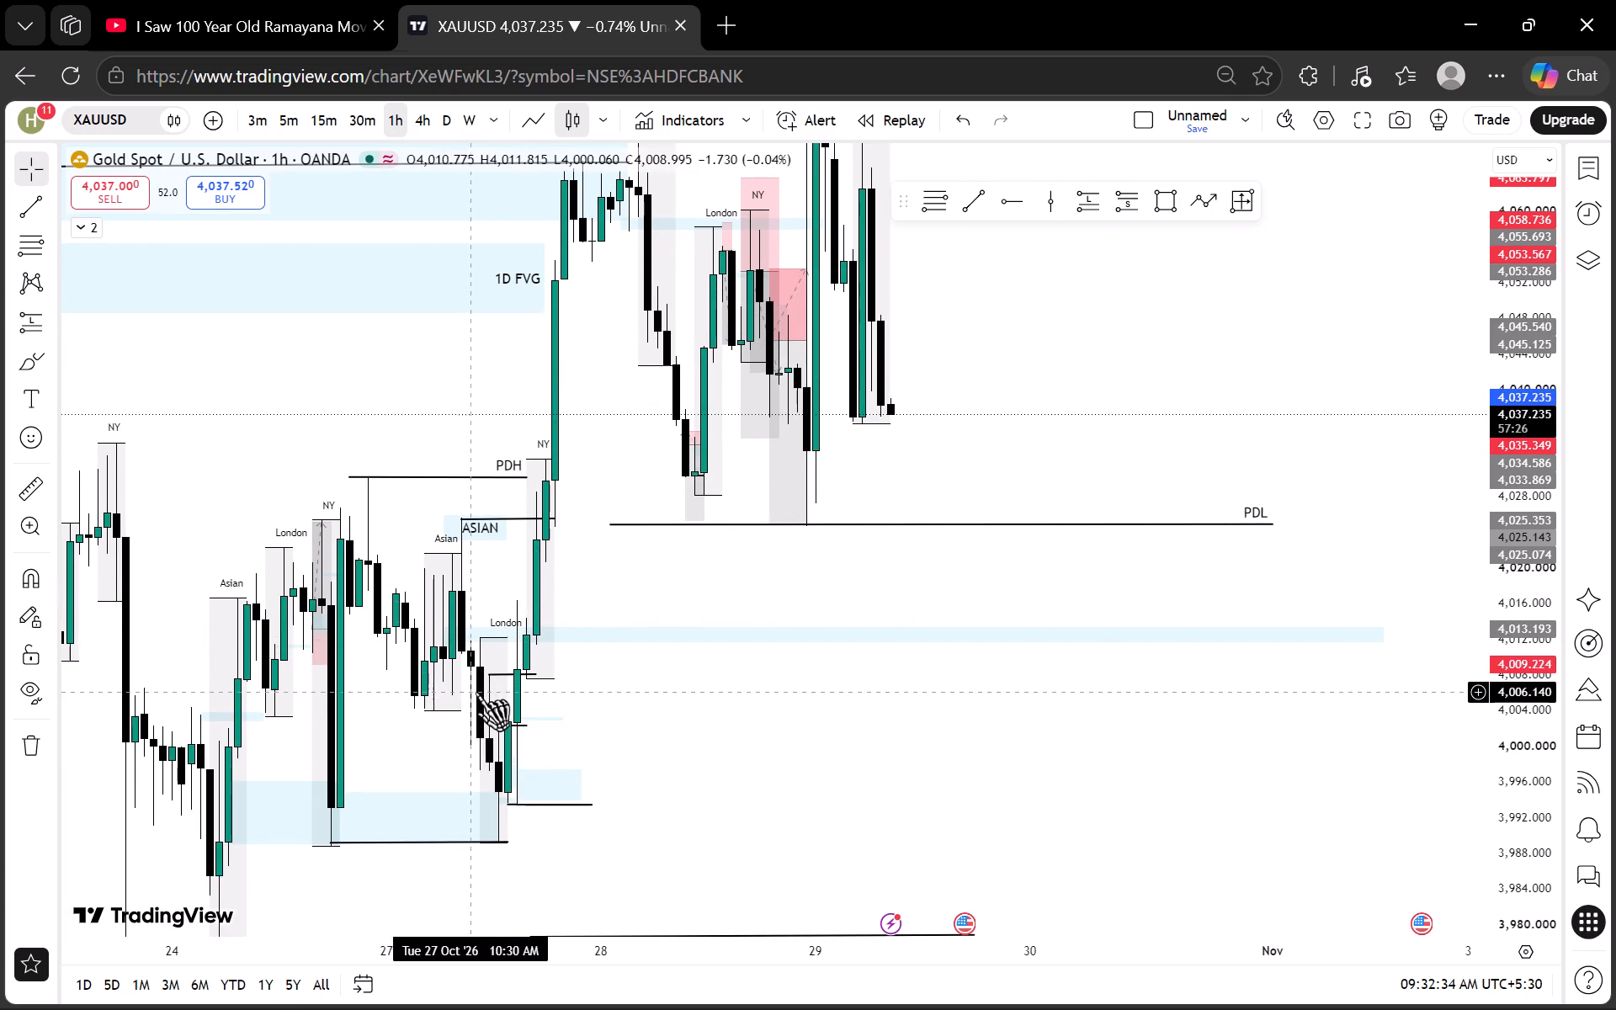
left_click(501, 675)
left_click(1166, 248)
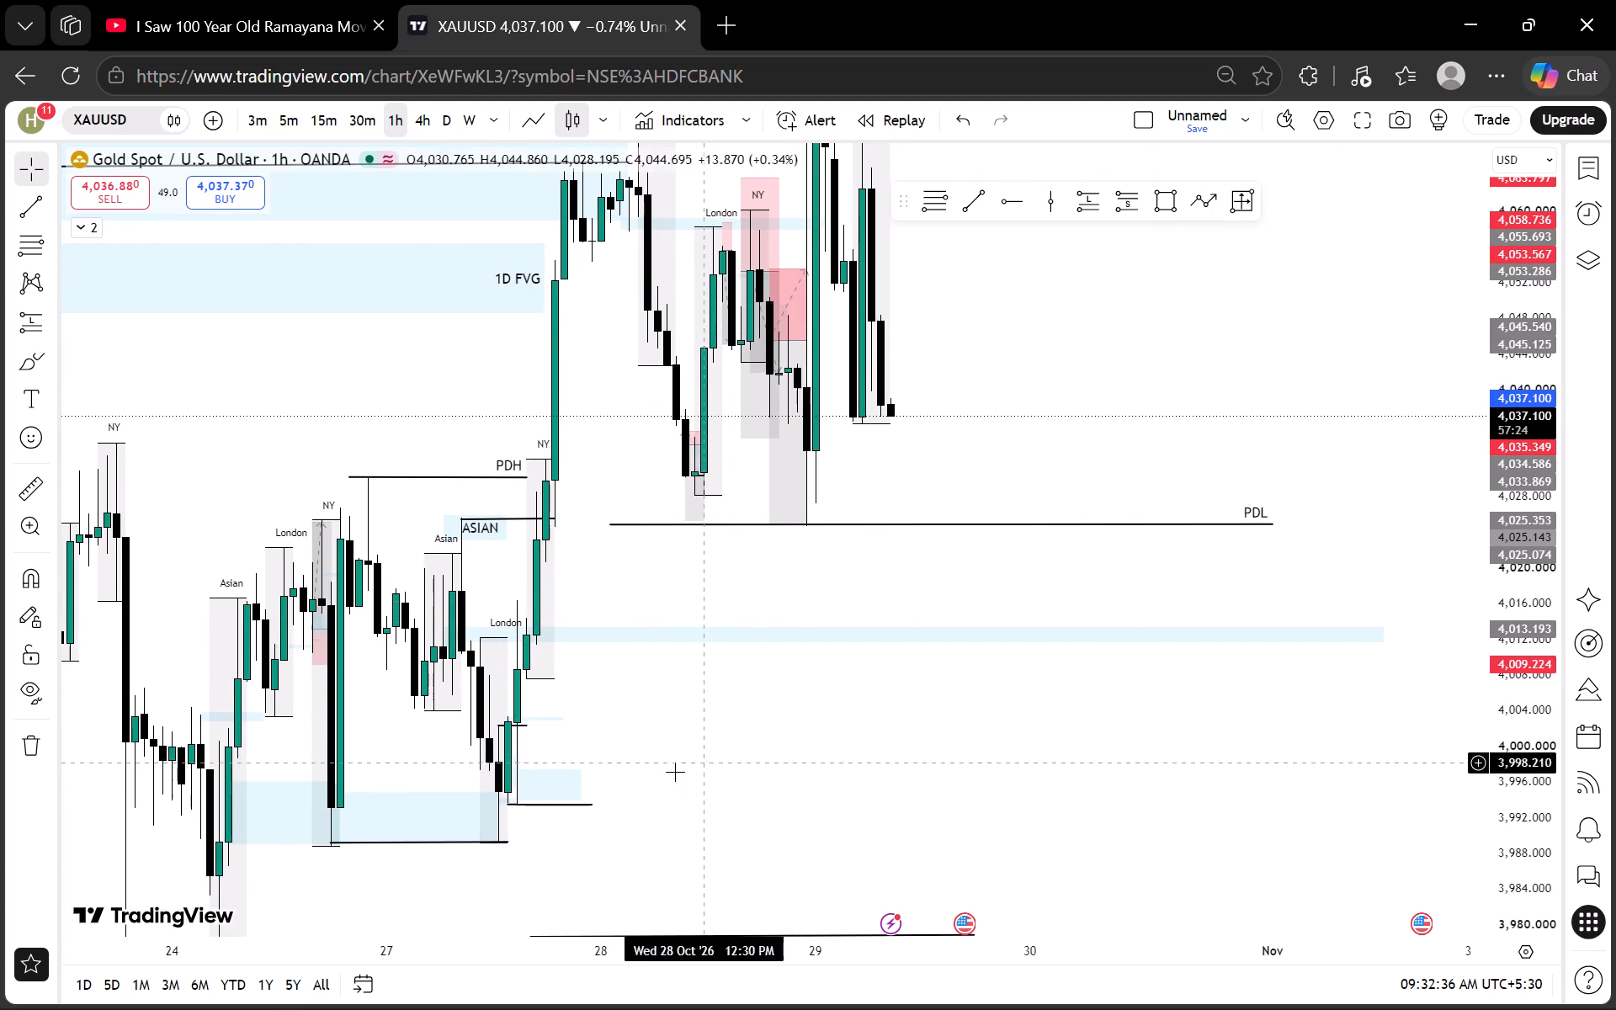
left_click(593, 808)
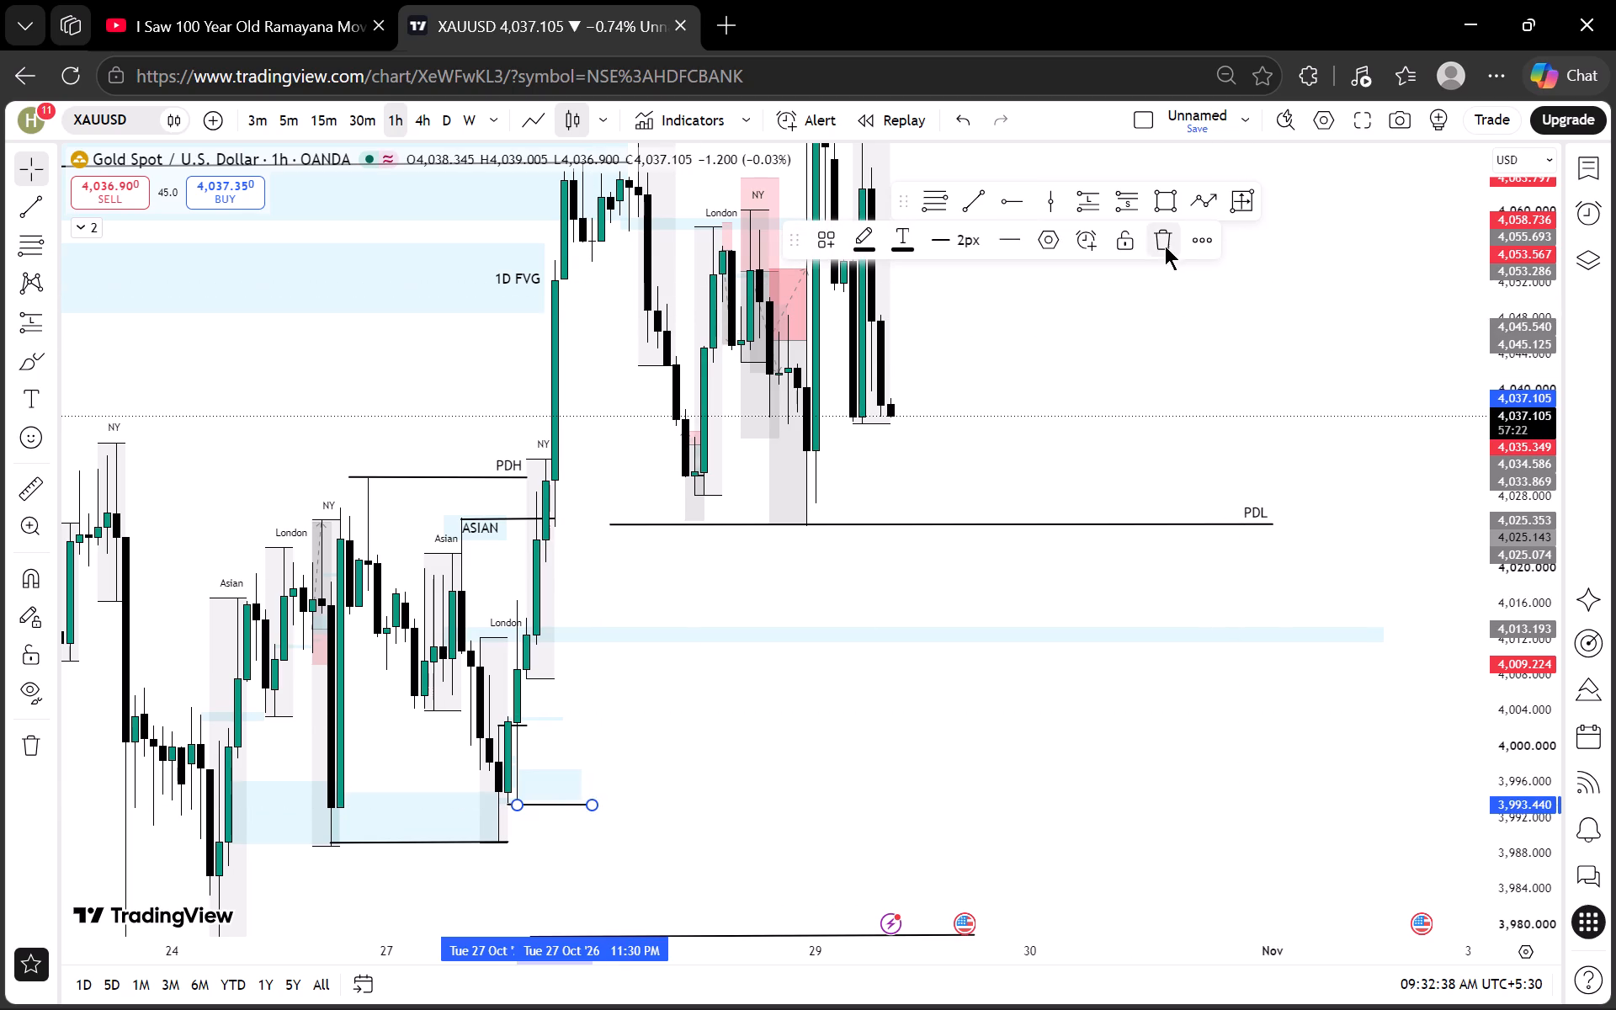
left_click(1165, 246)
left_click(510, 812)
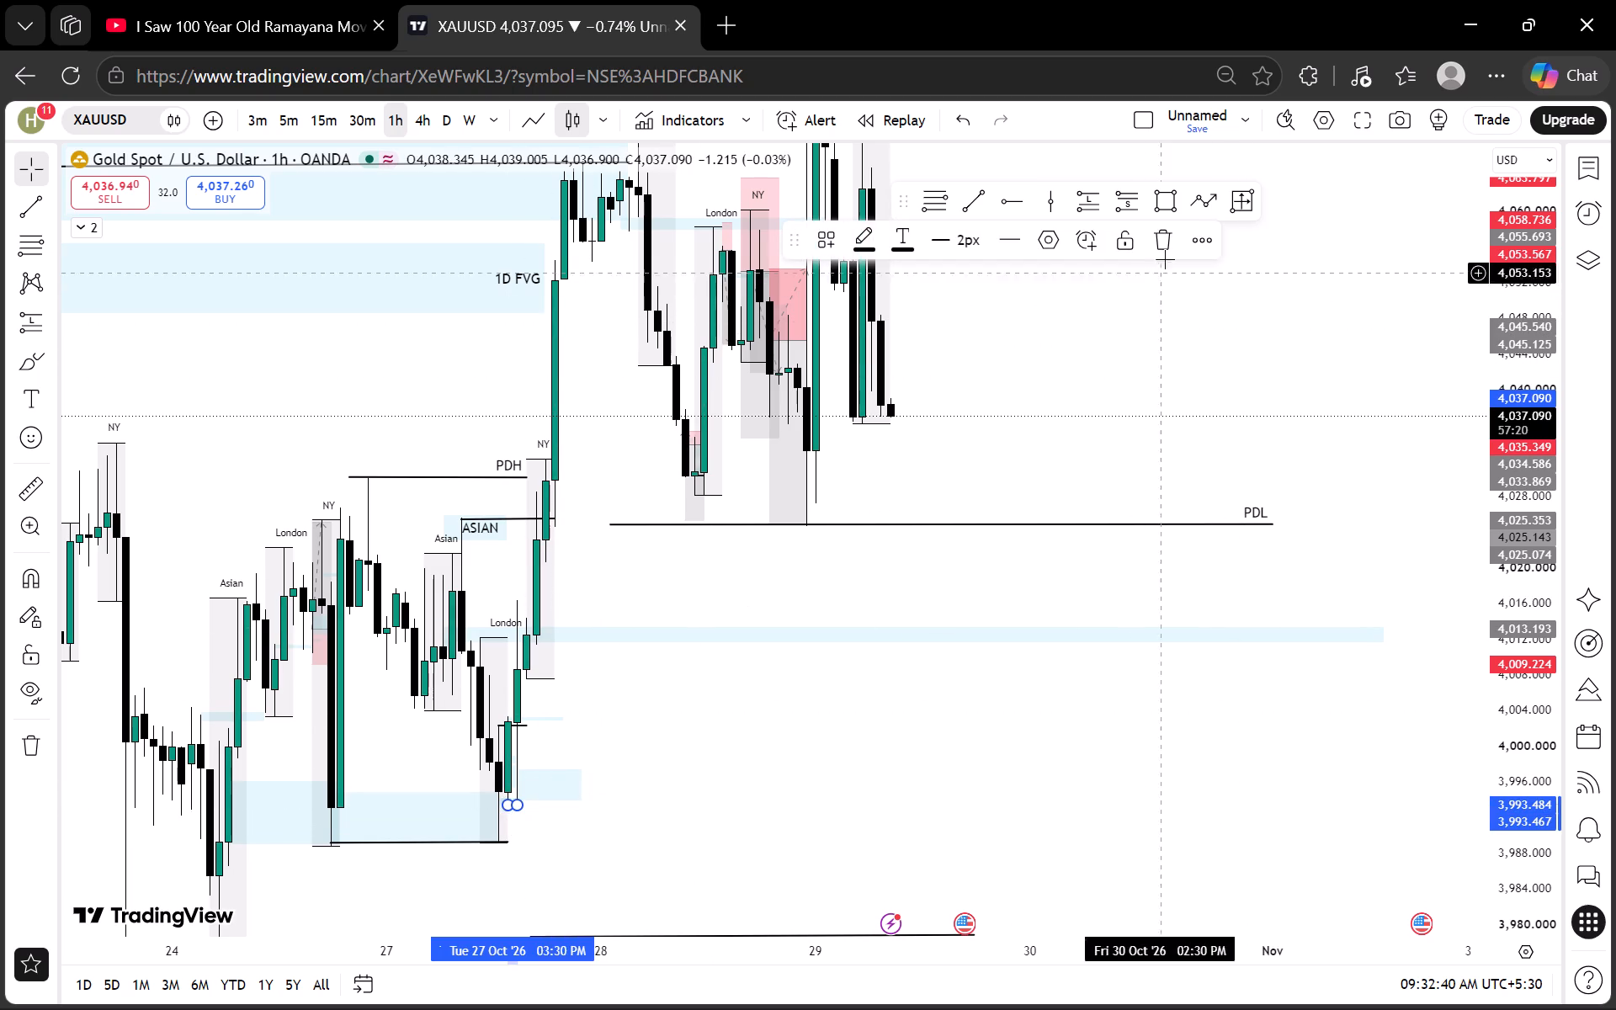
left_click(1170, 246)
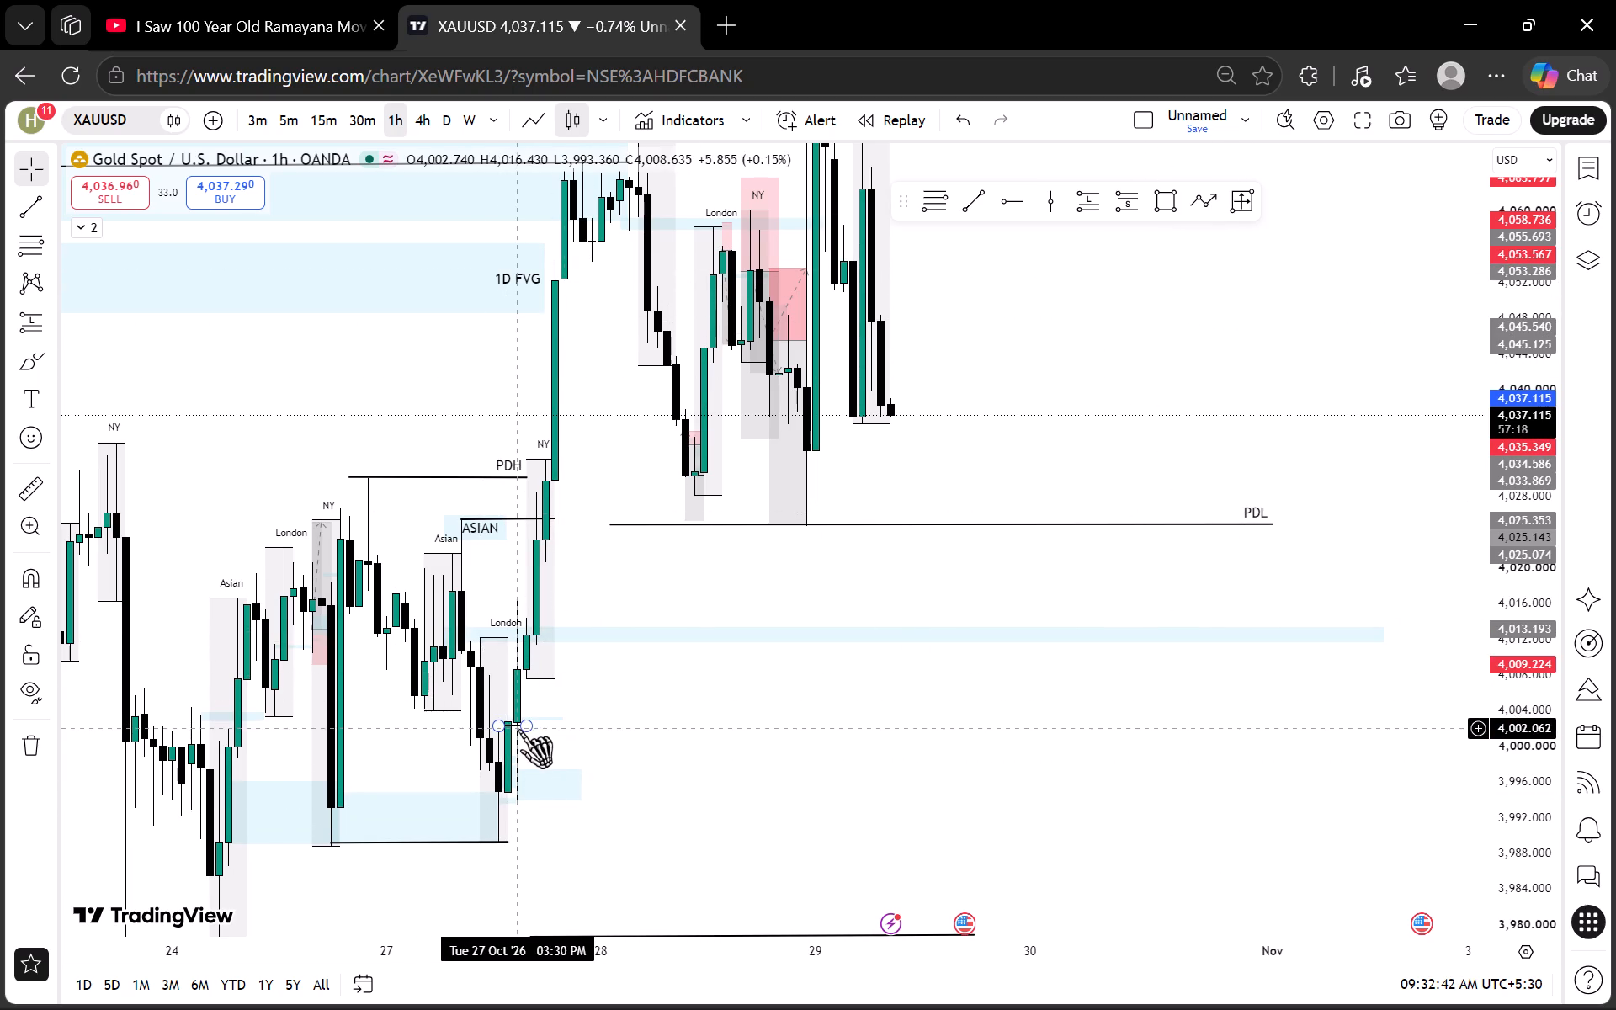
left_click(518, 729)
left_click(1158, 237)
Examine the 28 and 29 October price action between PDH and PDL on the 1-hour chart.
left_click_drag(1057, 352, 1037, 611)
scroll(1006, 587, "up", 3)
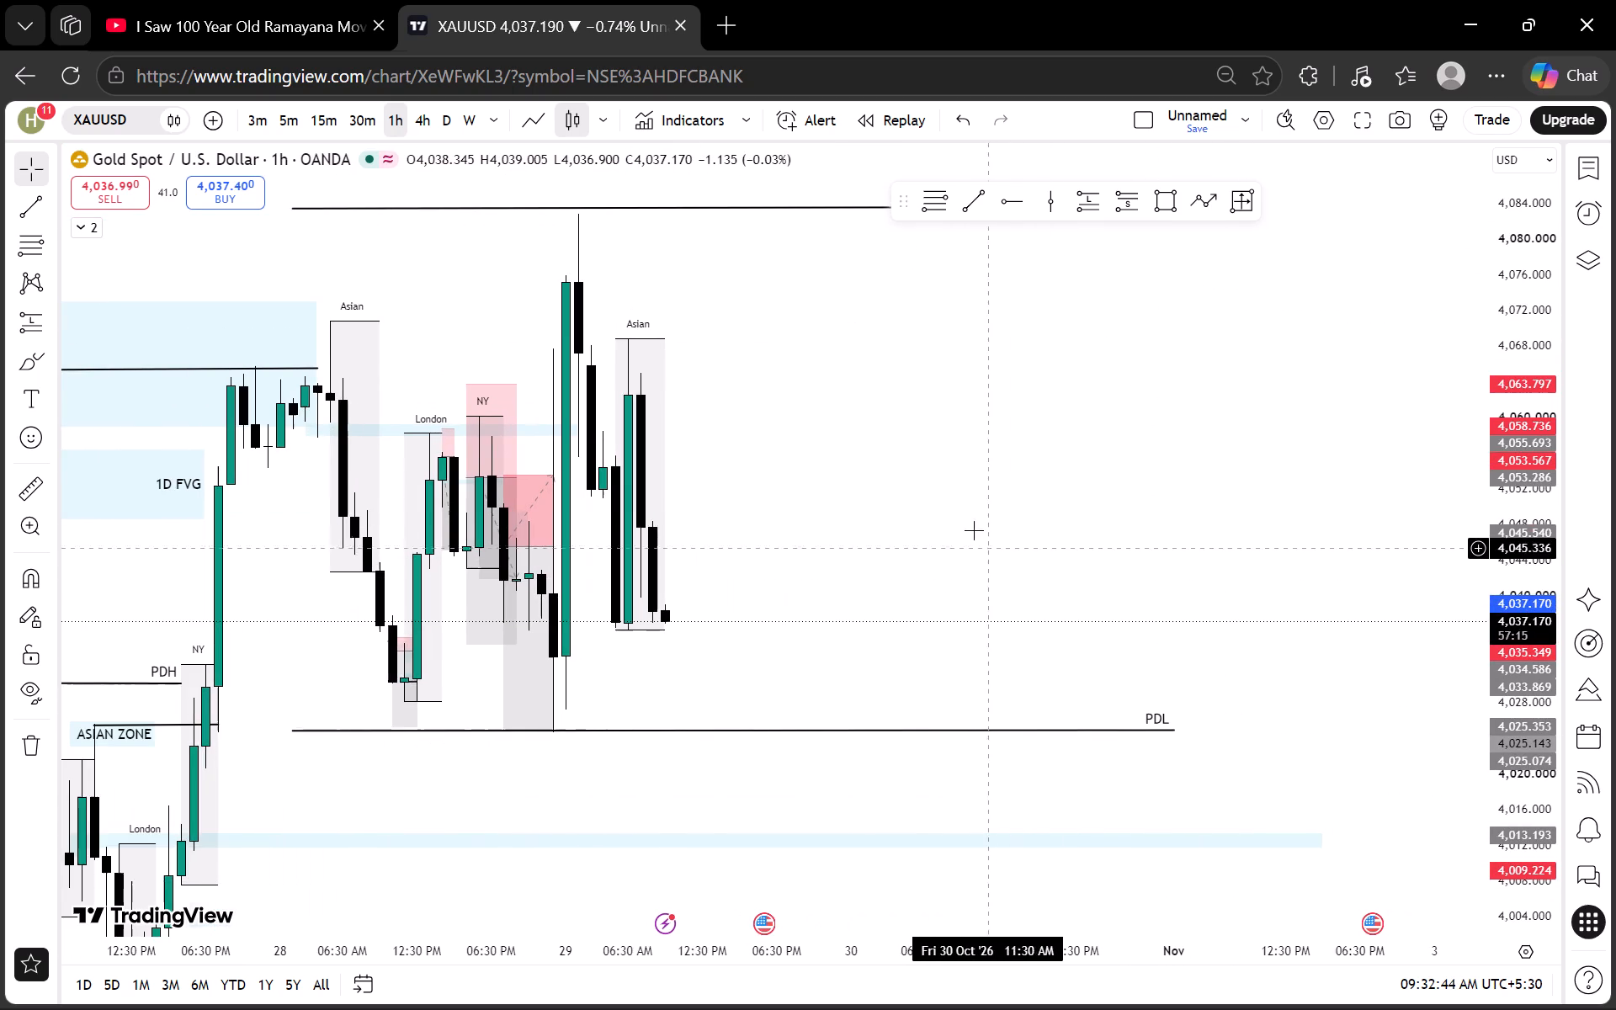
left_click_drag(924, 512, 1060, 500)
scroll(1036, 523, "up", 3)
left_click_drag(965, 537, 1113, 513)
scroll(1615, 450, "down", 5)
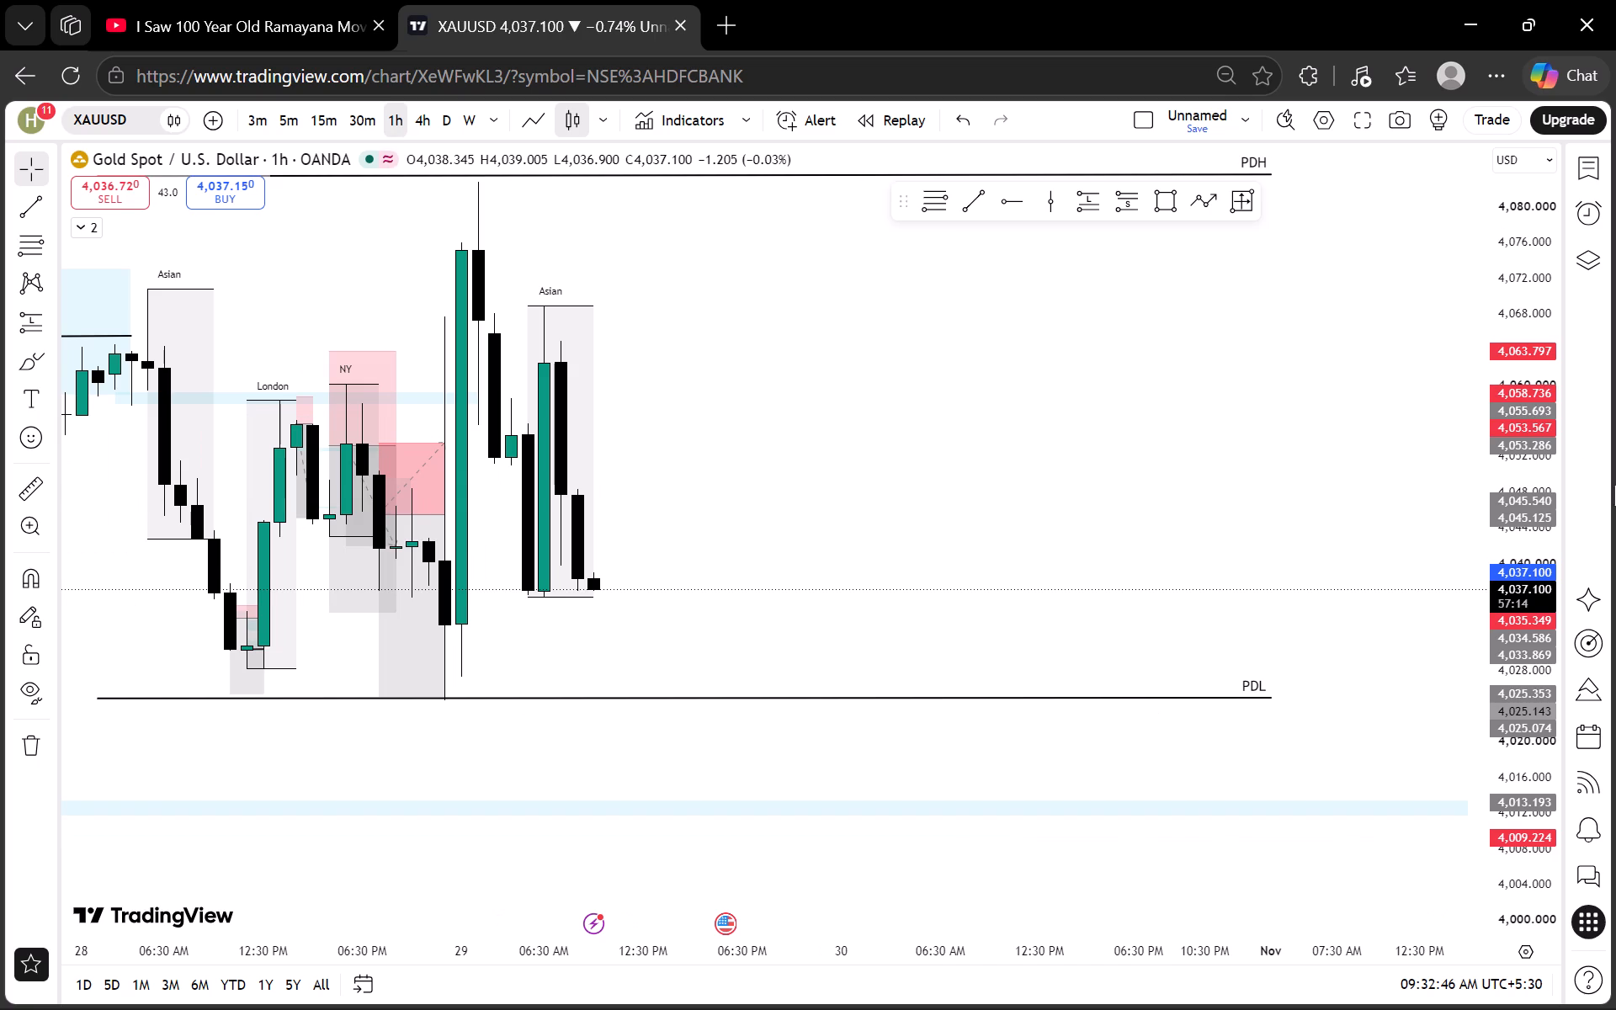
scroll(1615, 486, "down", 20)
scroll(1540, 508, "down", 9)
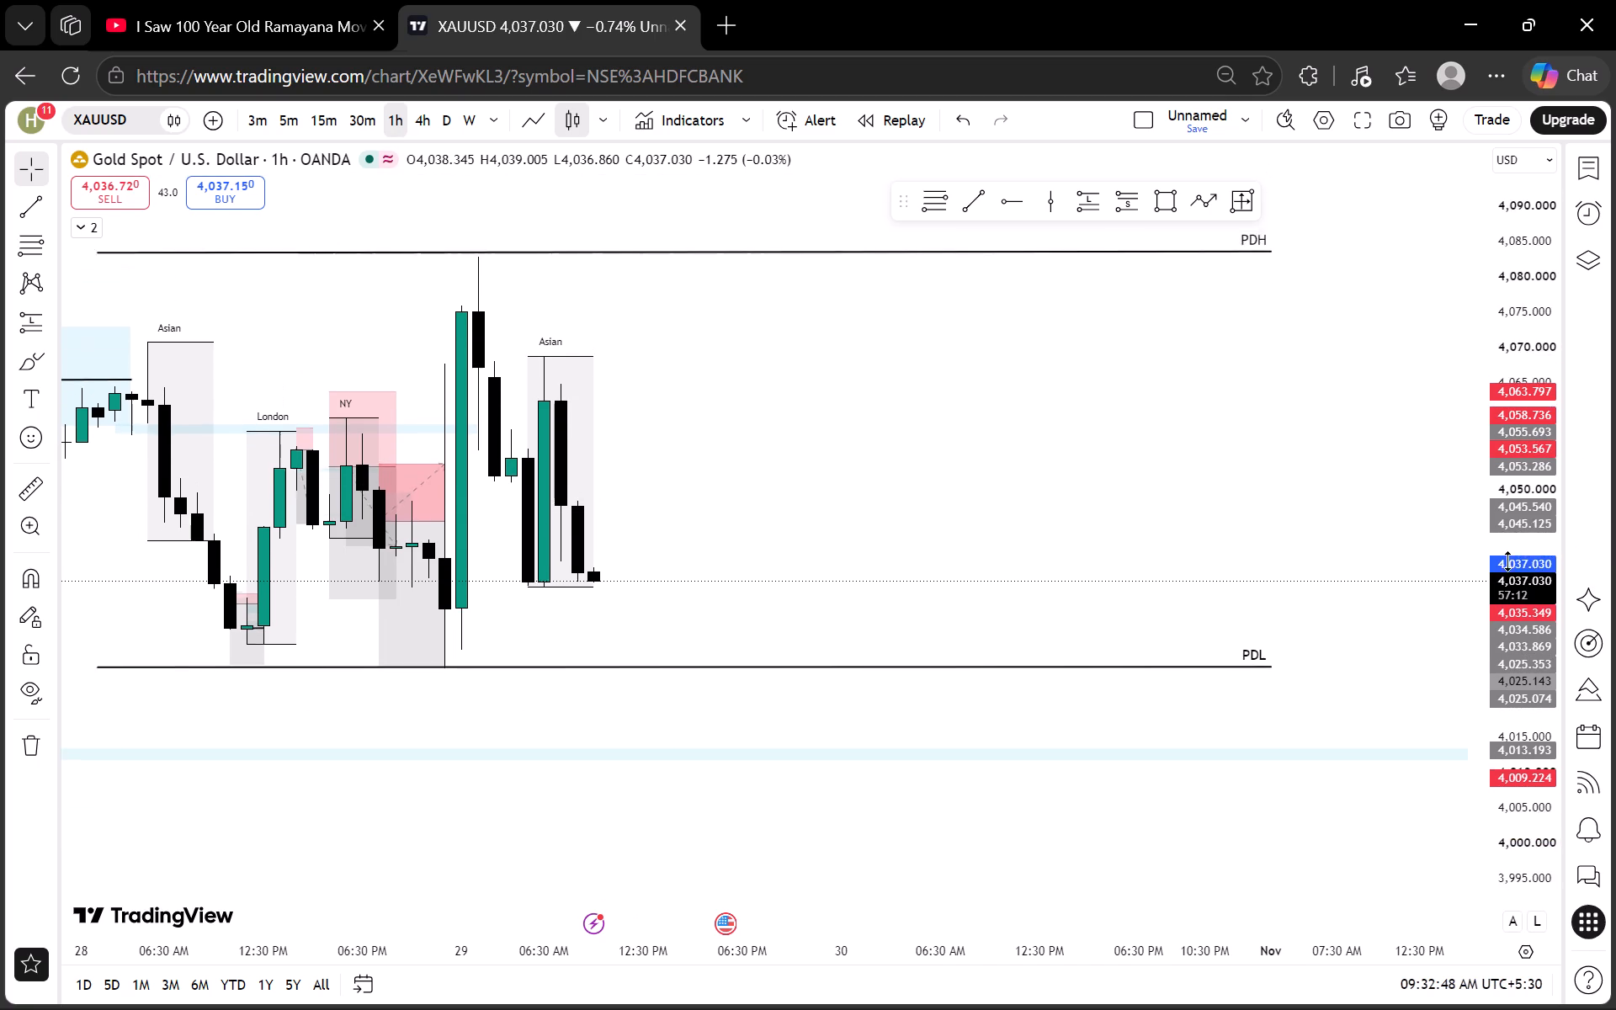
scroll(1508, 561, "down", 5)
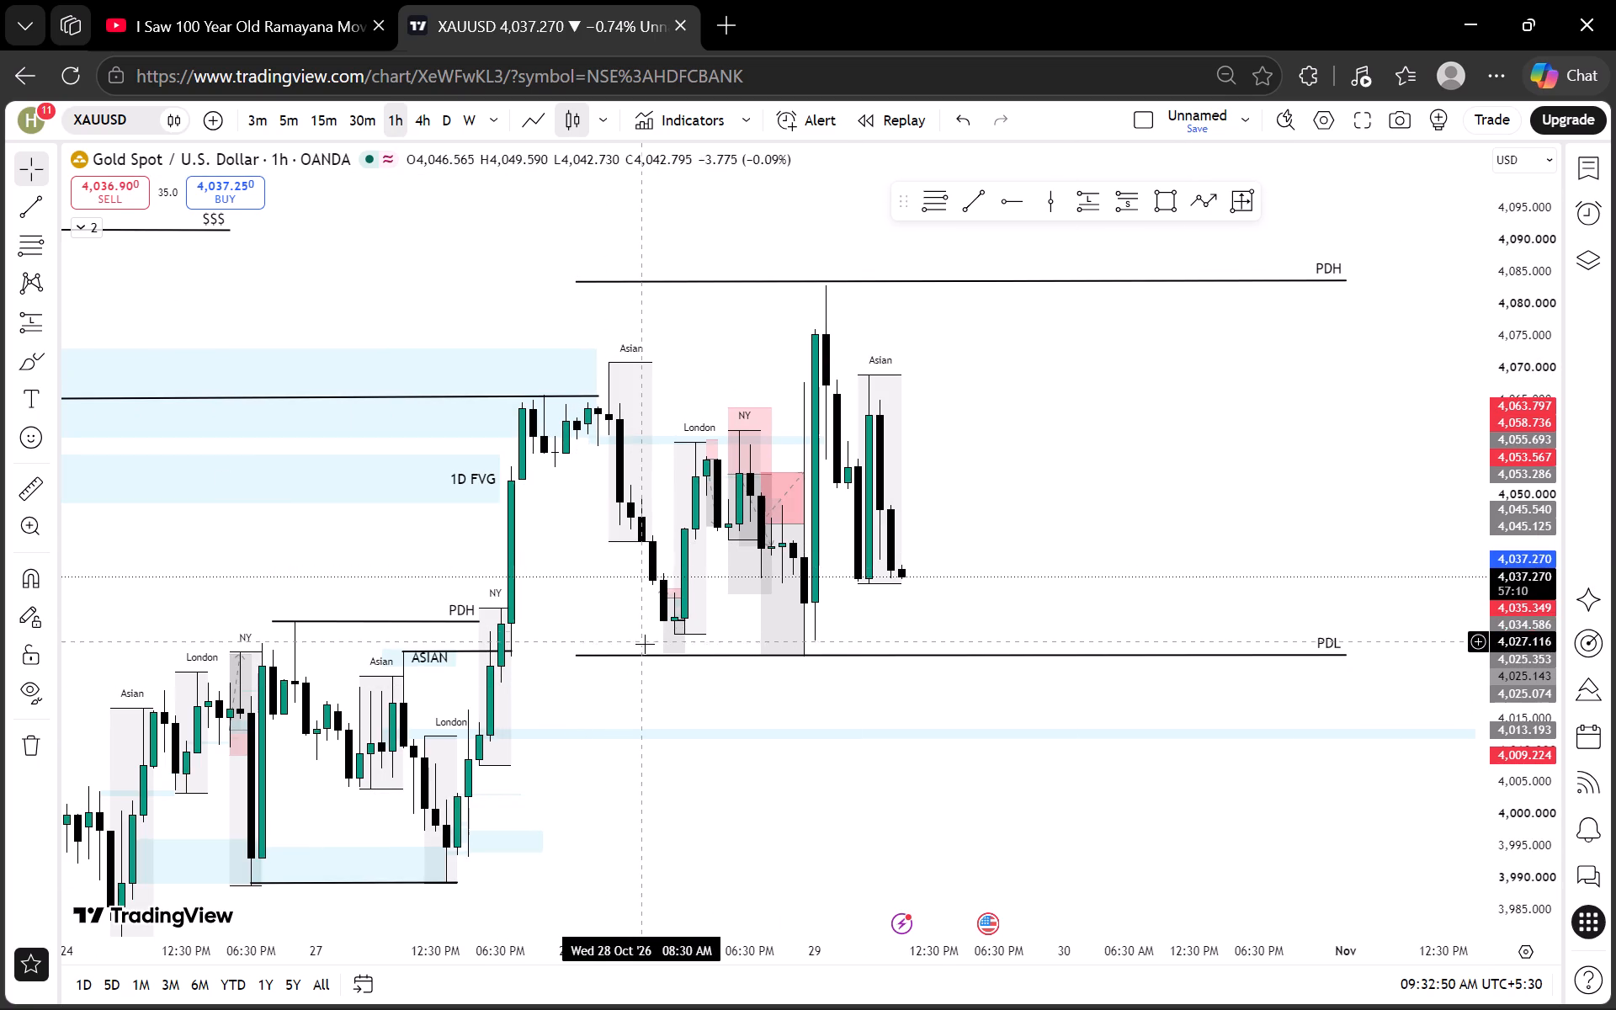
left_click_drag(1130, 412, 1083, 497)
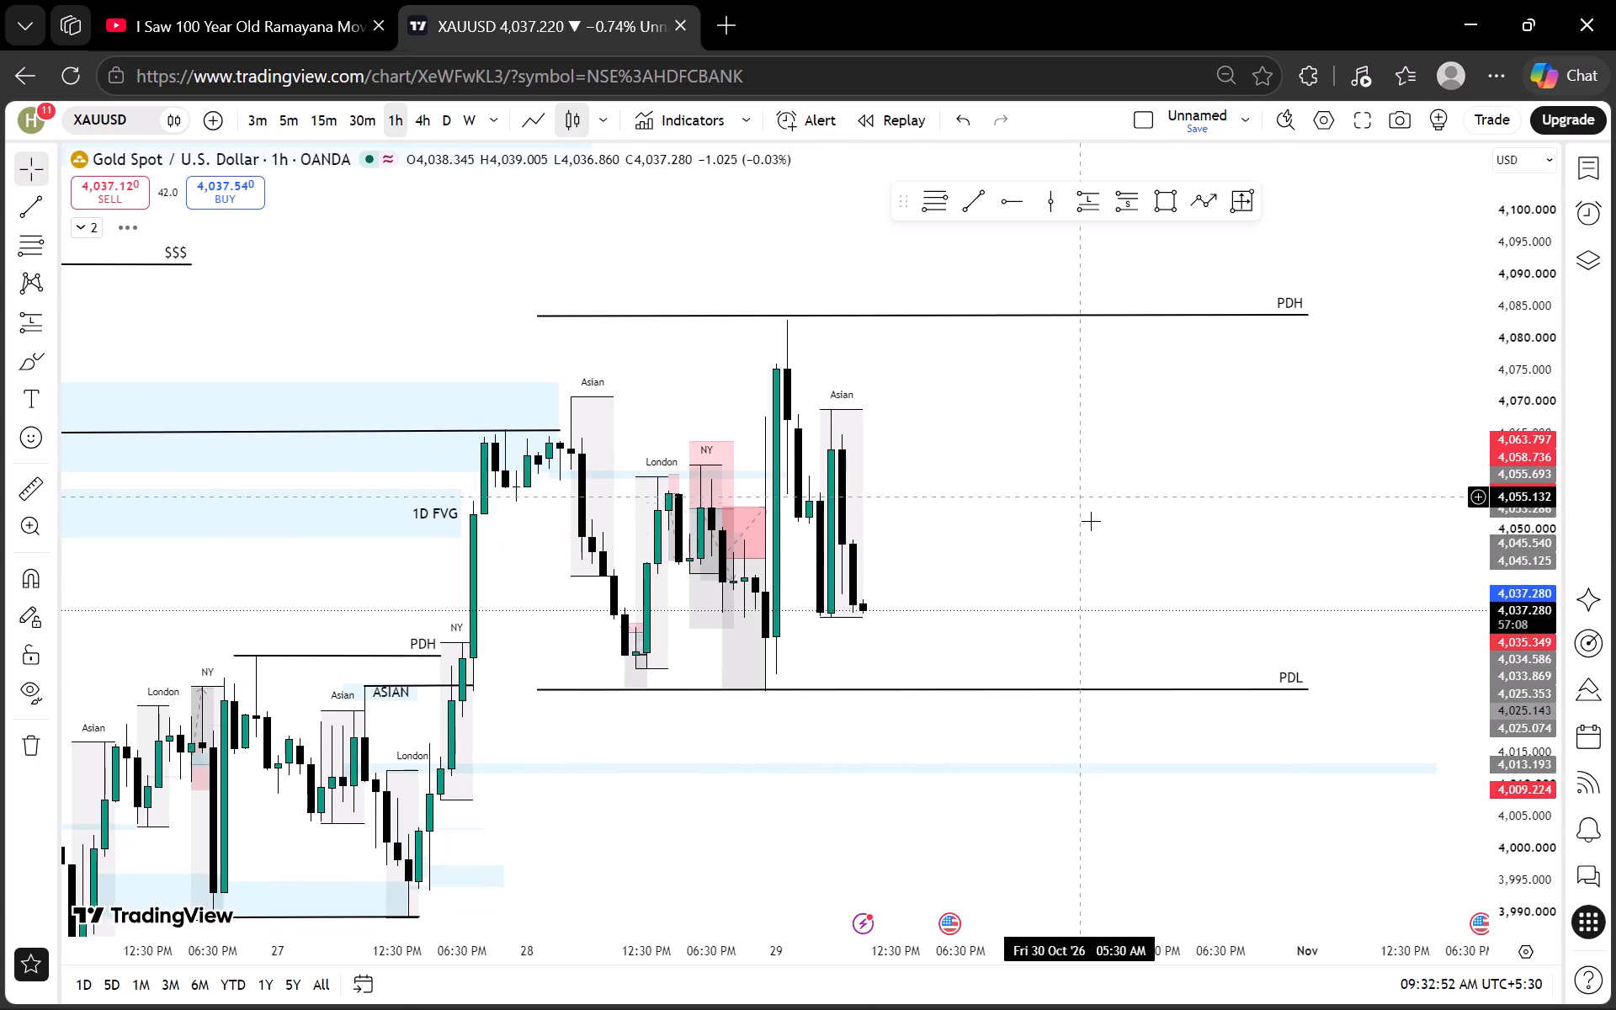
left_click_drag(1063, 502, 1159, 459)
Extend the two long level lines near 3,978 and 3,976 to about 2 November.
scroll(1560, 485, "down", 7)
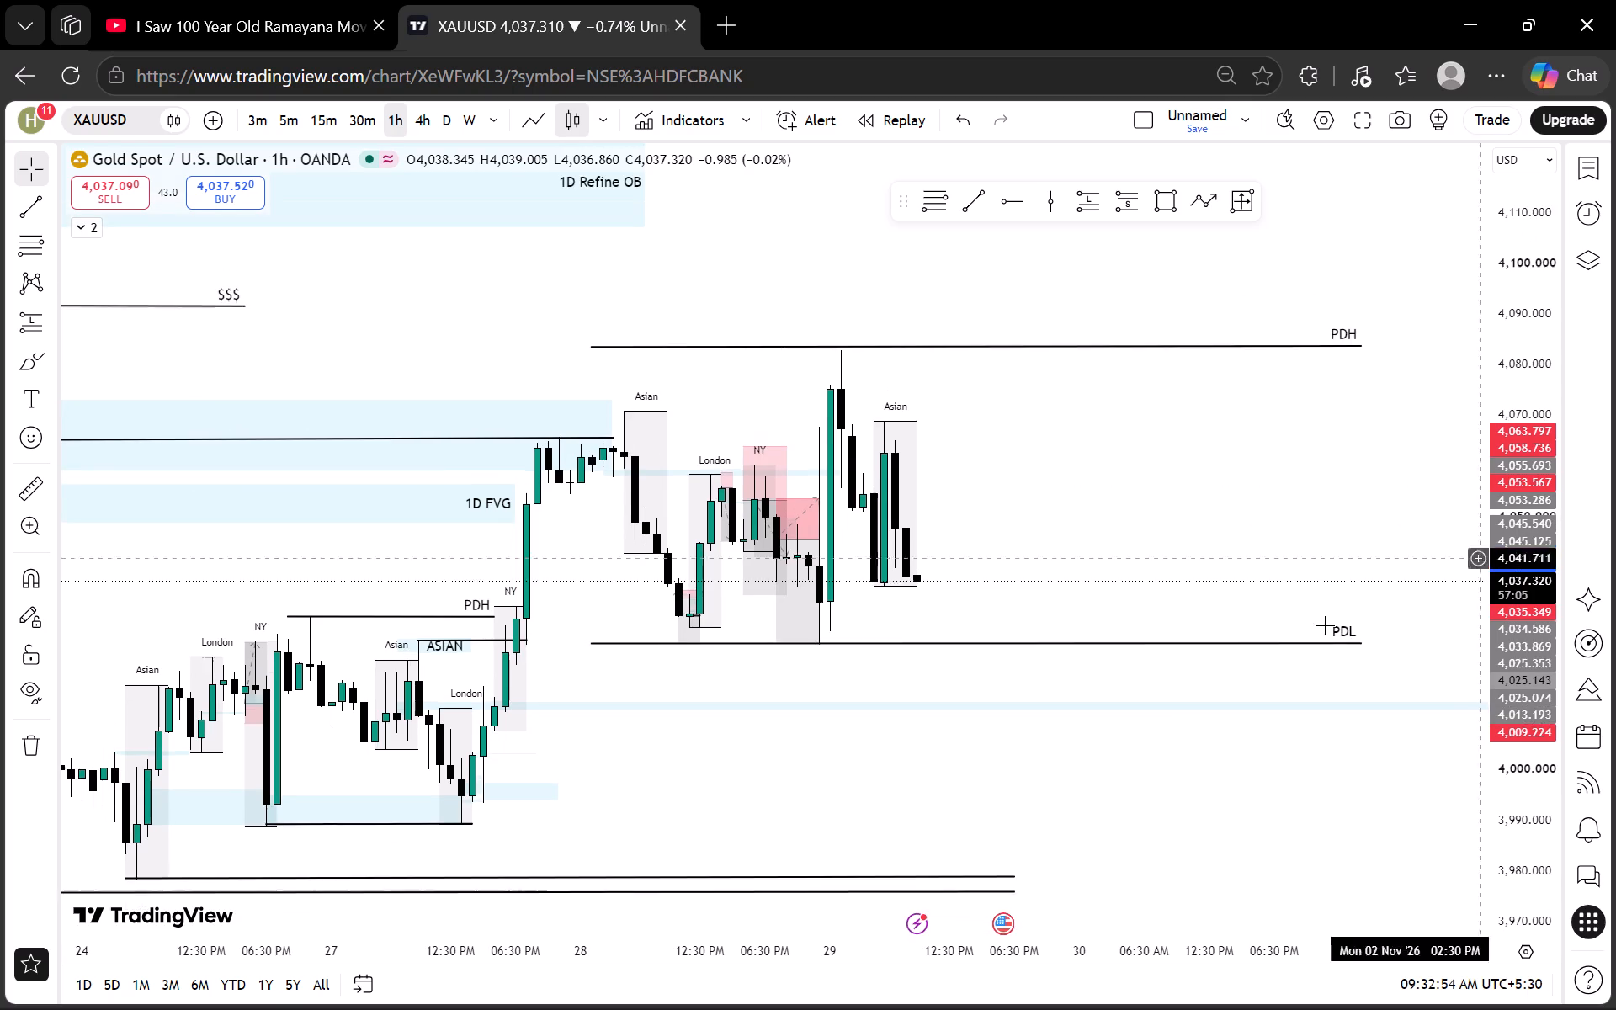
scroll(1185, 624, "down", 3)
left_click_drag(1083, 720, 1082, 598)
left_click_drag(1078, 671, 850, 527)
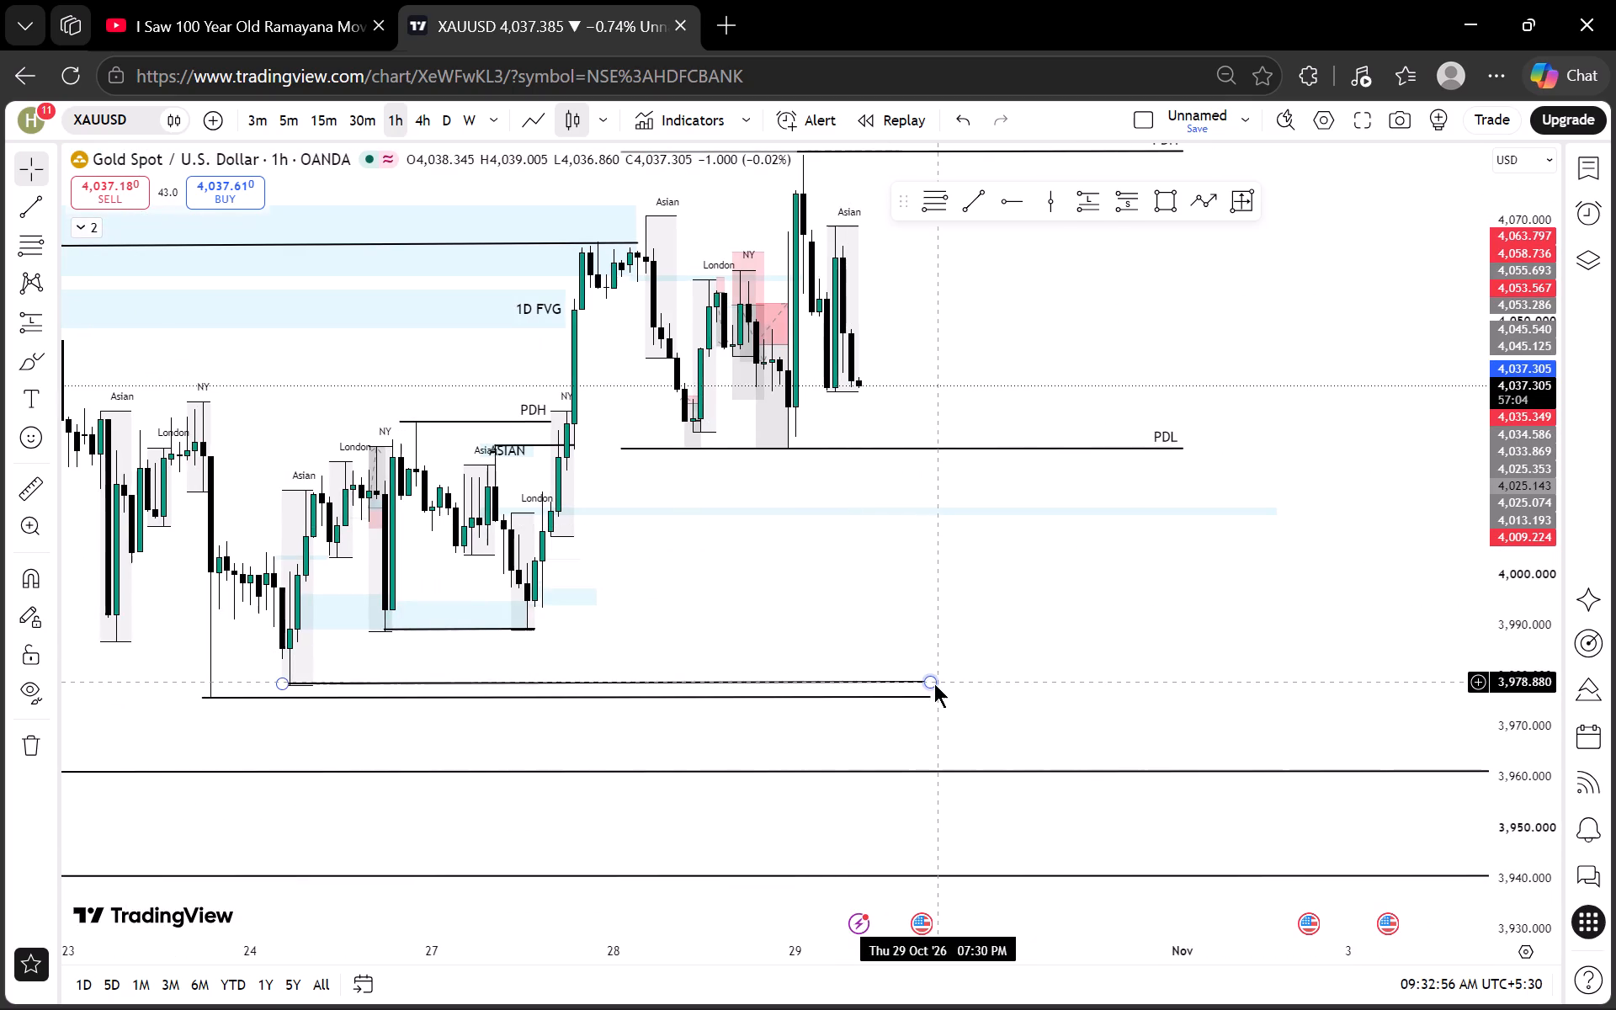
left_click_drag(933, 683, 1255, 683)
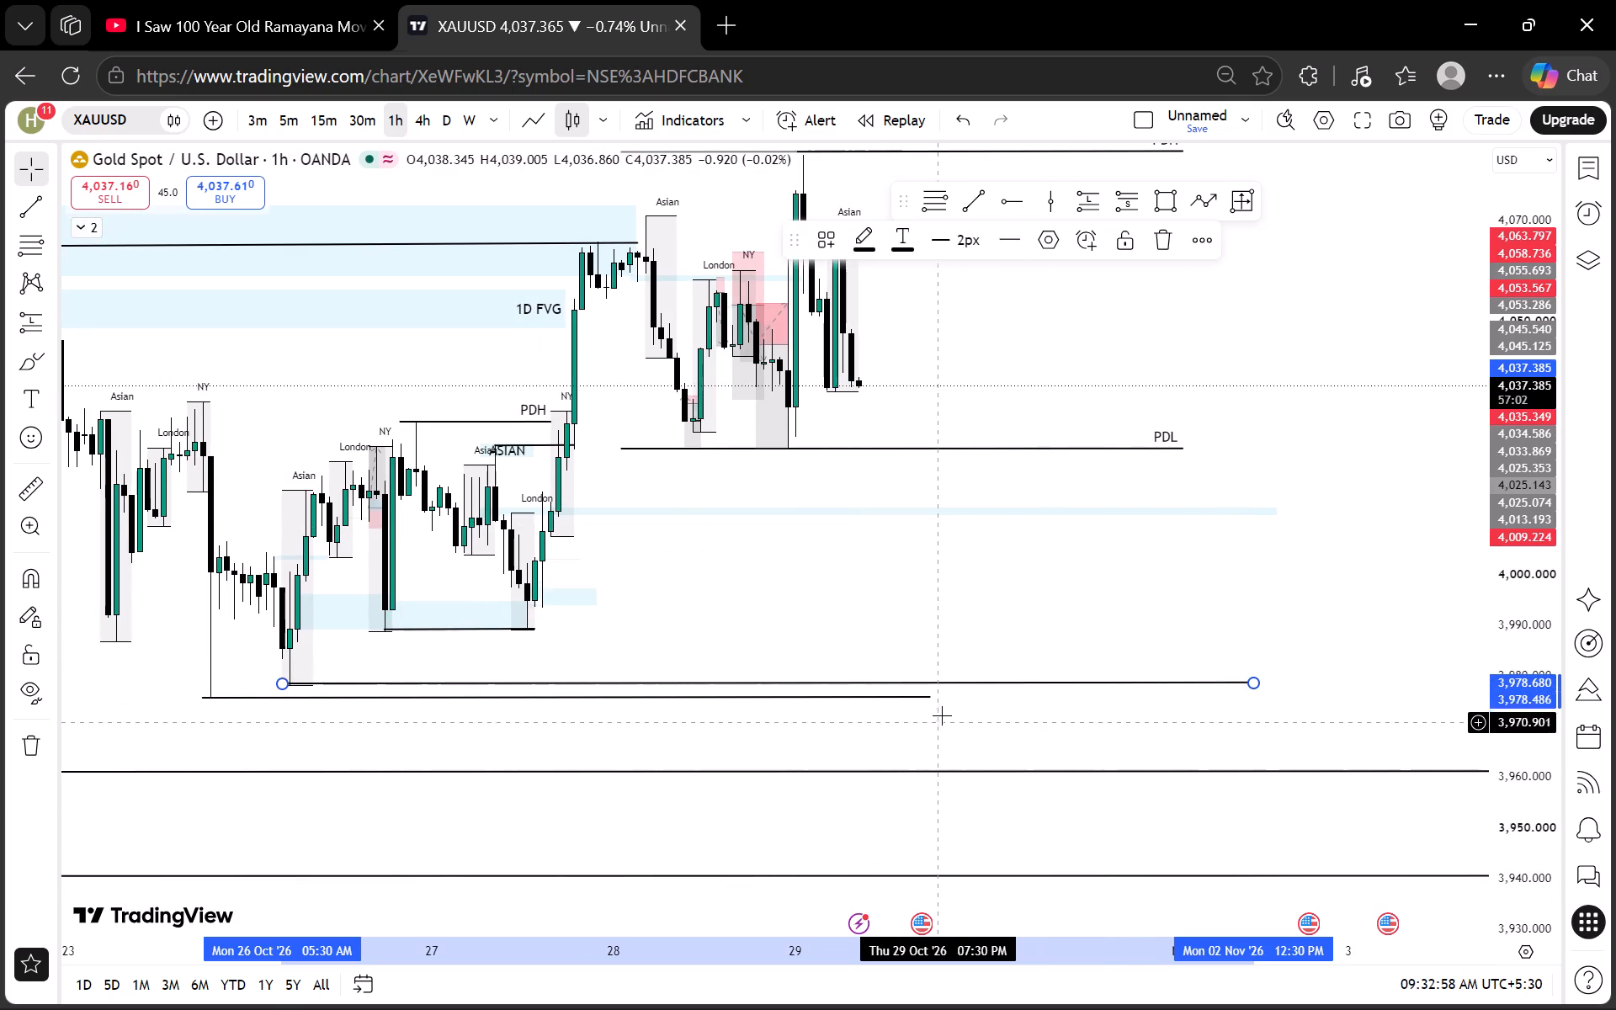
left_click_drag(931, 697, 1236, 698)
left_click(1114, 568)
Raise the upper edge of the thin blue zone just below PDL to about 4,017.
left_click_drag(1074, 527, 1076, 649)
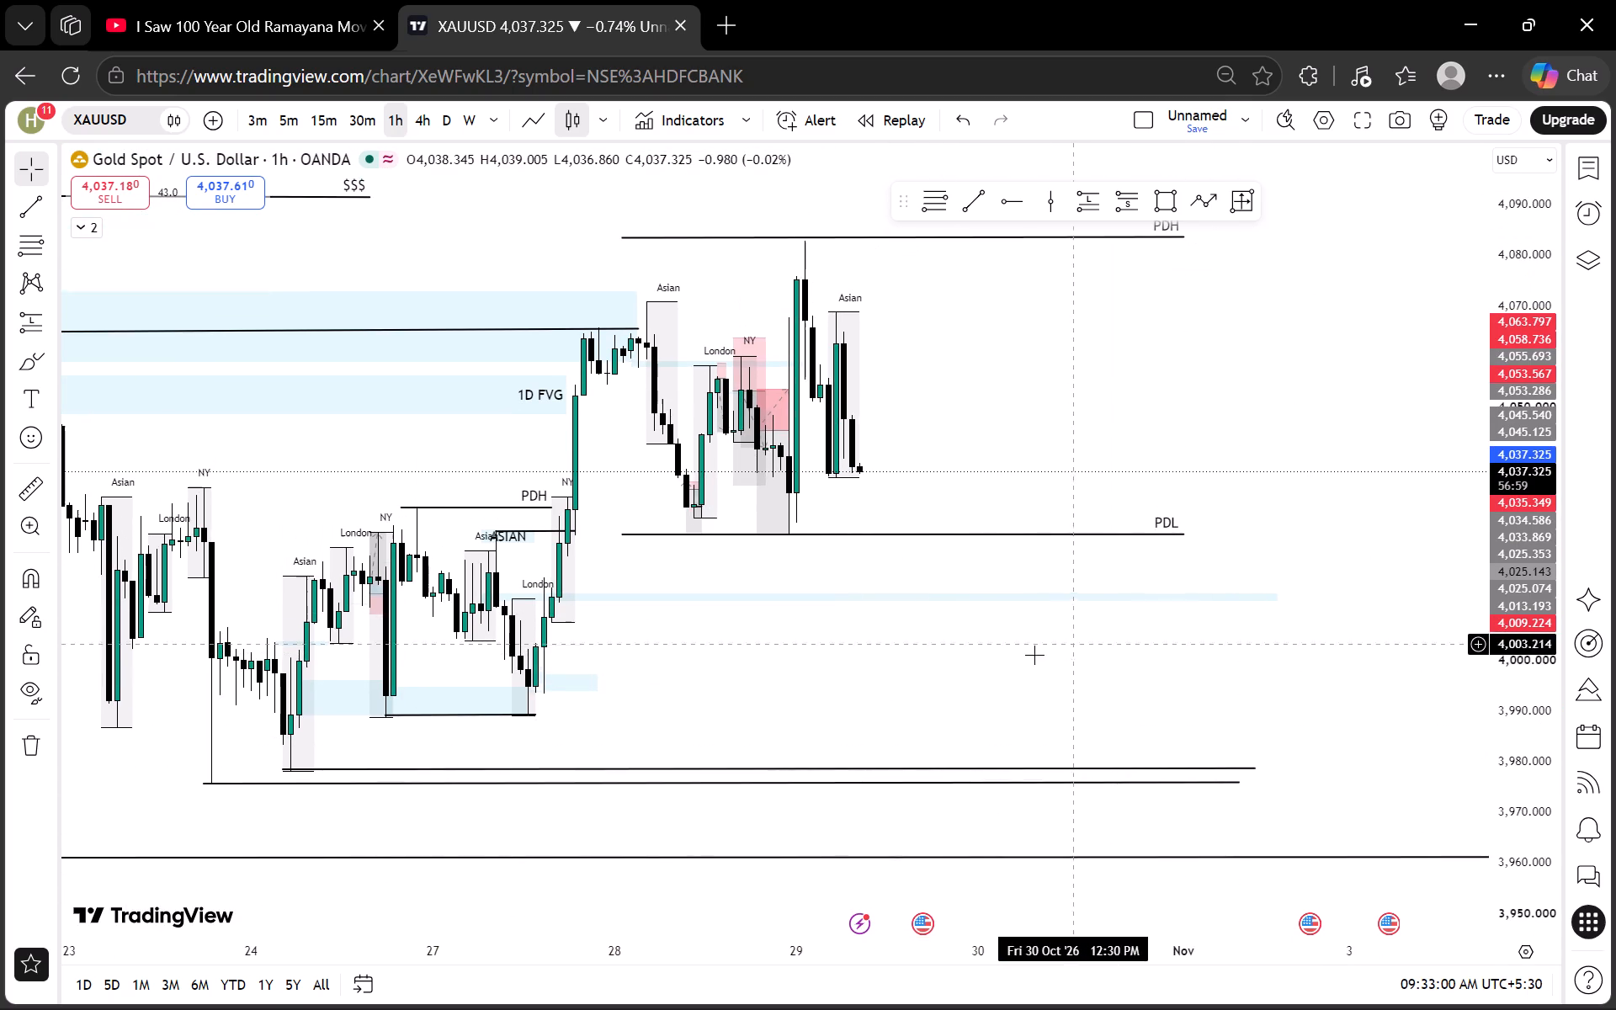
left_click_drag(980, 360, 1003, 484)
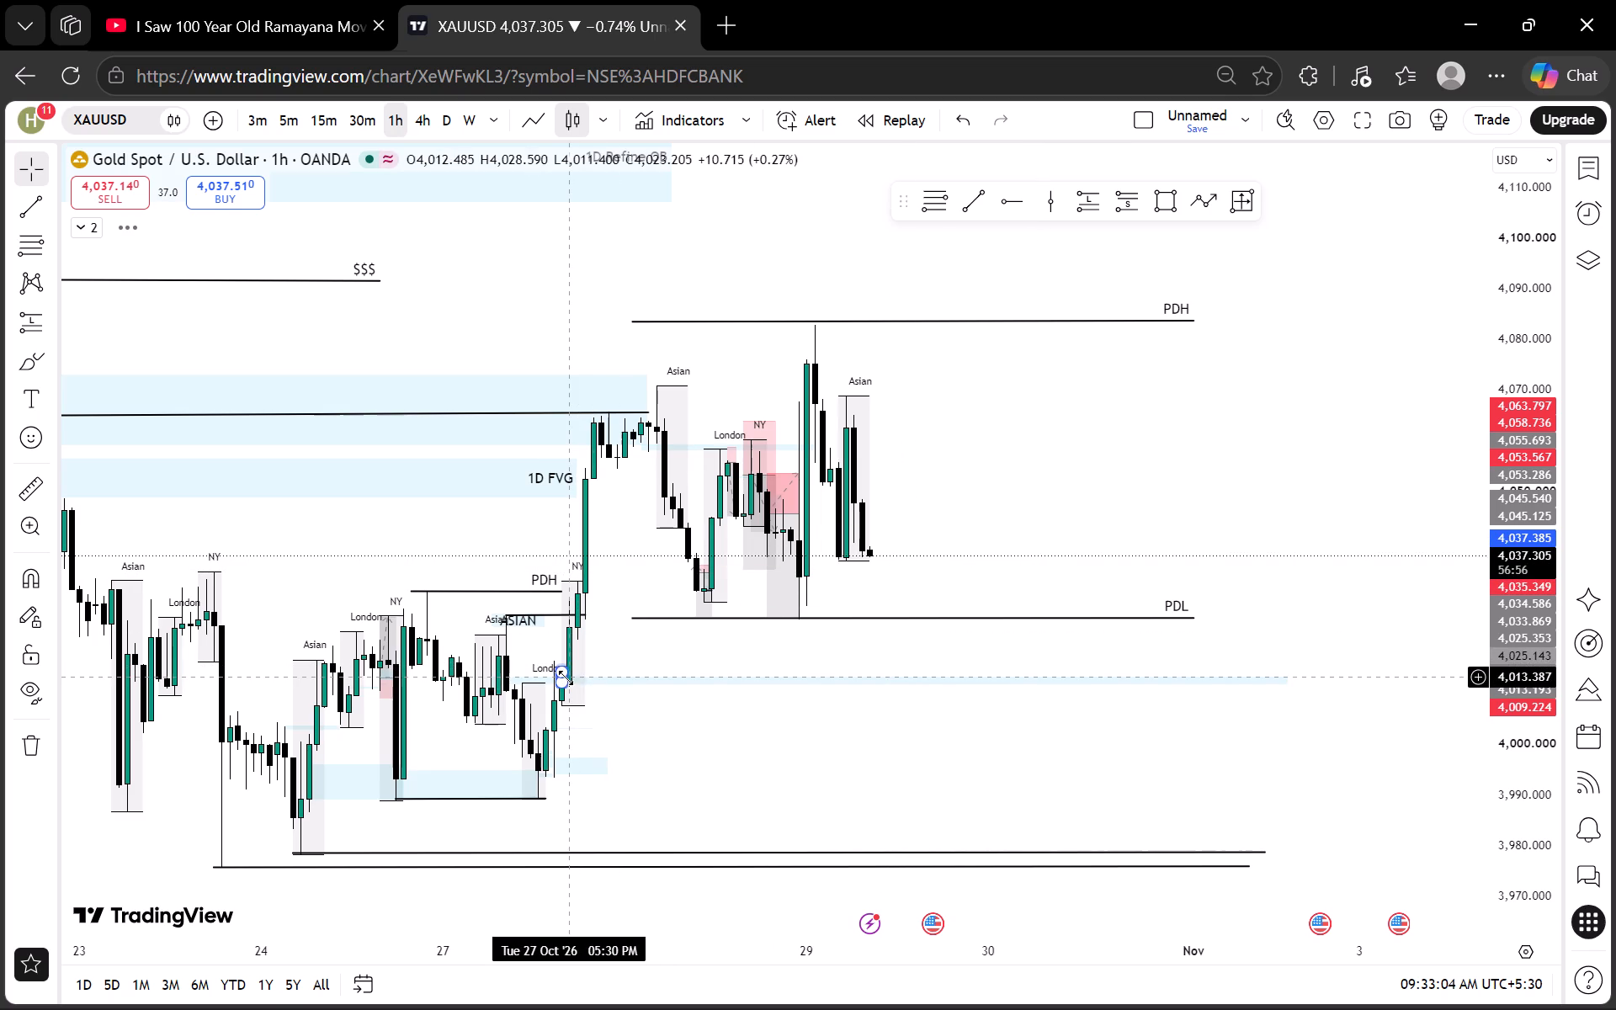
left_click_drag(892, 678, 889, 656)
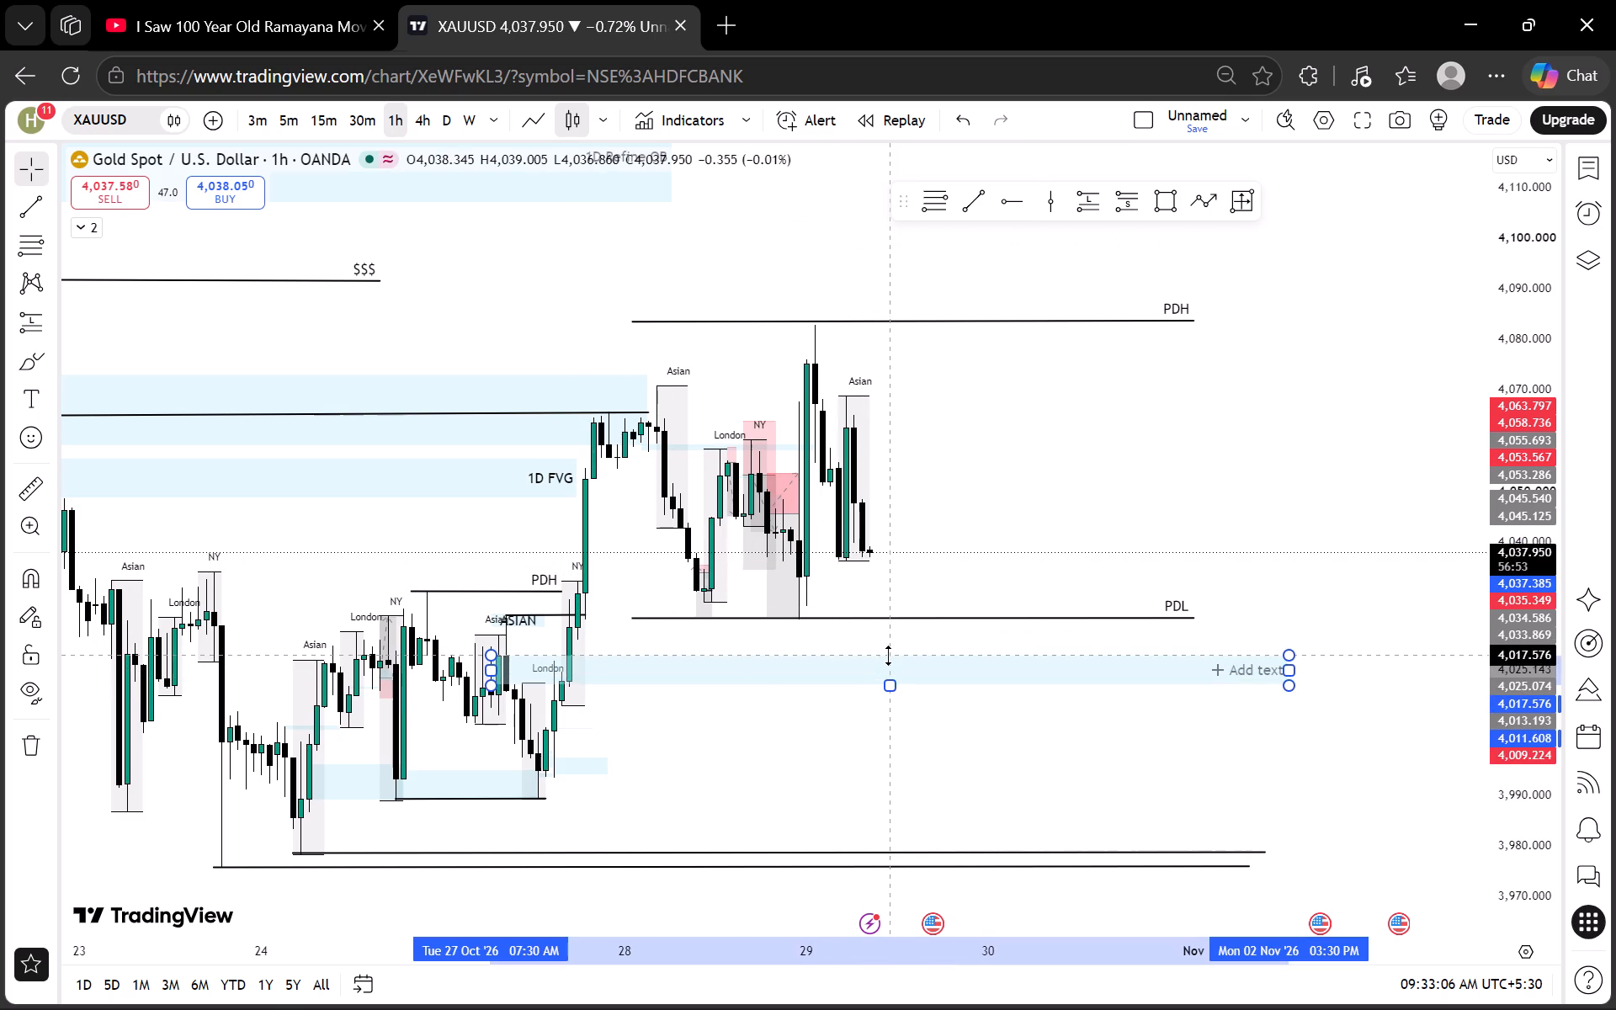
left_click_drag(889, 656, 889, 656)
left_click(783, 727)
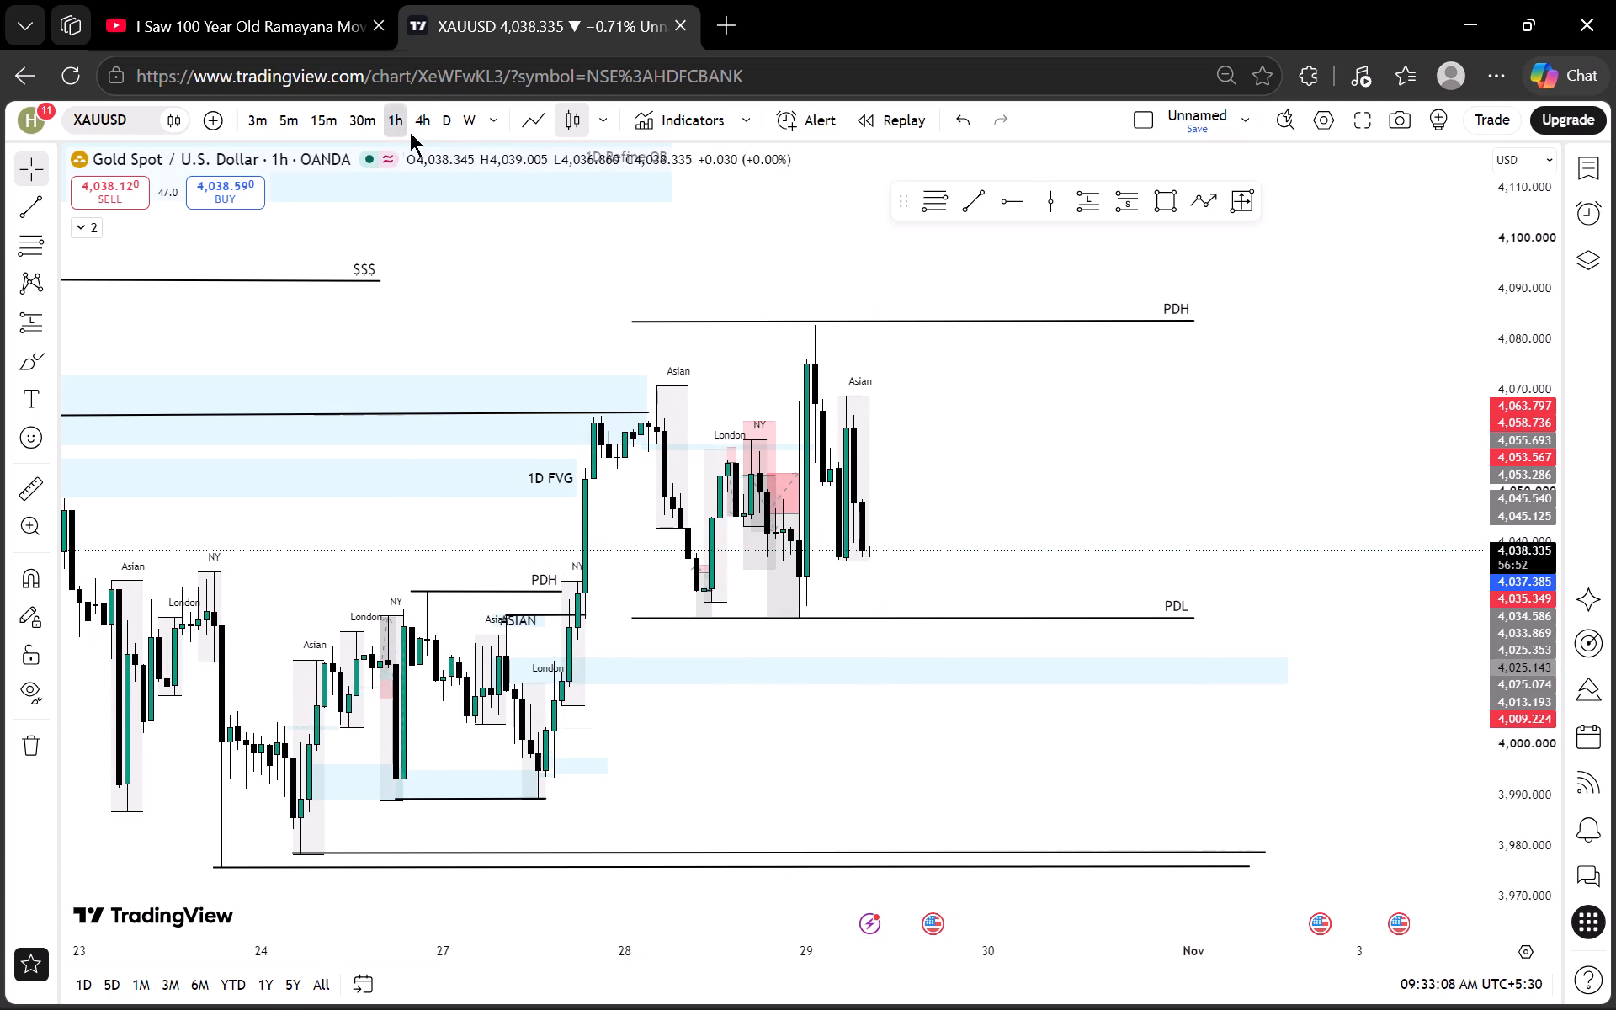
On the 15-minute interval, shorten the blue zone just below PDL to end early on 30 October.
left_click(428, 118)
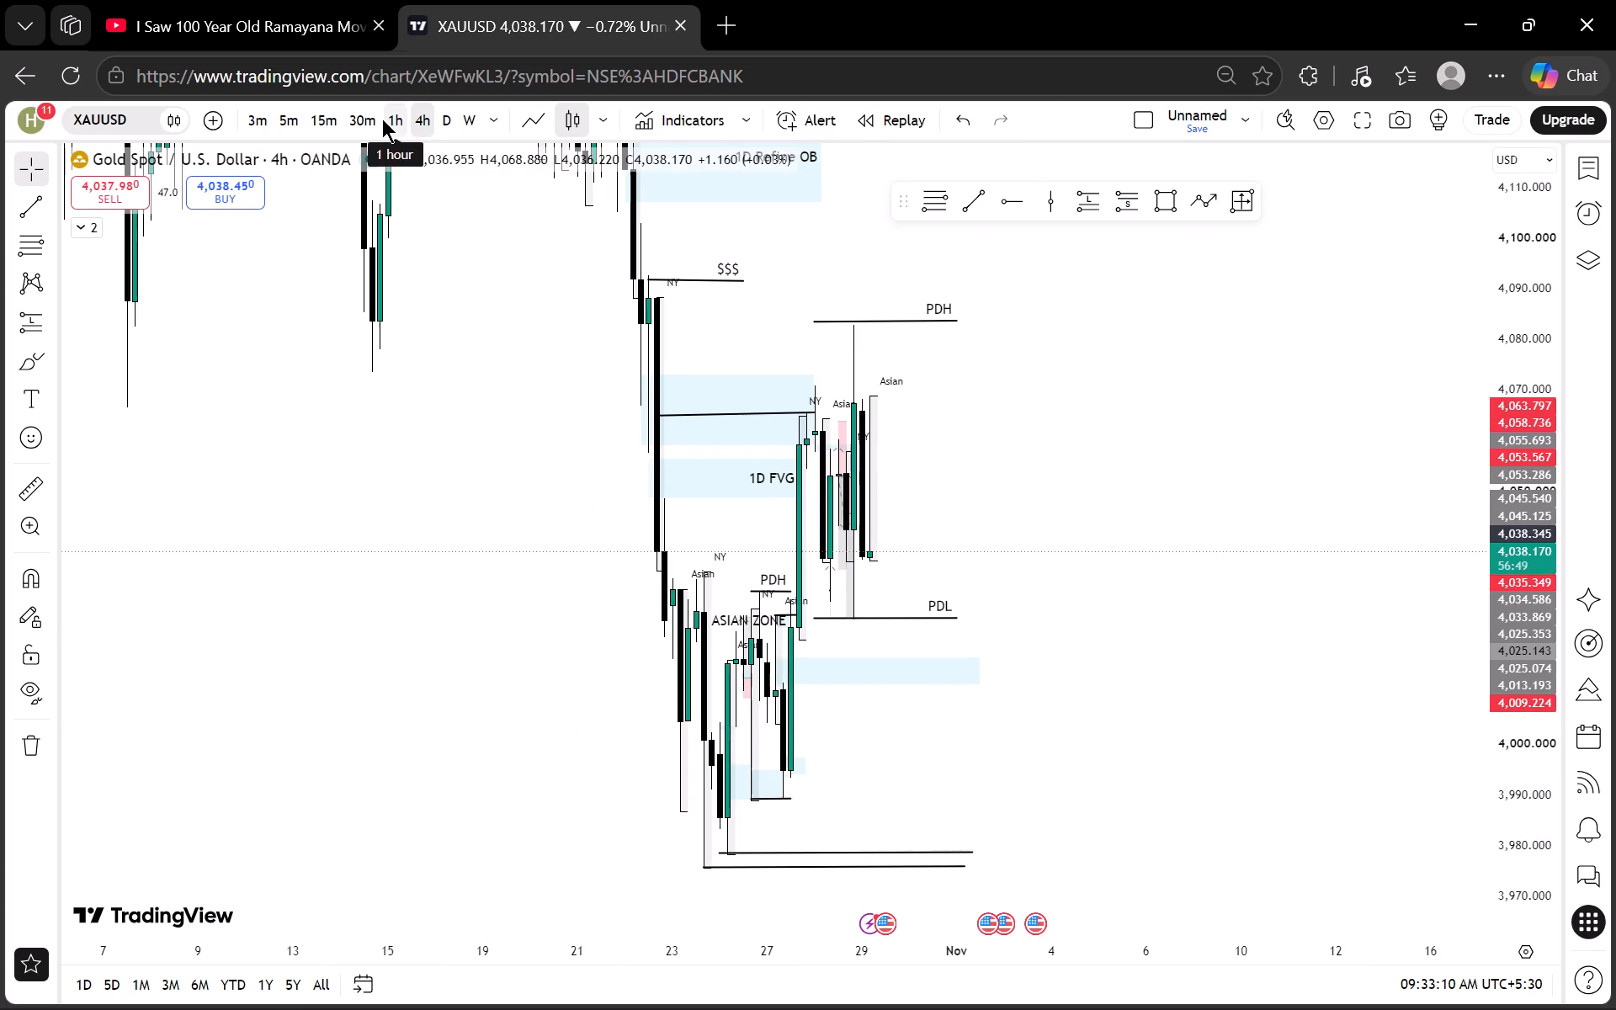
left_click(382, 119)
left_click(316, 118)
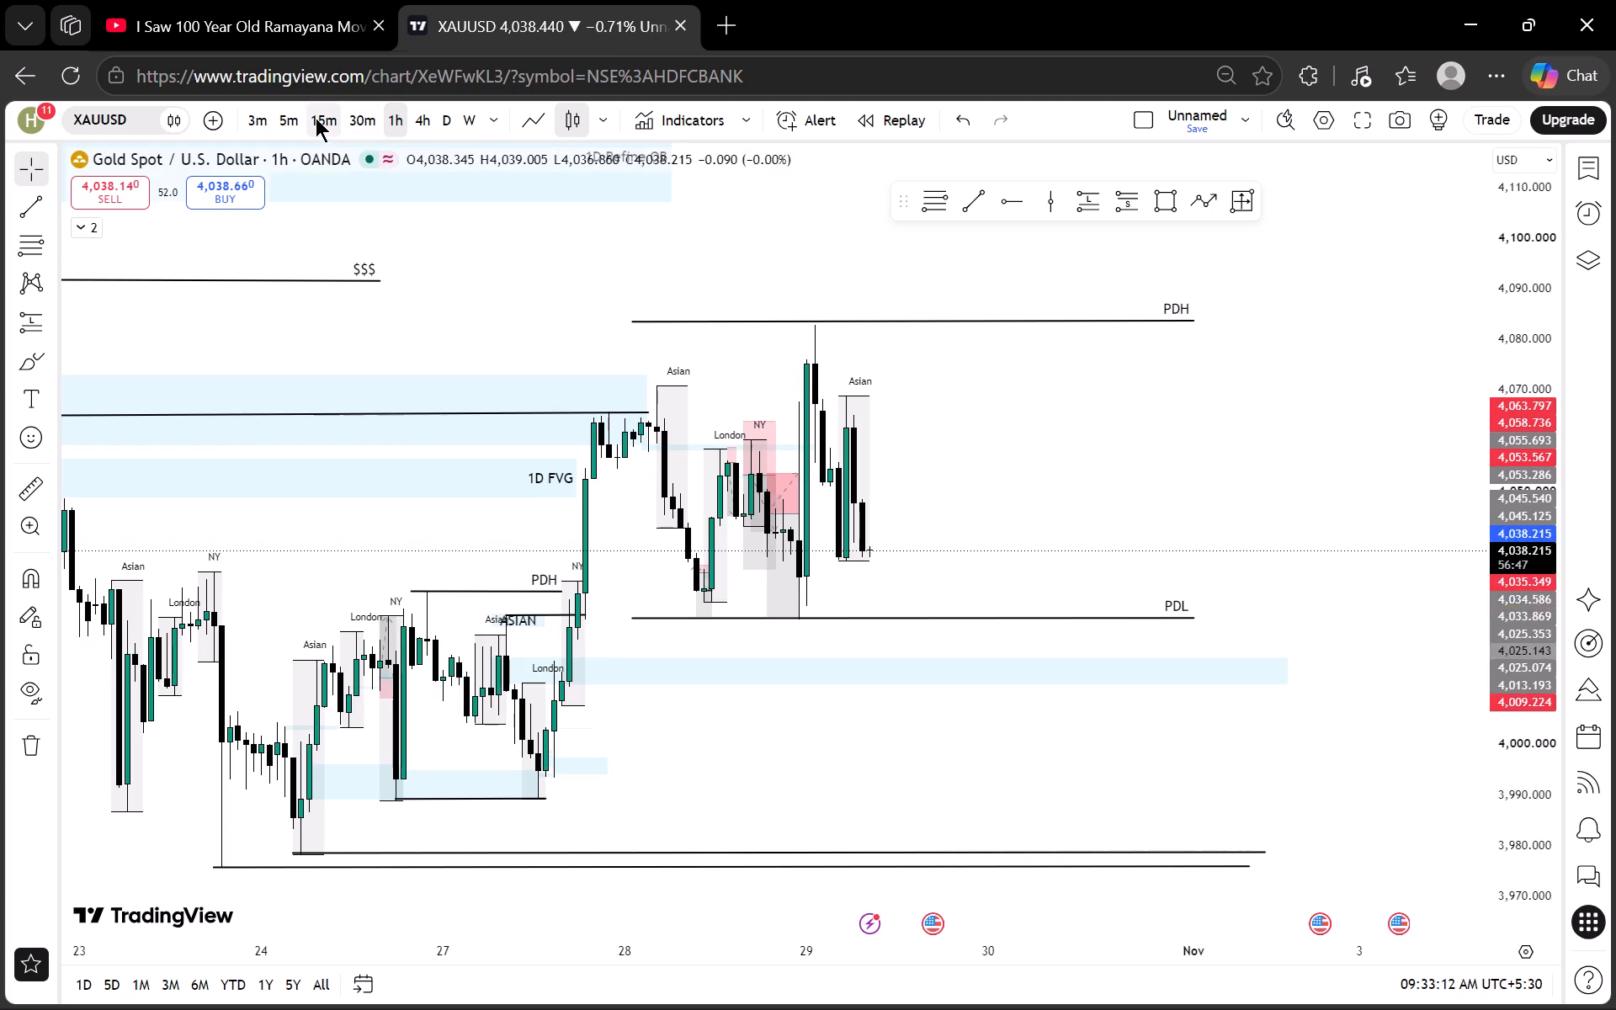
scroll(641, 589, "down", 7)
left_click_drag(870, 747, 594, 695)
scroll(1496, 652, "up", 10)
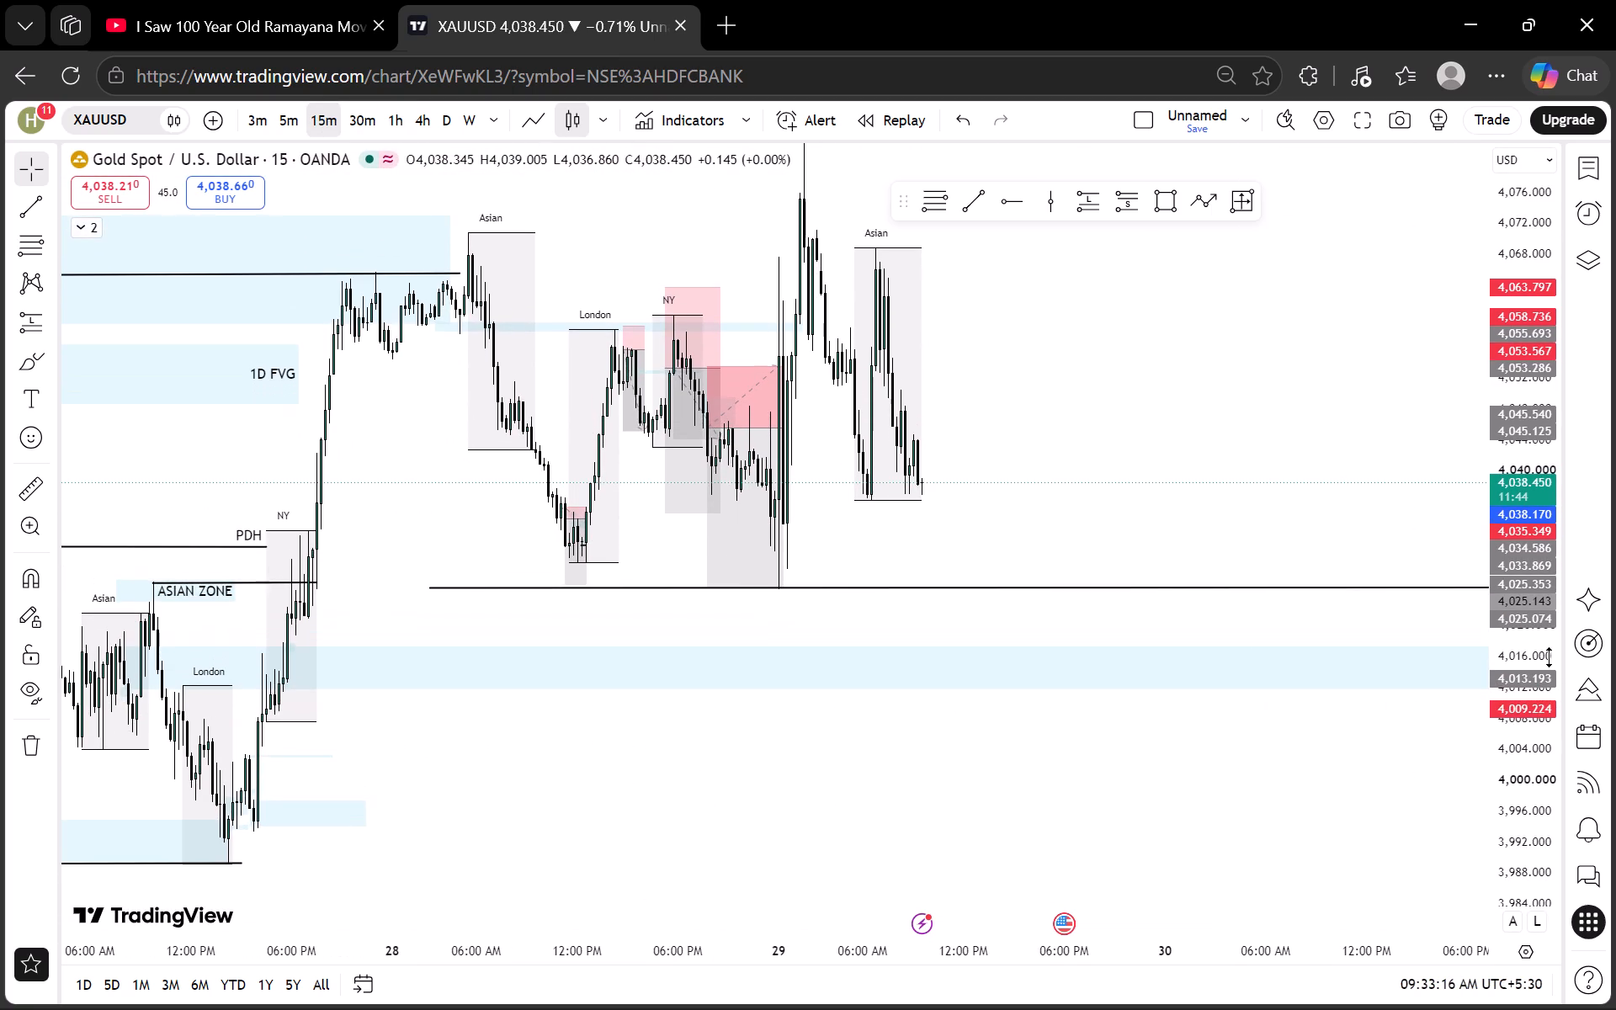
scroll(1434, 656, "down", 5)
left_click_drag(1234, 381, 806, 502)
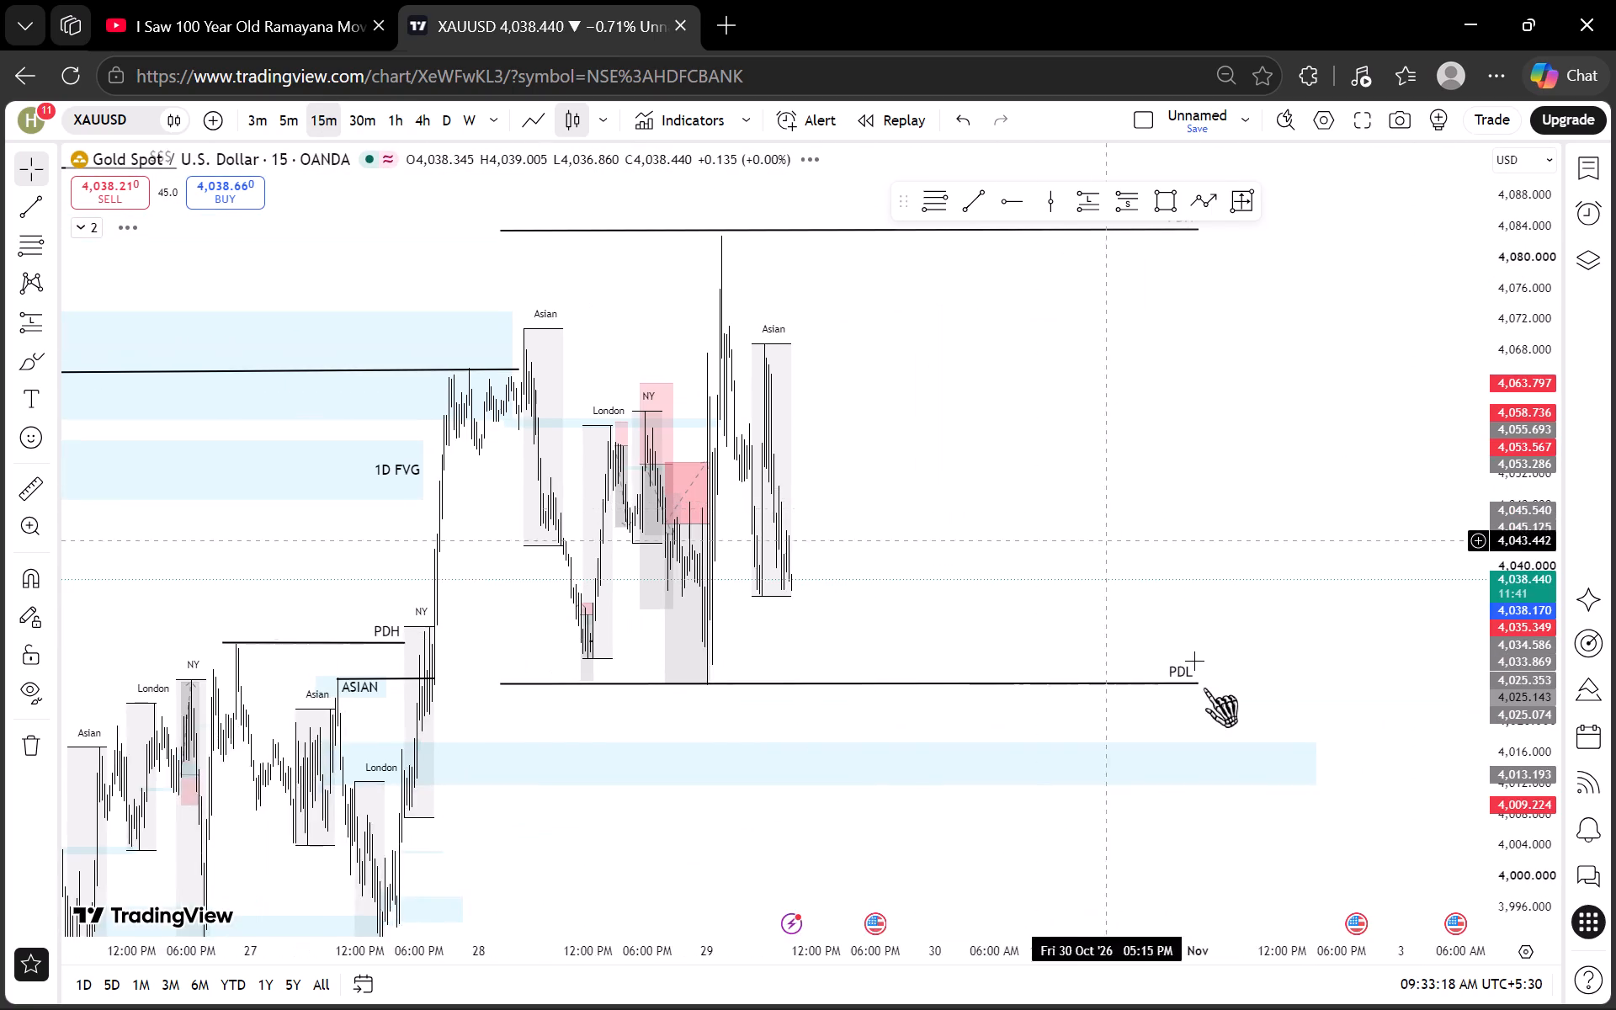
scroll(1188, 646, "down", 1)
left_click_drag(1337, 763, 1040, 765)
left_click(1006, 531)
Unlock the 1D Refine OB zone, extend it to about 30 October, and lock it again.
left_click_drag(1007, 427, 1040, 530)
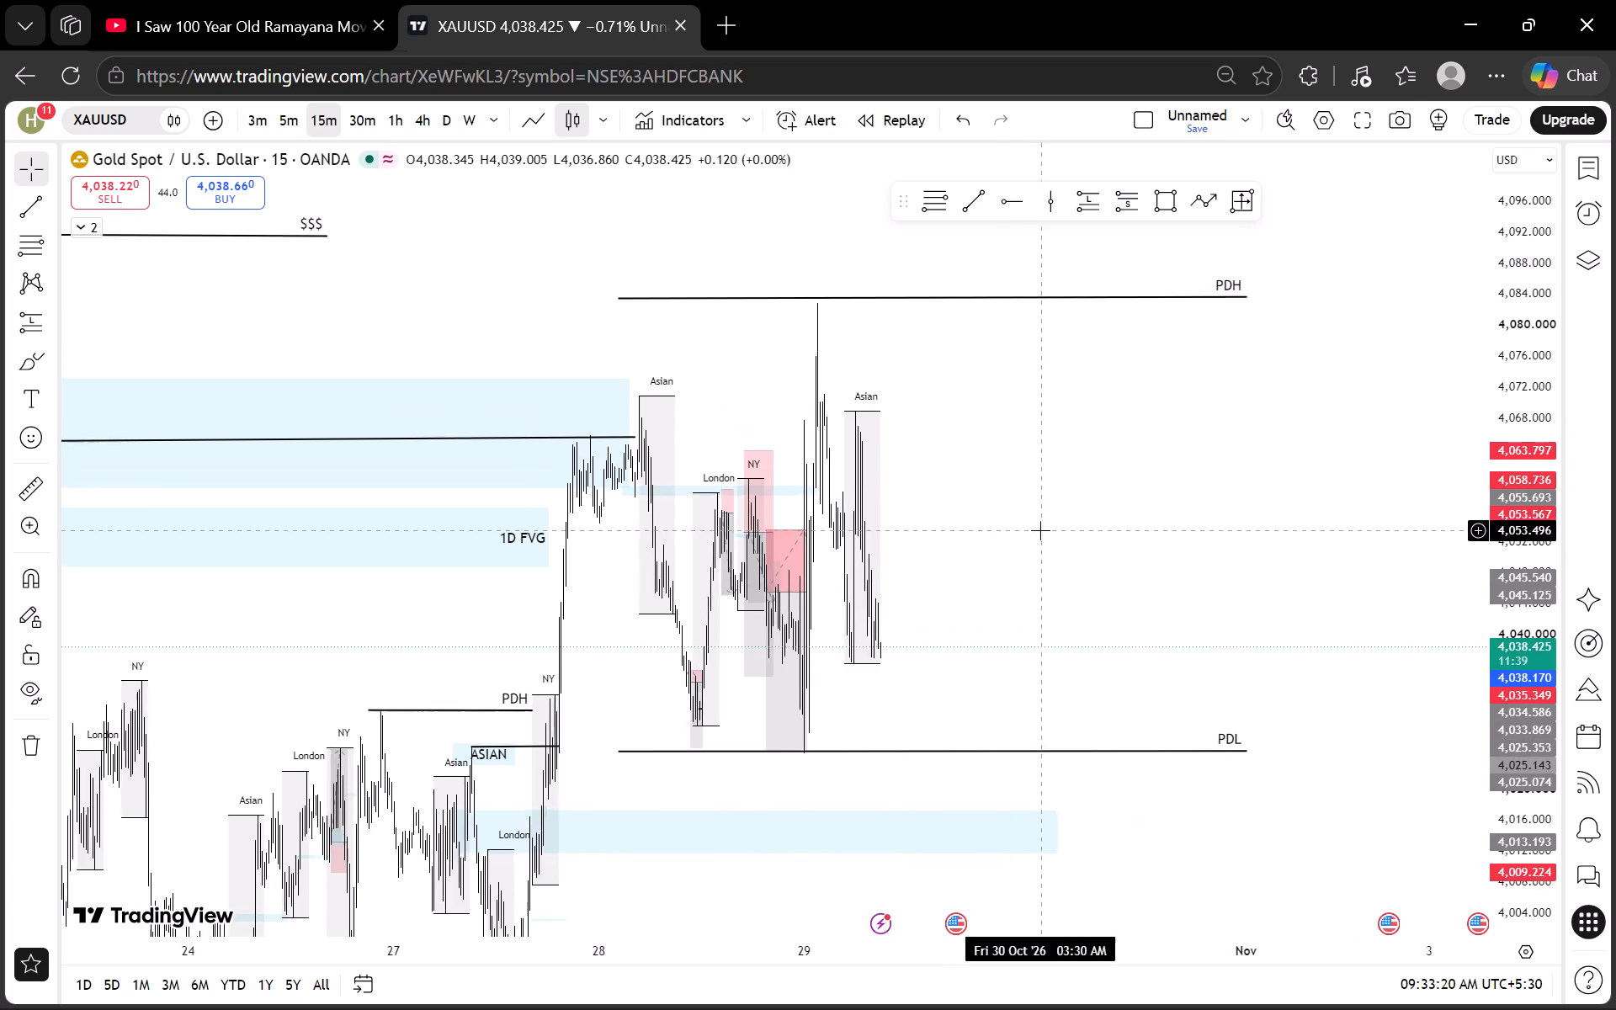
scroll(1040, 530, "up", 7)
left_click_drag(997, 519, 1136, 533)
left_click_drag(1051, 515, 1353, 530)
scroll(1486, 509, "down", 17)
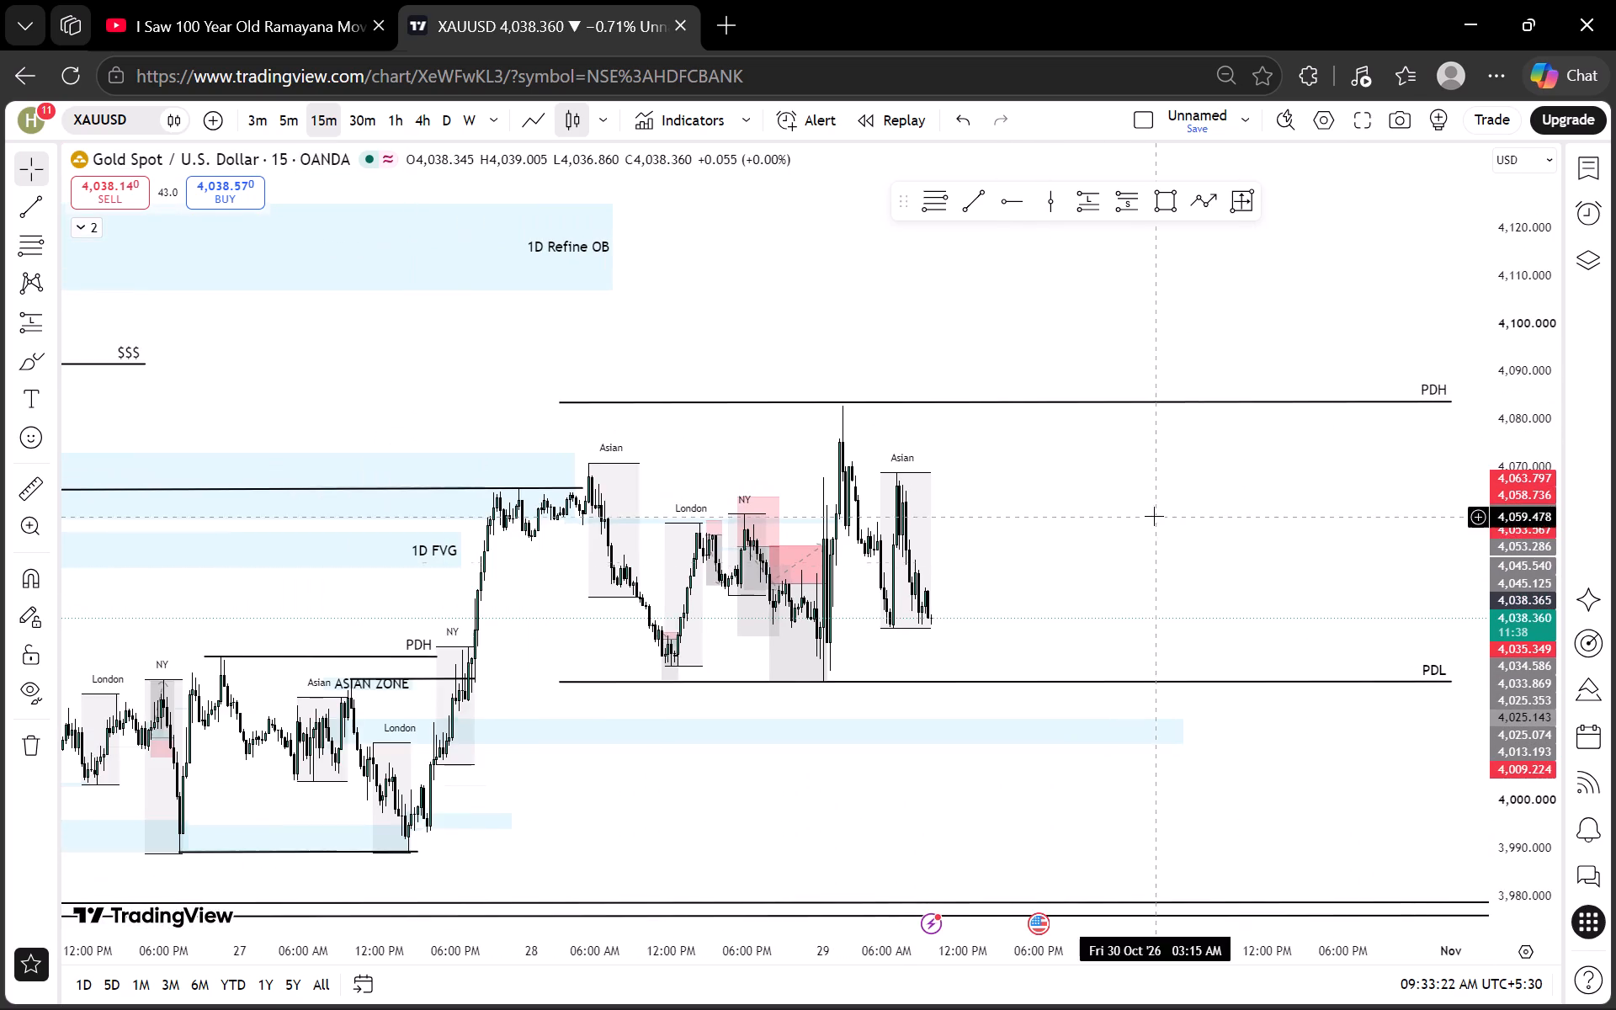
left_click_drag(1205, 483, 1045, 522)
scroll(965, 509, "down", 2)
left_click_drag(862, 288, 847, 369)
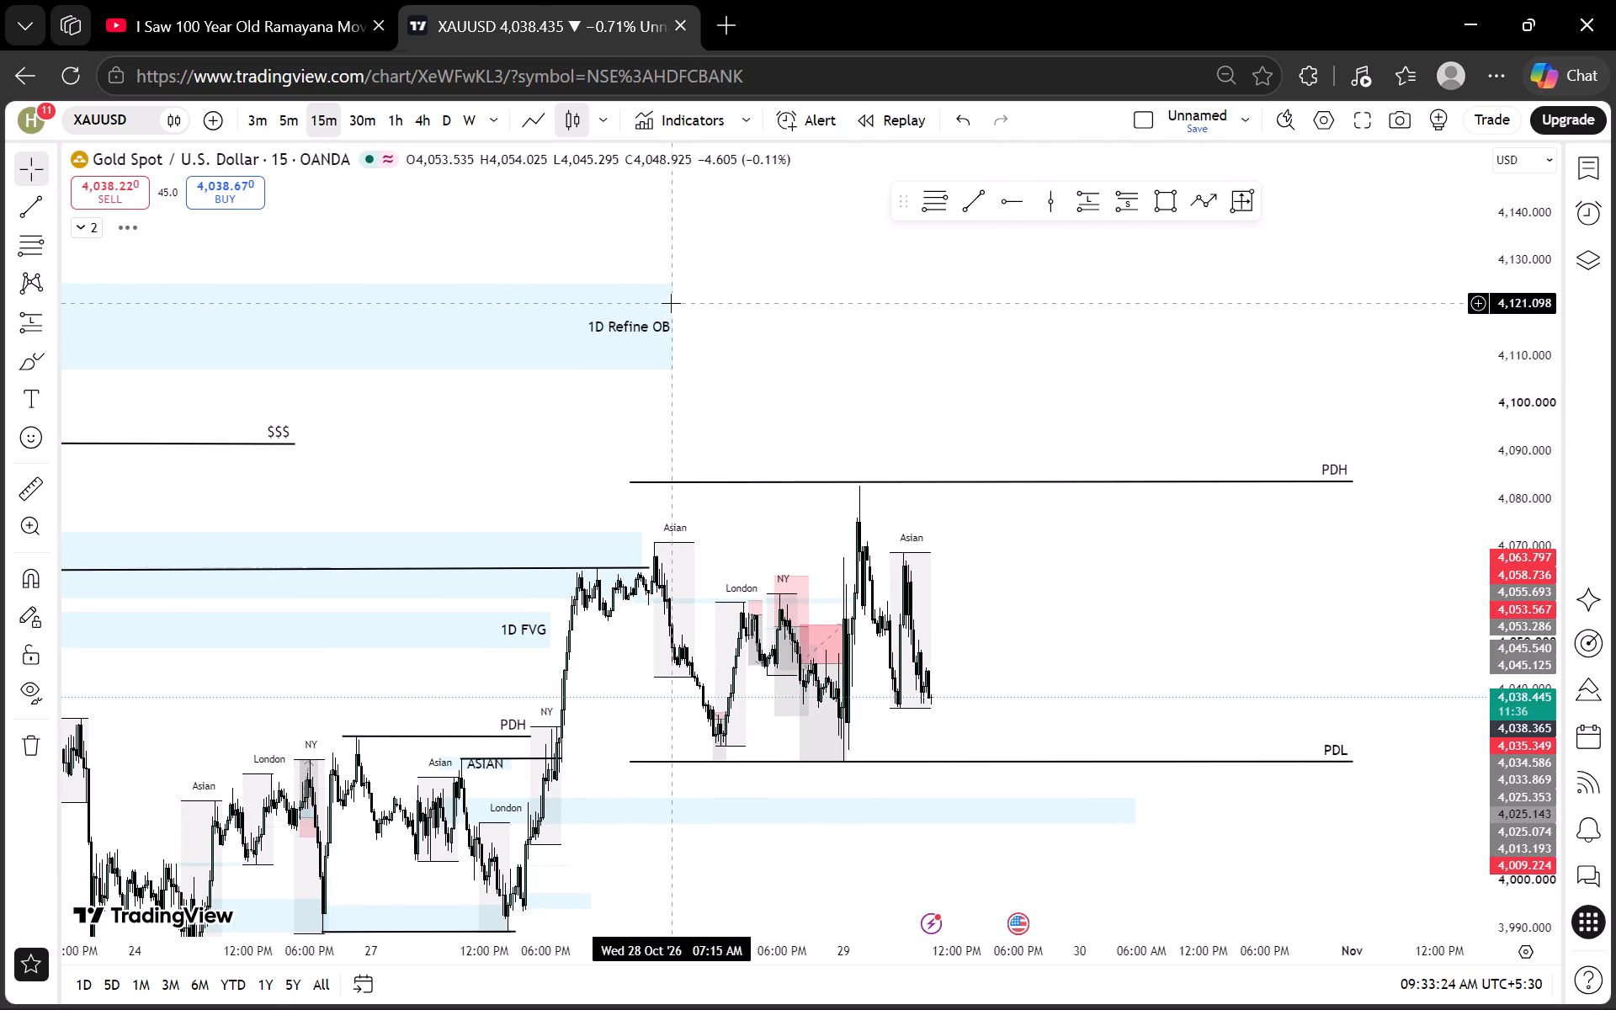
left_click(671, 303)
left_click(667, 317)
left_click(1171, 237)
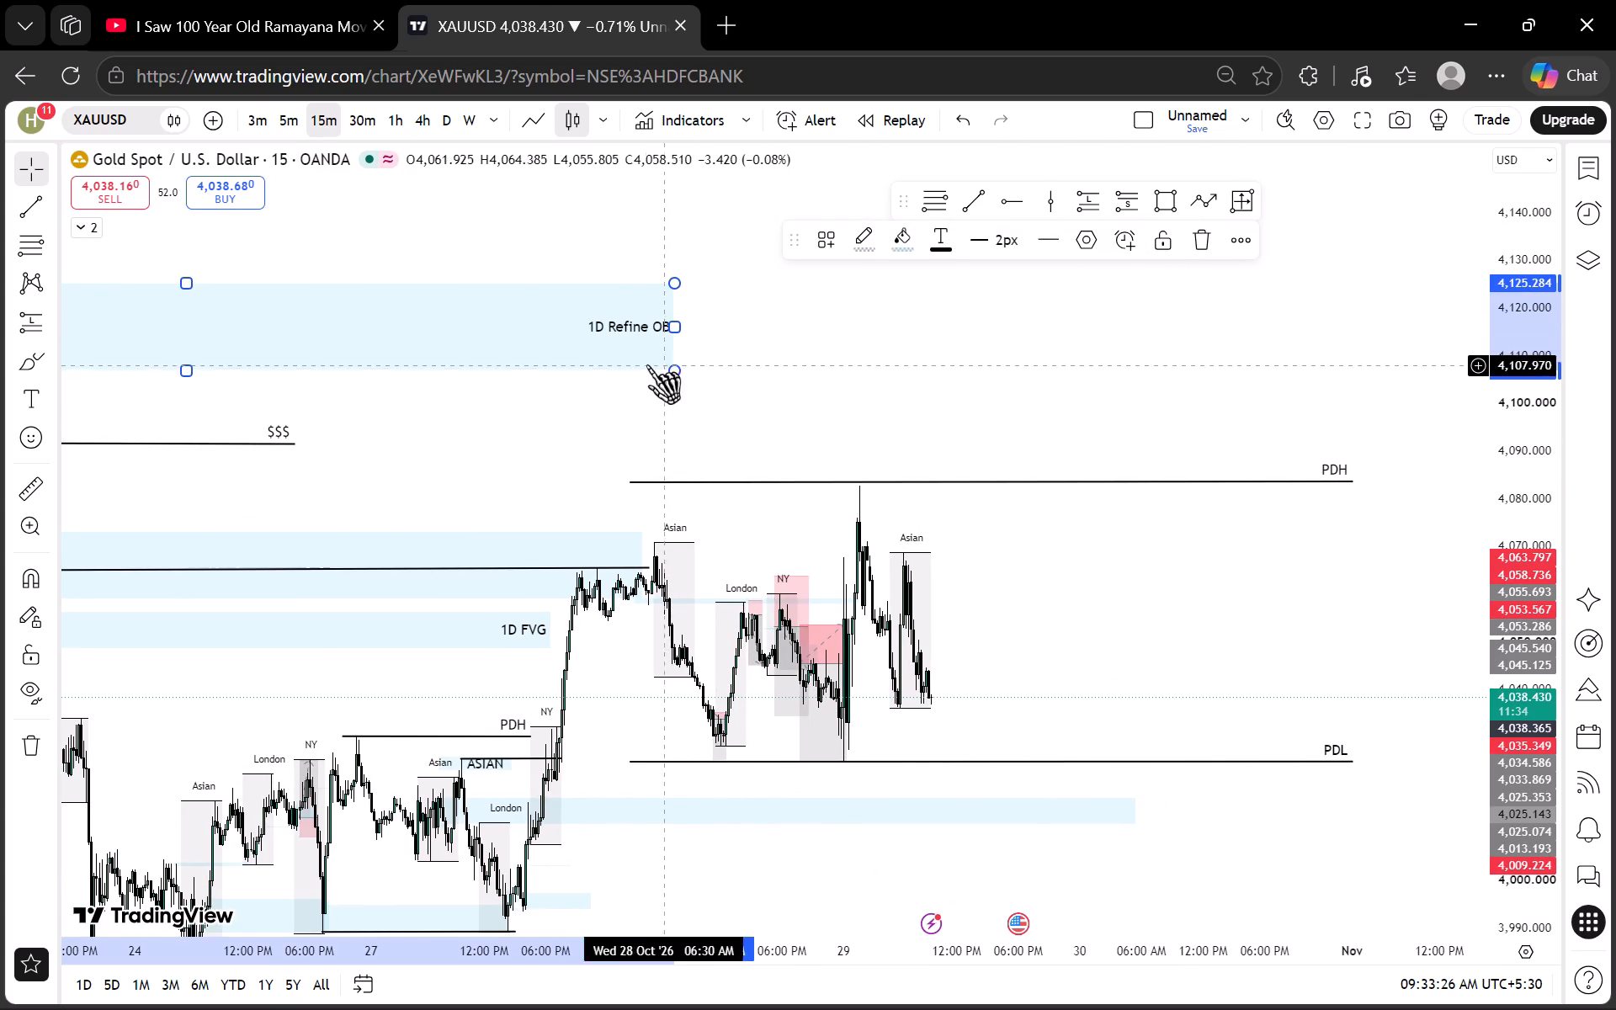
left_click_drag(678, 323, 1259, 327)
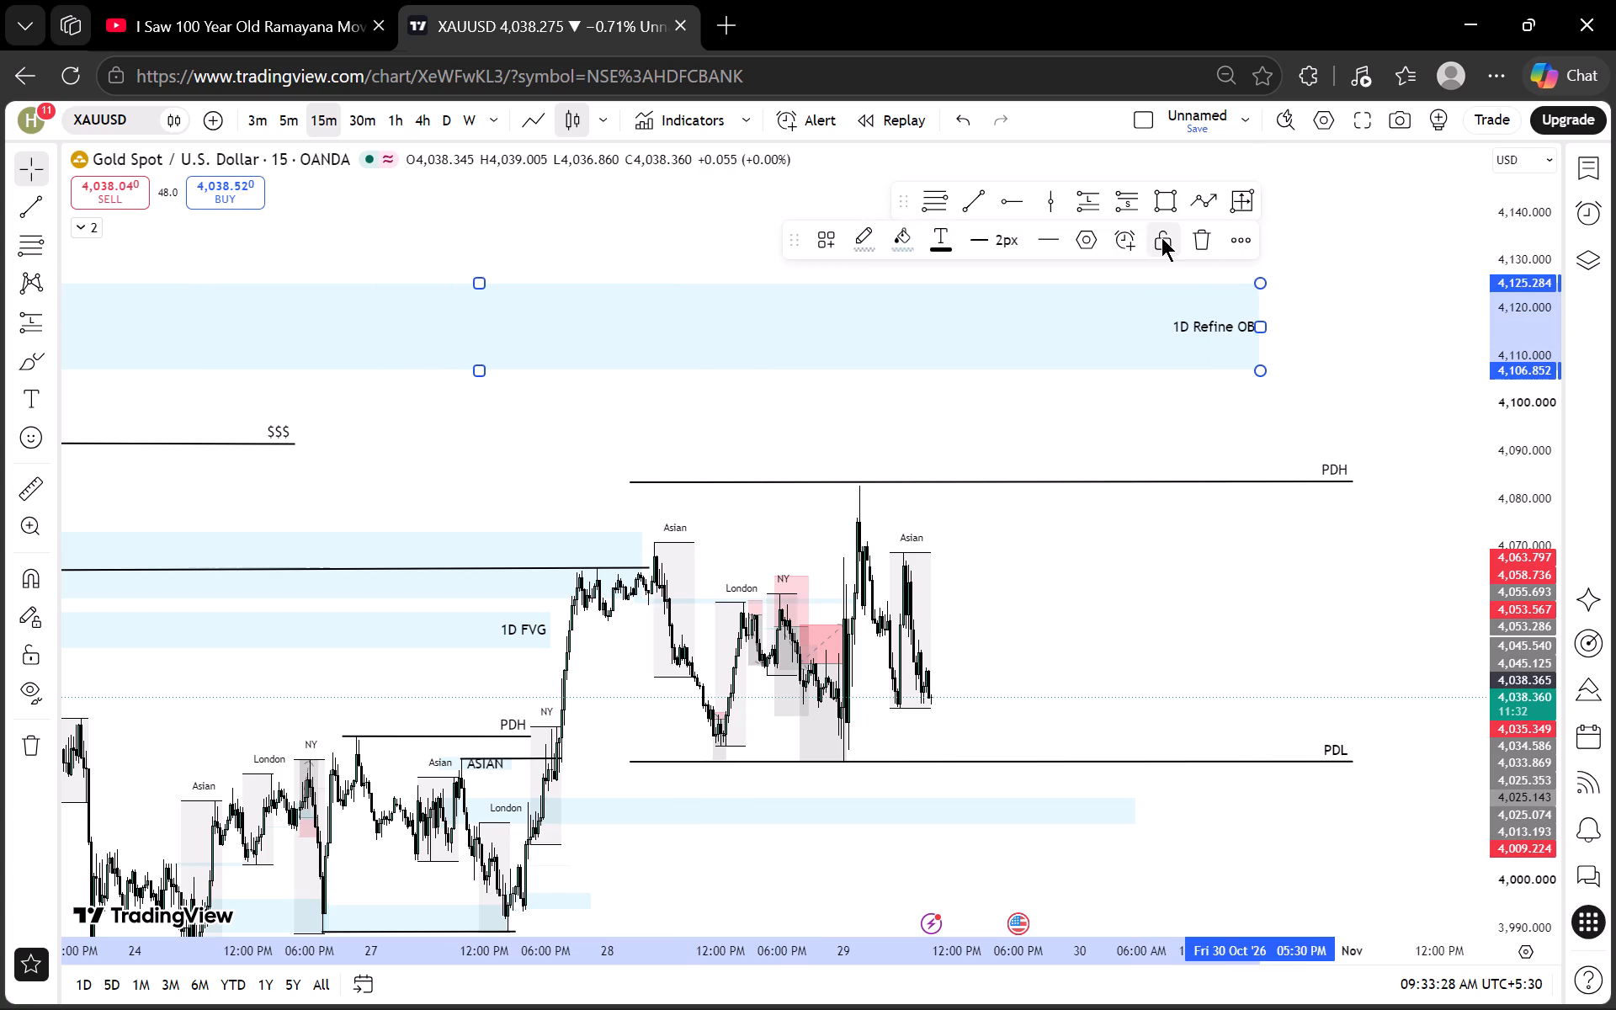
left_click(1161, 237)
left_click(1090, 440)
Extend the $$$ level line near 4,091 to early November.
scroll(1499, 448, "down", 10)
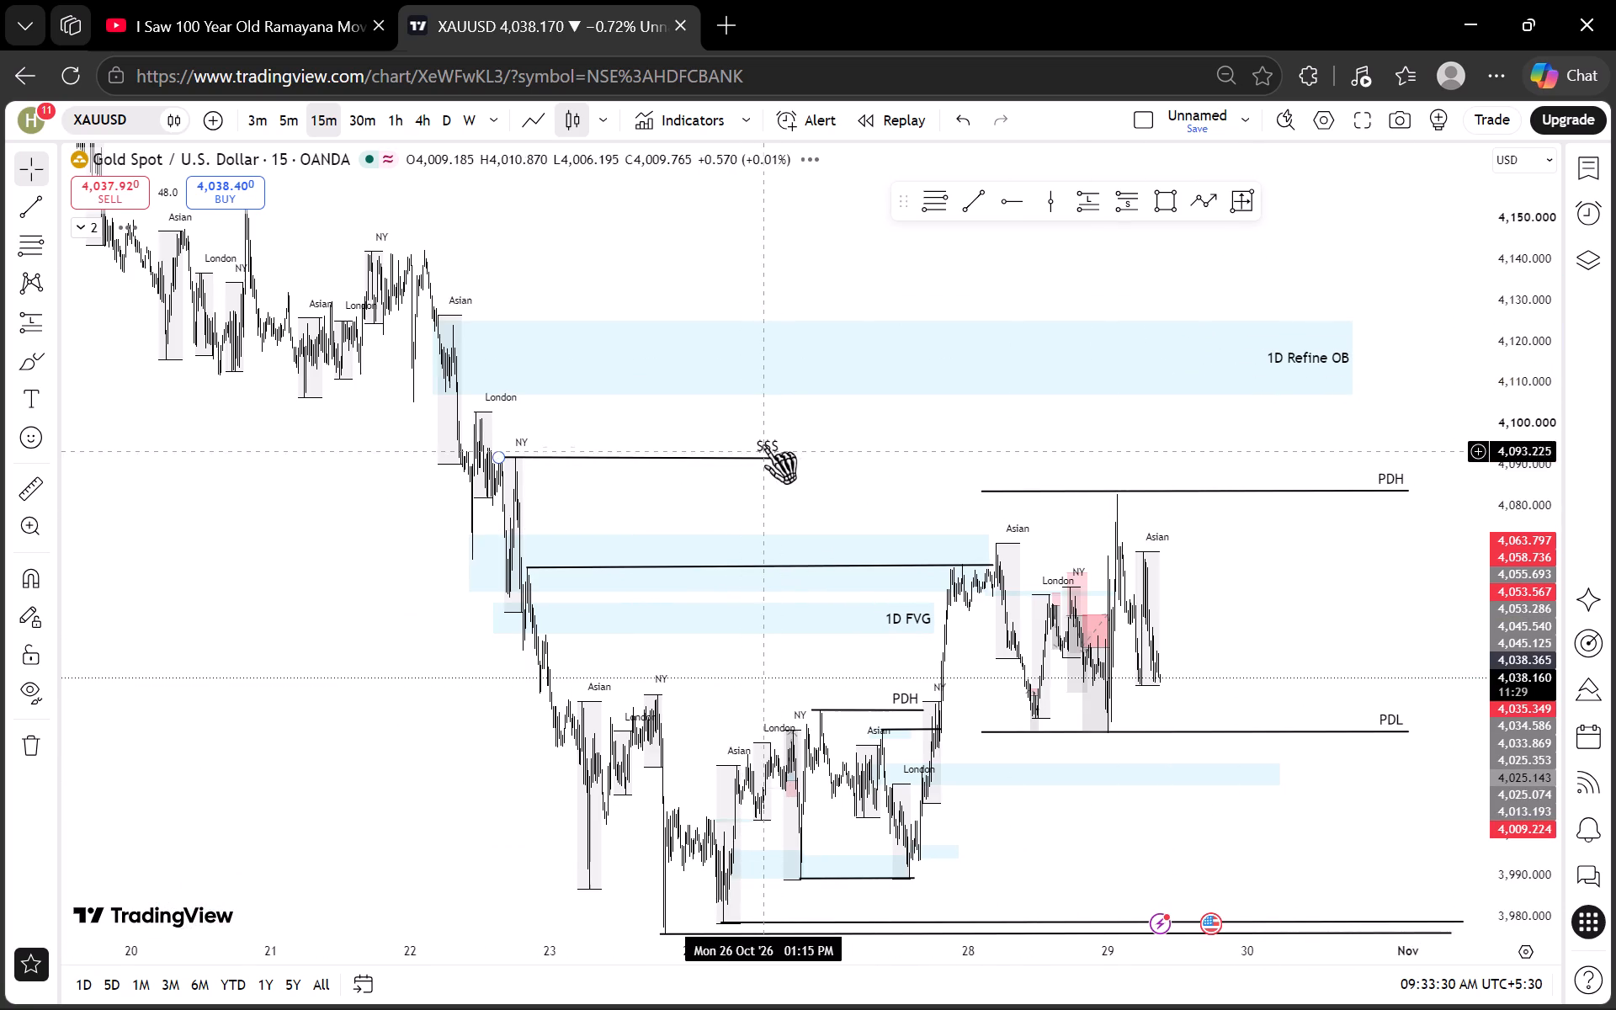
left_click_drag(783, 452, 1435, 458)
left_click(1336, 570)
Examine the 15-minute price action around the 29 October Asian session between PDH and PDL.
scroll(1315, 589, "up", 6)
scroll(1116, 612, "up", 5)
left_click_drag(888, 598, 1105, 538)
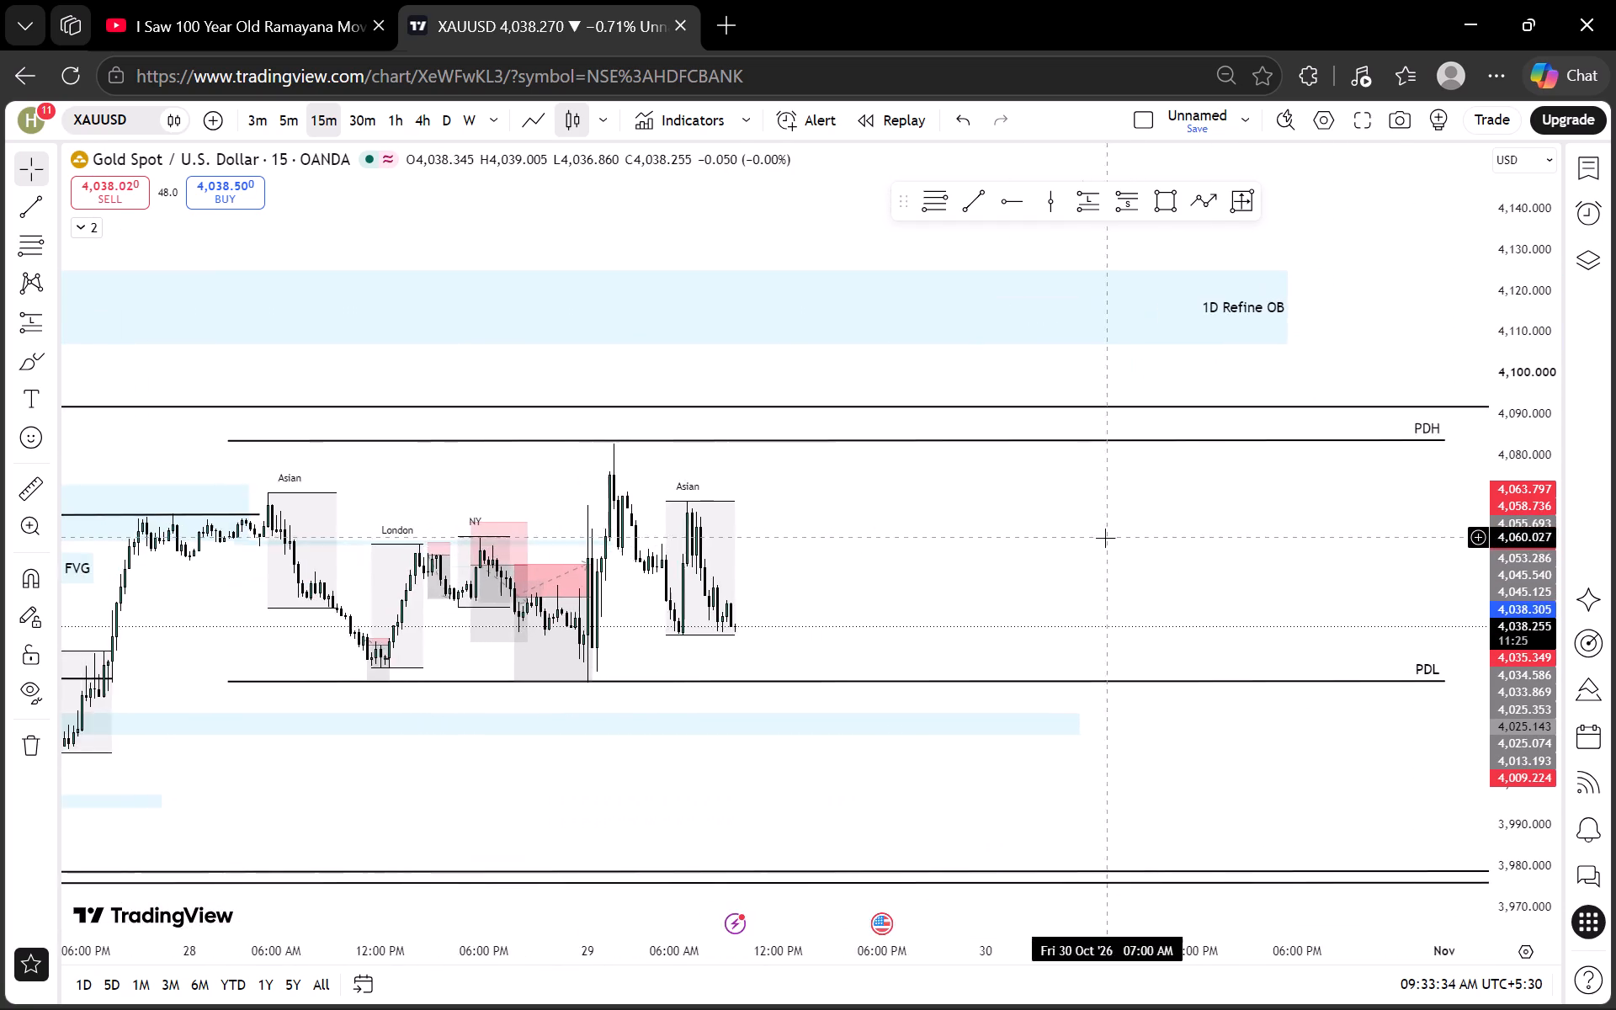
scroll(838, 613, "up", 3)
left_click_drag(768, 620, 1099, 582)
scroll(1508, 572, "up", 15)
scroll(1504, 586, "down", 1)
scroll(1502, 586, "up", 5)
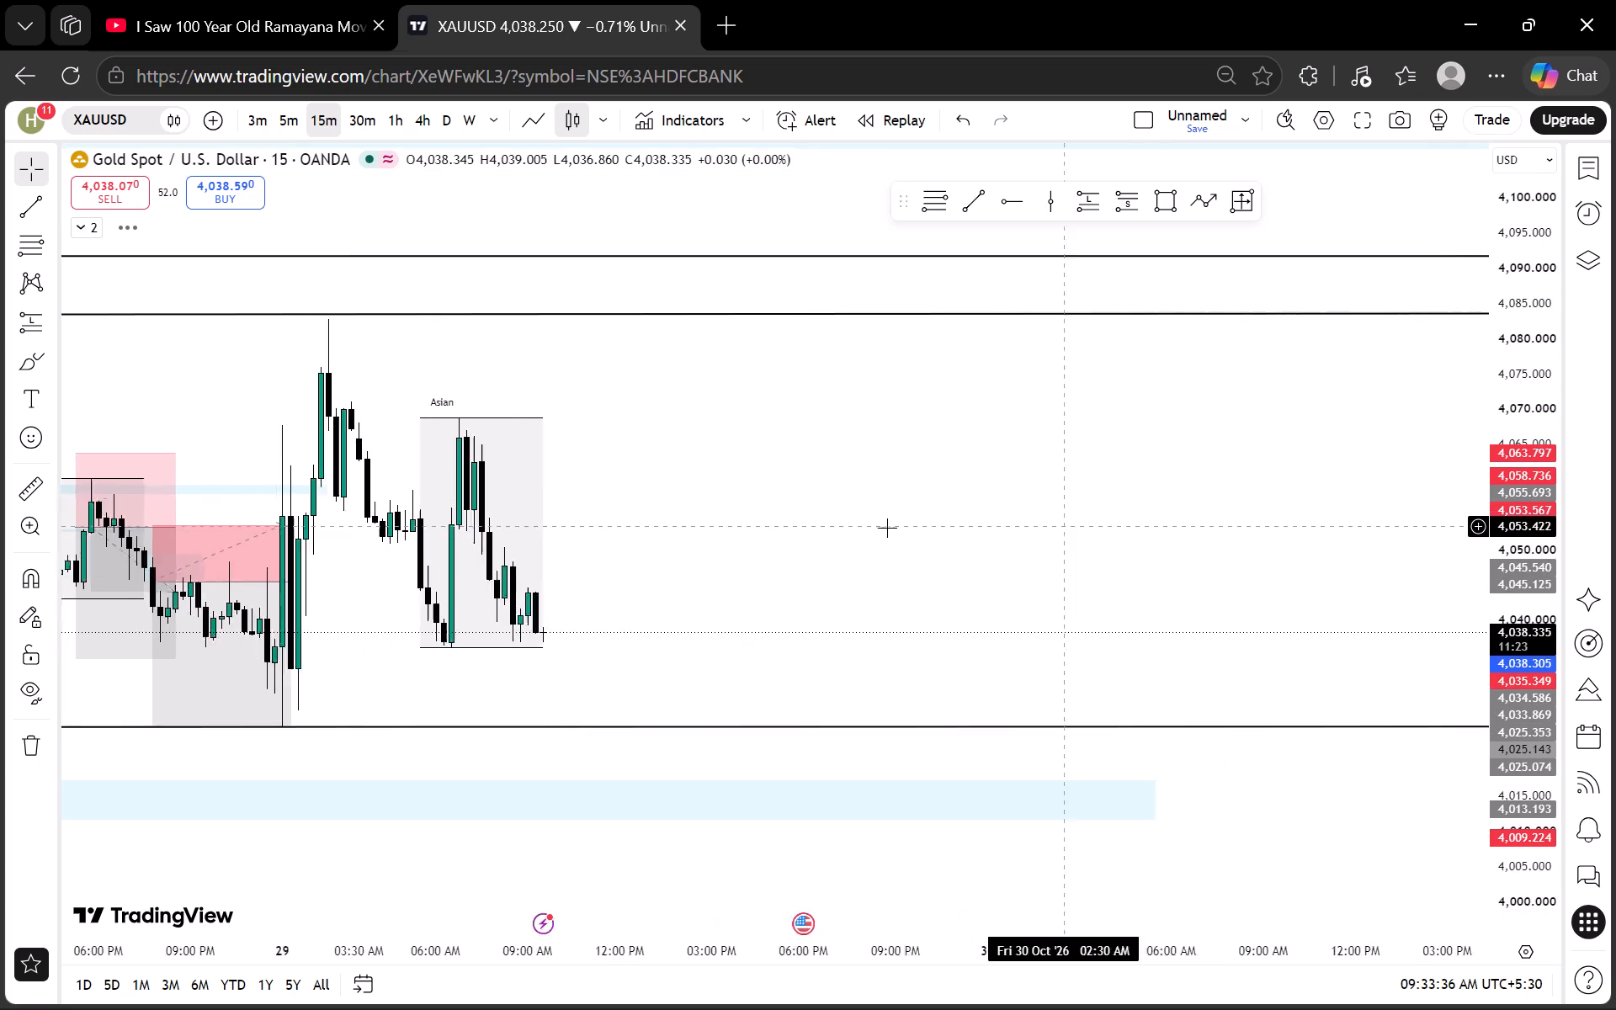
left_click_drag(849, 528, 1134, 530)
scroll(1137, 535, "up", 5)
left_click_drag(889, 545, 1147, 545)
scroll(1067, 538, "down", 4)
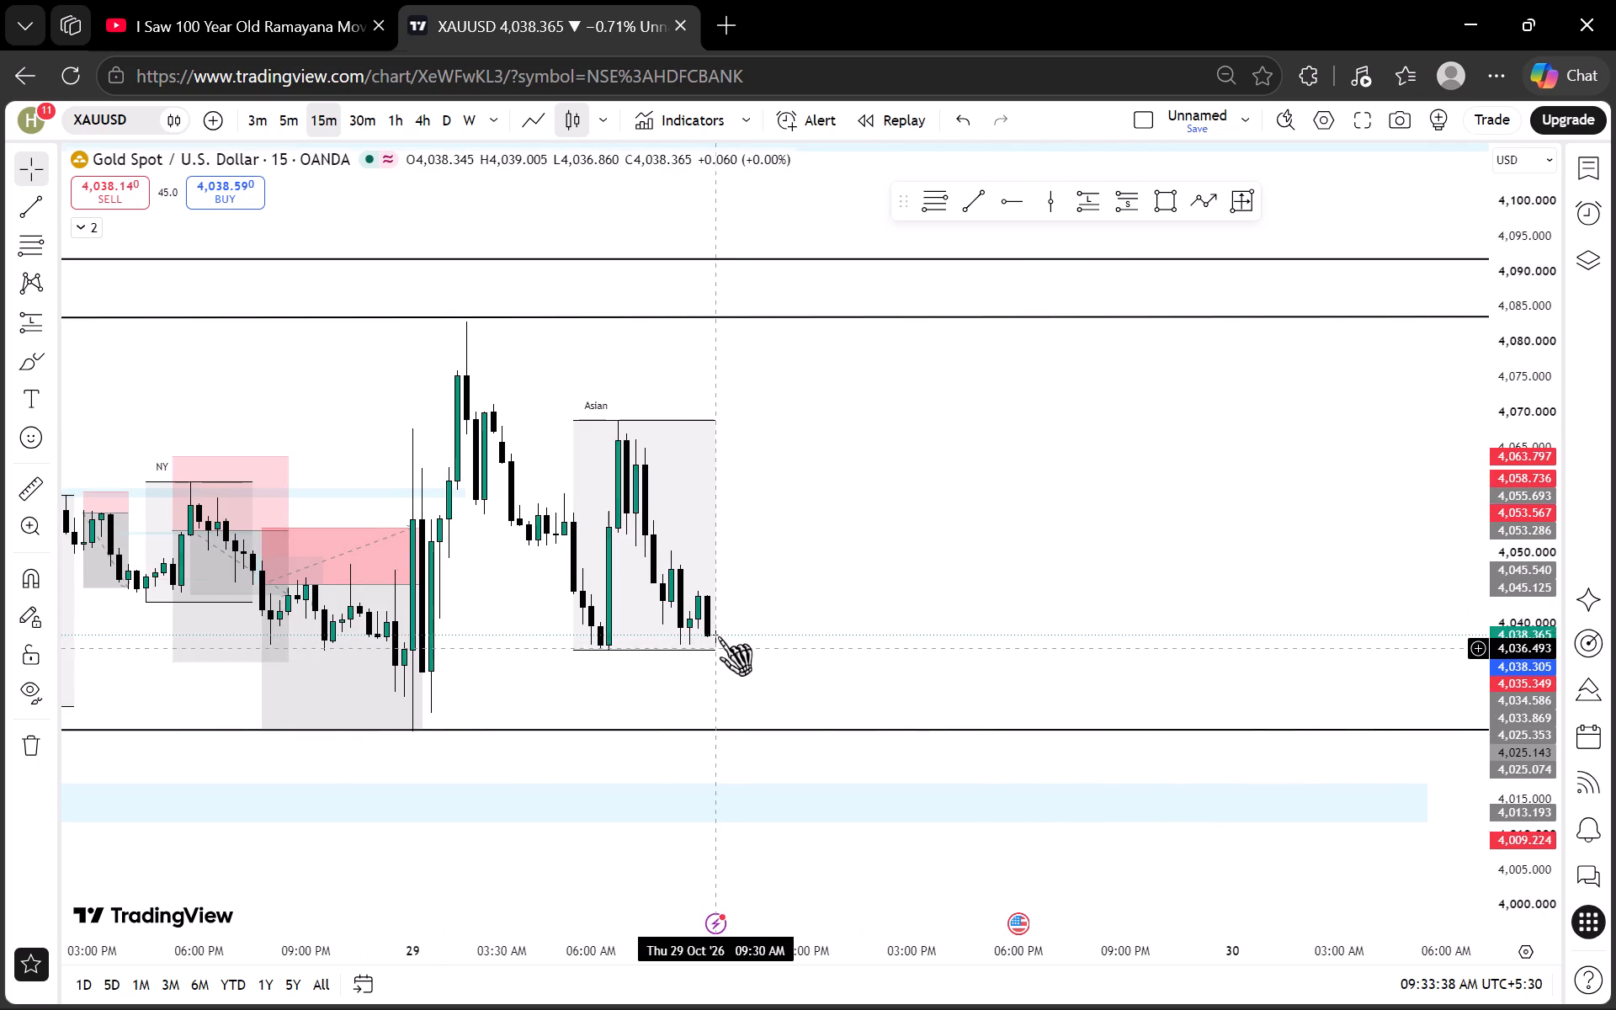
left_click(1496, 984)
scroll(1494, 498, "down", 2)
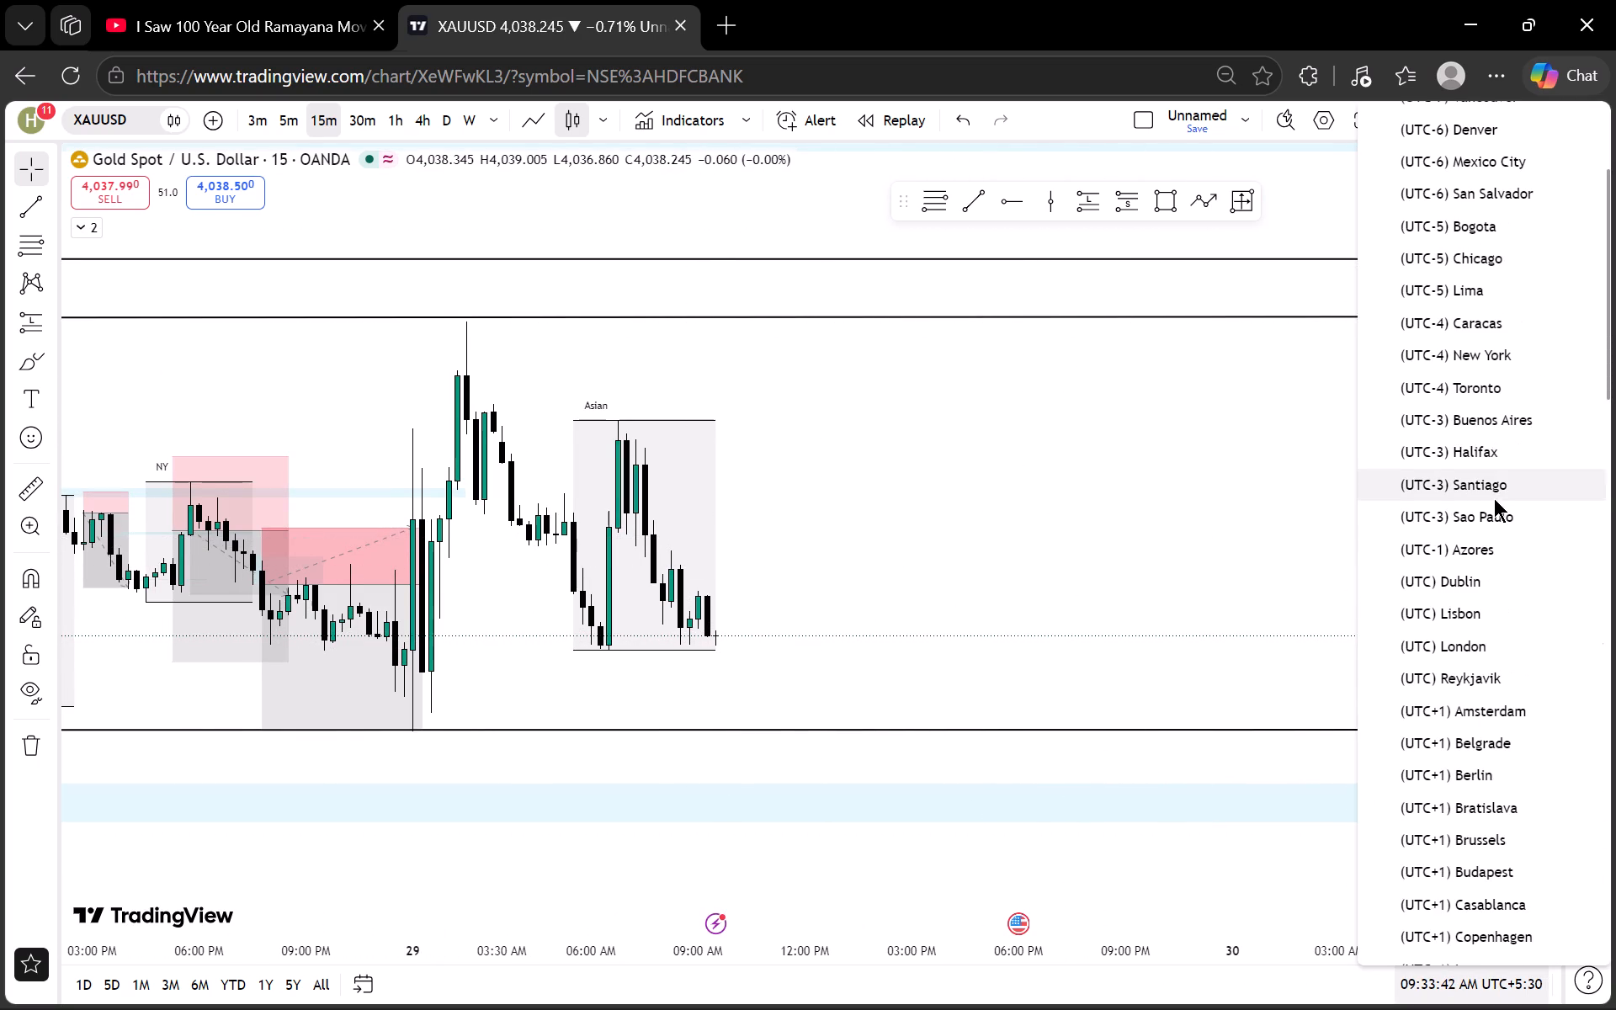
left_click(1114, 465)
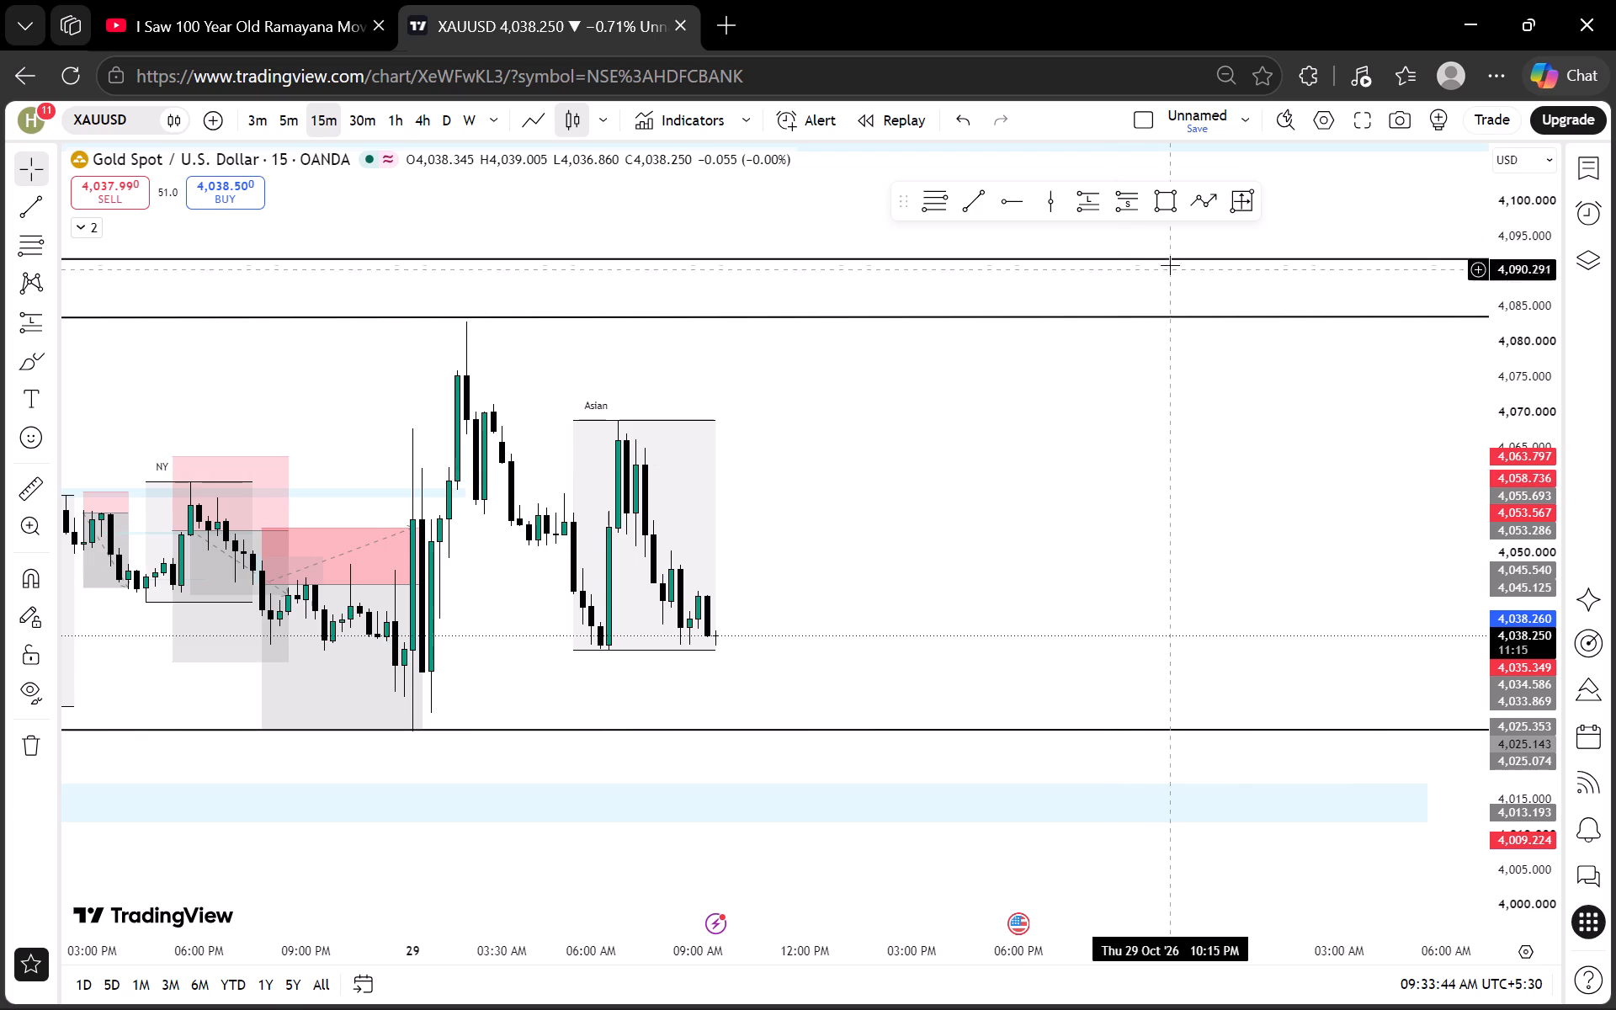
Draw a date and price range over the 29 October Asian session, from about 4,069 down to 4,036.
left_click(1247, 202)
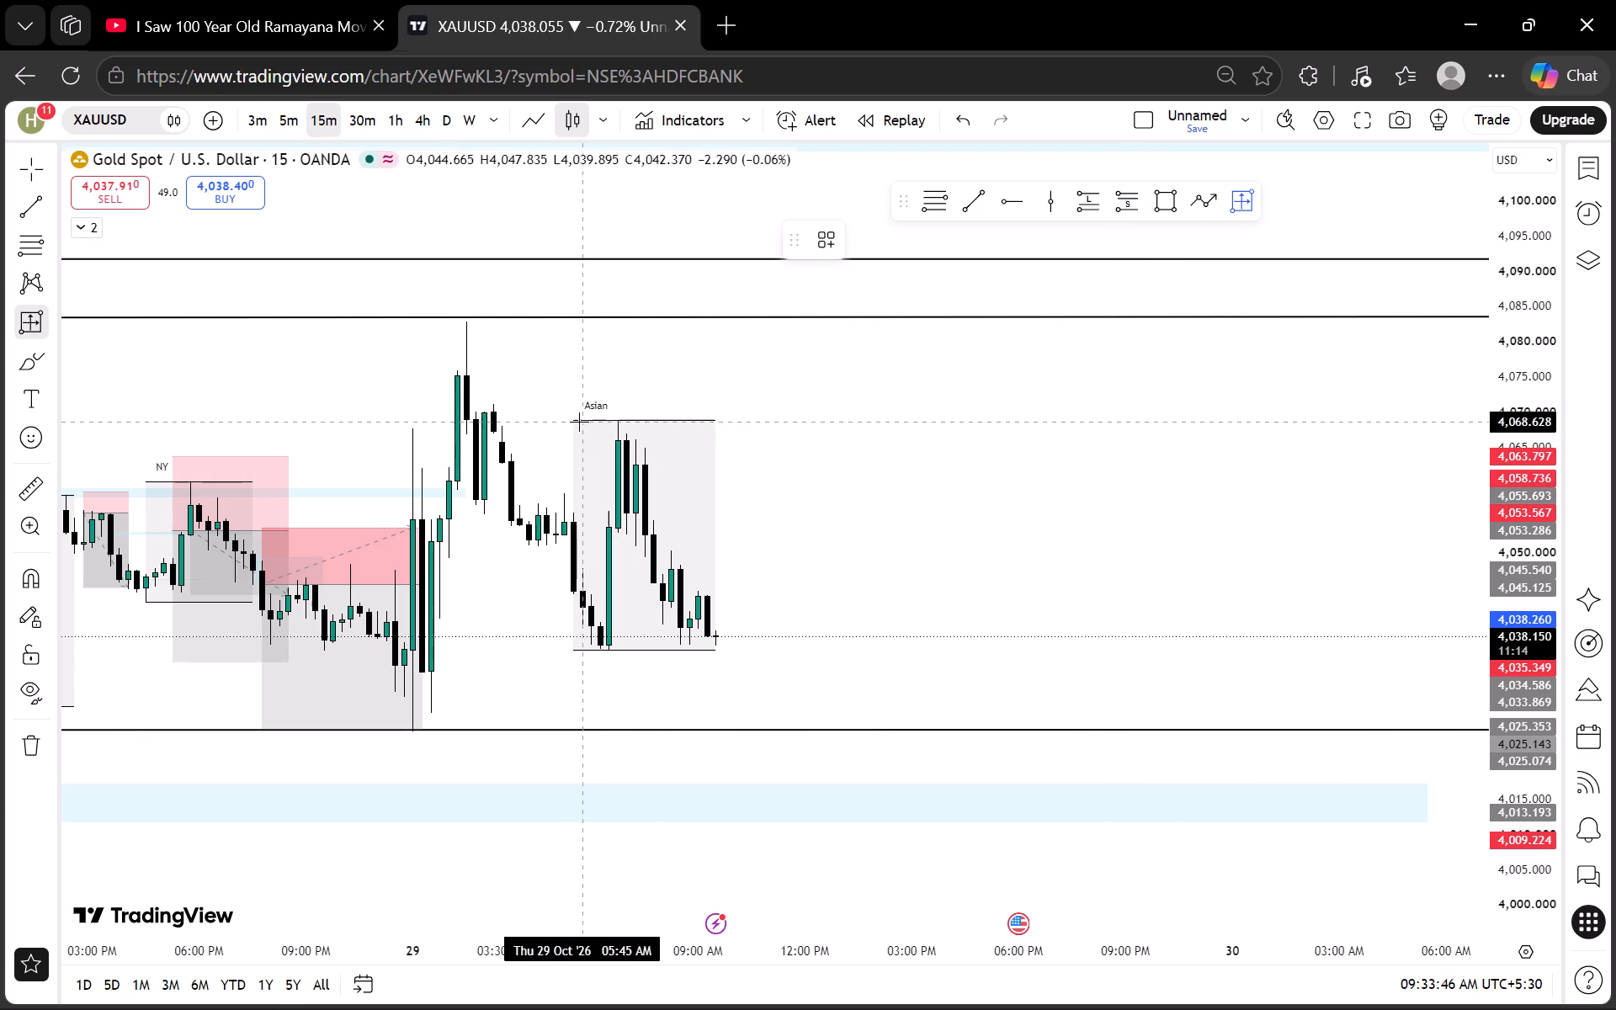
left_click(579, 419)
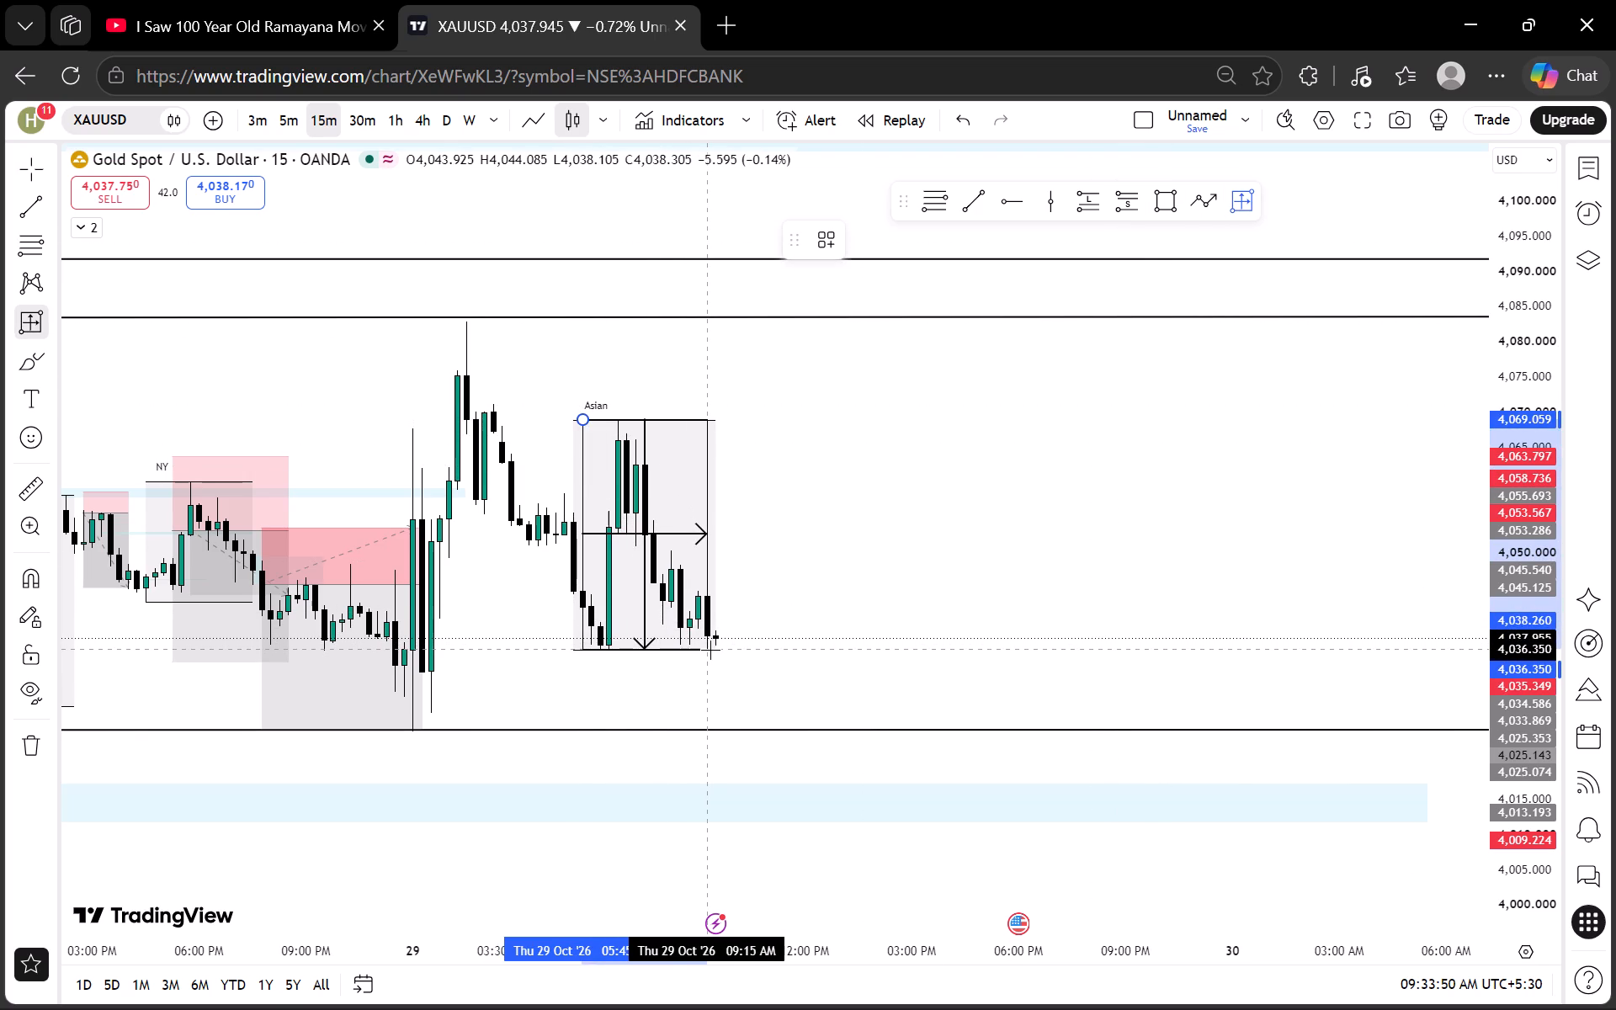
left_click(710, 650)
left_click(753, 589)
Draw a date and price range over the Asian range's lower half and move it just below the session low, spanning about 4,036 to 4,020.
left_click(1245, 201)
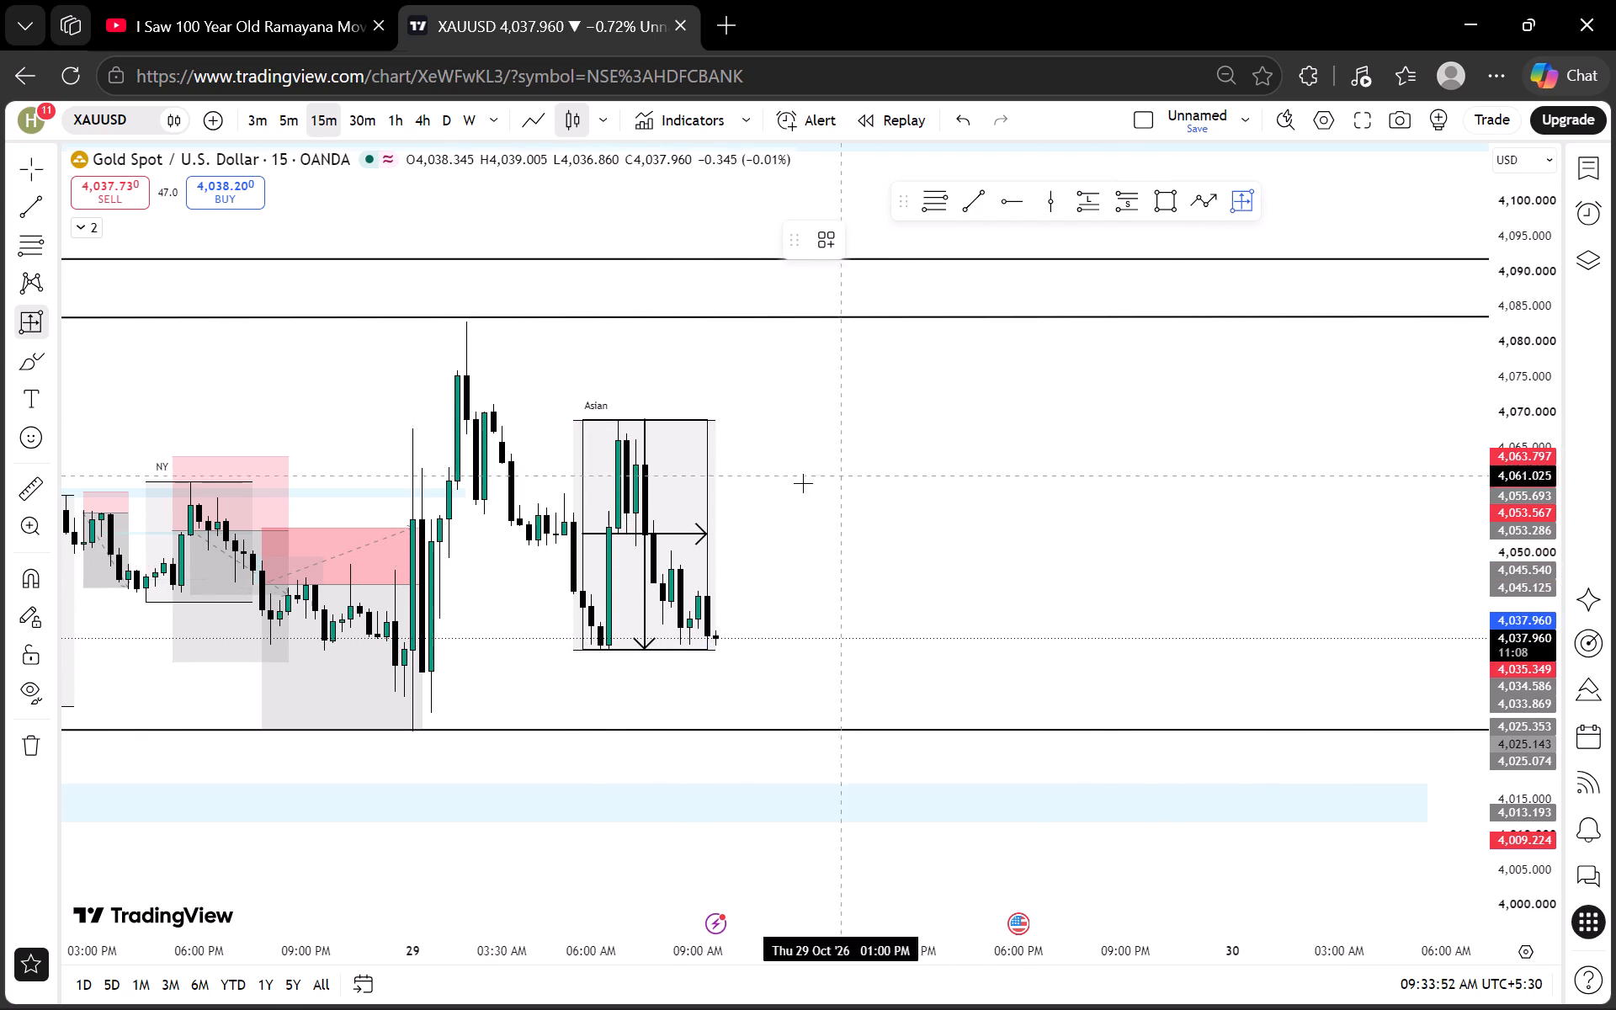
left_click(638, 536)
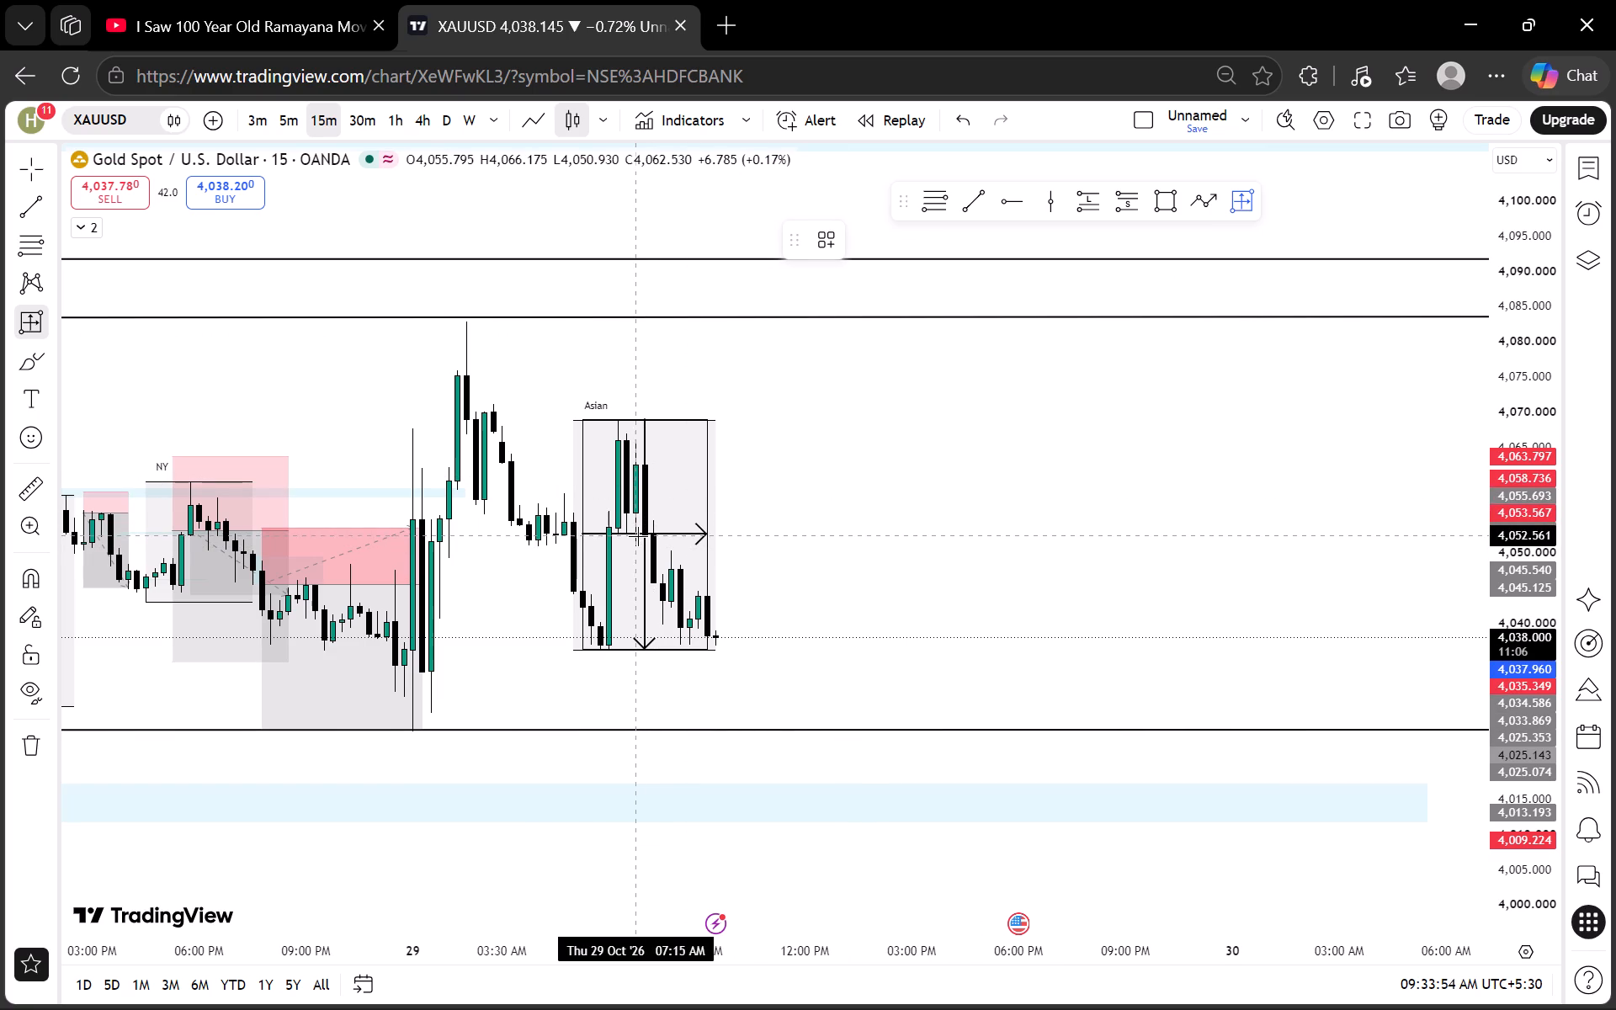
left_click(709, 649)
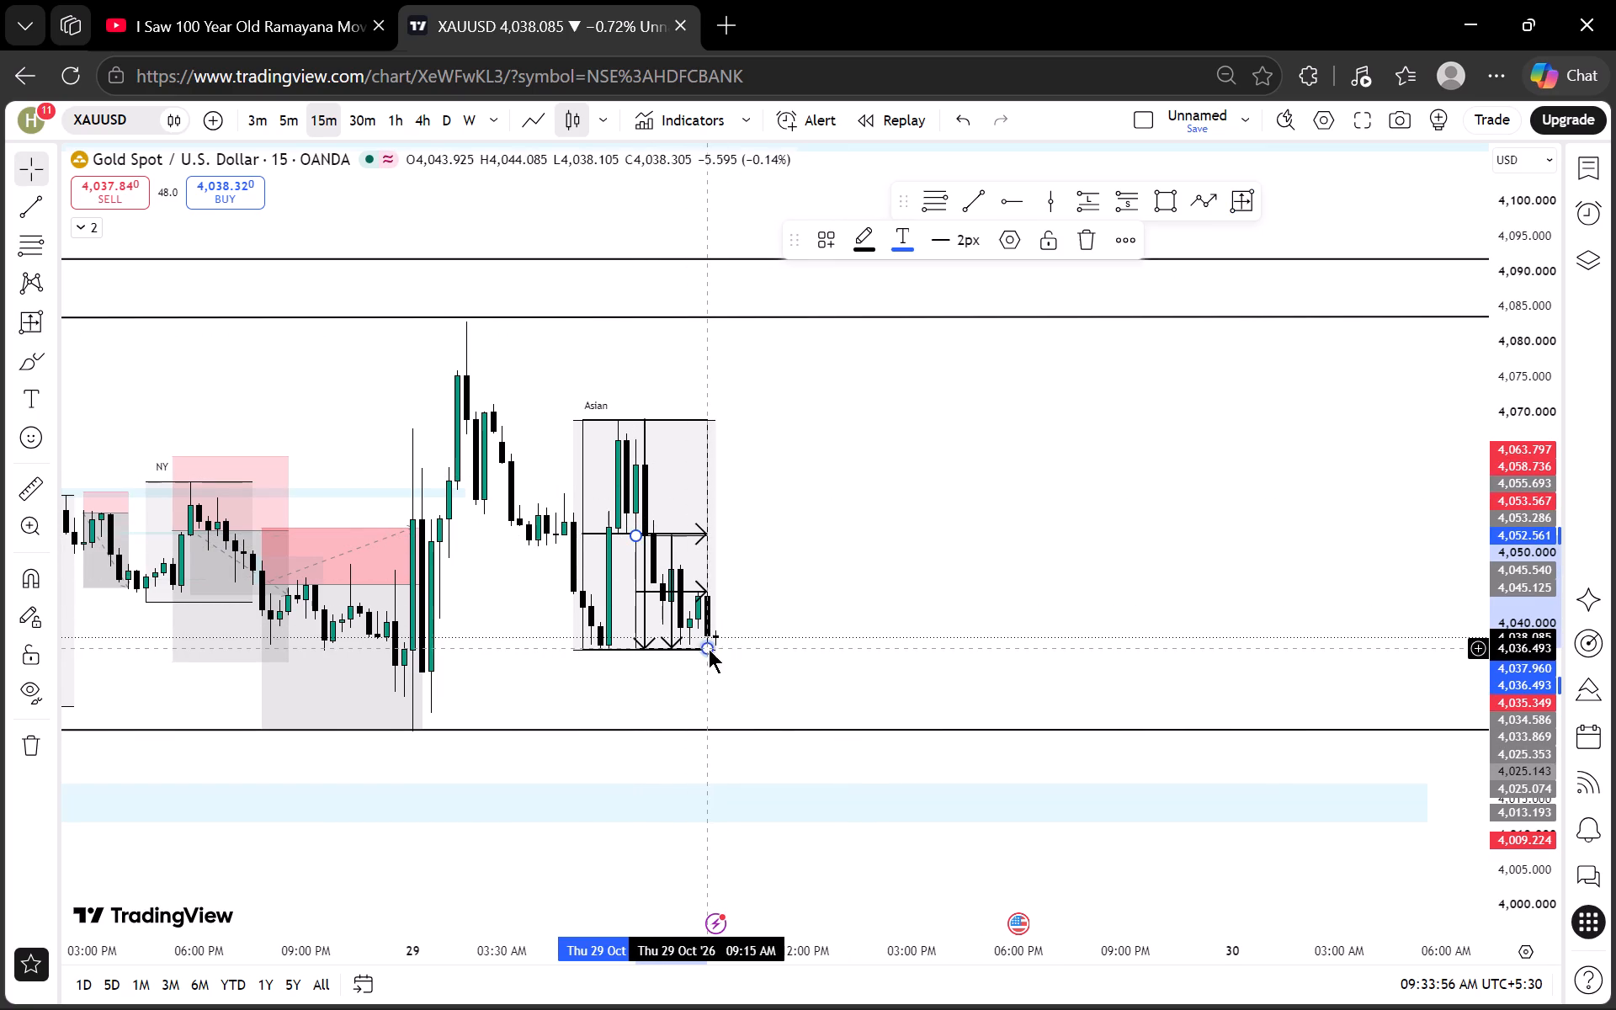
left_click_drag(666, 590, 657, 705)
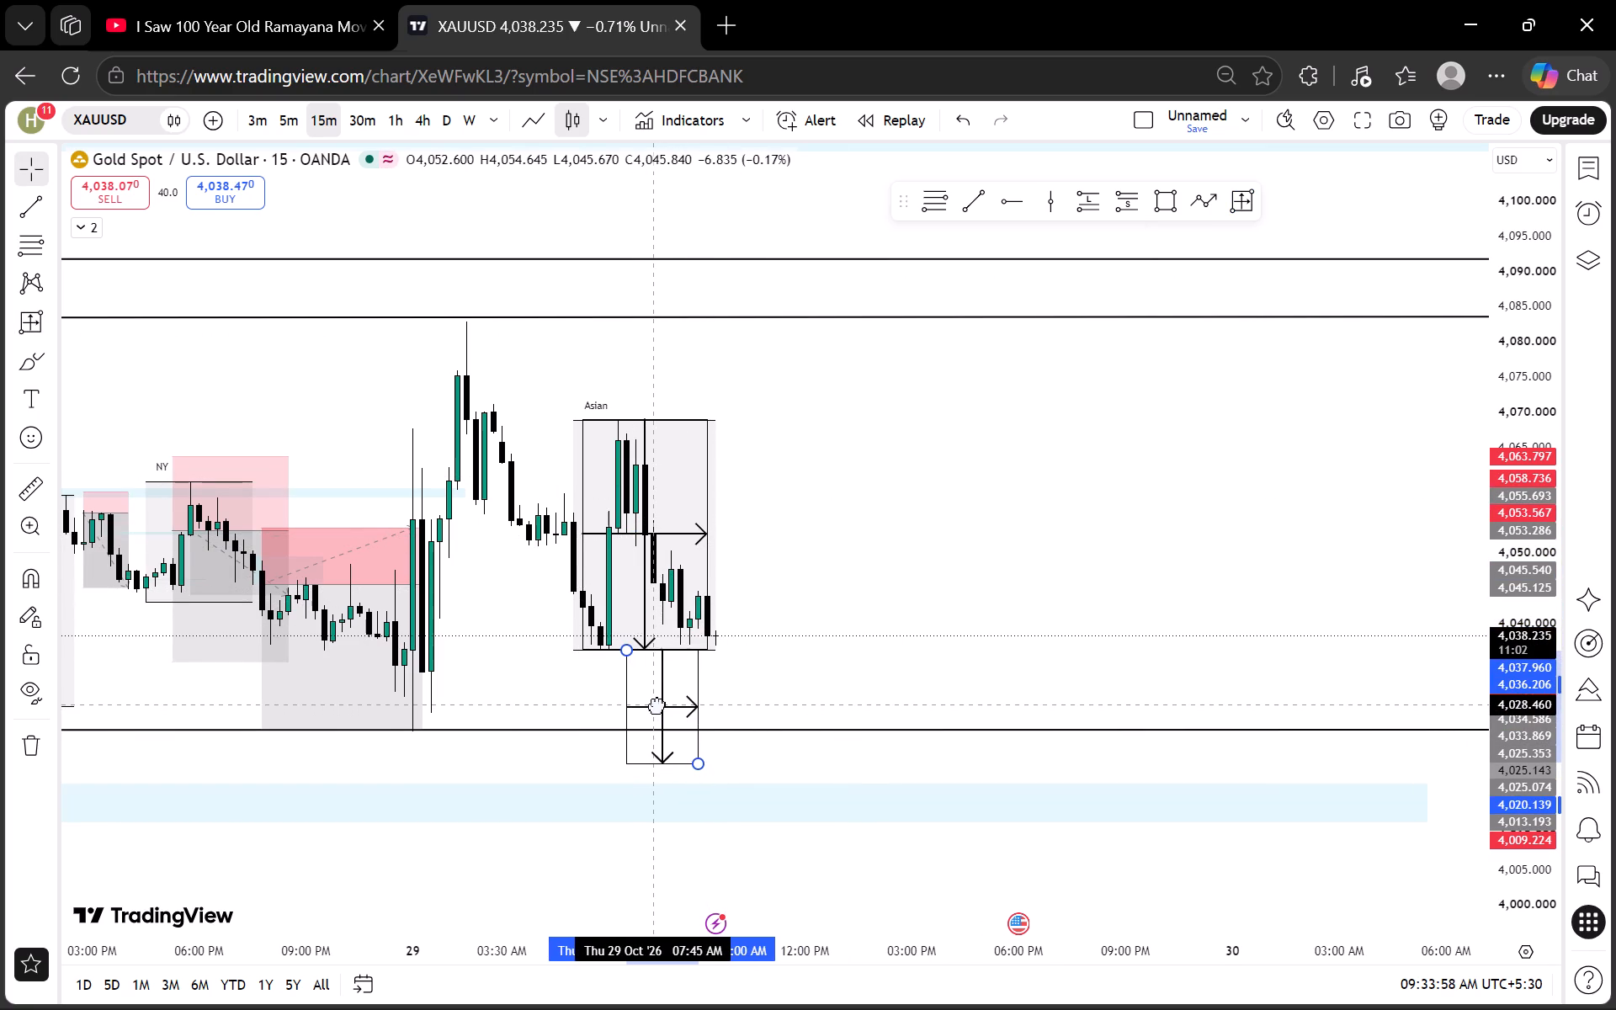
left_click_drag(657, 705, 661, 705)
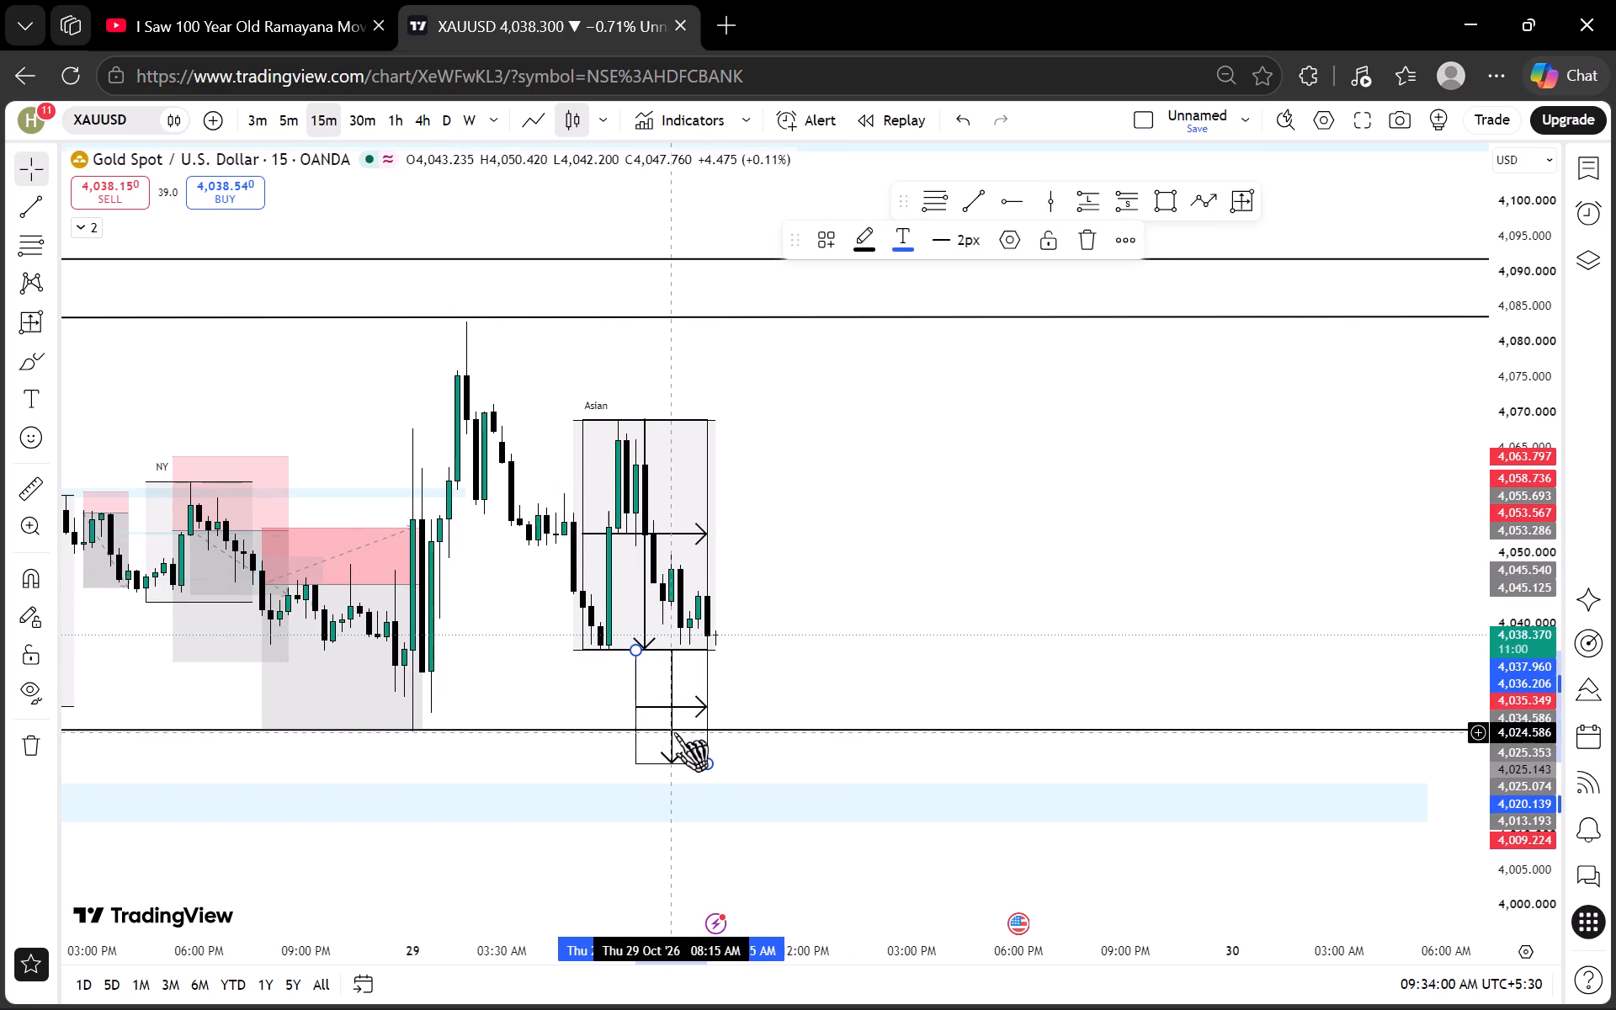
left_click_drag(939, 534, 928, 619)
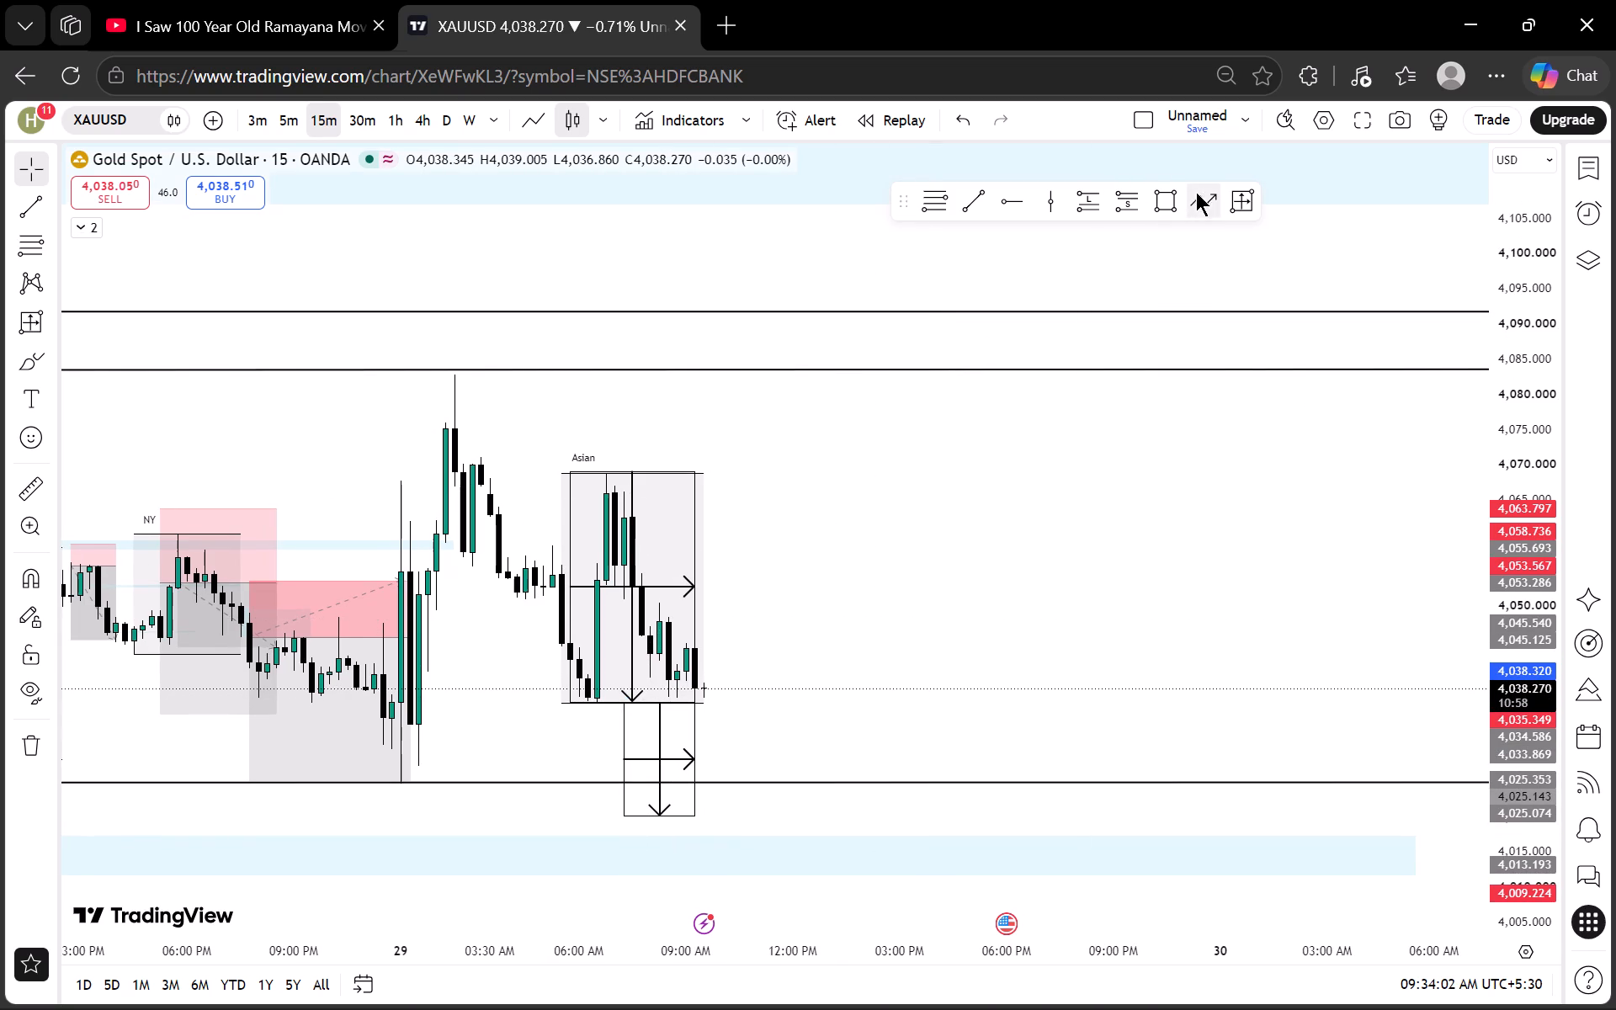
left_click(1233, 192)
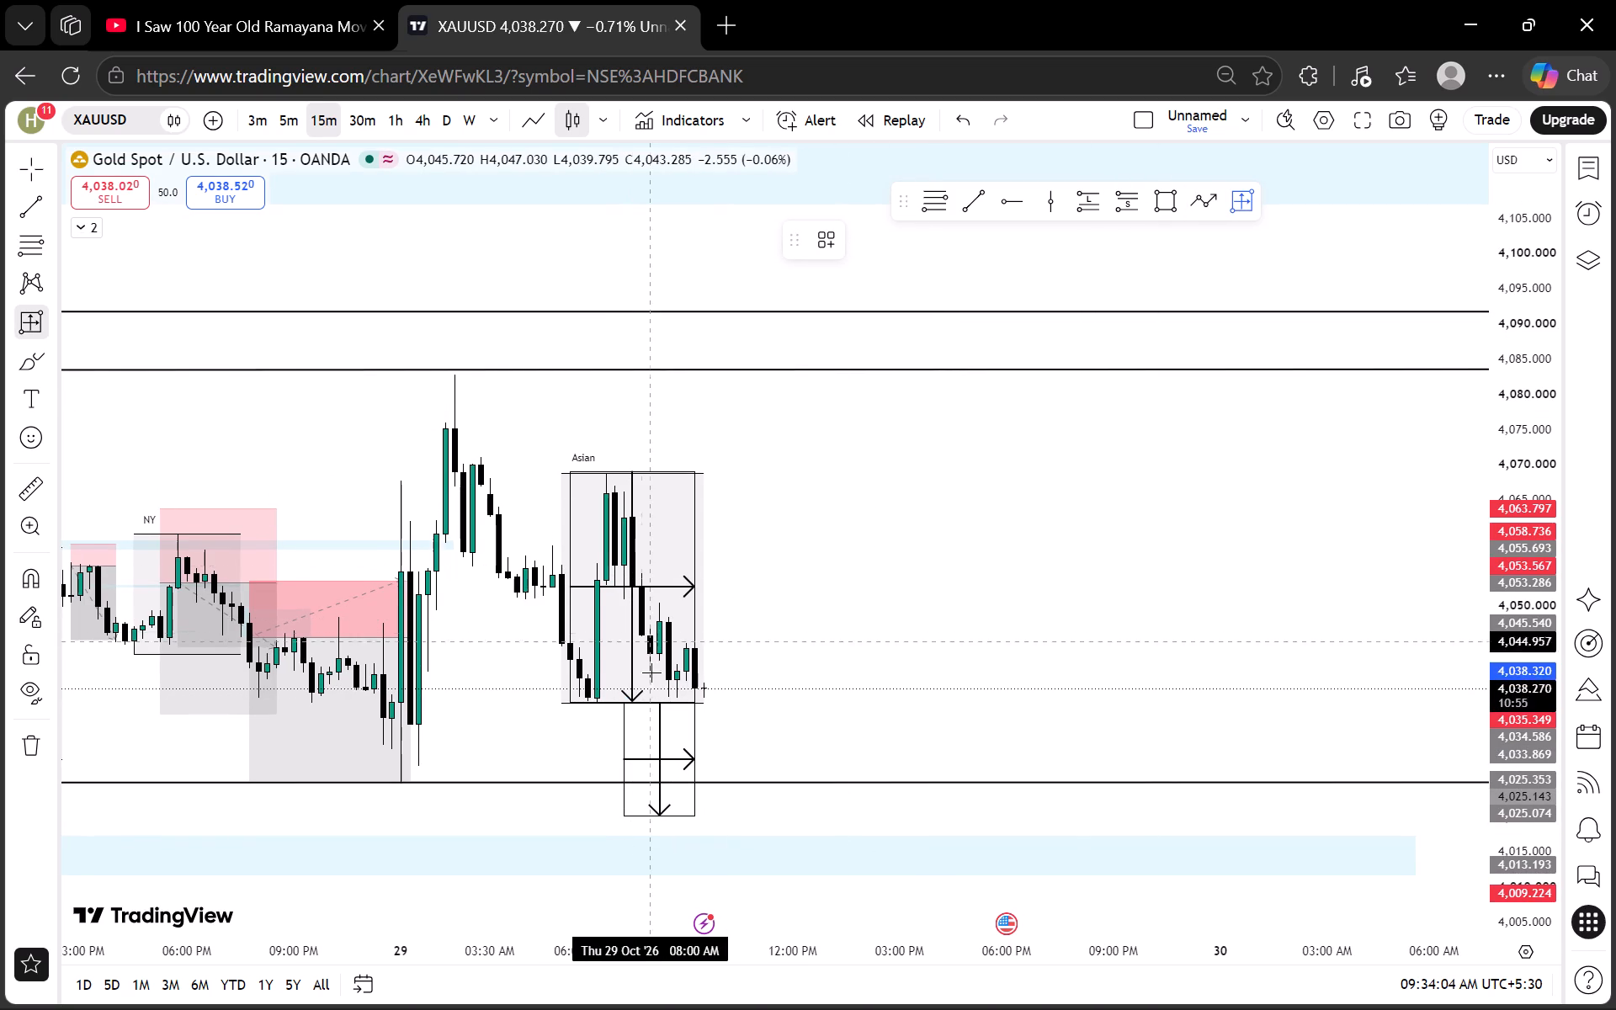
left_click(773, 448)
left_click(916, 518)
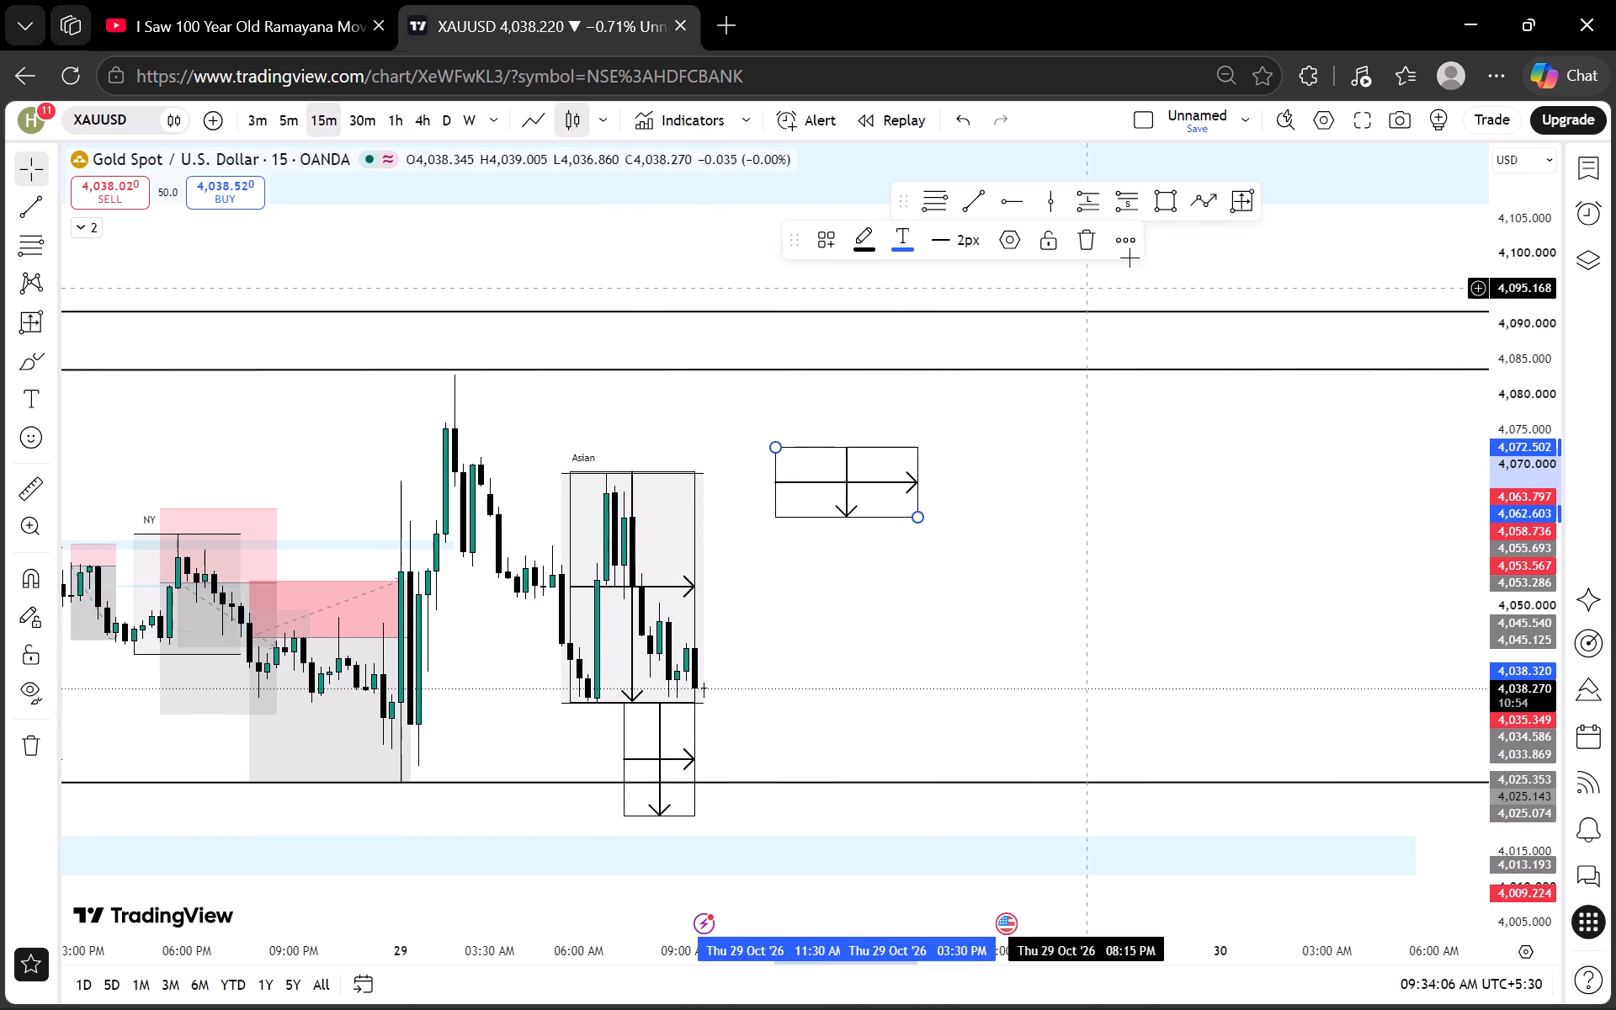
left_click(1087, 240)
Clone the lower half-size range and place the copy directly above the Asian session high, spanning about 4,085 to 4,069.
left_click(699, 728)
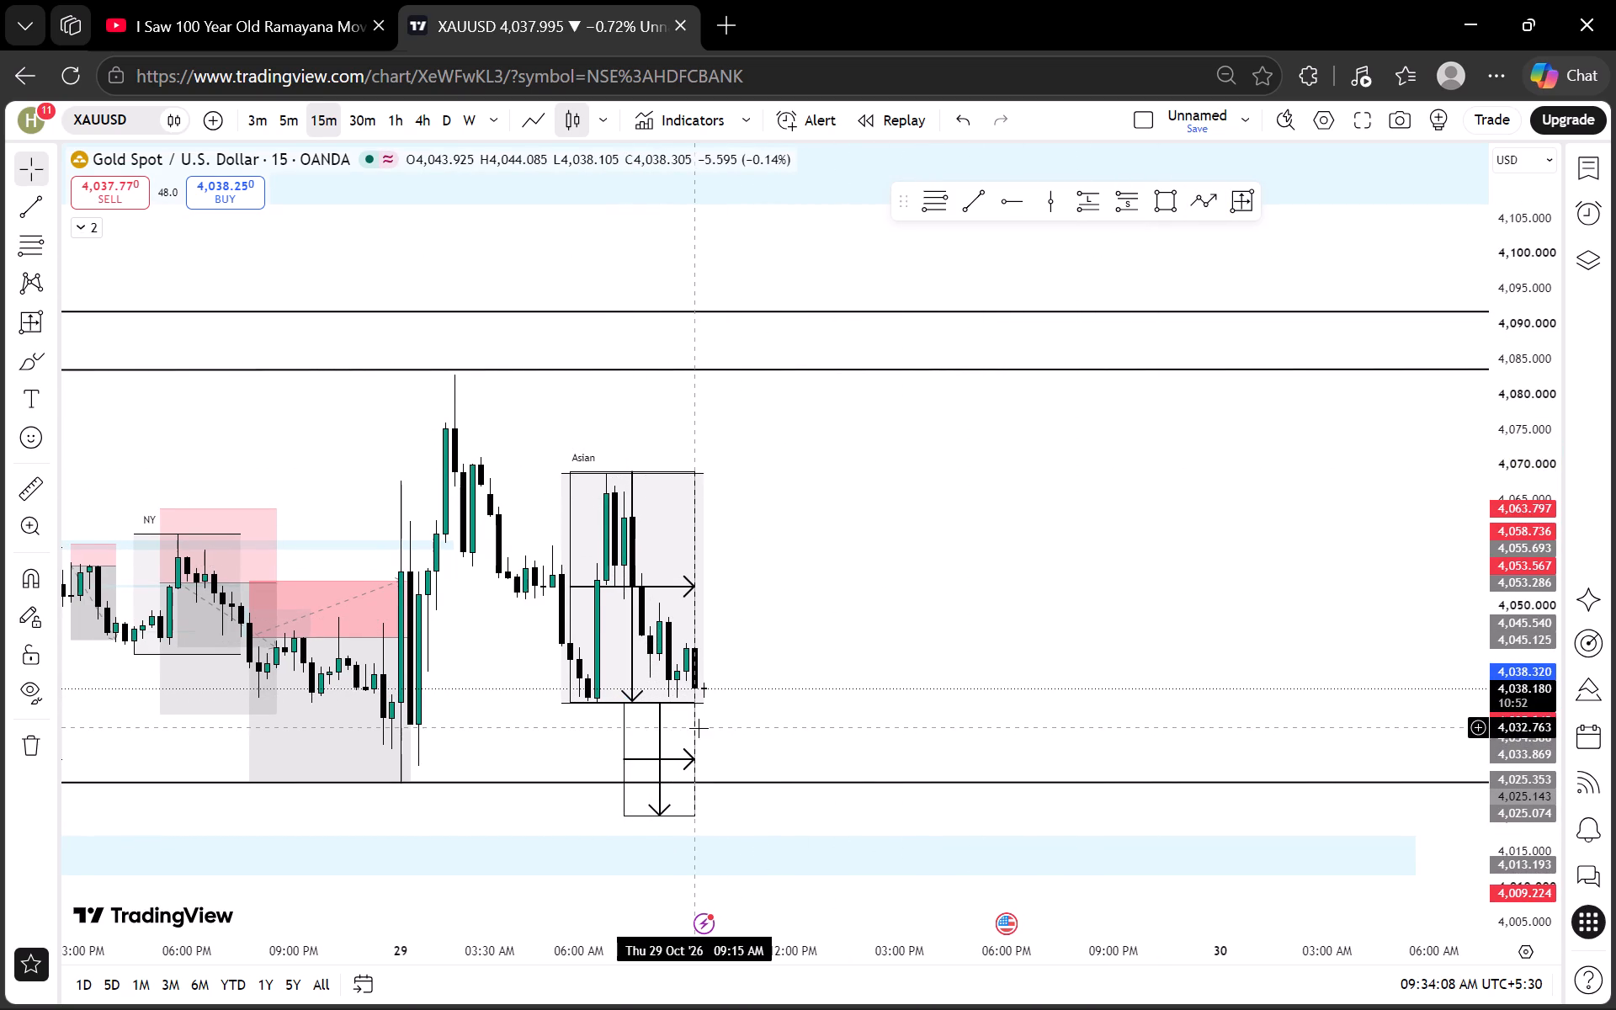
left_click(694, 724)
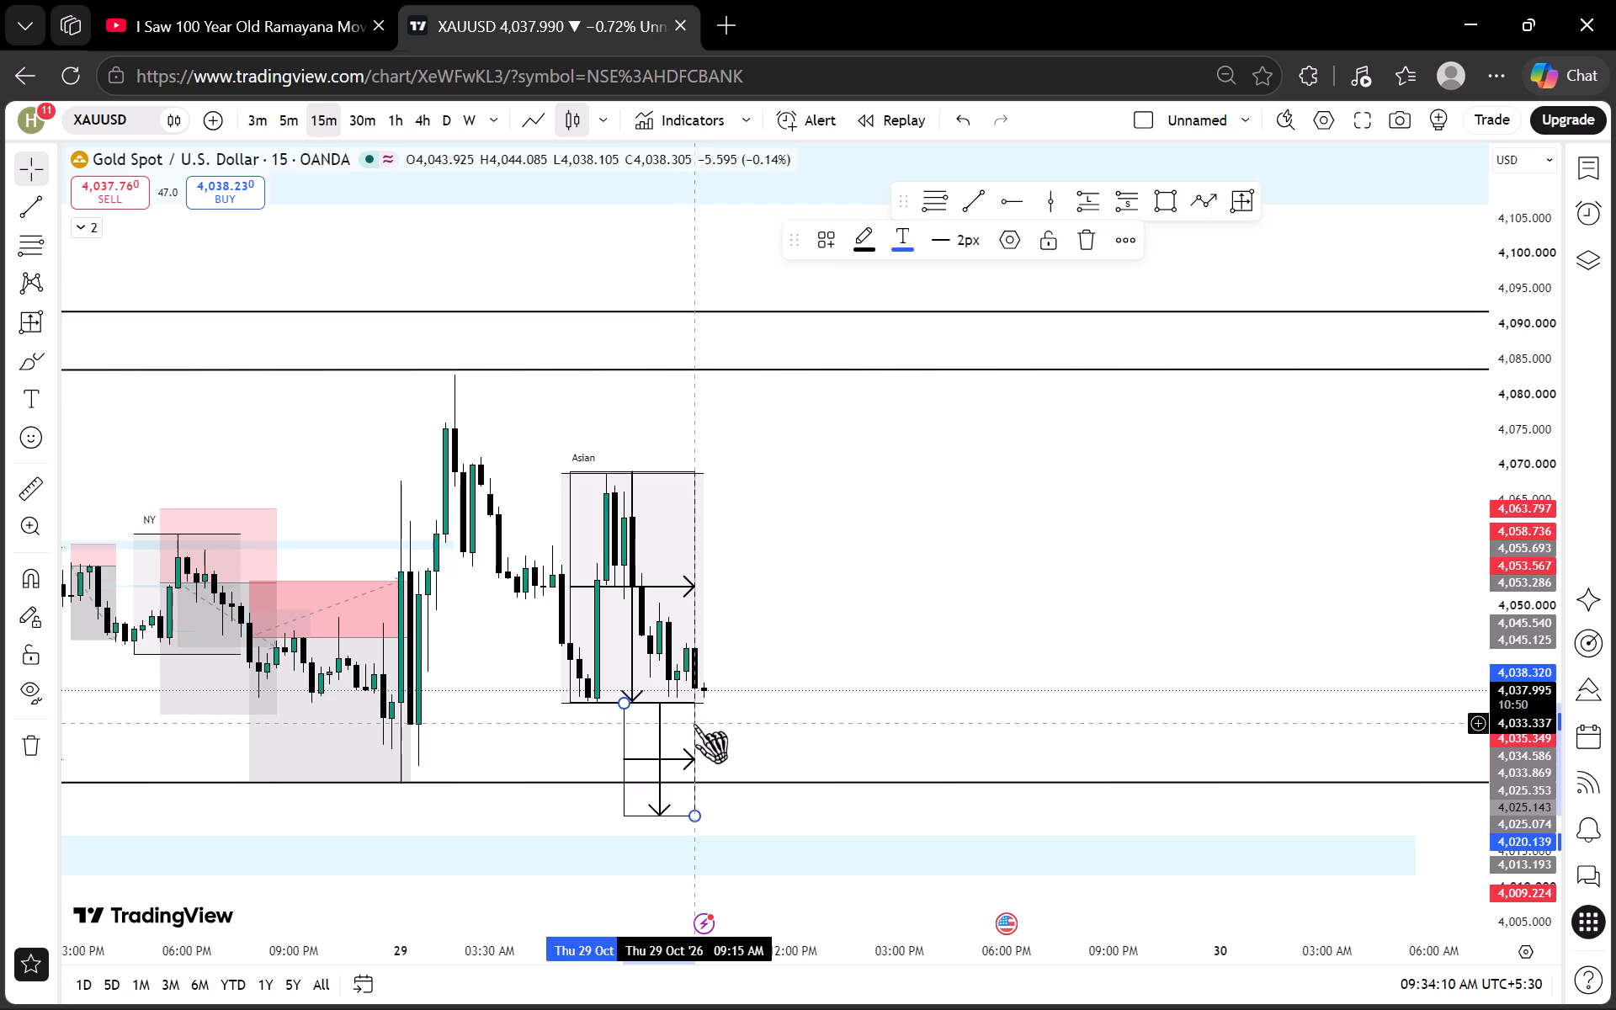
right_click(694, 724)
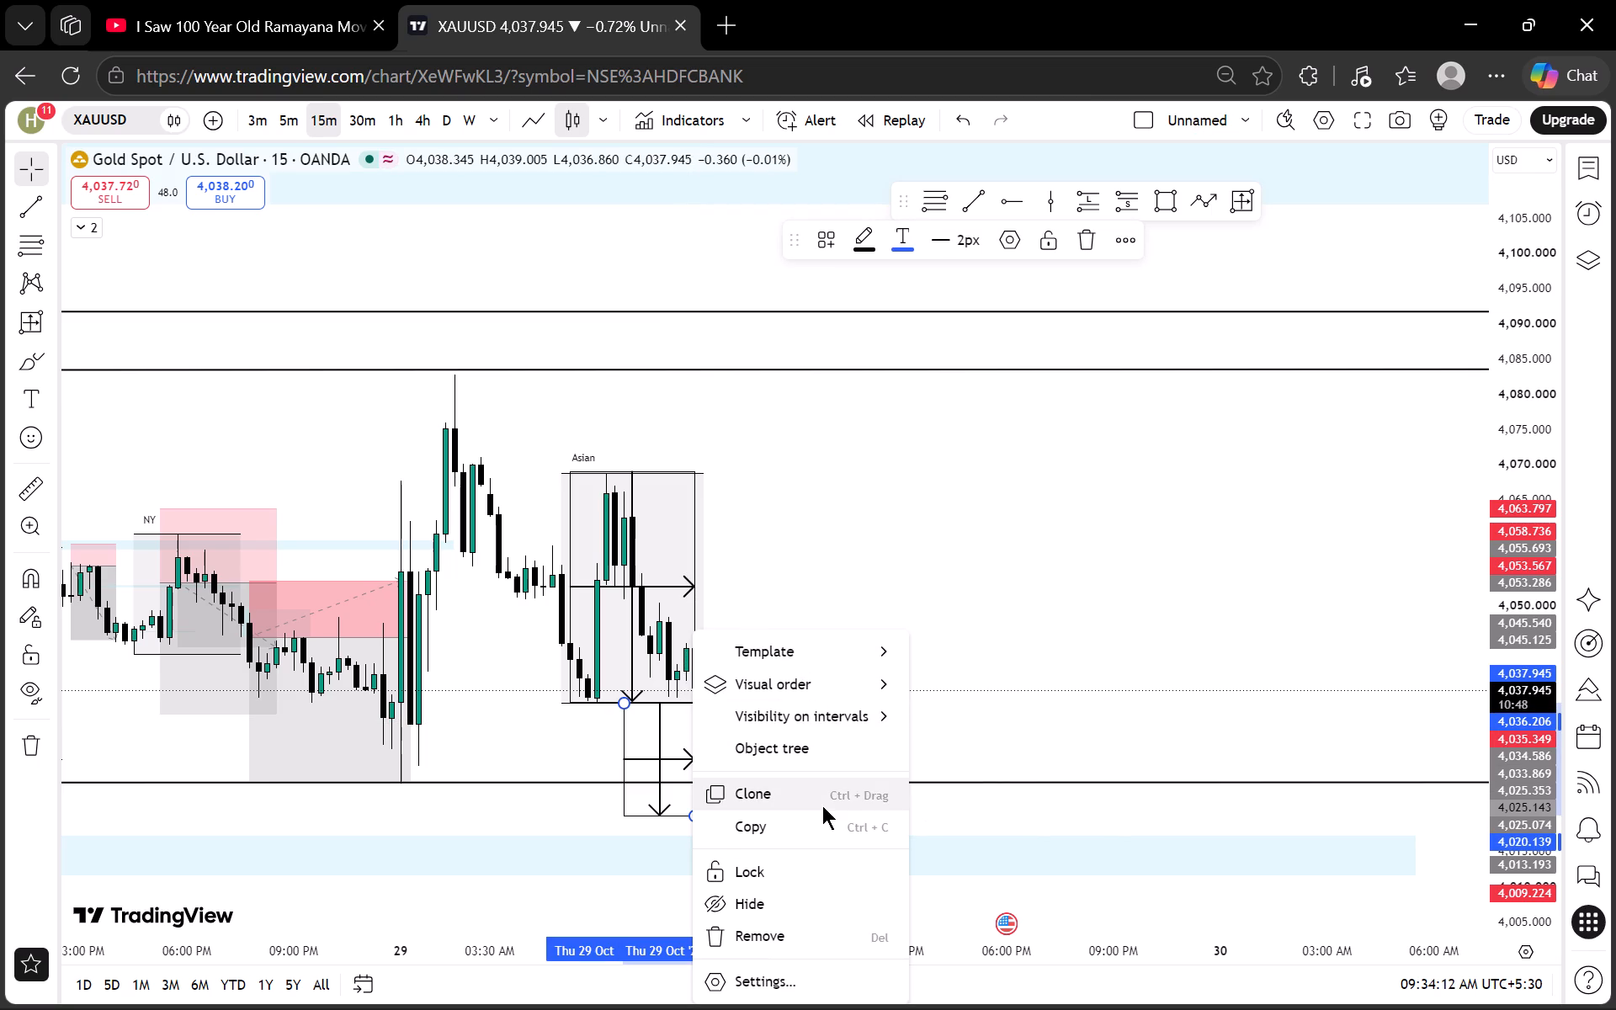
left_click(818, 802)
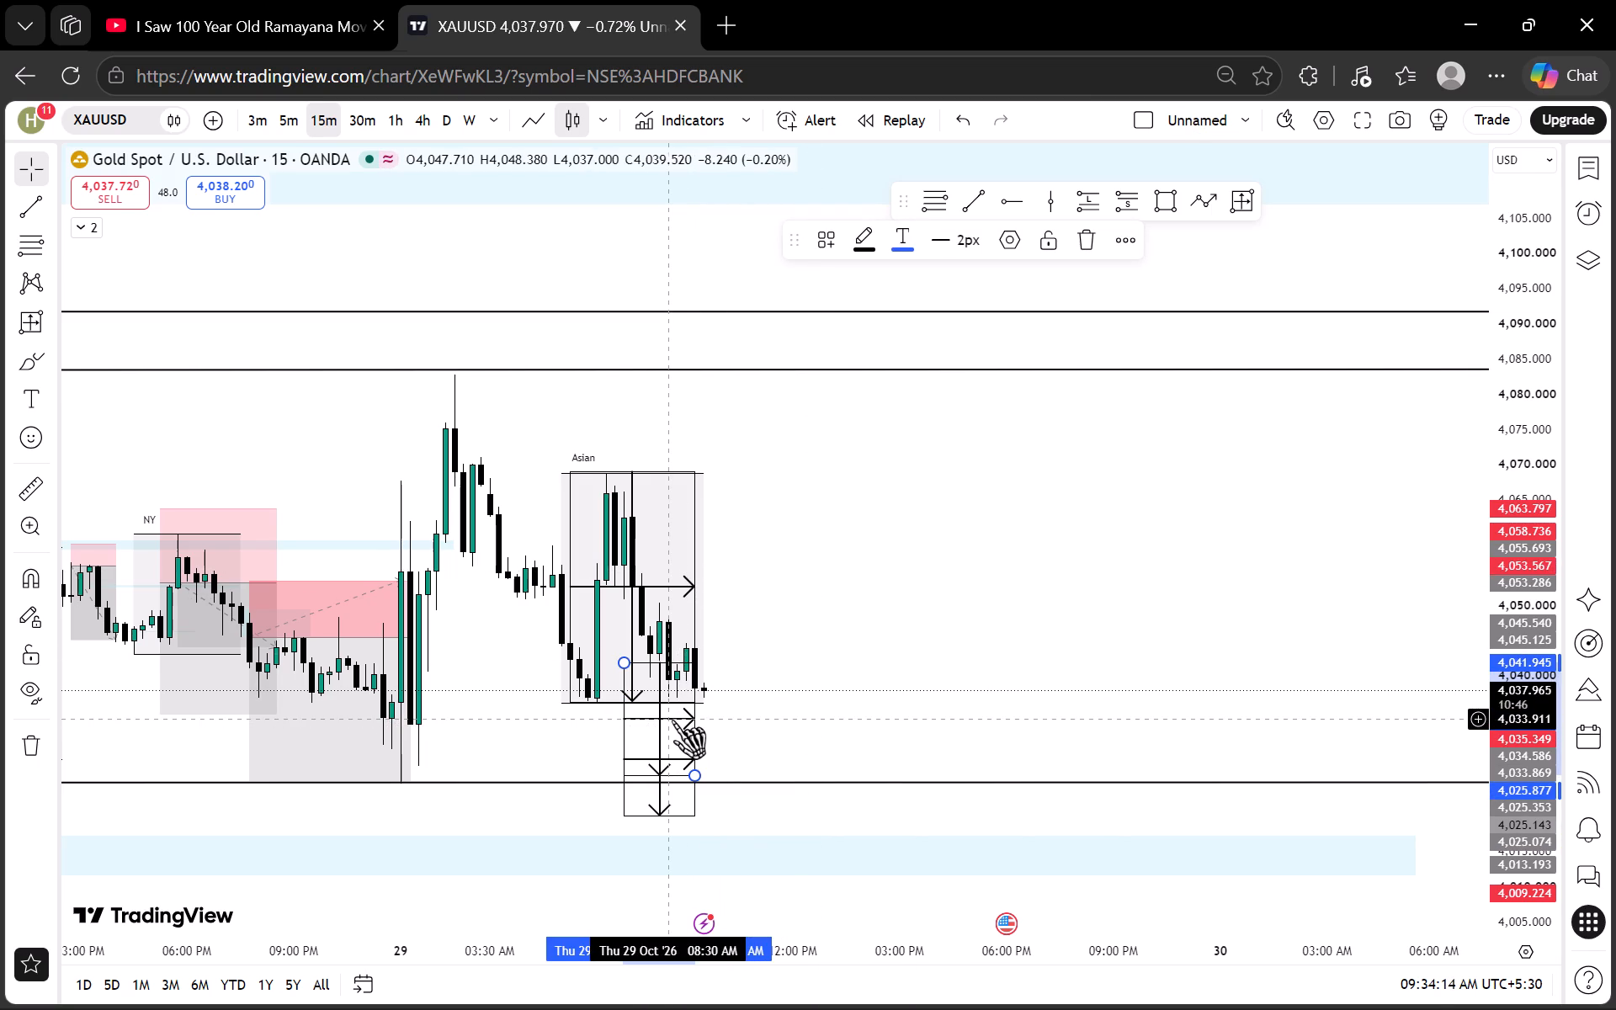
left_click_drag(672, 720, 673, 416)
left_click(790, 472)
Switch the XAUUSD chart to the 5-minute timeframe.
left_click_drag(934, 587, 934, 538)
scroll(1539, 596, "up", 3)
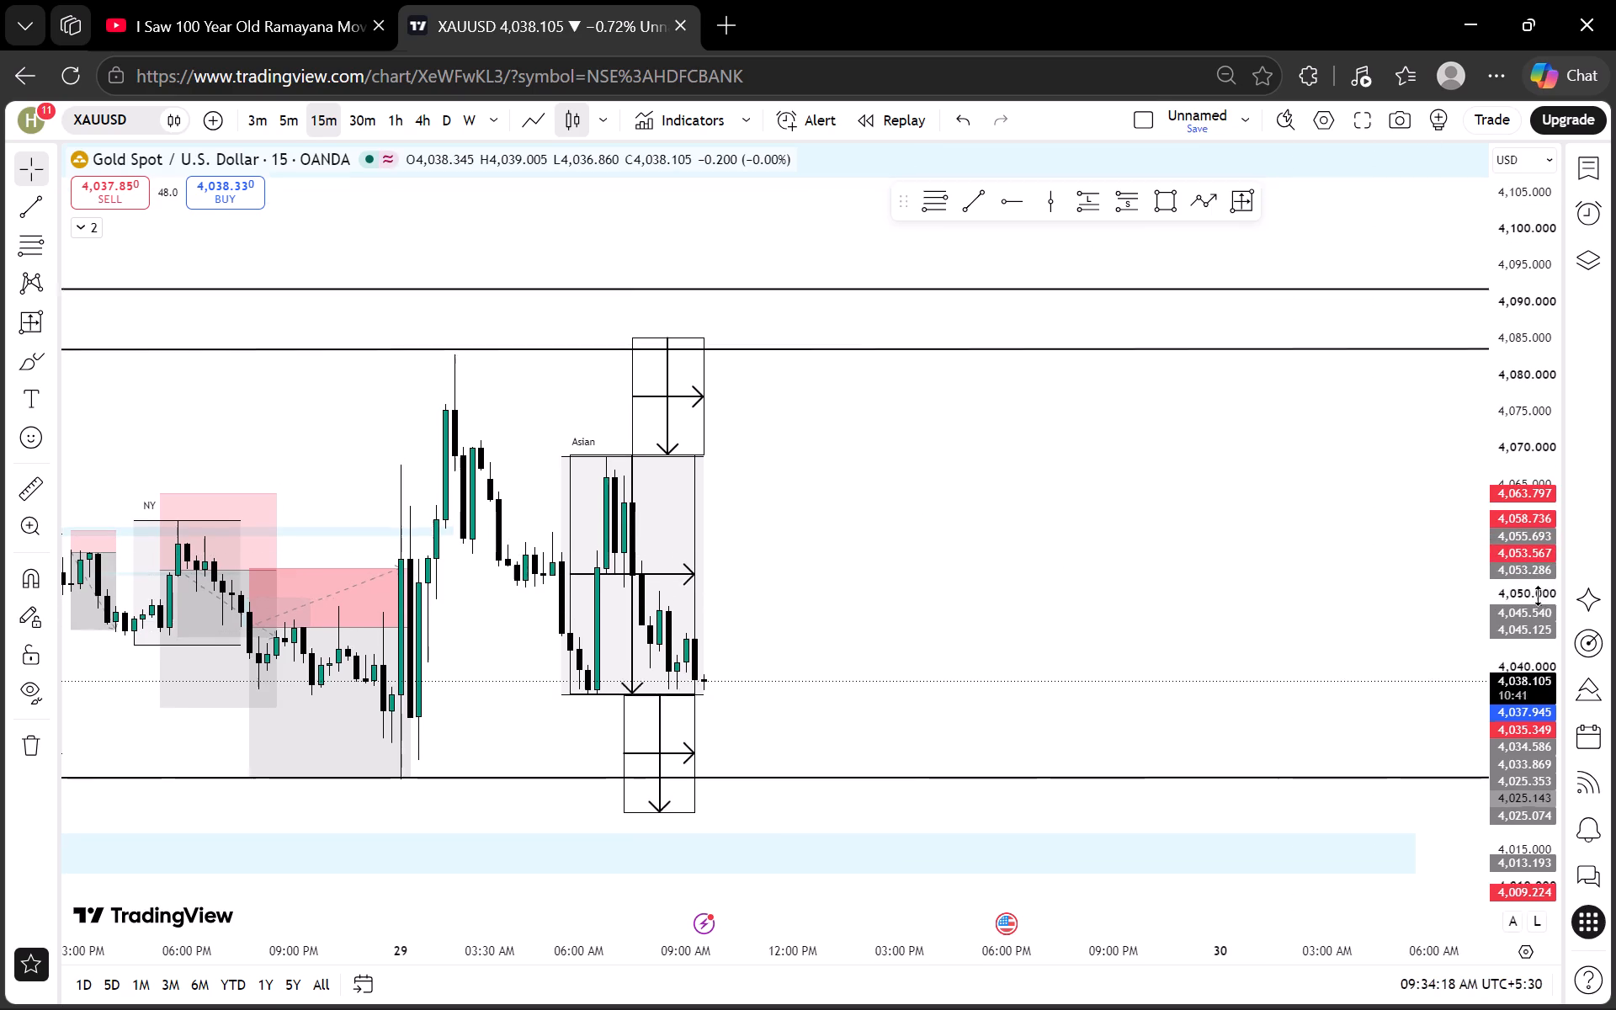
scroll(1539, 596, "up", 16)
left_click_drag(699, 640, 1112, 609)
left_click_drag(894, 621, 1414, 622)
scroll(1555, 637, "up", 7)
scroll(1278, 578, "down", 3)
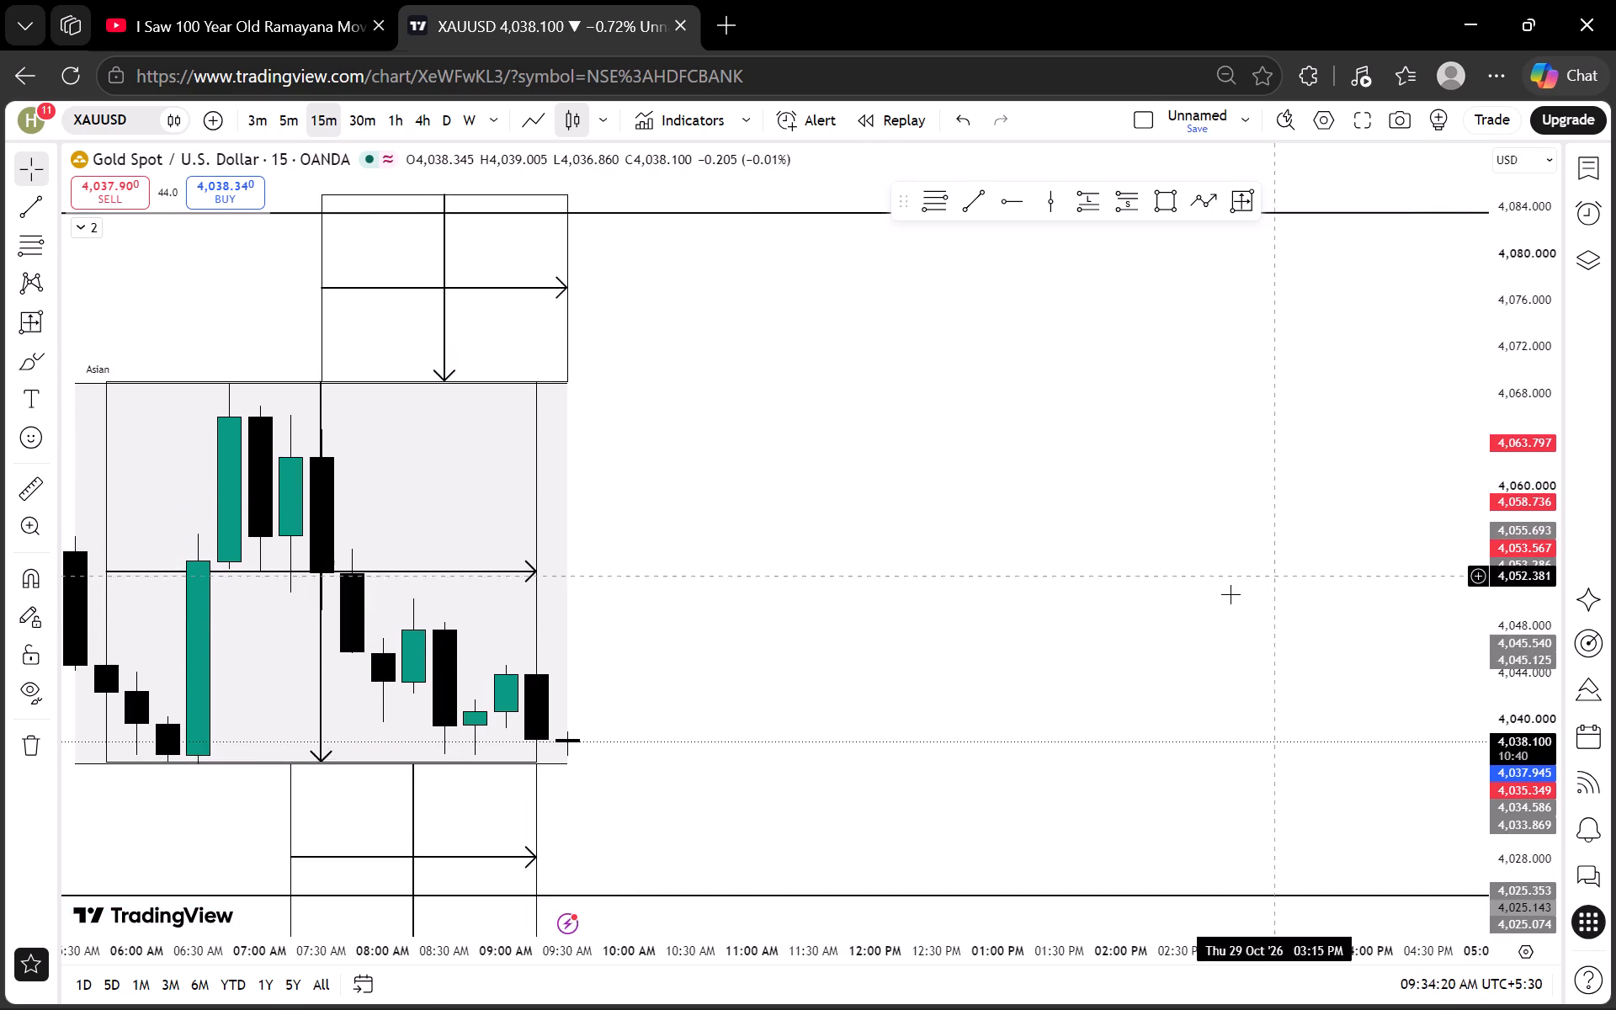
scroll(1231, 594, "down", 1)
left_click(286, 115)
scroll(565, 489, "down", 7)
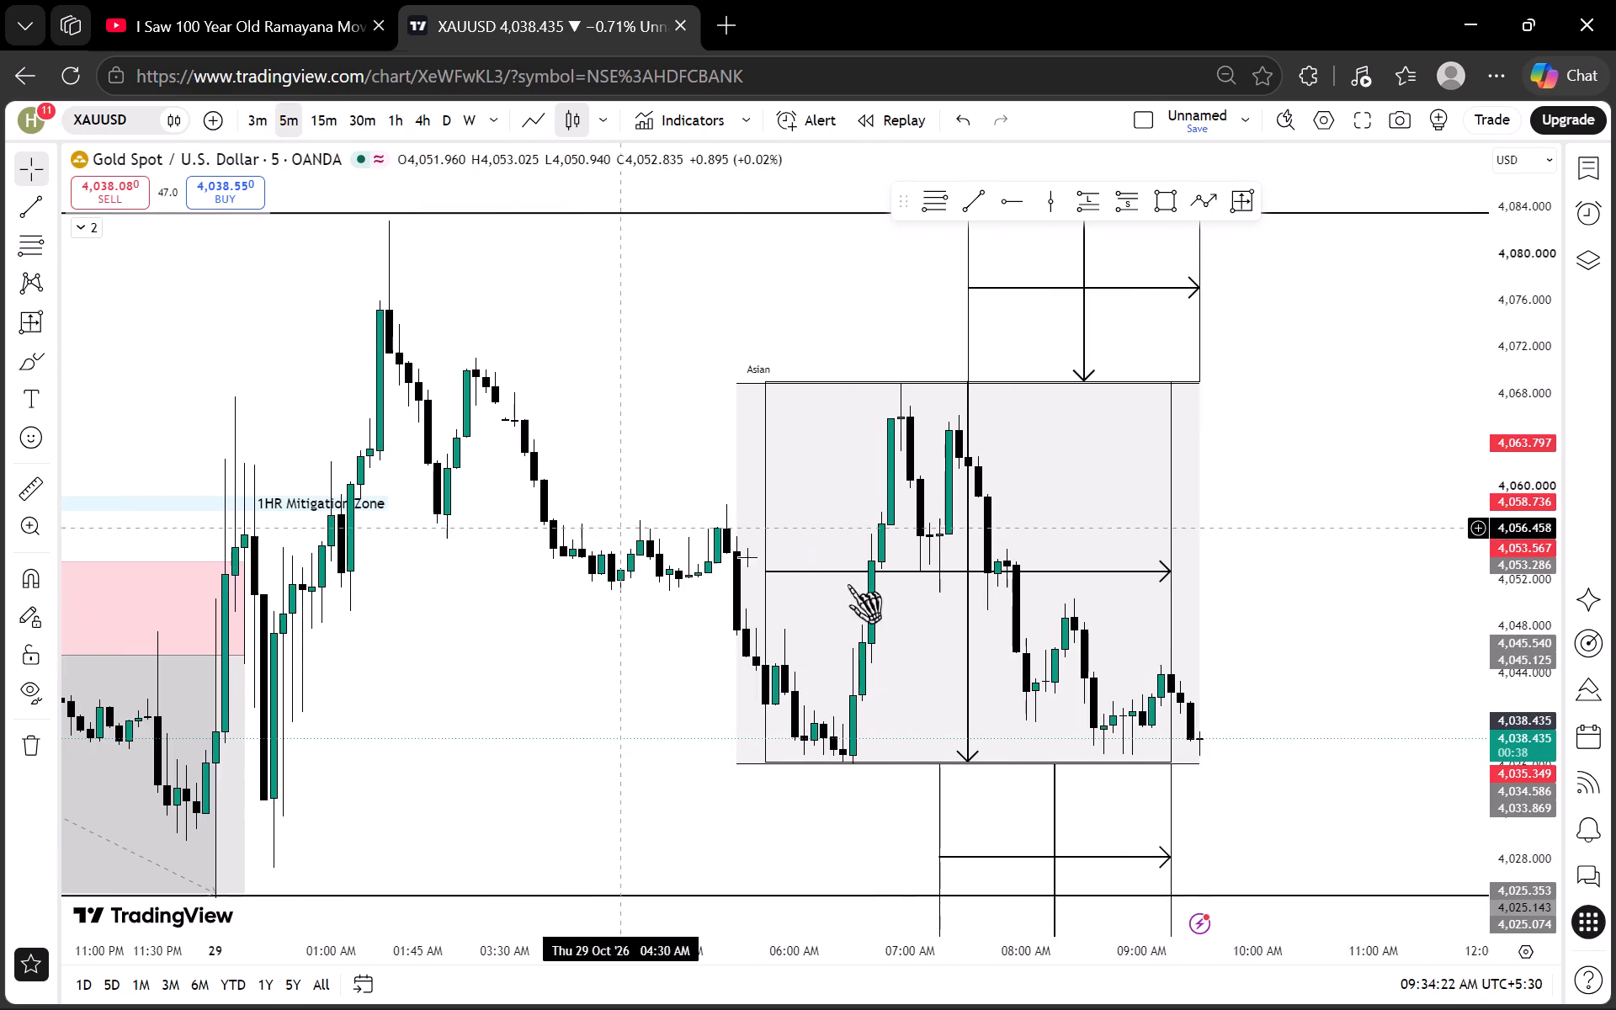
Examine the 5-minute price action from the 28 October sessions through the 29 October Asian session and its projected ranges.
left_click_drag(1278, 628, 974, 545)
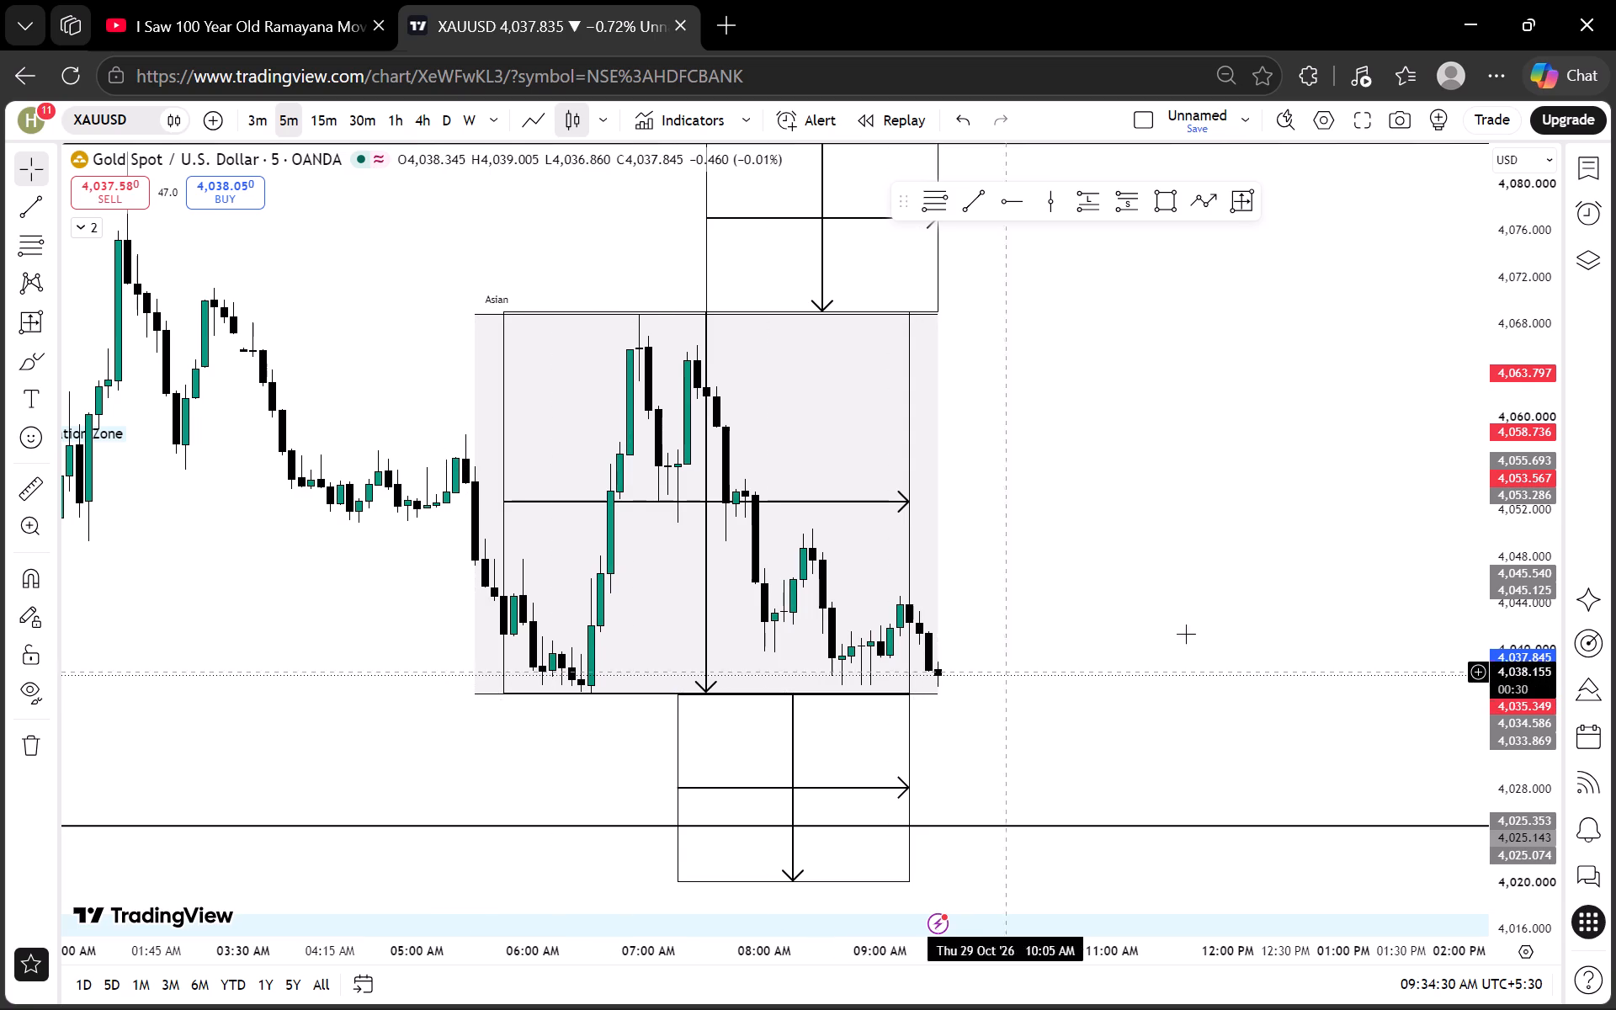
scroll(1206, 540, "down", 3)
left_click_drag(1336, 535, 1071, 530)
scroll(1531, 483, "down", 12)
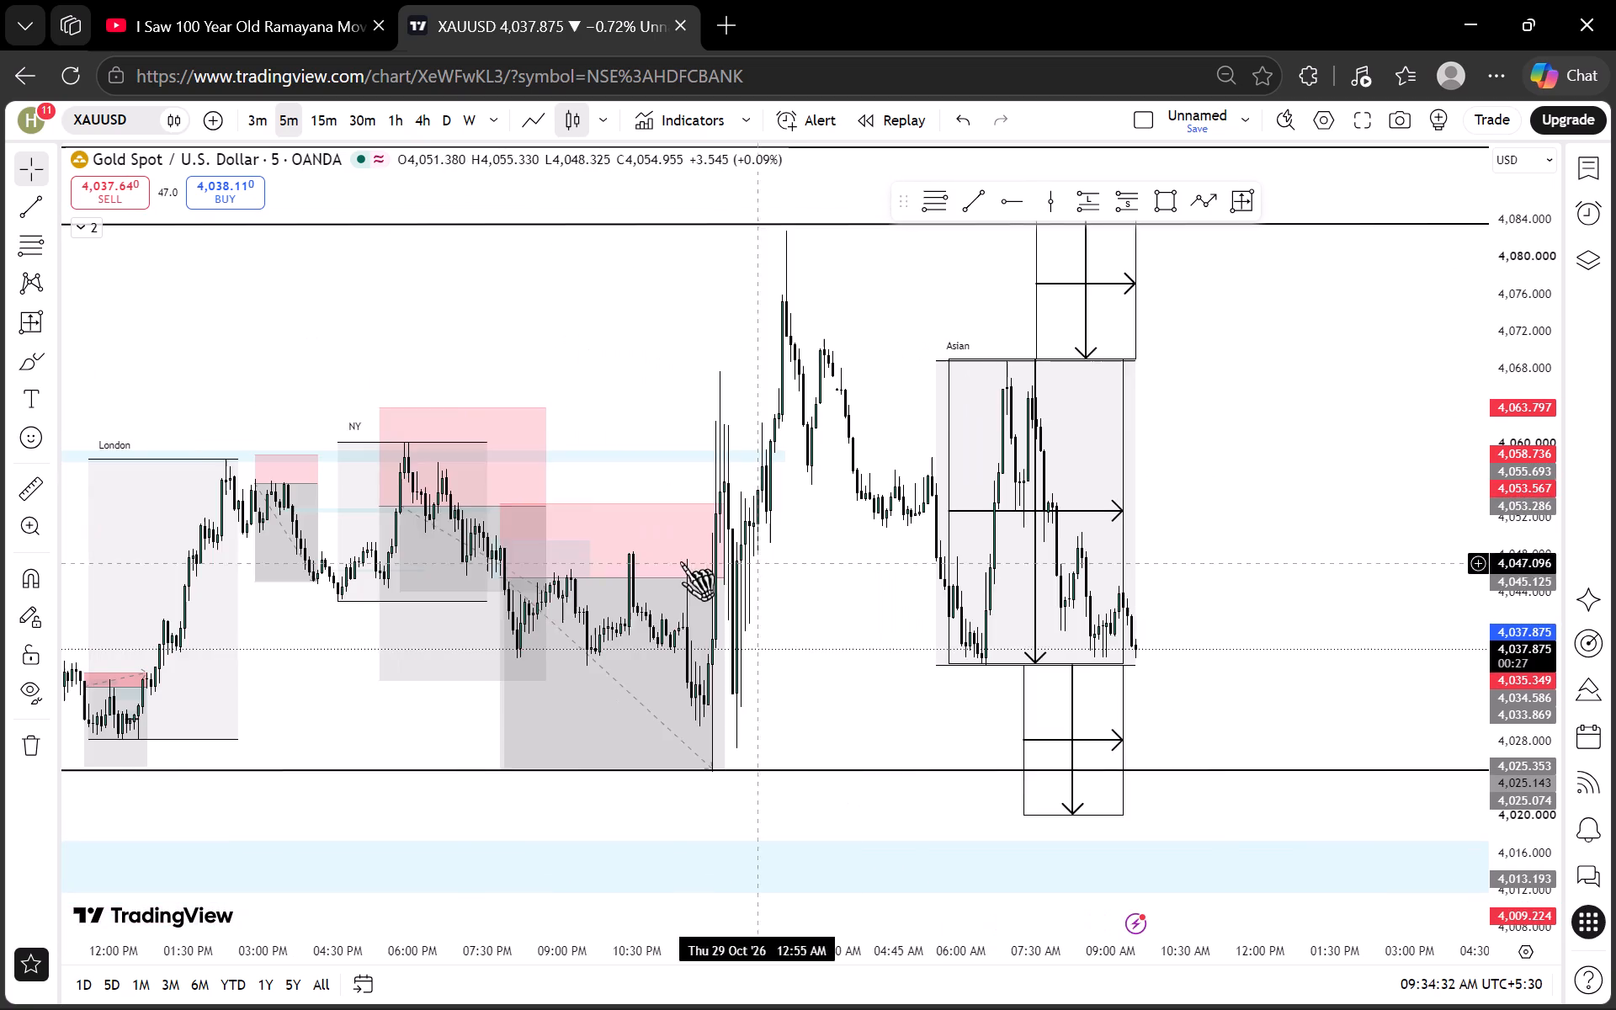
left_click_drag(464, 344, 945, 307)
left_click_drag(558, 340, 1023, 340)
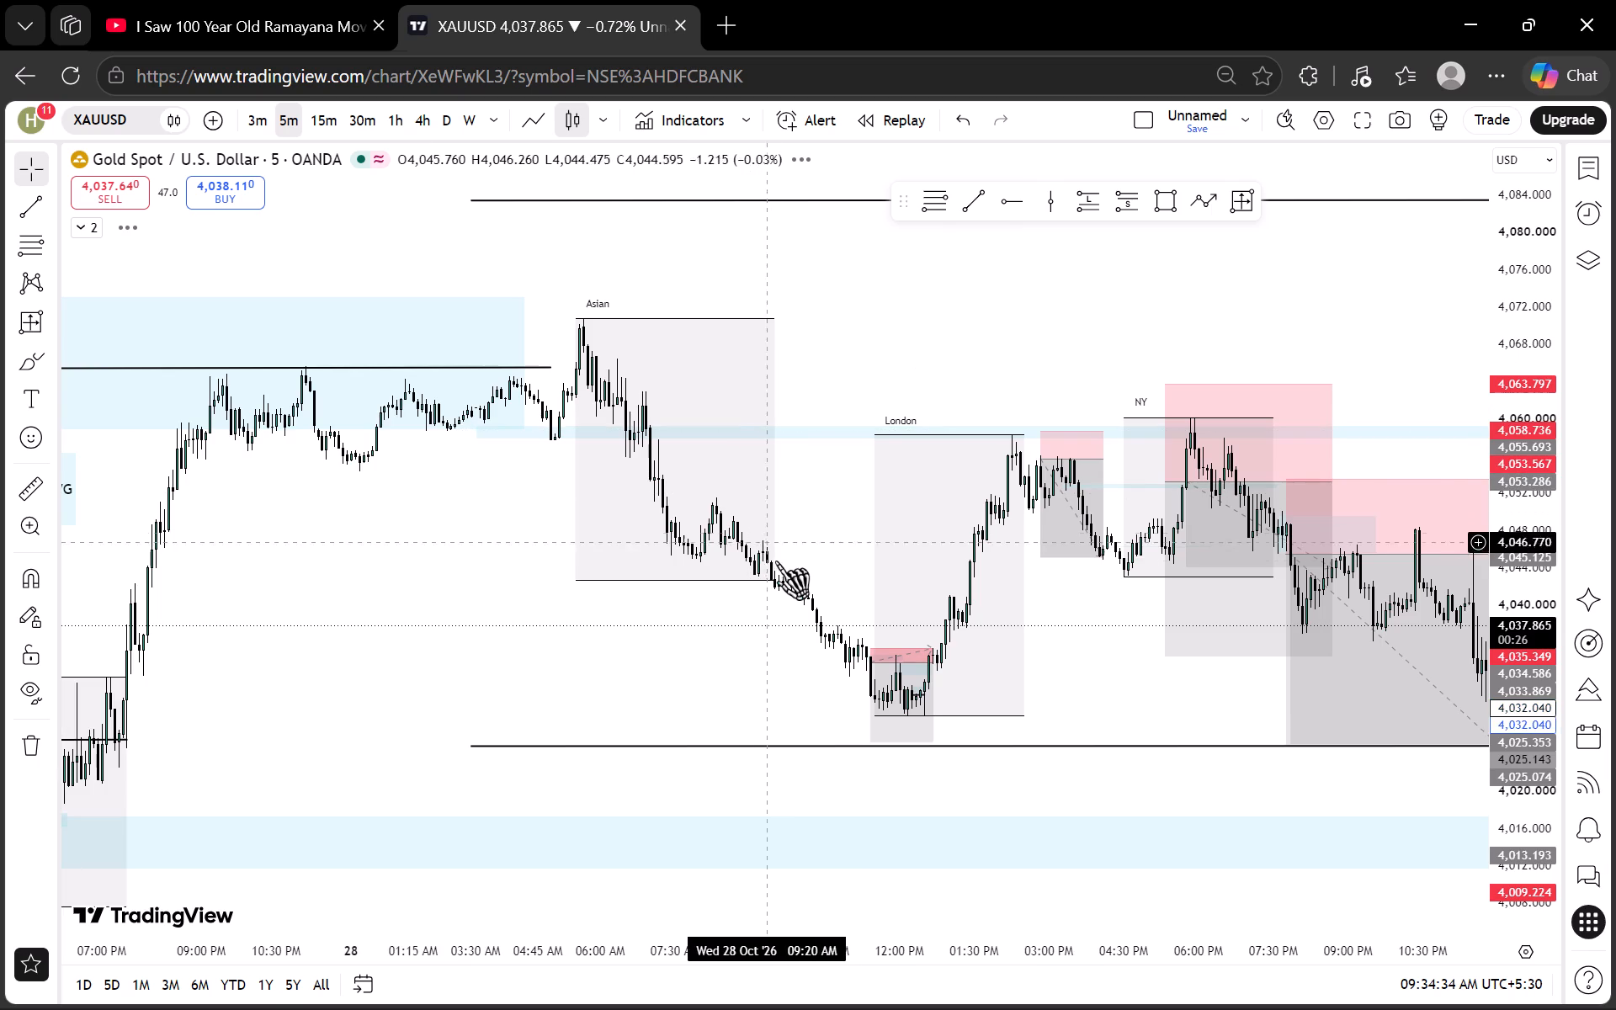
left_click_drag(960, 296, 433, 365)
left_click_drag(950, 401, 789, 401)
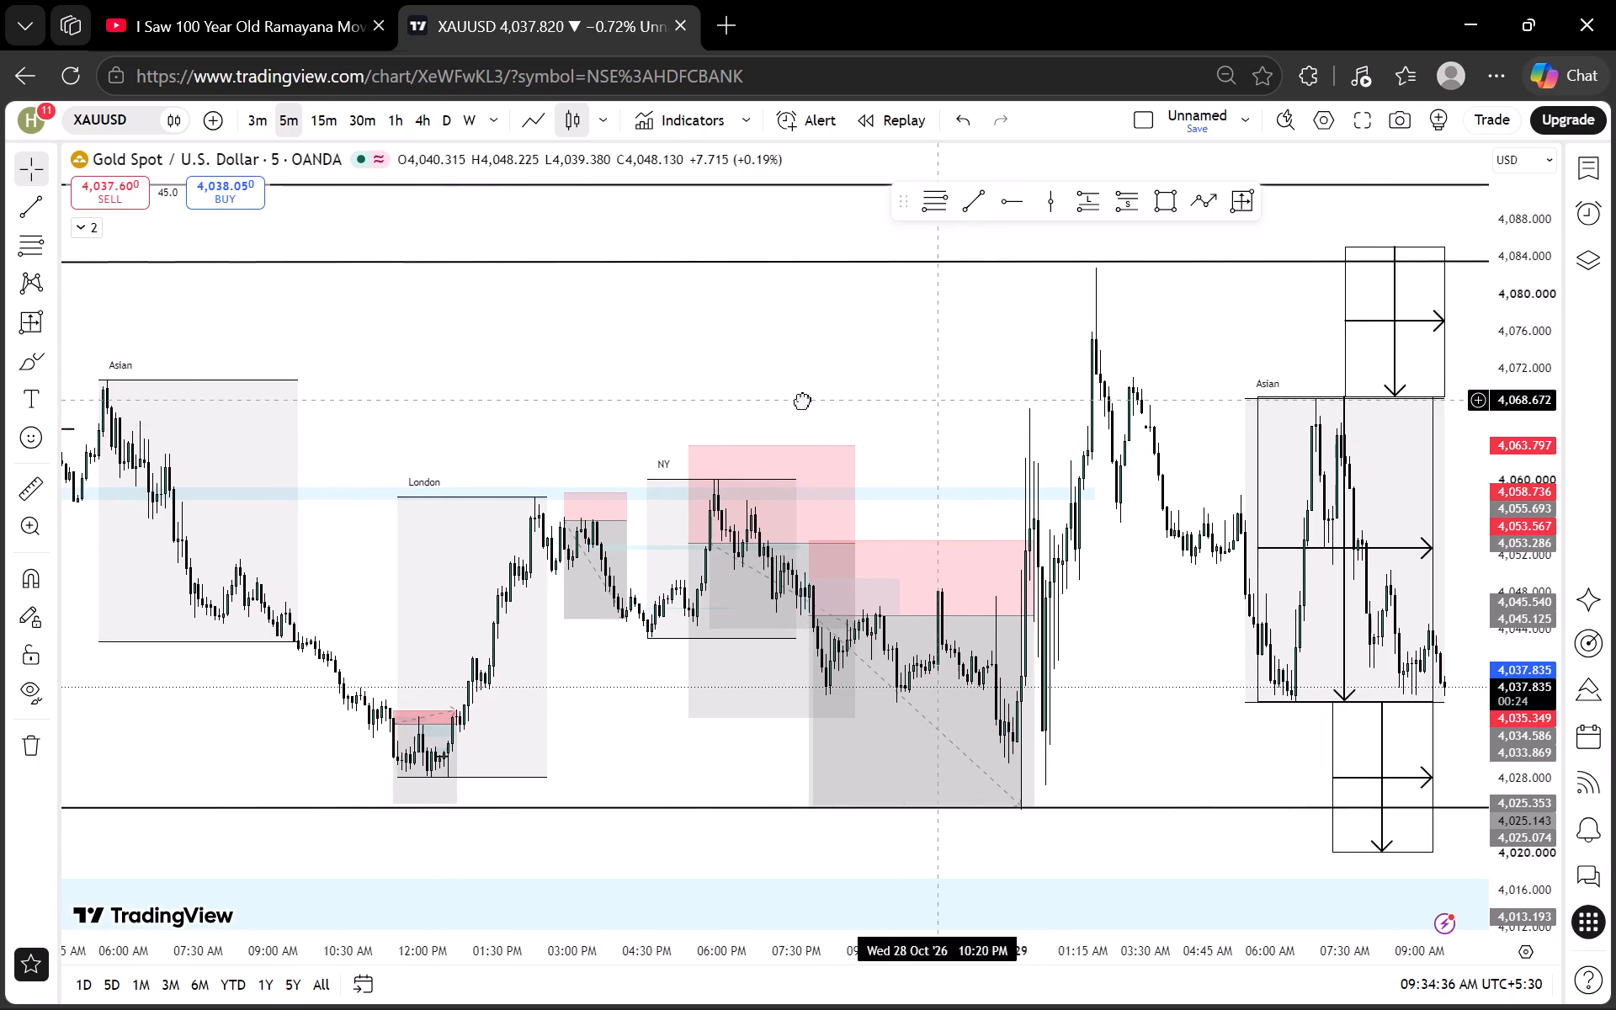
left_click_drag(789, 401, 671, 401)
left_click_drag(1393, 494, 1193, 458)
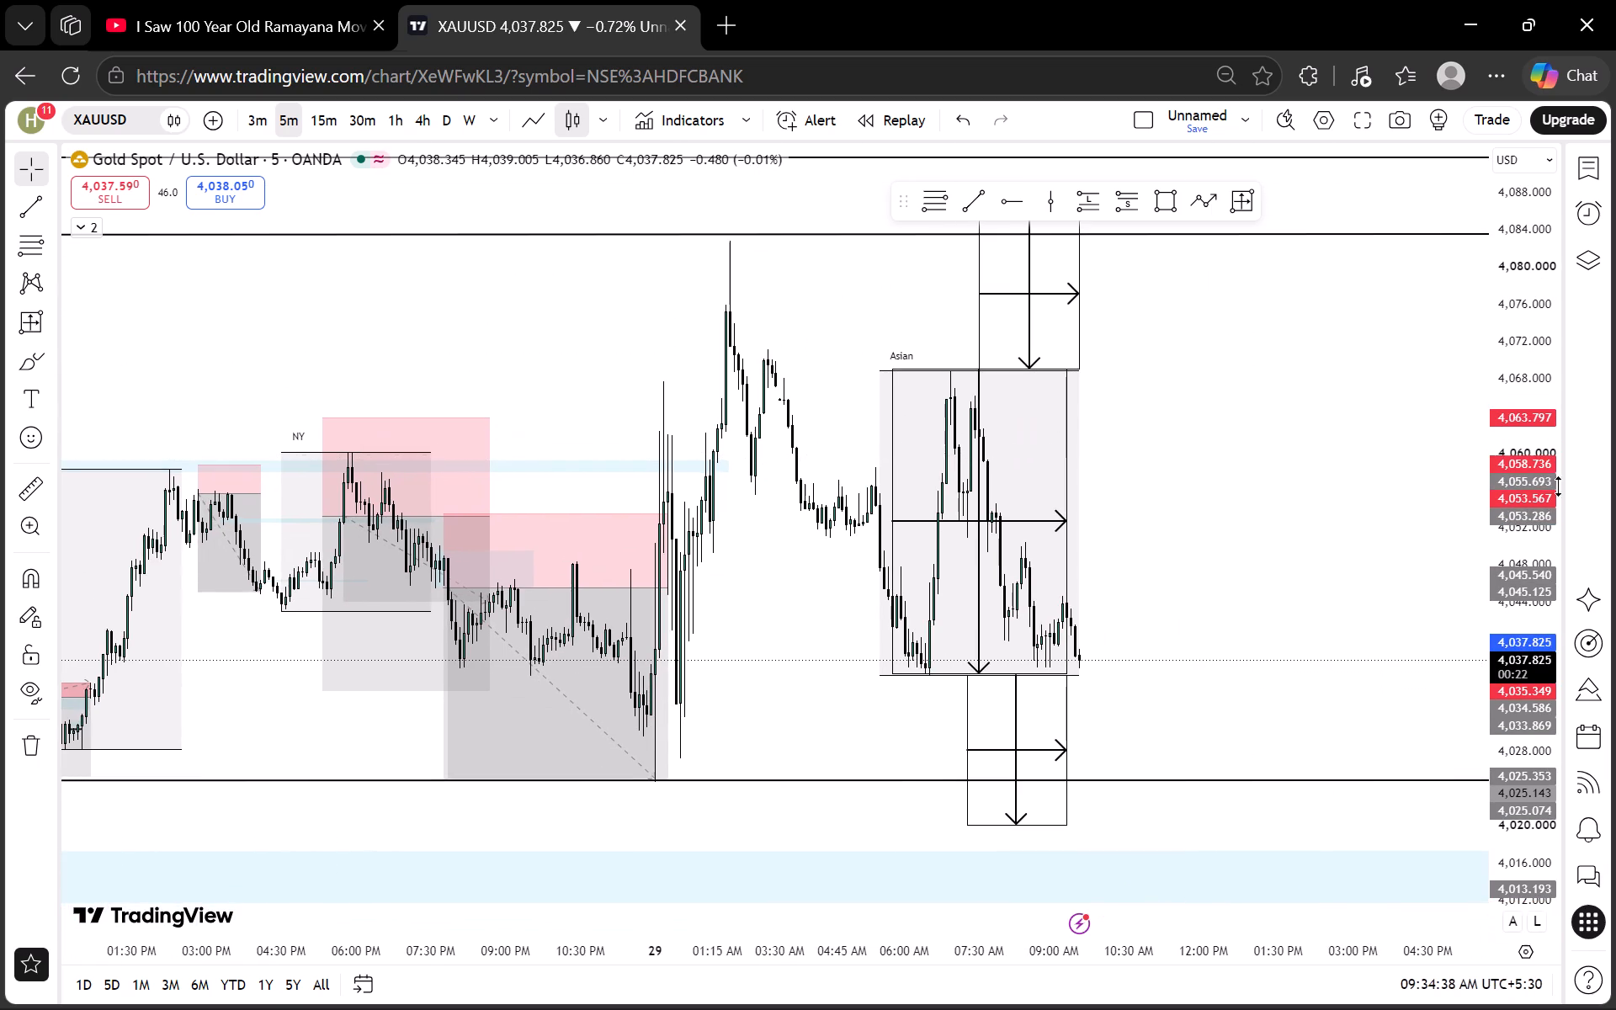
scroll(1549, 465, "down", 12)
scroll(1390, 476, "down", 2)
left_click_drag(1399, 476, 1108, 399)
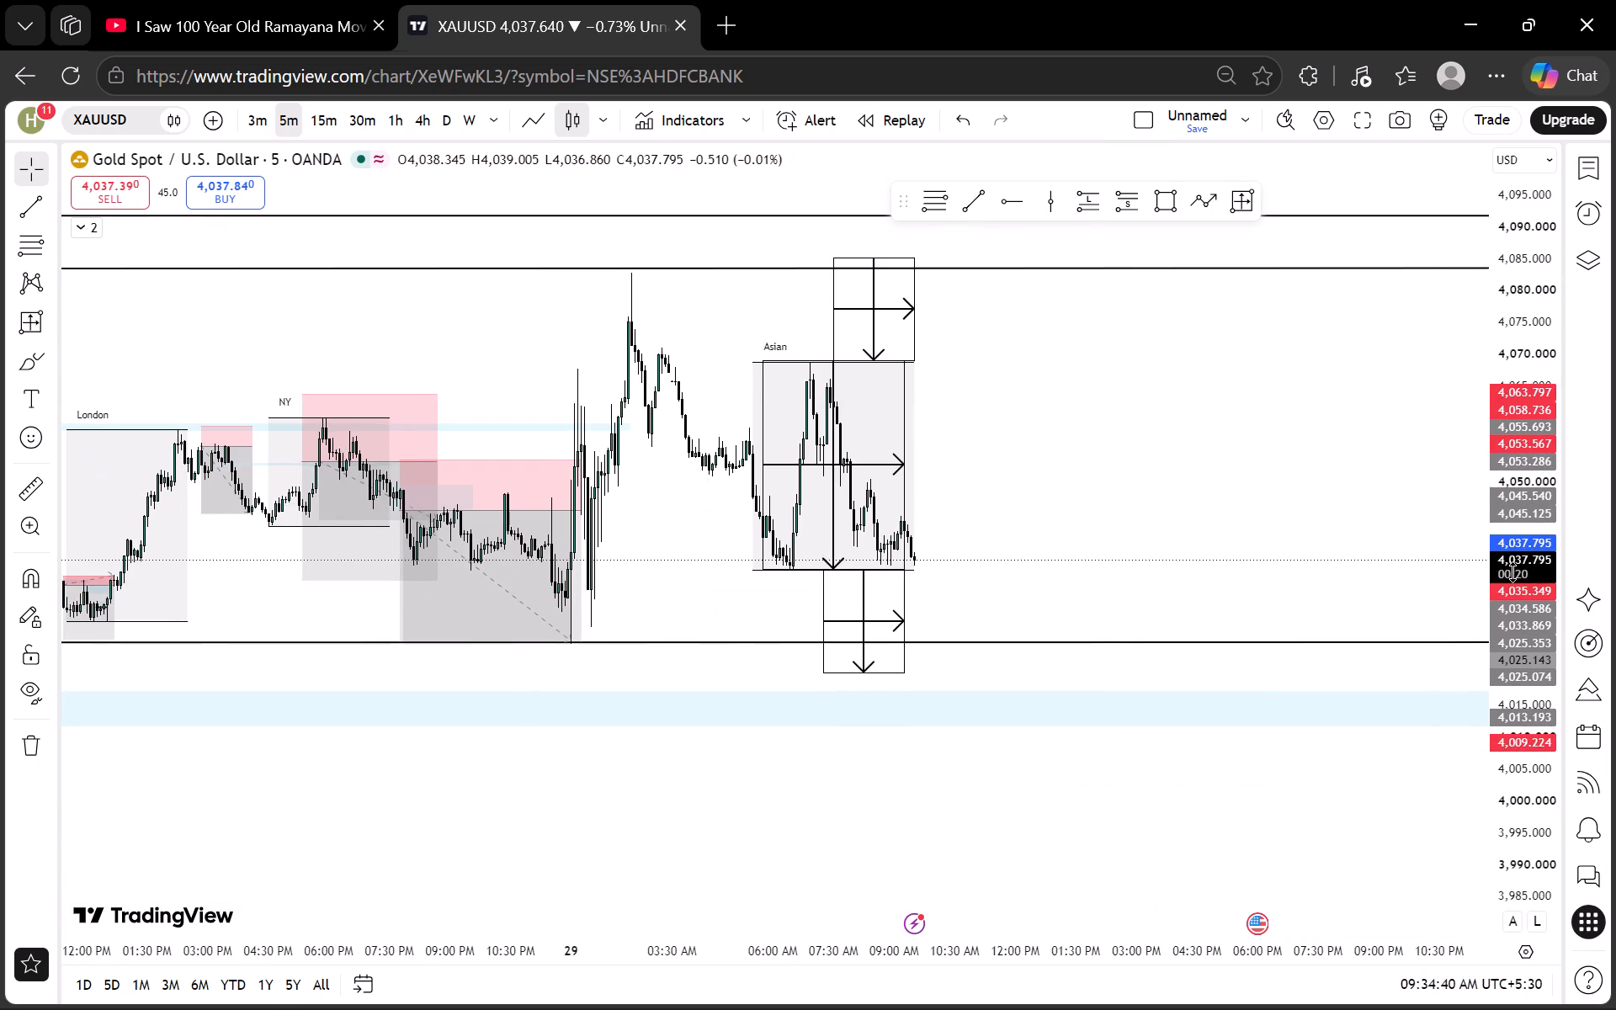
Draw a rectangle zone over the lower half of the range below the Asian low, about 4,028 to 4,020, extending to about 1:55 PM.
scroll(1519, 568, "up", 12)
left_click_drag(1149, 540, 1077, 439)
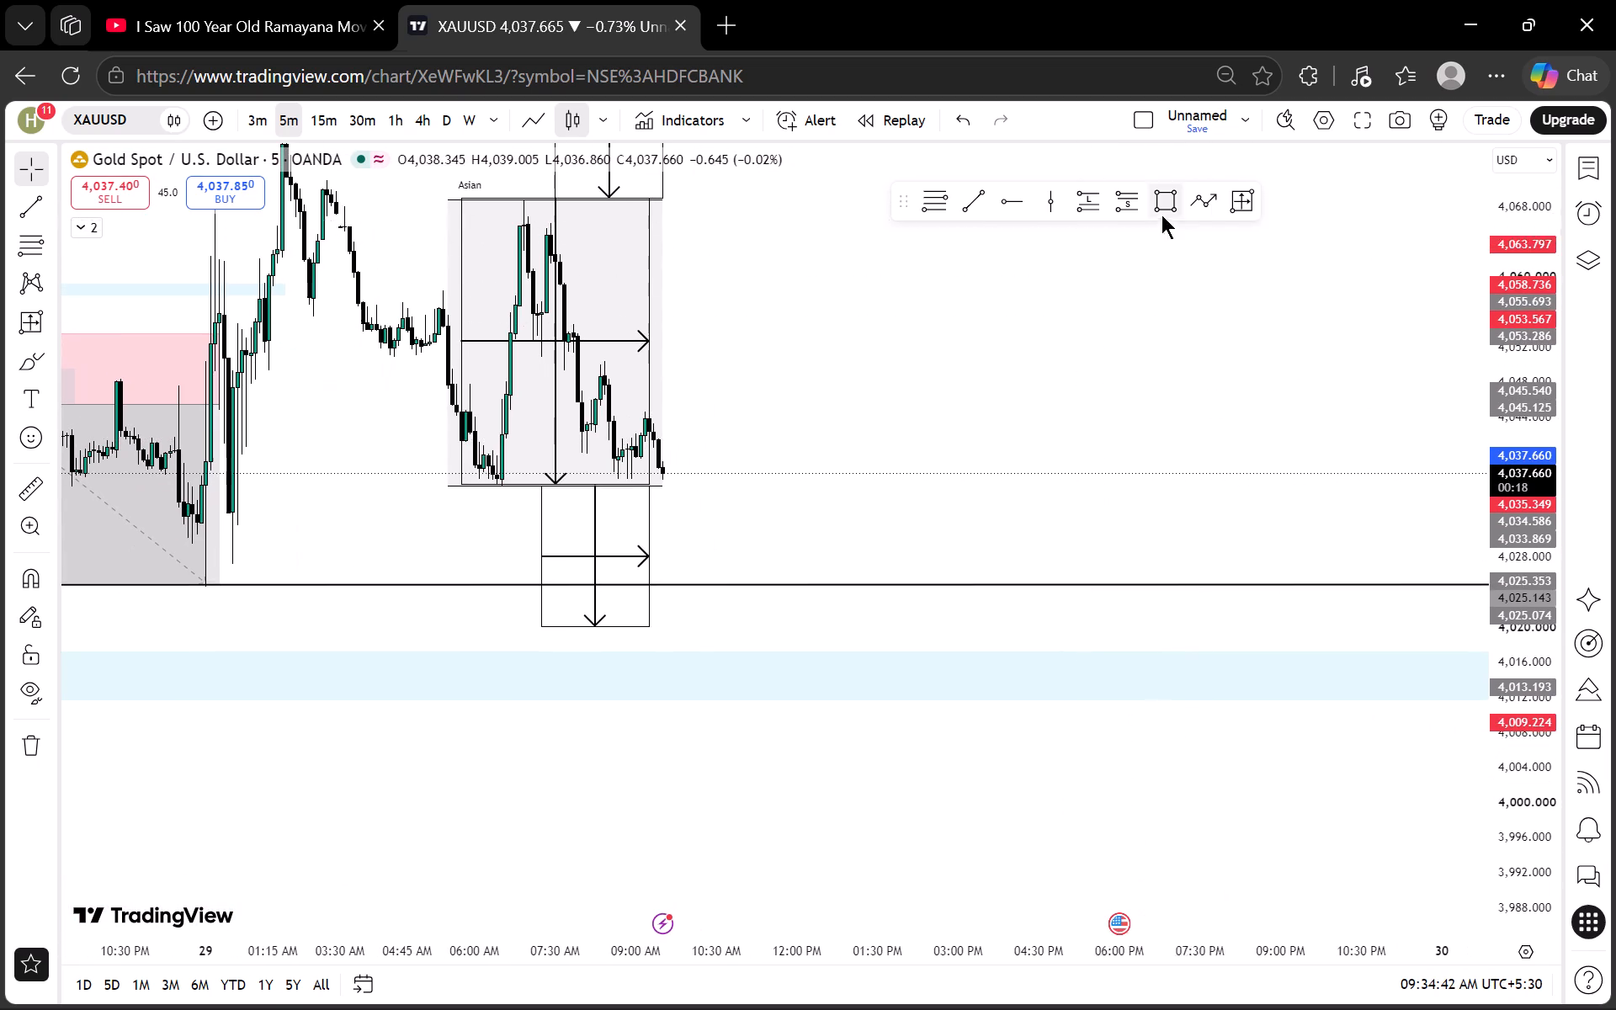
left_click(1161, 210)
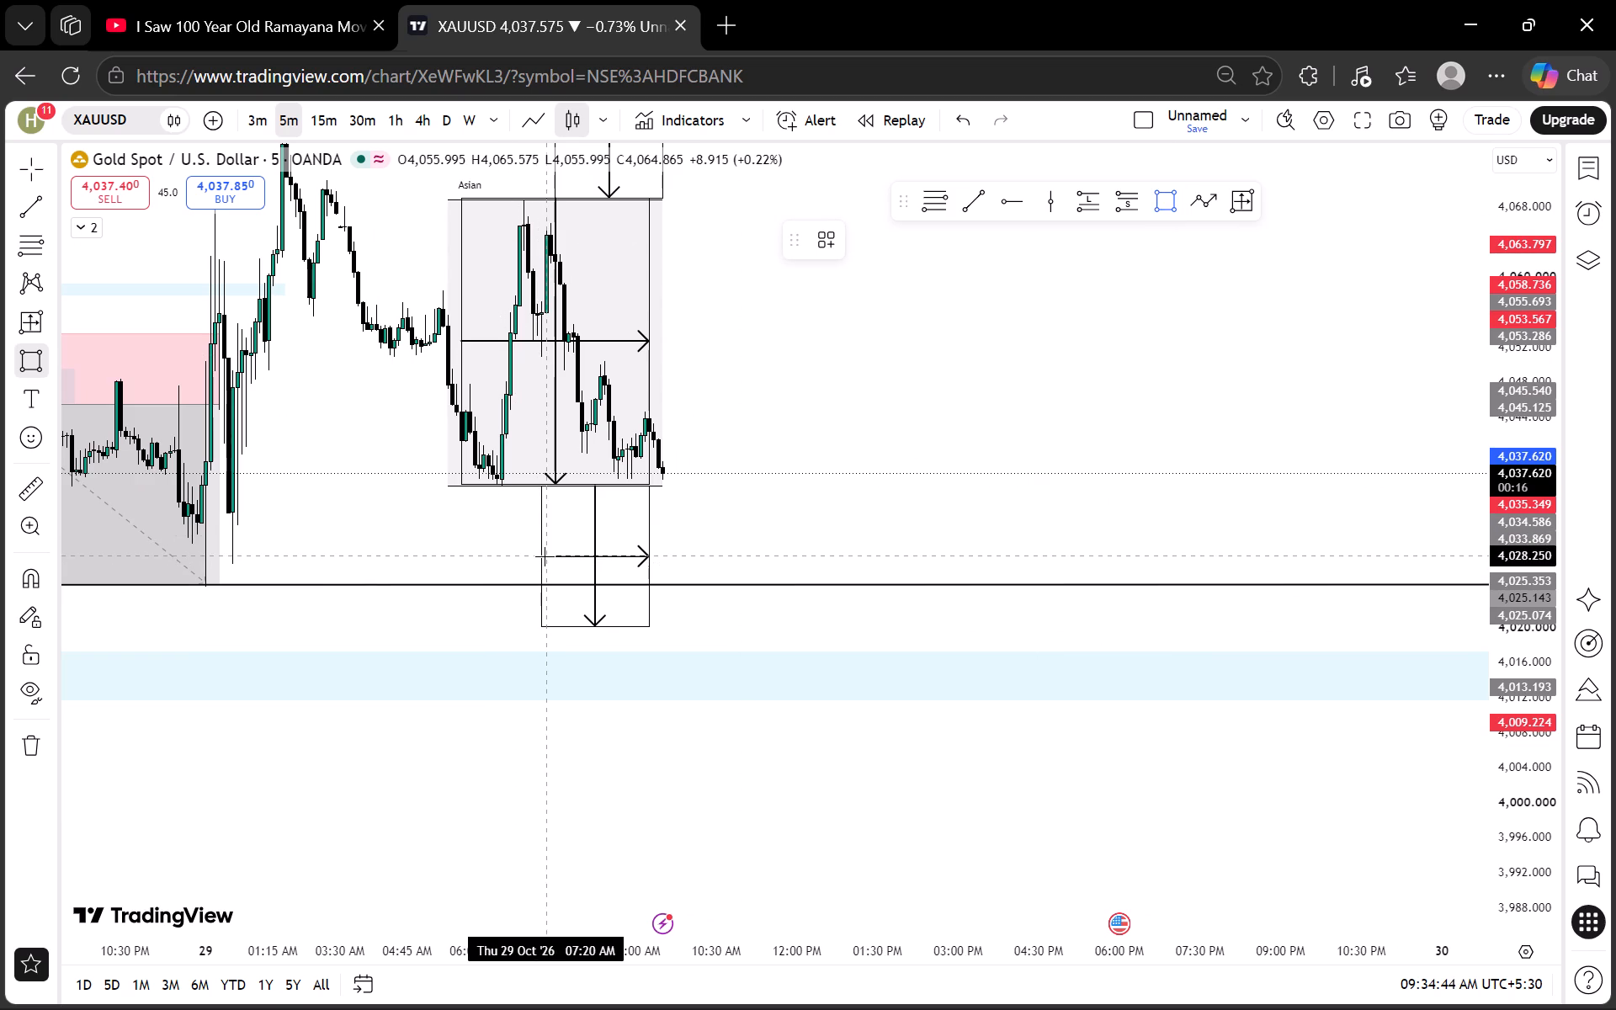
left_click(545, 555)
left_click(900, 629)
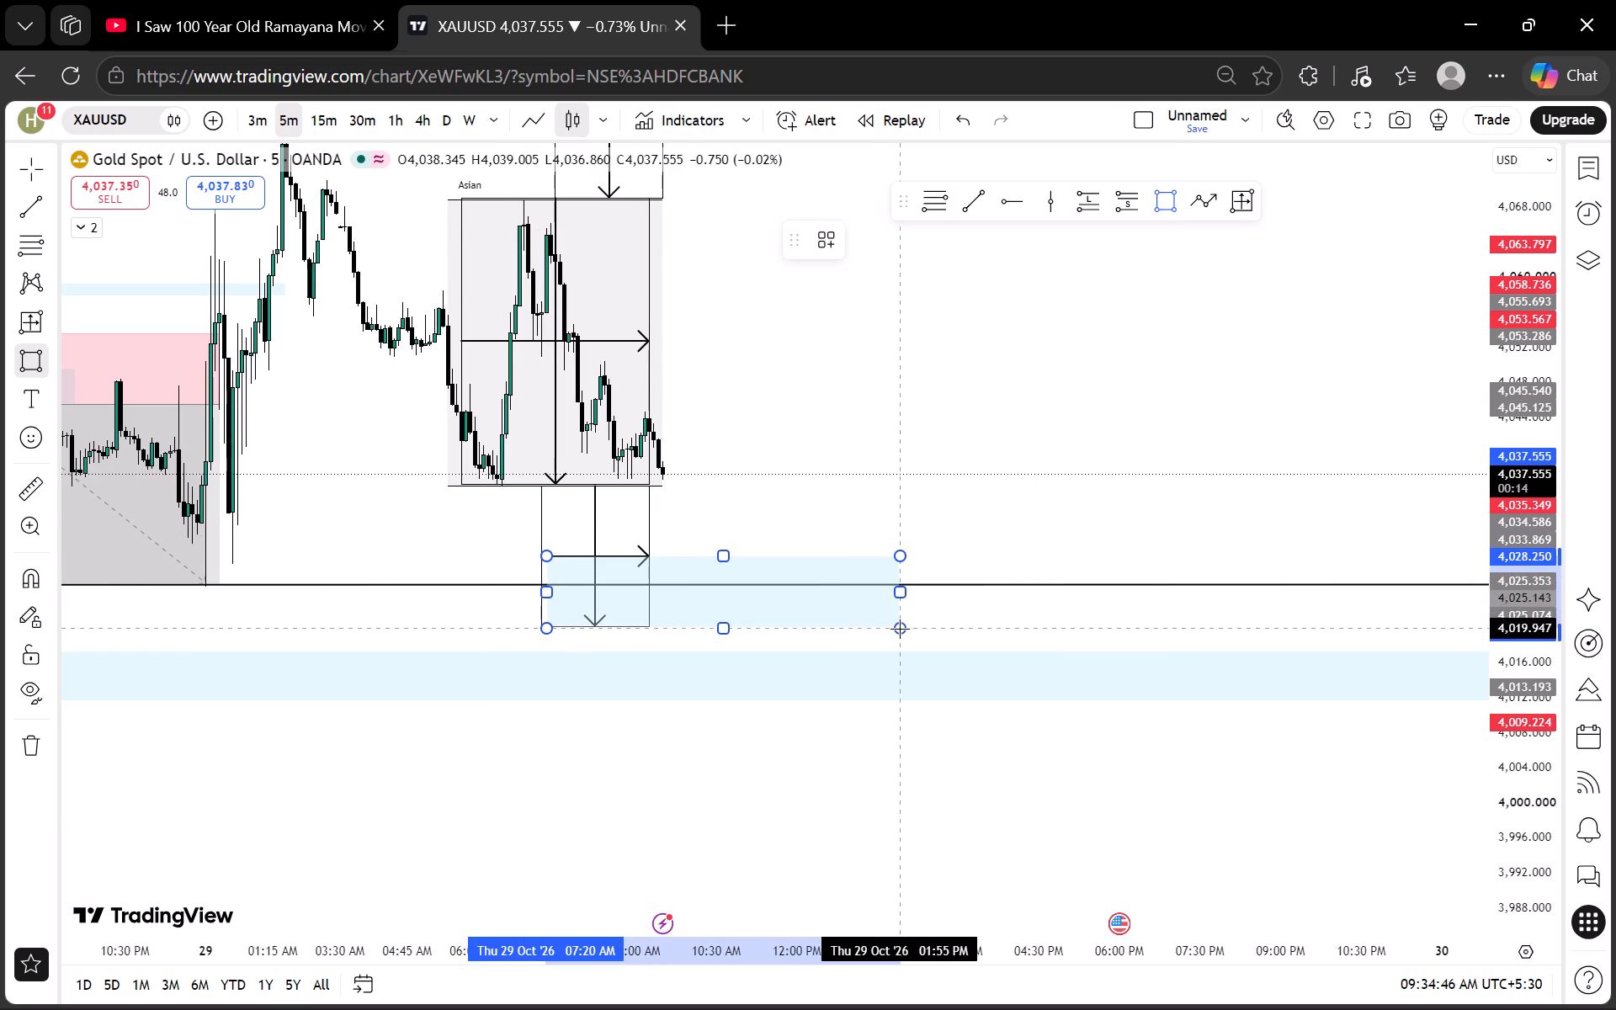
left_click(890, 512)
Draw a rectangle zone over the upper half of the range above the Asian high, from about 4,085 down to its midline.
left_click_drag(906, 399, 922, 584)
left_click_drag(941, 359, 919, 553)
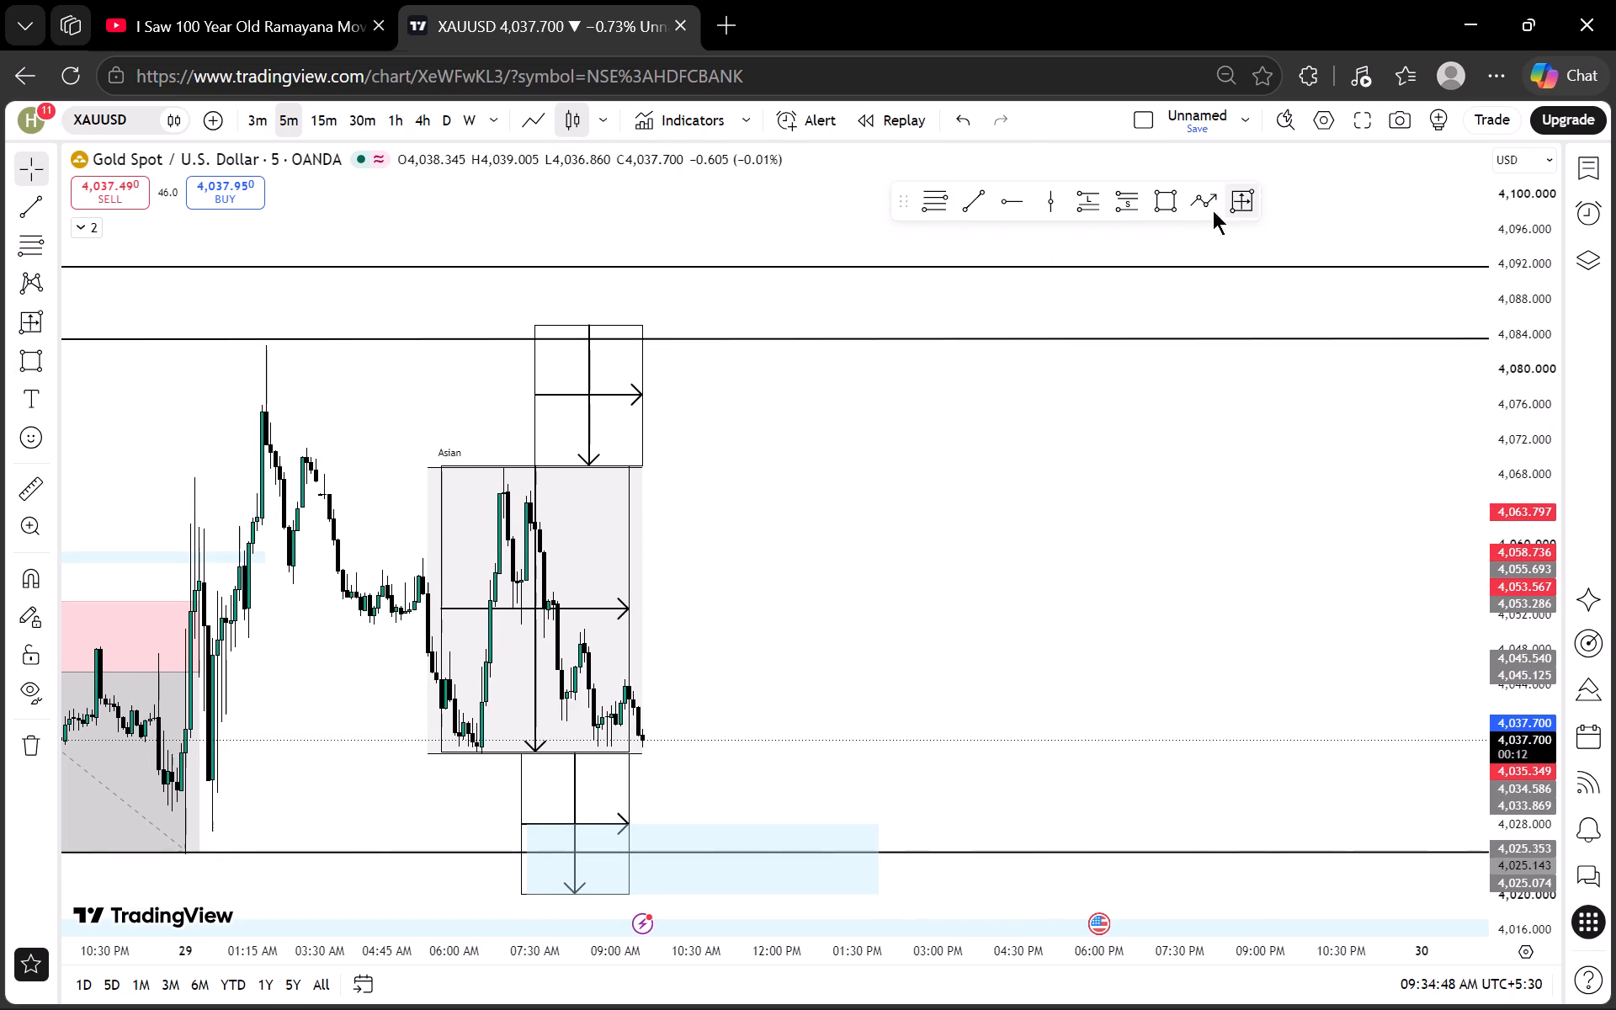
left_click(1161, 195)
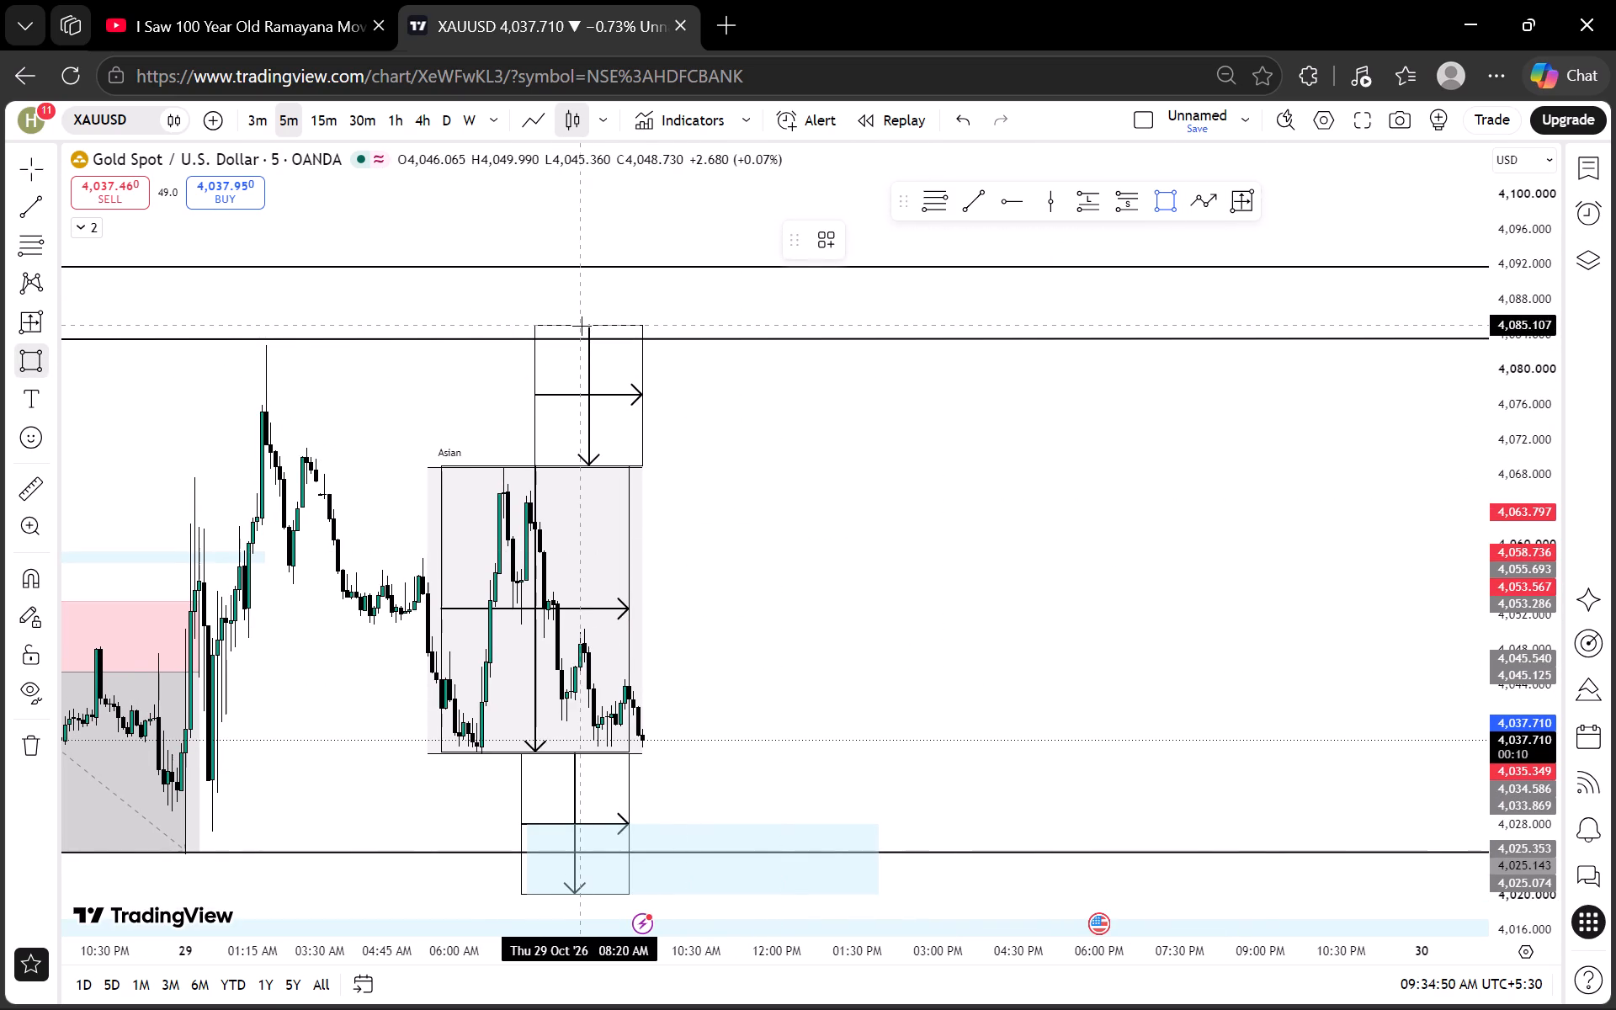
left_click(582, 326)
left_click(923, 396)
left_click(935, 442)
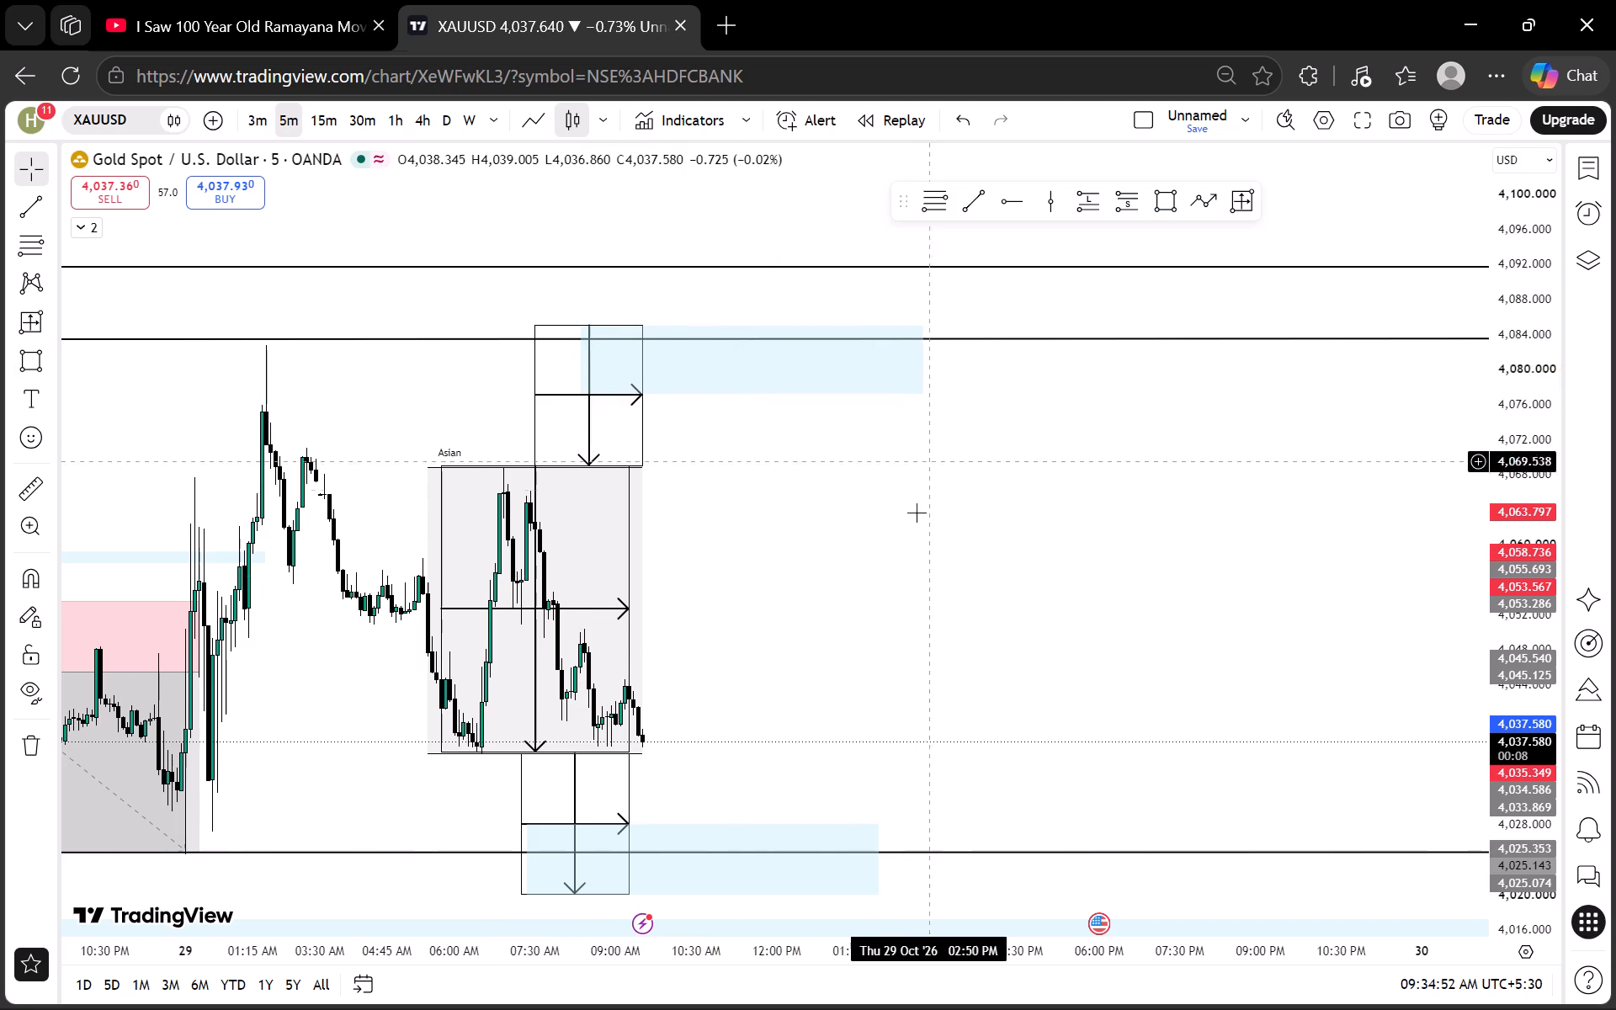
Delete the two half-size date and price ranges below and above the Asian session, keeping the rectangle zones.
left_click_drag(891, 586, 890, 421)
left_click_drag(885, 519, 915, 372)
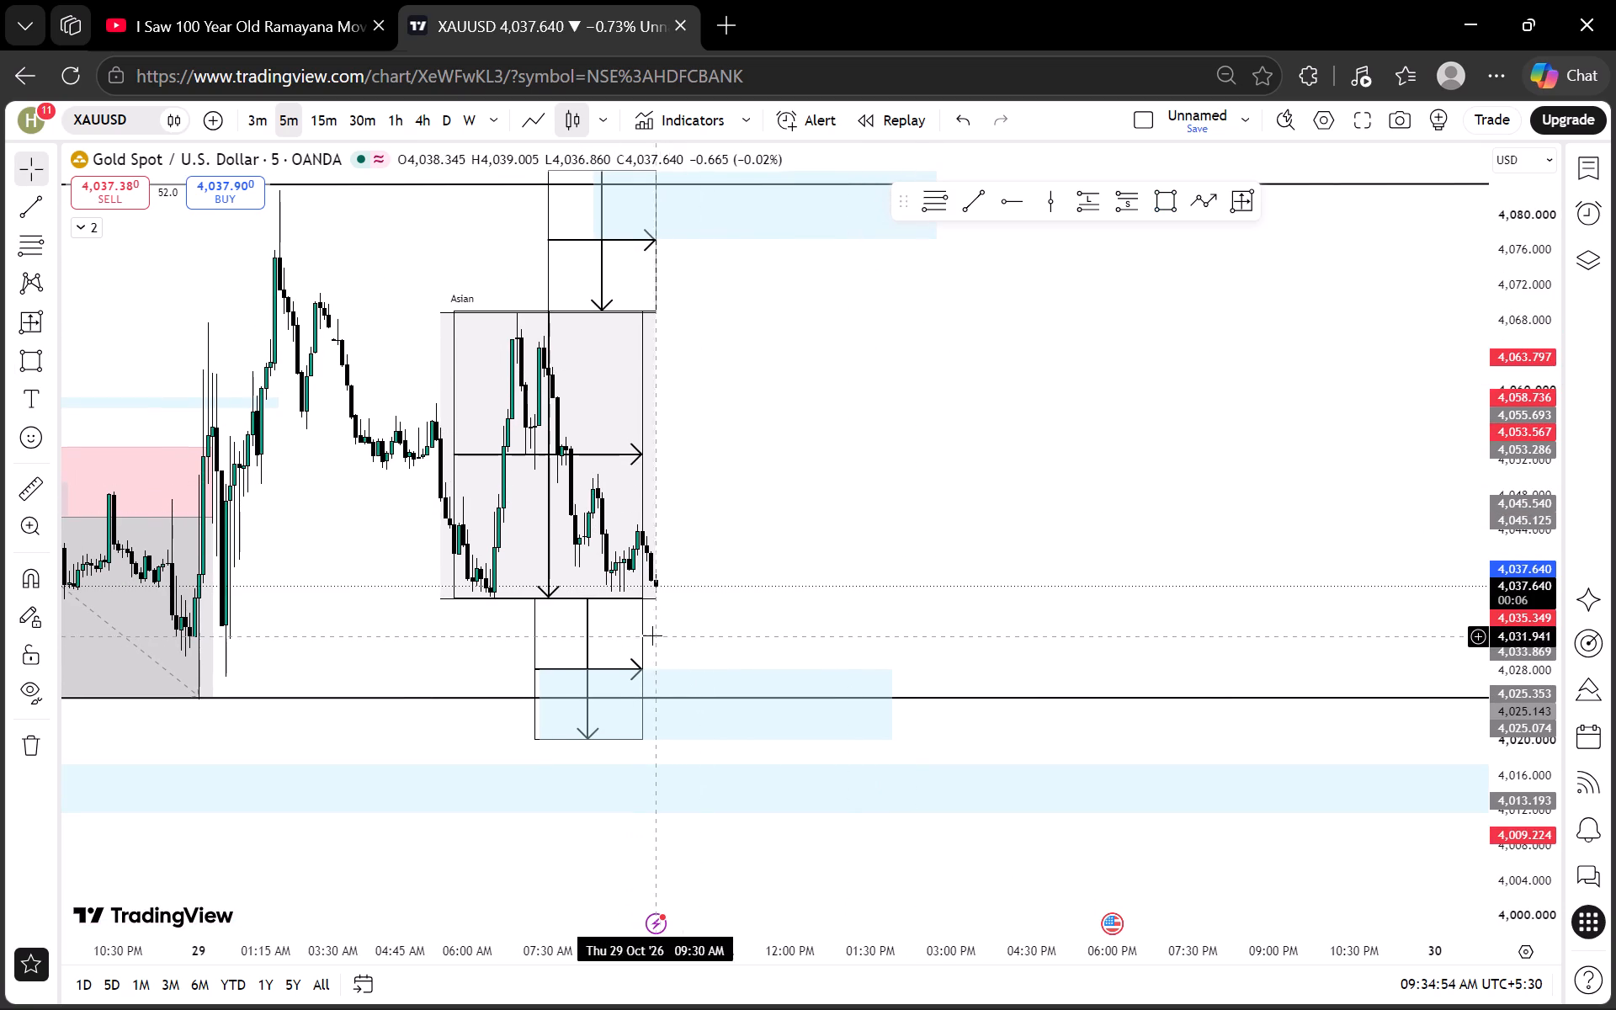
left_click(641, 630)
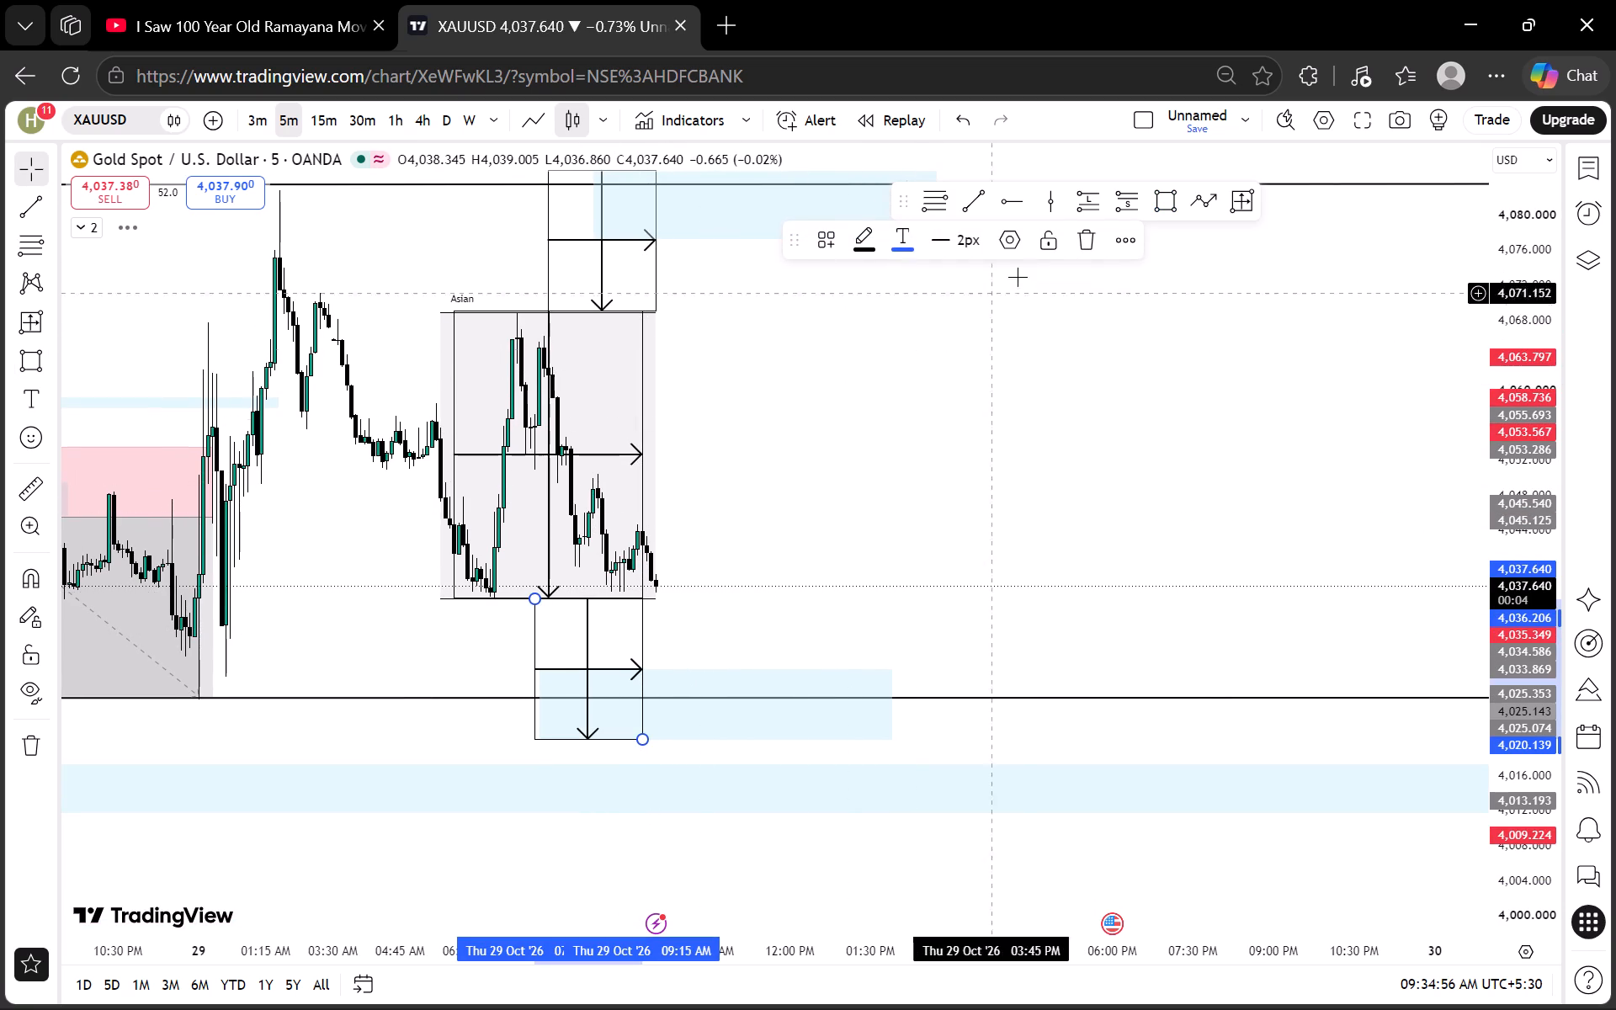
left_click(1075, 247)
left_click_drag(886, 397, 886, 565)
left_click(647, 401)
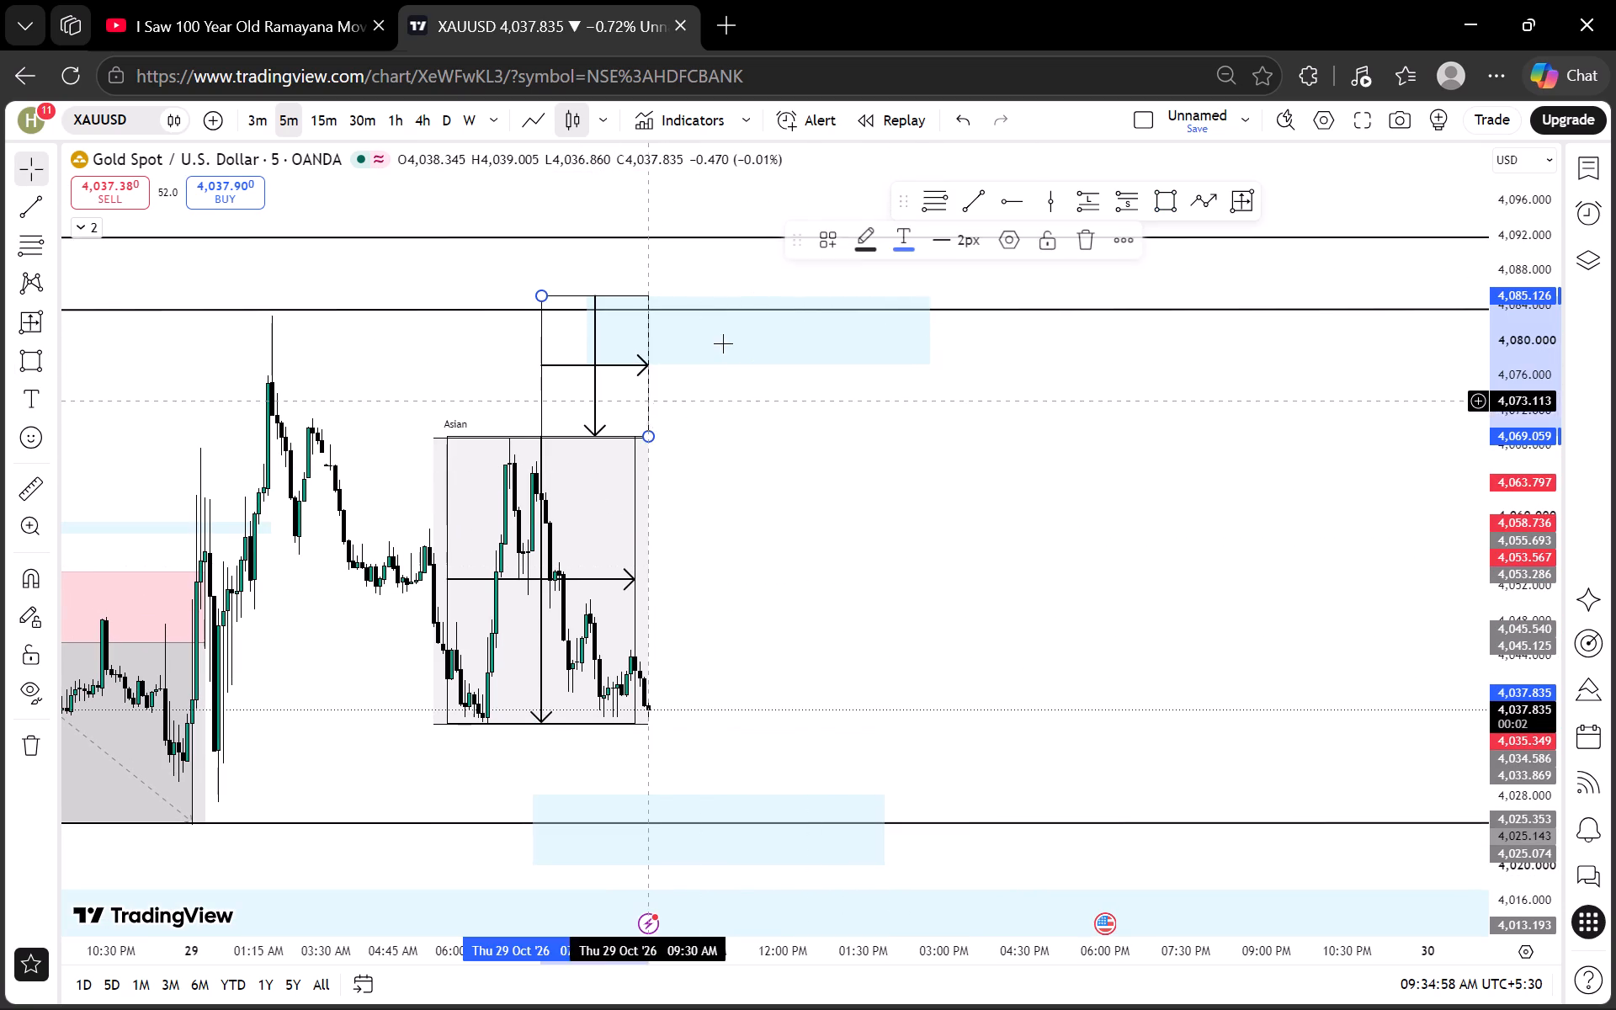
left_click(1097, 235)
Examine the 5-minute chart around the new zones, the earlier sessions and the levels below the Asian low.
left_click_drag(873, 585, 849, 375)
left_click_drag(850, 503, 887, 331)
scroll(879, 464, "down", 9)
scroll(1219, 441, "up", 2)
left_click_drag(1307, 393, 777, 451)
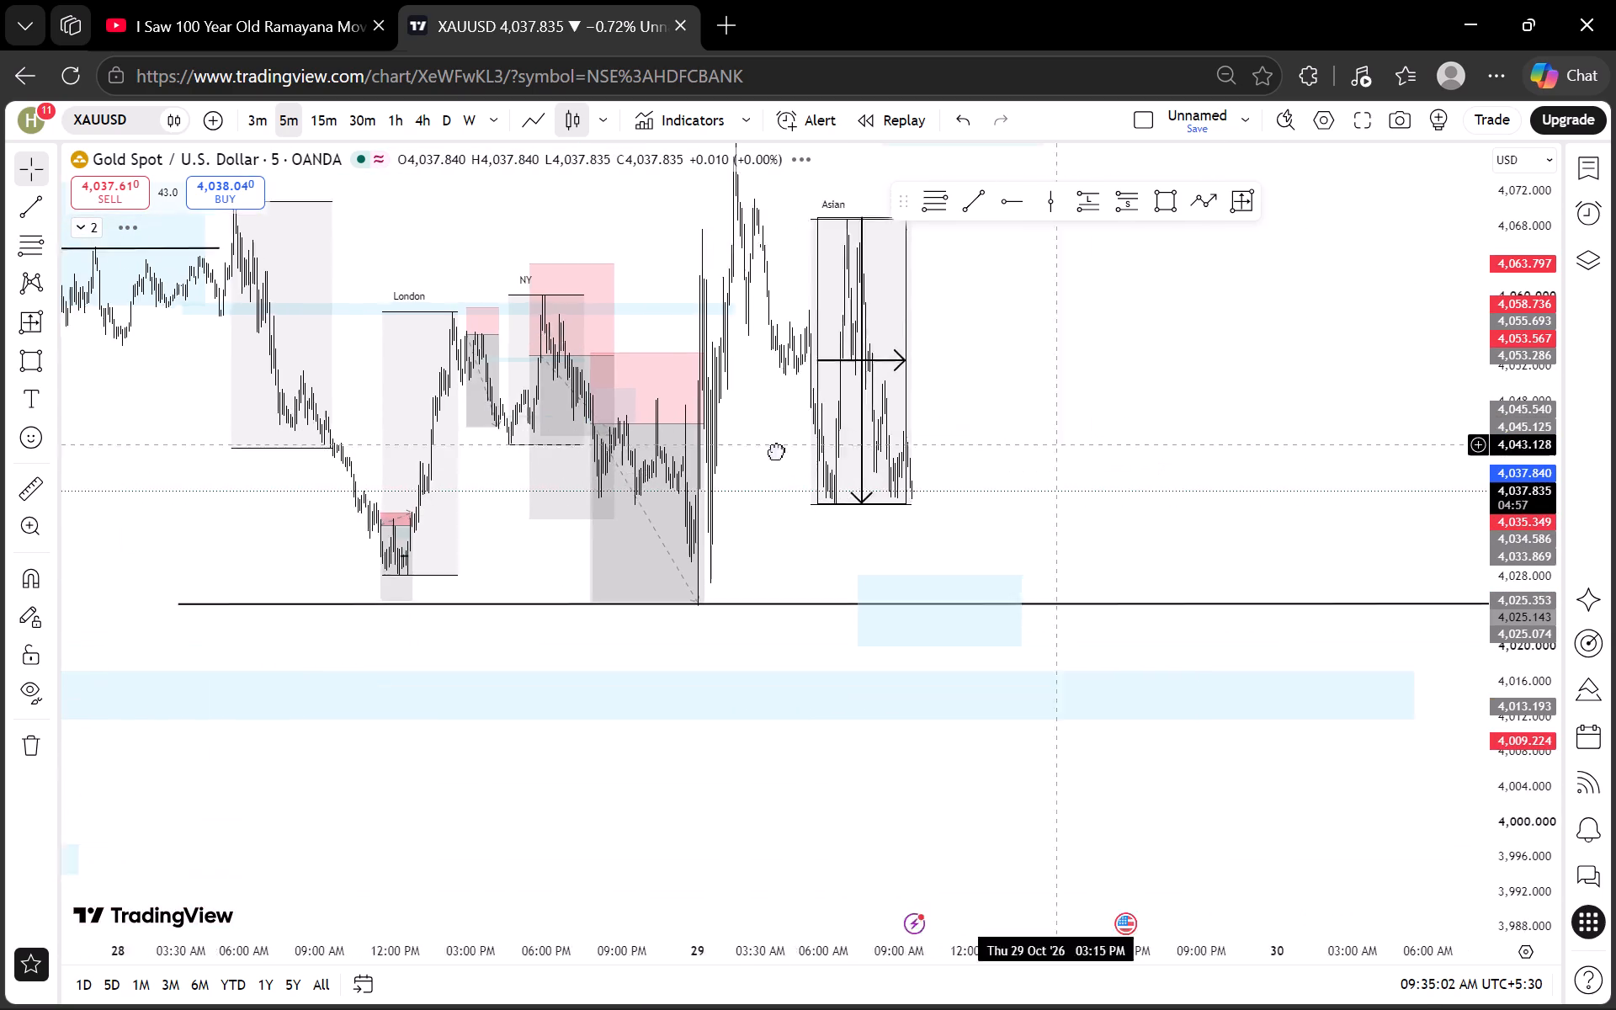
left_click_drag(777, 451, 718, 451)
left_click_drag(718, 451, 1010, 340)
scroll(1010, 340, "down", 3)
scroll(1017, 380, "up", 3)
Label the rectangle zone below the Asian session low "Asian Zone" and lock it.
scroll(929, 374, "up", 3)
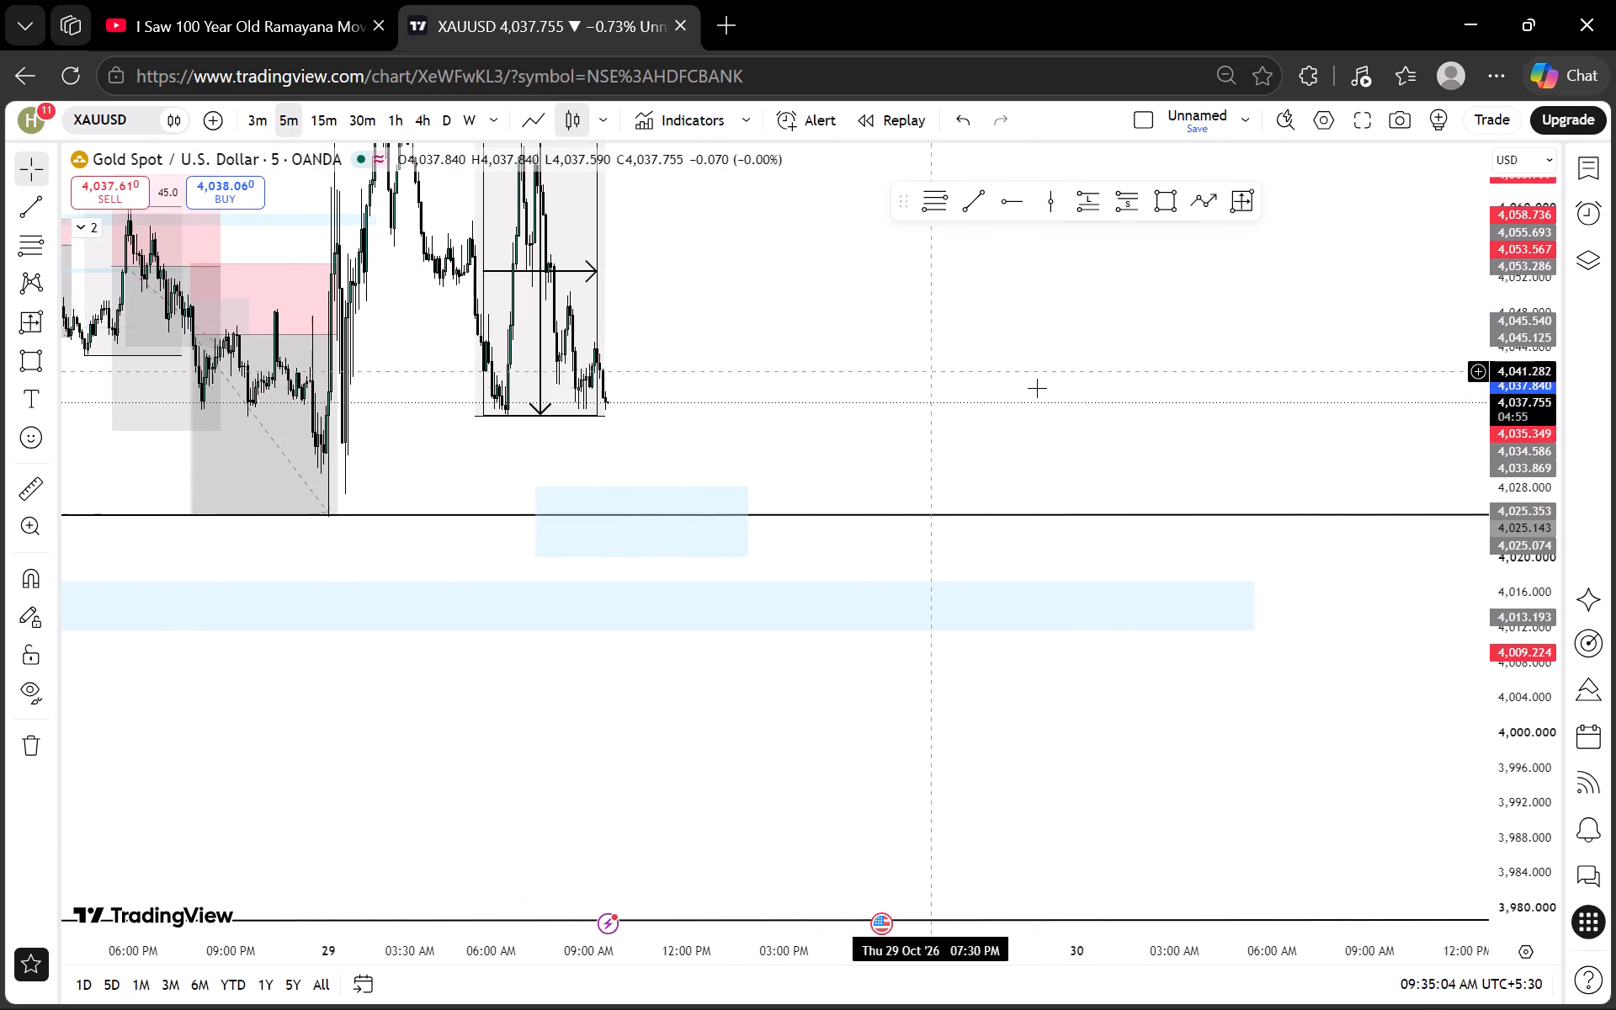
scroll(1539, 486, "up", 14)
left_click_drag(672, 380, 1050, 506)
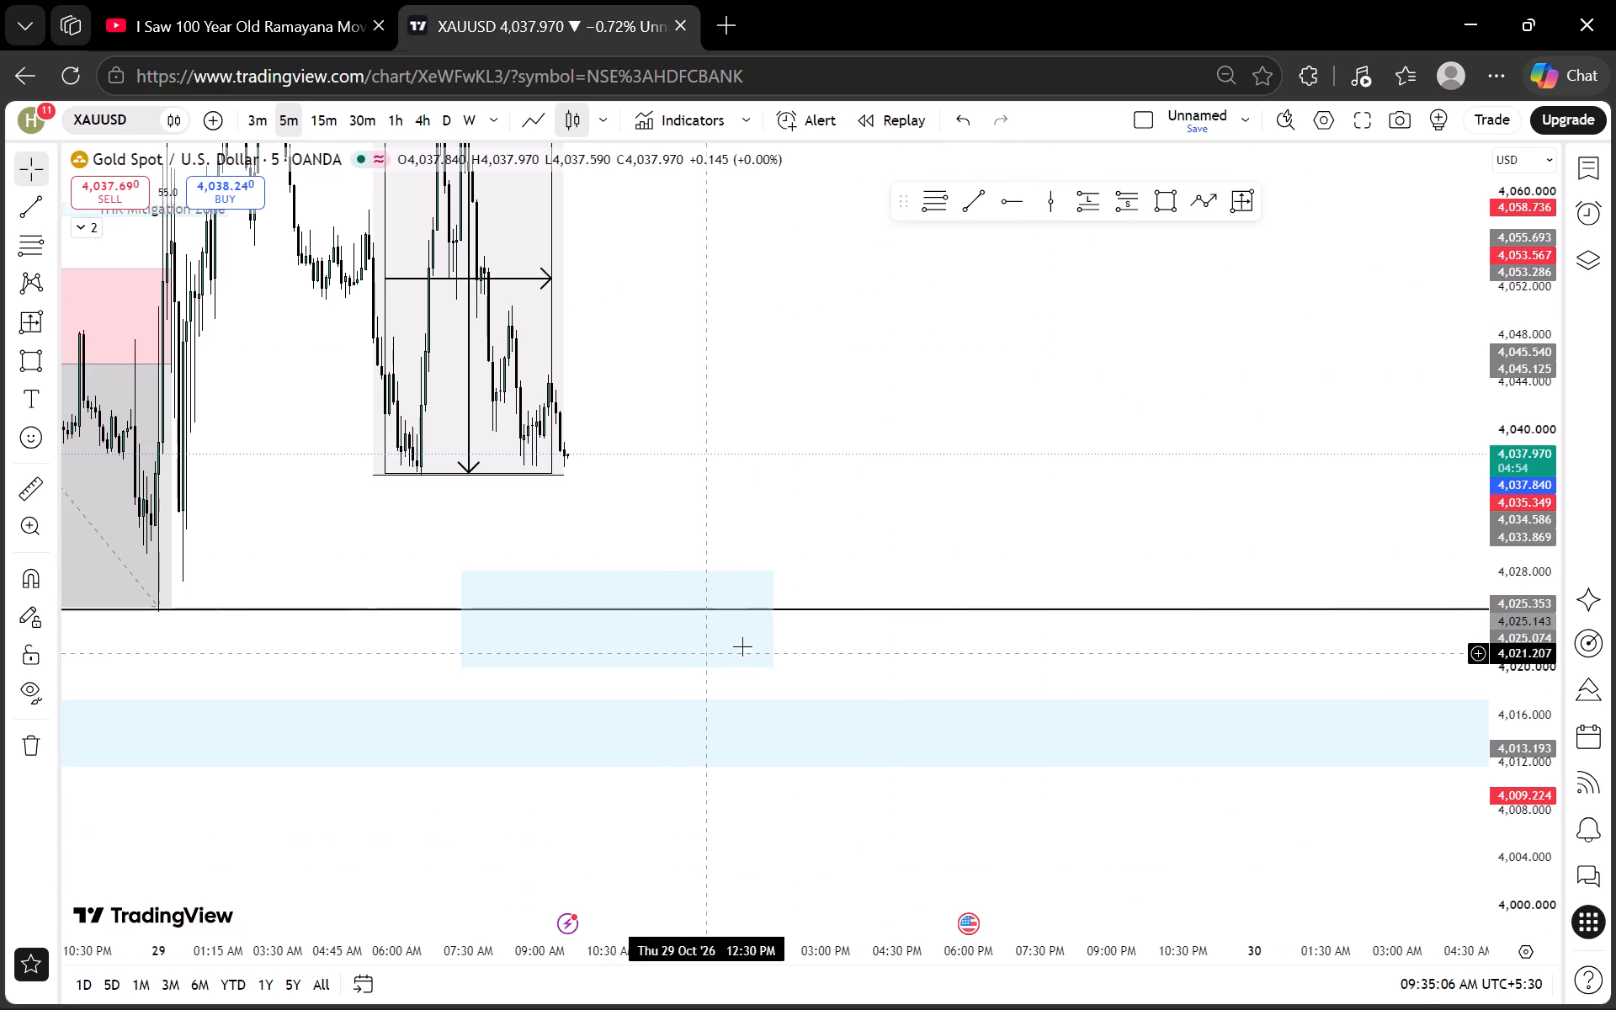
left_click(772, 640)
left_click(737, 625)
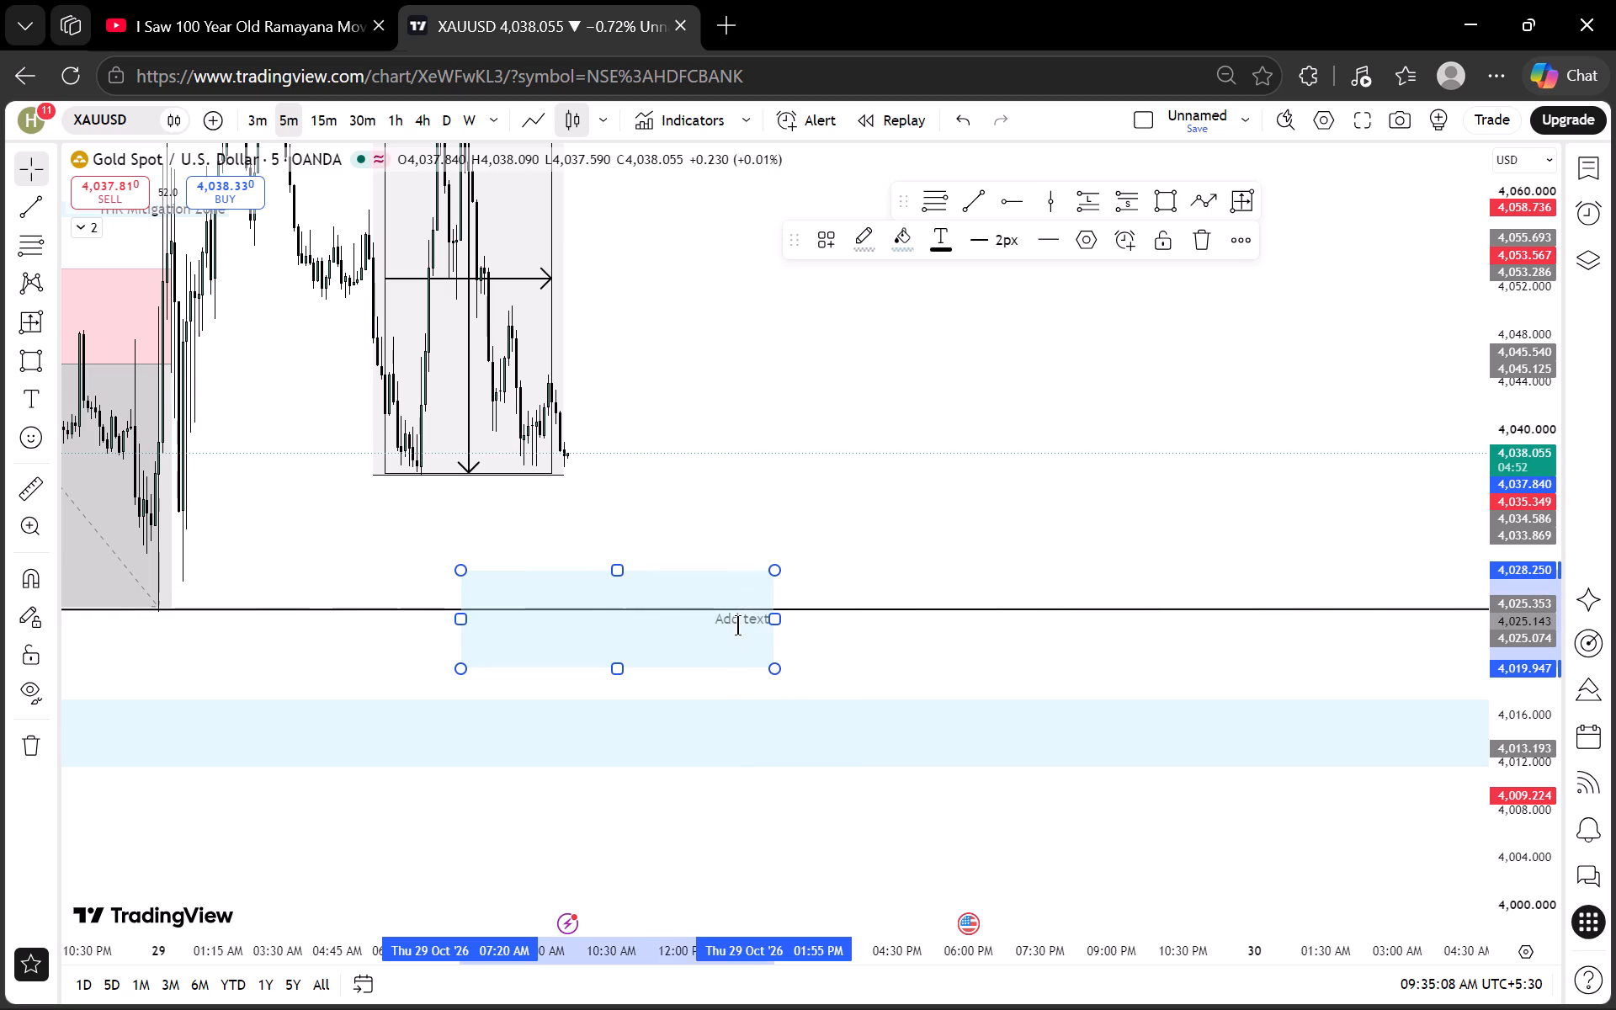
key("shift+a")
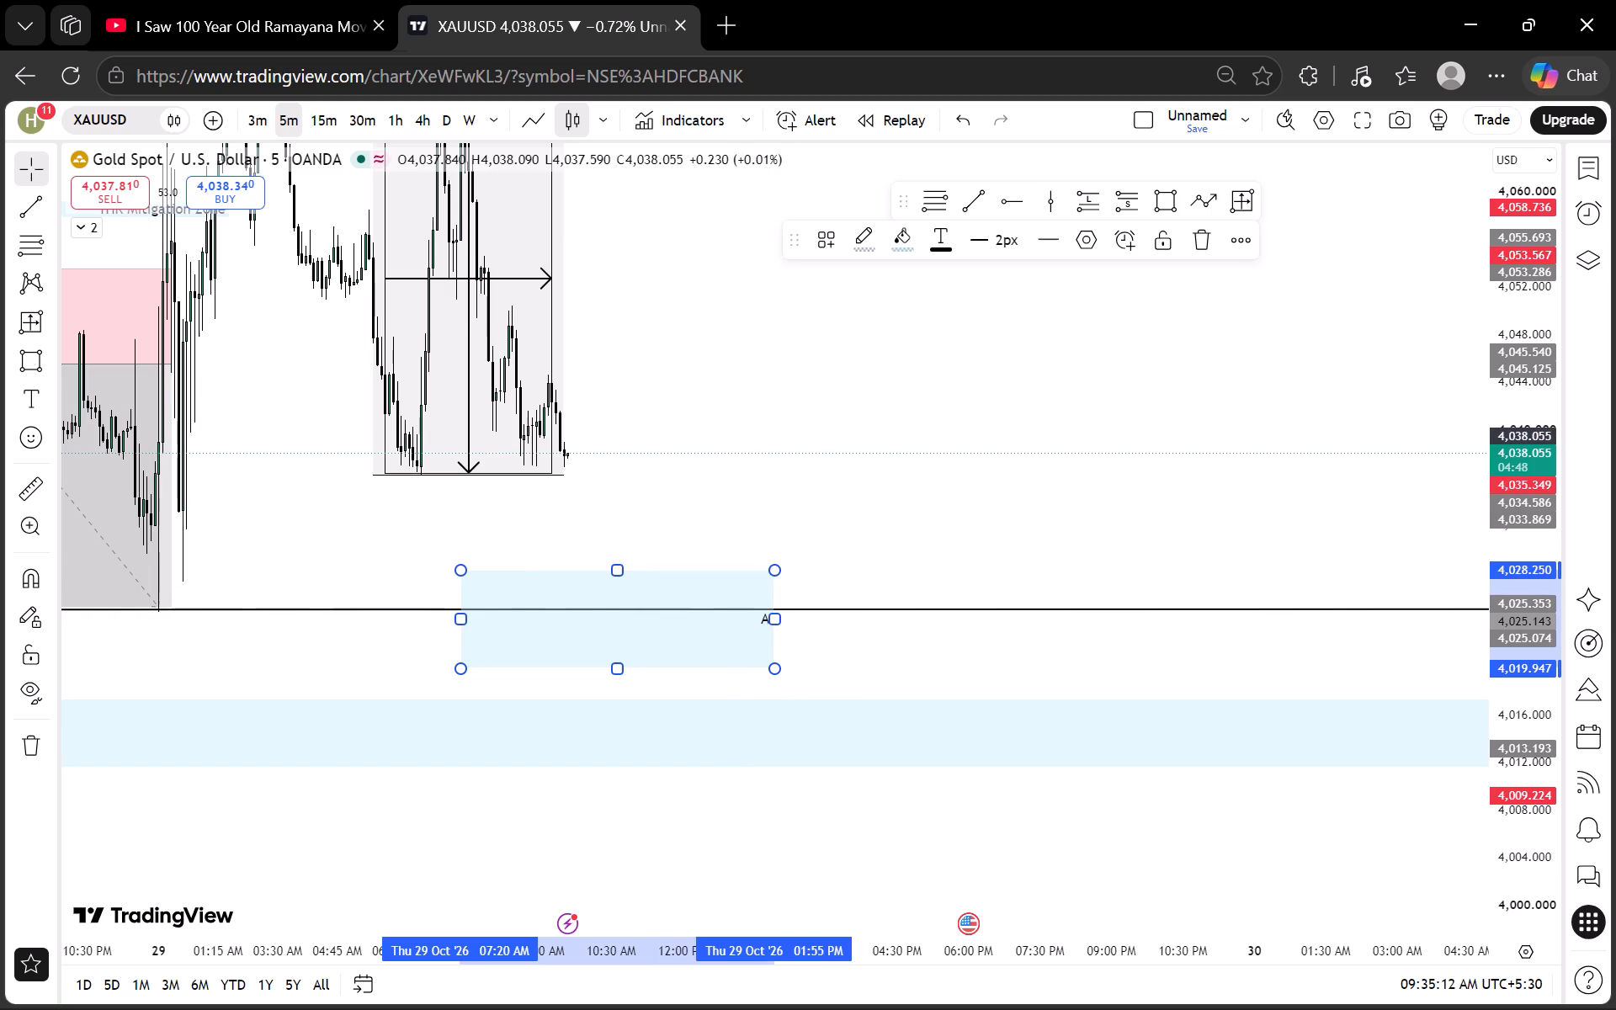
type("sian")
key("space")
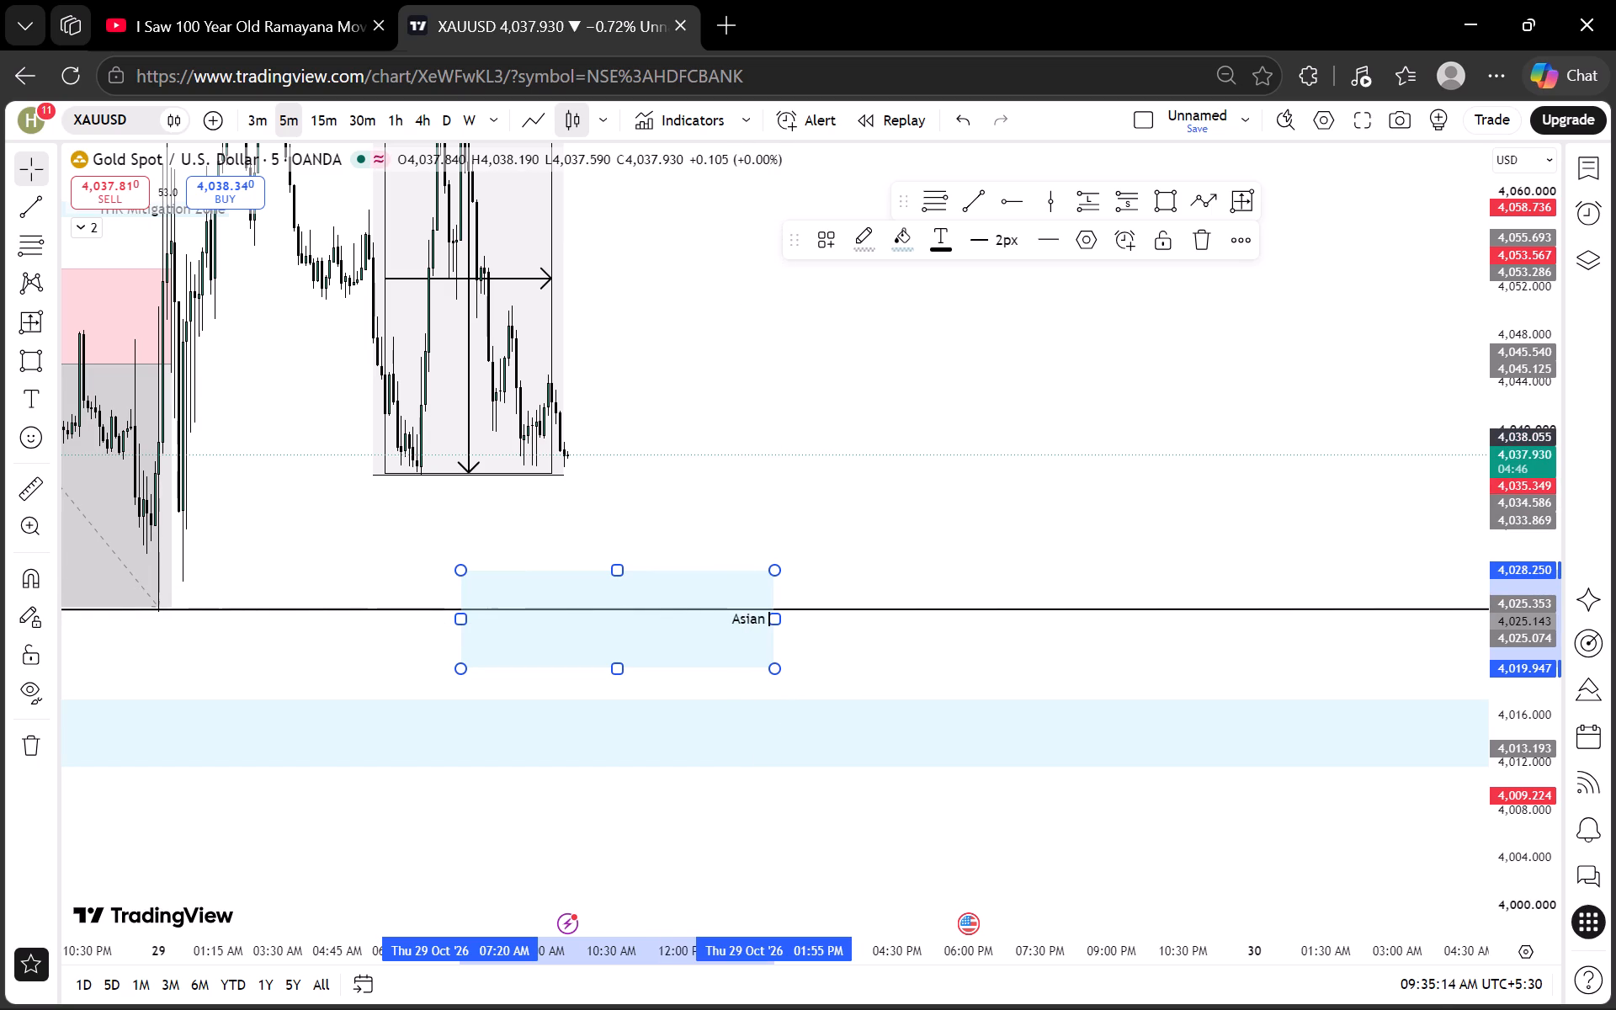
type("Zone")
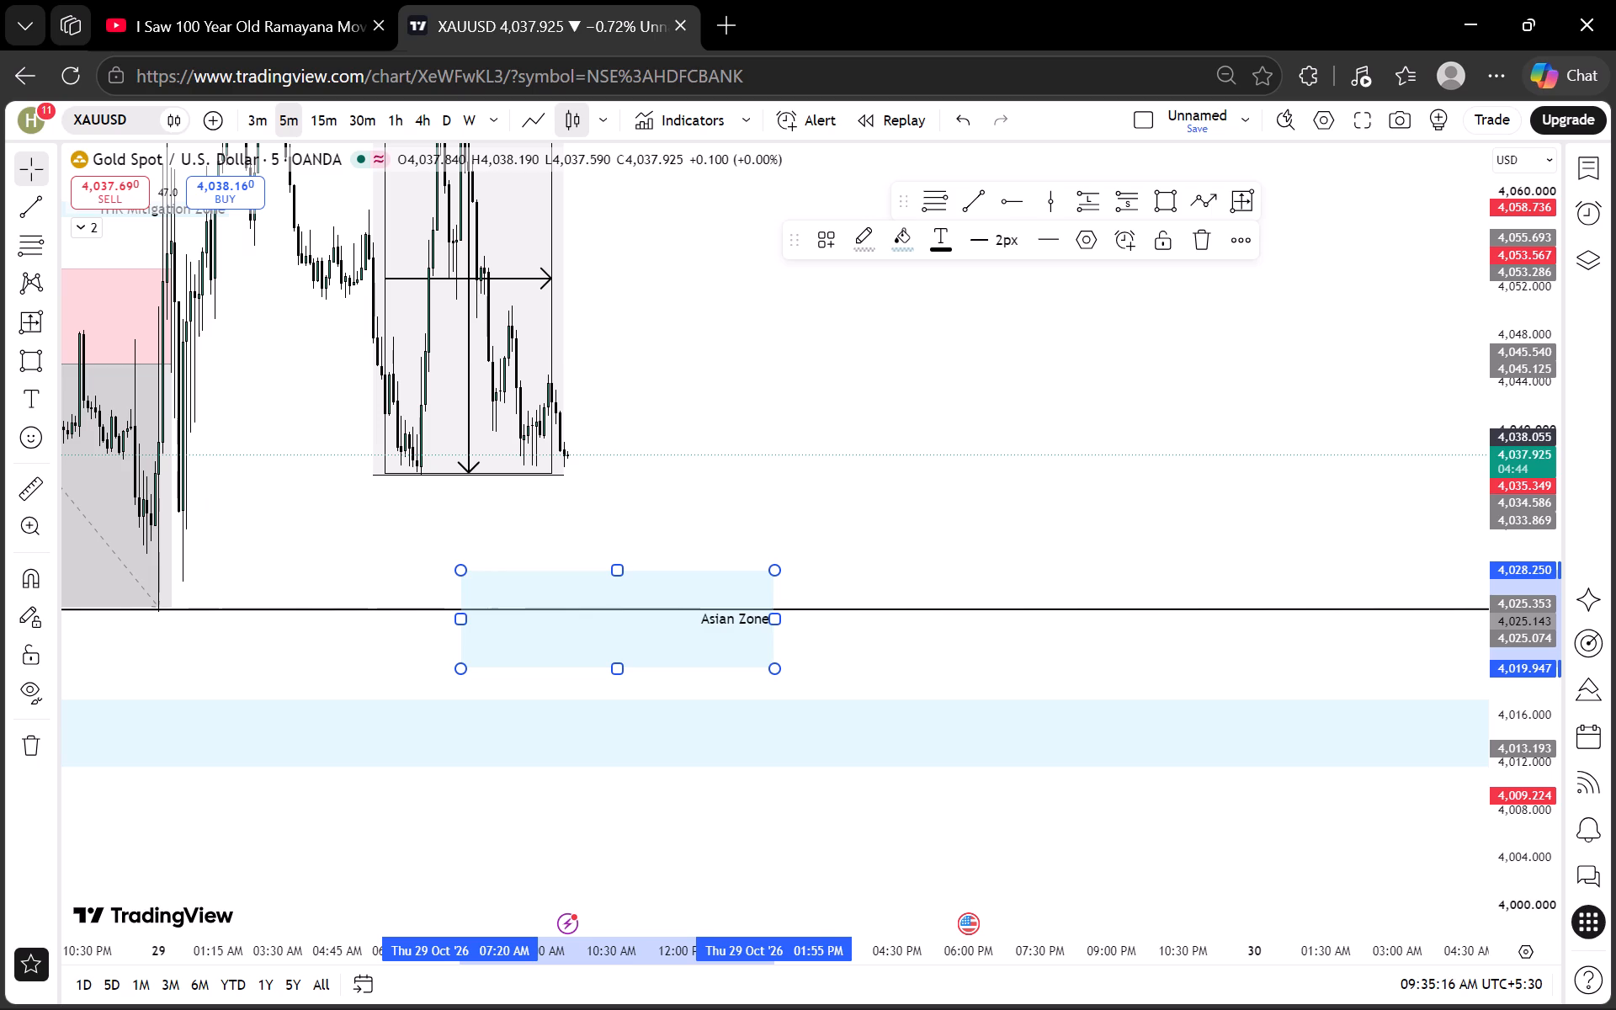
left_click(1172, 231)
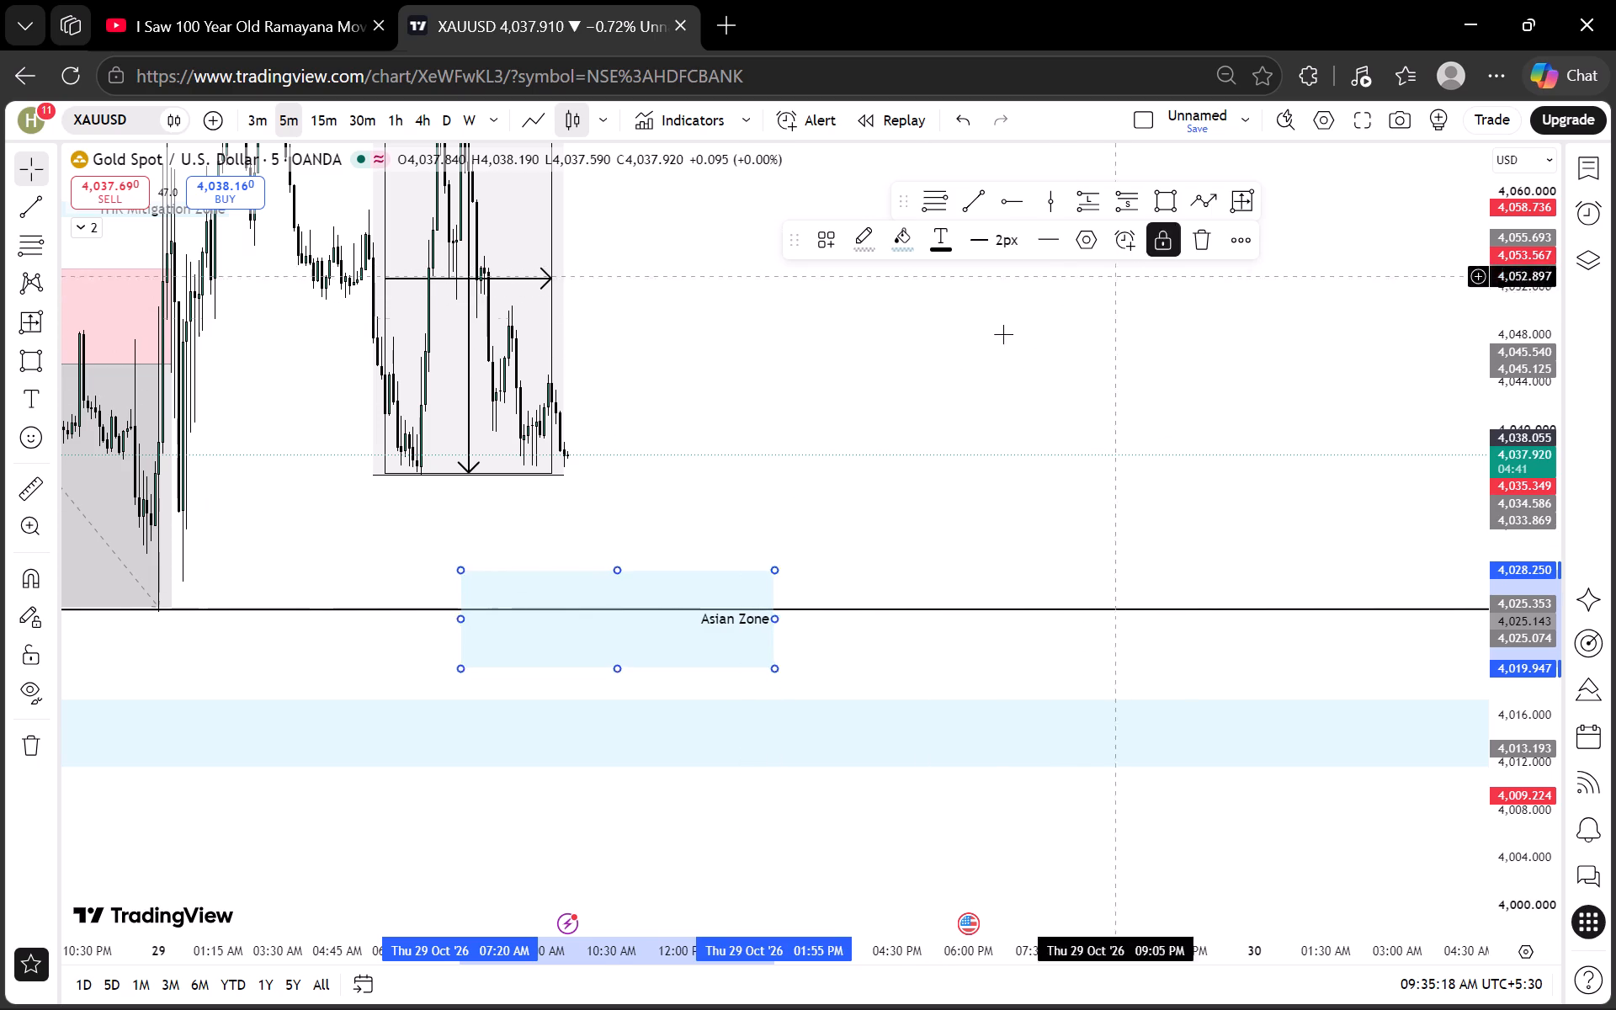
left_click(949, 348)
Label the rectangle zone above the Asian session high "Asian Zone" and lock it.
left_click_drag(795, 384, 818, 531)
left_click_drag(825, 425, 869, 619)
left_click_drag(820, 435, 843, 638)
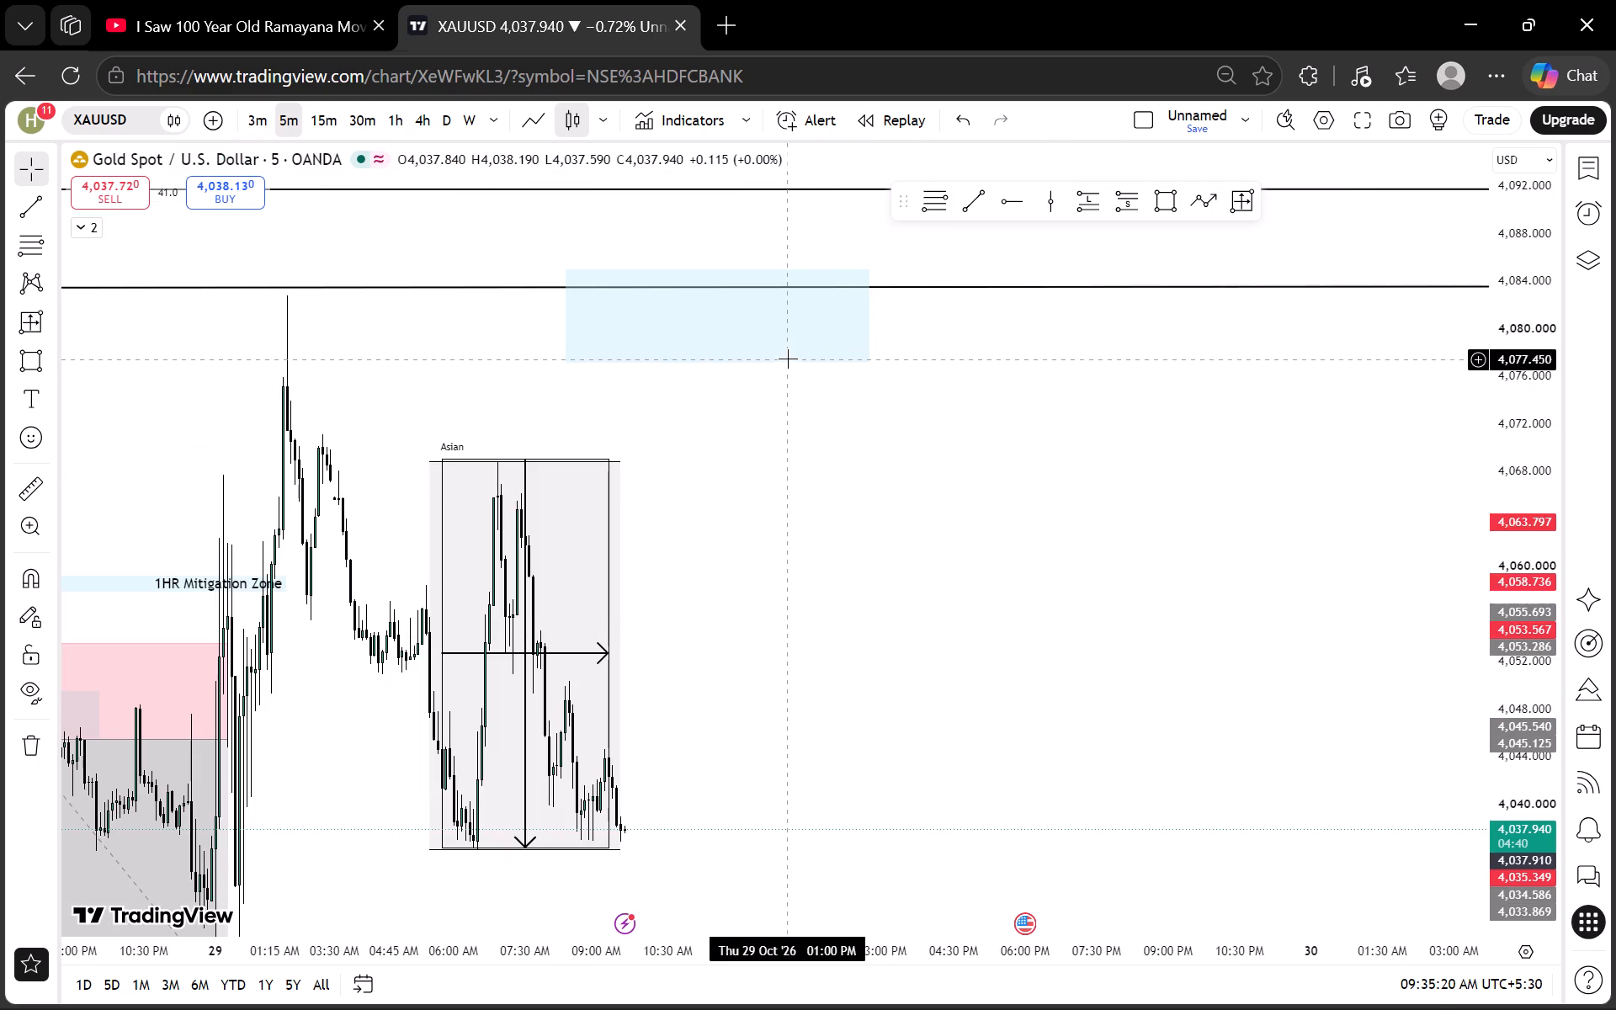
left_click(787, 364)
left_click(818, 314)
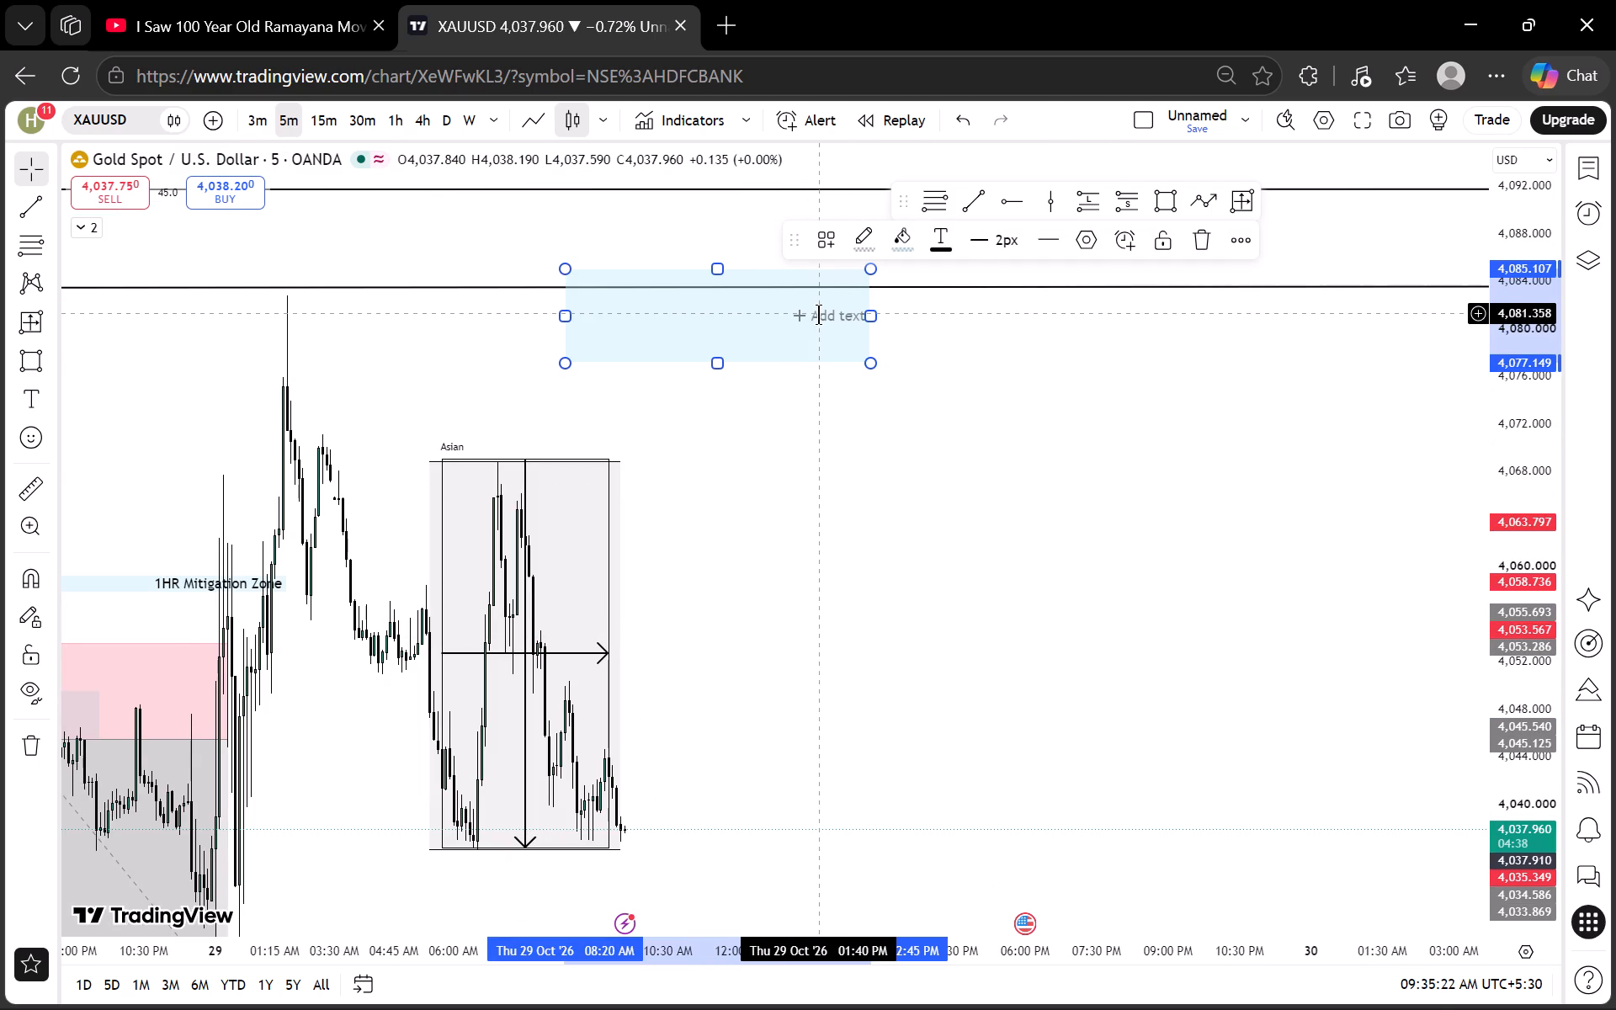
left_click(834, 320)
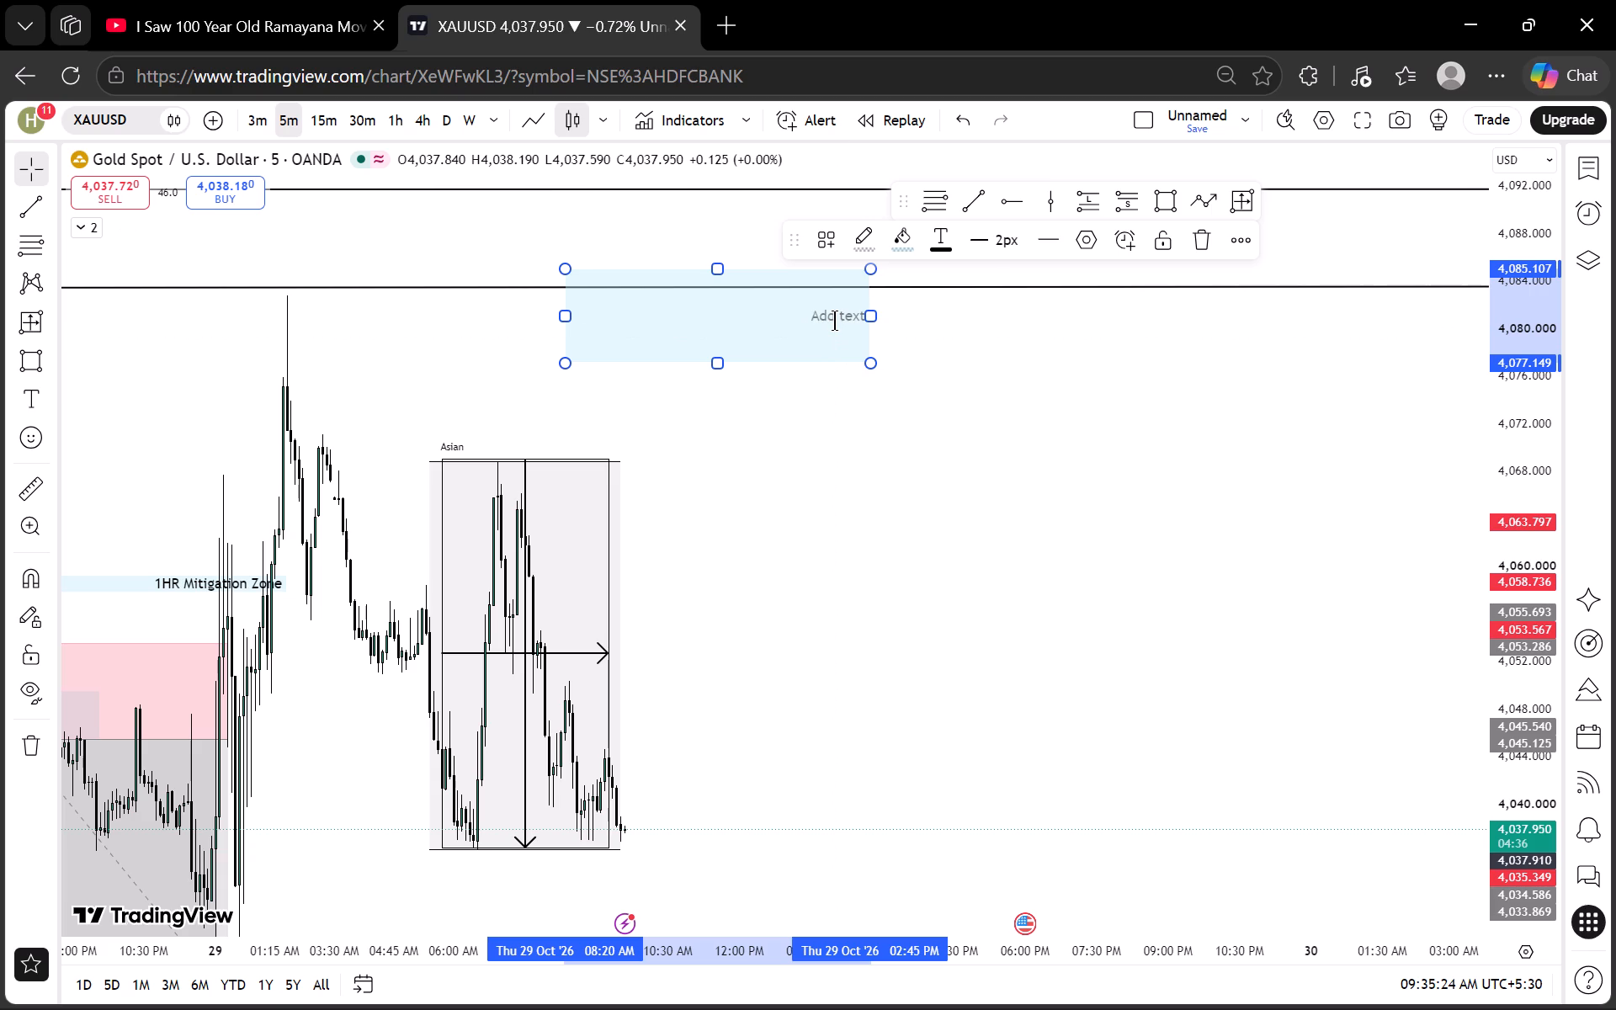
key("shift+a")
type("sian")
key("space")
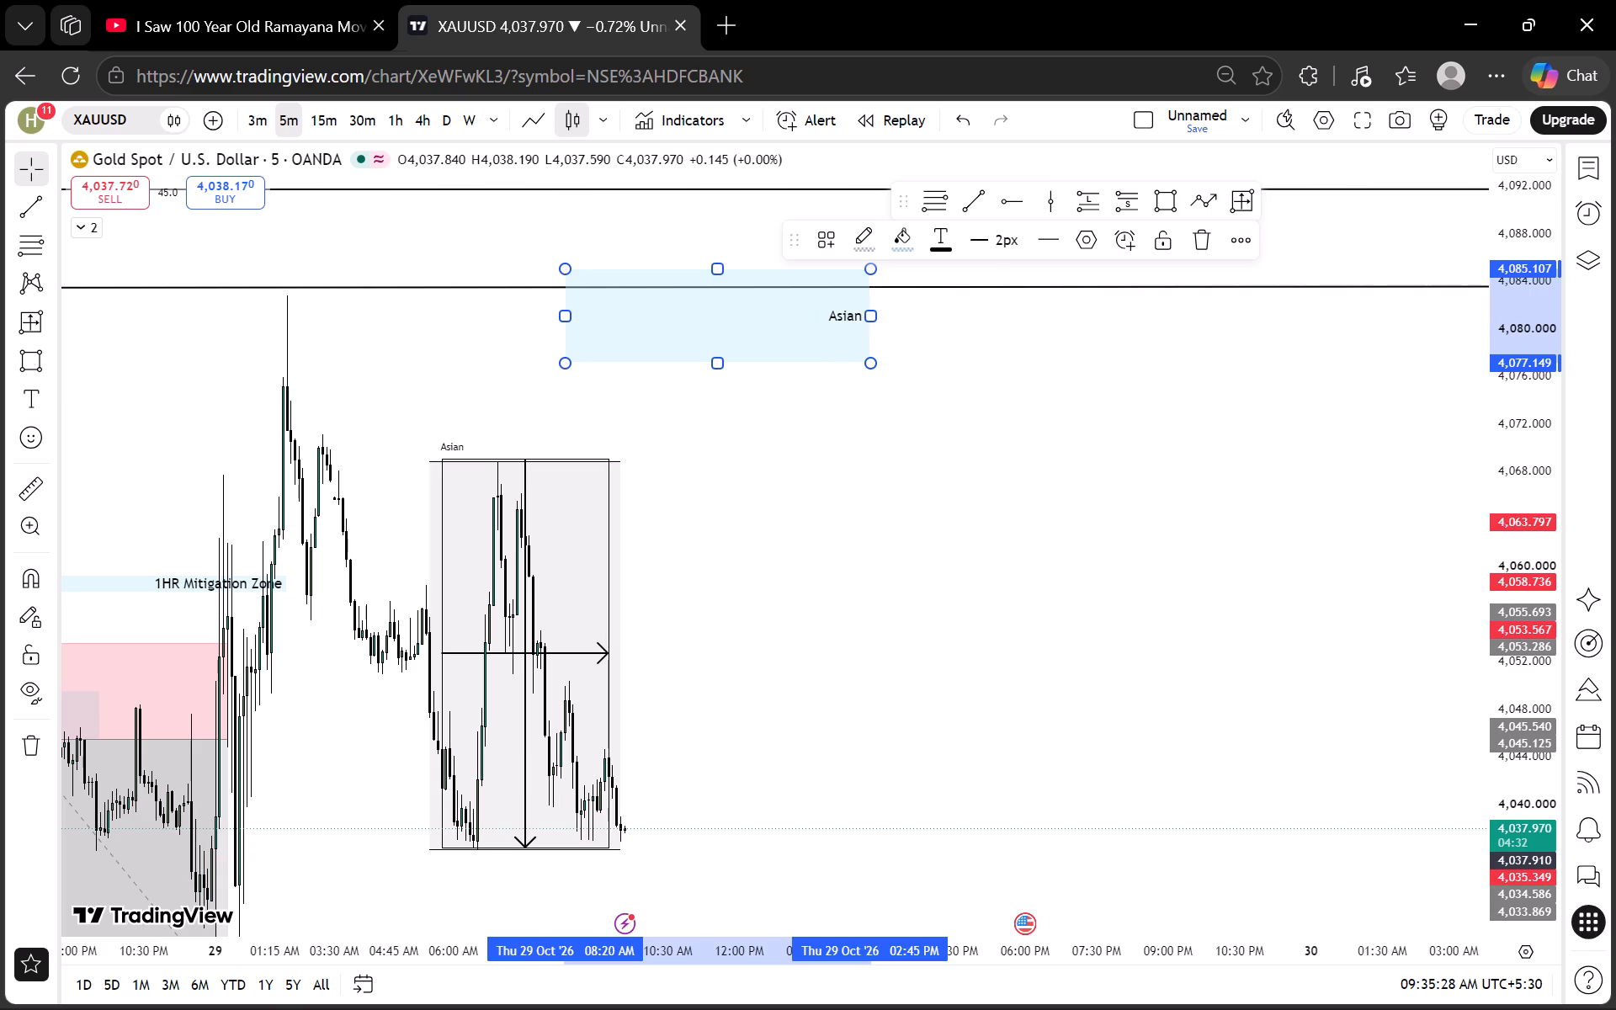
type("Zone")
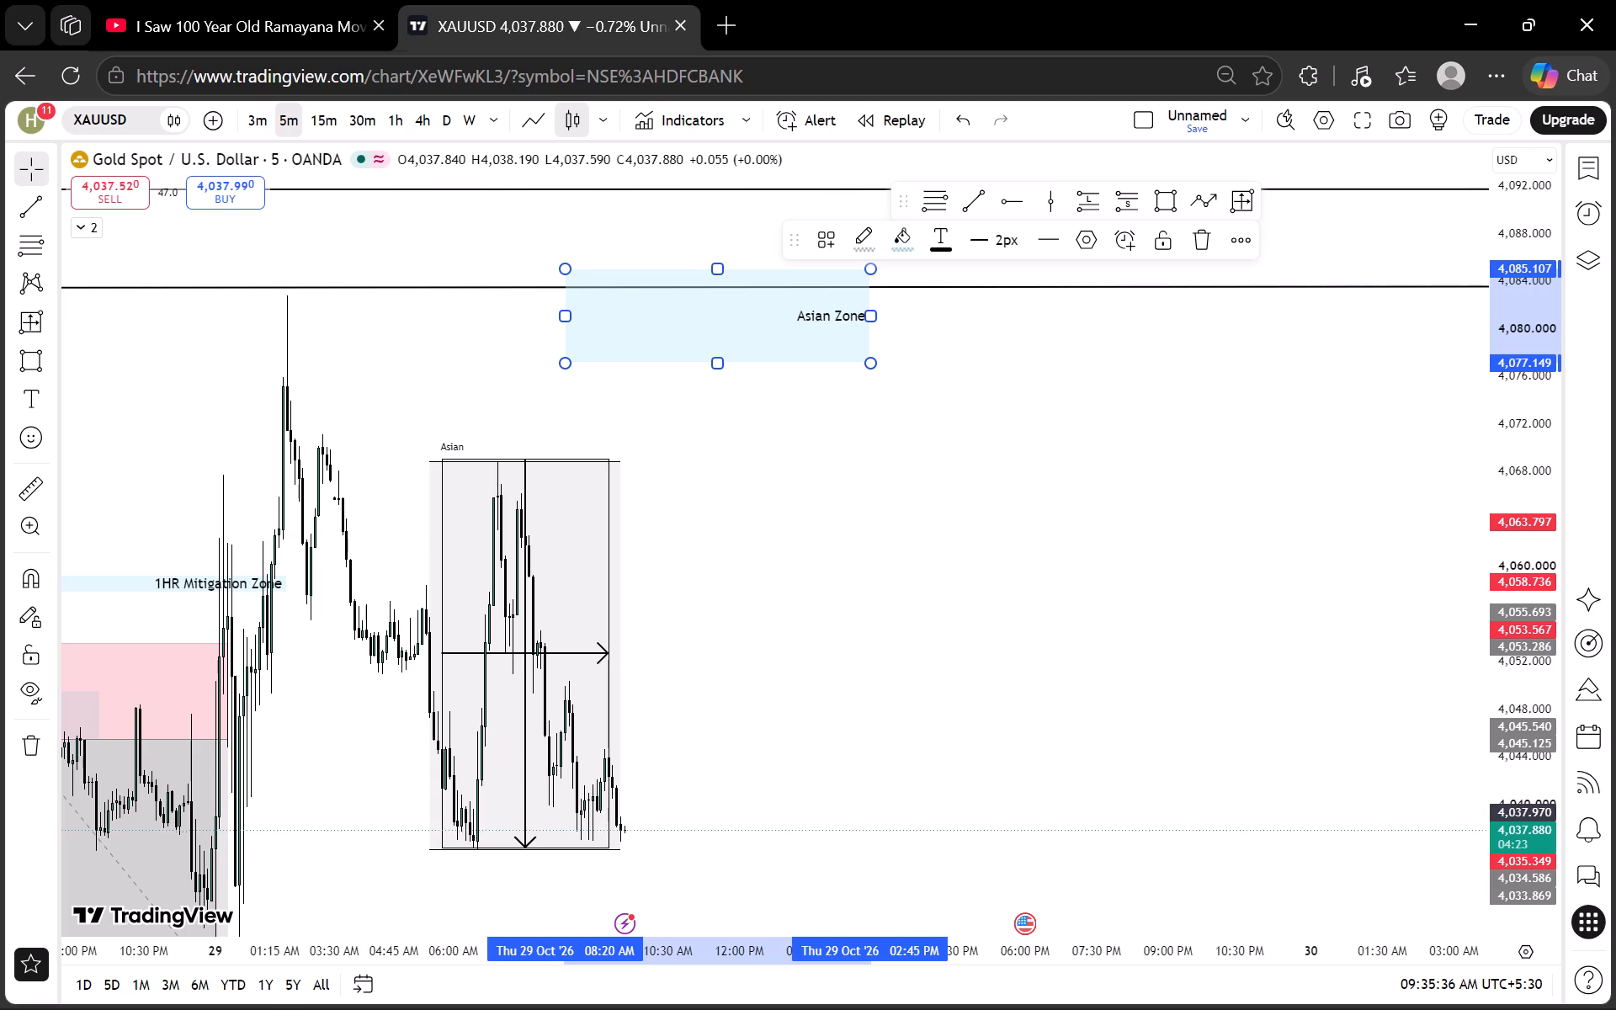
left_click(1159, 232)
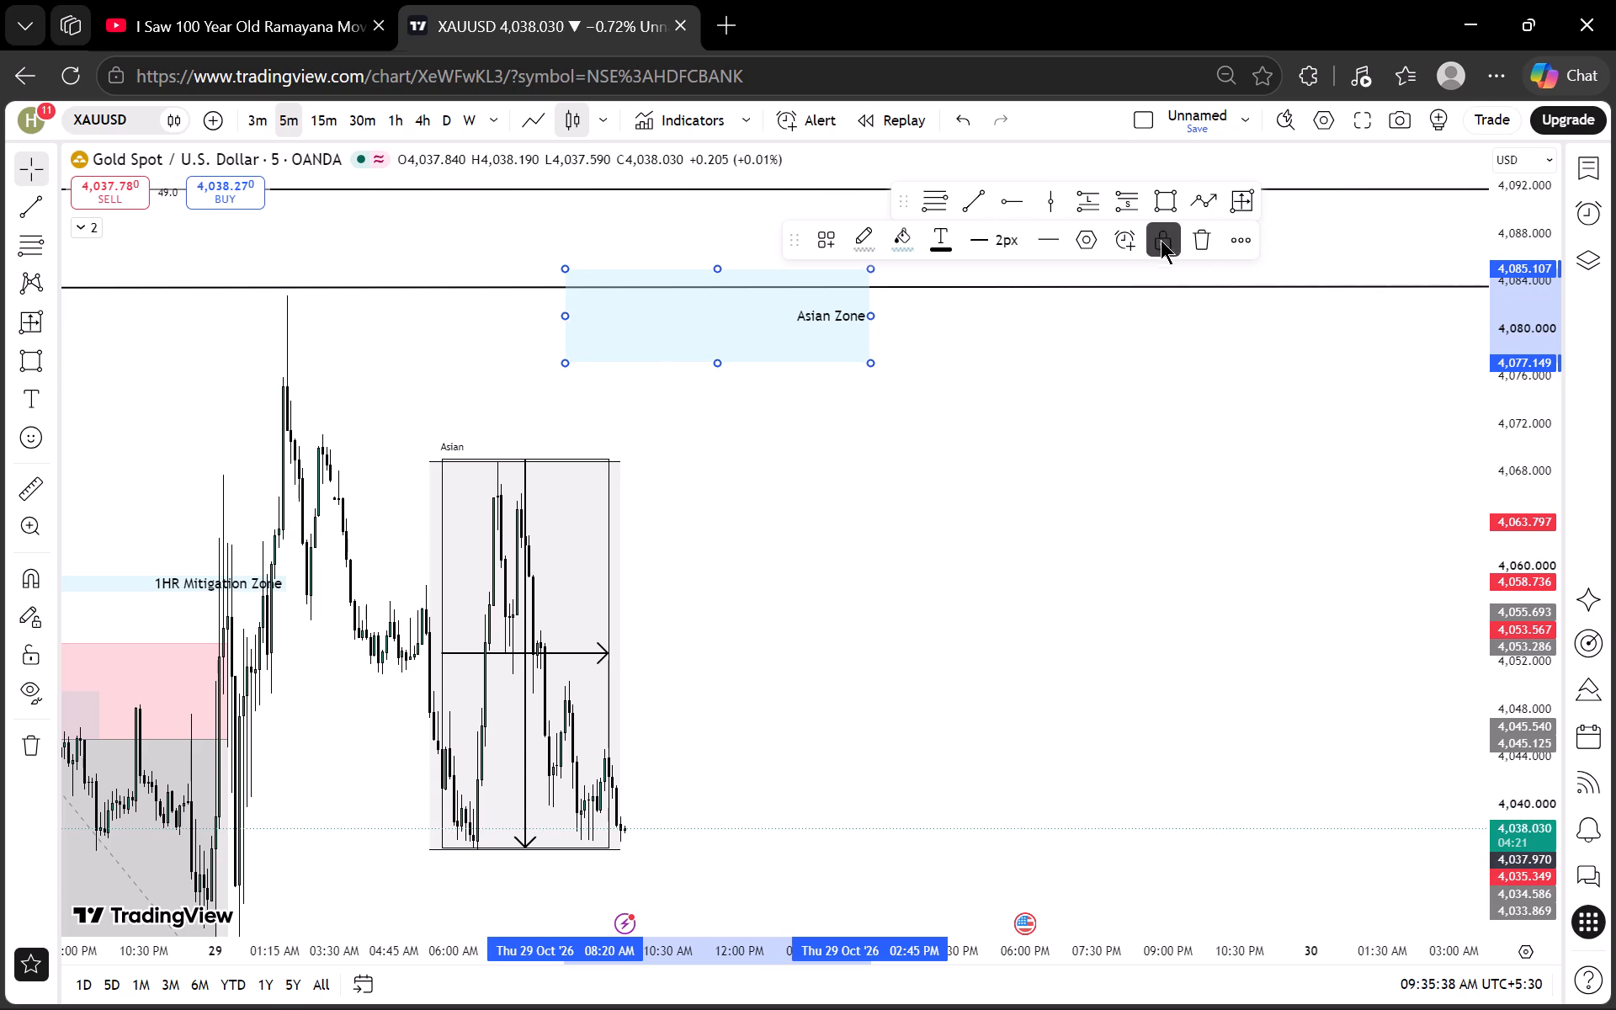
left_click(1254, 447)
Examine the 5-minute chart around both Asian zones, the earlier sessions and the previous day's high and low levels.
scroll(1507, 402, "down", 17)
scroll(1237, 570, "down", 1)
scroll(1224, 643, "up", 3)
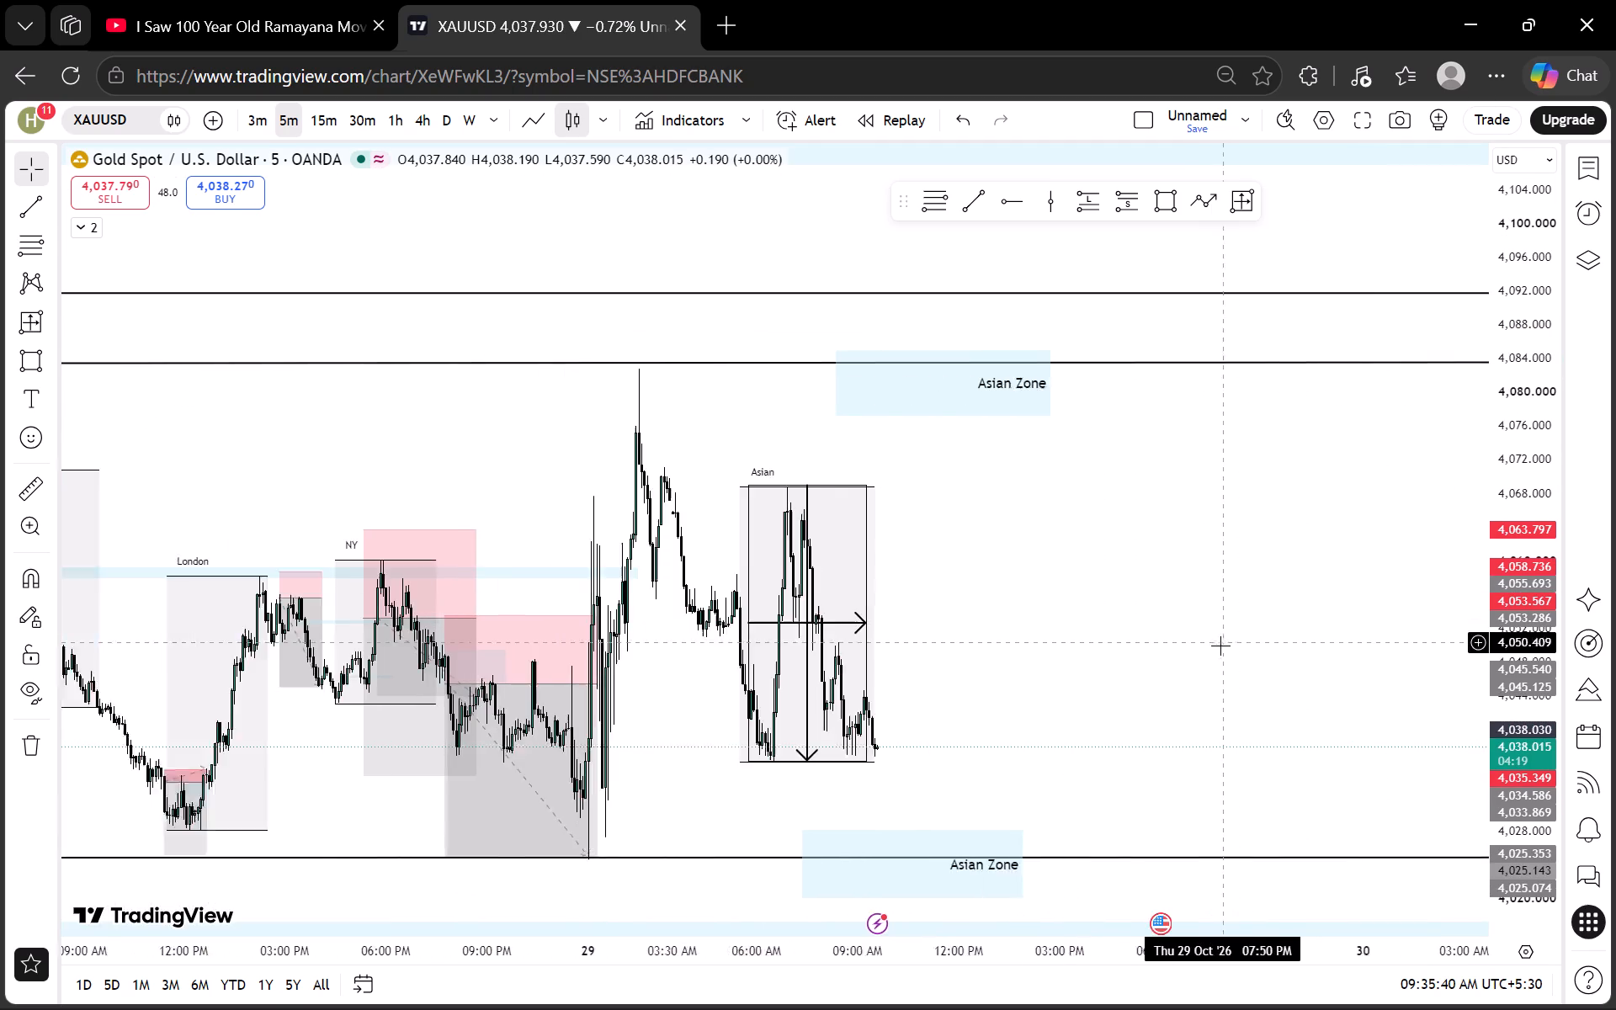
scroll(1219, 646, "up", 5)
left_click_drag(1066, 673, 1229, 524)
scroll(1471, 529, "down", 8)
scroll(1546, 524, "down", 5)
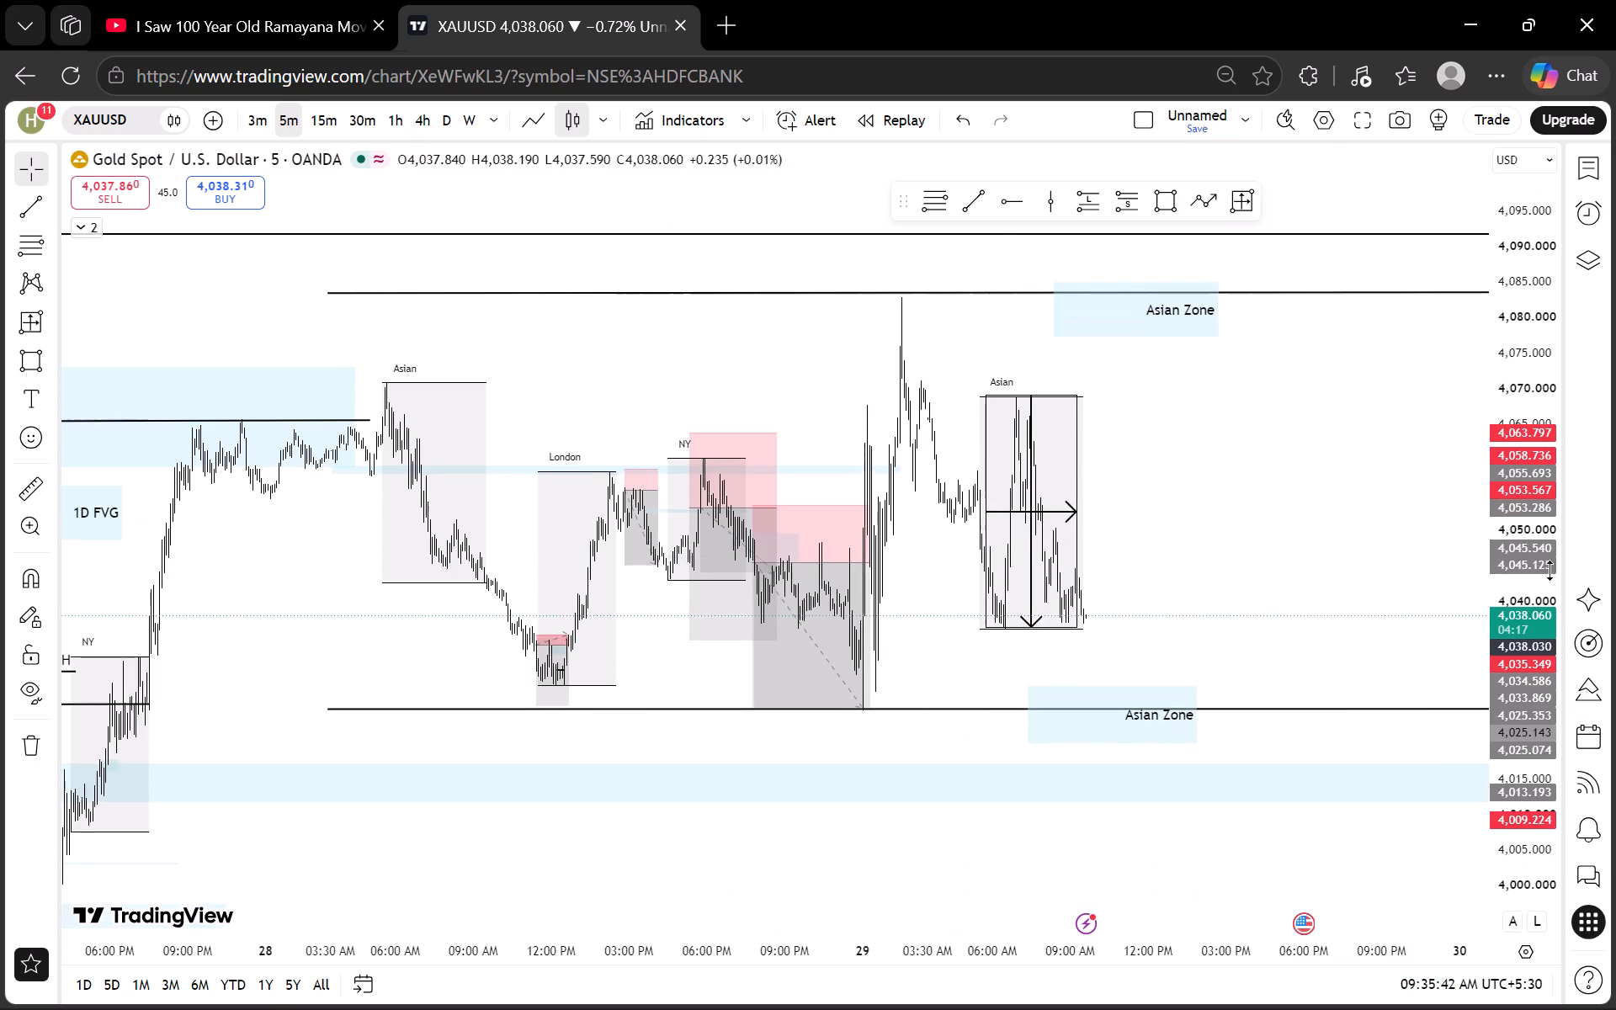
scroll(1498, 565, "up", 5)
scroll(1286, 527, "down", 1)
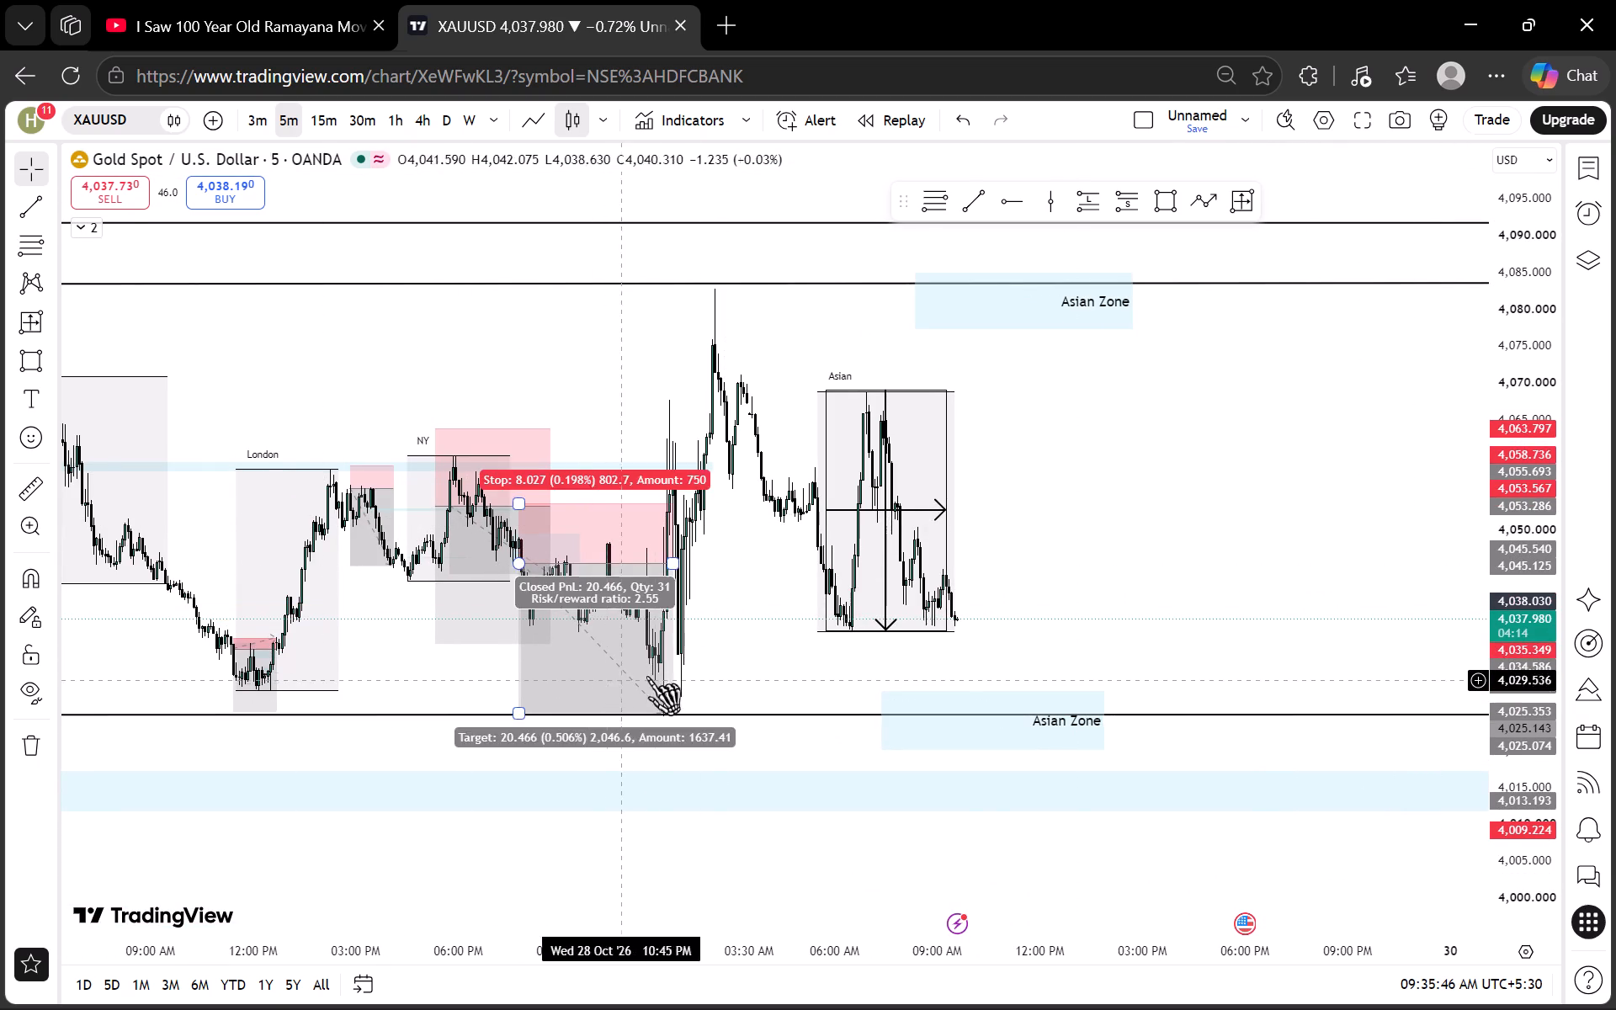
left_click(1199, 491)
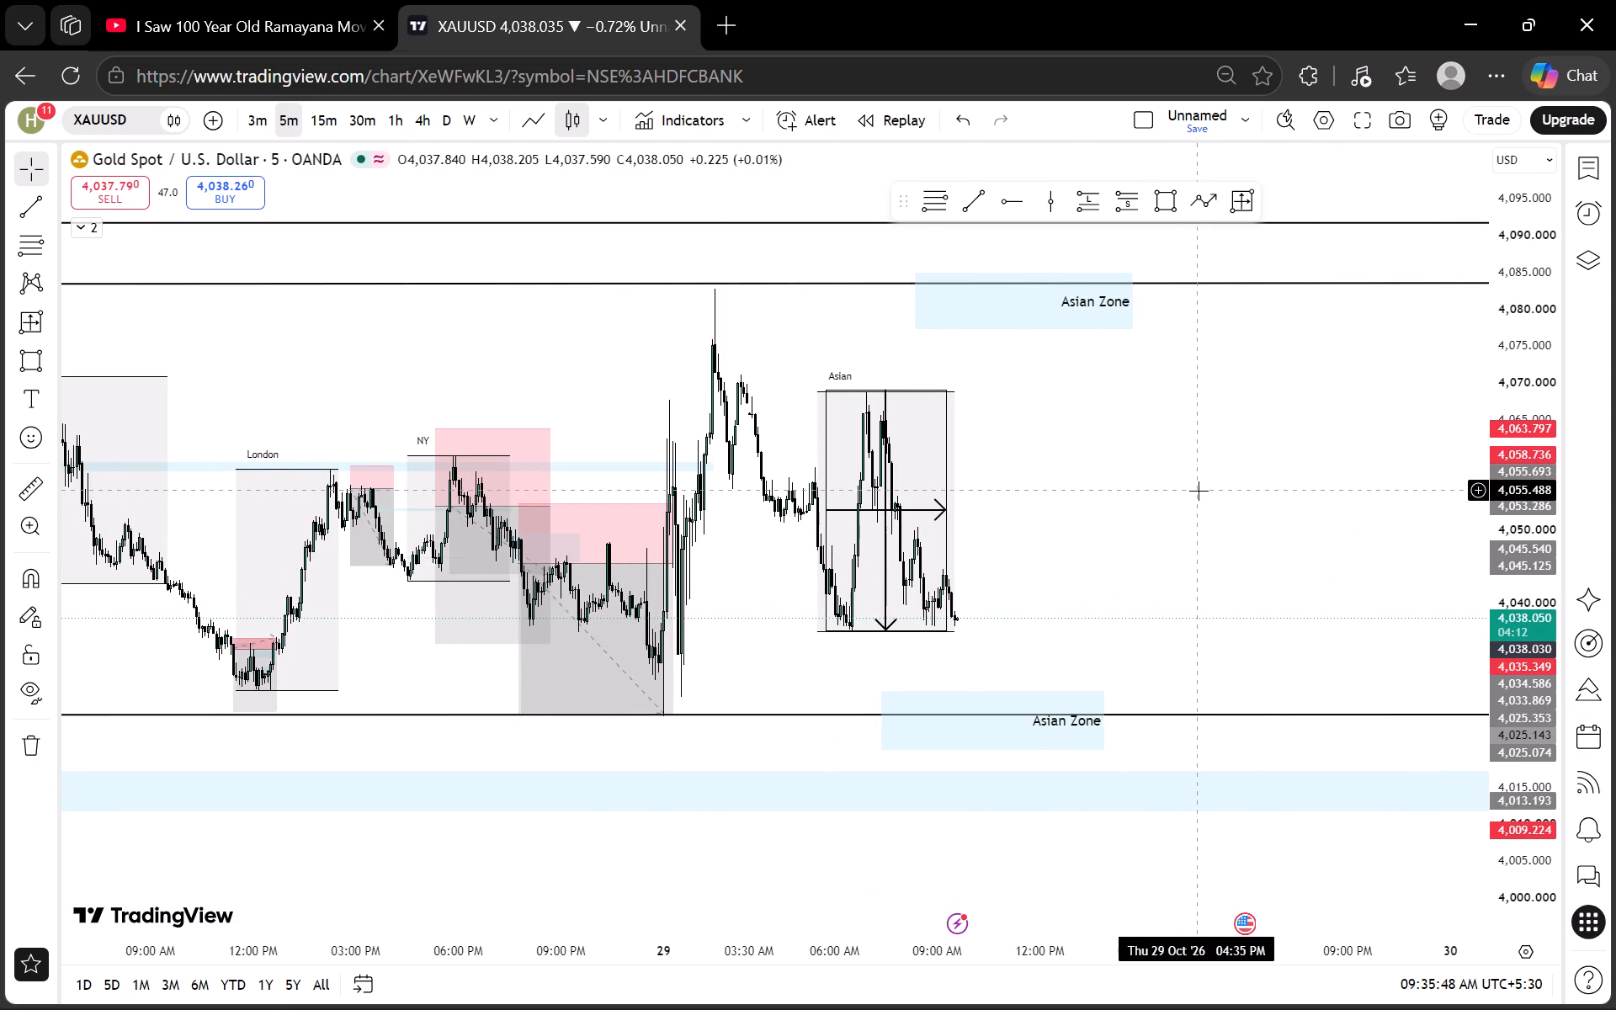
scroll(1189, 505, "up", 2)
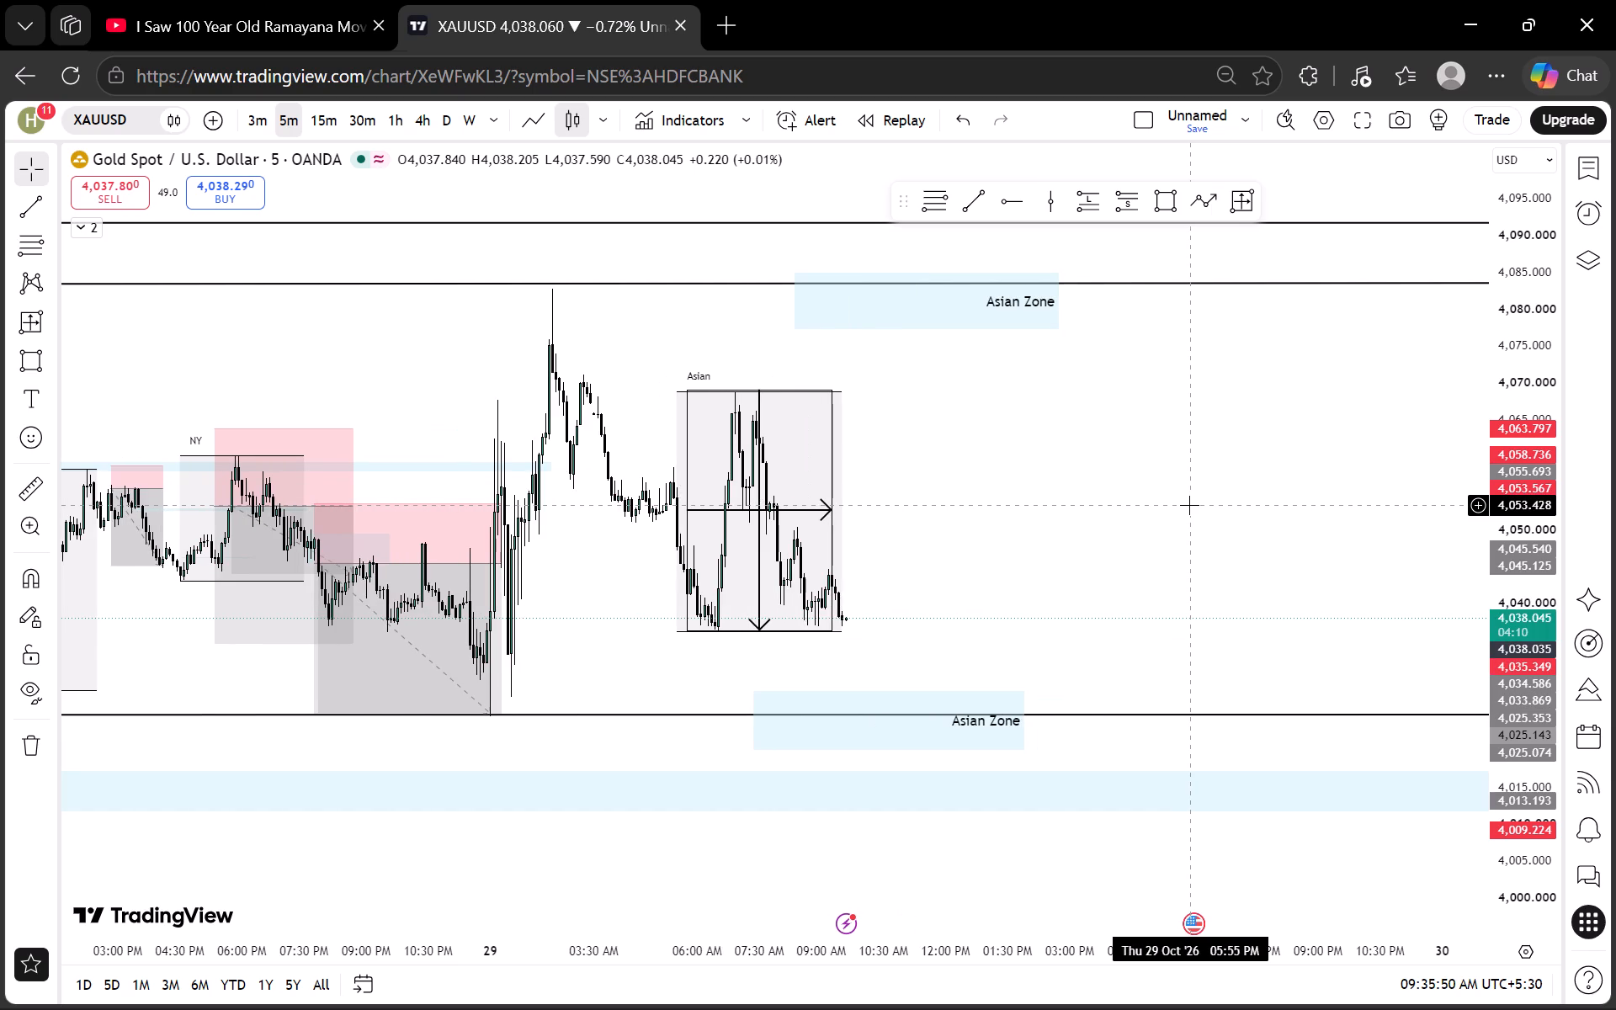
scroll(1514, 577, "up", 5)
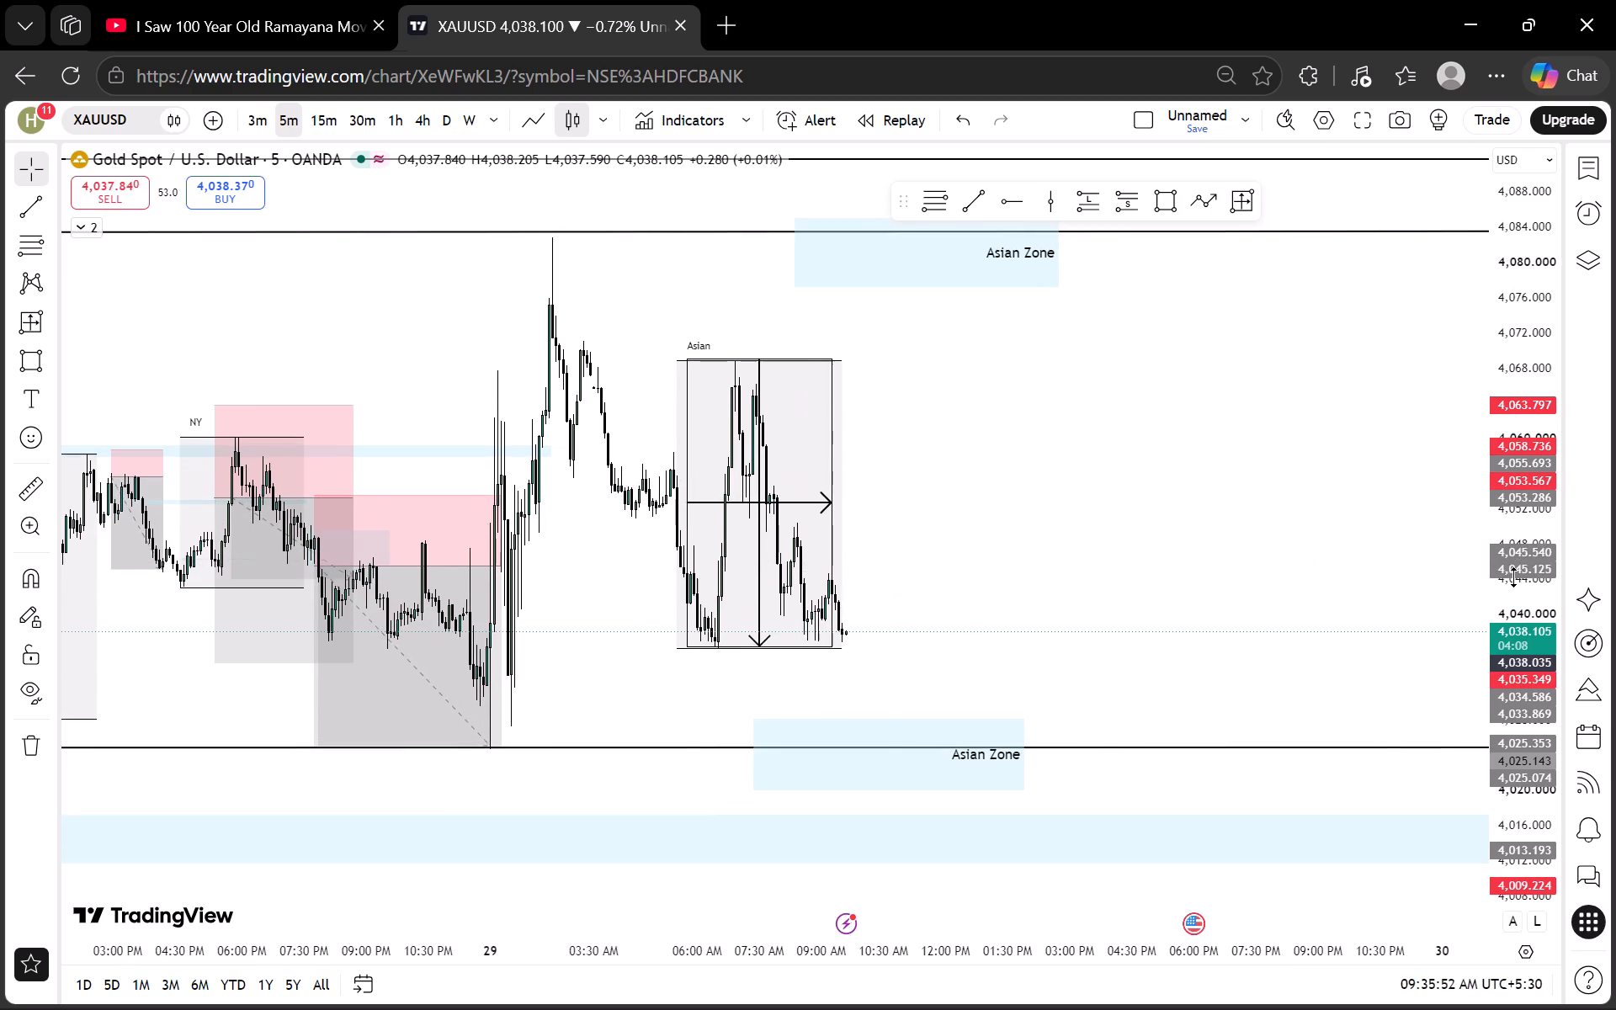
scroll(1260, 532, "down", 2)
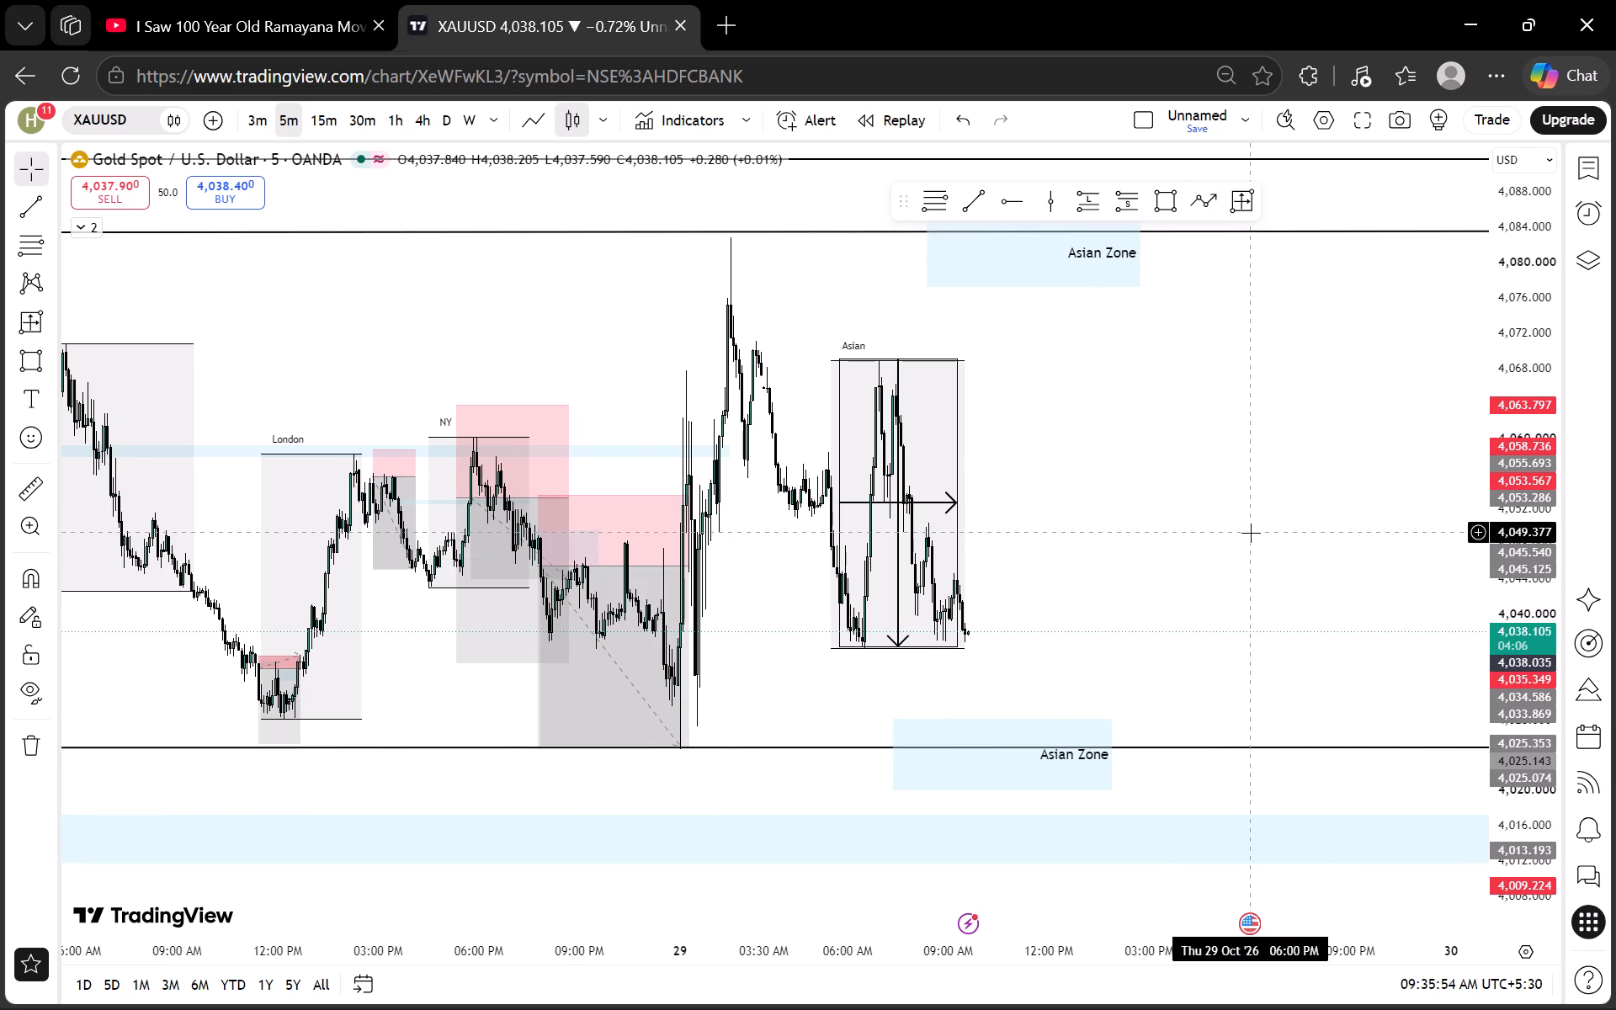
scroll(1215, 529, "up", 3)
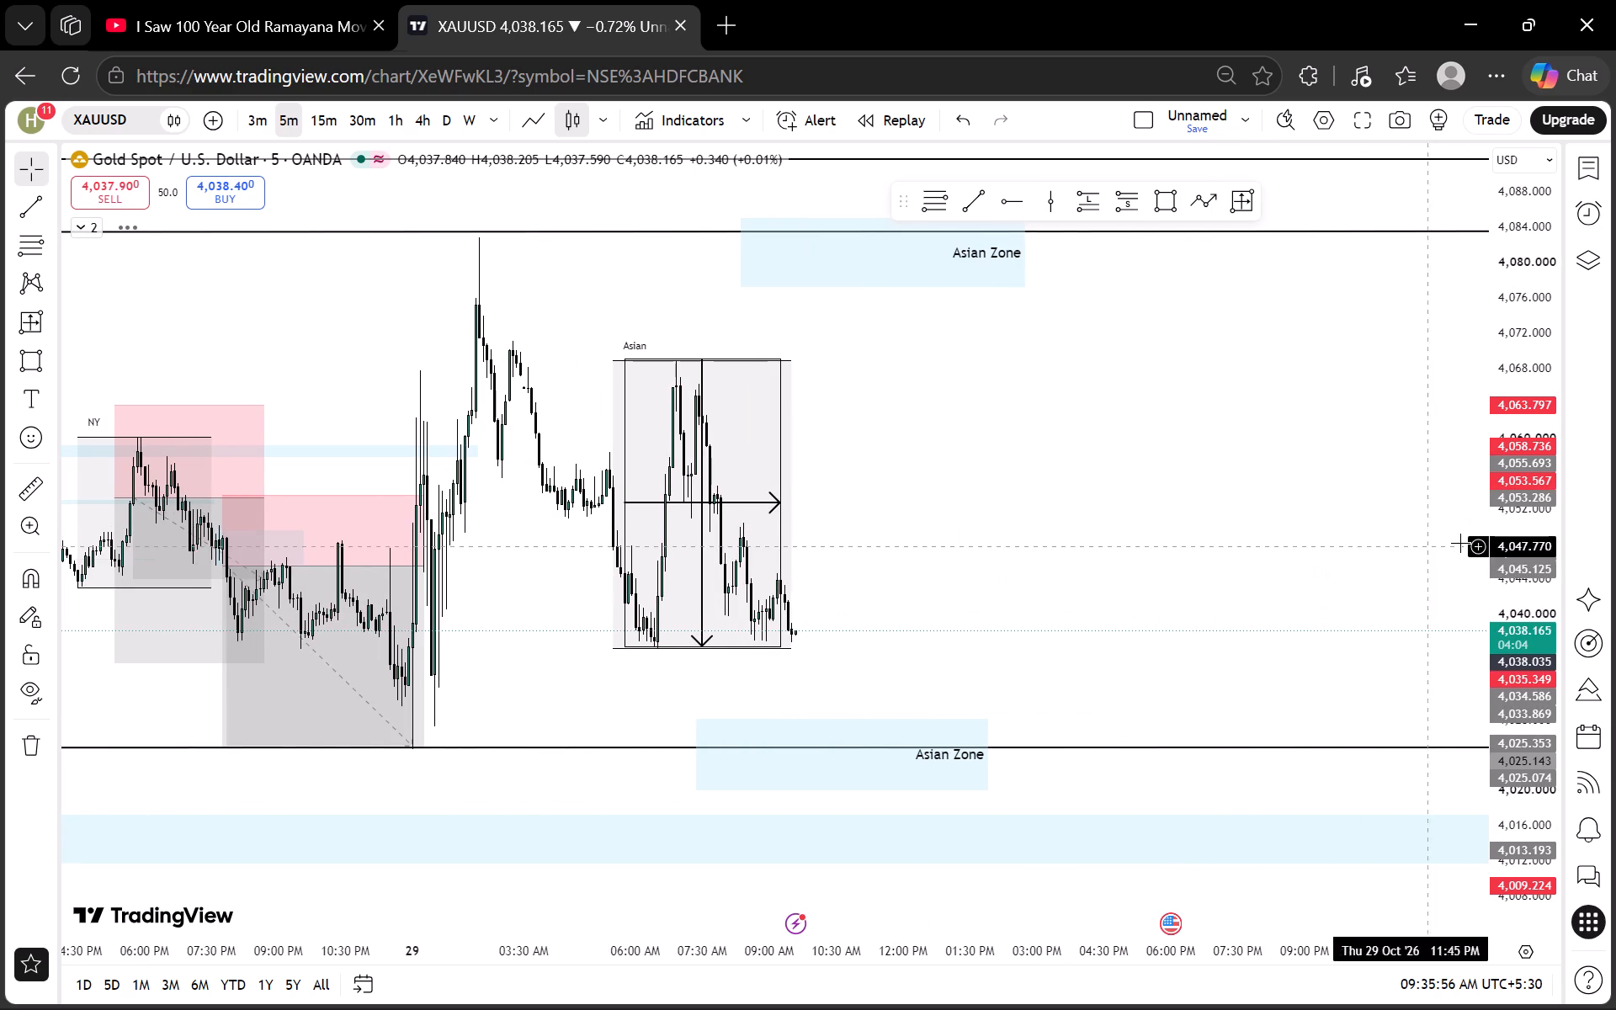
scroll(1496, 542, "up", 7)
left_click_drag(1100, 553, 1225, 524)
scroll(1548, 553, "down", 8)
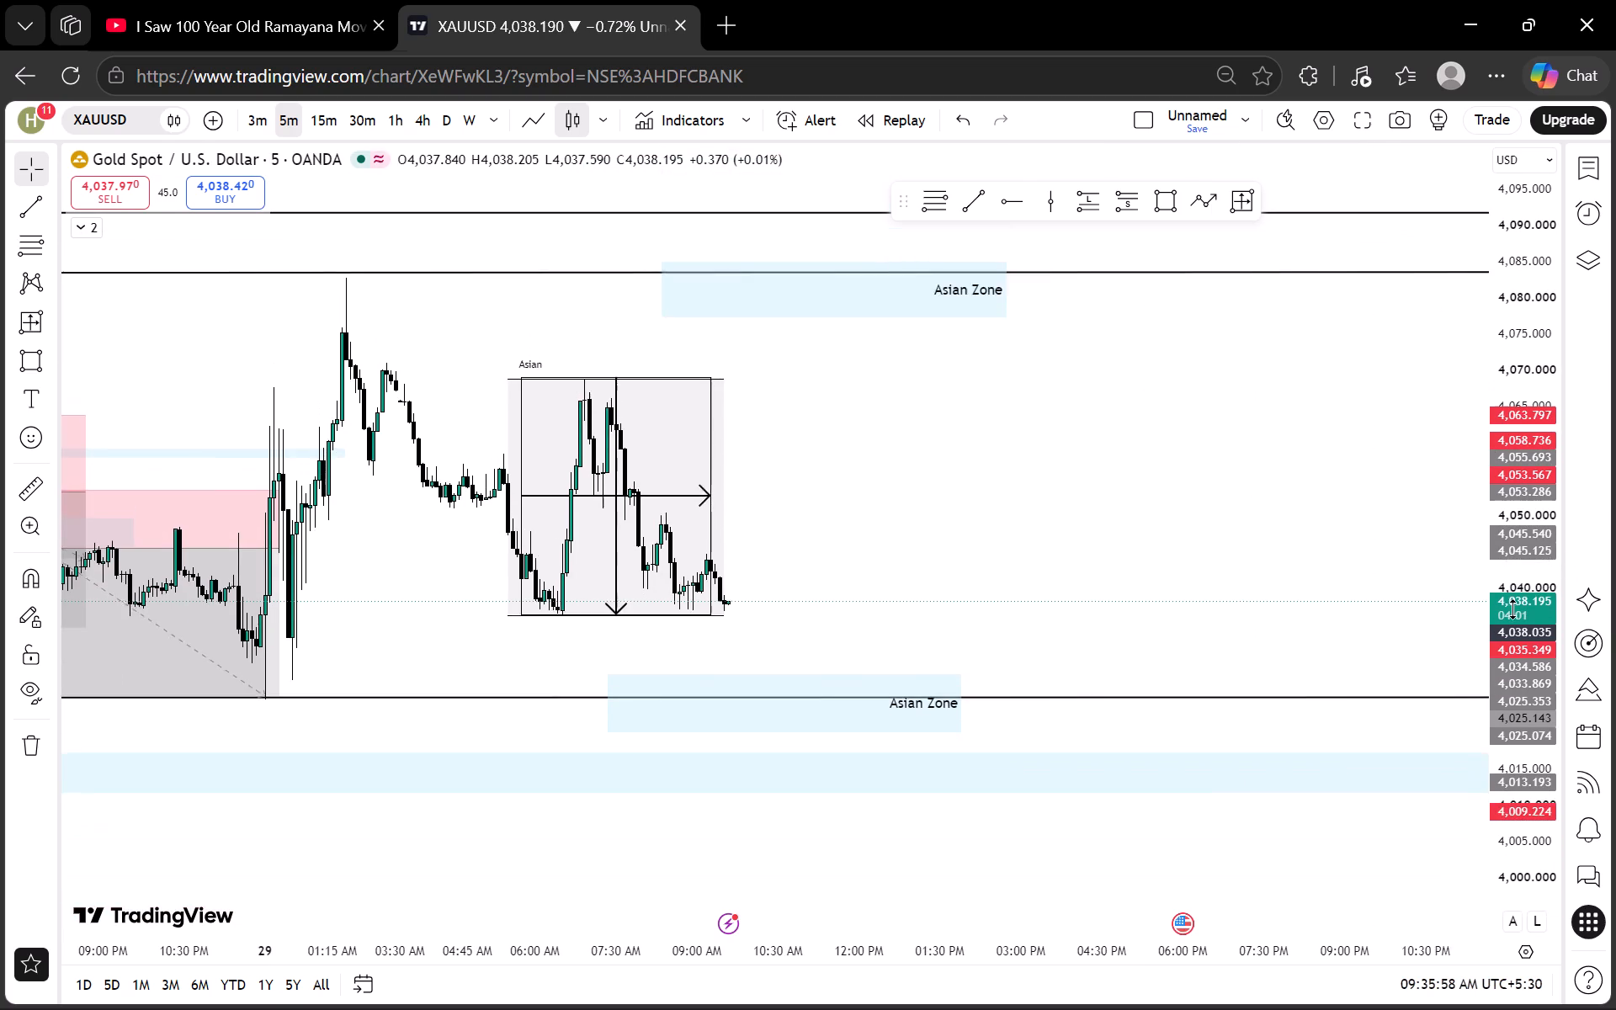
scroll(1513, 609, "down", 6)
scroll(1305, 539, "down", 12)
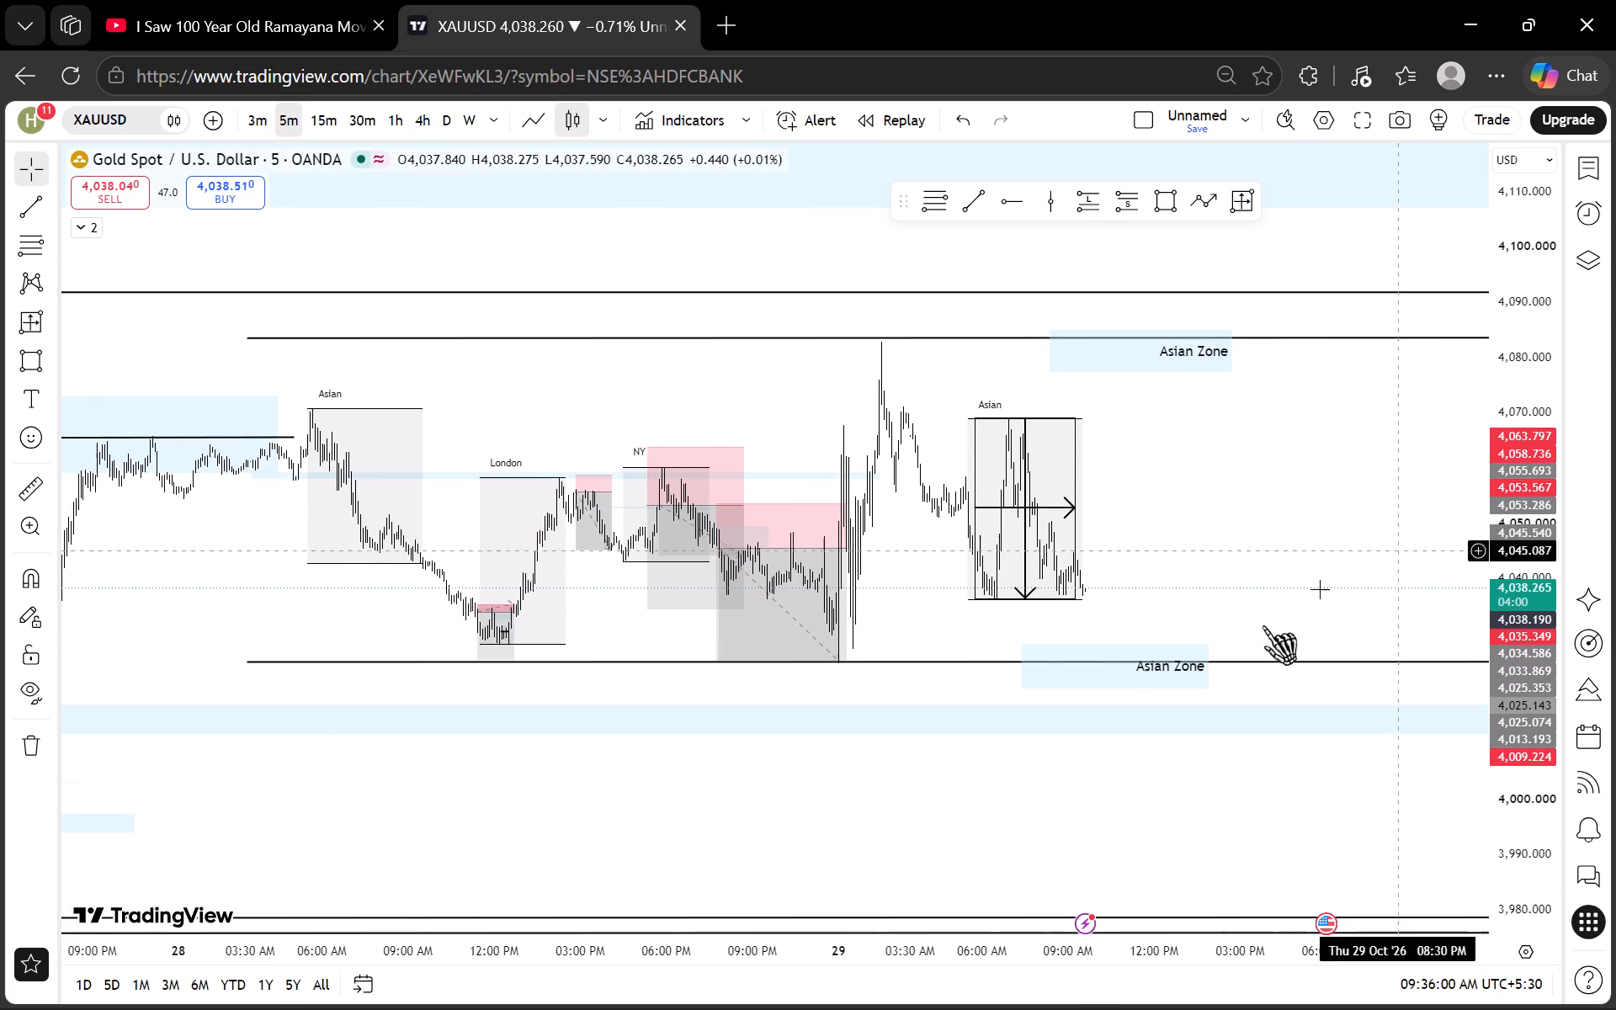
scroll(1262, 625, "down", 2)
left_click_drag(999, 773, 647, 713)
left_click_drag(984, 718, 775, 709)
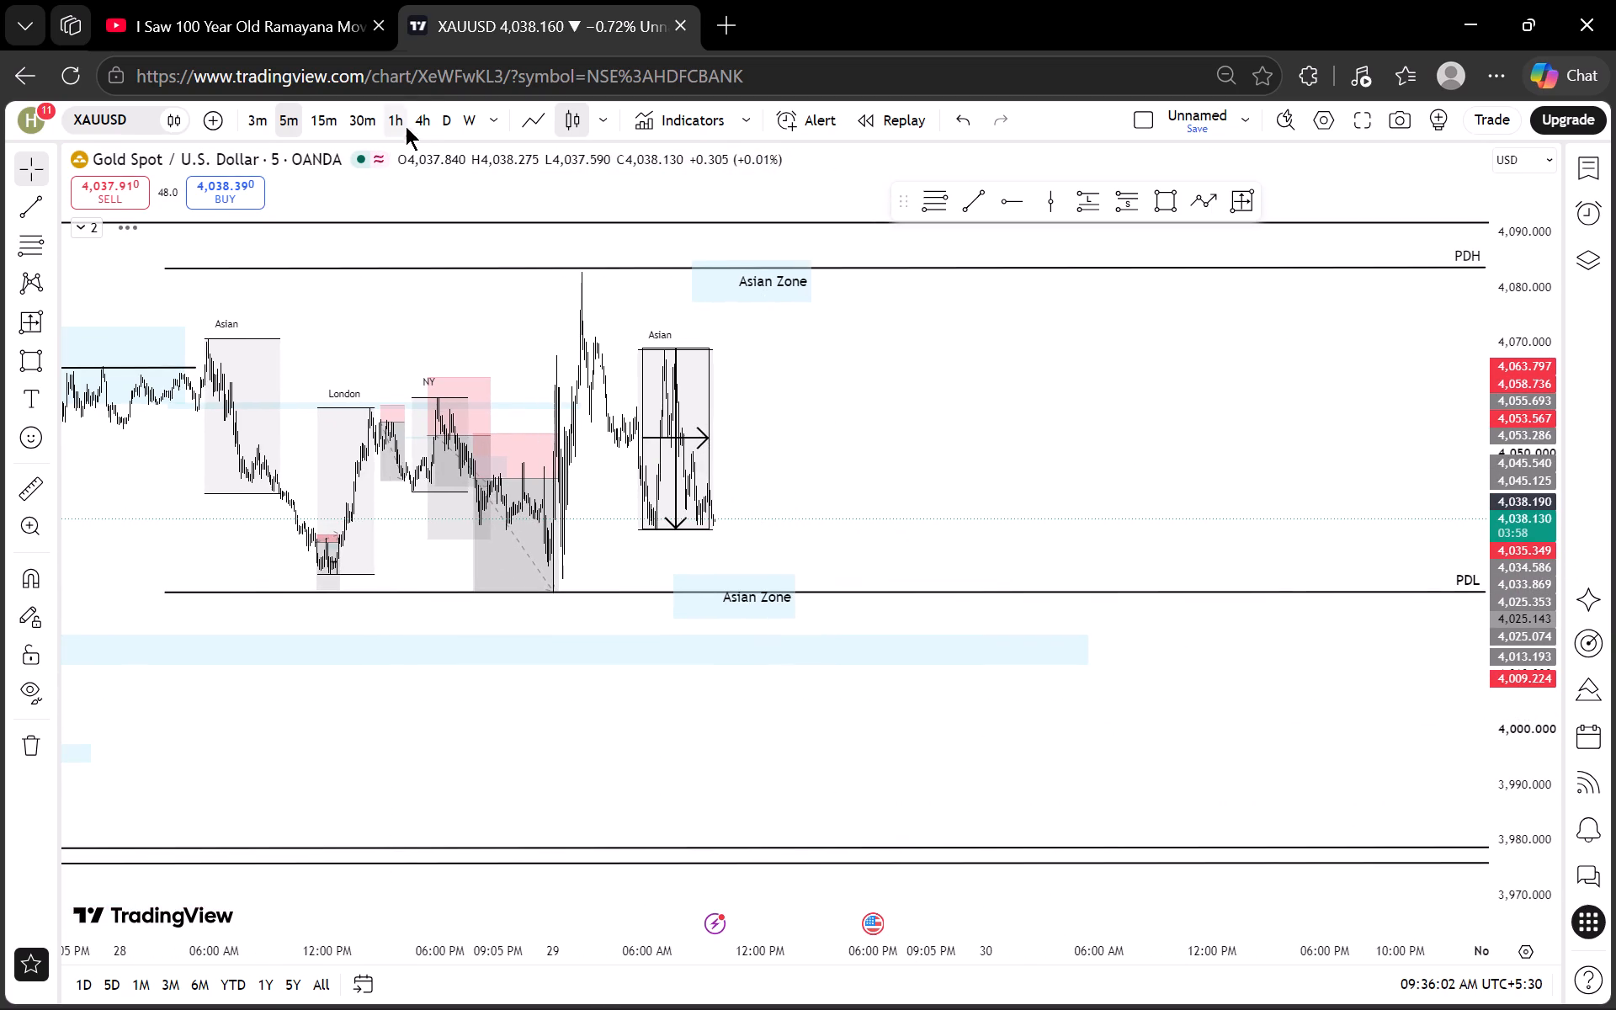
On the 4-hour chart, narrow the light-blue zone beneath the PDL line to about 4,012 to 4,011.
left_click(412, 118)
scroll(1011, 602, "up", 20)
left_click_drag(517, 665, 1029, 675)
left_click_drag(719, 699, 1018, 699)
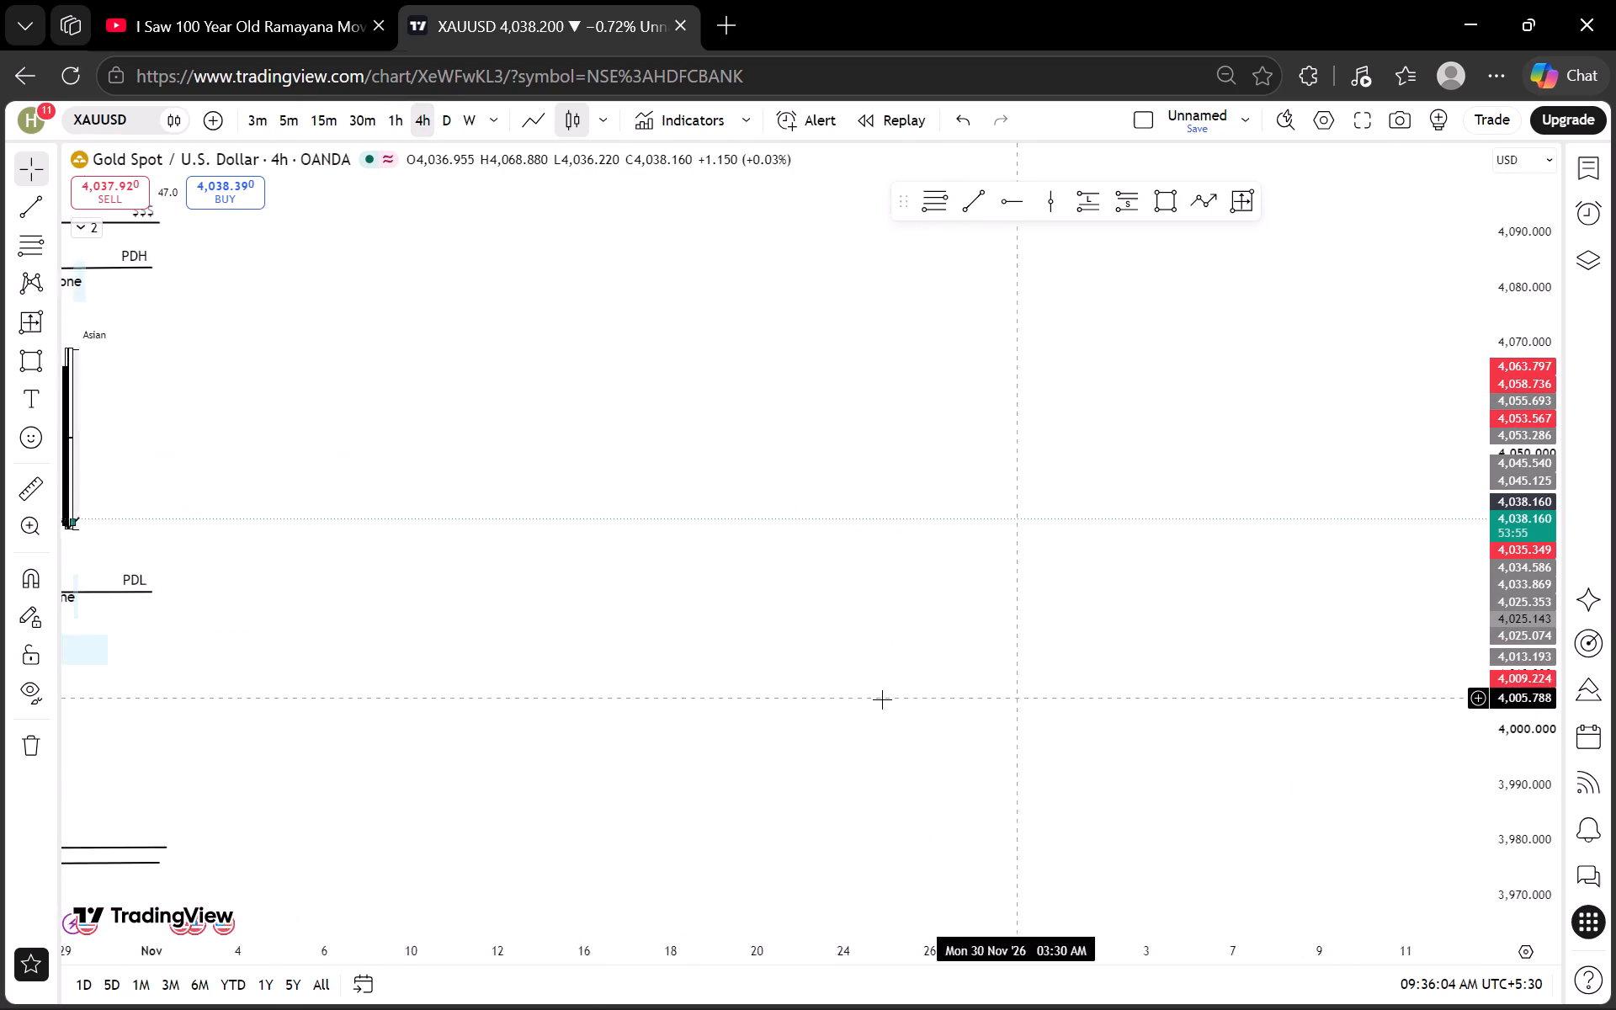
left_click_drag(705, 697, 1090, 696)
scroll(783, 696, "down", 3)
scroll(1090, 696, "up", 10)
left_click_drag(690, 680, 1124, 680)
left_click_drag(955, 700, 1146, 700)
left_click_drag(1064, 700, 1418, 675)
scroll(1205, 677, "up", 5)
left_click_drag(729, 702, 1236, 639)
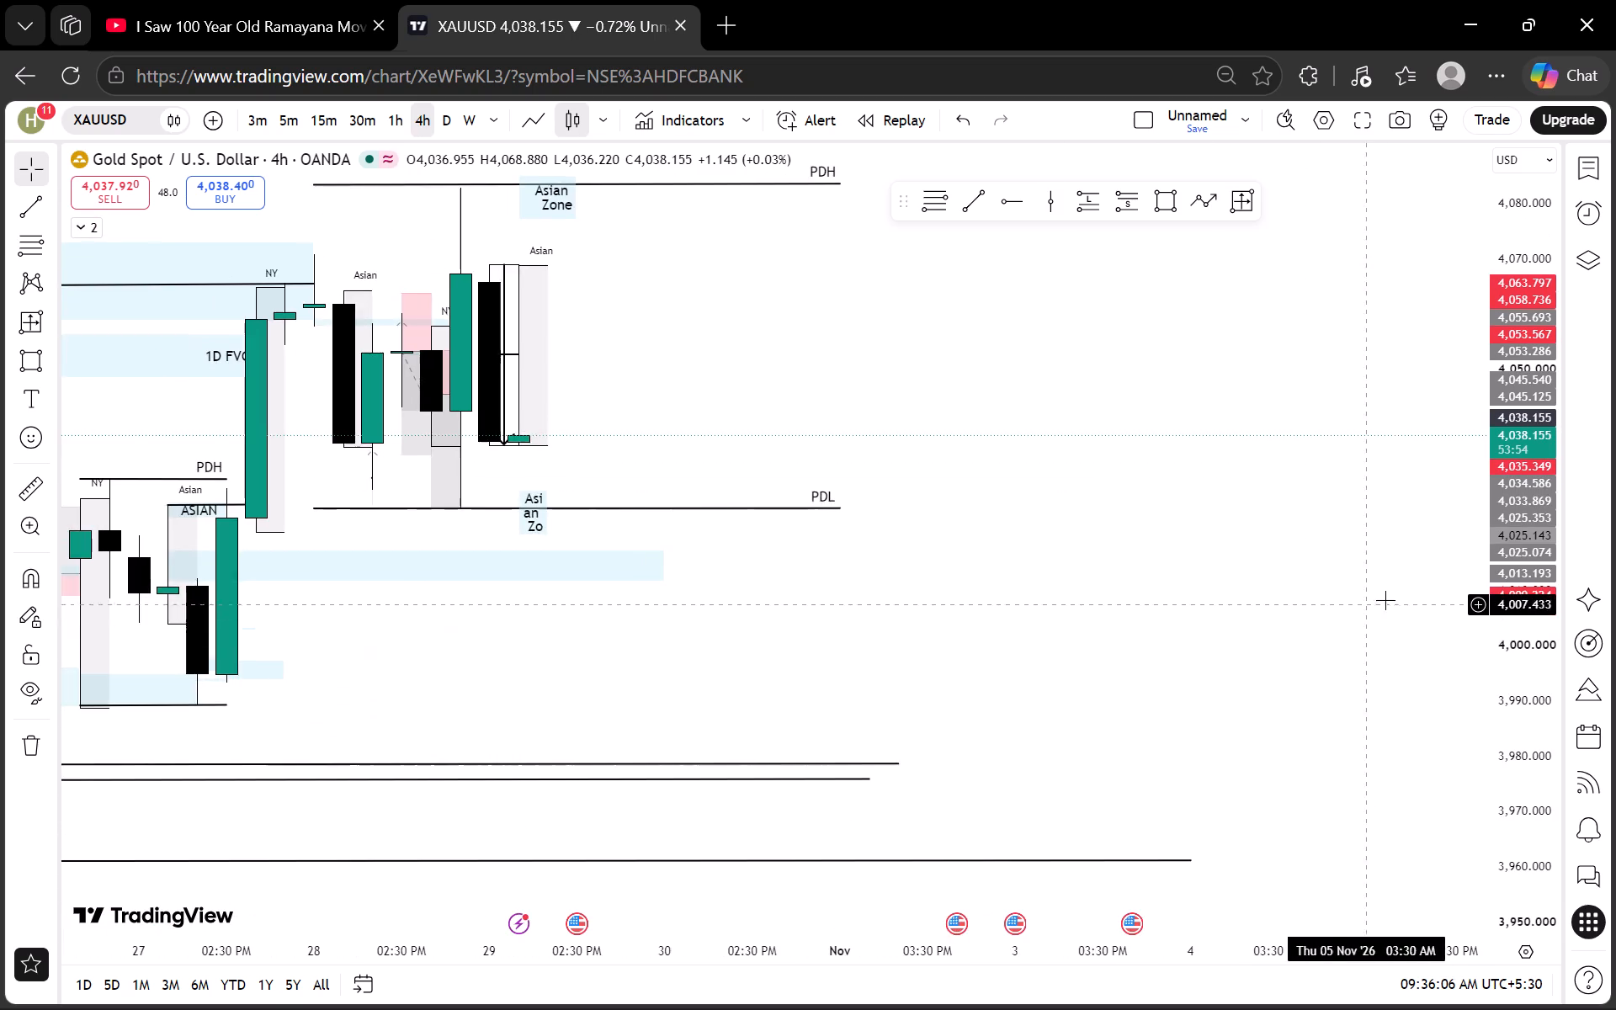
scroll(1477, 602, "up", 8)
scroll(1481, 603, "down", 5)
scroll(1543, 624, "up", 9)
scroll(1051, 635, "down", 2)
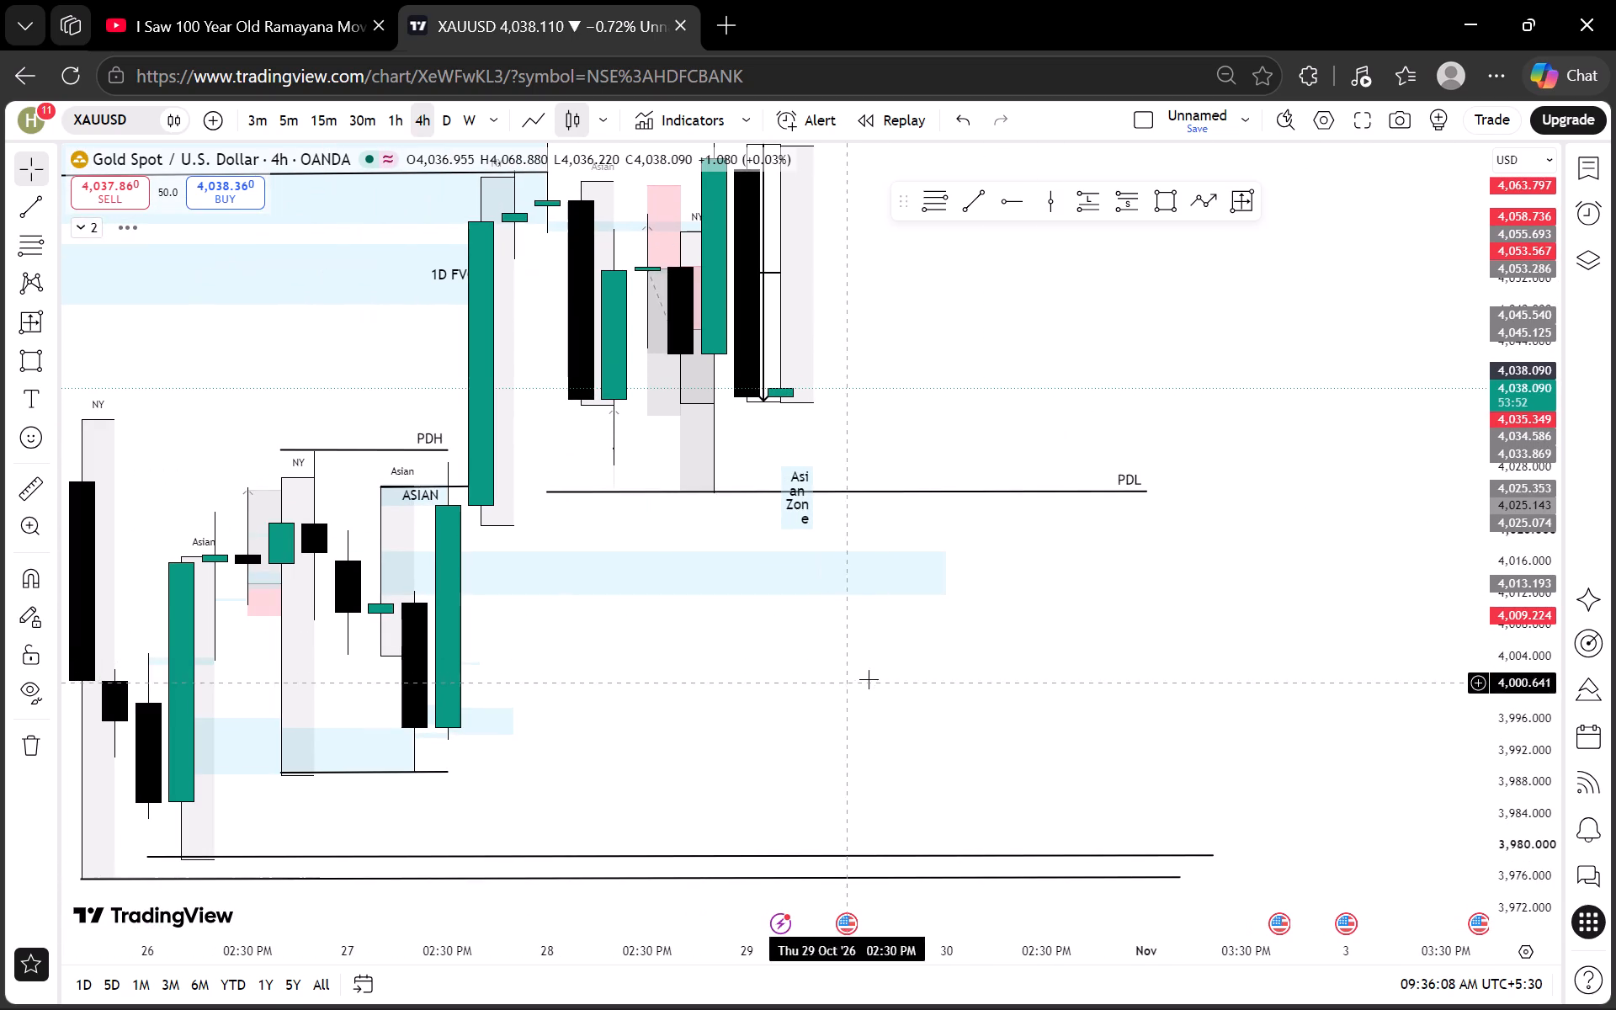
left_click_drag(379, 592, 380, 603)
left_click_drag(375, 550, 379, 589)
scroll(523, 544, "down", 3)
left_click(1087, 685)
Examine the narrowed zone below the PDL line on the 1-hour and 30-minute charts.
left_click(397, 125)
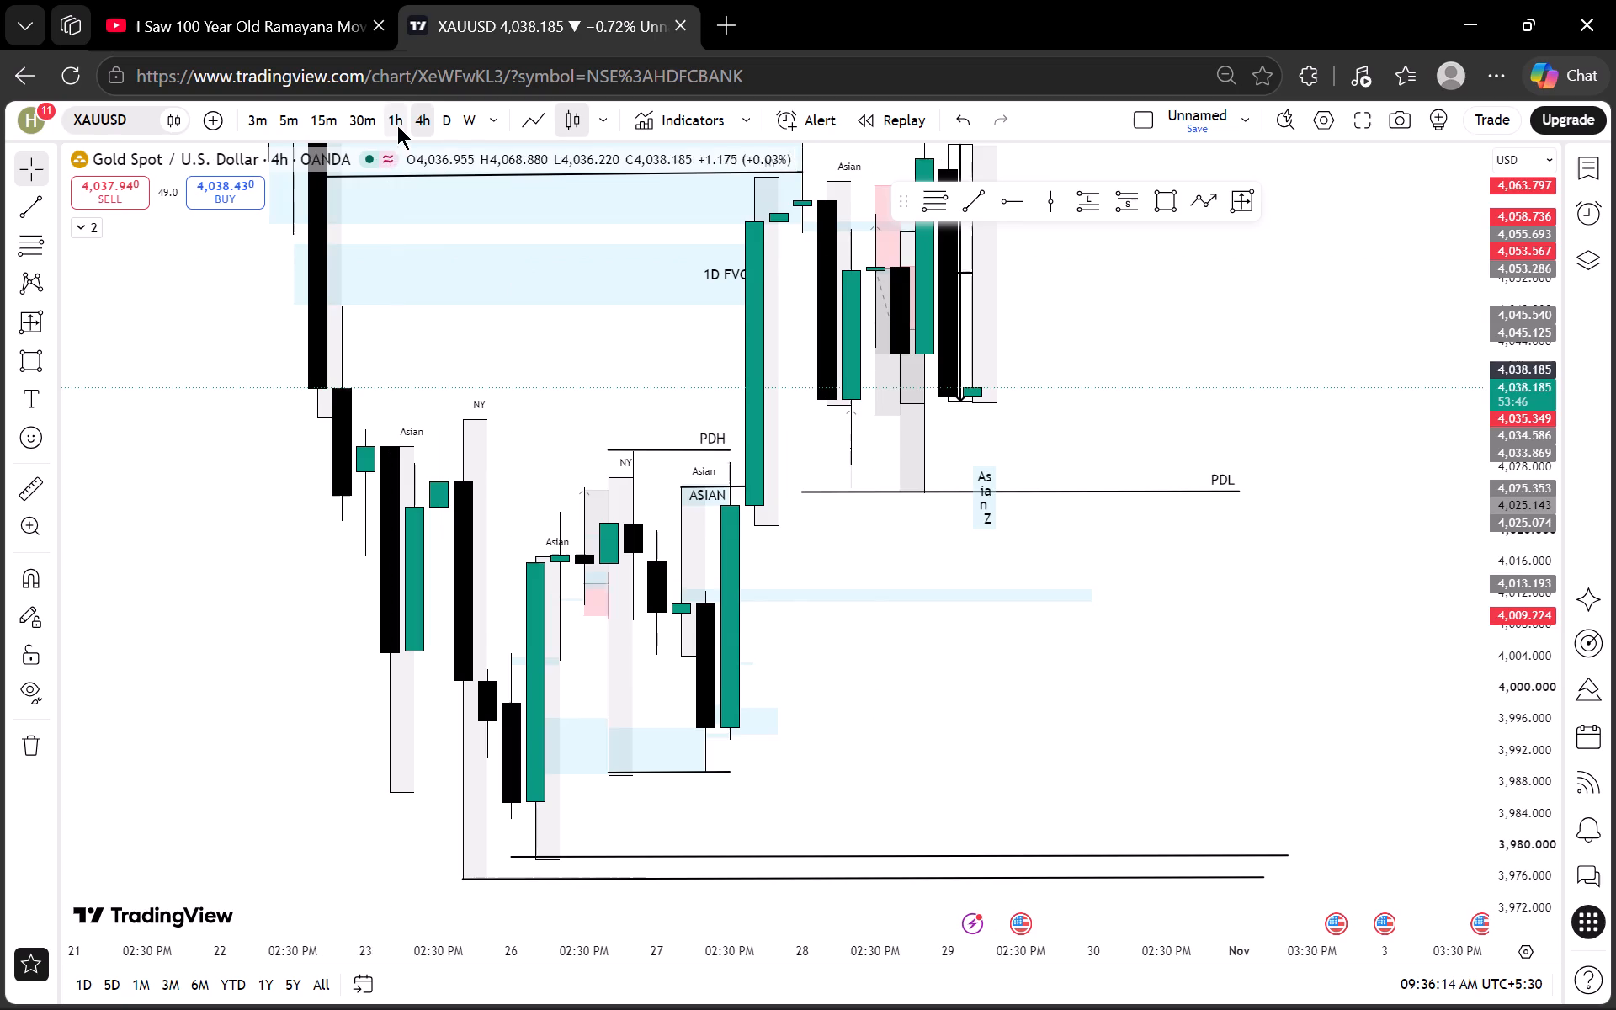
scroll(668, 560, "down", 5)
left_click_drag(973, 697, 593, 708)
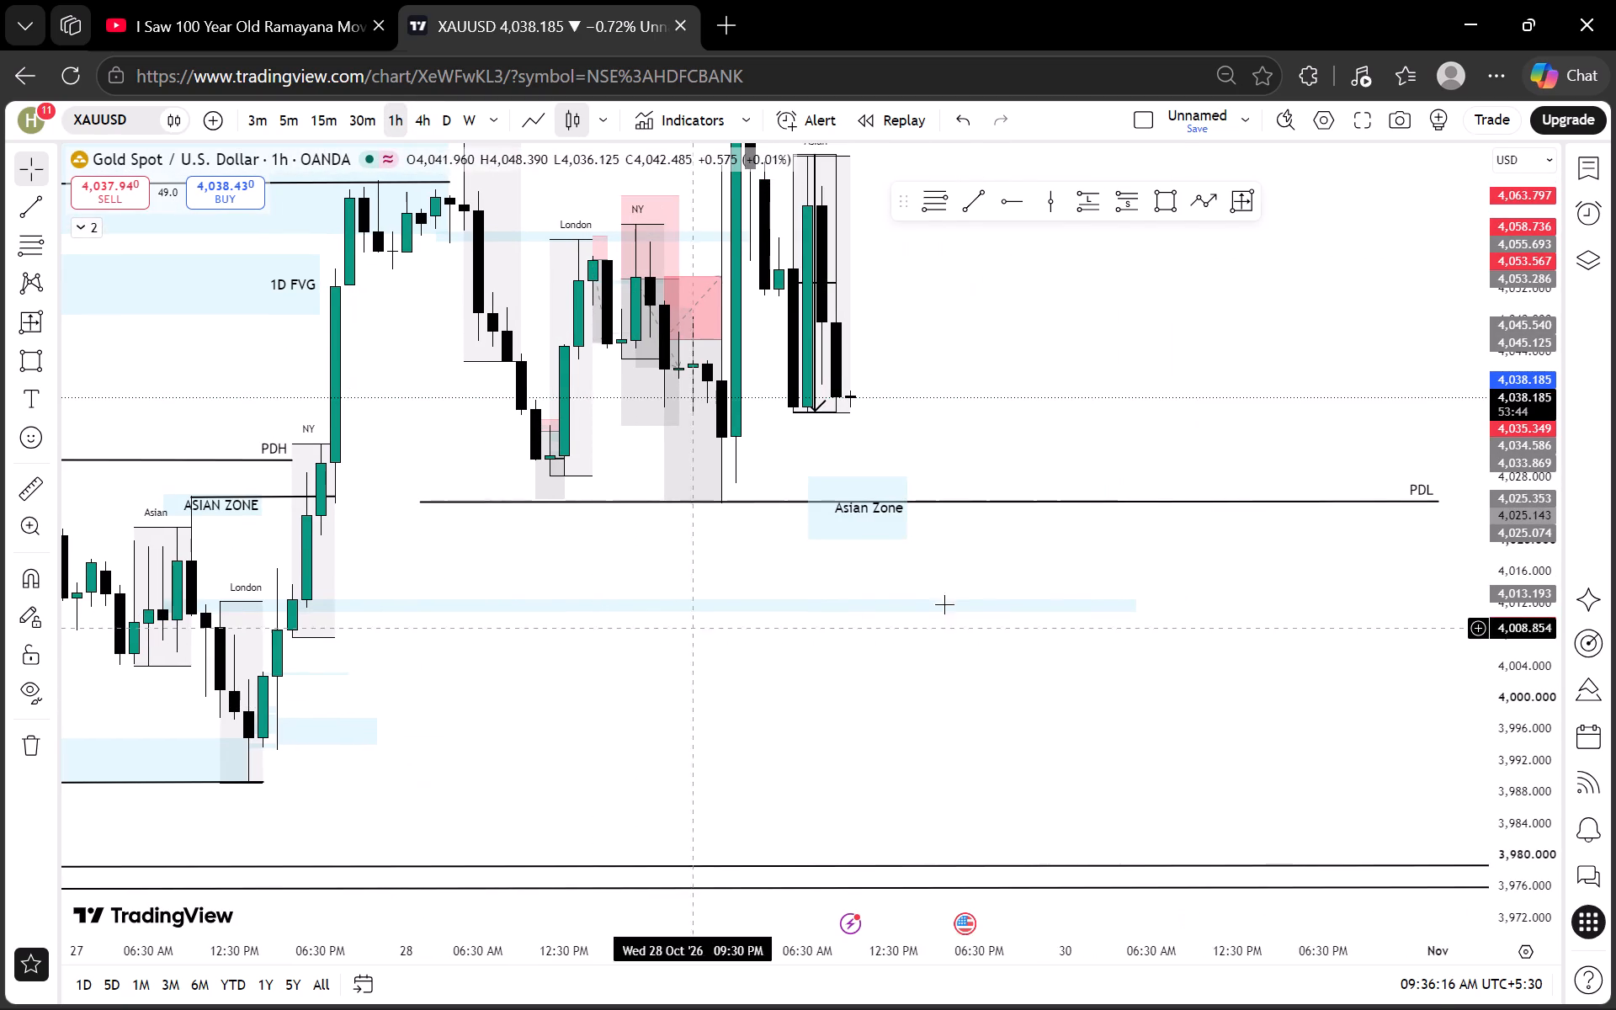
scroll(1555, 626, "up", 13)
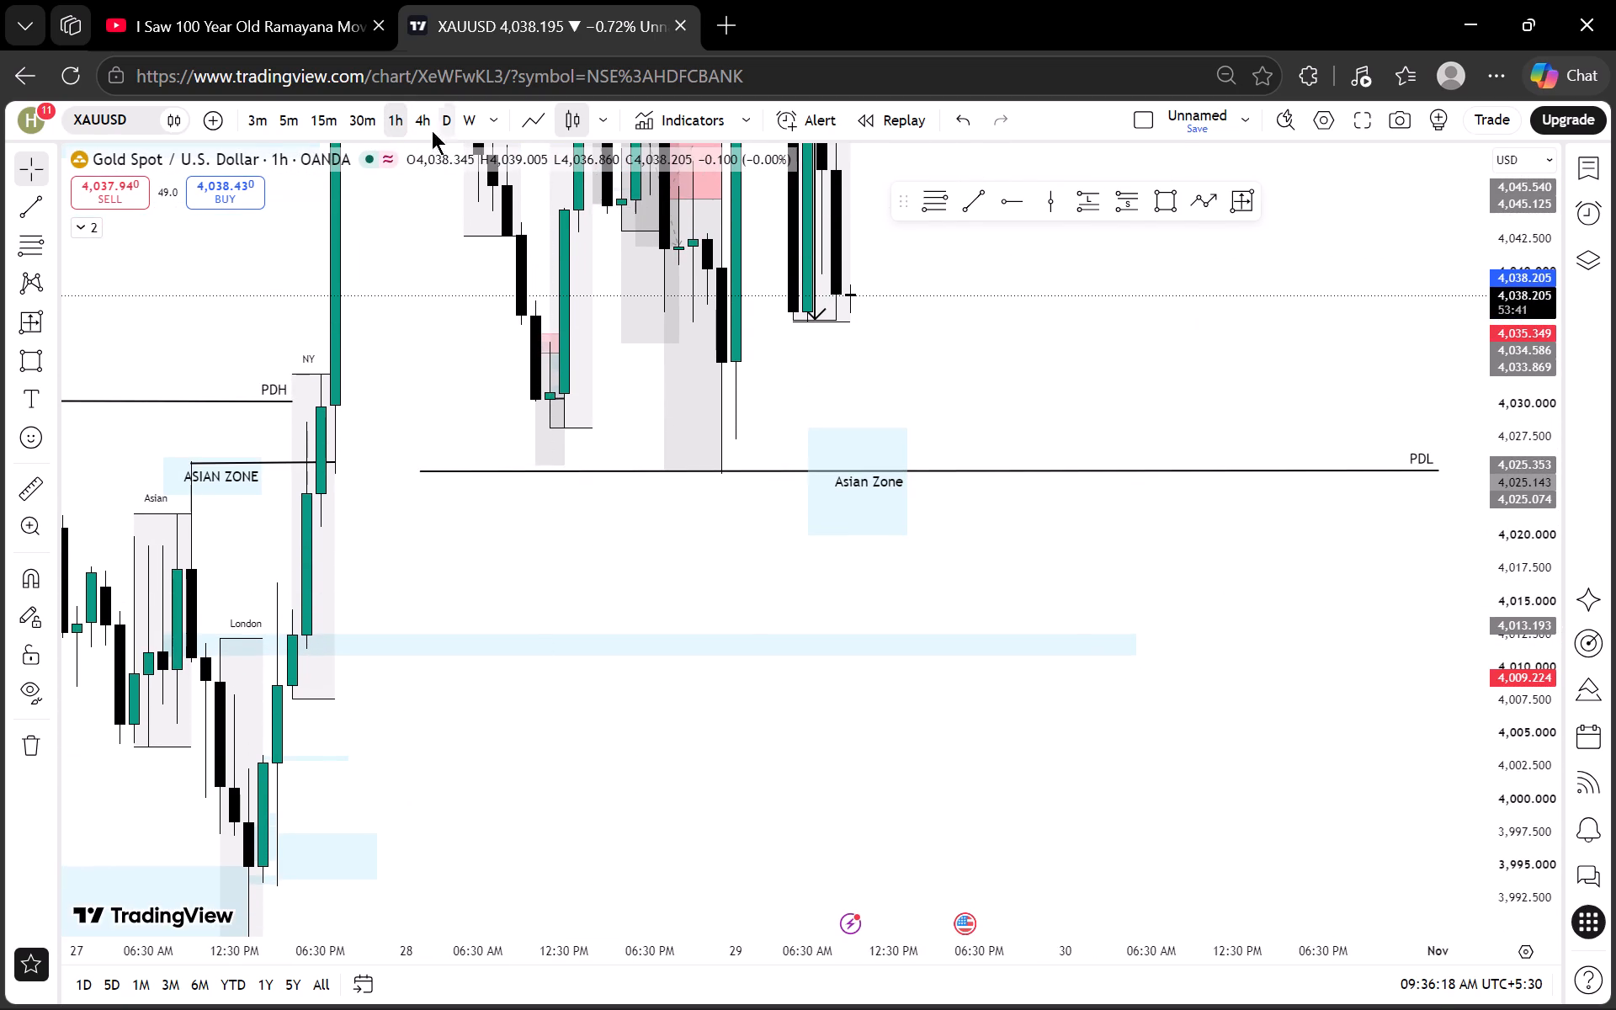
left_click(364, 113)
scroll(536, 416, "down", 9)
scroll(922, 679, "up", 2)
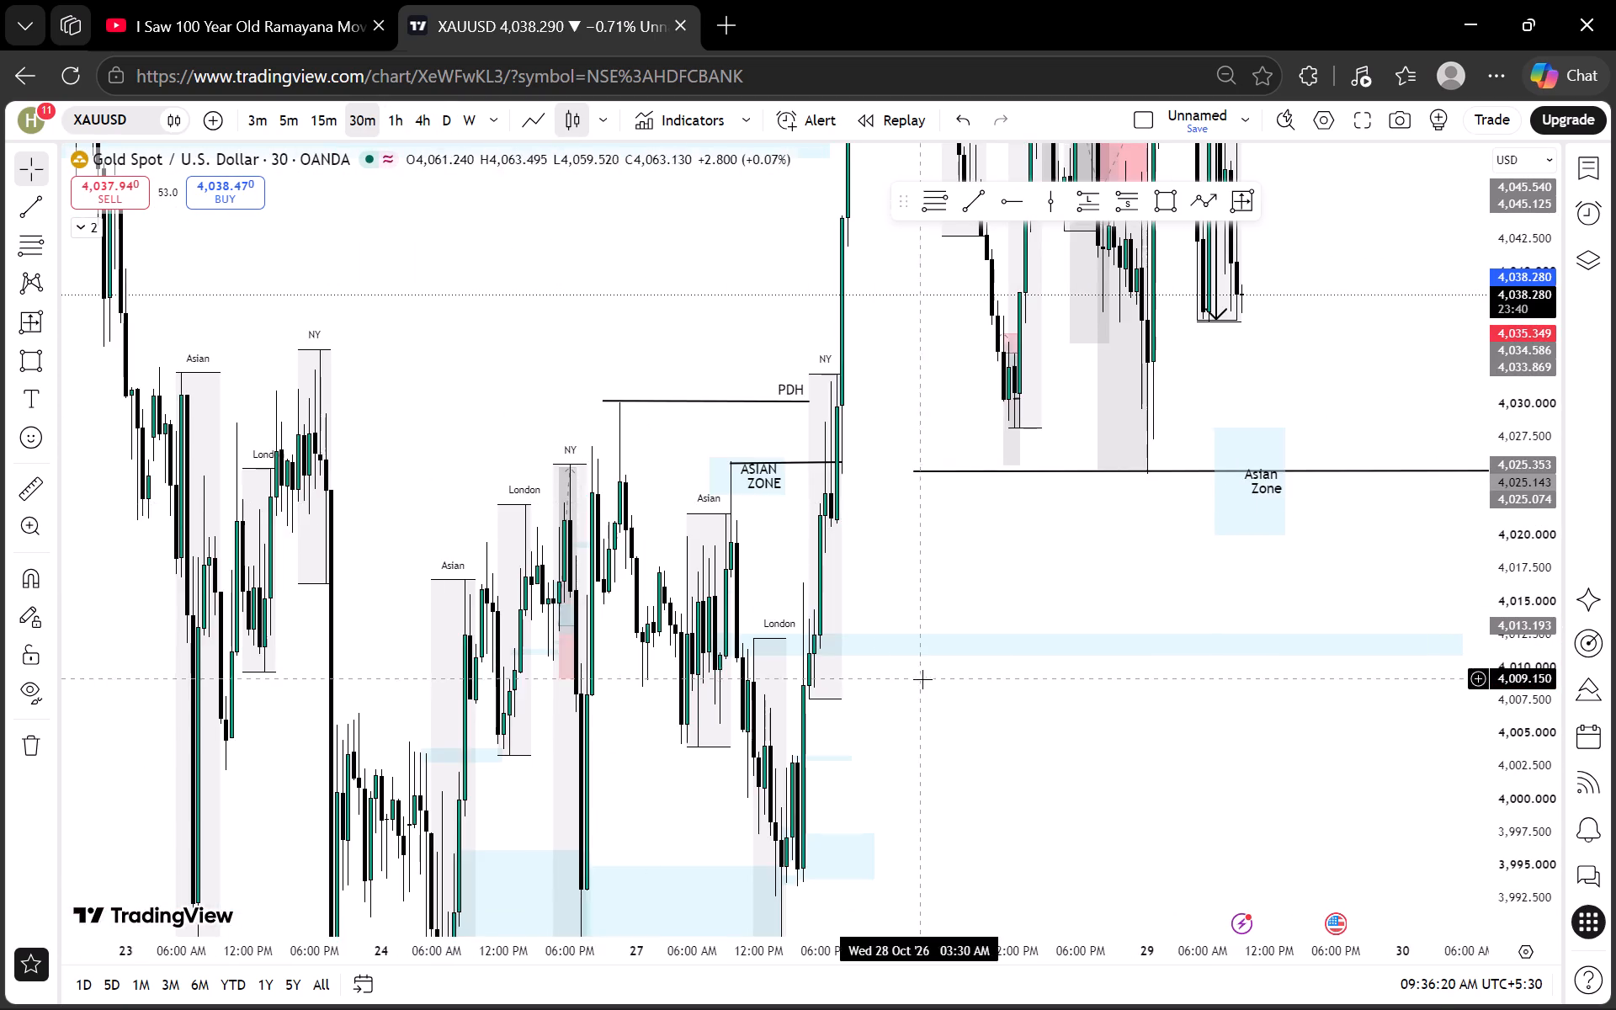
scroll(922, 679, "up", 2)
left_click_drag(923, 745, 710, 677)
On the 4-hour chart, extend the lower edge of the narrow zone below the PDL line down to about 3,989.
left_click(418, 107)
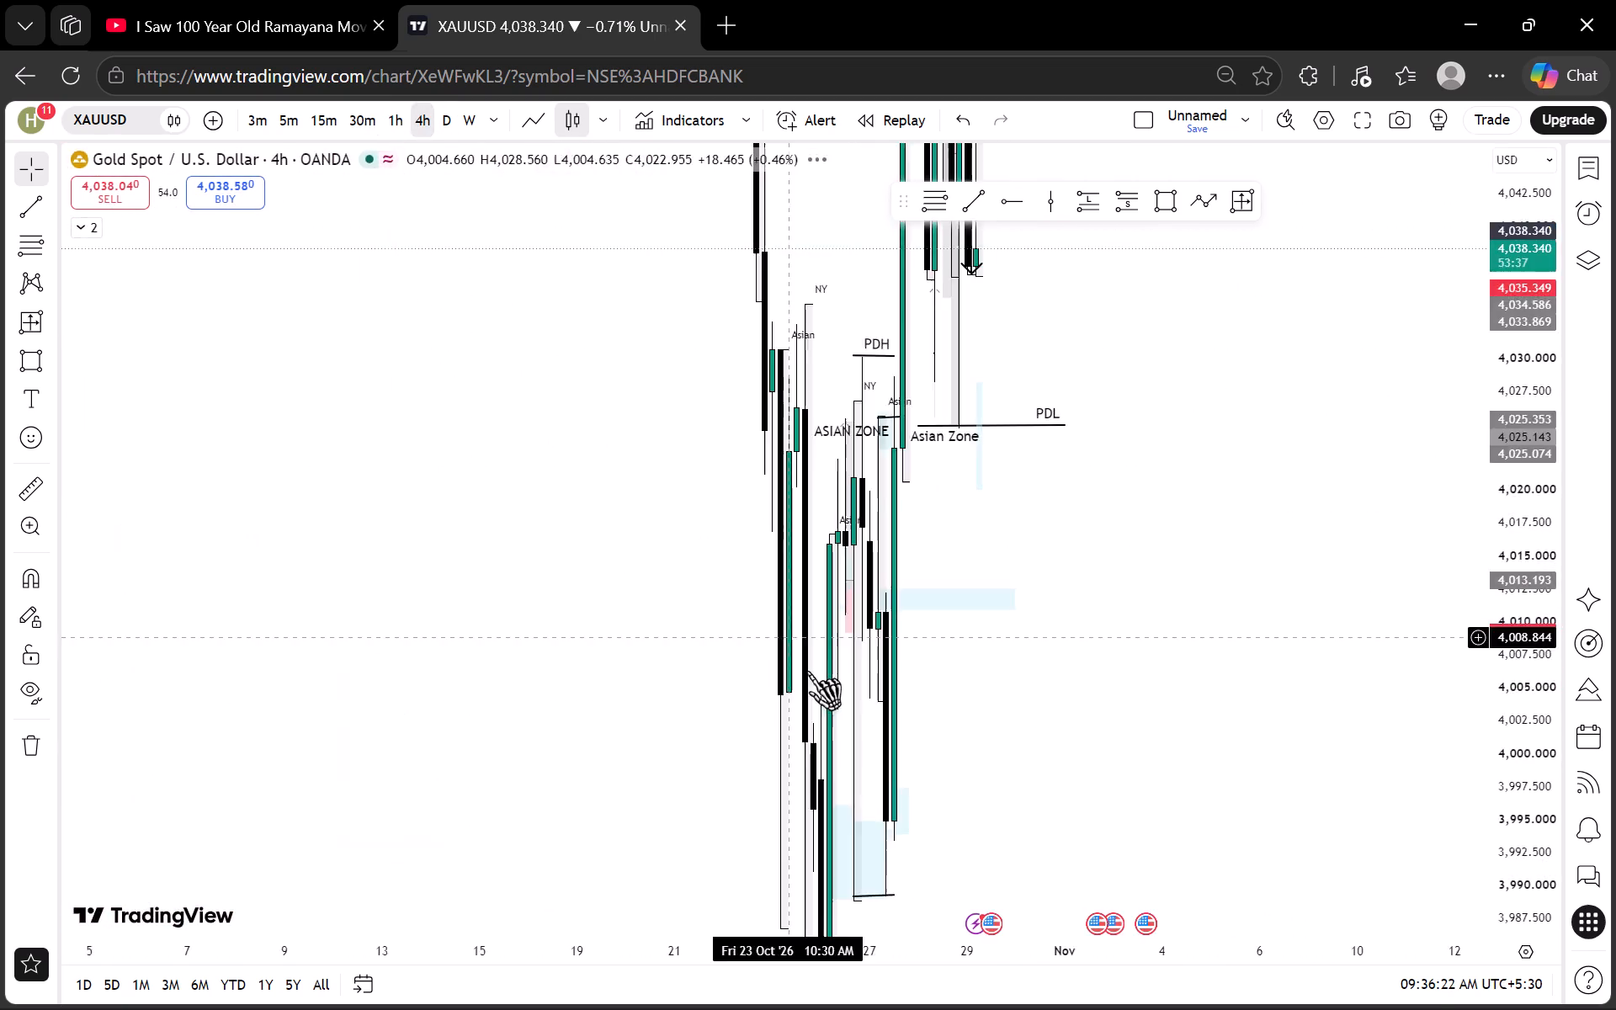
scroll(862, 702, "up", 8)
left_click_drag(665, 671, 1139, 603)
scroll(1139, 603, "up", 5)
left_click_drag(789, 574, 1145, 516)
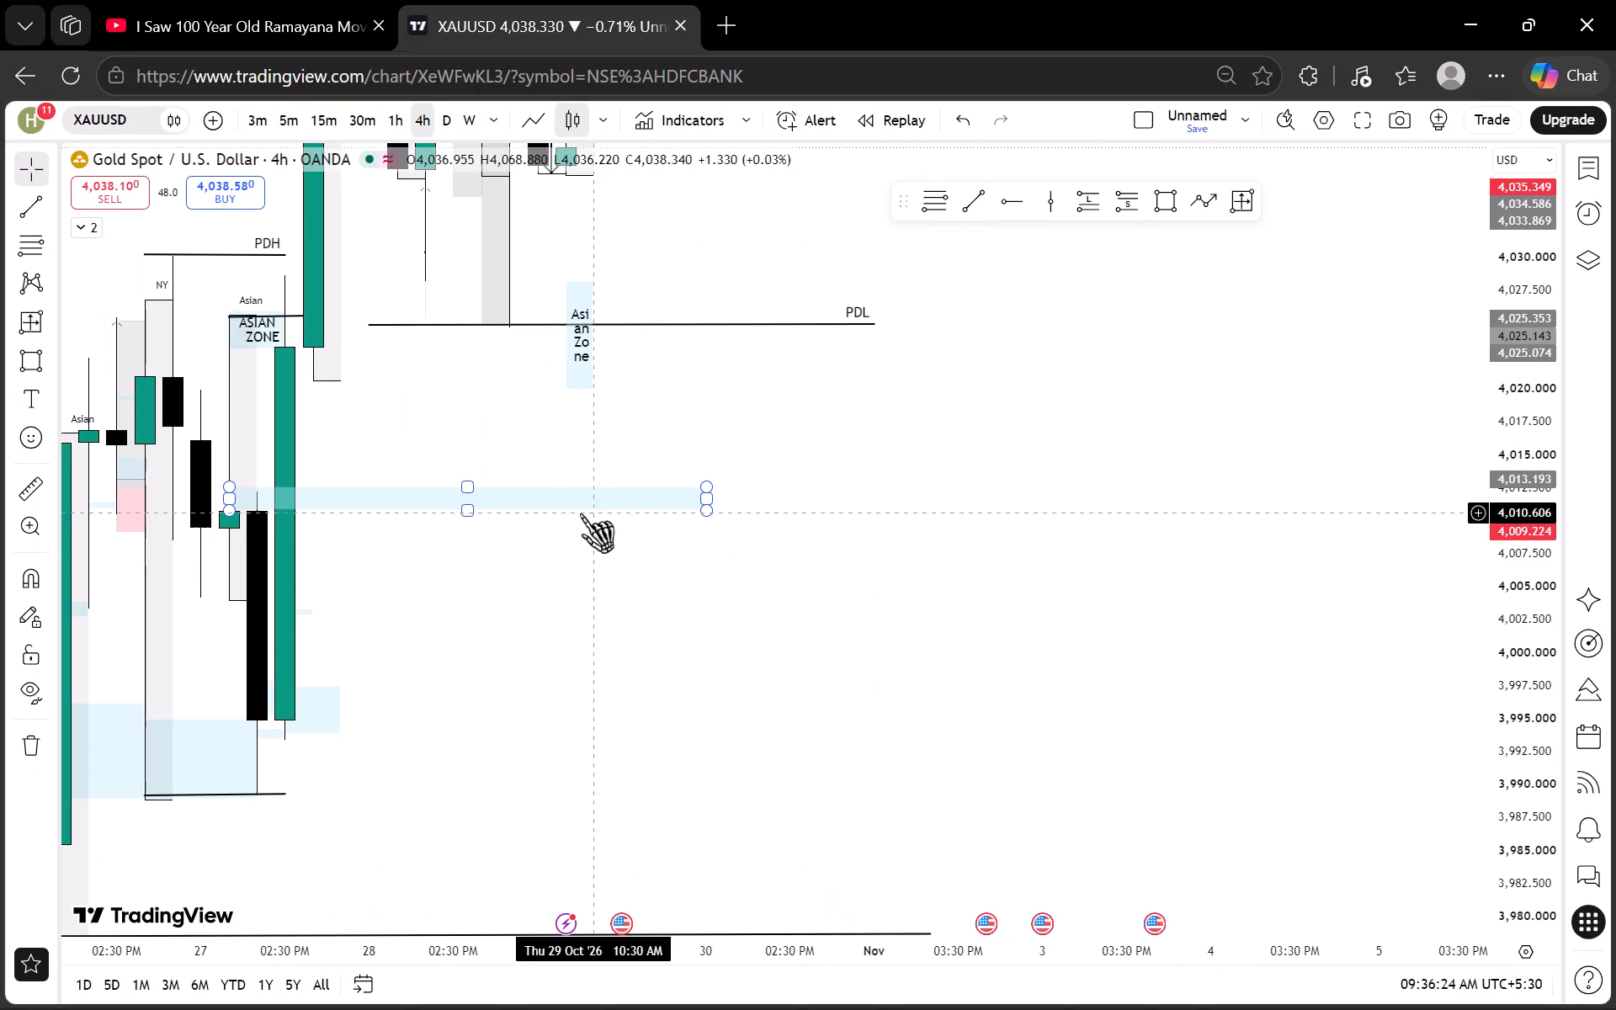
left_click_drag(466, 511, 465, 794)
left_click(800, 614)
left_click_drag(809, 605, 923, 614)
On the 15-minute chart, lower the large light-blue zone's top edge below PDL to about 4,003.7, starting around 1:45 PM on 27 October.
left_click(396, 111)
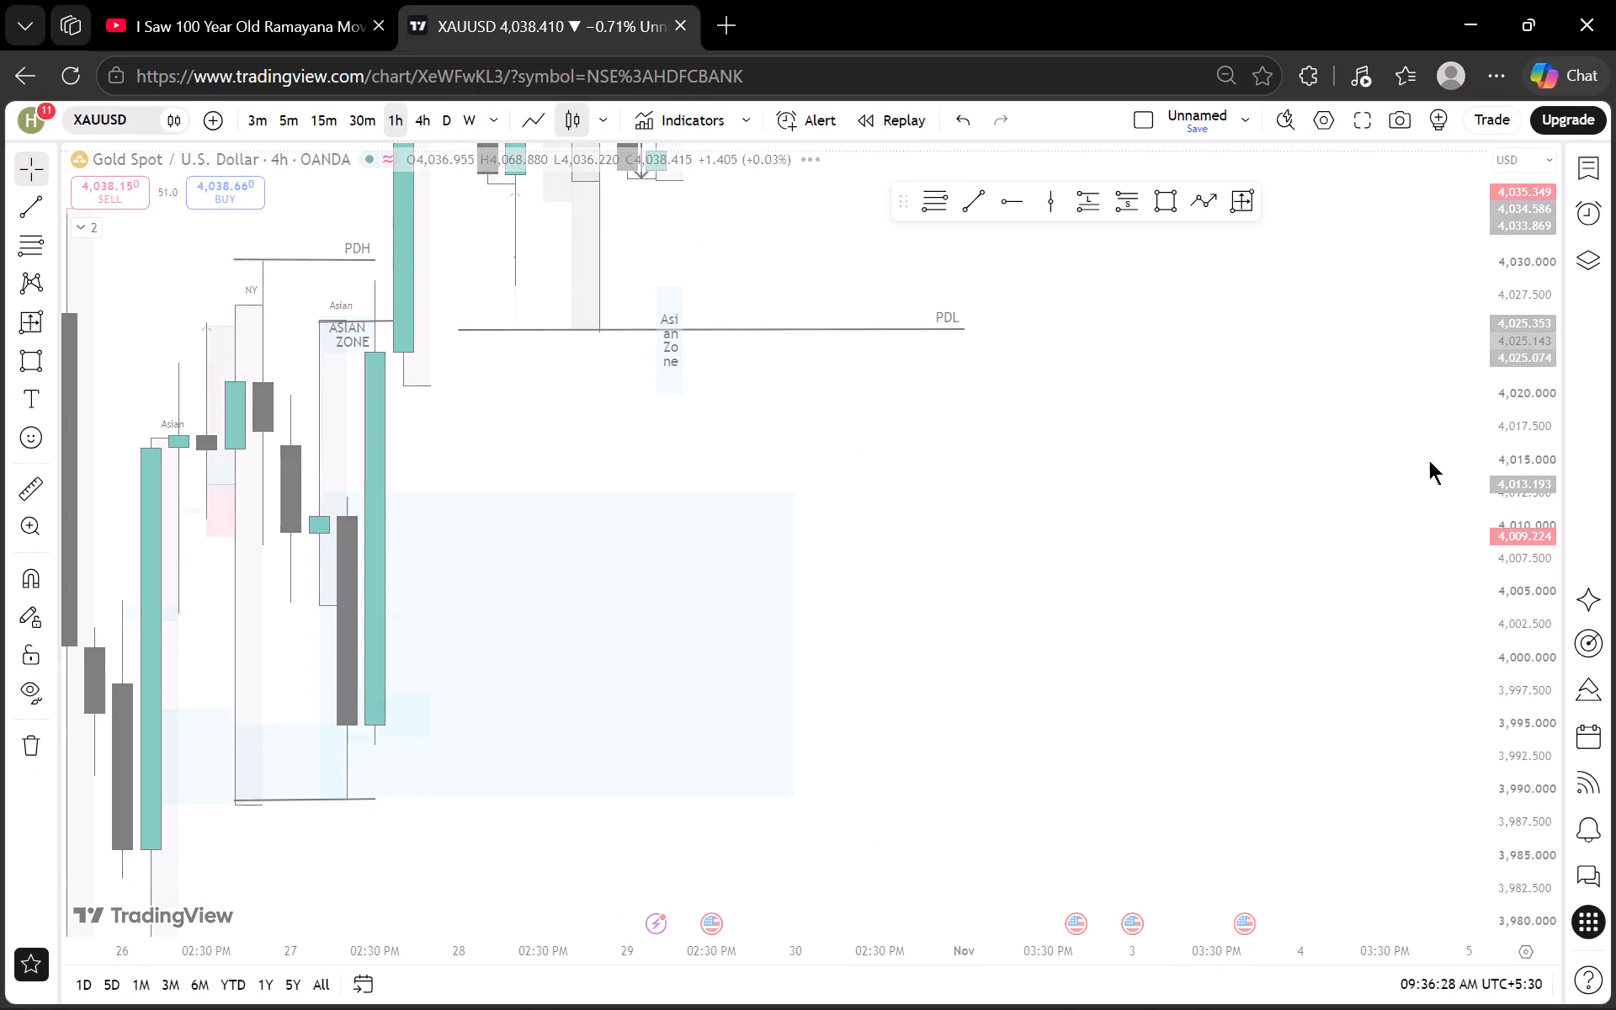
scroll(1539, 458, "down", 15)
scroll(736, 517, "up", 1)
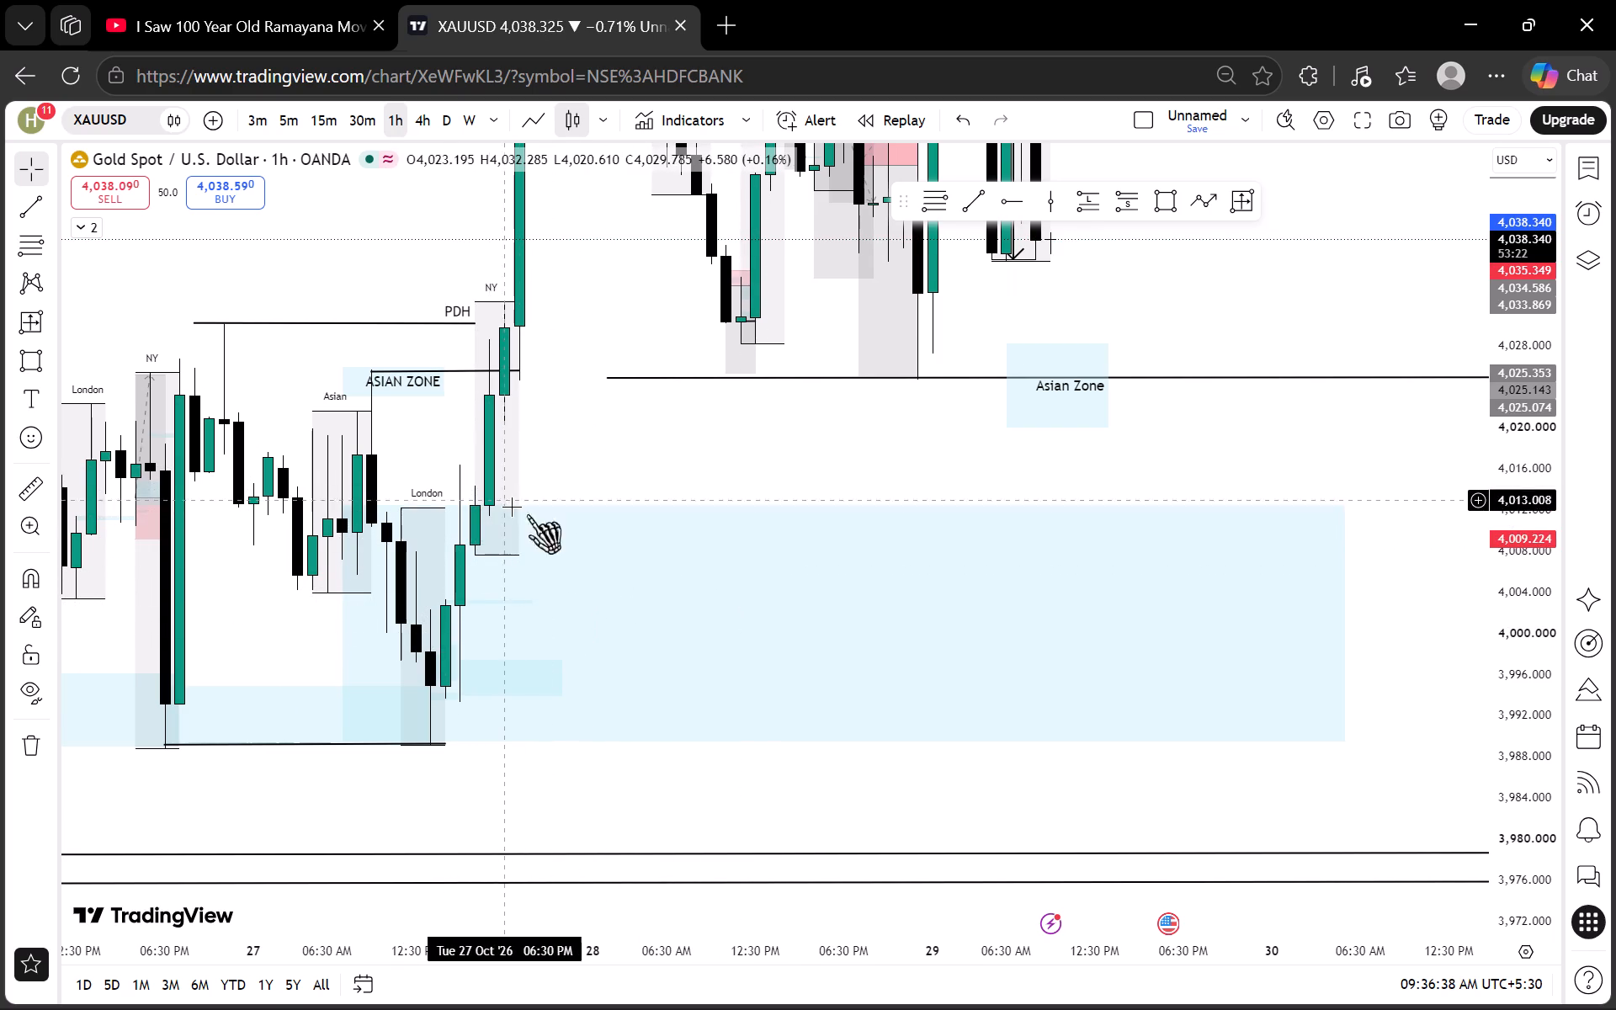
left_click(360, 119)
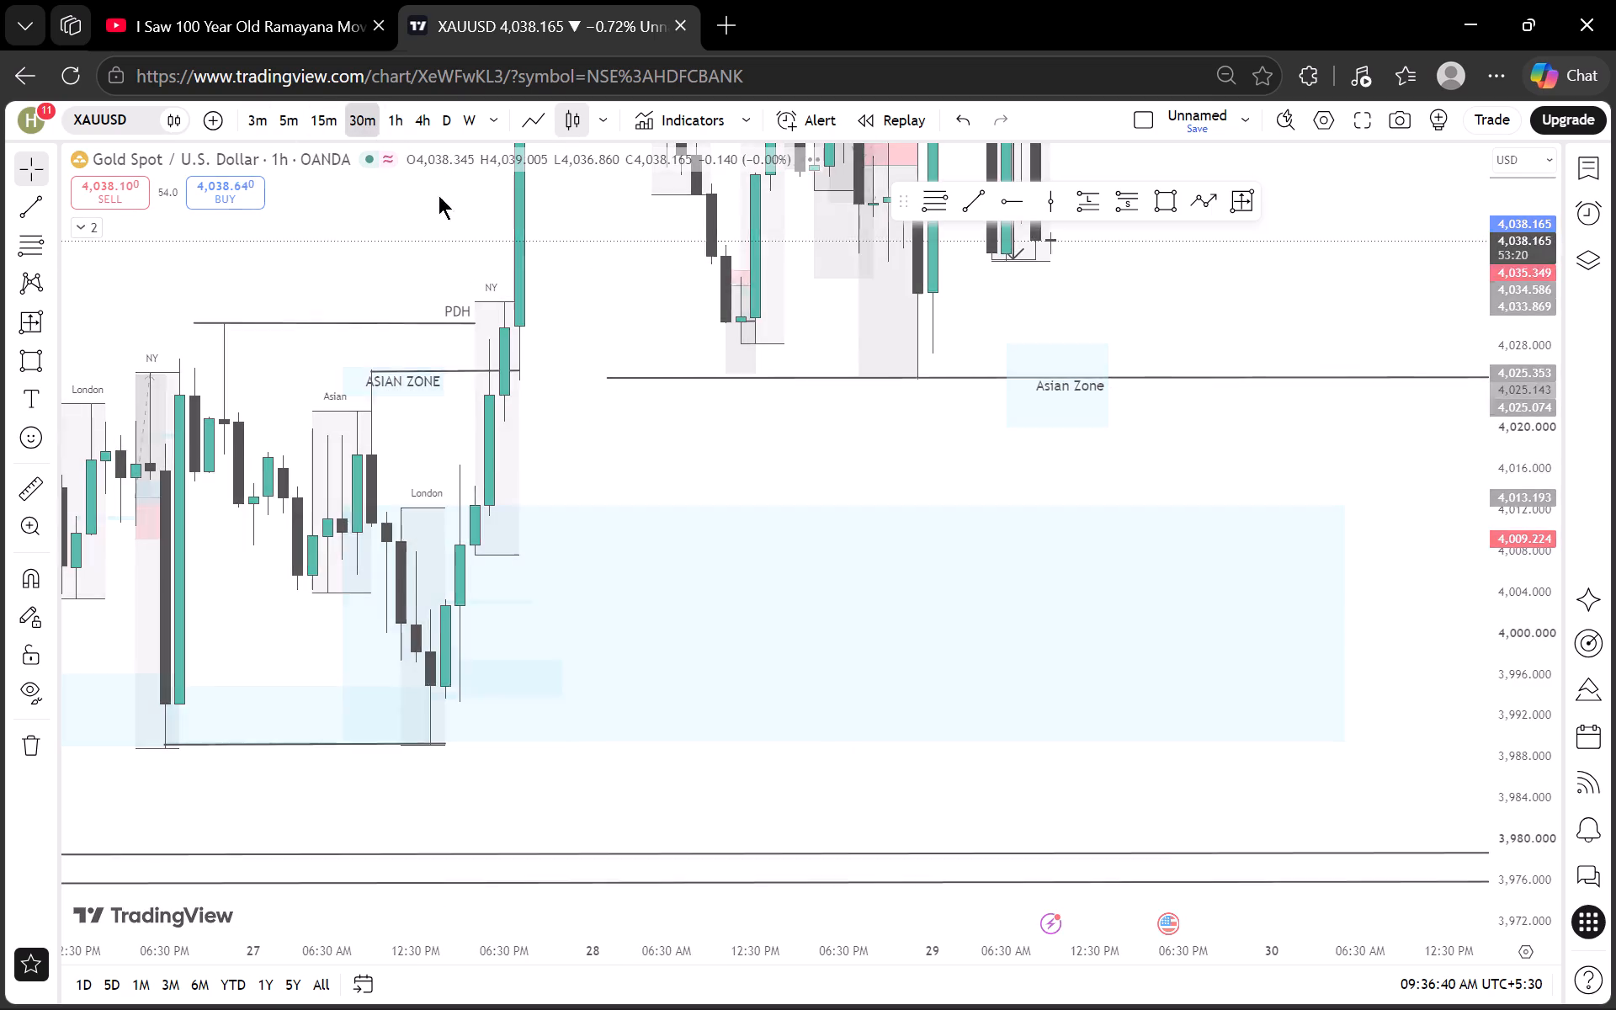
scroll(609, 479, "down", 7)
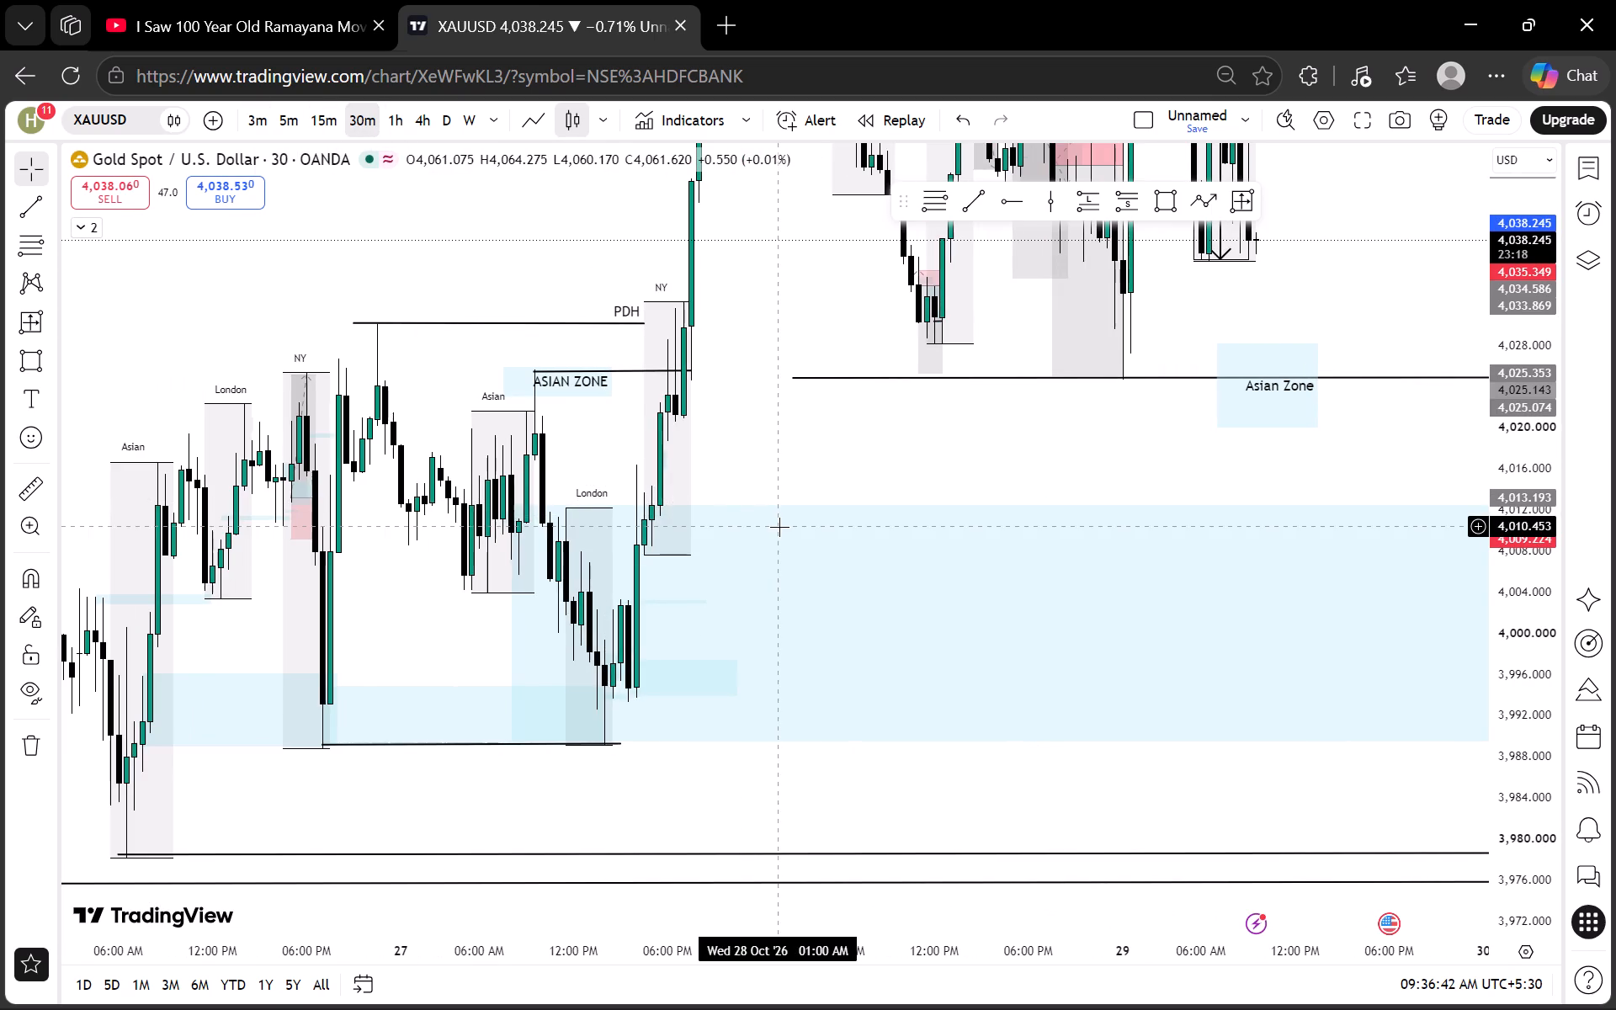
scroll(779, 527, "up", 3)
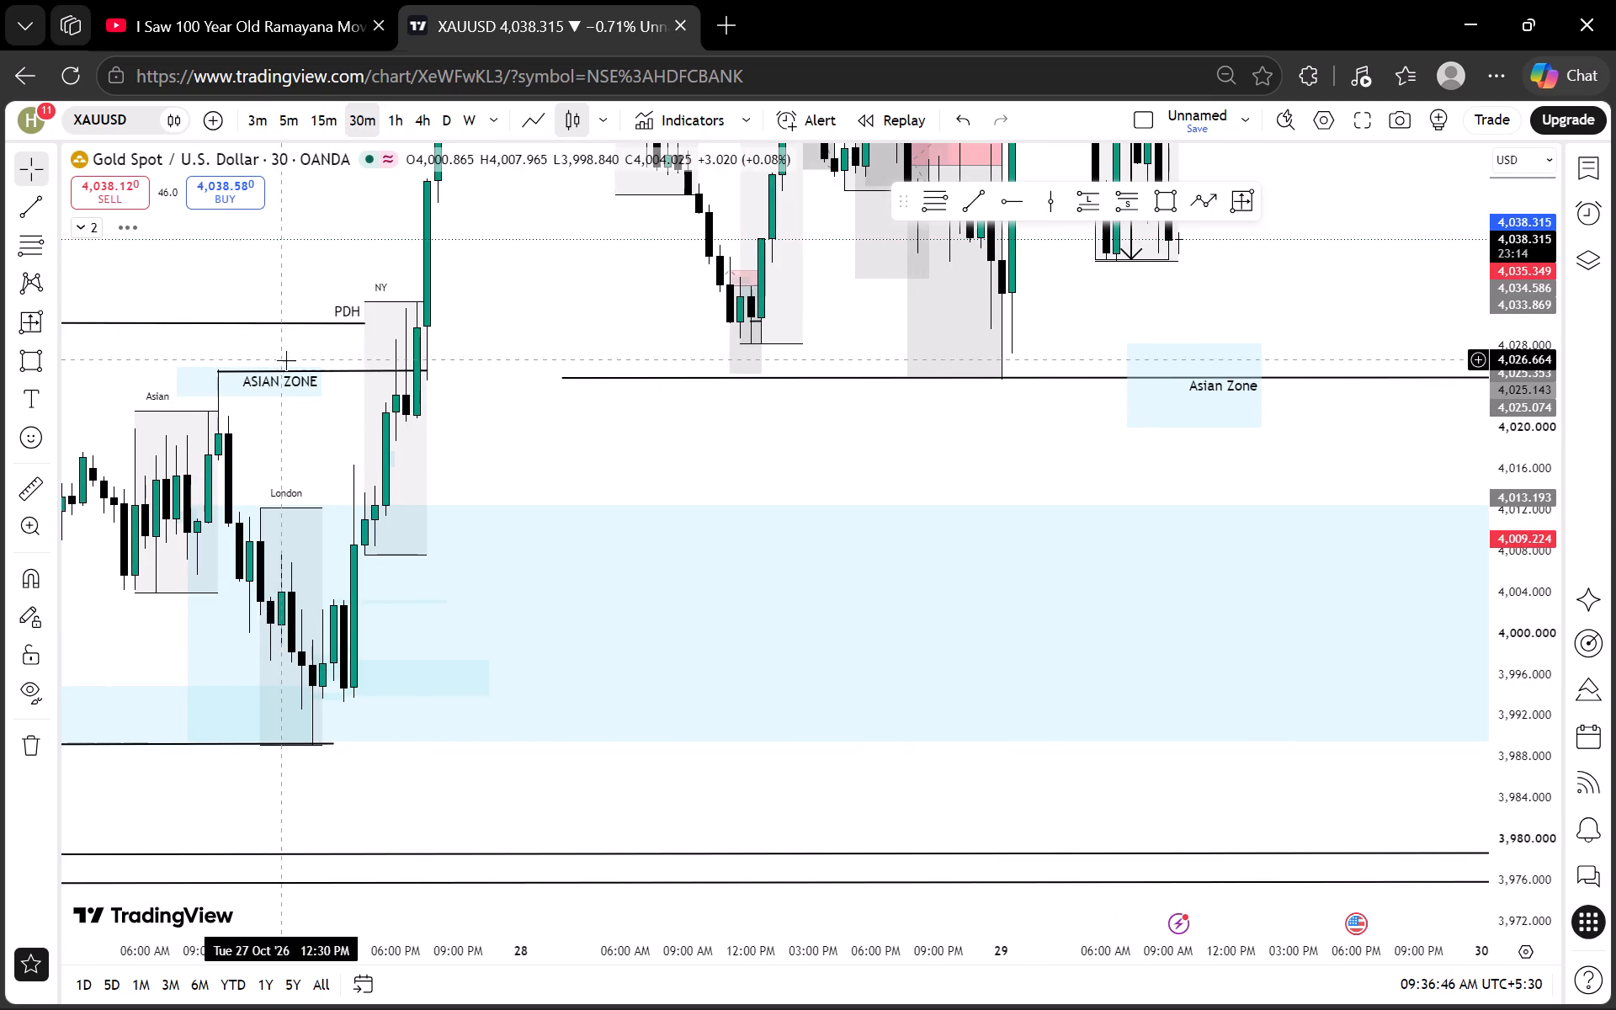
left_click(324, 120)
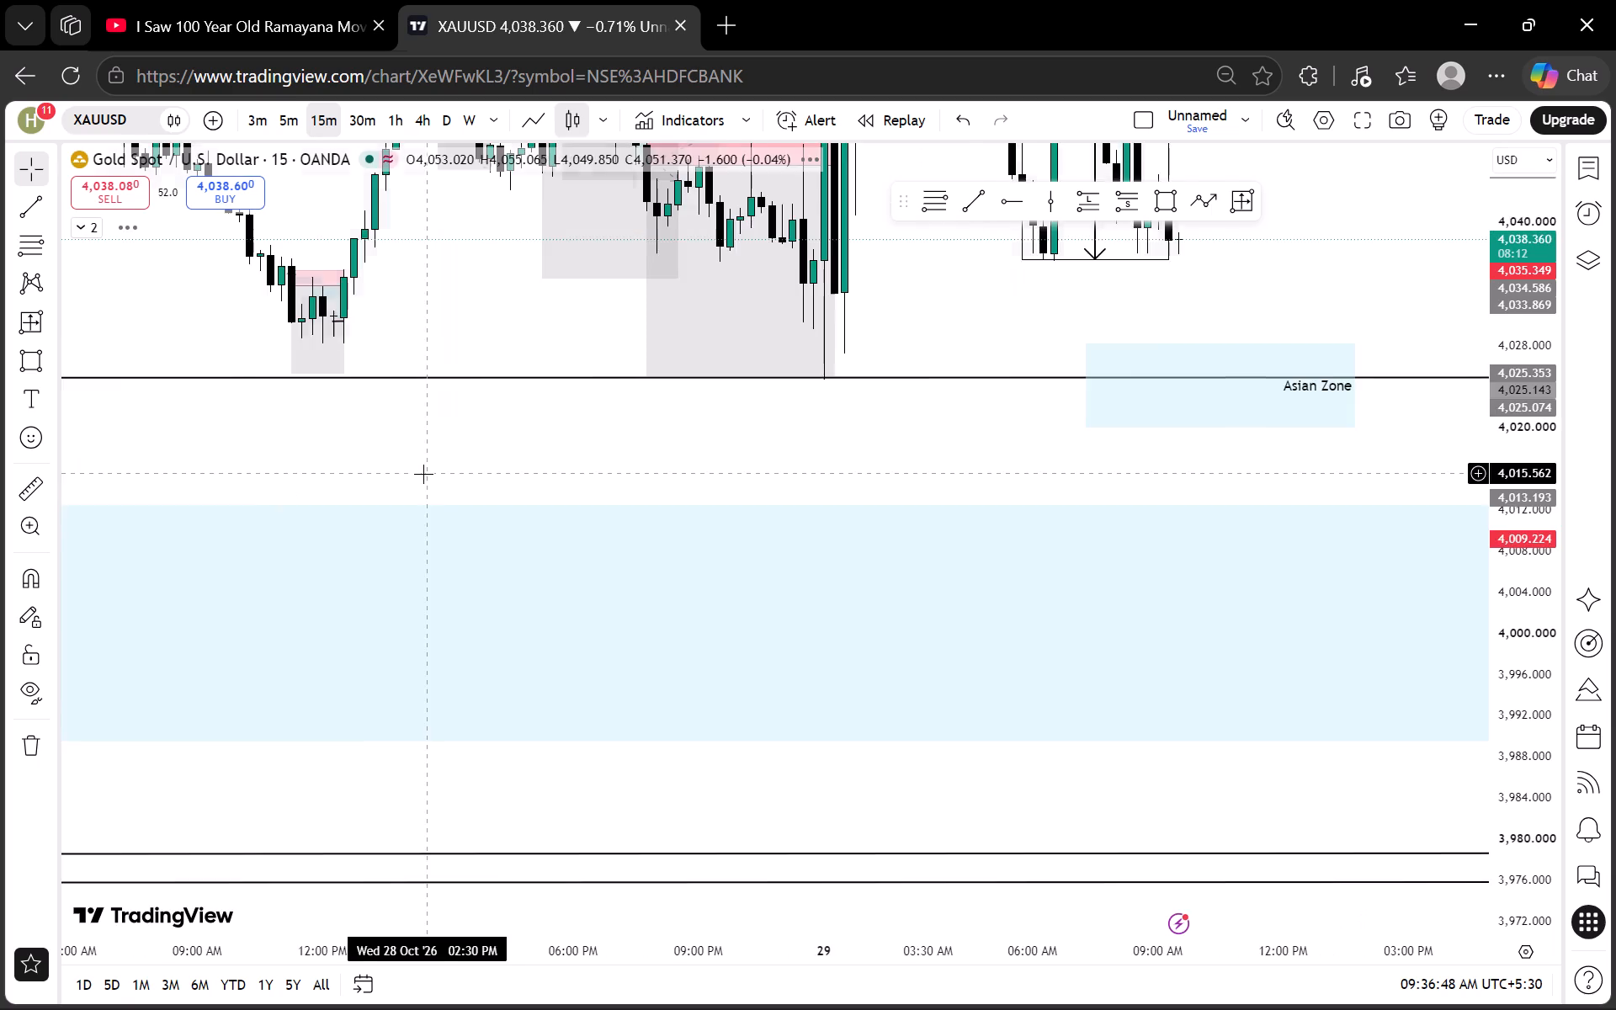
scroll(425, 481, "down", 7)
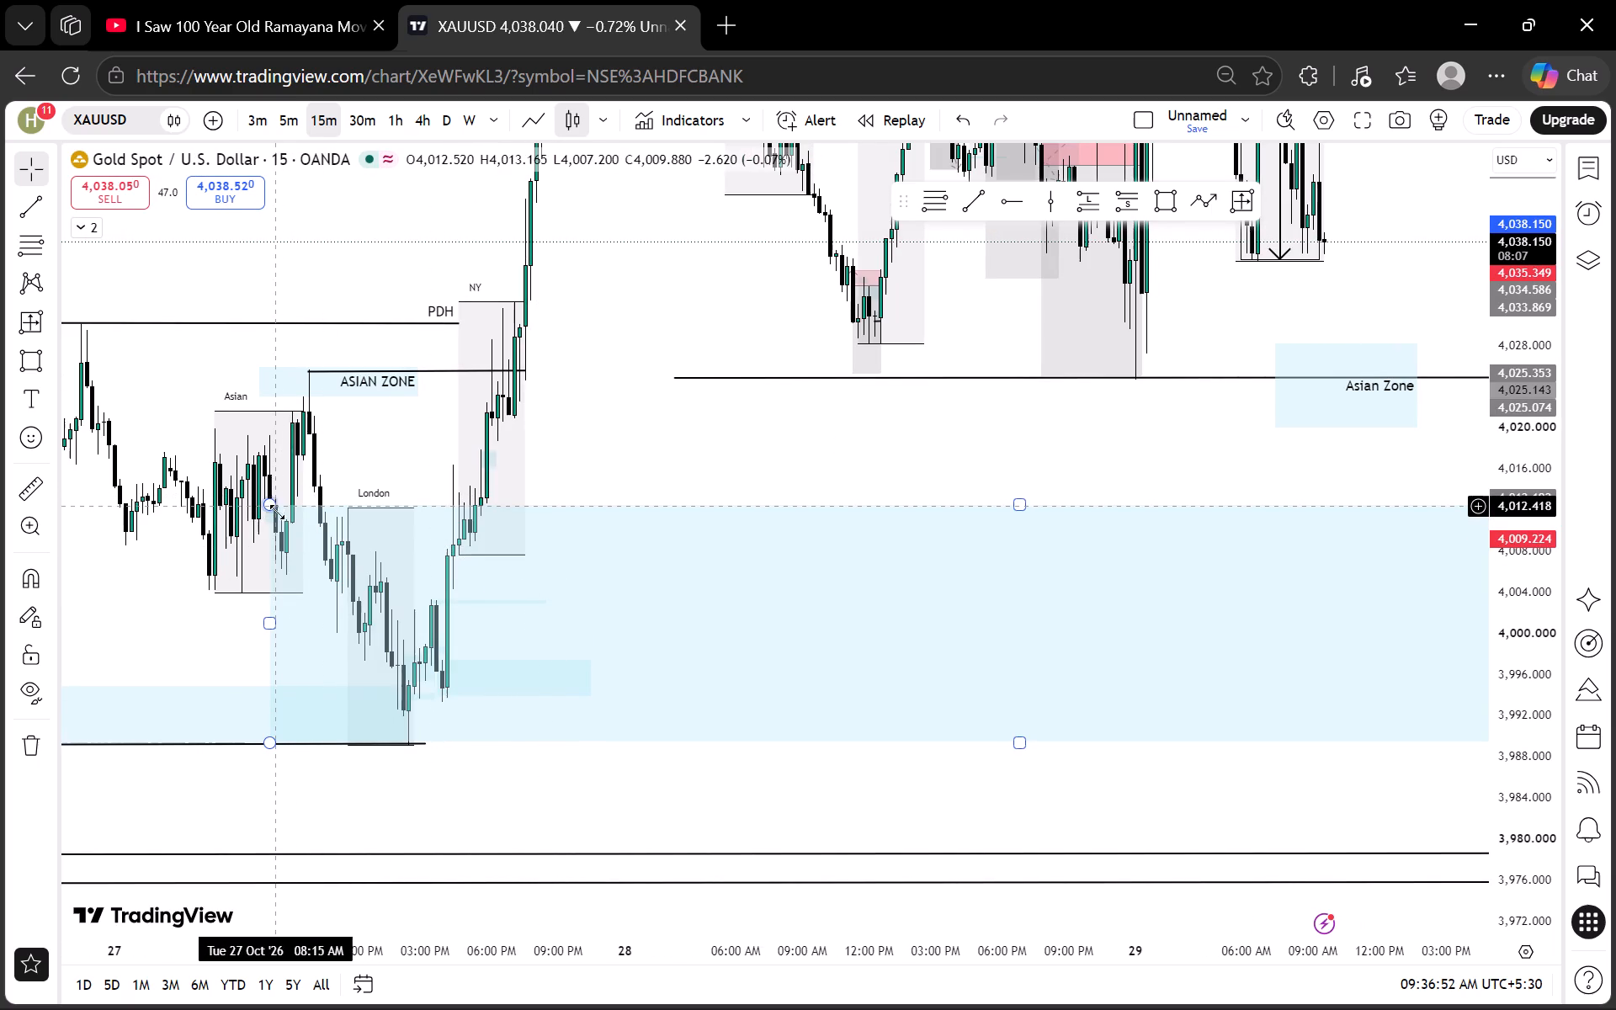
left_click_drag(272, 506, 397, 598)
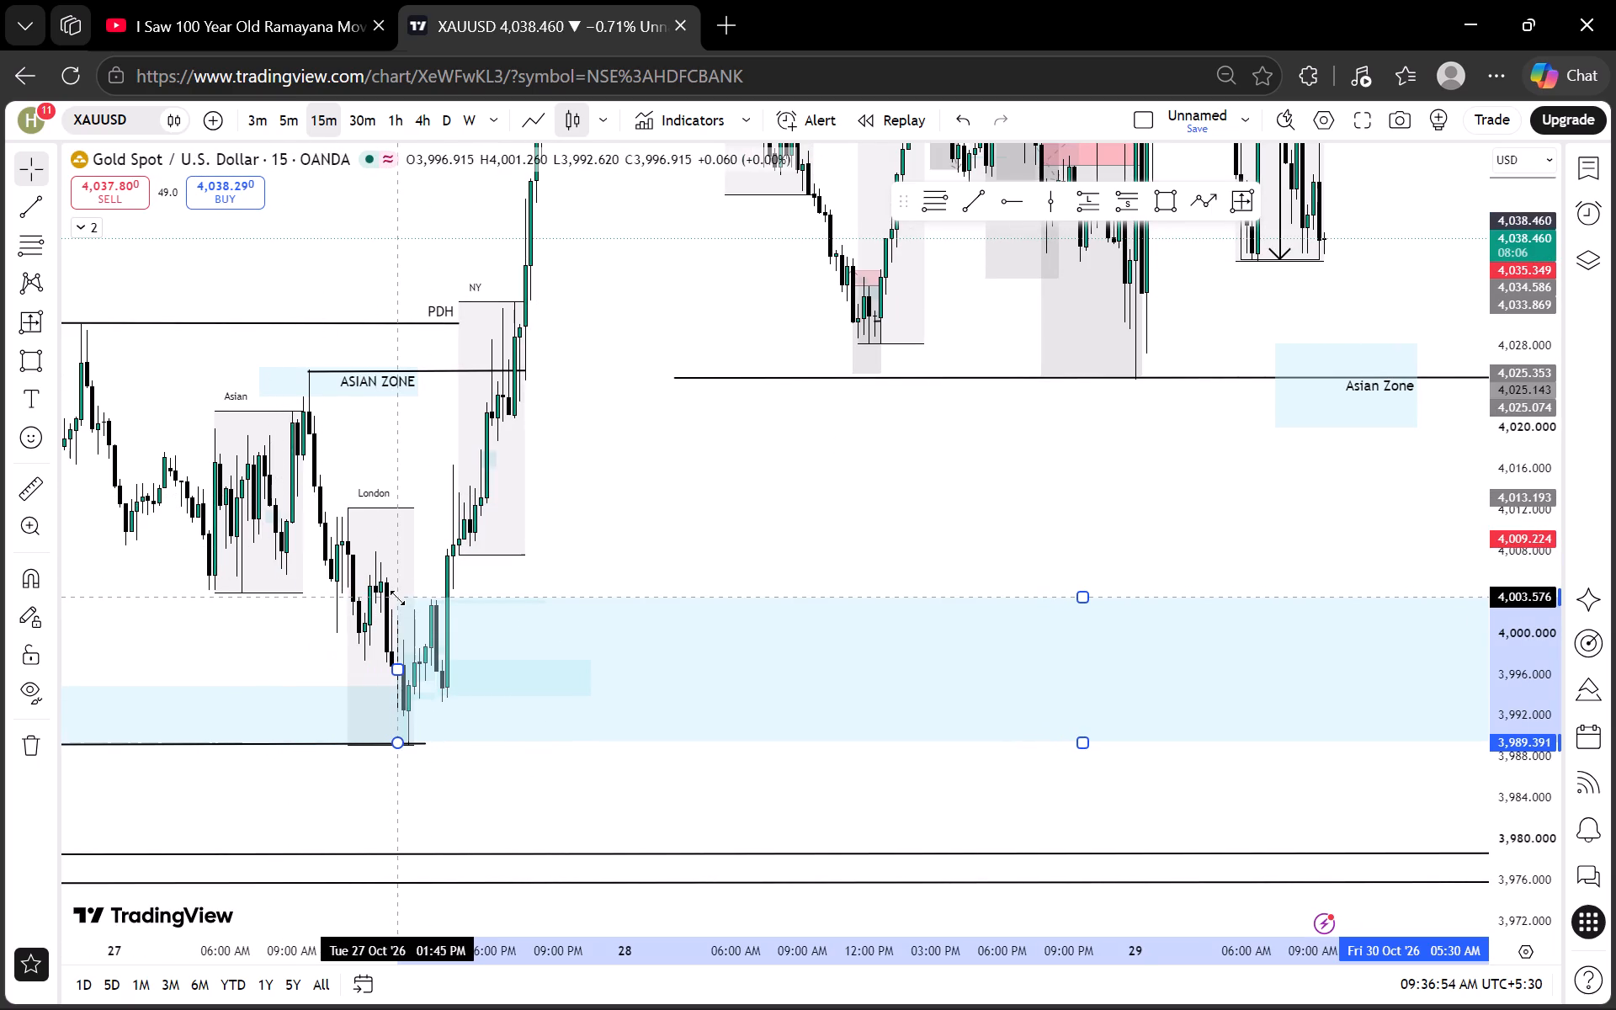
left_click_drag(397, 598, 404, 597)
Raise the same zone's bottom edge to about 3,993.9 and move its start to about 3:00 PM on 27 October.
left_click_drag(408, 752, 428, 698)
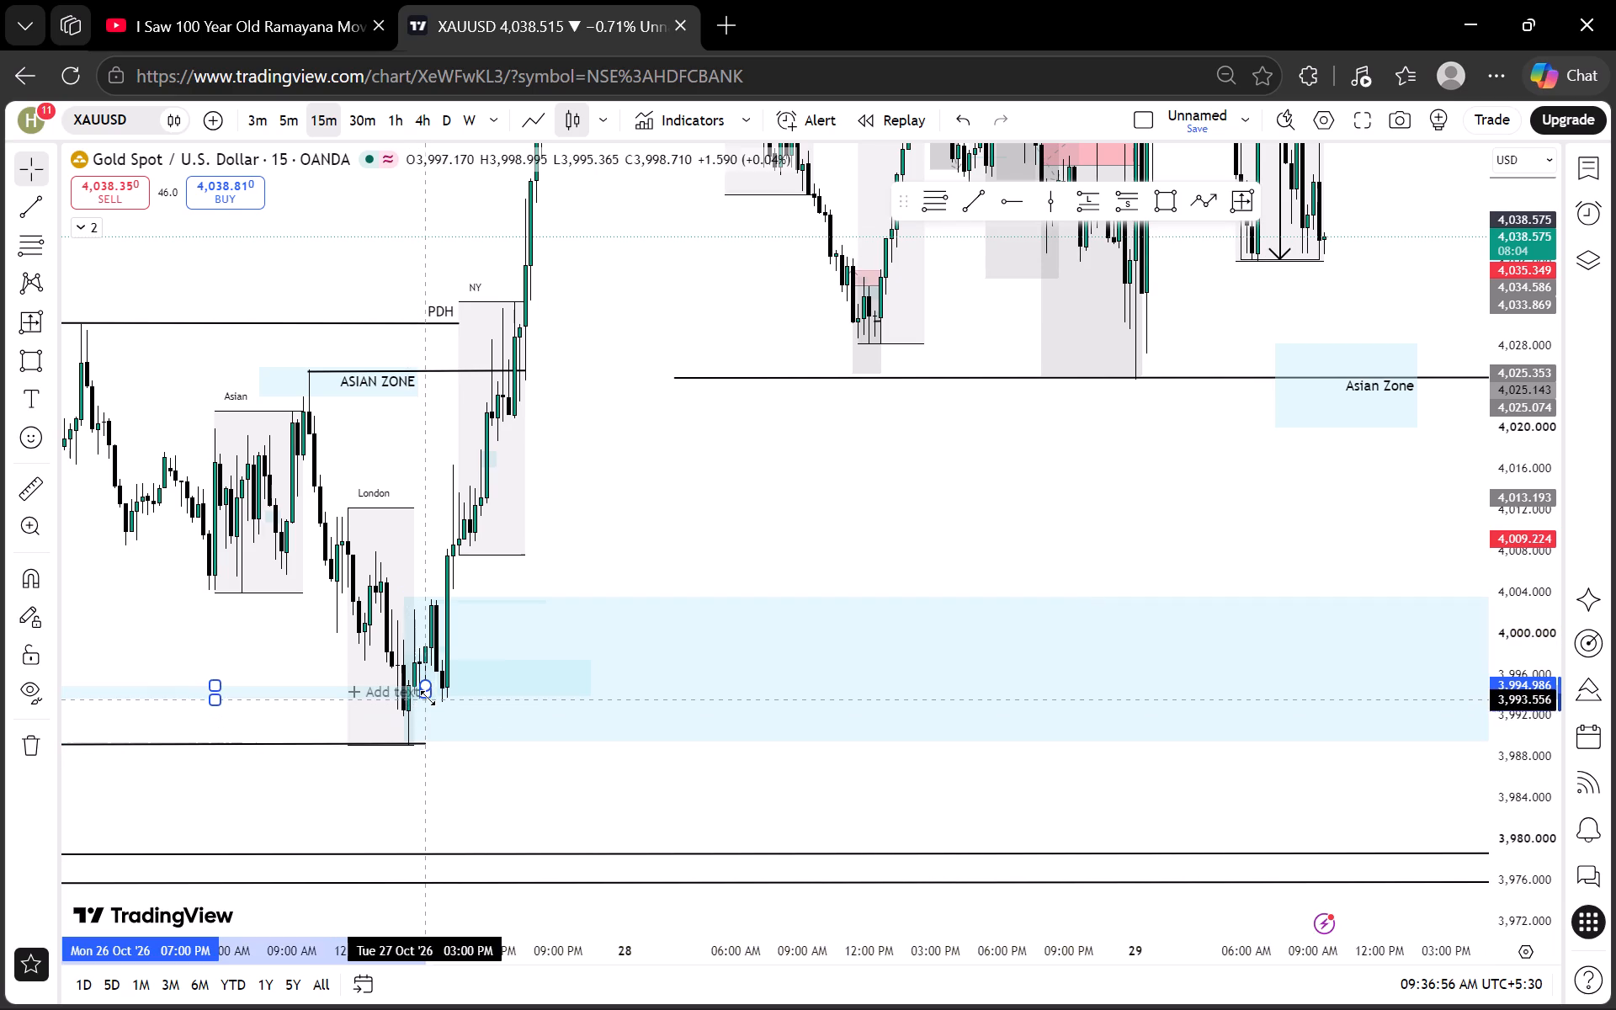
left_click_drag(428, 698, 411, 742)
left_click(439, 745)
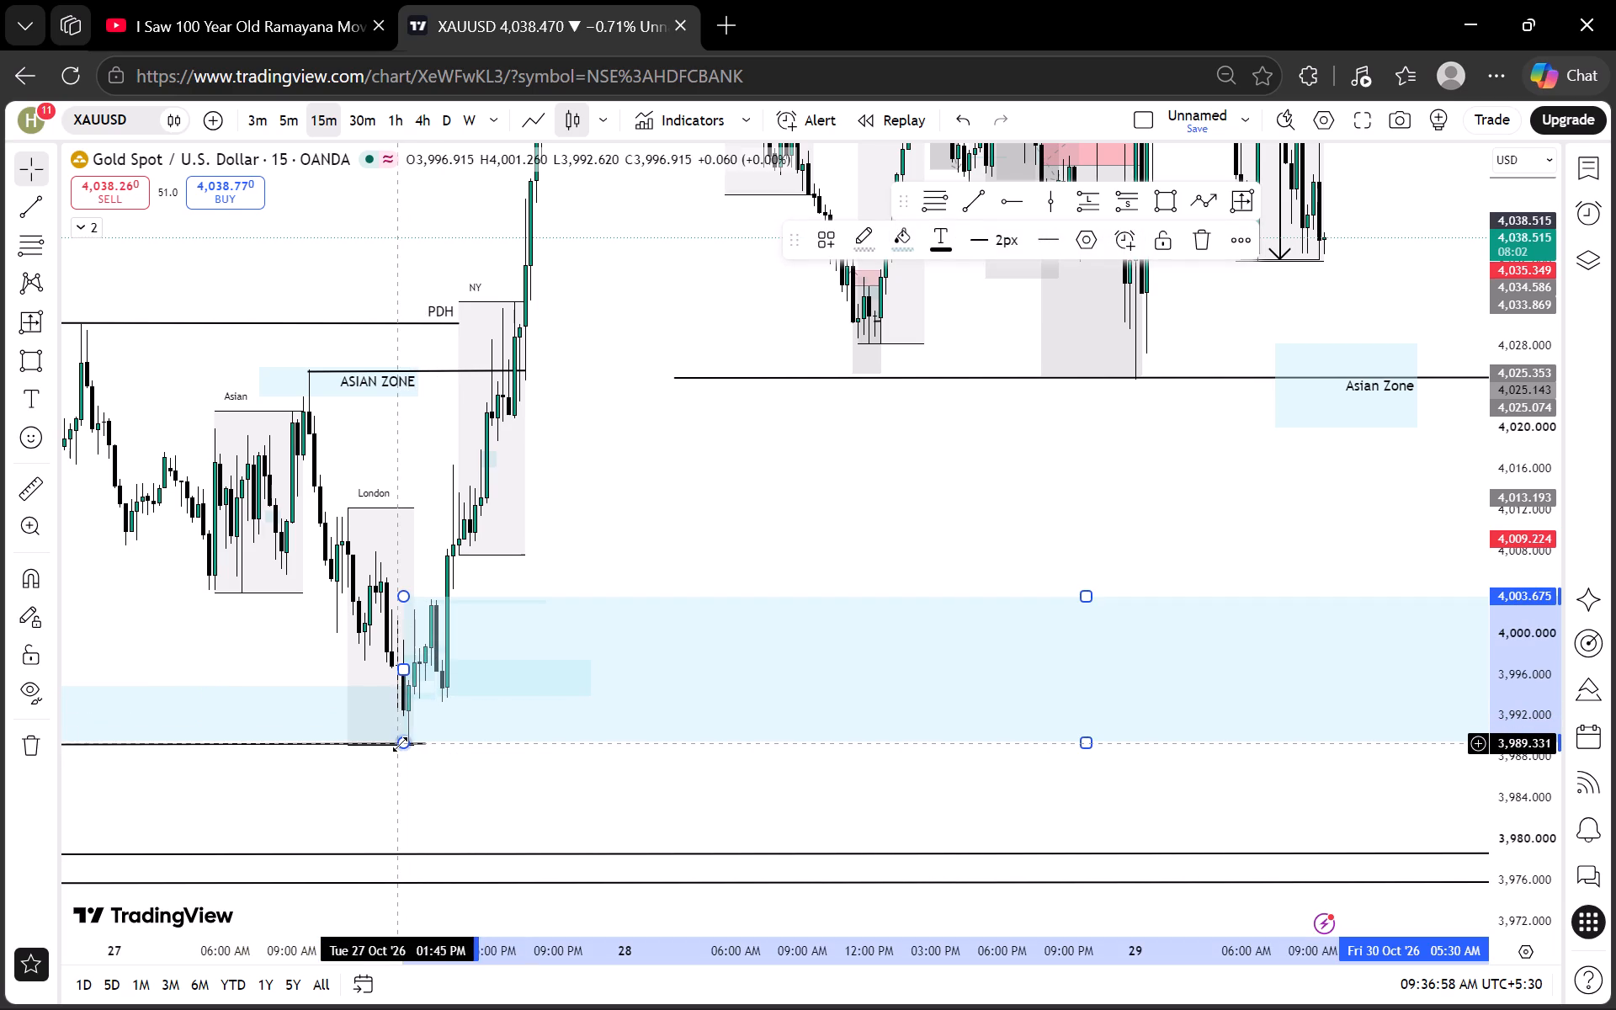
left_click_drag(405, 742, 433, 696)
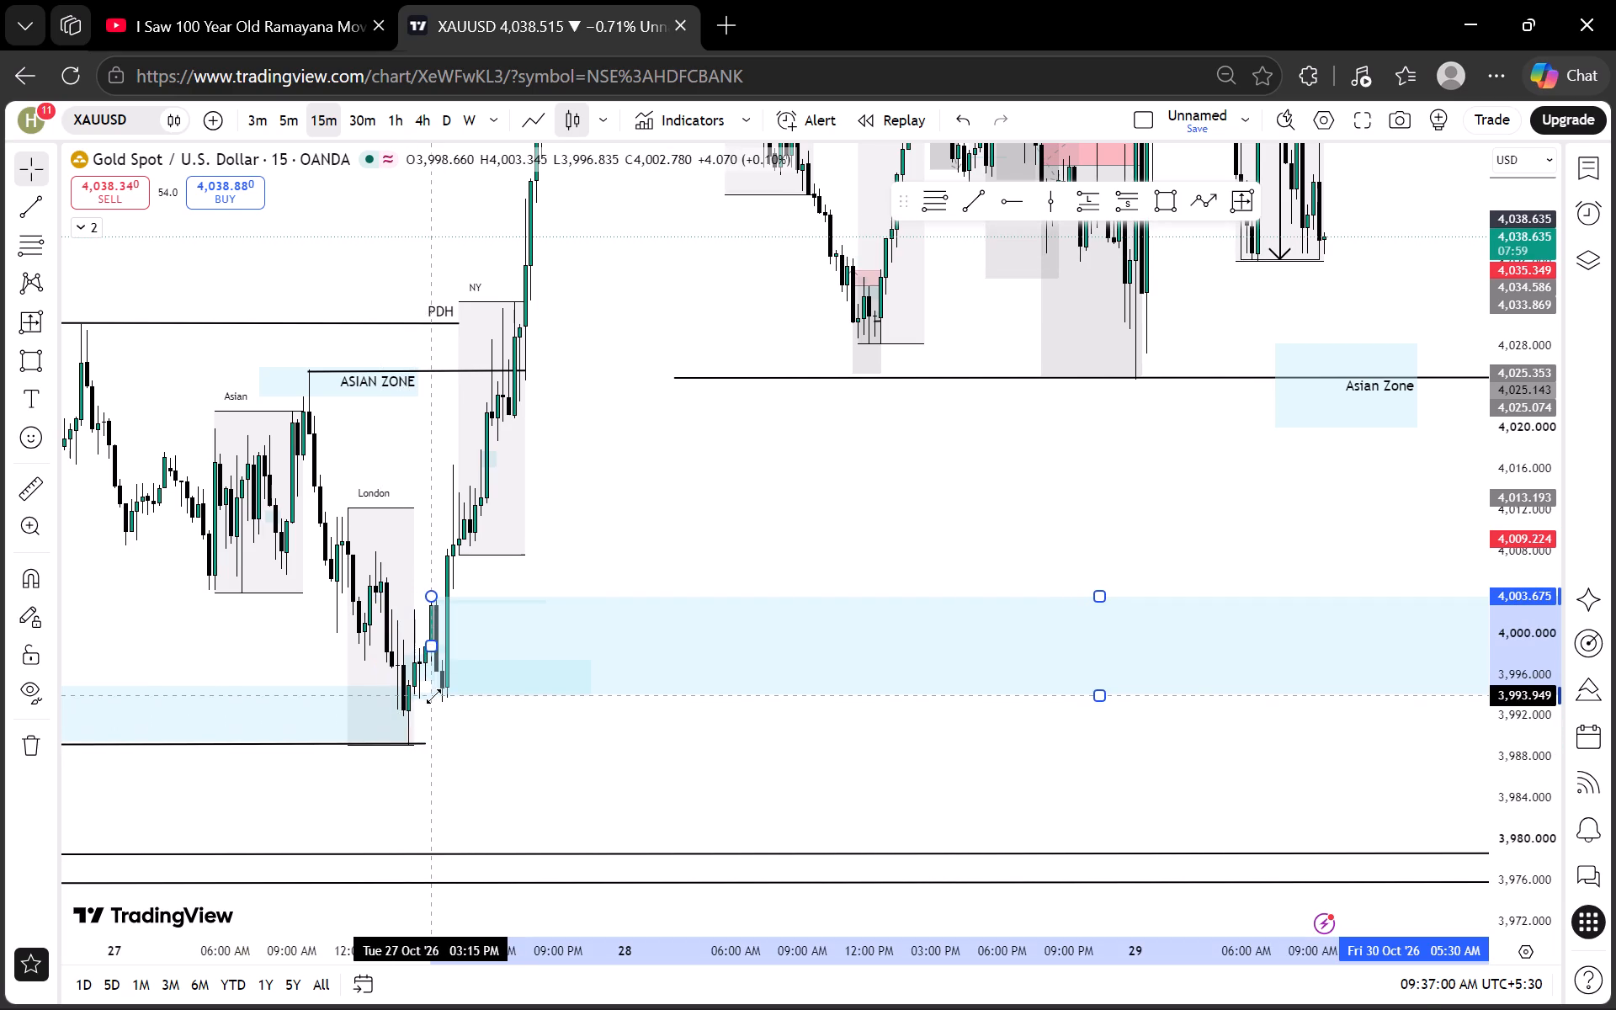
left_click_drag(433, 696, 423, 698)
left_click(544, 539)
Label the resized light-blue zone below the PDL line "4Hr refine".
left_click_drag(896, 452, 370, 520)
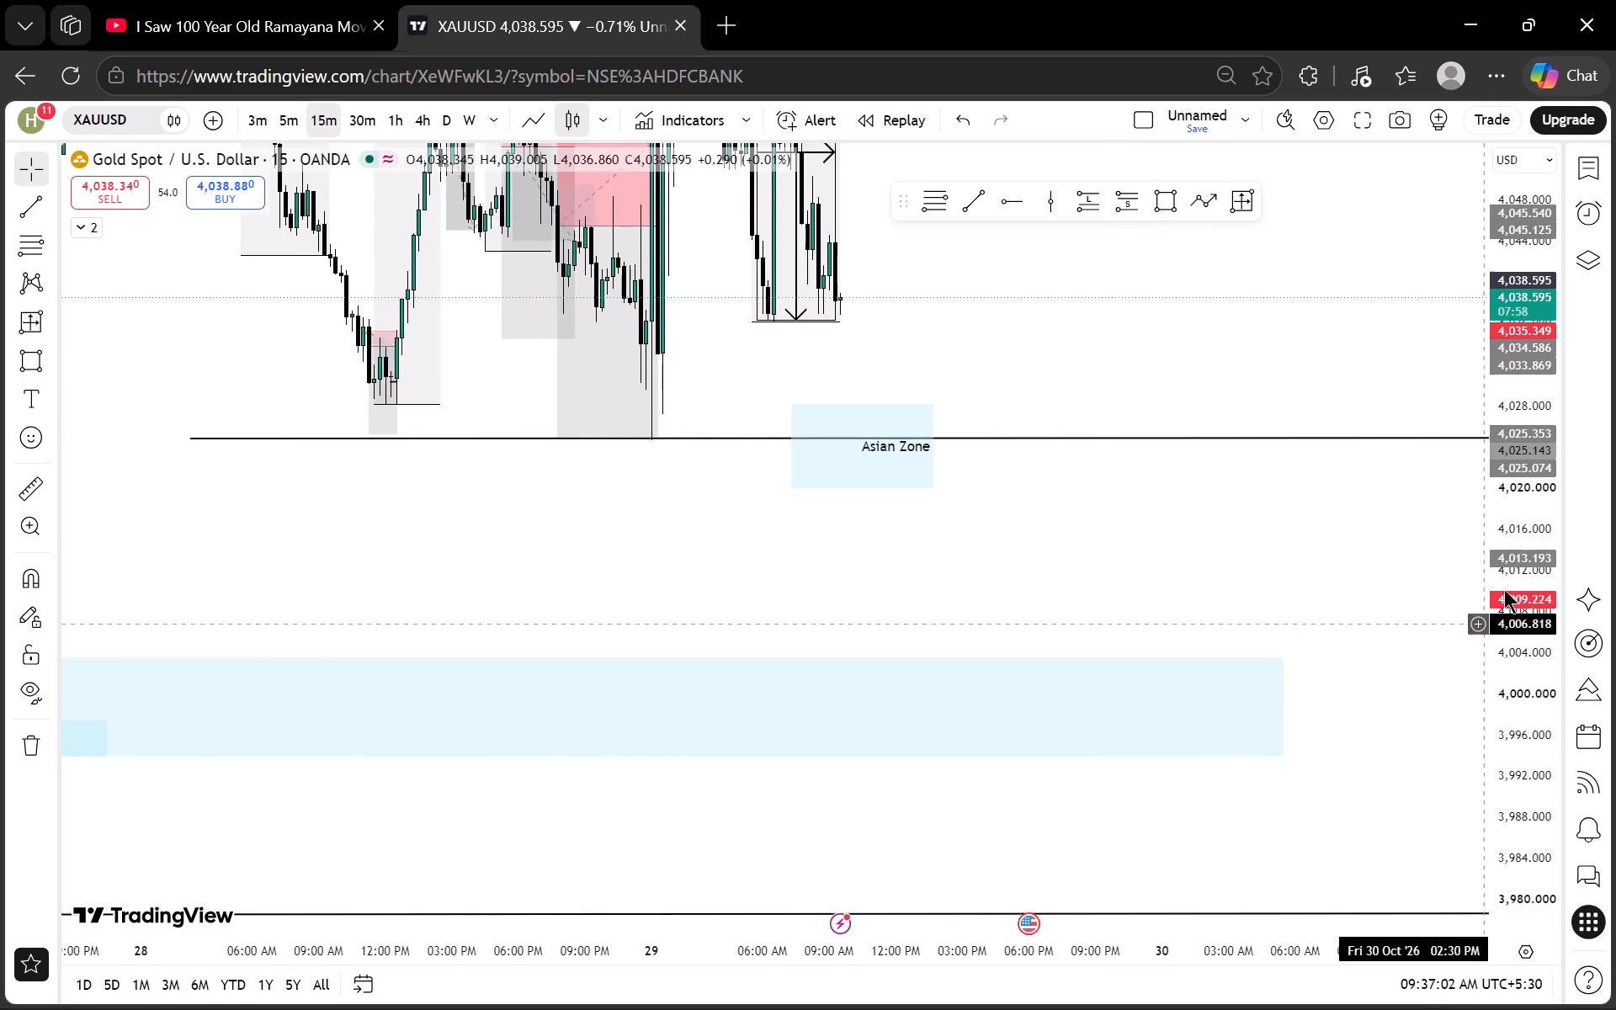
scroll(1522, 563, "down", 5)
left_click(1285, 681)
left_click(1196, 680)
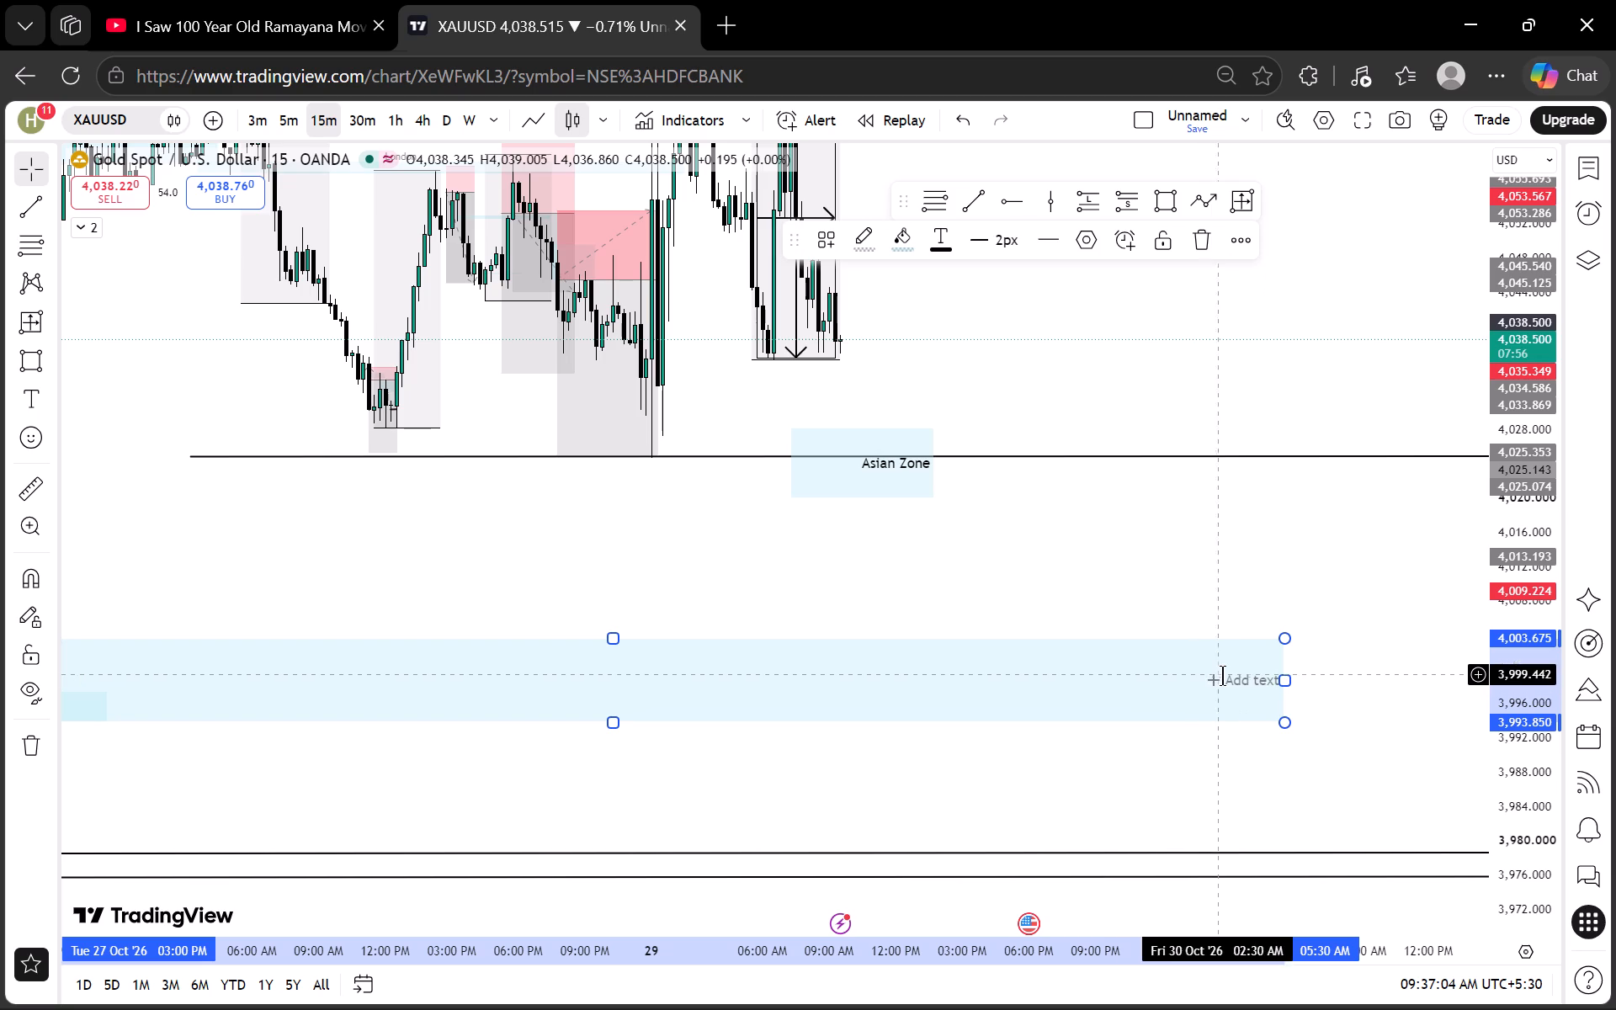
left_click(1222, 675)
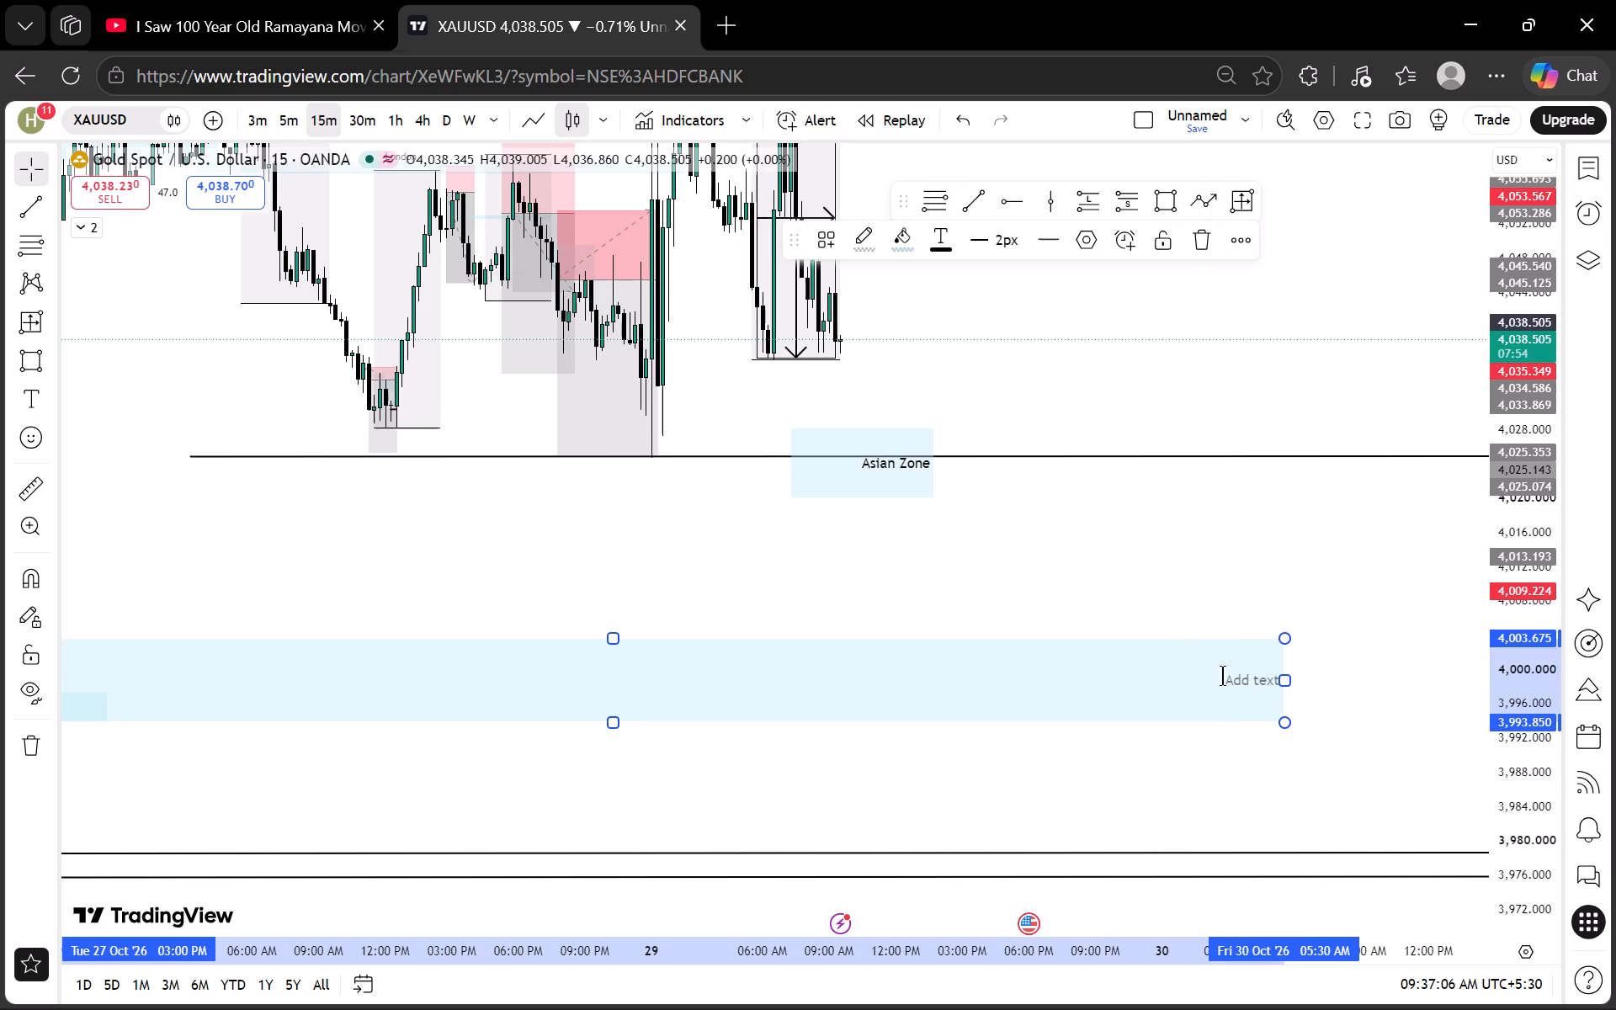
key("4")
type("Hr")
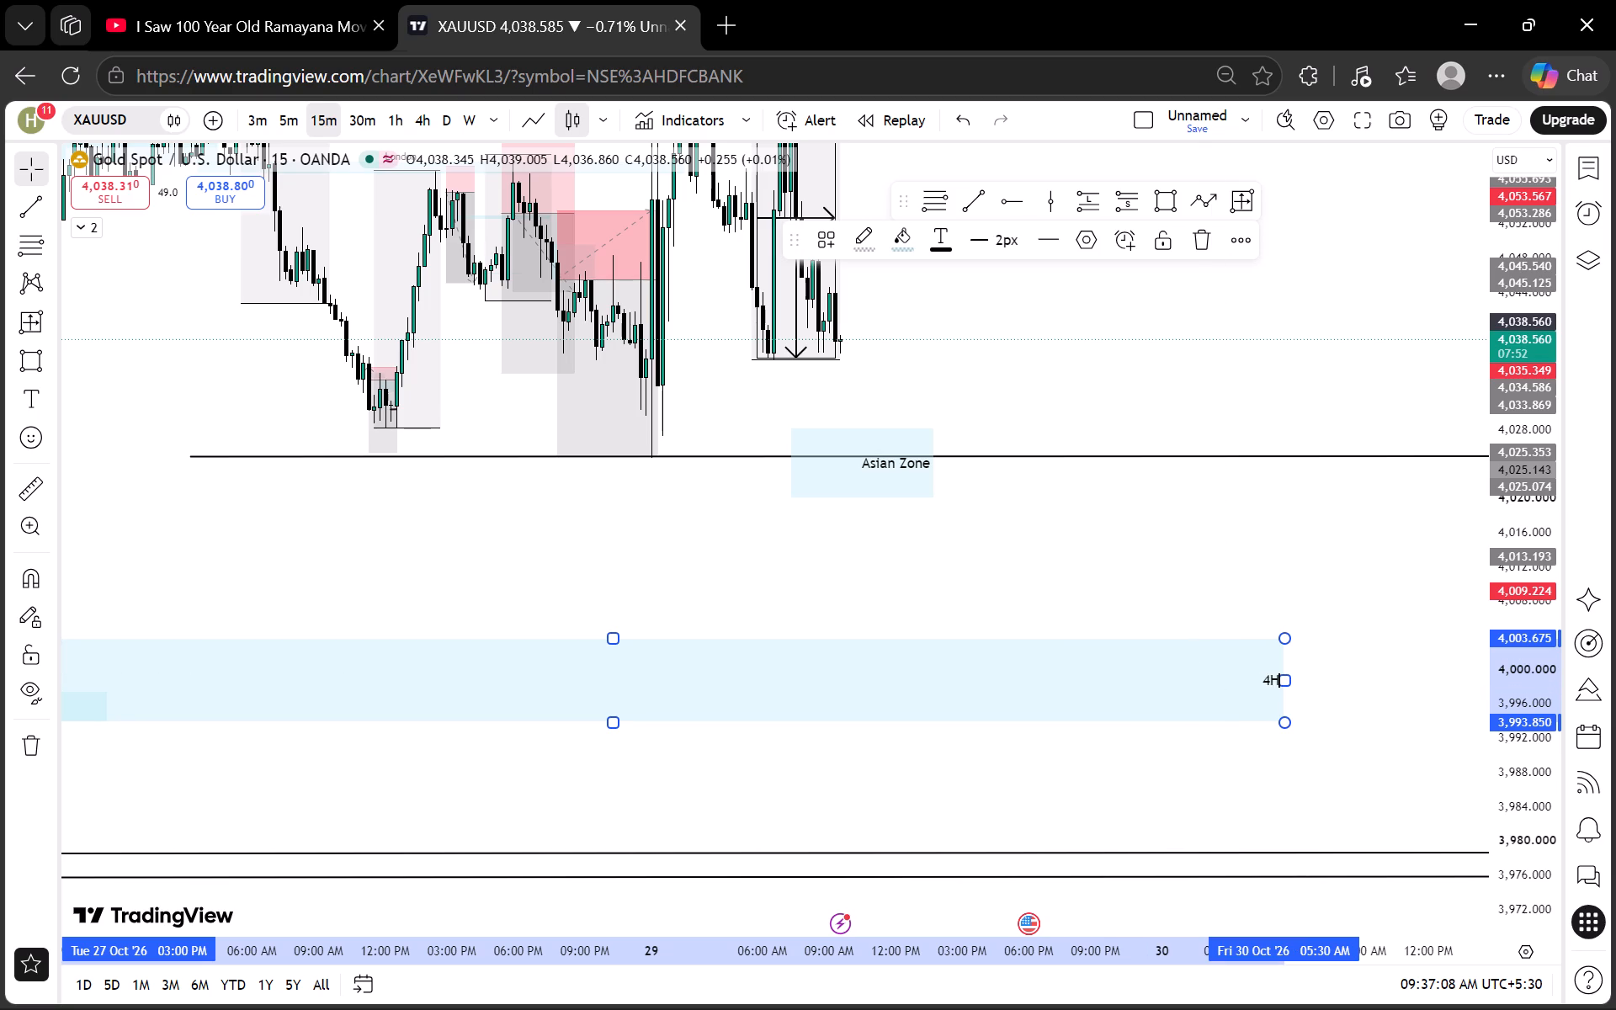
key("space")
type("refine")
key("space")
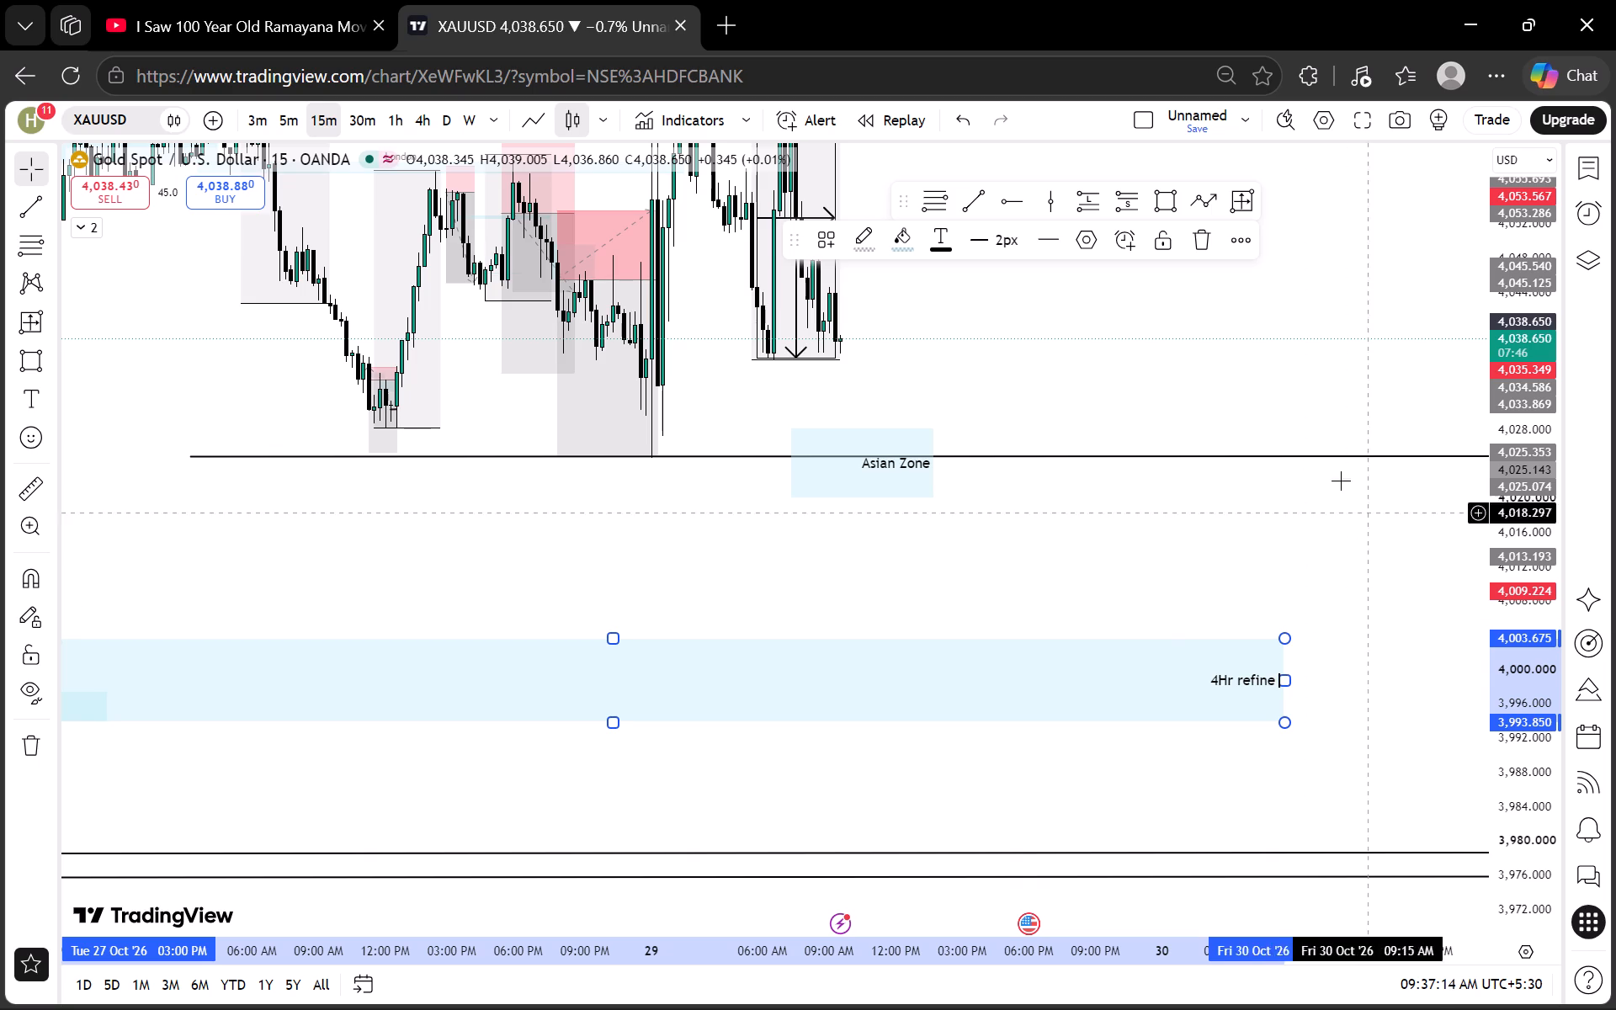
left_click(1166, 245)
left_click(1083, 564)
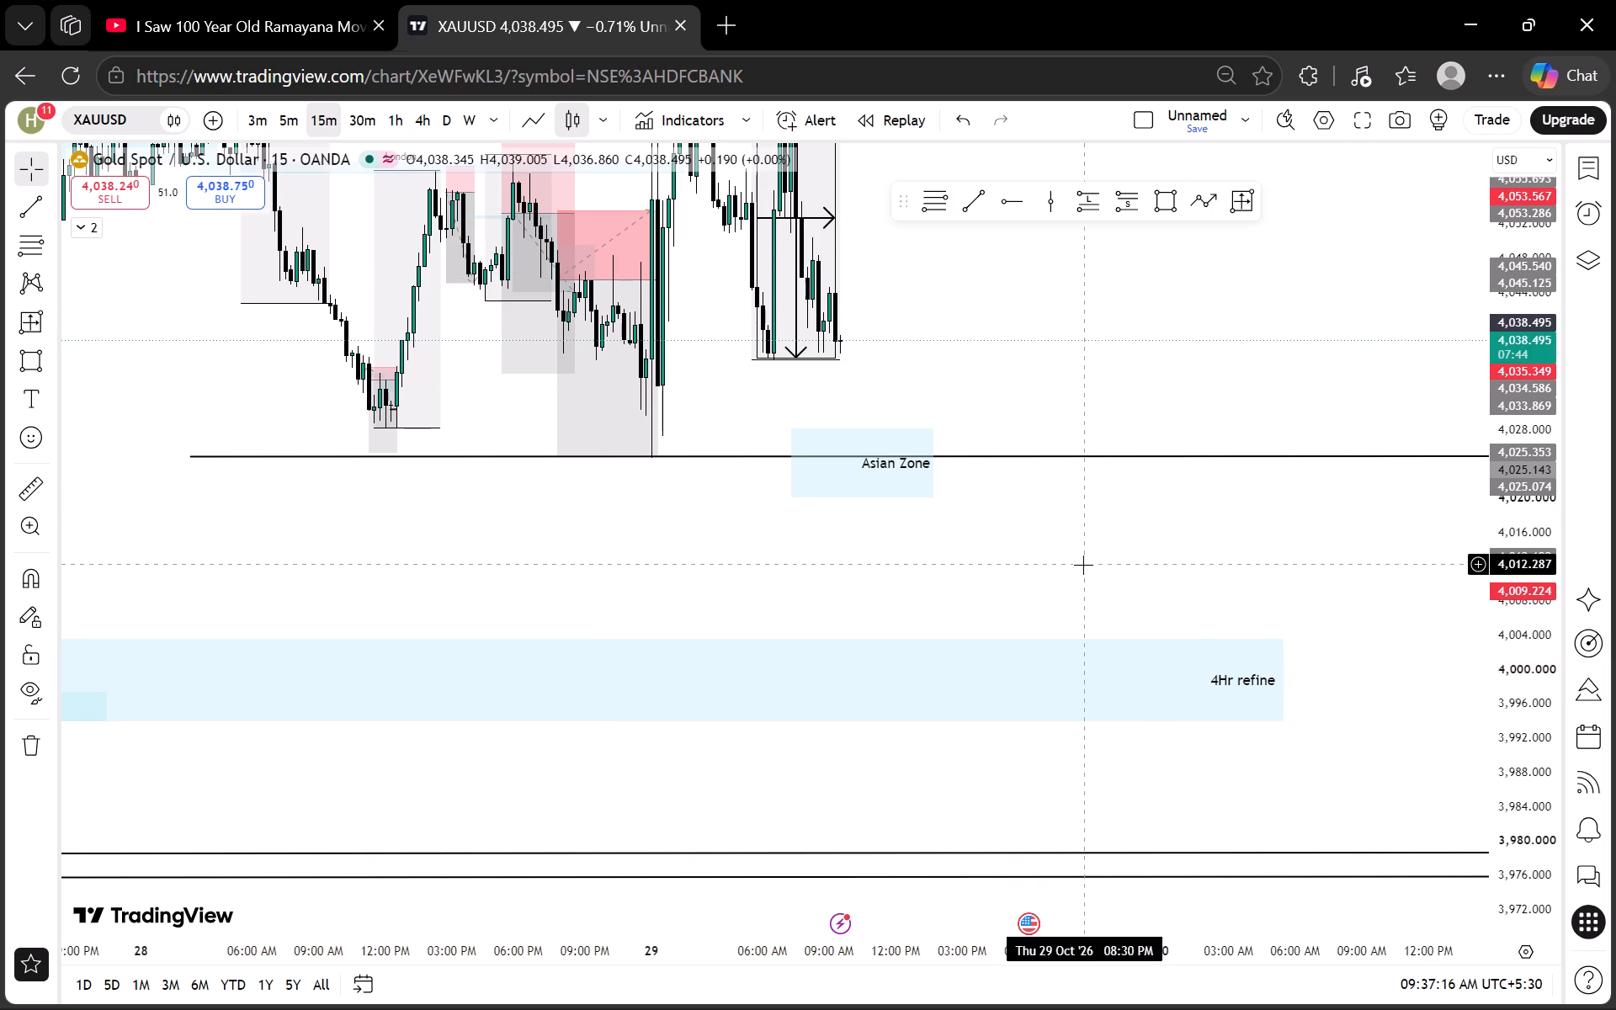
Examine the 15-minute chart around the current Asian range, both Asian zones and the labelled 4Hr zone.
scroll(1517, 423, "down", 2)
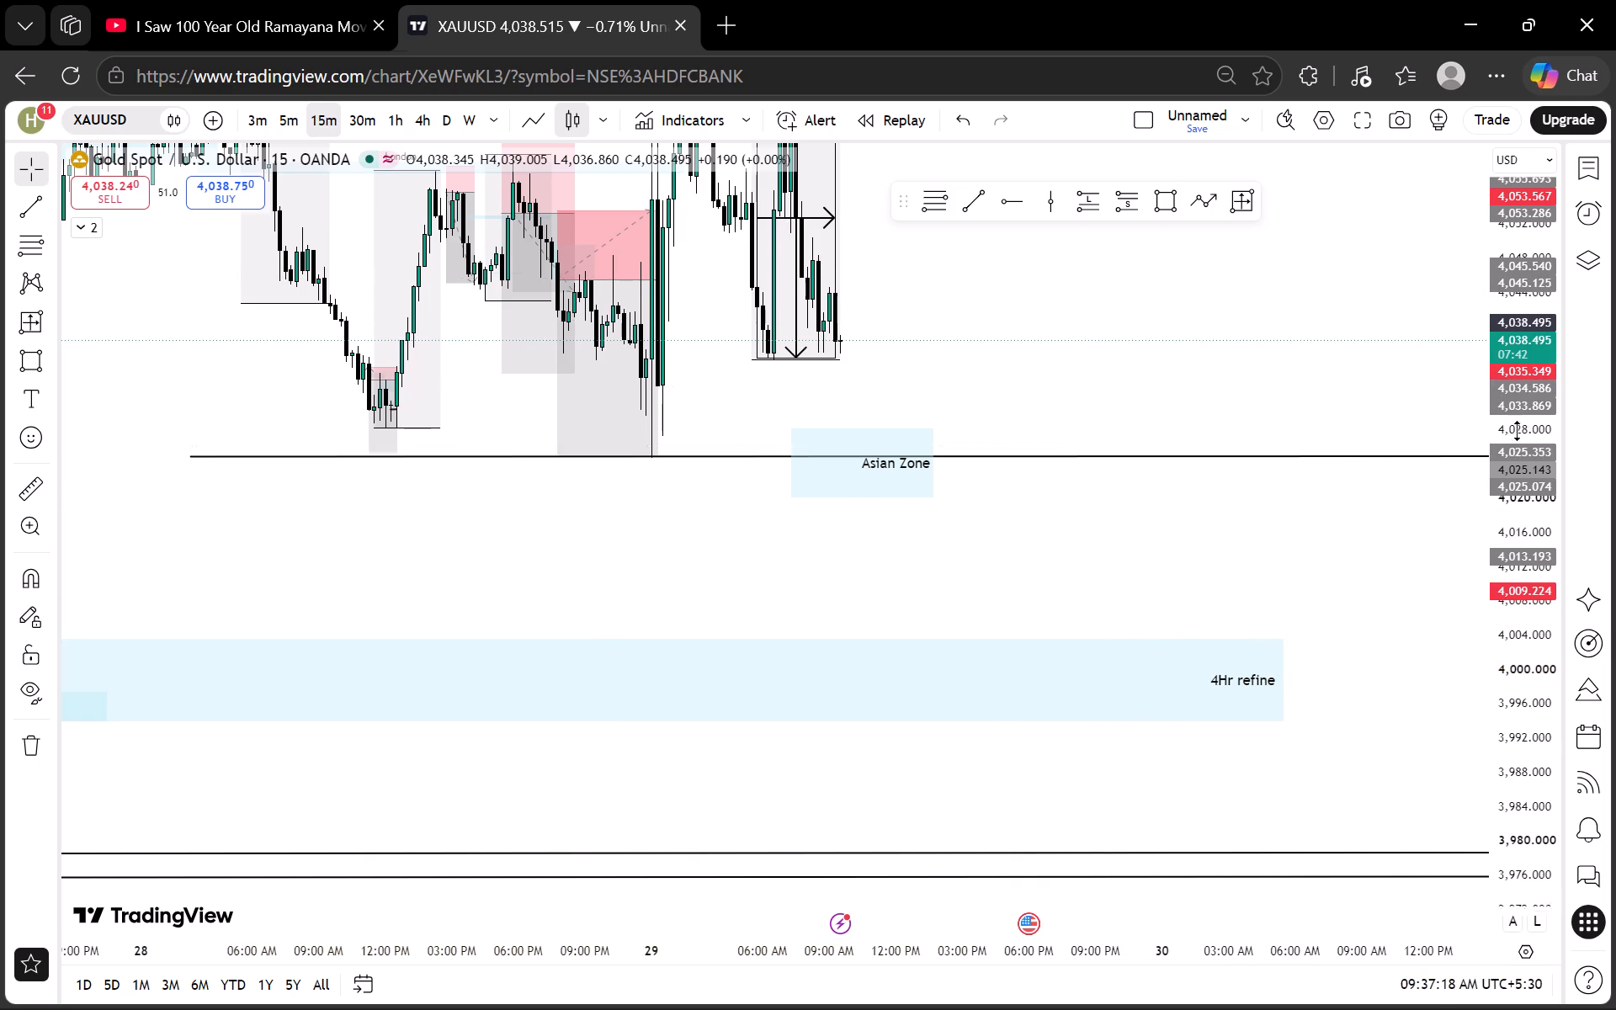
scroll(1518, 431, "down", 13)
scroll(1099, 377, "up", 1)
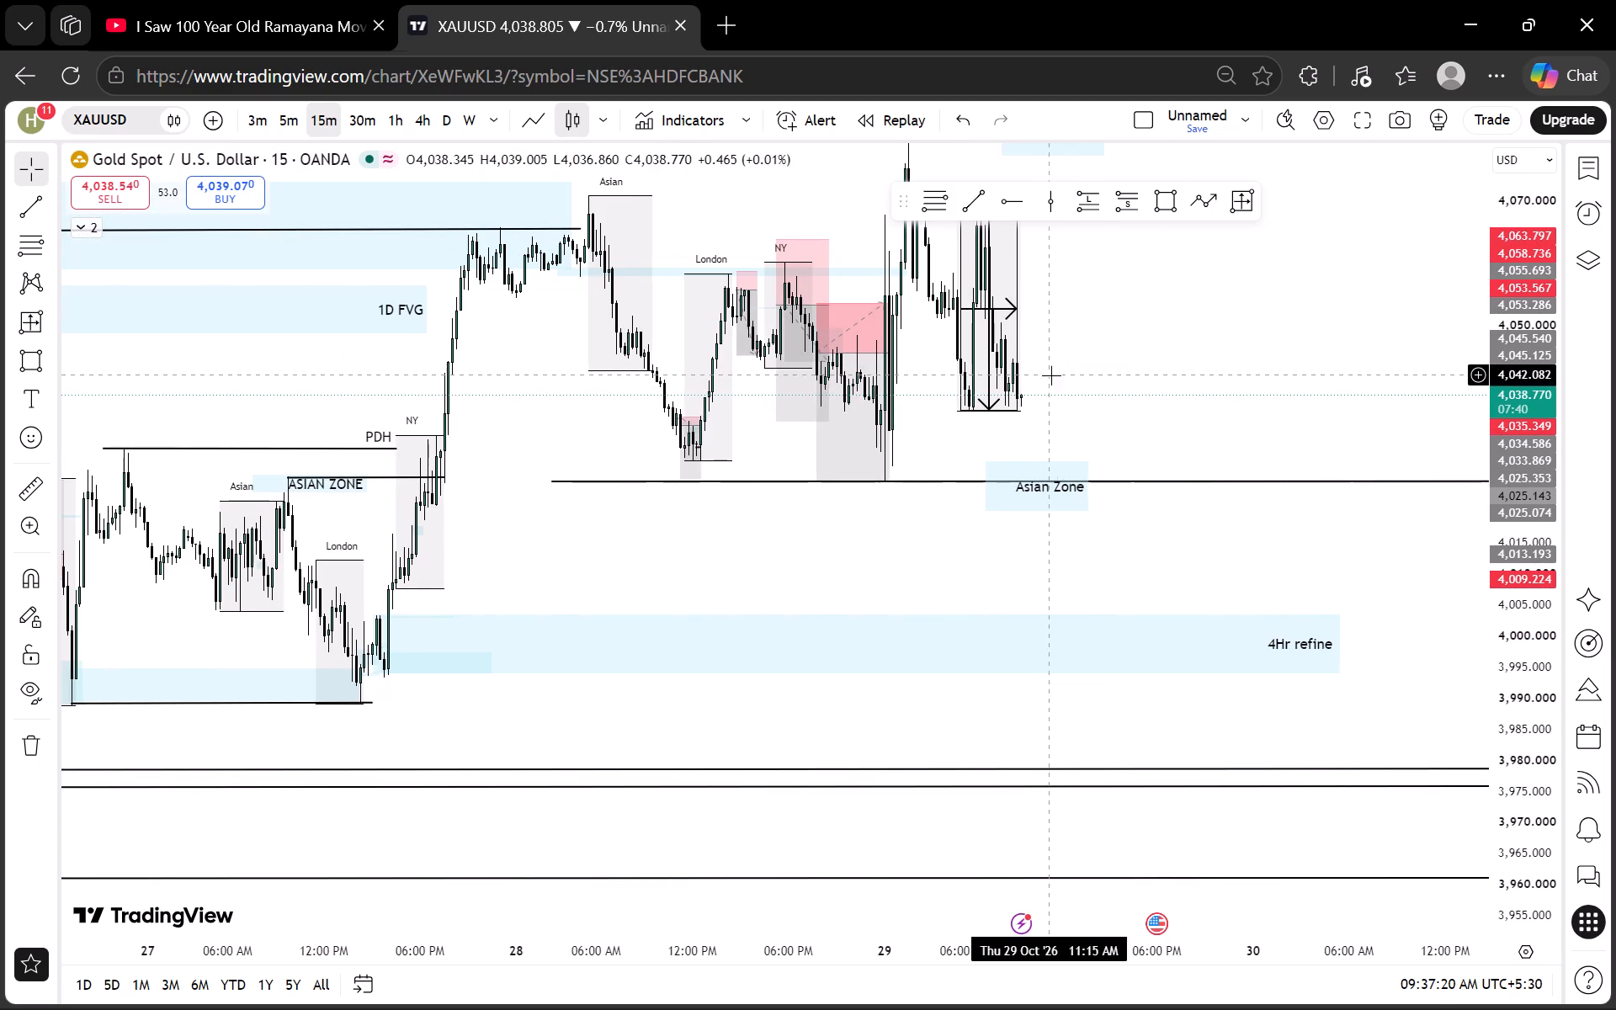
left_click_drag(860, 513, 724, 615)
scroll(1538, 412, "down", 6)
scroll(1491, 436, "up", 9)
scroll(1513, 407, "down", 8)
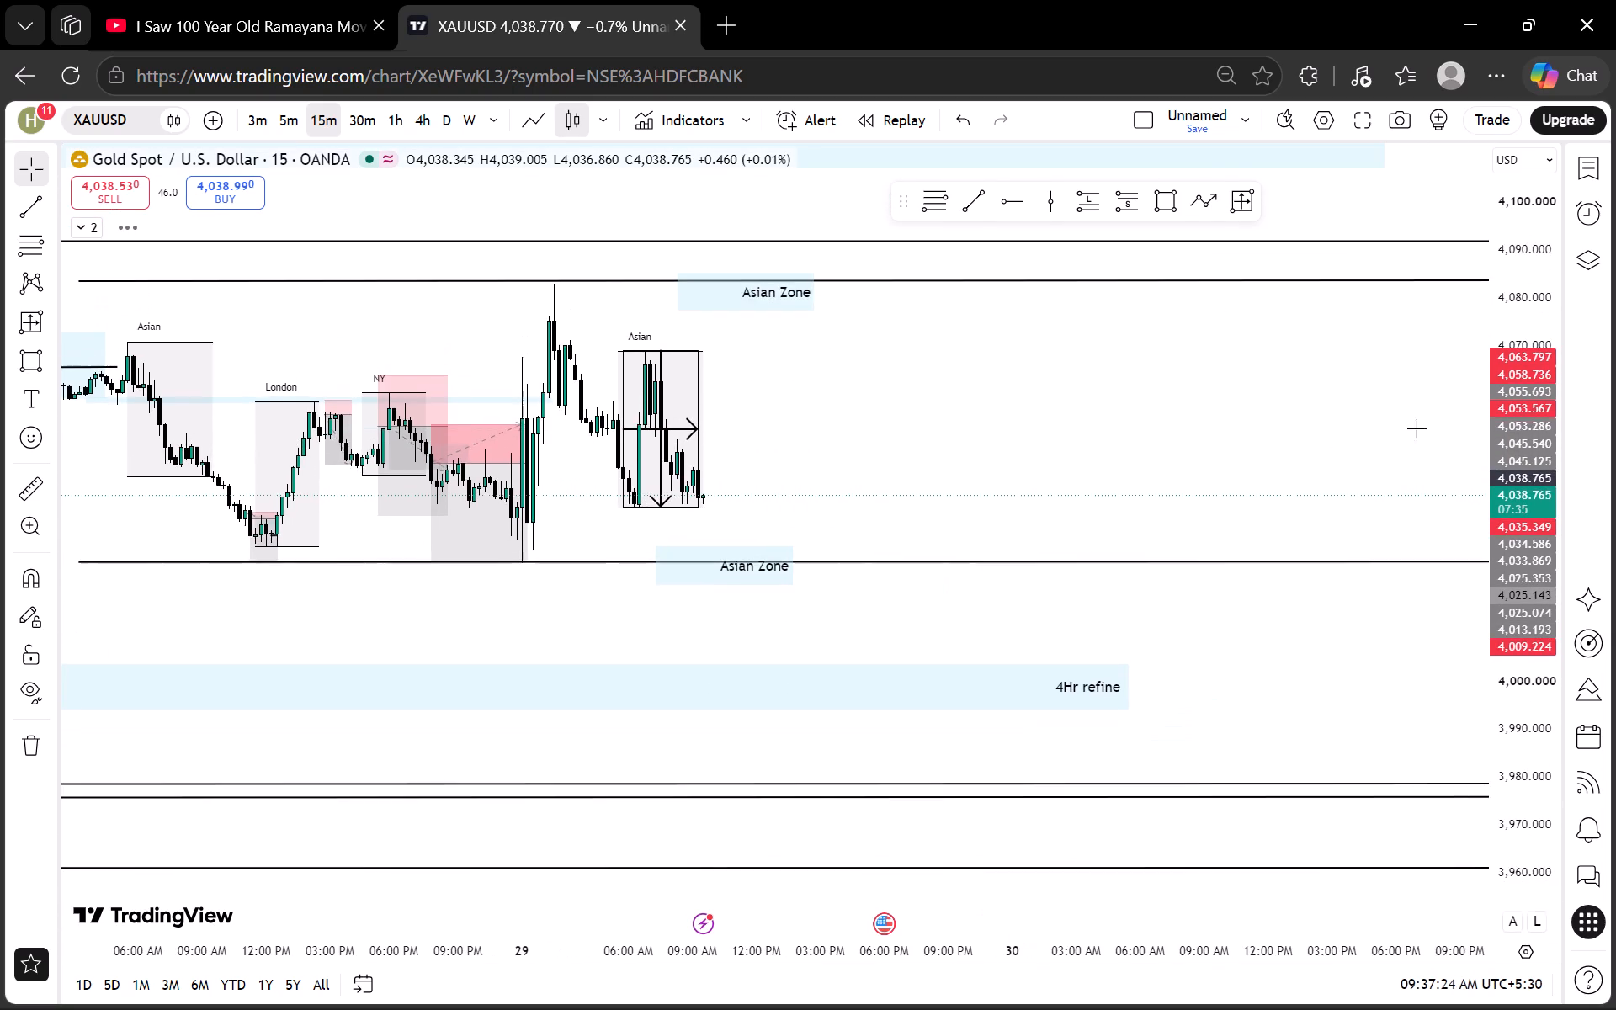
scroll(1406, 428, "down", 3)
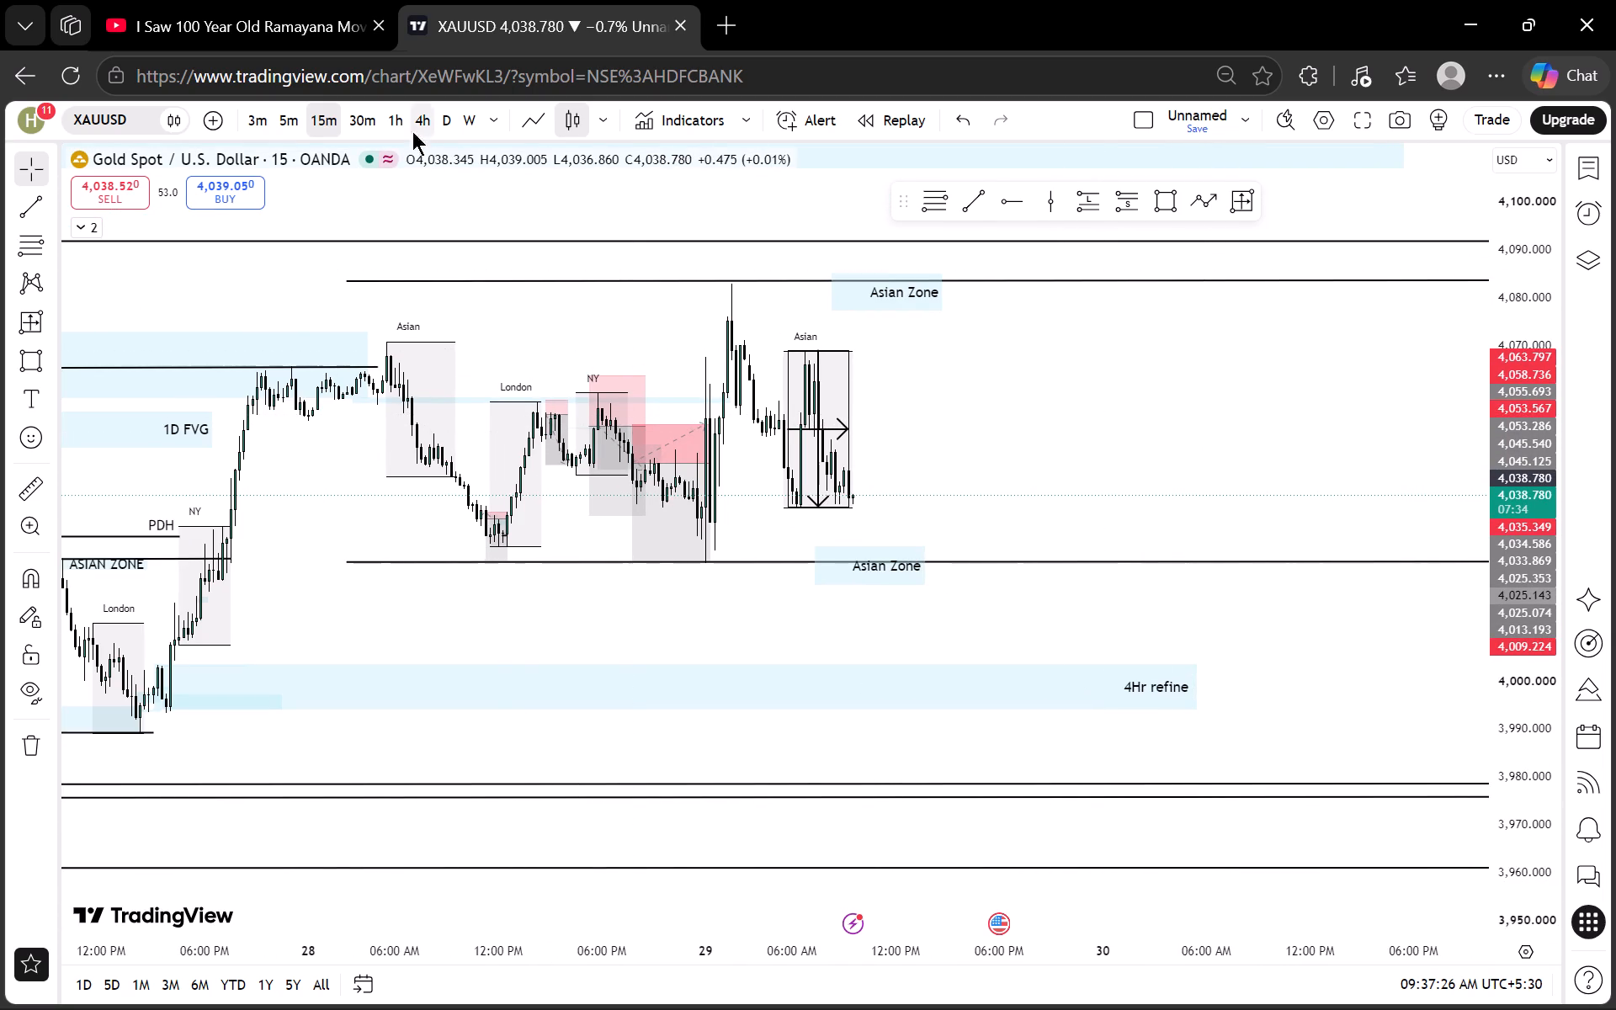
Examine the 1-hour chart from the earlier swing lows up to the PDH and PDL lines and surrounding zones.
left_click(395, 117)
scroll(1005, 448, "up", 5)
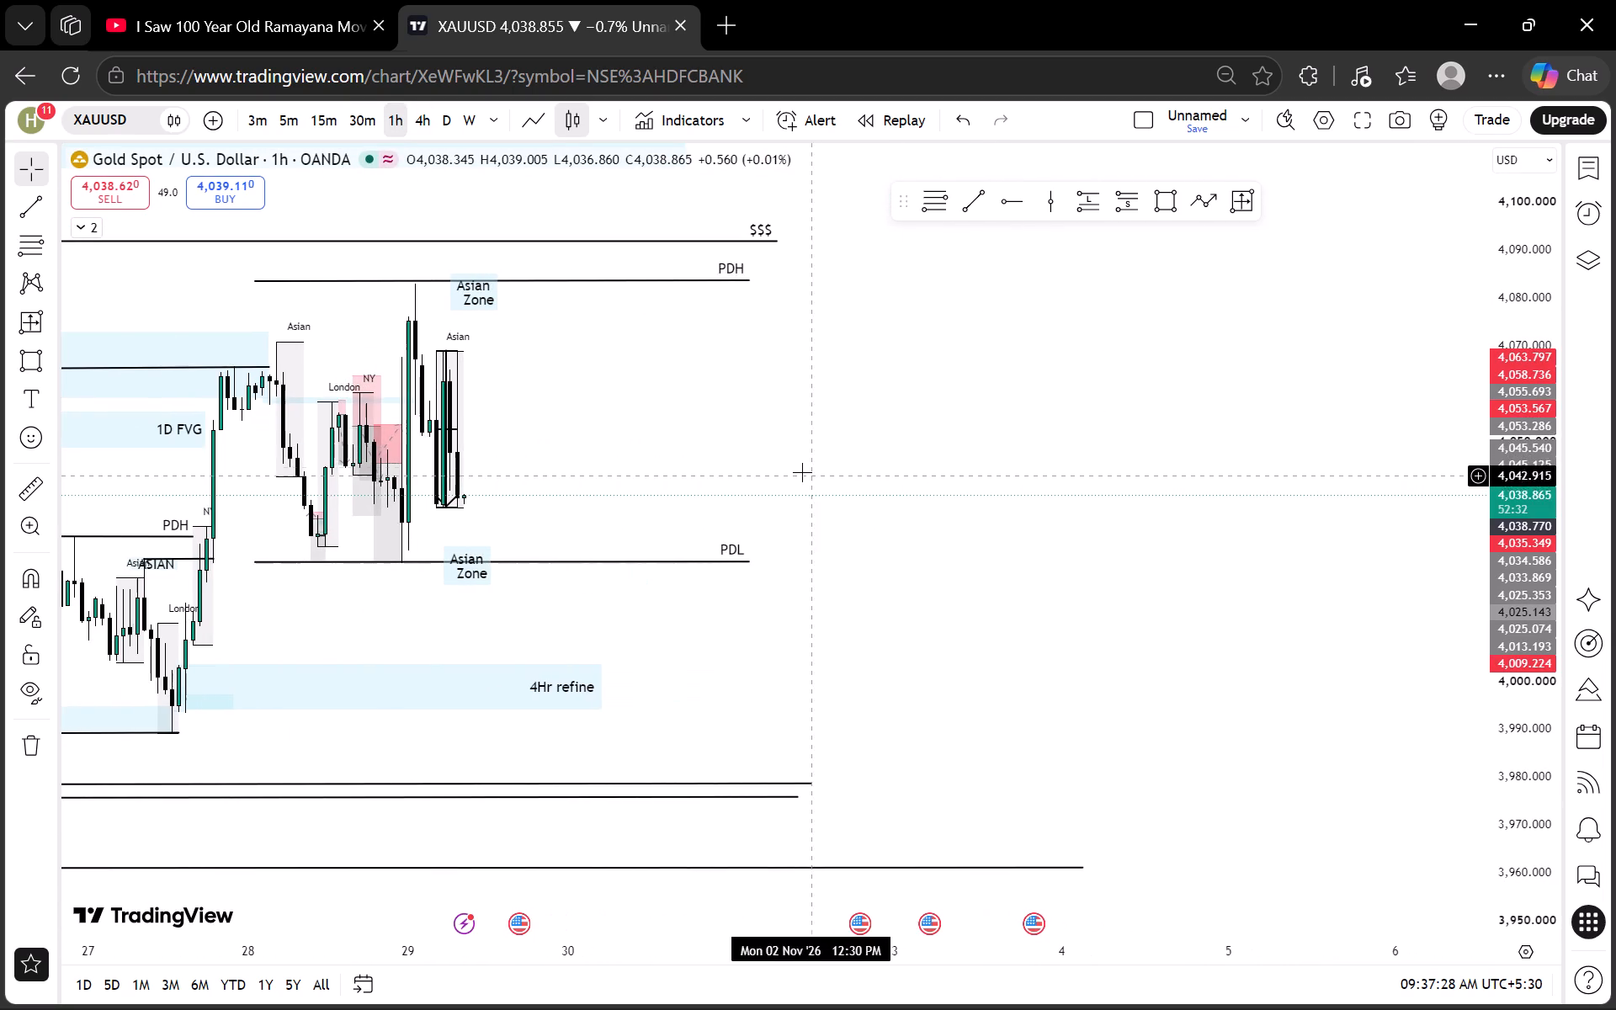
left_click_drag(768, 441, 931, 440)
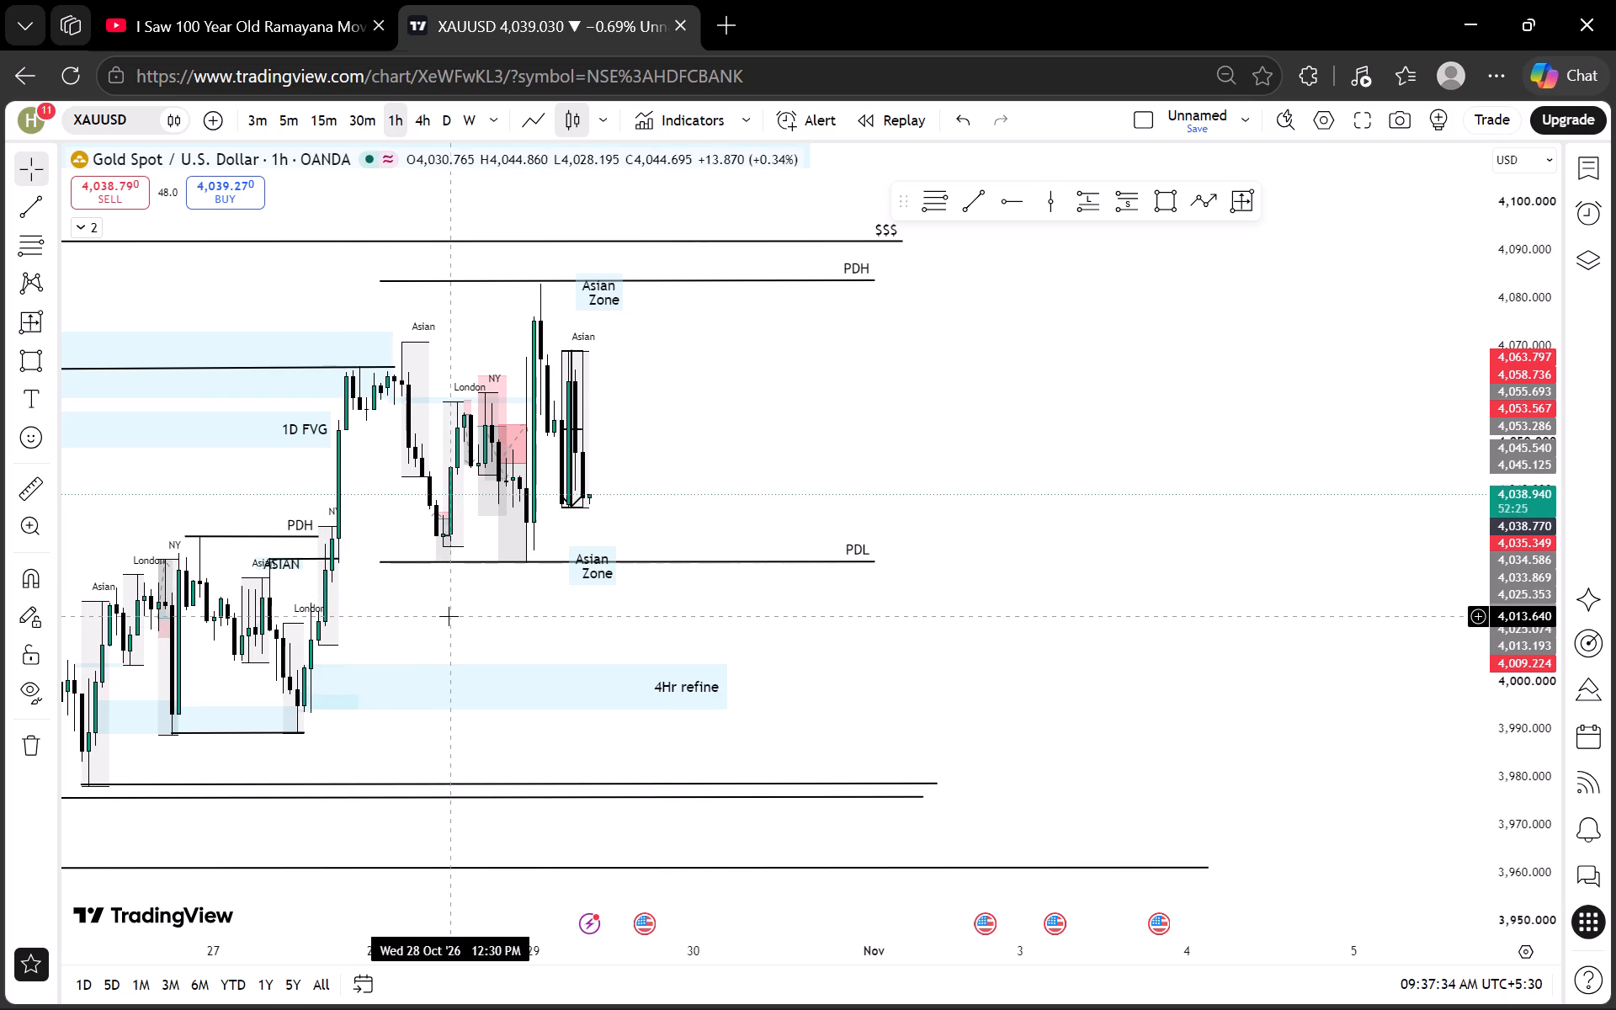
left_click_drag(491, 643, 727, 643)
scroll(558, 620, "up", 2)
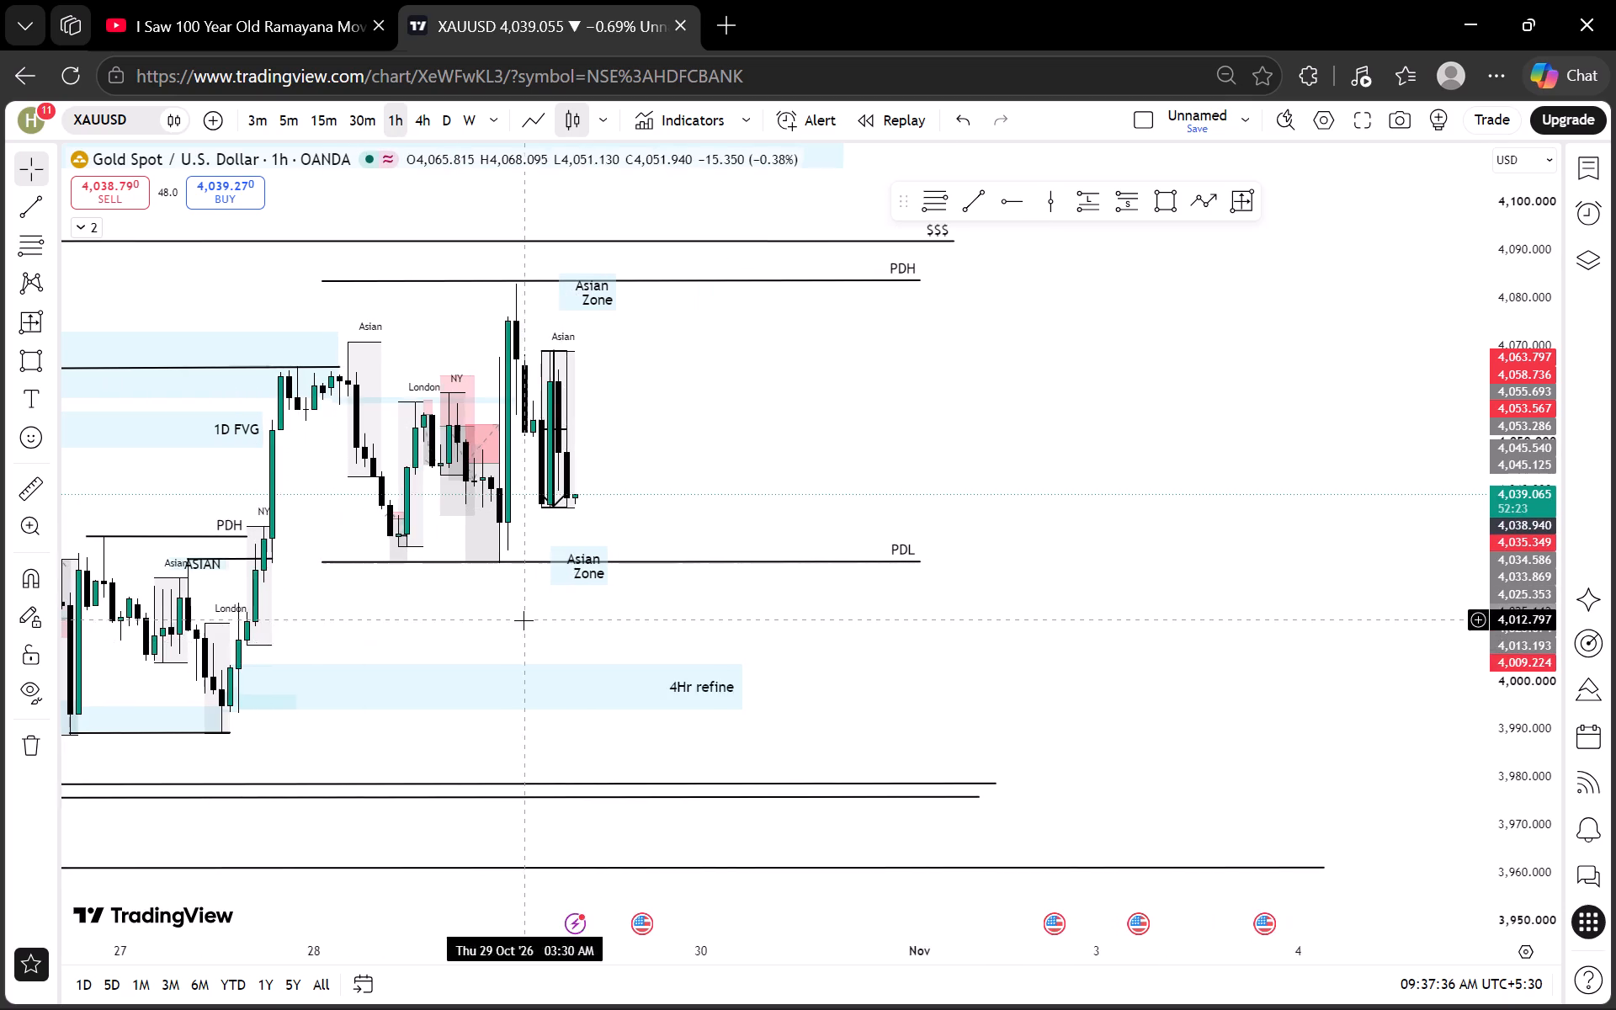
left_click_drag(539, 620, 919, 587)
scroll(1531, 635, "up", 9)
scroll(1533, 634, "down", 3)
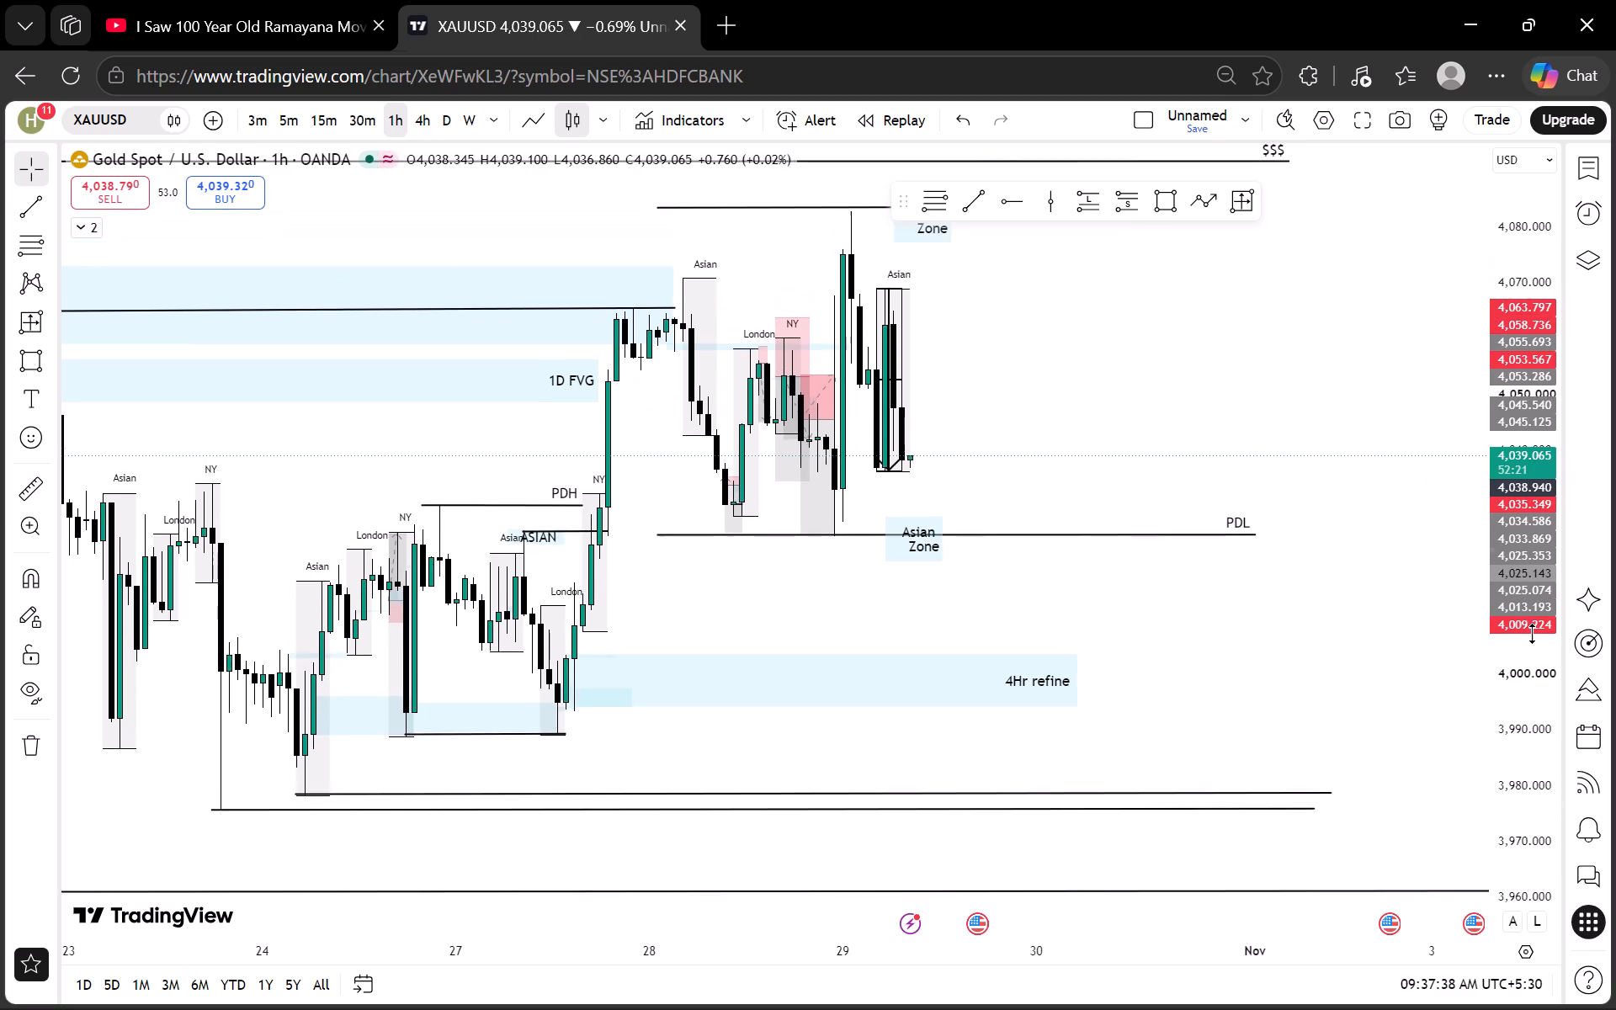
scroll(1533, 634, "down", 3)
scroll(1039, 662, "down", 2)
left_click_drag(933, 611, 837, 623)
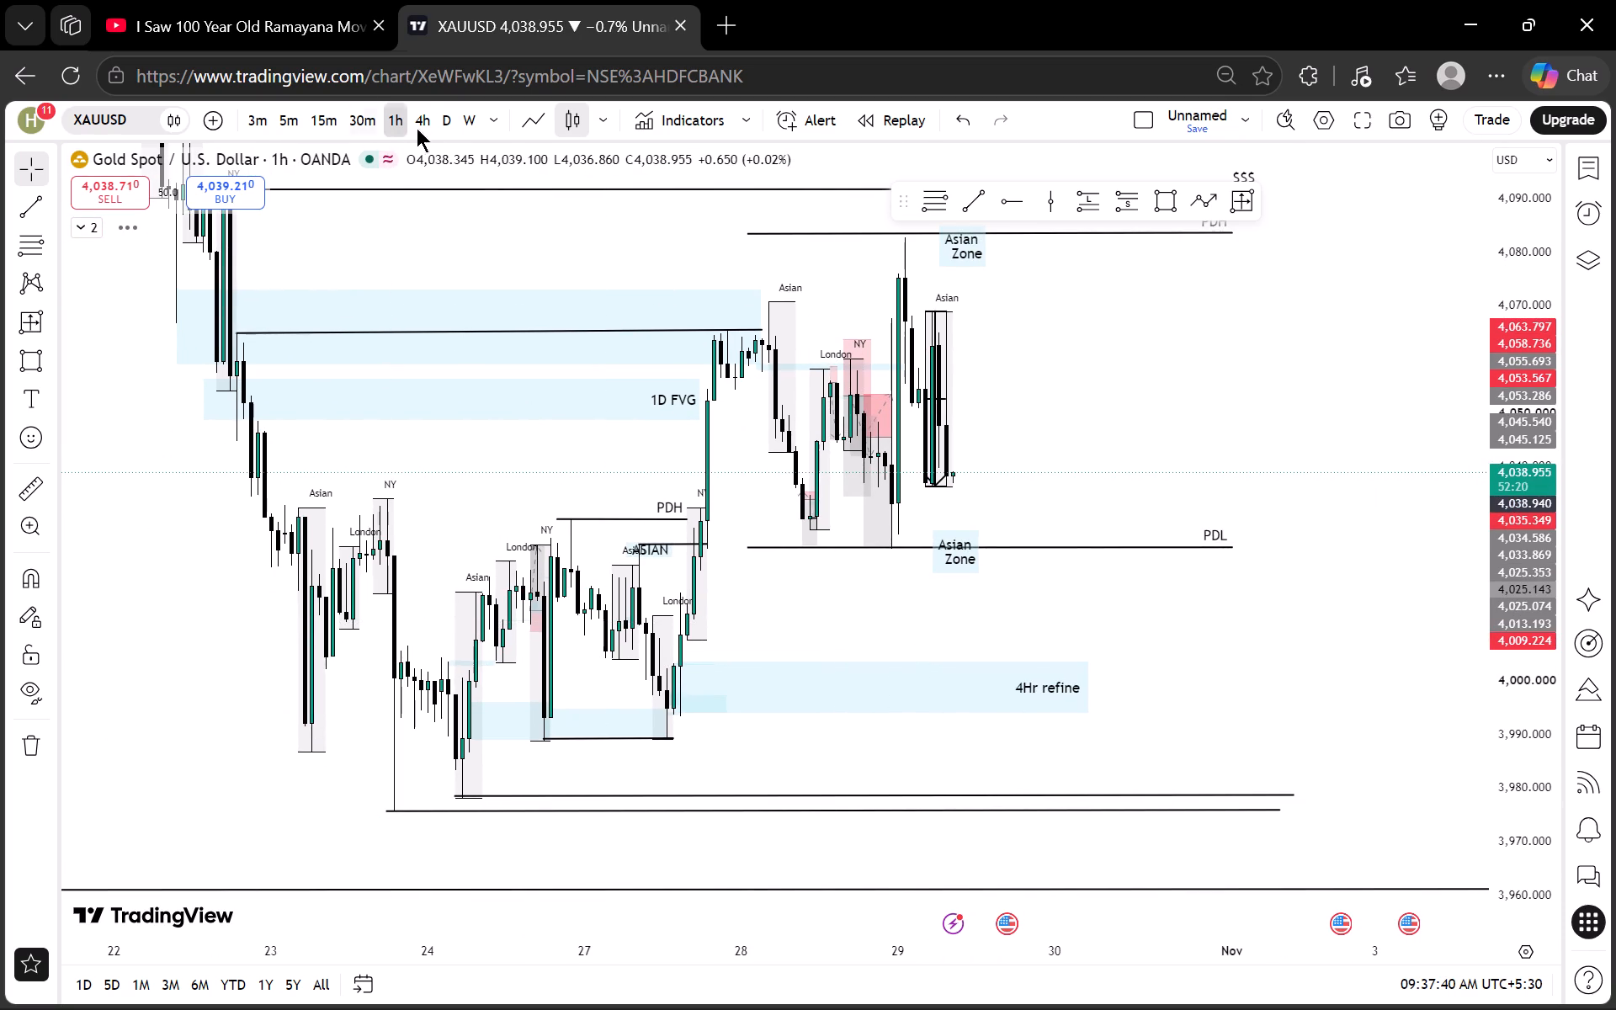
On the 4-hour chart, draw a rectangle between PDL and the 4Hr refine zone, about 4,013.5 to 4,010.6, from 27 October to 2 November.
left_click(427, 125)
scroll(1114, 542, "up", 5)
scroll(784, 622, "up", 1)
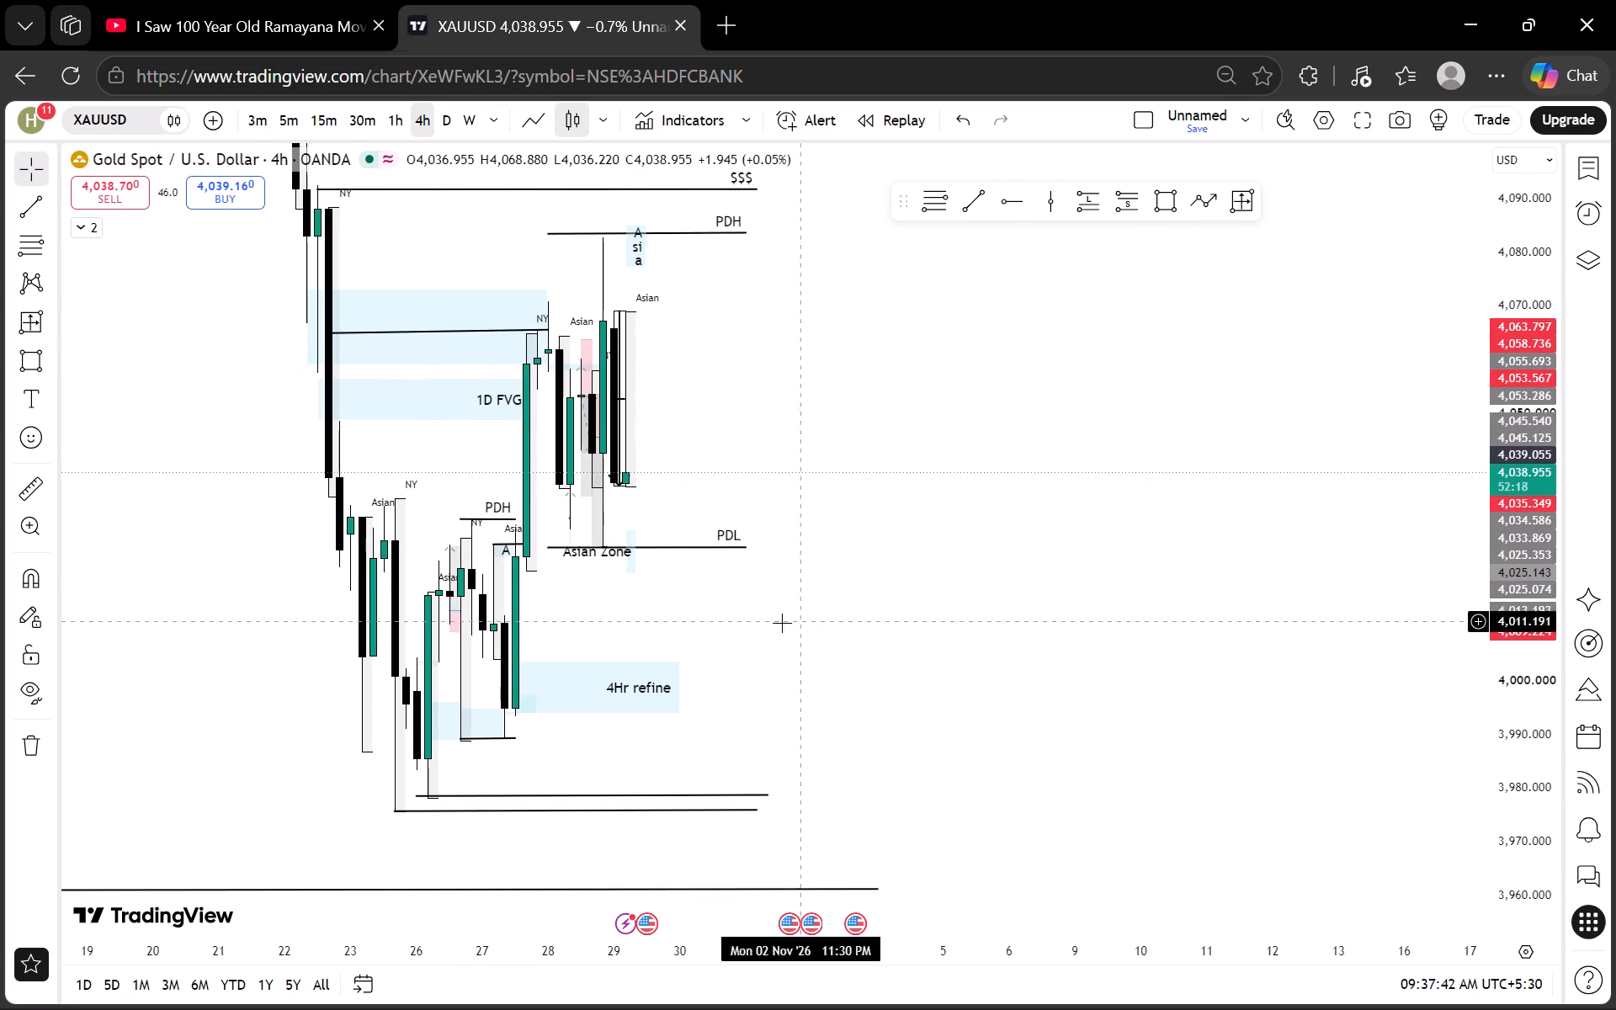
scroll(782, 623, "up", 1)
left_click_drag(630, 623, 1018, 623)
scroll(976, 621, "up", 4)
left_click_drag(904, 625, 1320, 625)
scroll(1515, 623, "up", 10)
left_click_drag(832, 626, 1244, 575)
scroll(1230, 576, "up", 4)
left_click_drag(912, 591, 1284, 578)
scroll(1179, 178, "down", 1)
left_click(1179, 197)
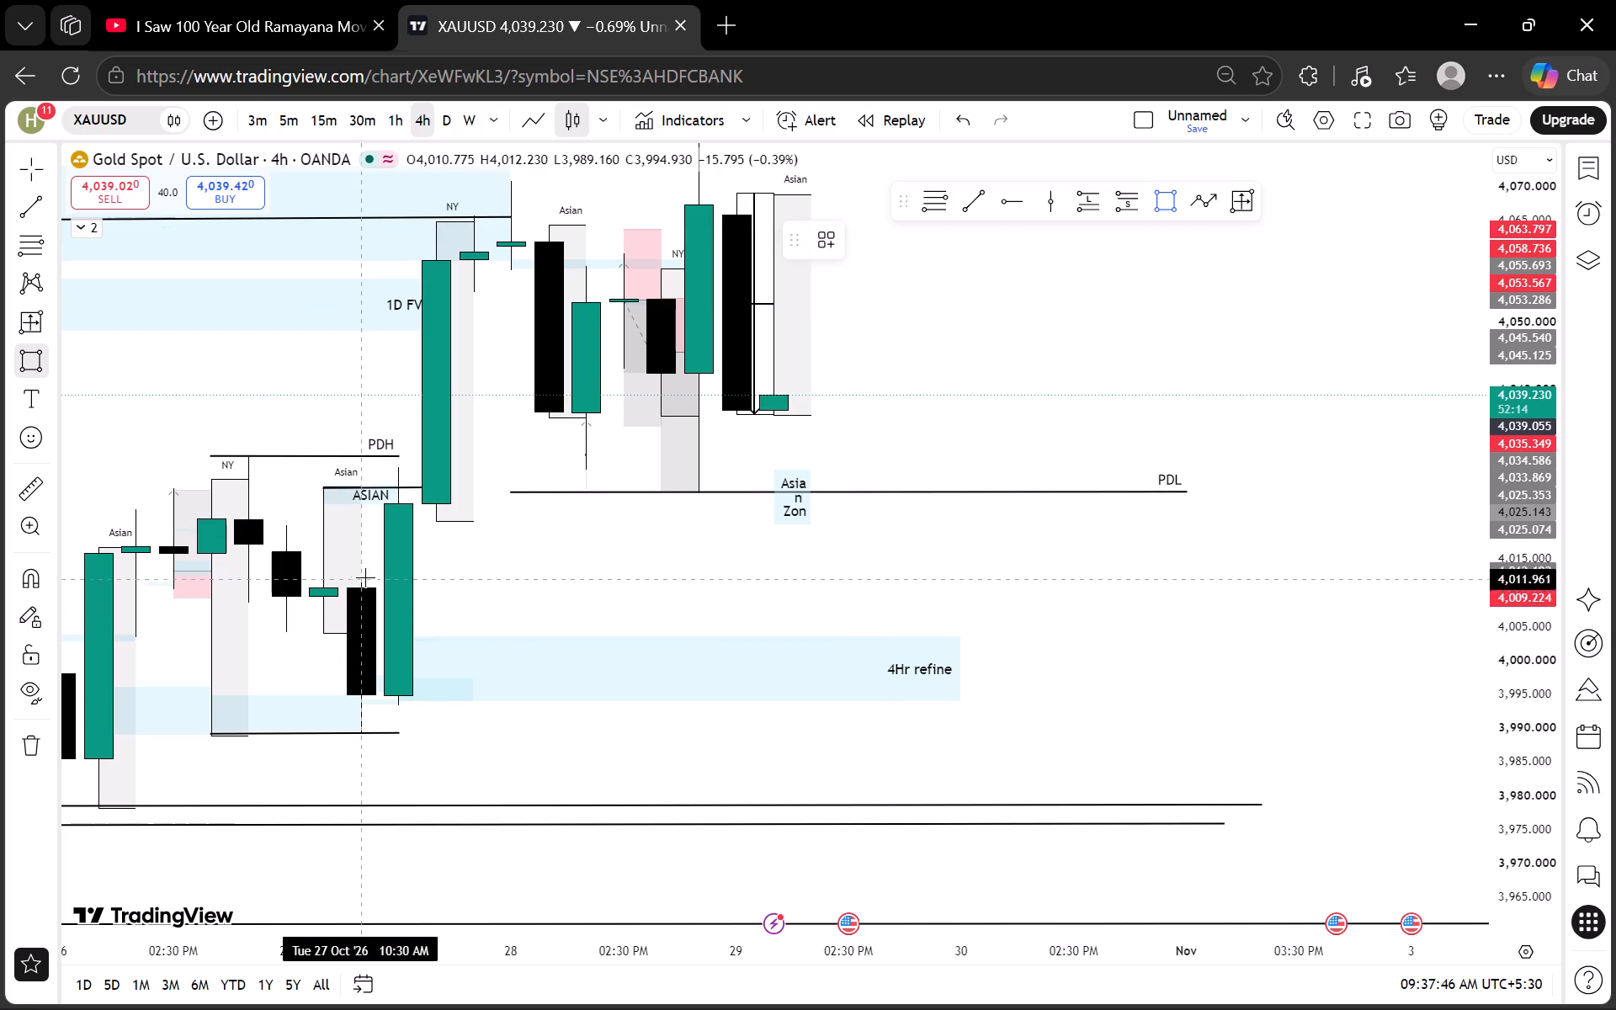
left_click(353, 570)
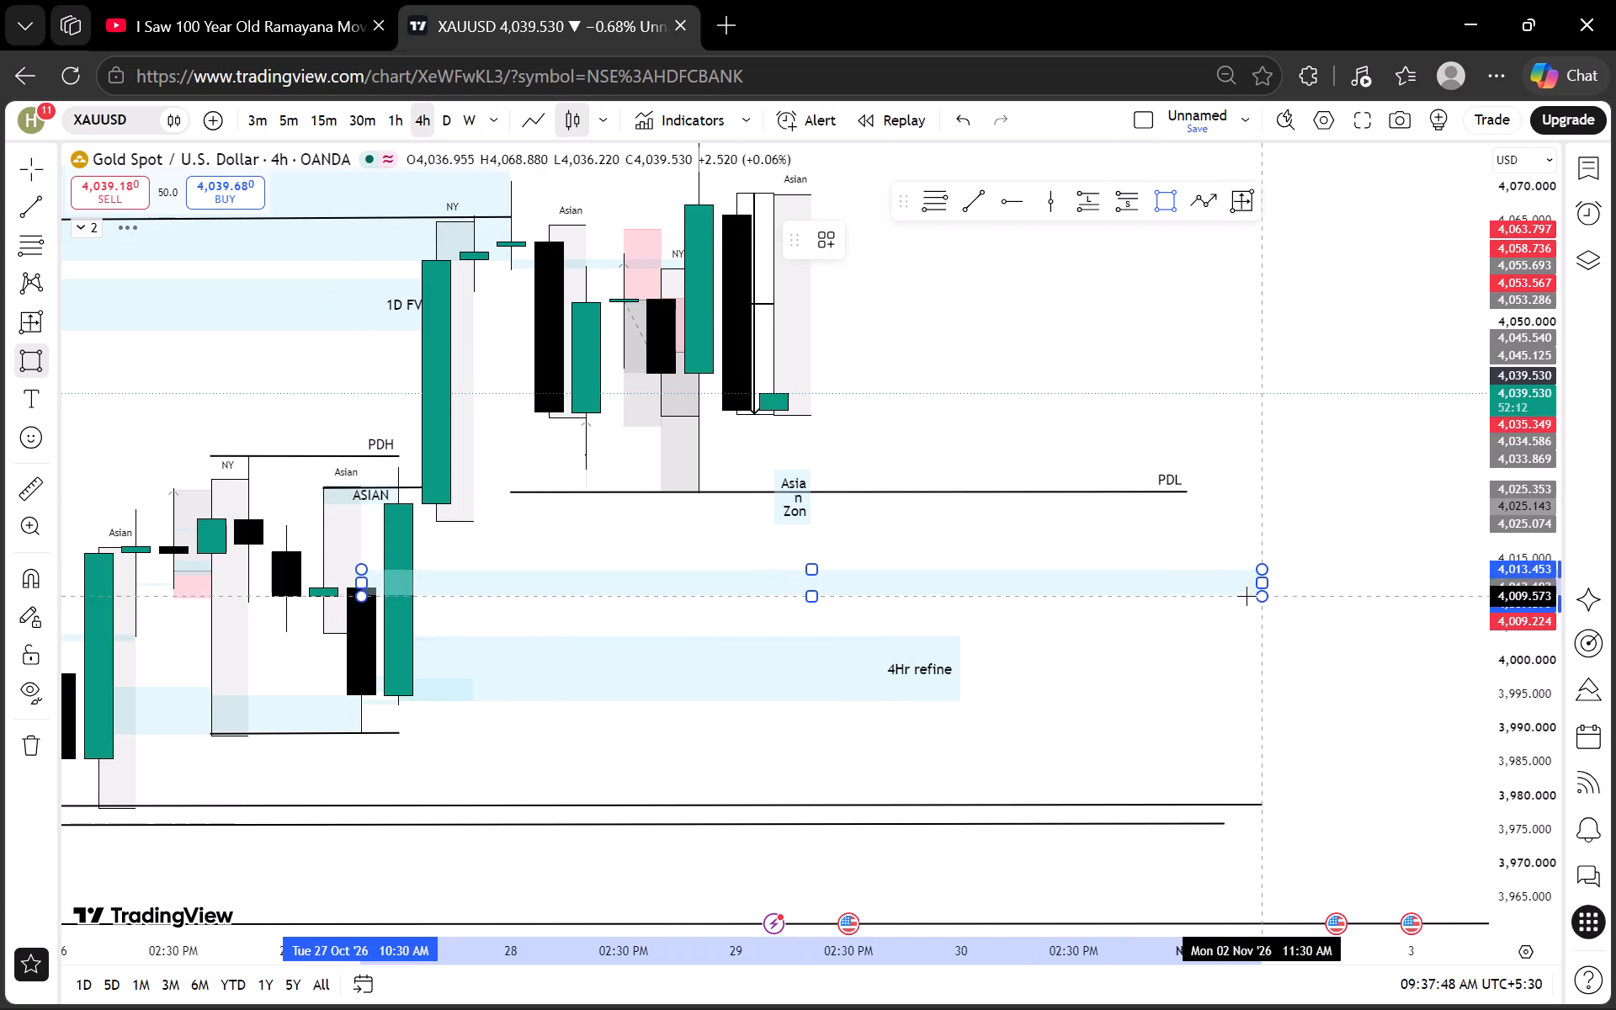
left_click(1261, 589)
left_click(1222, 614)
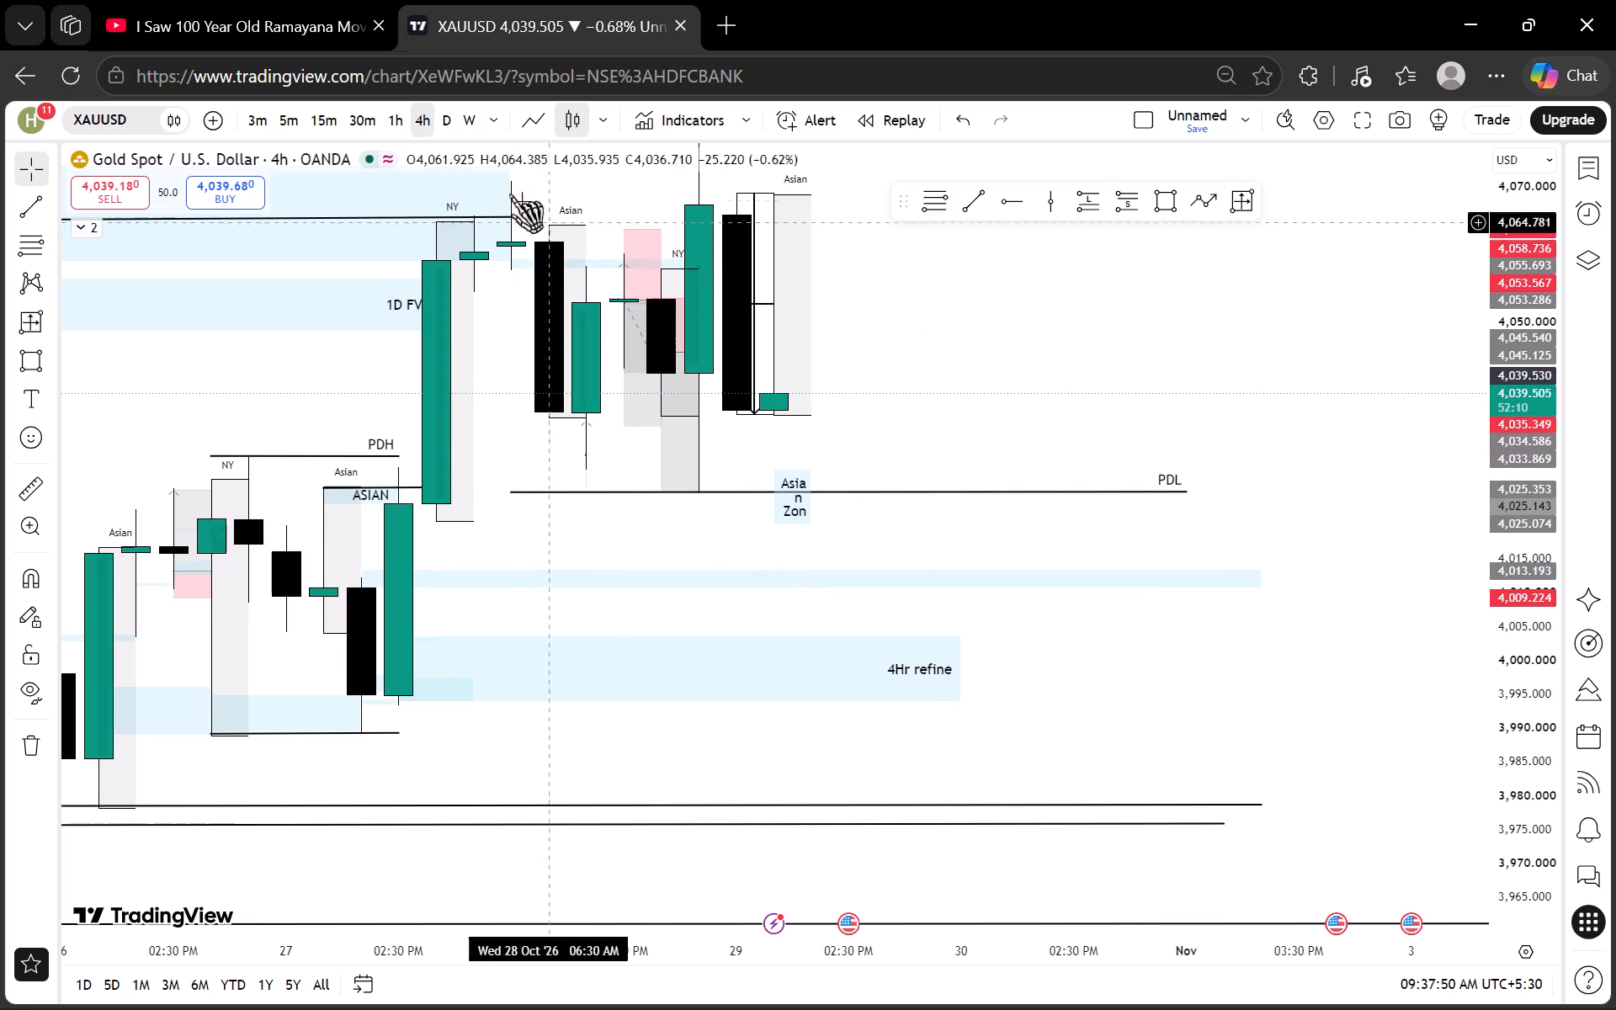
On the 1-hour chart, raise the new rectangle's top edge to about 4,016.9 and start it around 2:30 PM on 27 October.
left_click(399, 117)
scroll(508, 439, "down", 6)
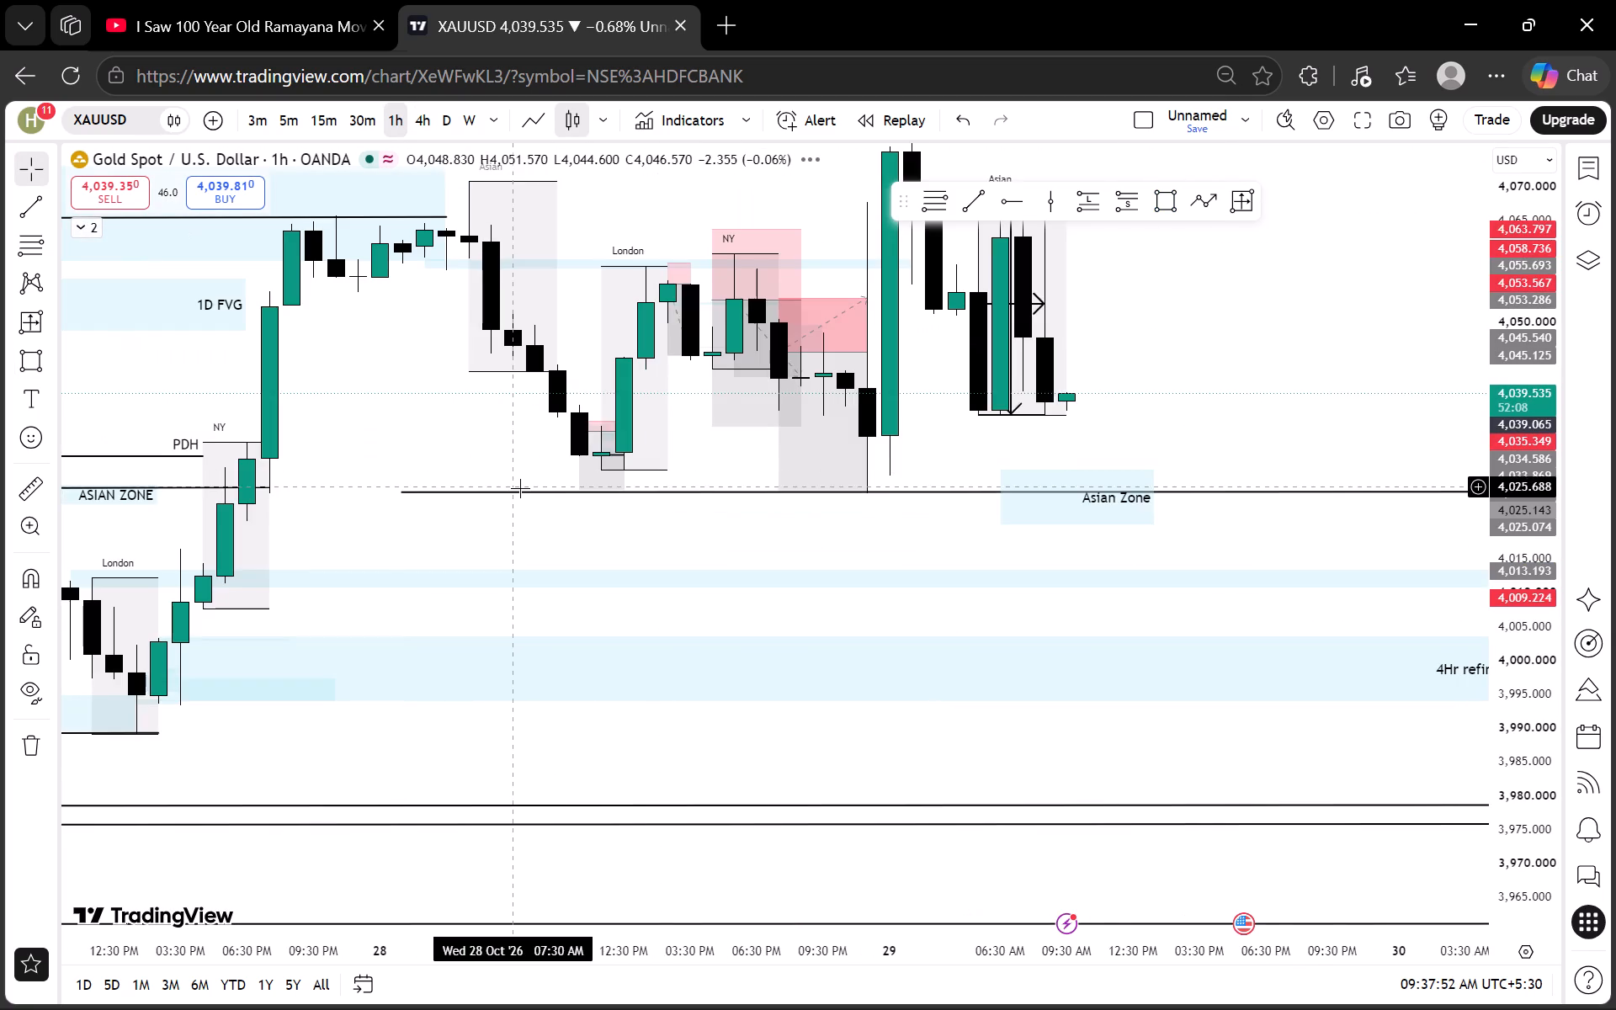
scroll(501, 519, "down", 3)
left_click_drag(455, 569, 488, 531)
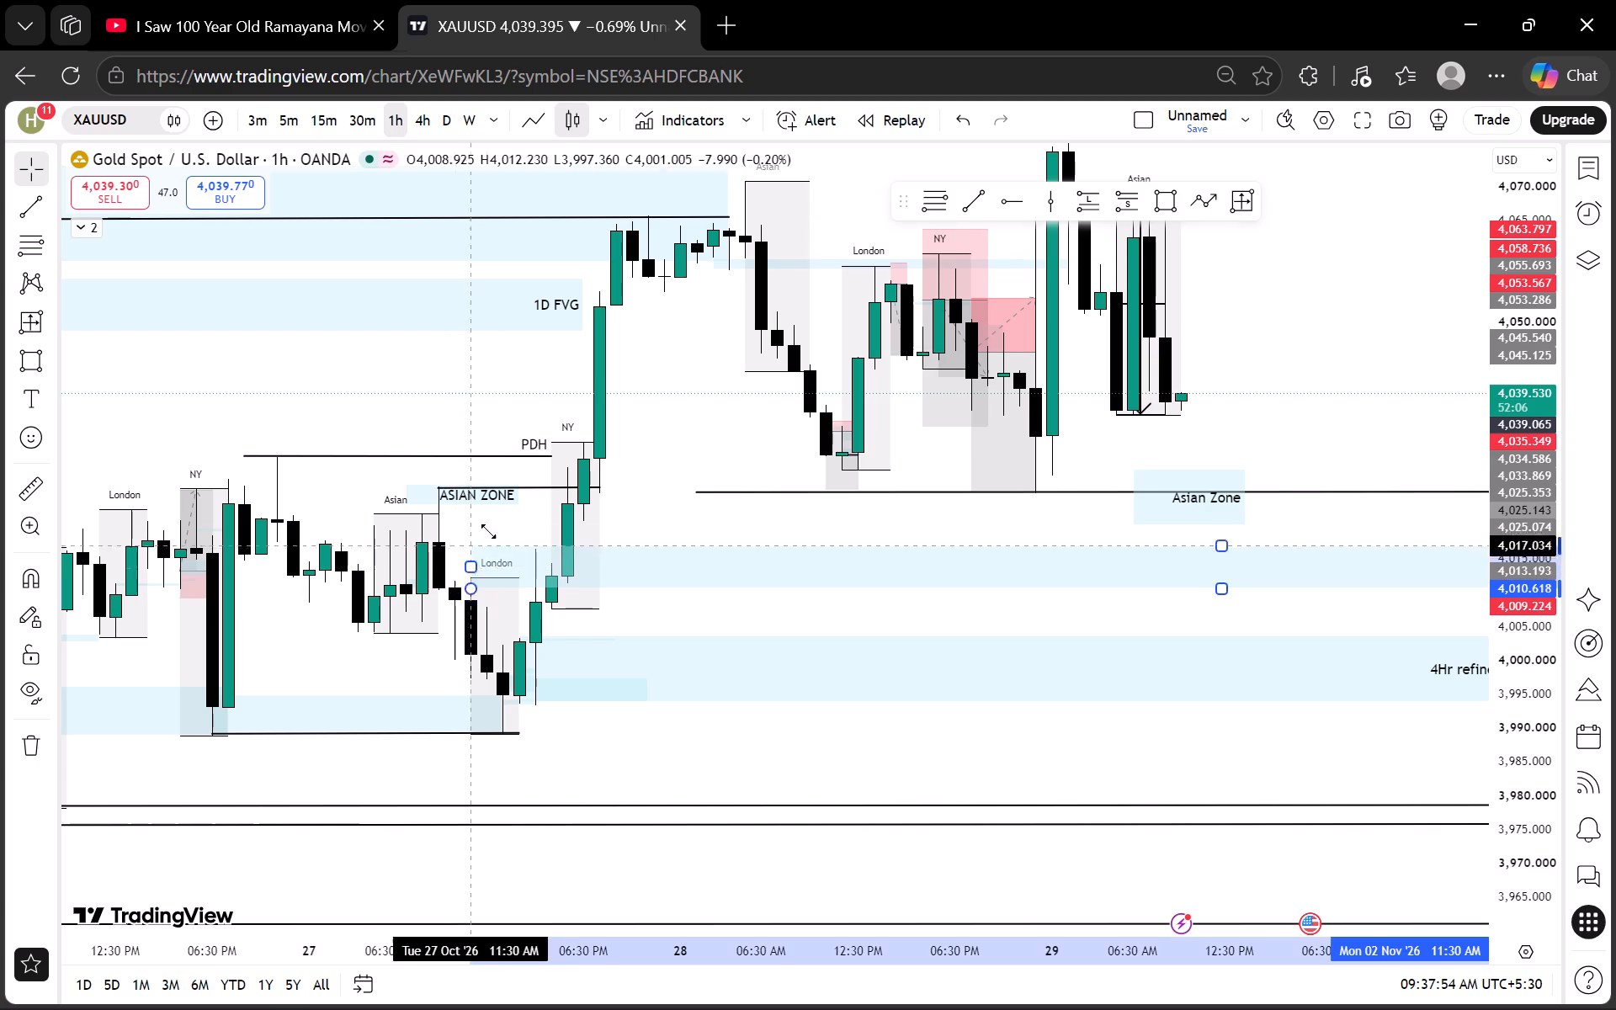
left_click_drag(488, 531, 518, 547)
Shorten the new rectangle so its later end lines up with the end of the 4Hr refine zone.
scroll(716, 529, "down", 2)
left_click_drag(1016, 517, 1012, 518)
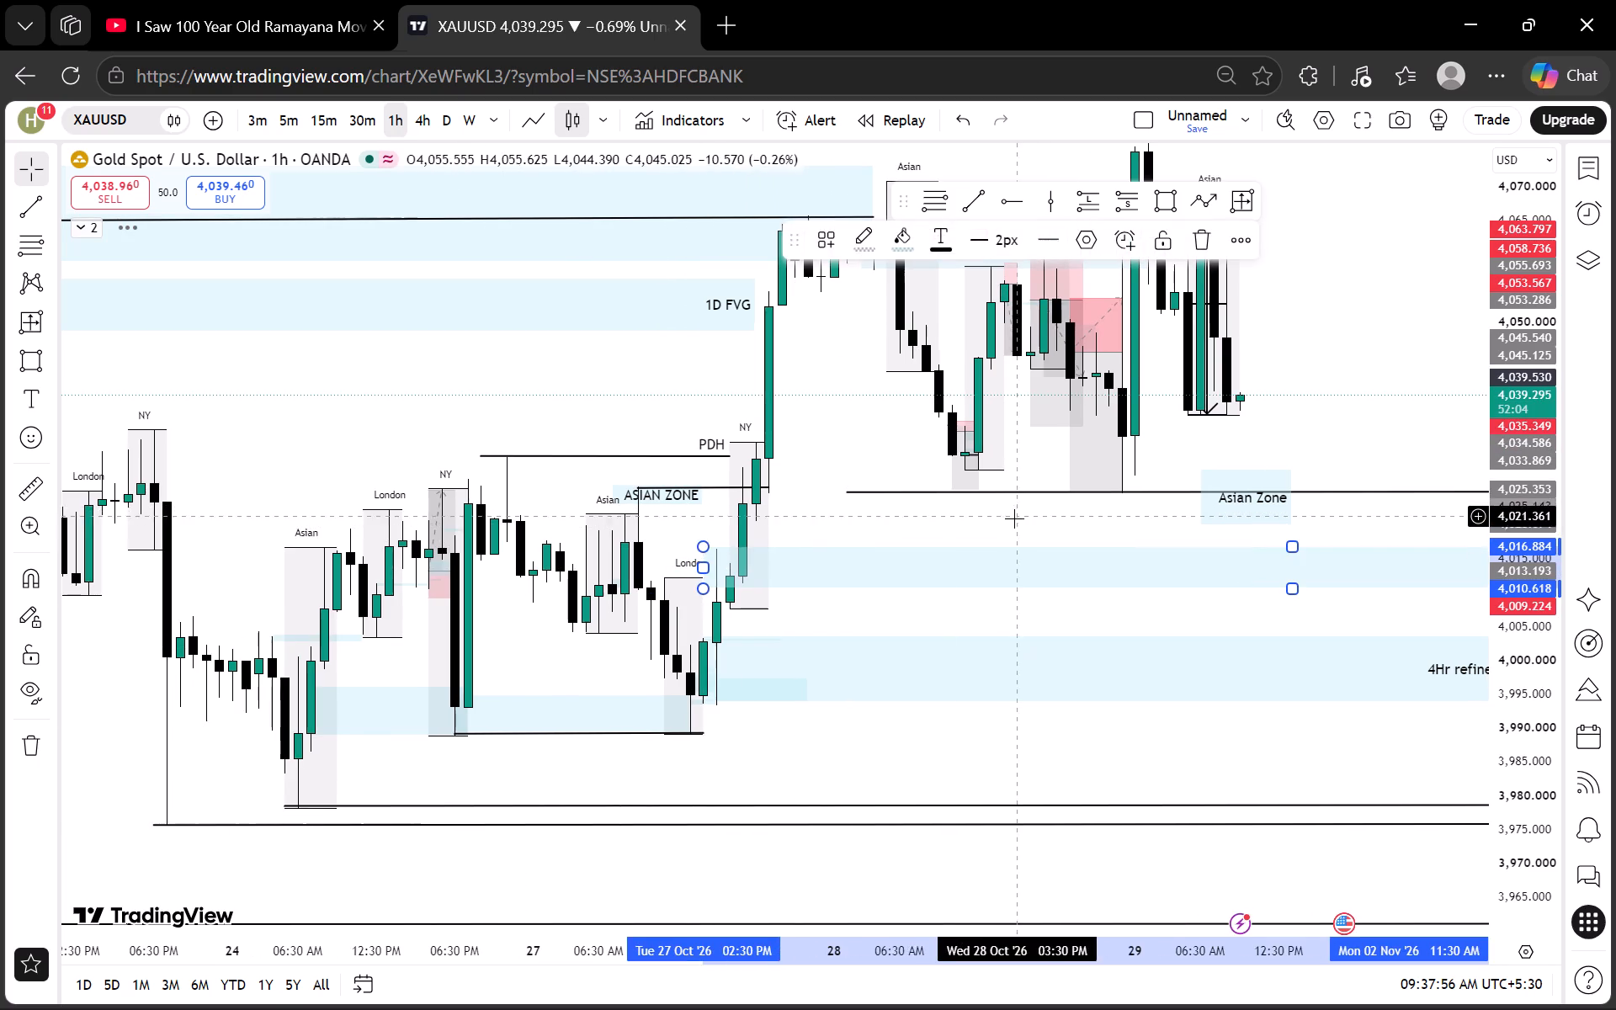
left_click_drag(1012, 518, 555, 523)
scroll(1279, 622, "down", 2)
left_click_drag(1353, 668, 1045, 668)
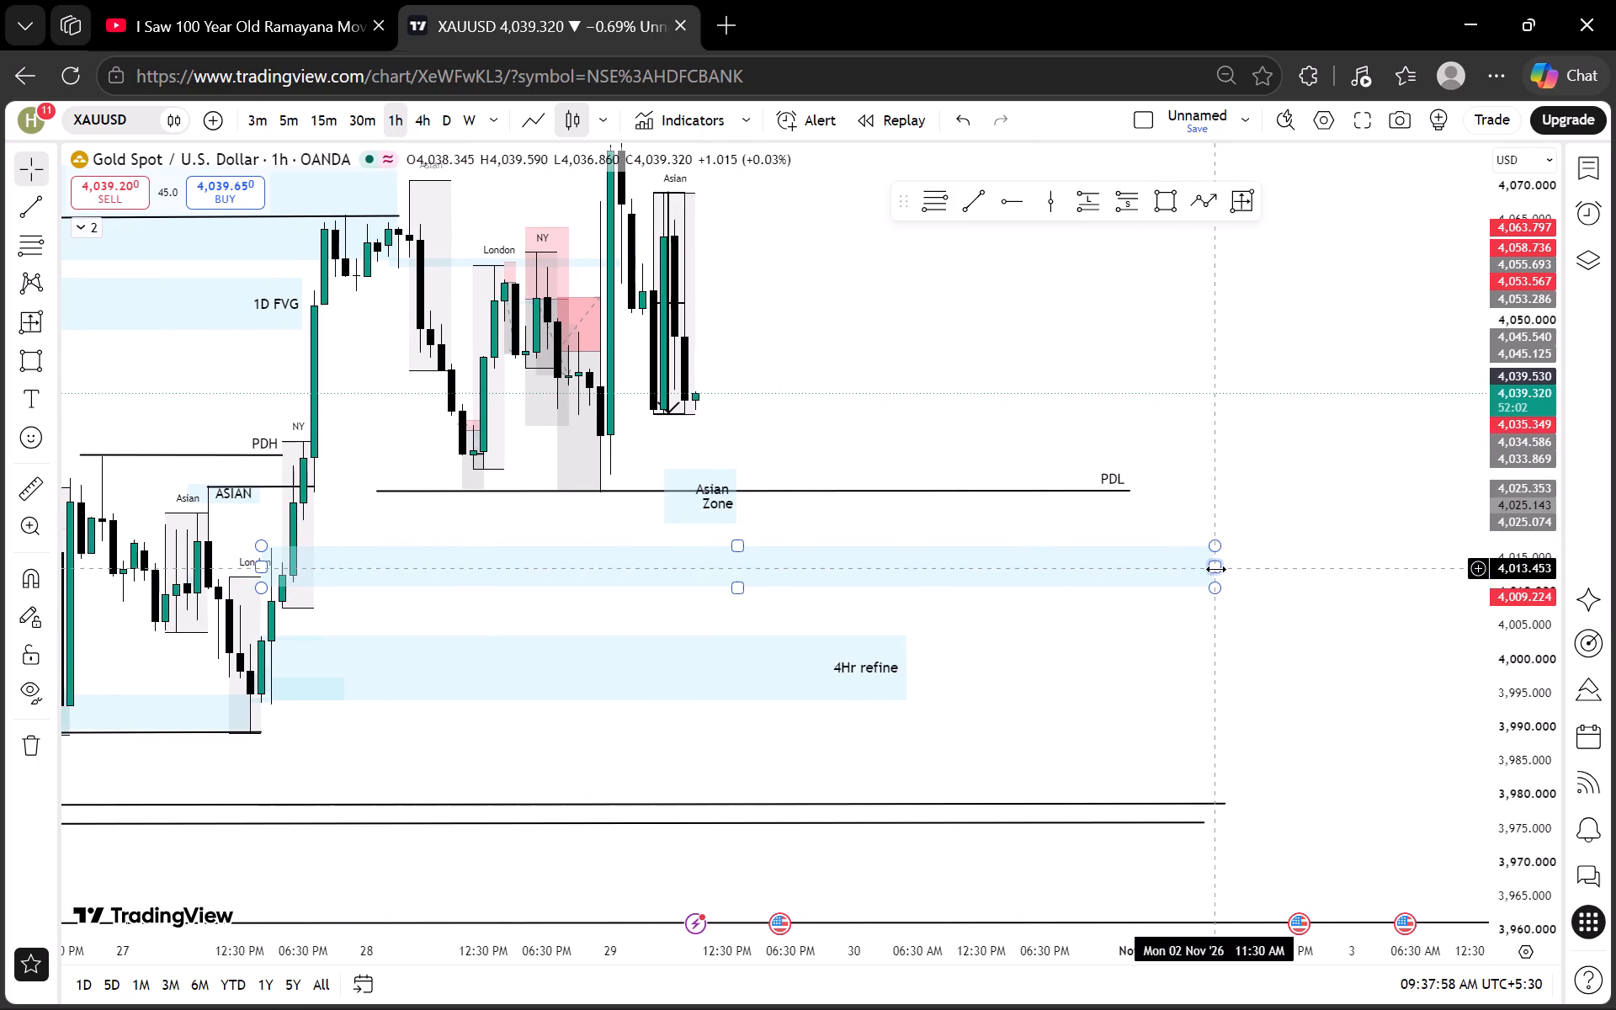
left_click_drag(1215, 569, 910, 569)
left_click(965, 607)
left_click_drag(969, 611, 1212, 618)
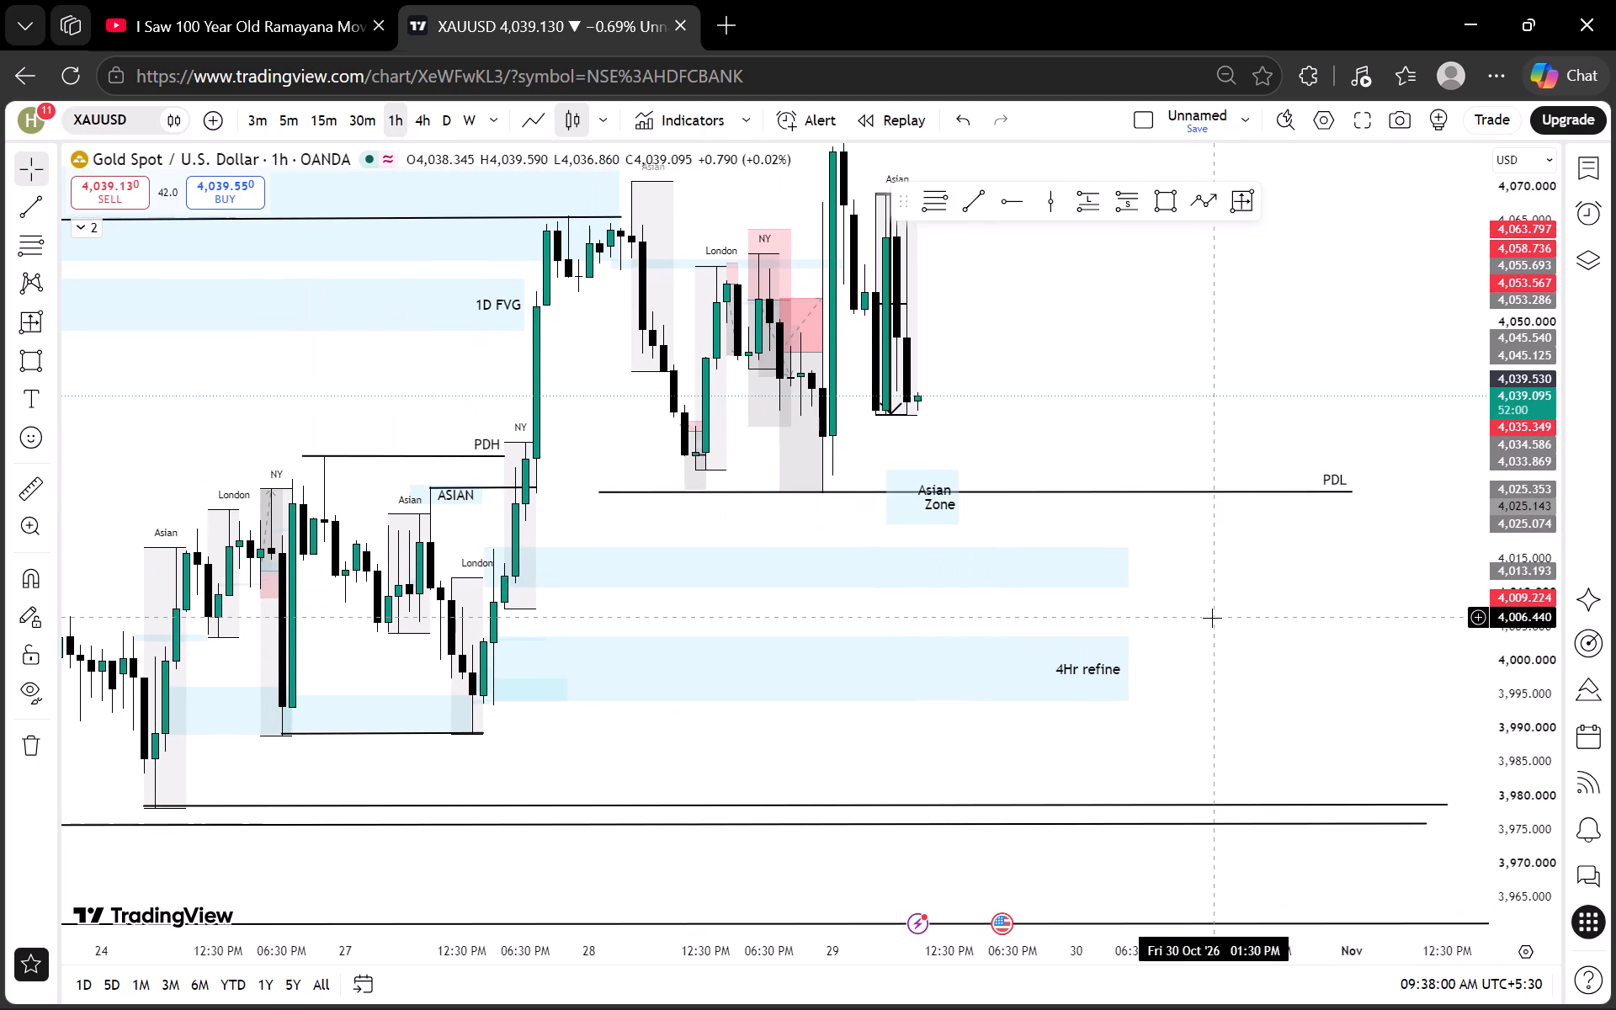
Examine the zones between PDL and the 4Hr refine zone on the 1-hour, 4-hour and daily charts.
scroll(1615, 567, "up", 12)
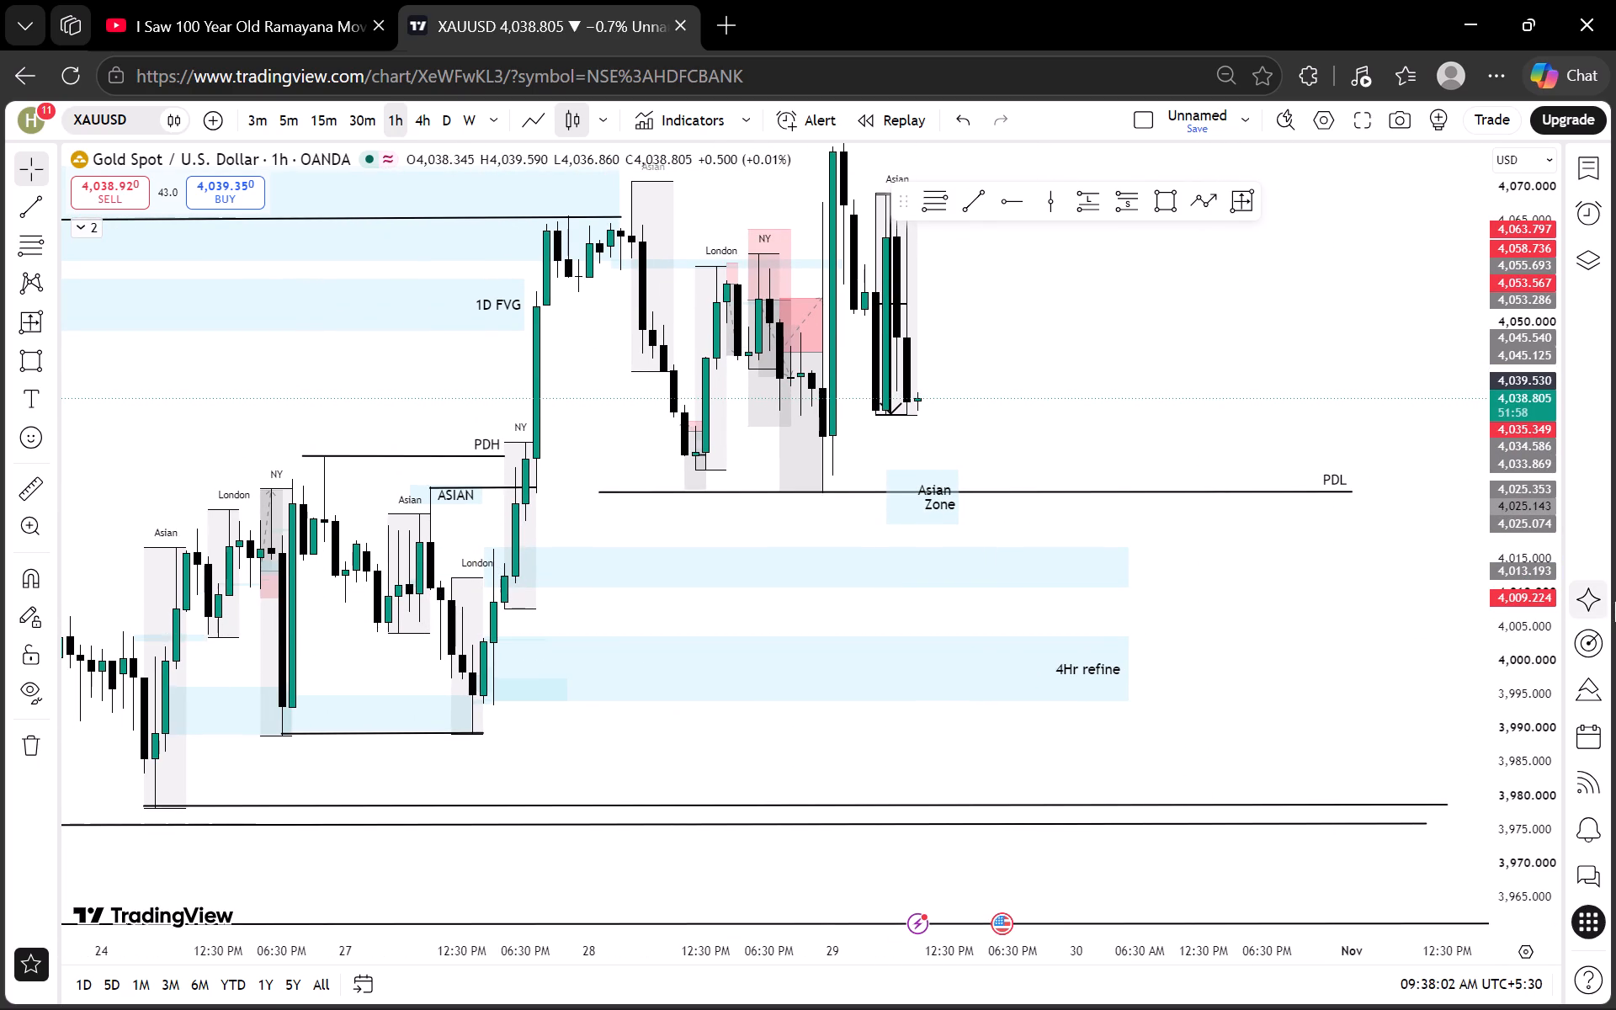
scroll(1615, 602, "up", 3)
scroll(1523, 634, "up", 10)
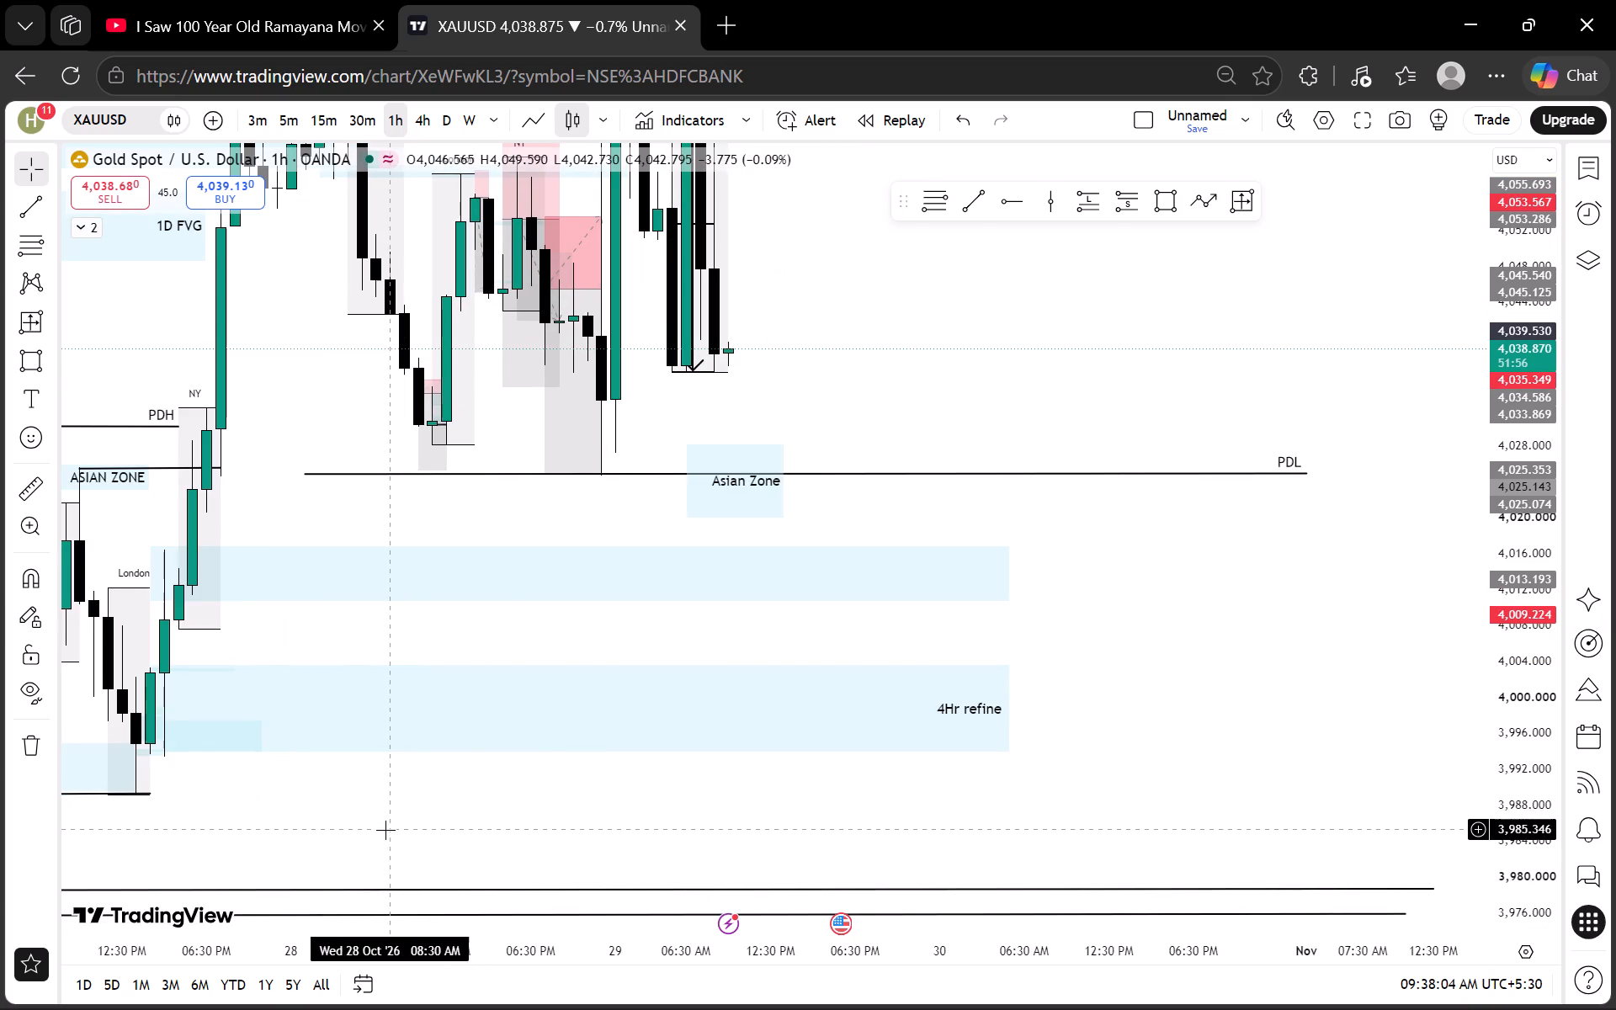
left_click_drag(408, 813, 576, 812)
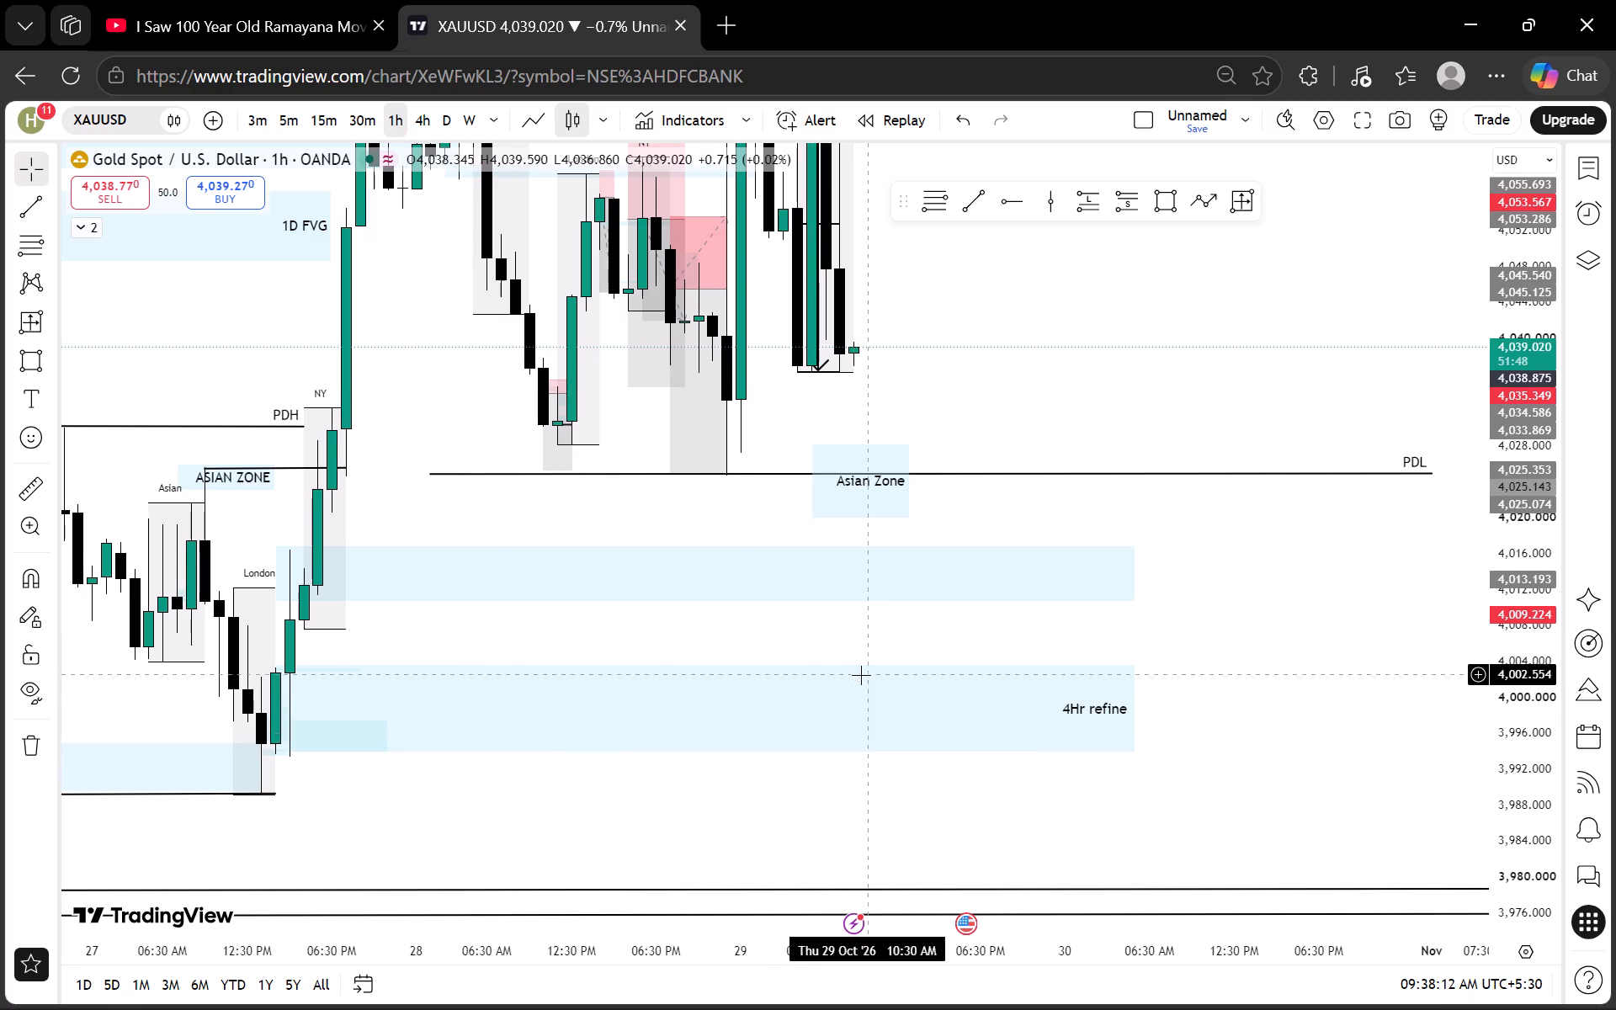
left_click(429, 121)
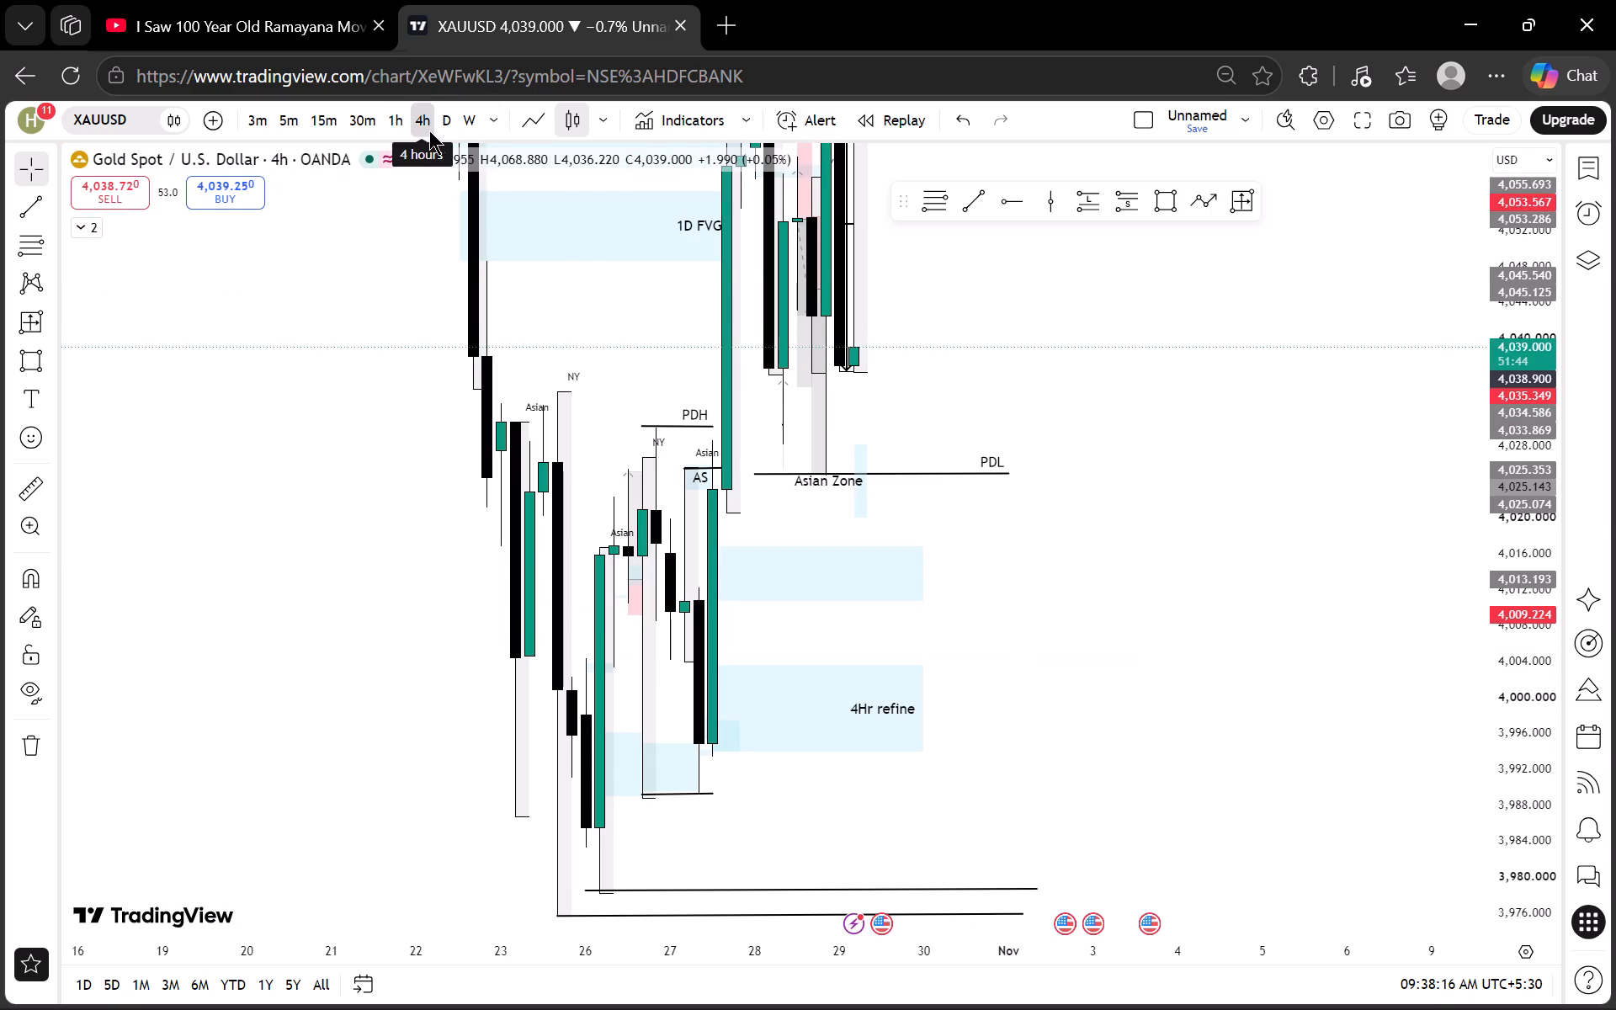
left_click(404, 120)
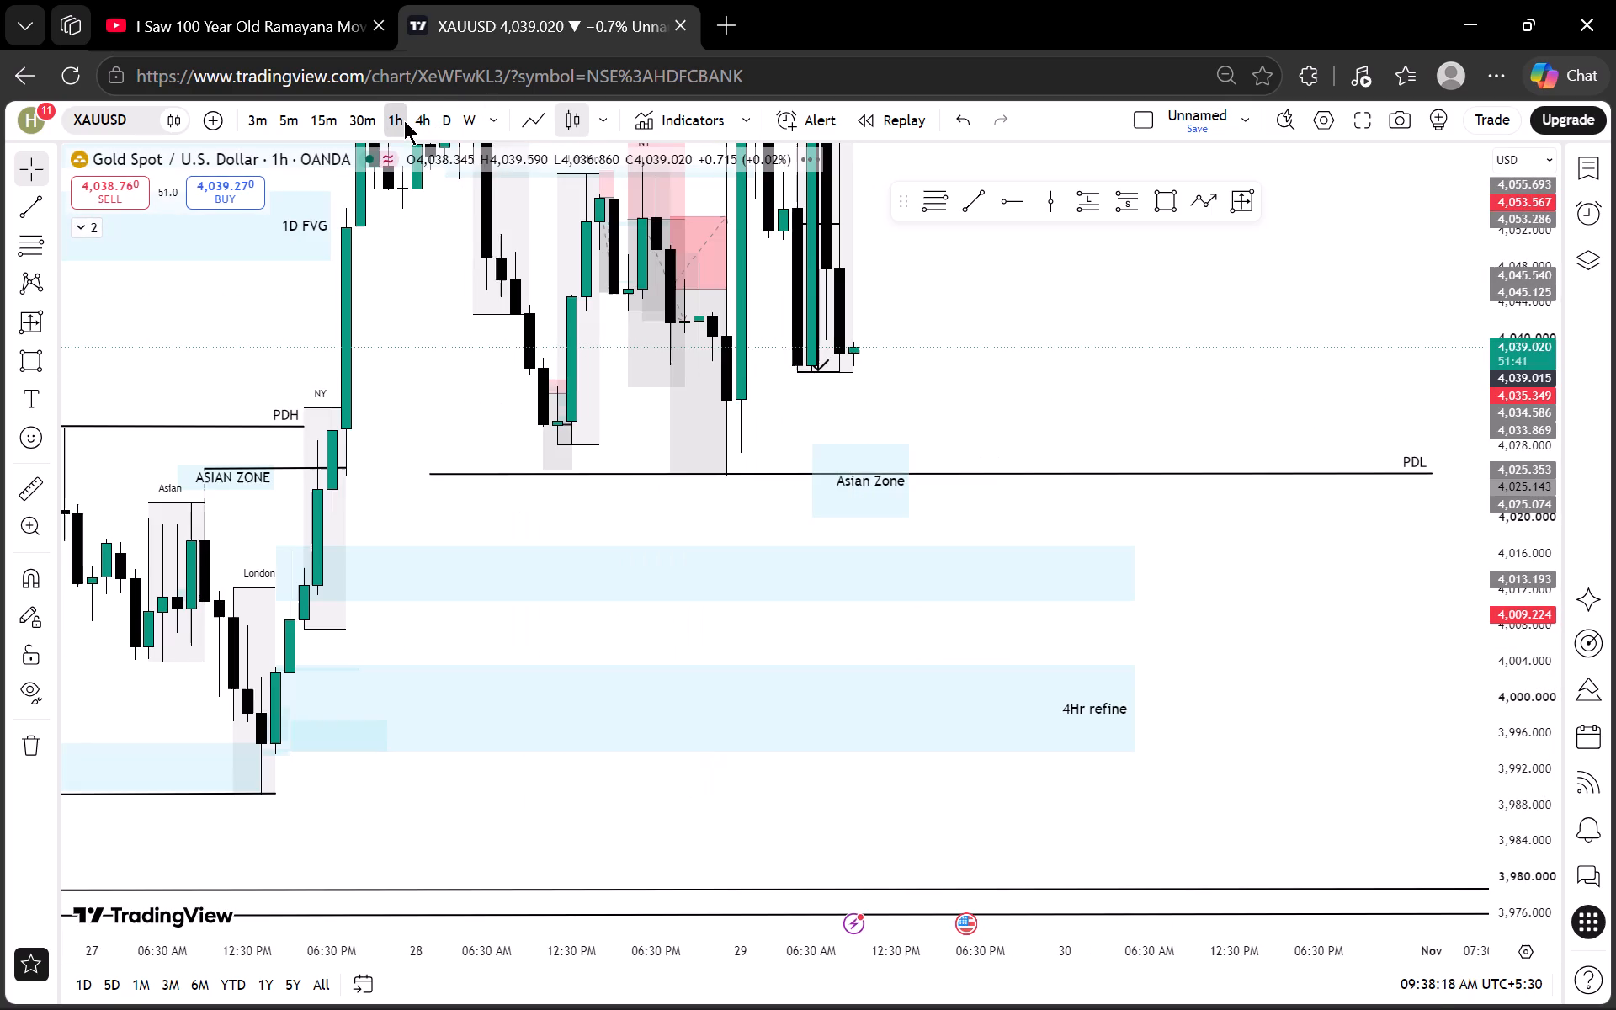
left_click(439, 115)
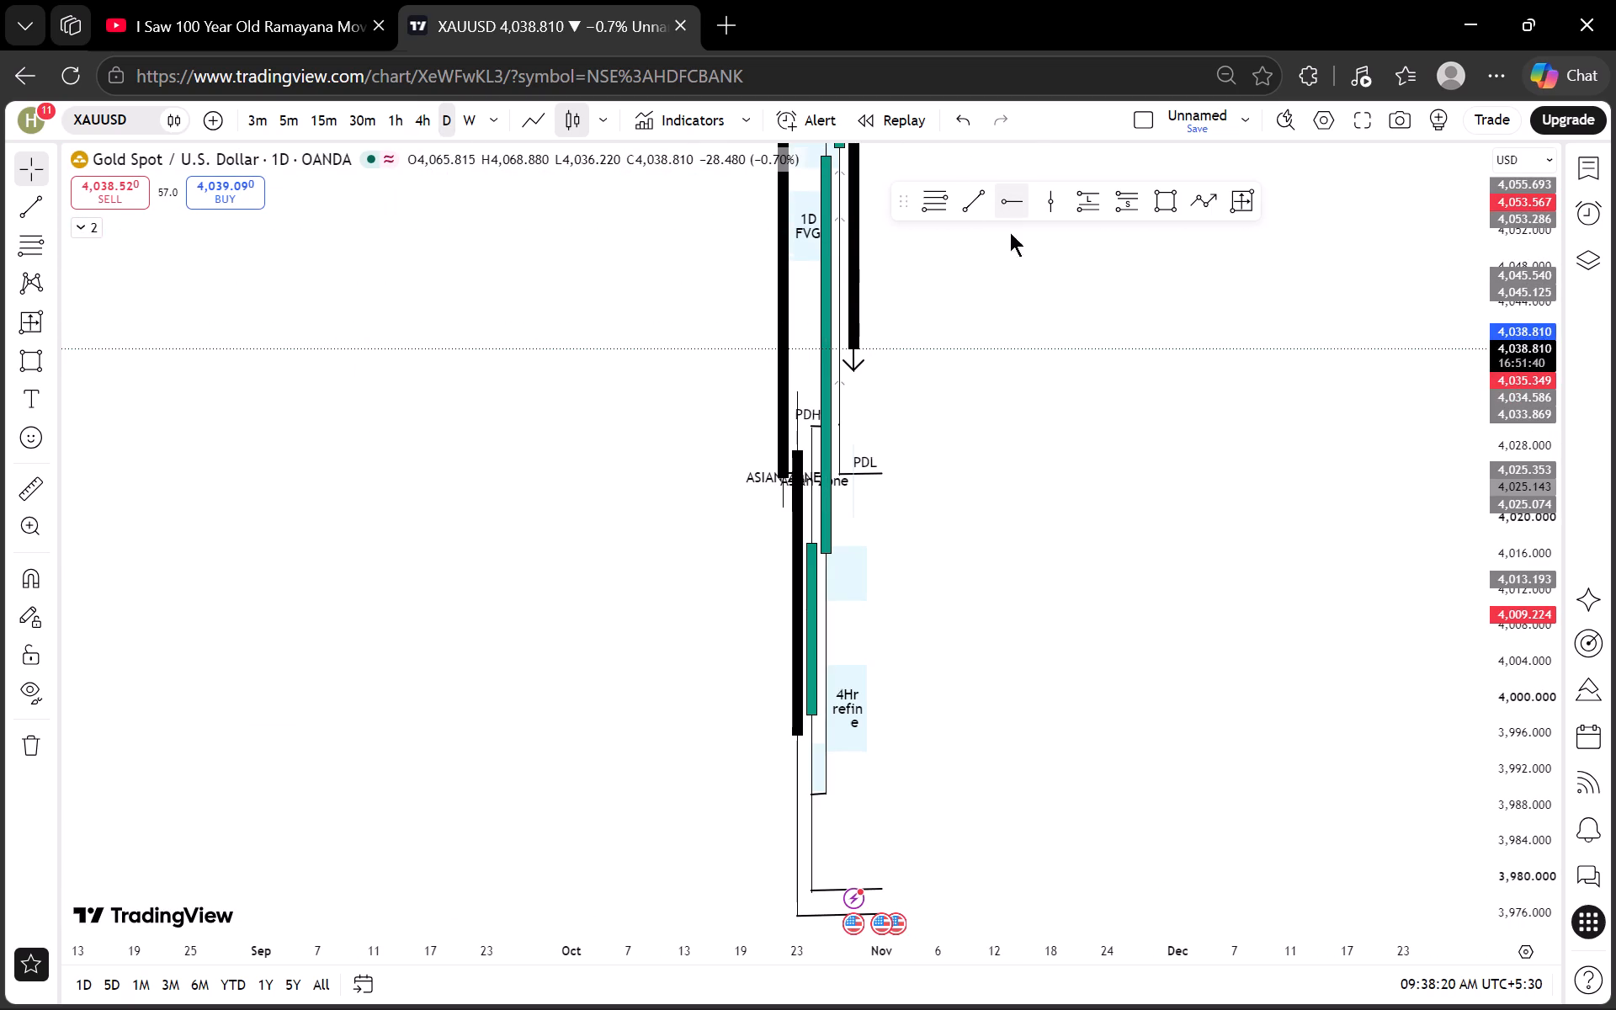
scroll(1083, 345, "up", 7)
left_click_drag(780, 451, 1103, 390)
On the 4-hour chart, draw a horizontal trend line at about 4,012.3 from 10:30 AM on 27 October to late 29 October.
left_click(412, 120)
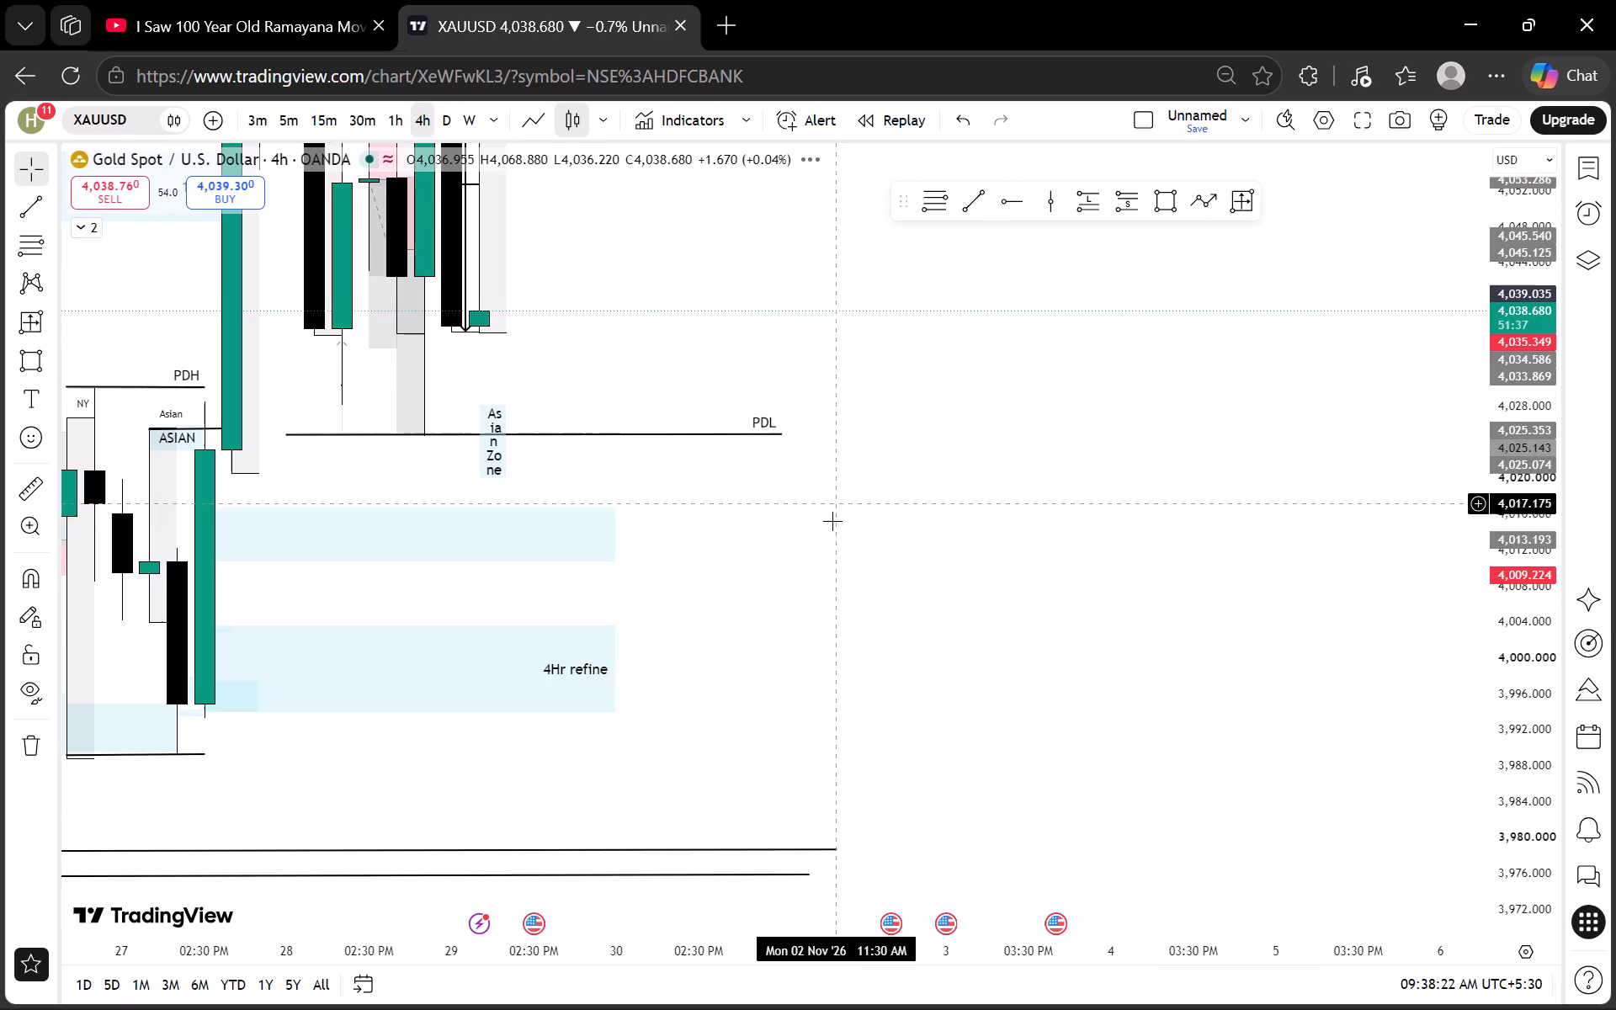
left_click_drag(810, 562, 1061, 563)
left_click(969, 199)
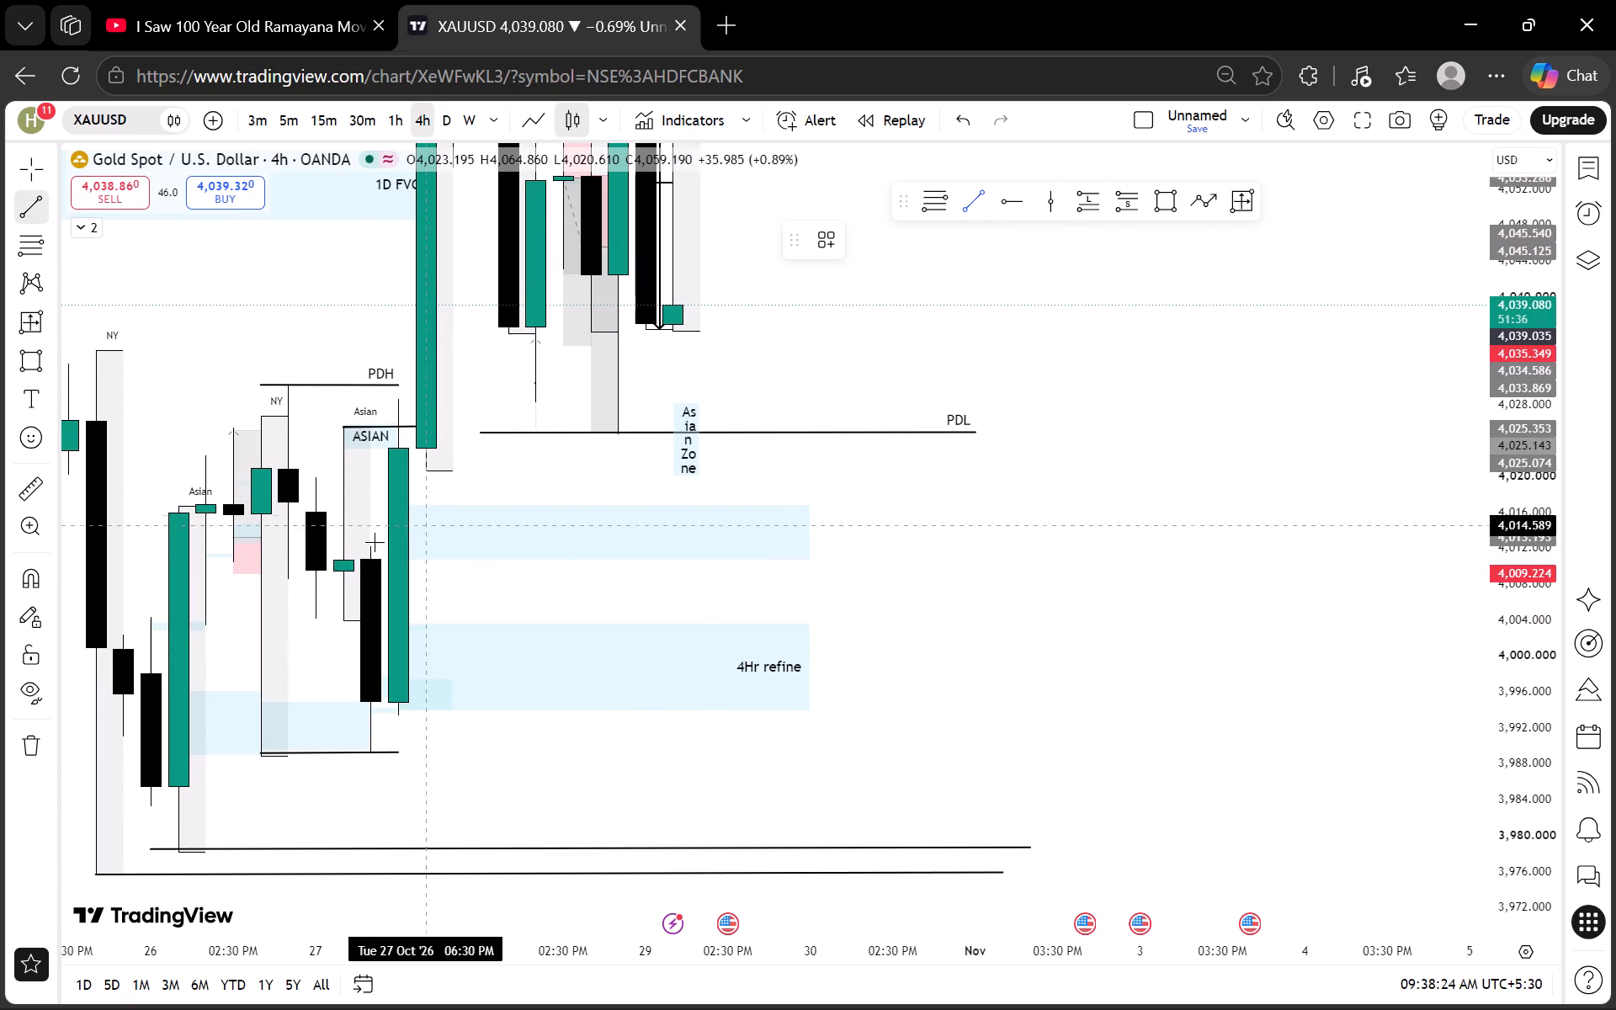
left_click(367, 546)
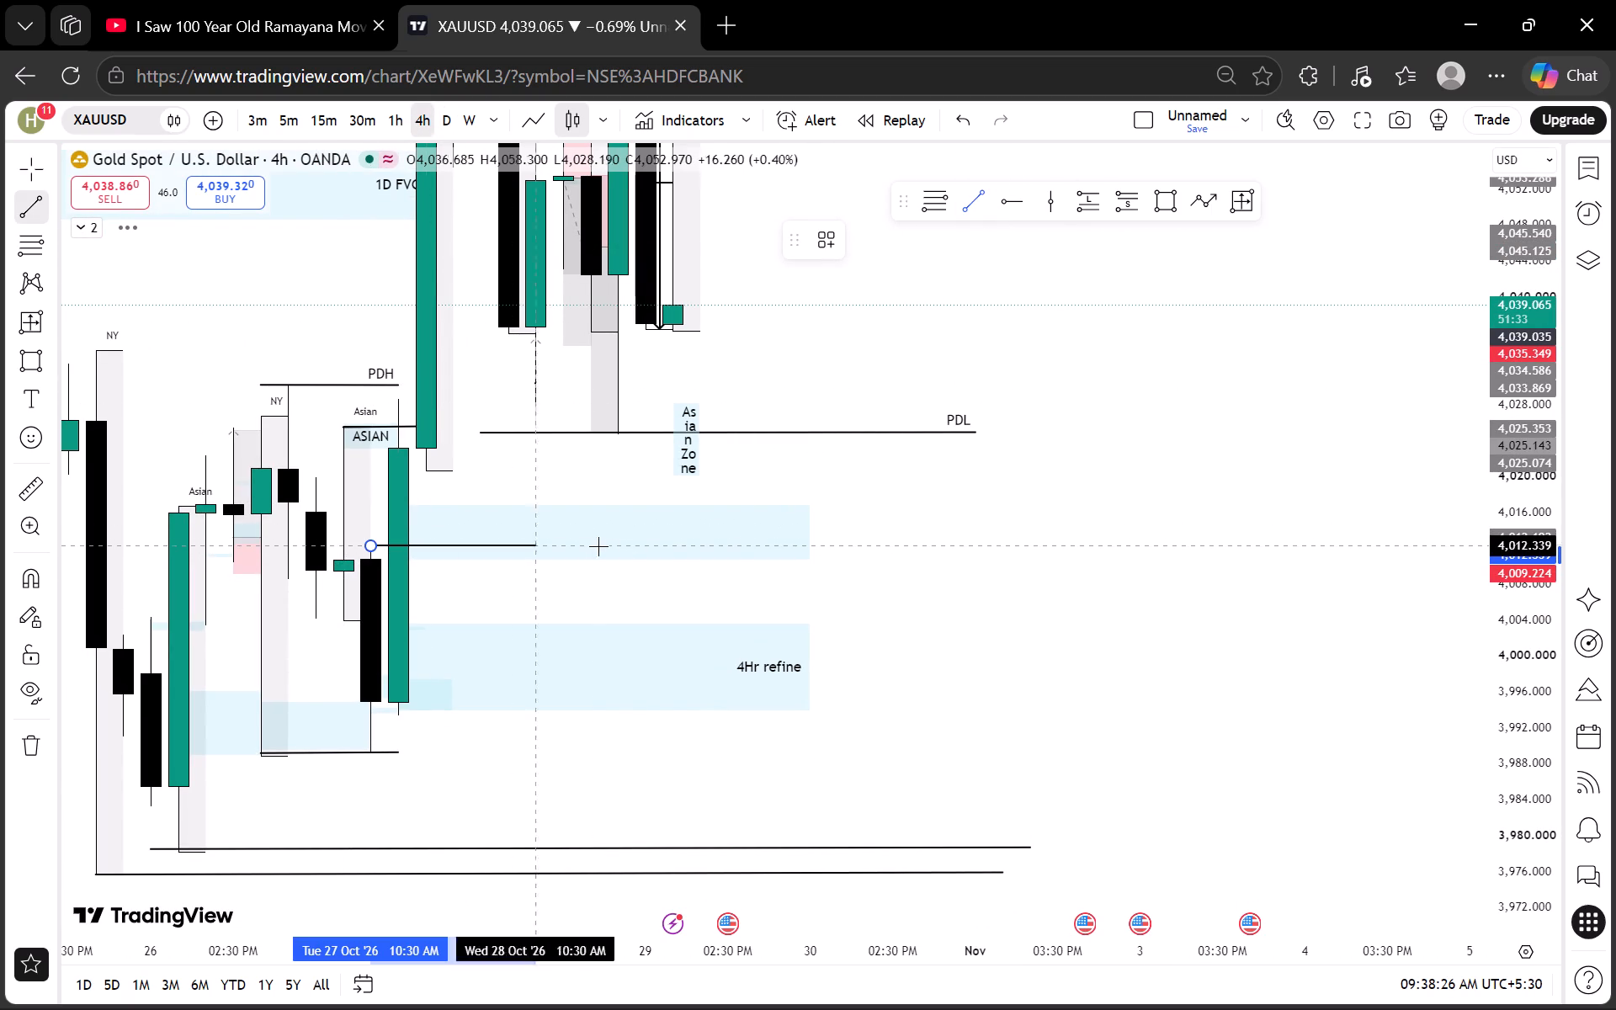
left_click(796, 546)
left_click(965, 541)
On the 1-hour chart, examine the price action around the new trend line, comparing the line and candle chart types.
left_click(382, 111)
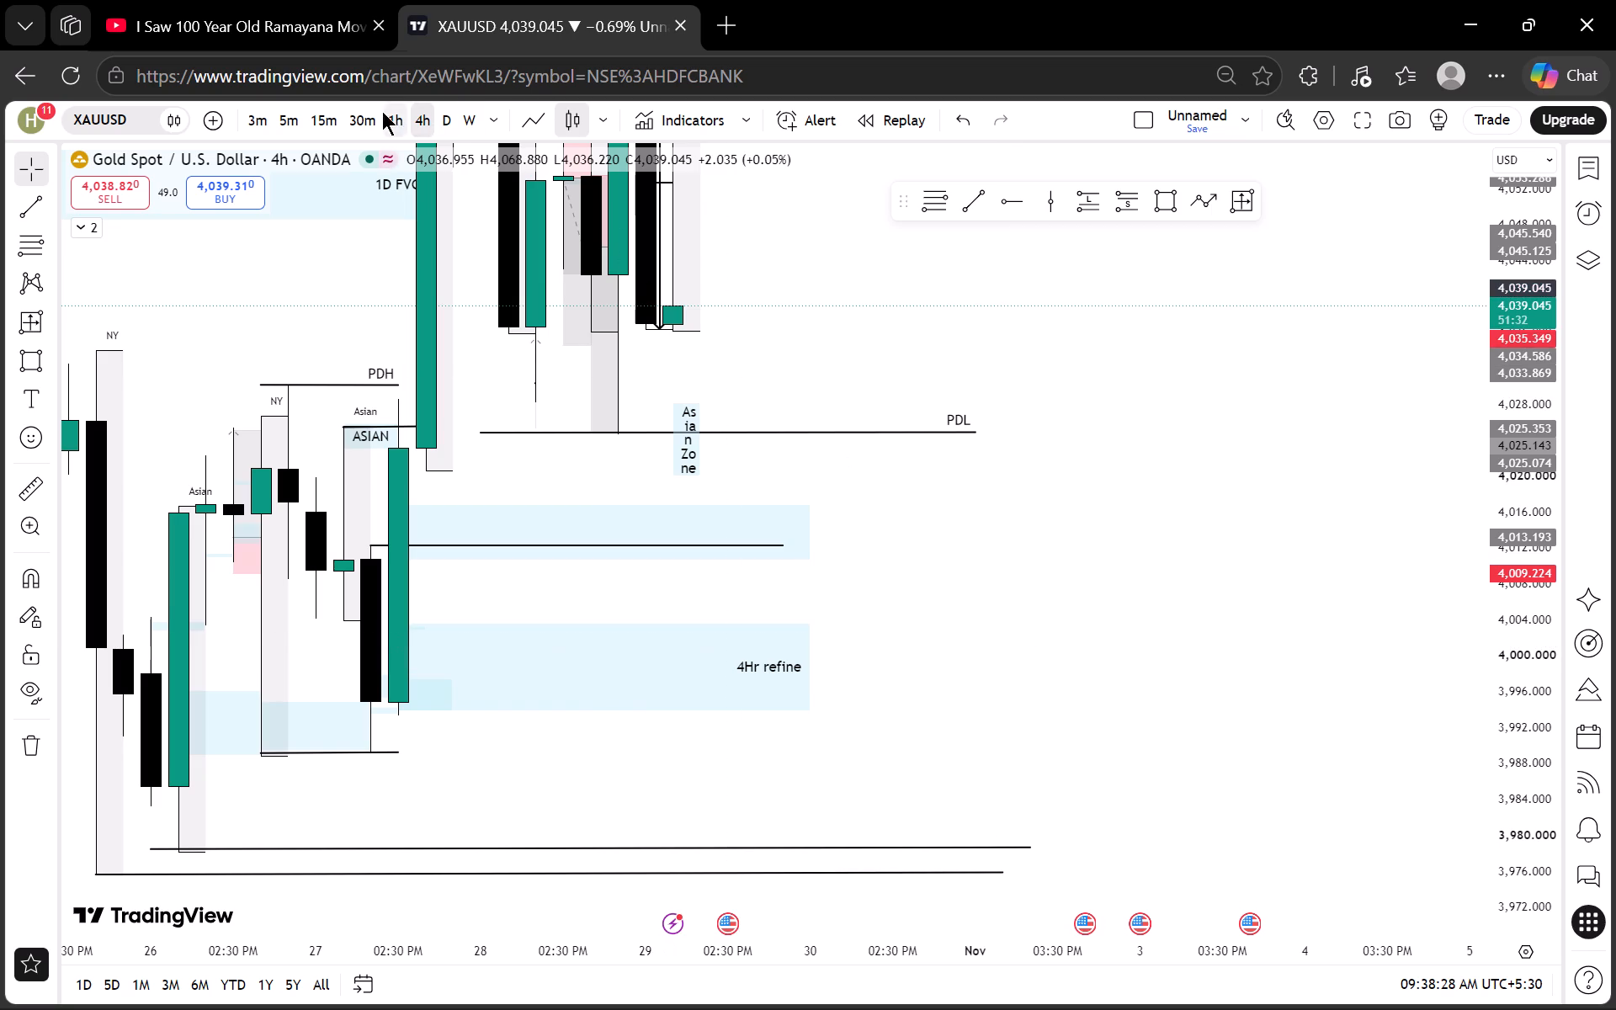
scroll(577, 524, "down", 6)
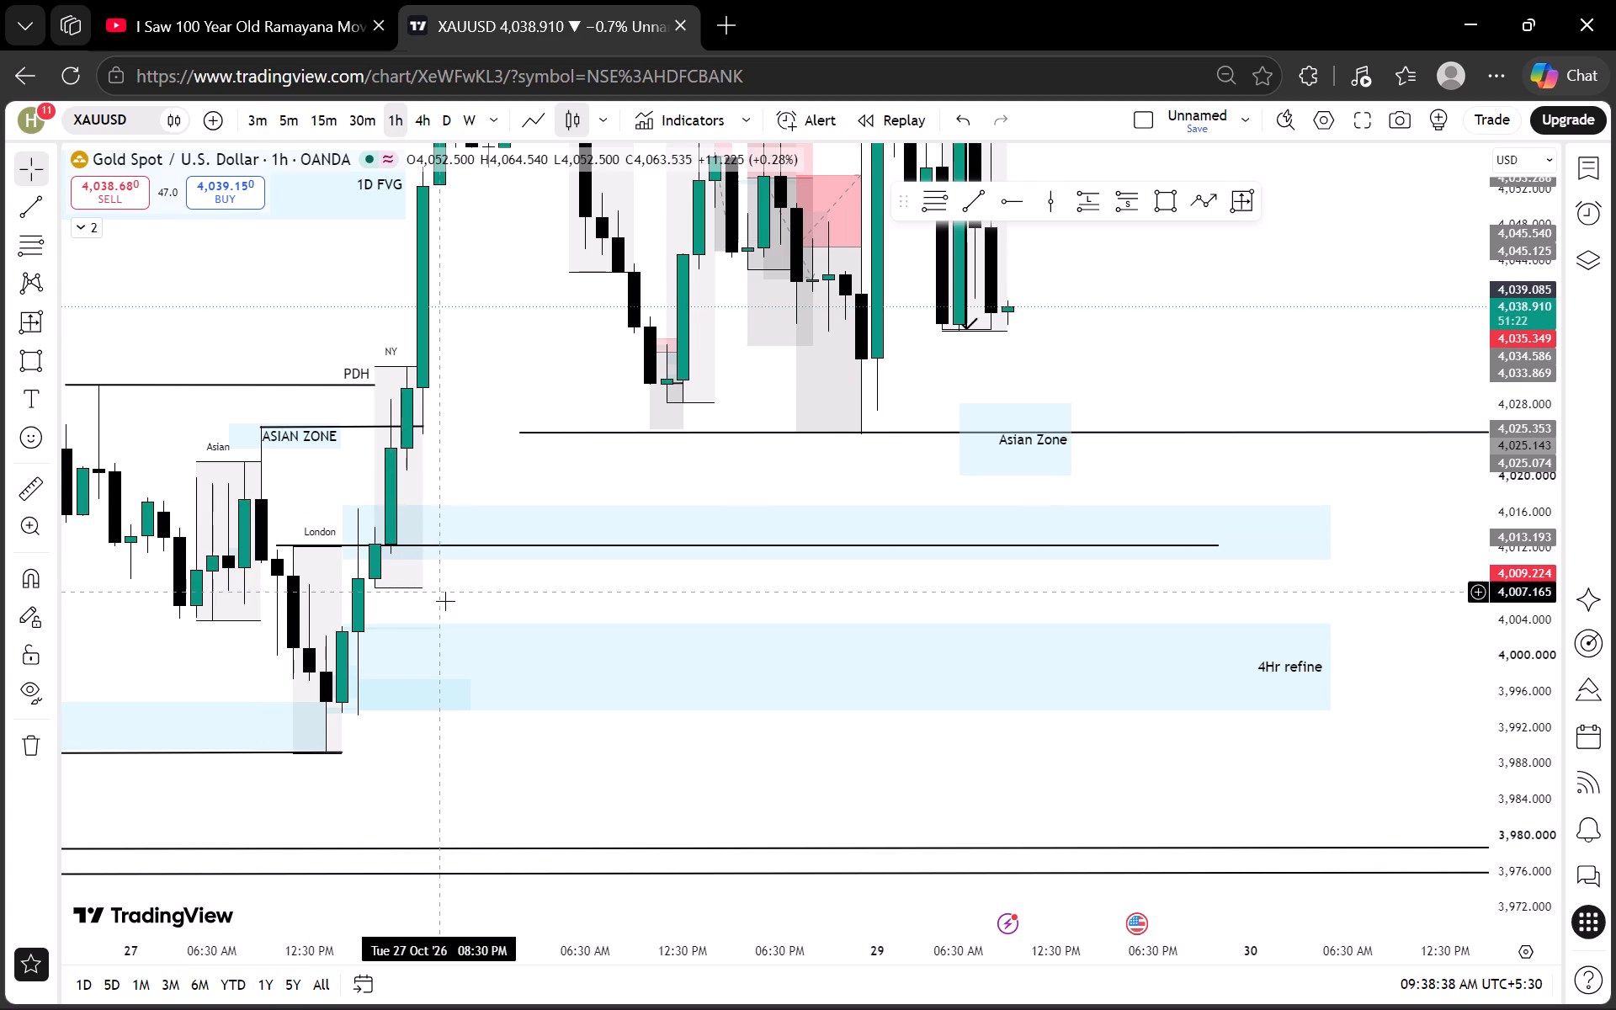
scroll(442, 582, "down", 2)
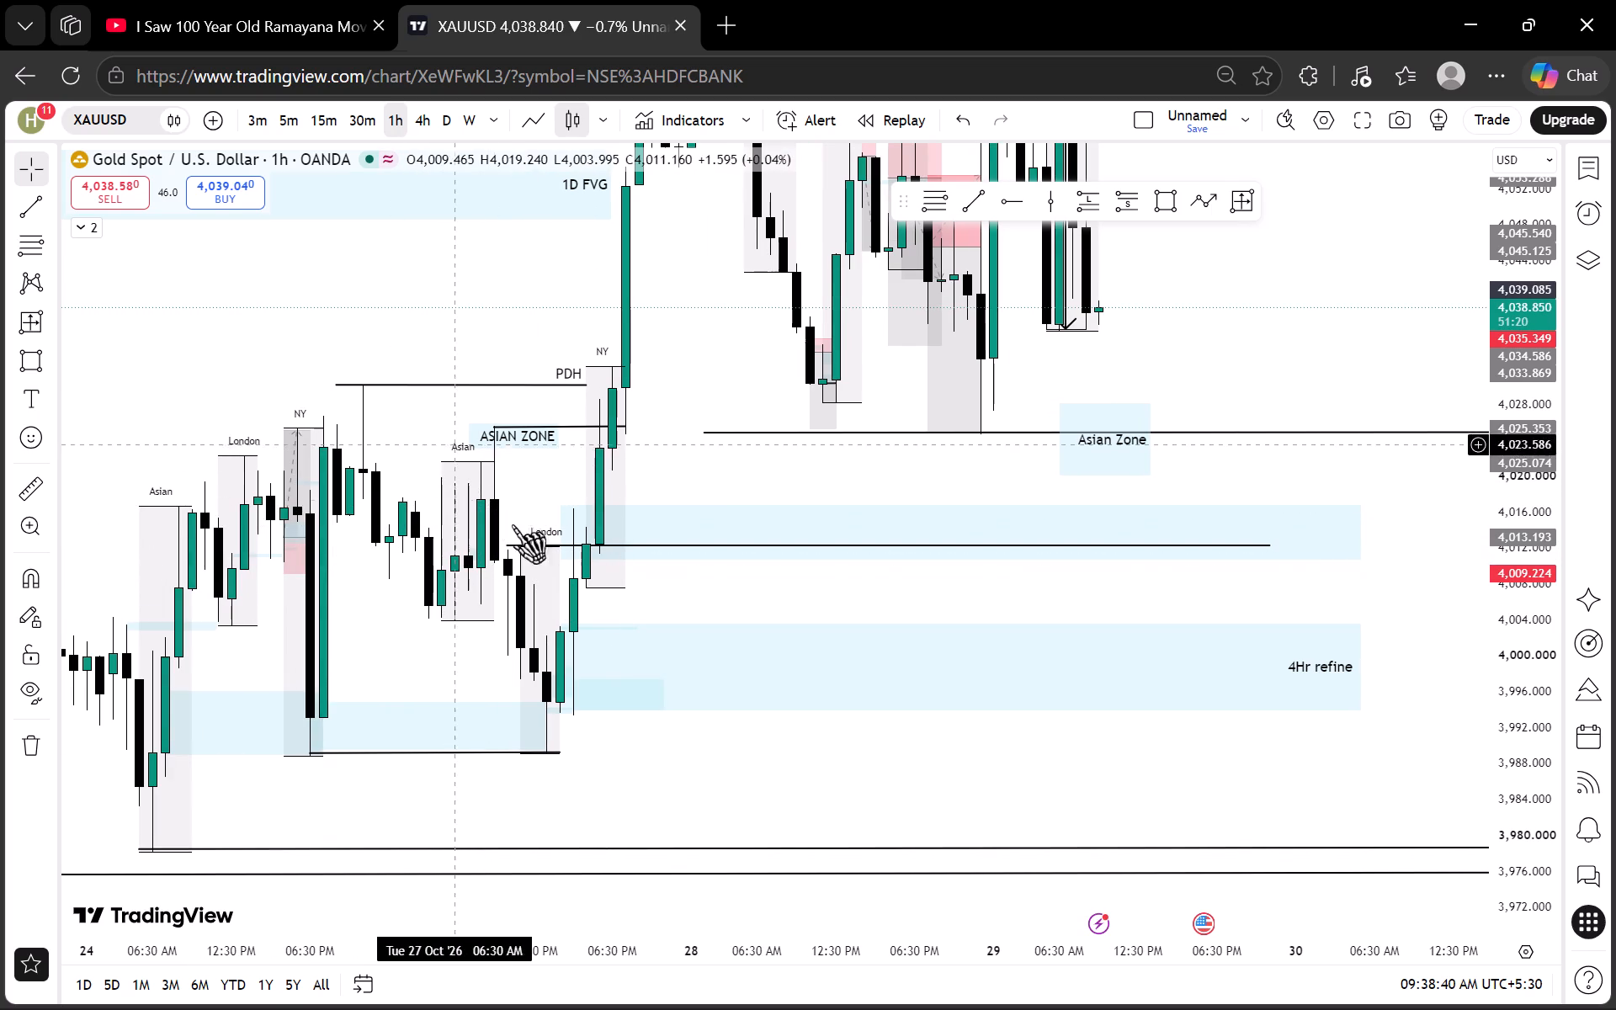
scroll(681, 571, "down", 4)
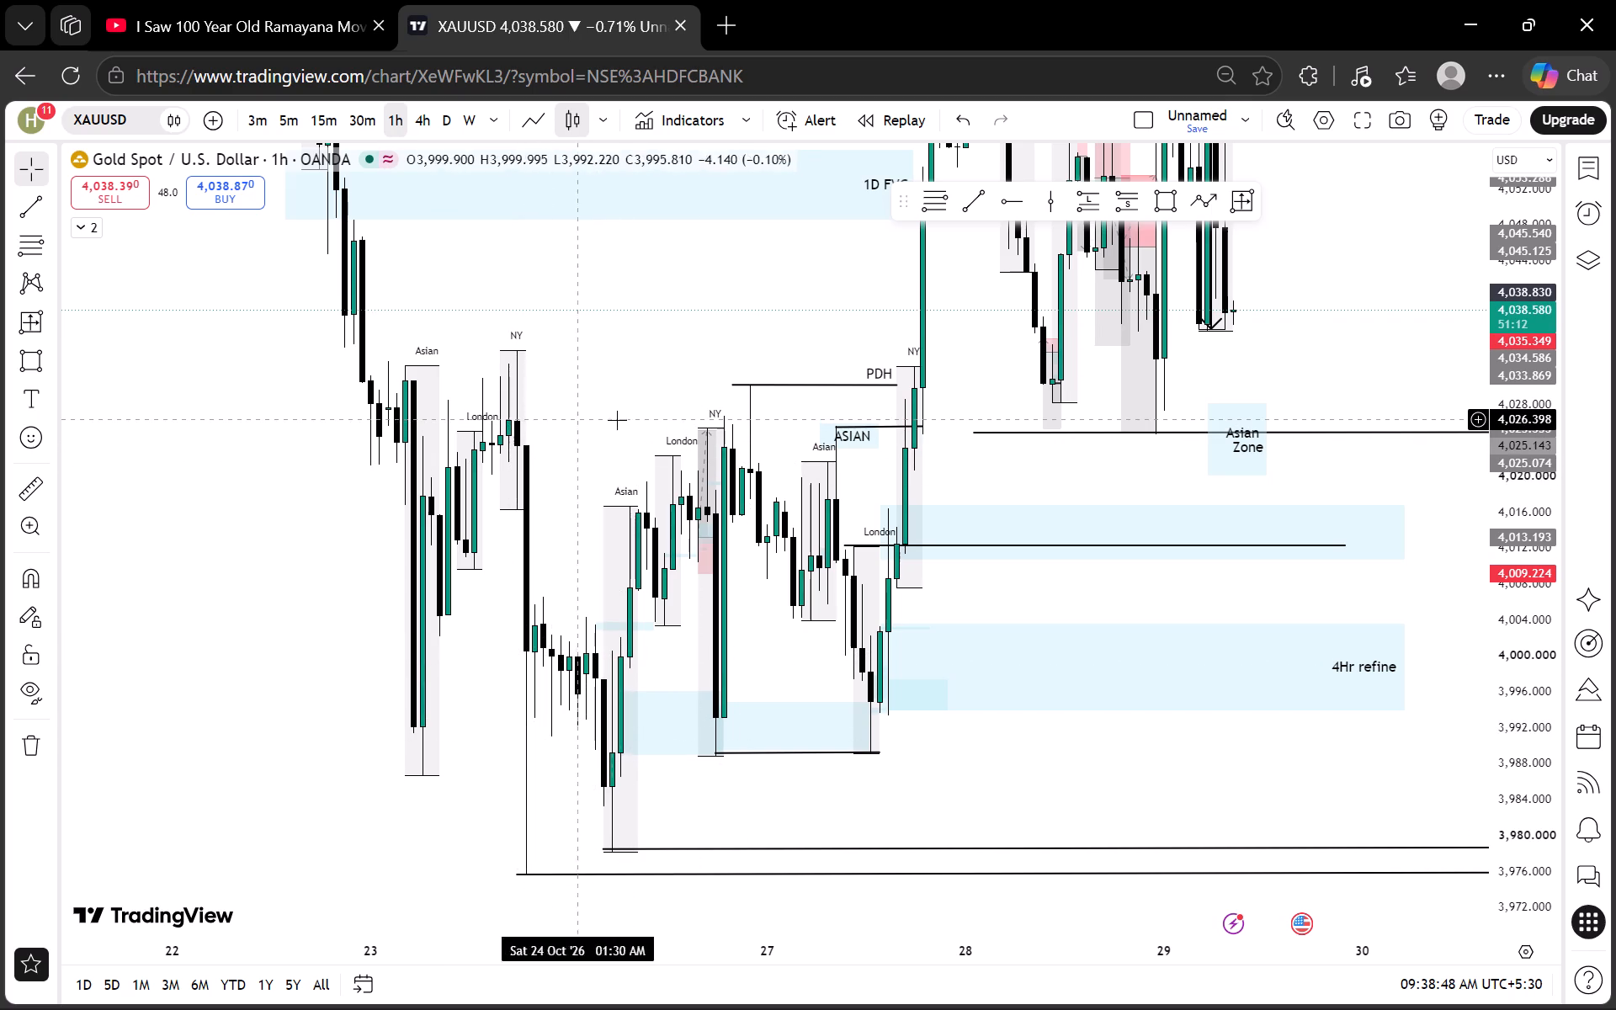
scroll(953, 521, "up", 2)
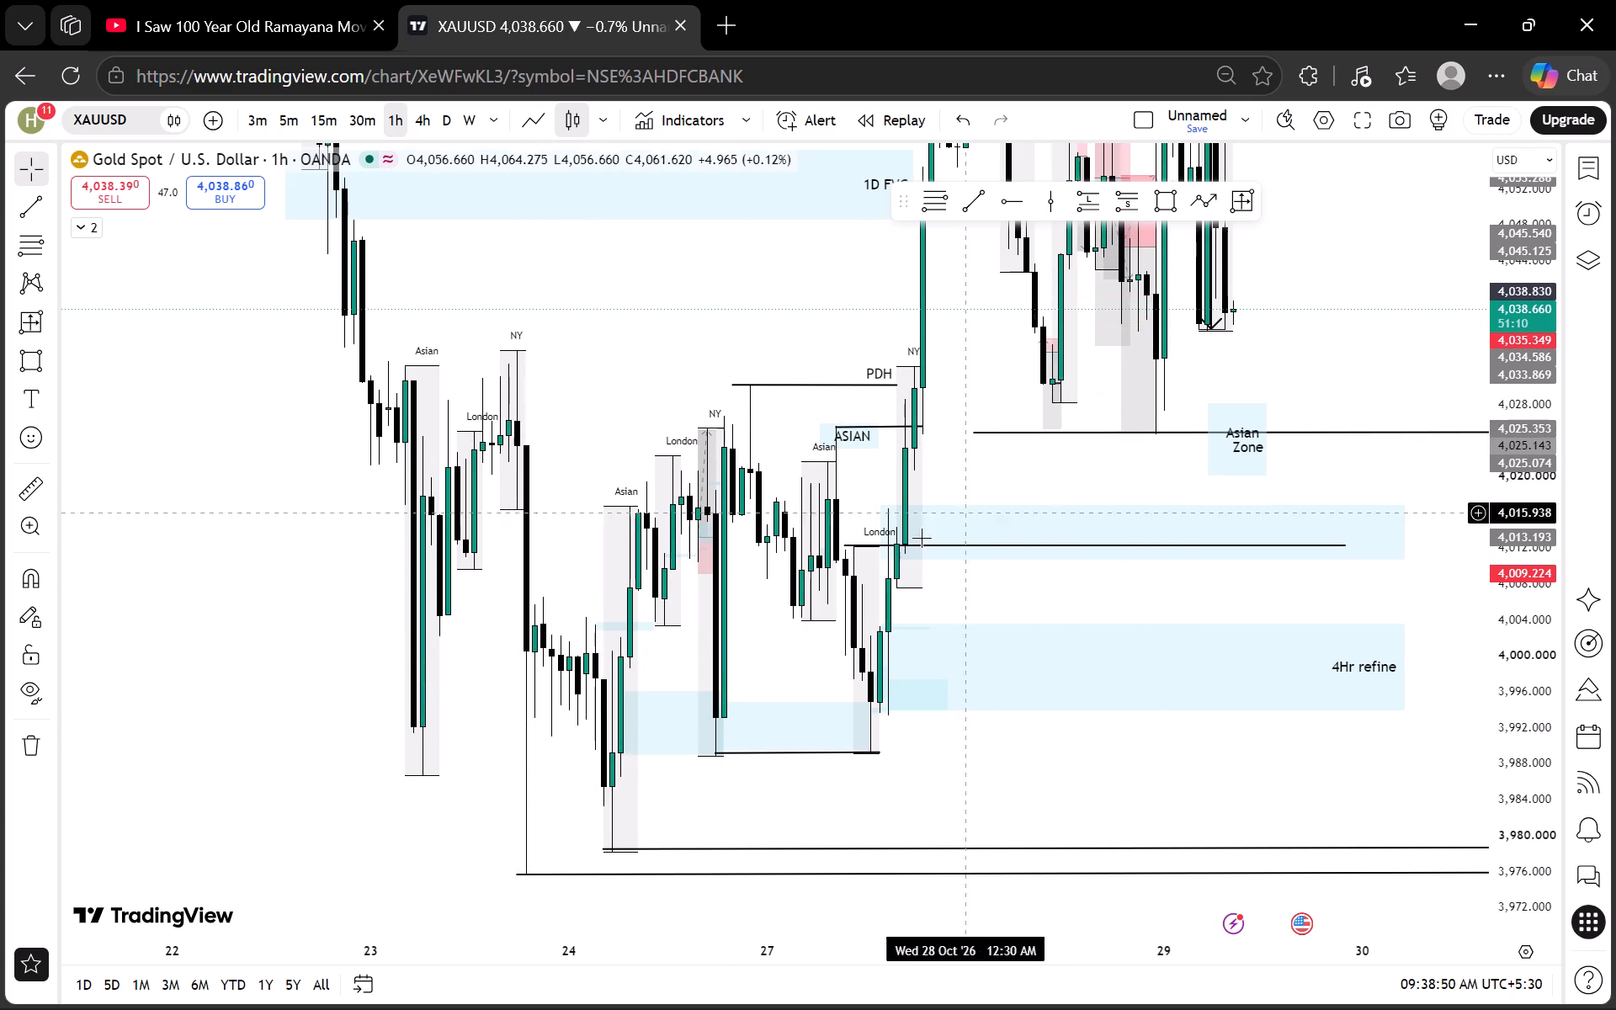
scroll(922, 538, "up", 1)
left_click_drag(838, 465, 769, 476)
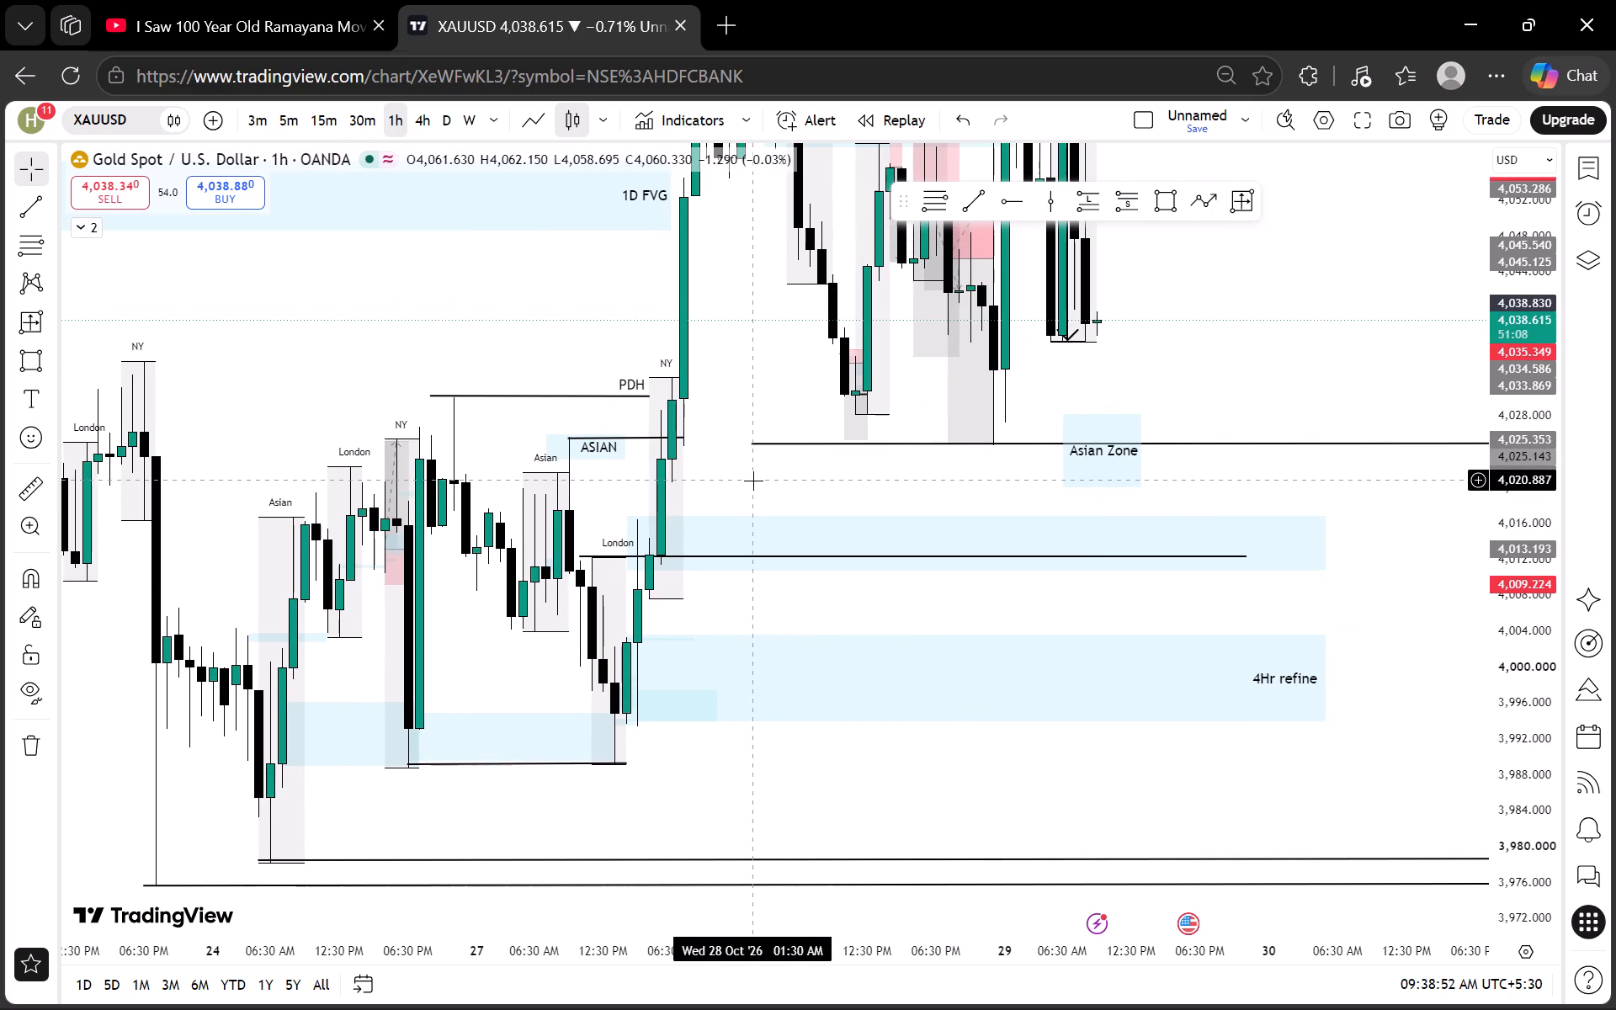
left_click(536, 125)
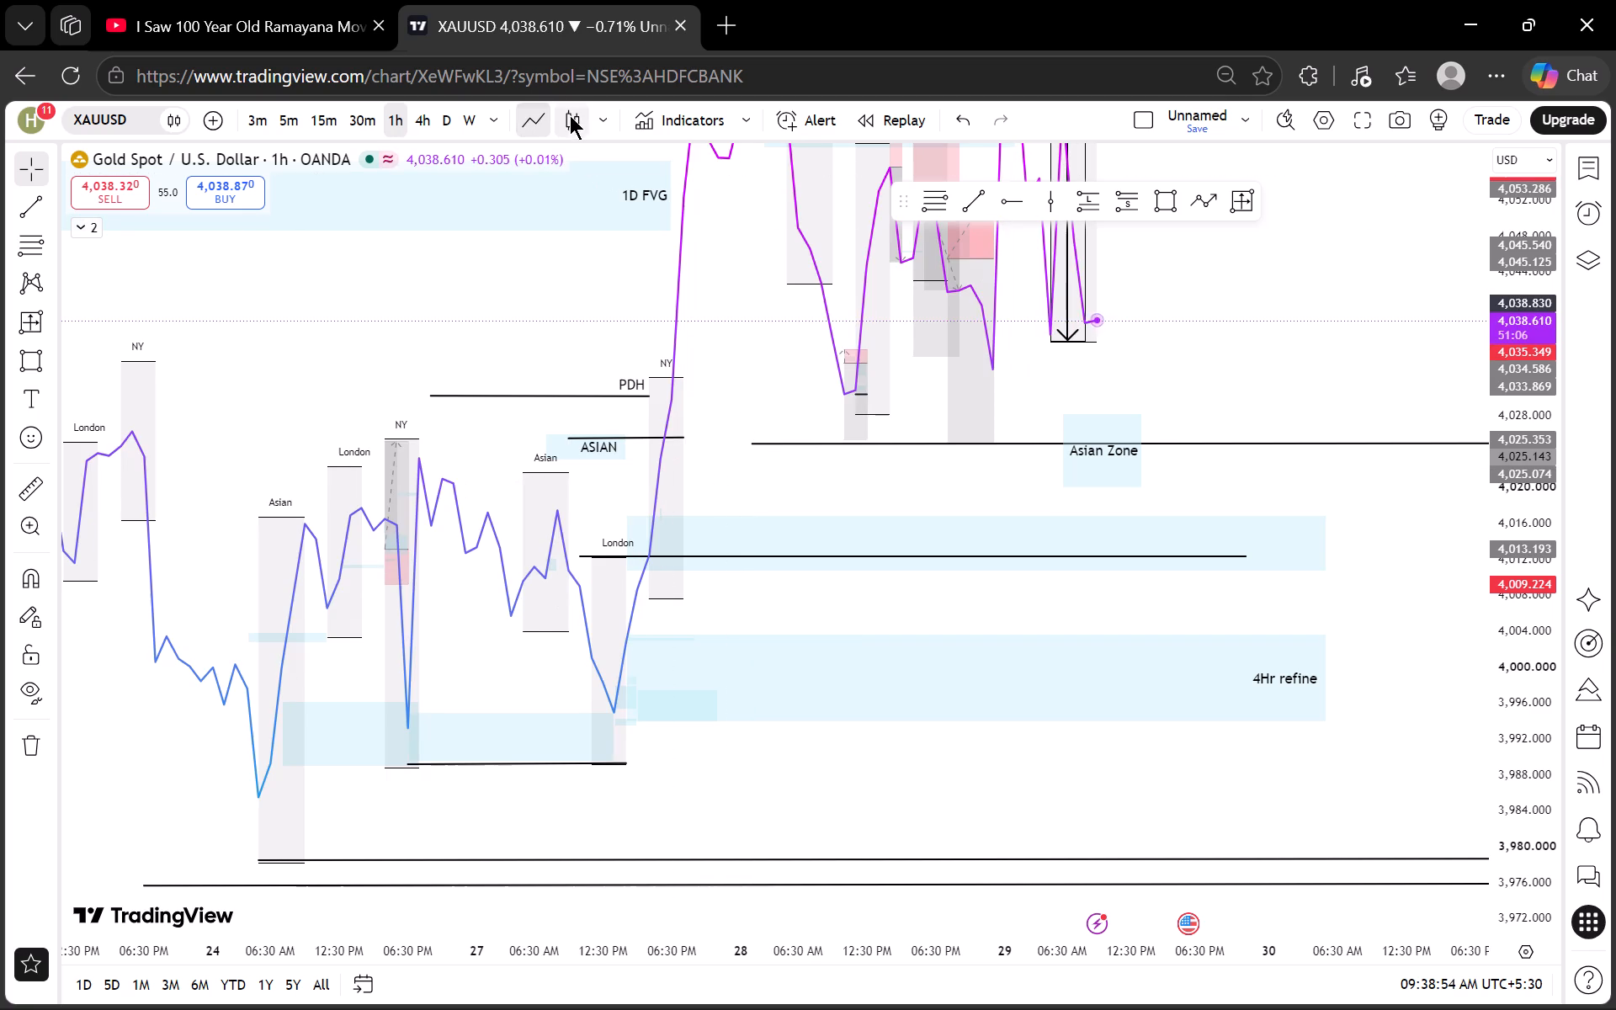
left_click(572, 112)
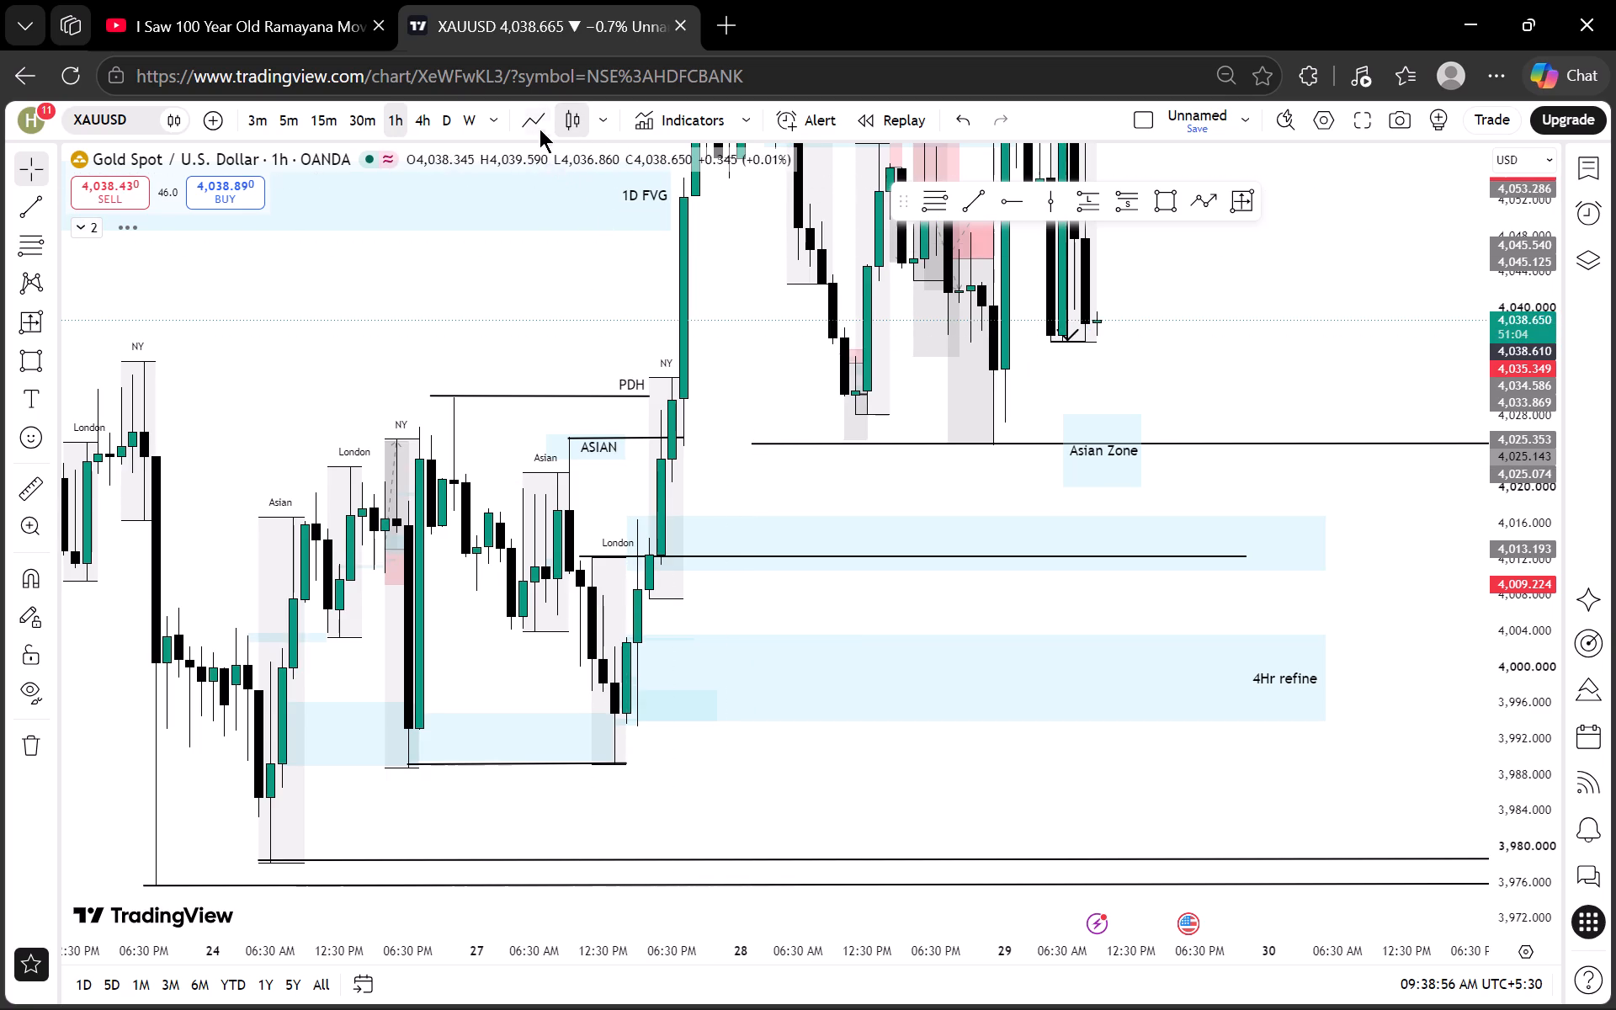
left_click(540, 125)
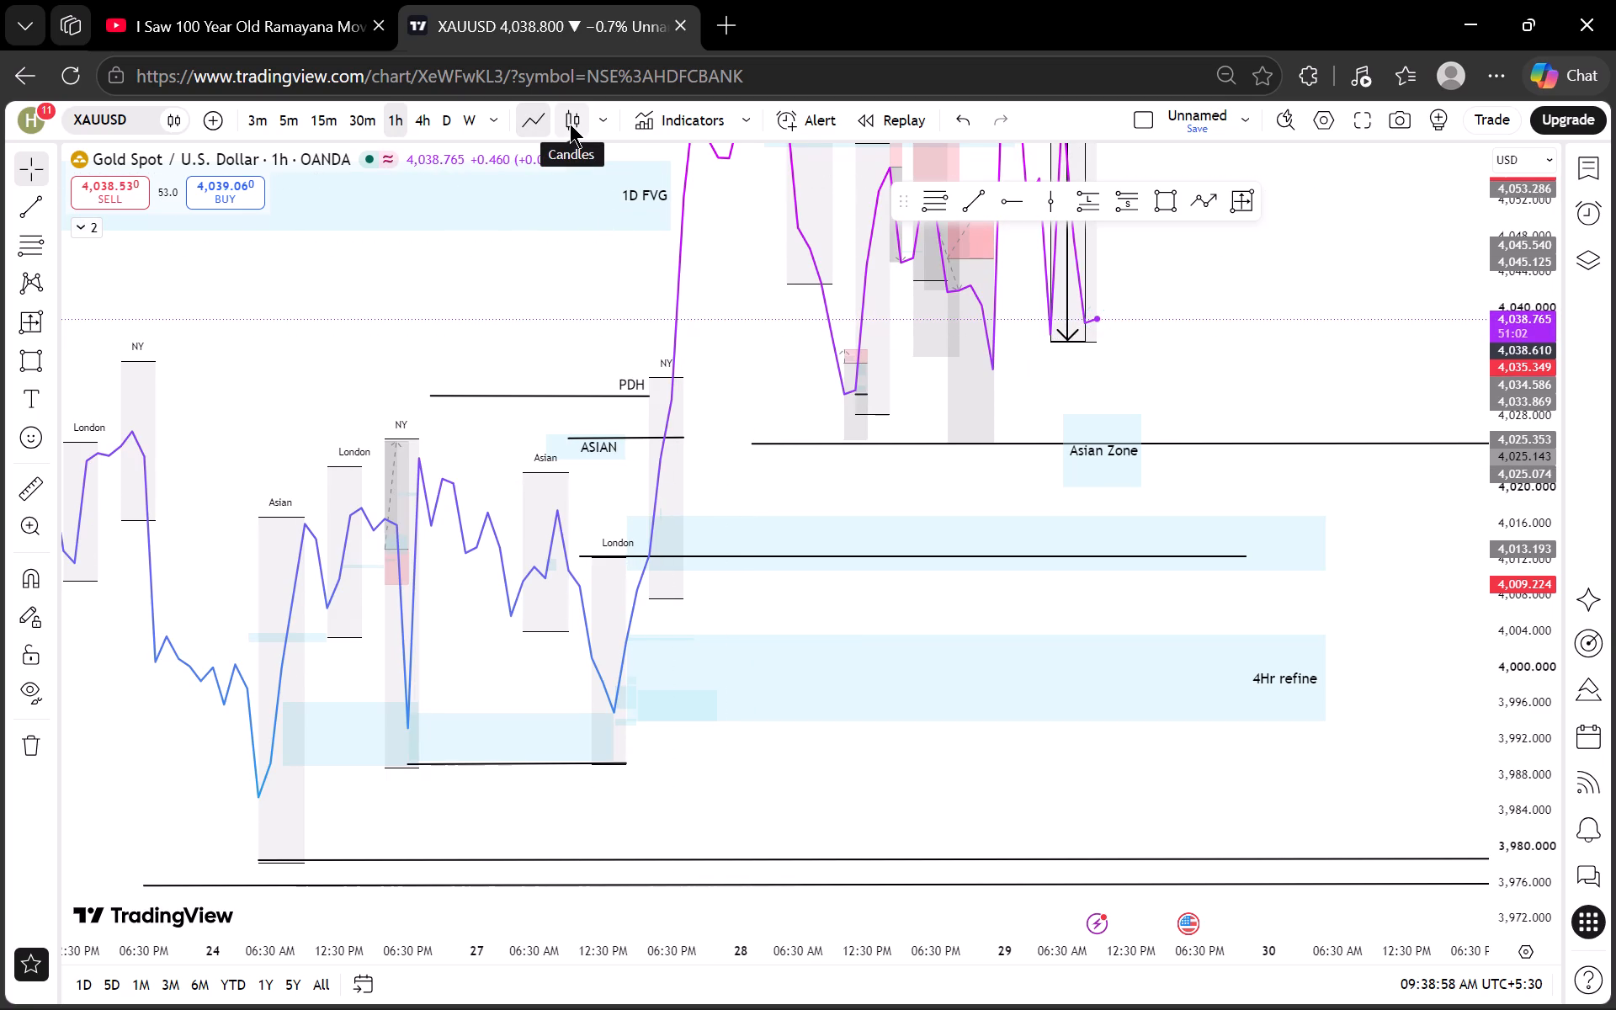
left_click(570, 124)
left_click(534, 121)
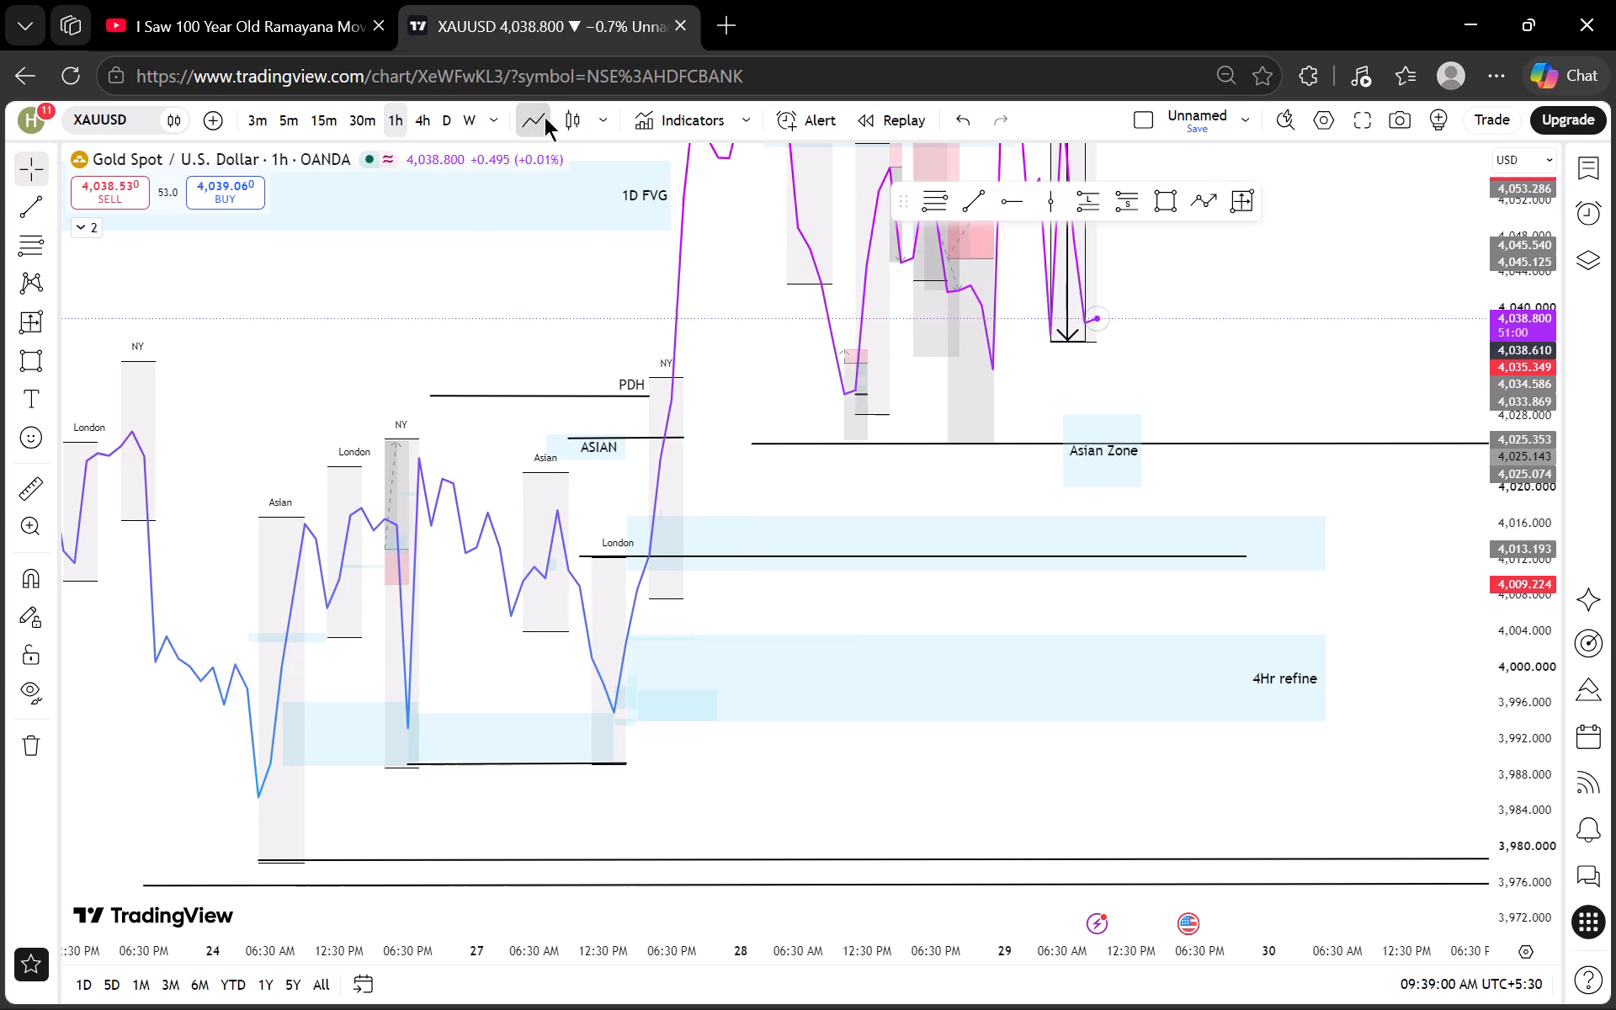
left_click(569, 105)
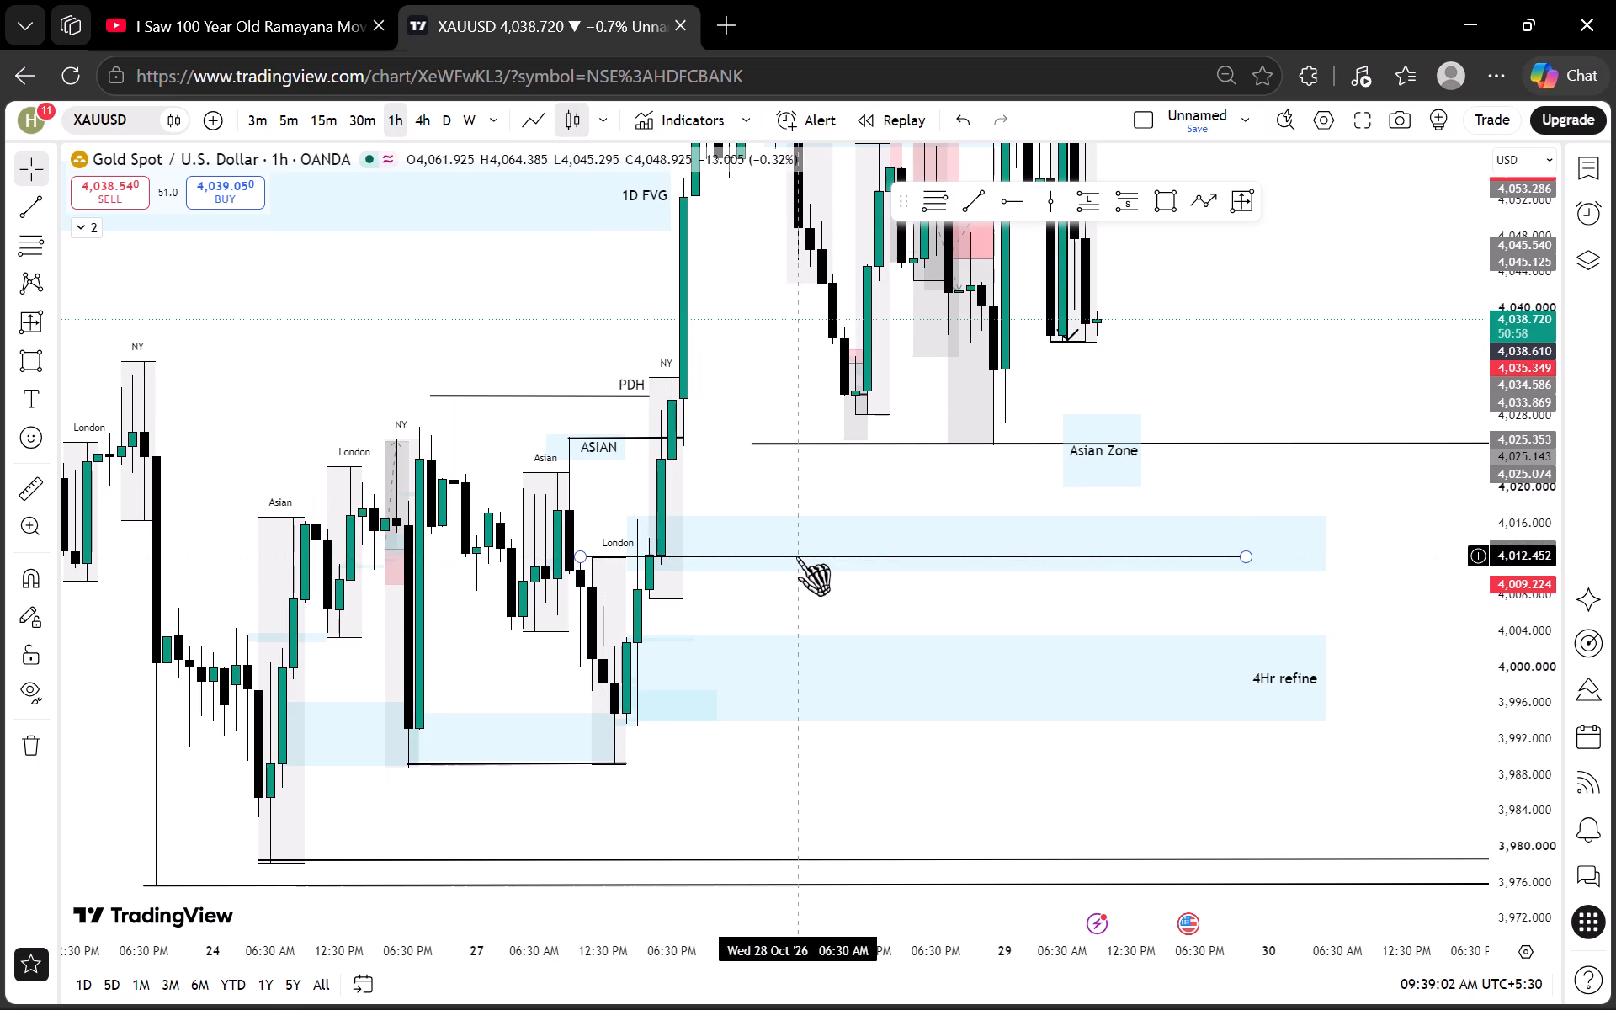
Raise the new trend line to about 4,017.6, starting at 9:30 AM on 27 October, and extend it to 2:30 PM on 30 October.
left_click_drag(796, 556, 779, 508)
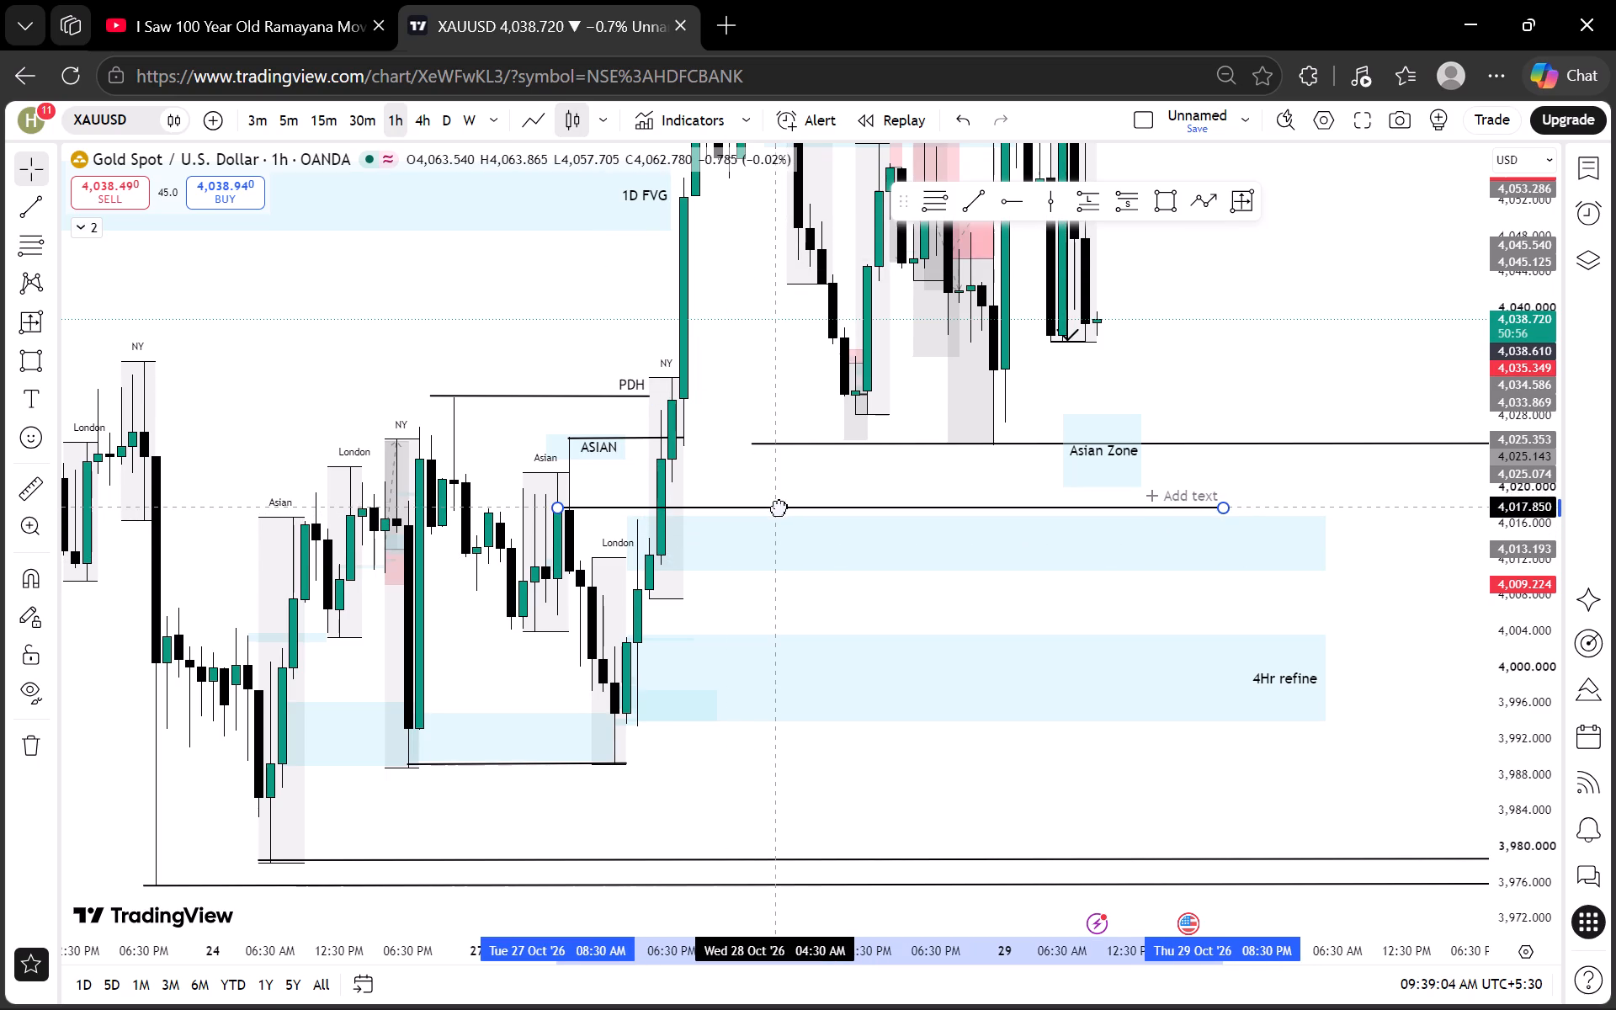
left_click_drag(779, 508, 783, 508)
left_click_drag(1365, 273, 1092, 453)
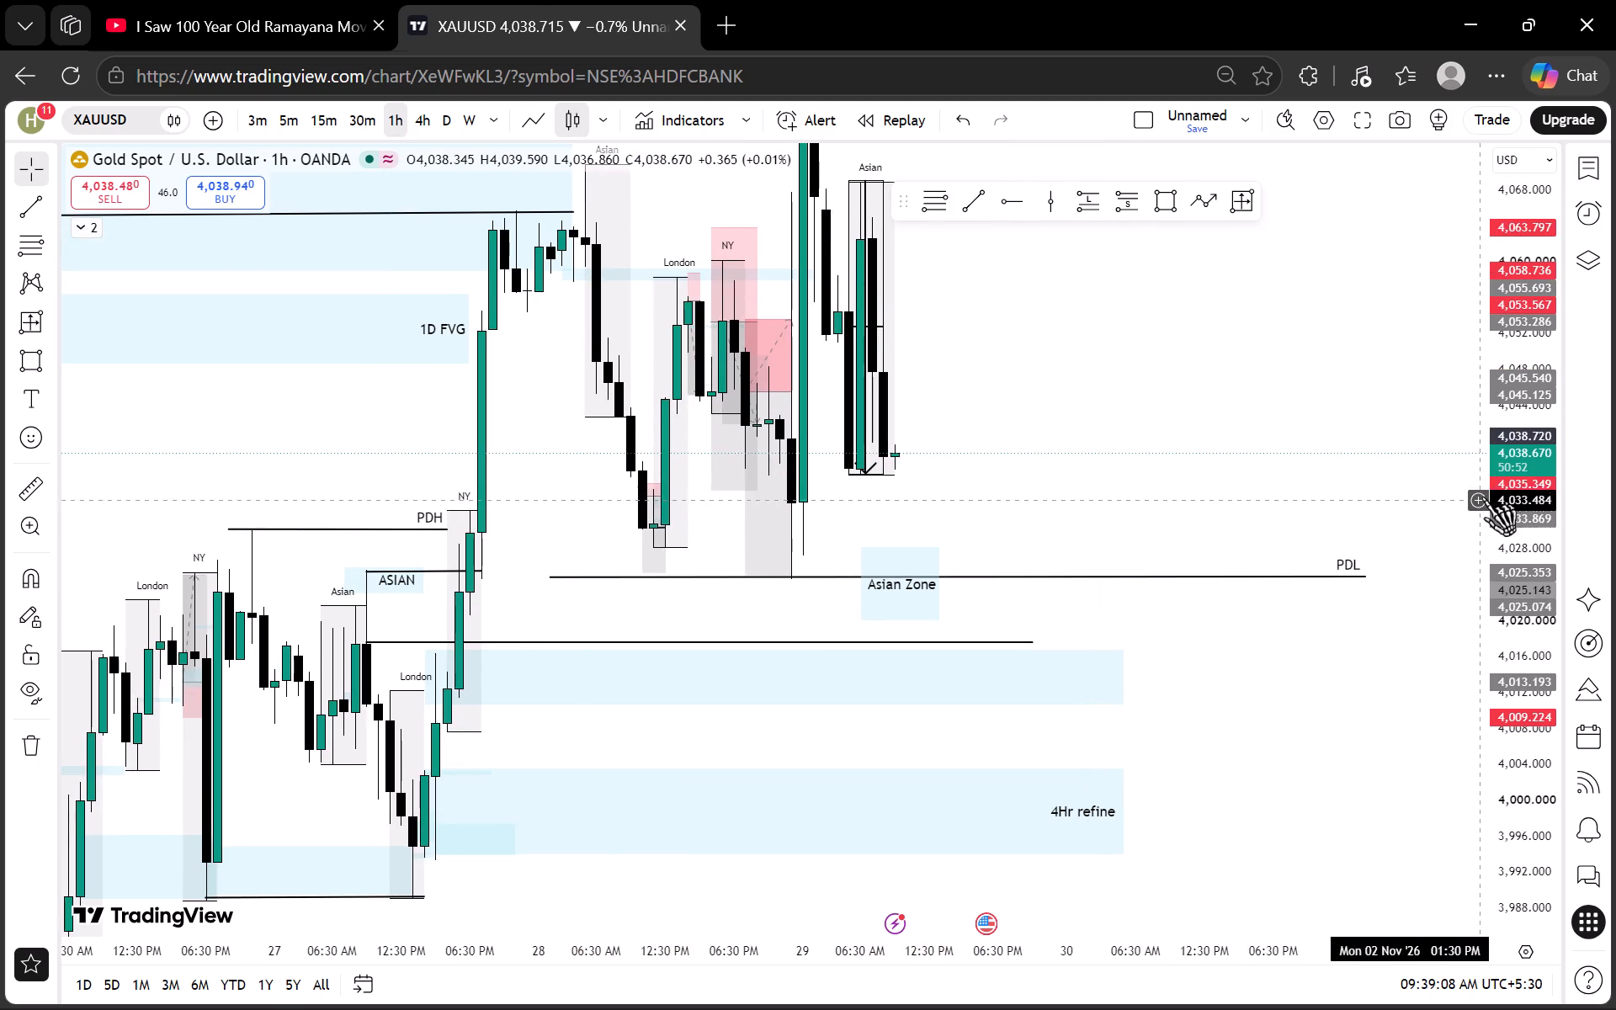
scroll(1459, 564, "down", 1)
left_click_drag(1077, 643, 1216, 644)
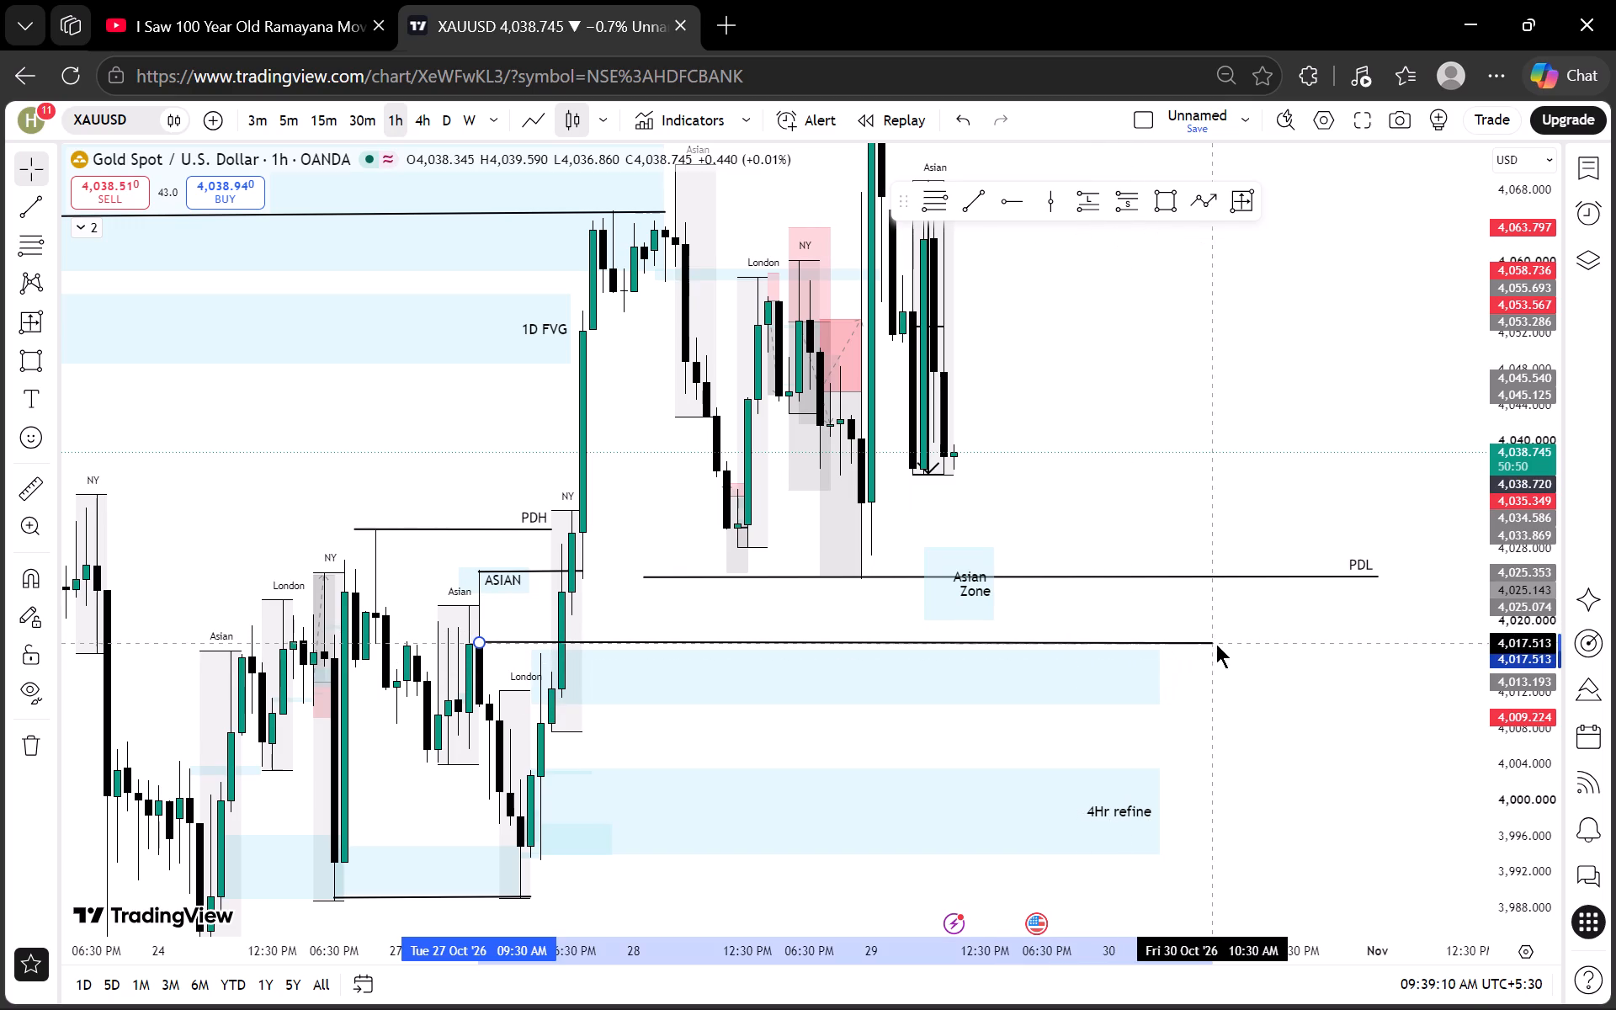
left_click_drag(1216, 644, 1251, 646)
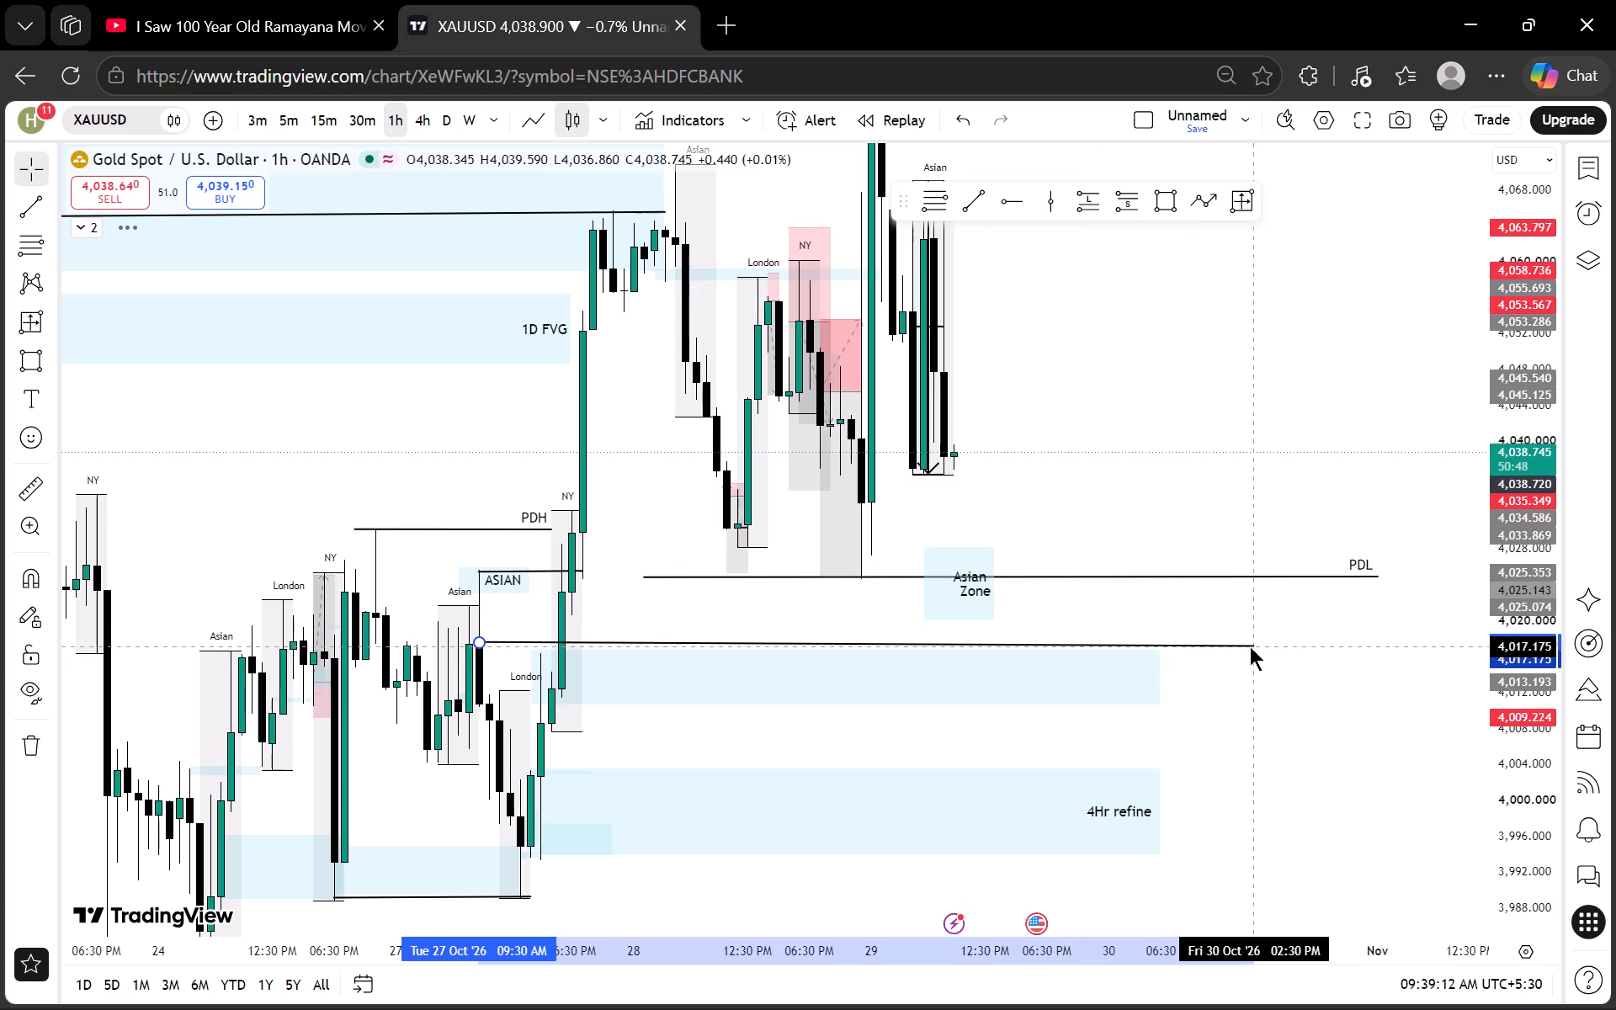
left_click_drag(1251, 646, 1259, 643)
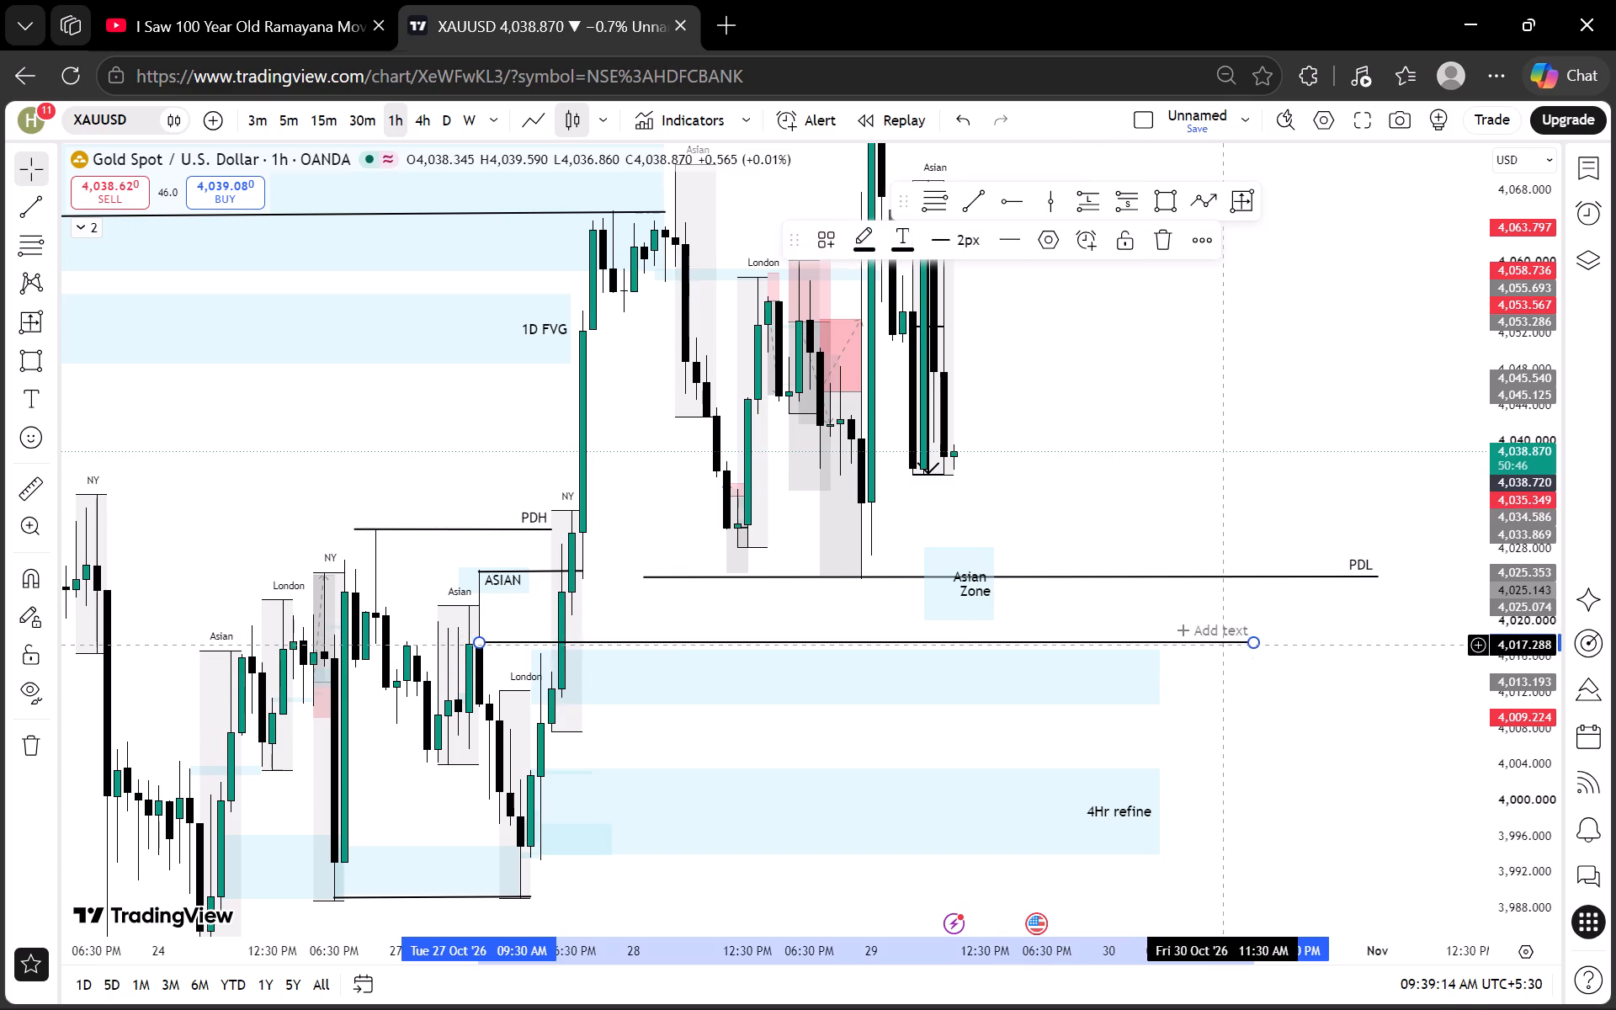
Label the raised trend line CISD.
left_click(1211, 632)
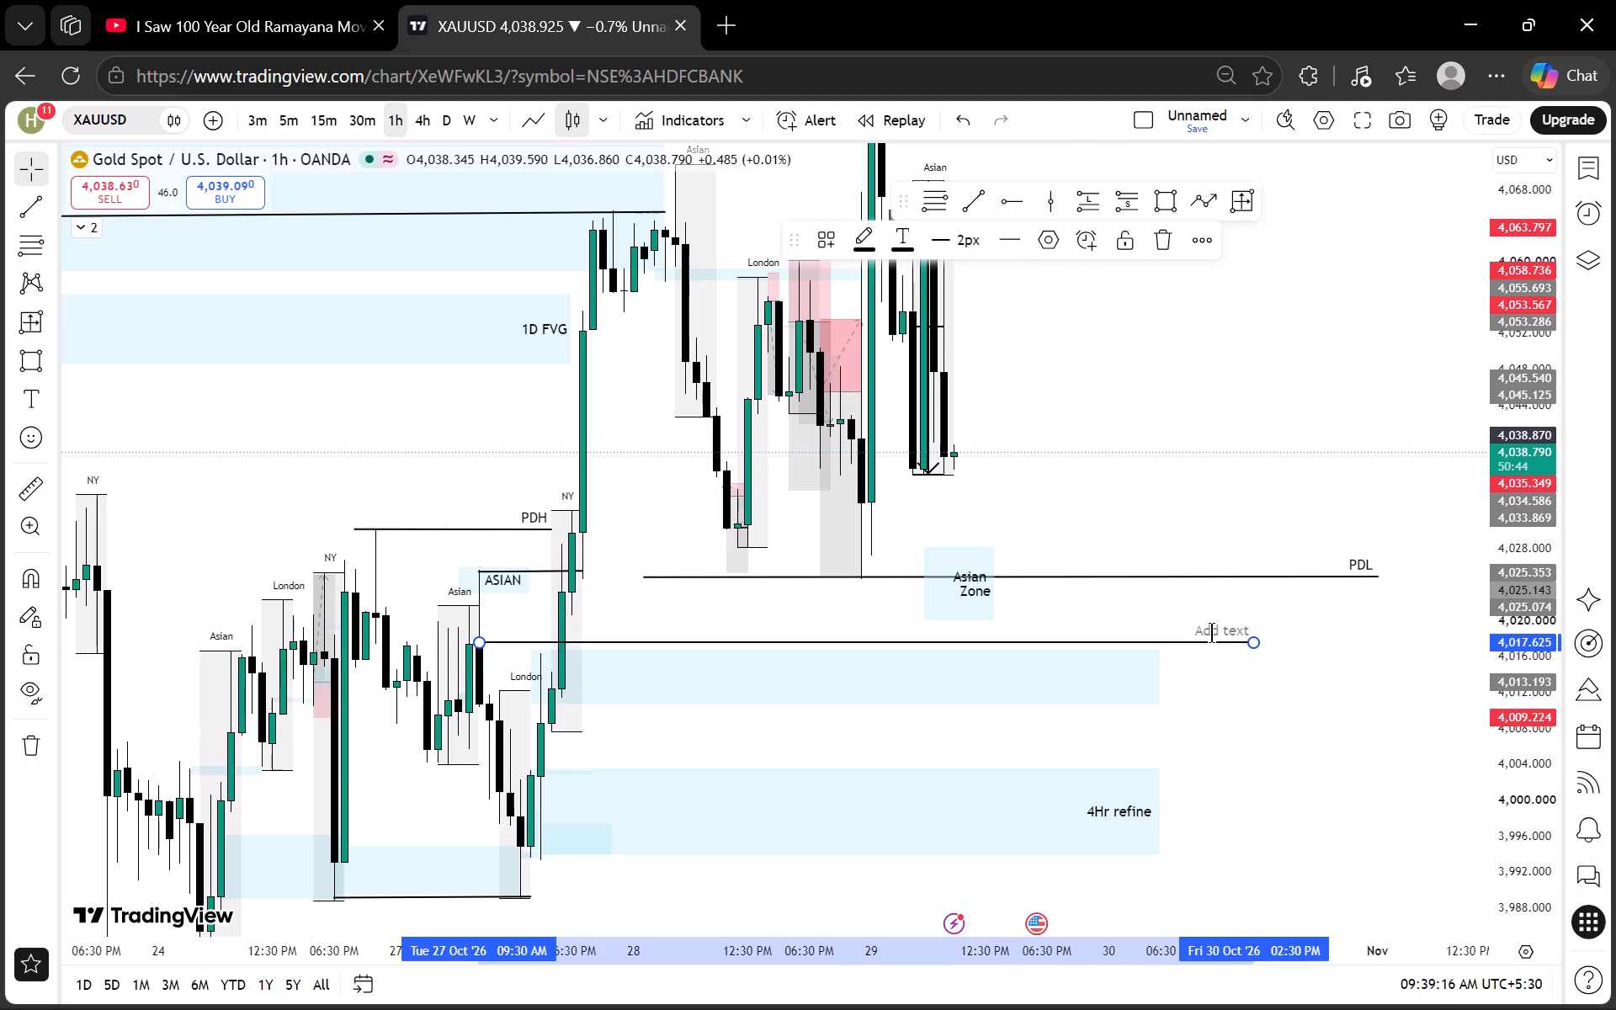
type("CISD")
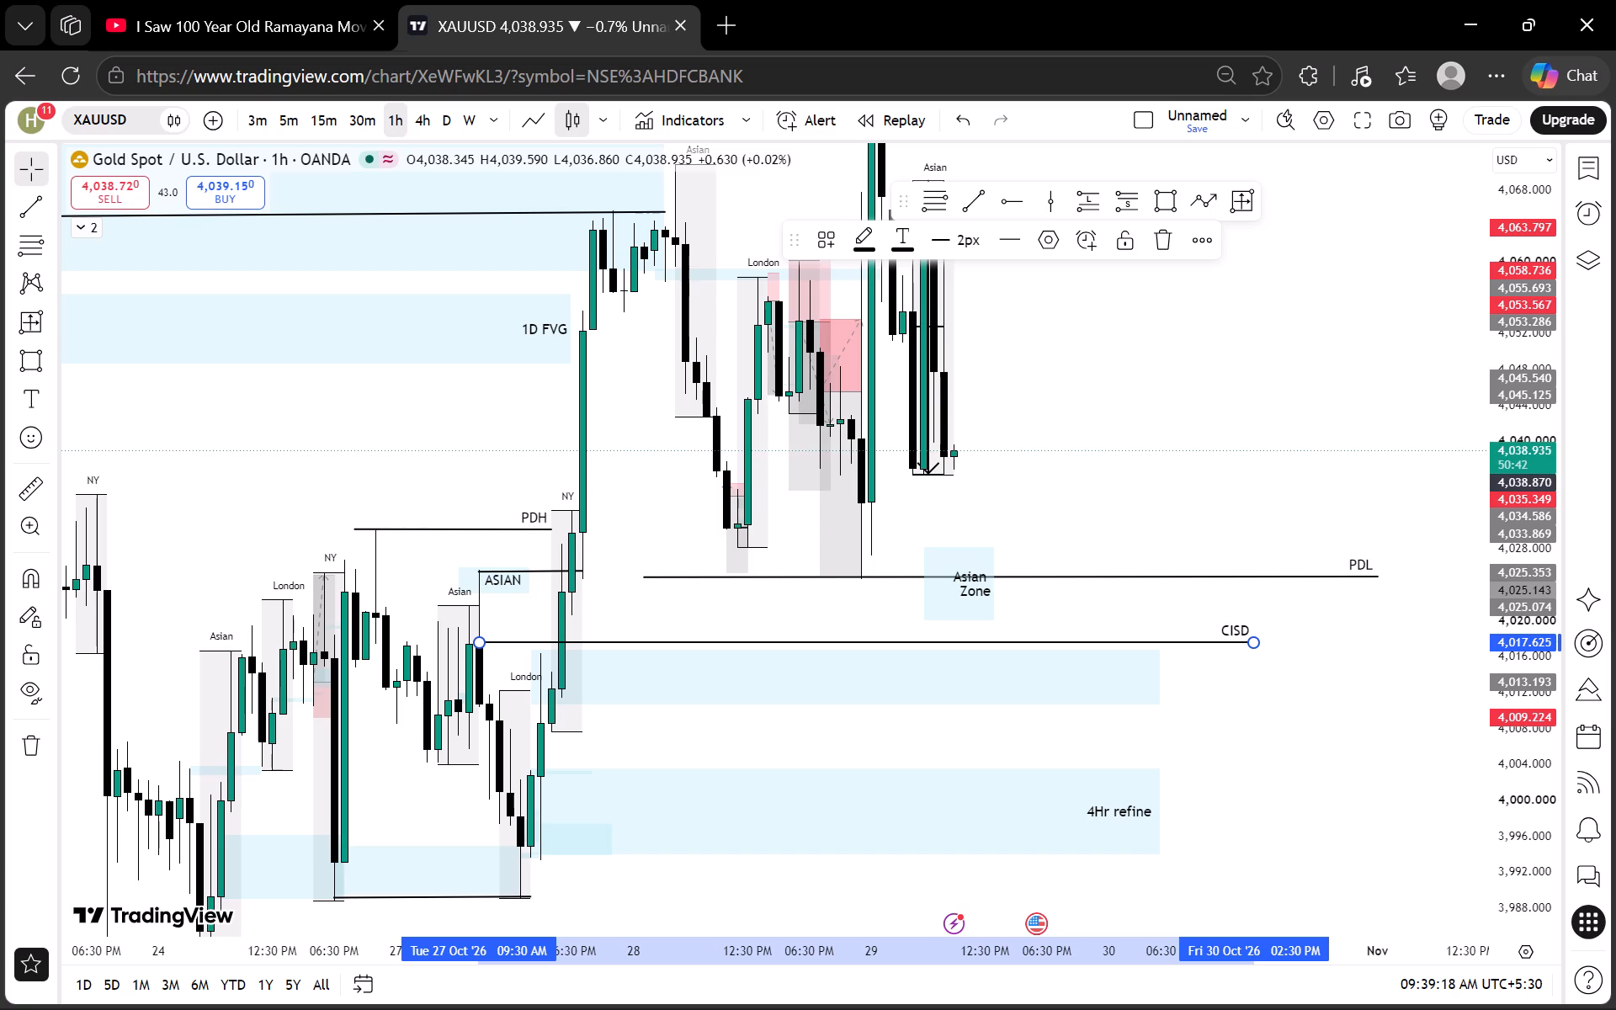
left_click(1308, 656)
Extend the rectangle just below the CISD line to about 8:30 AM on 30 October.
scroll(1510, 615, "down", 4)
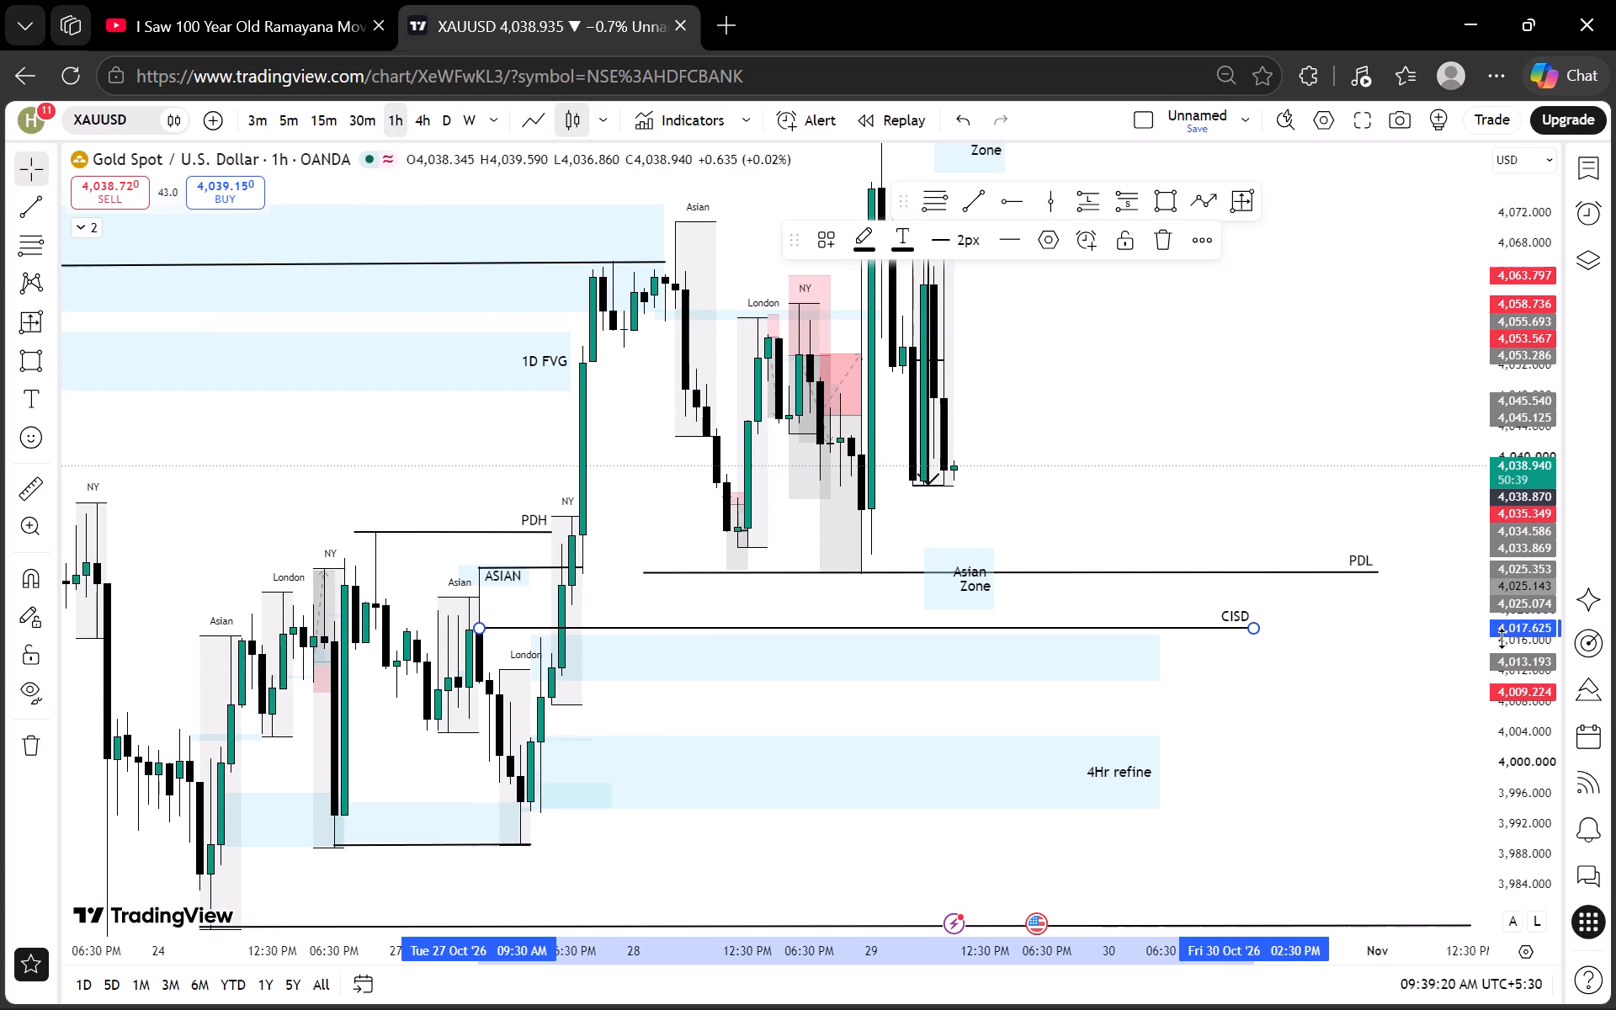
scroll(1373, 693, "up", 3)
scroll(1205, 693, "down", 2)
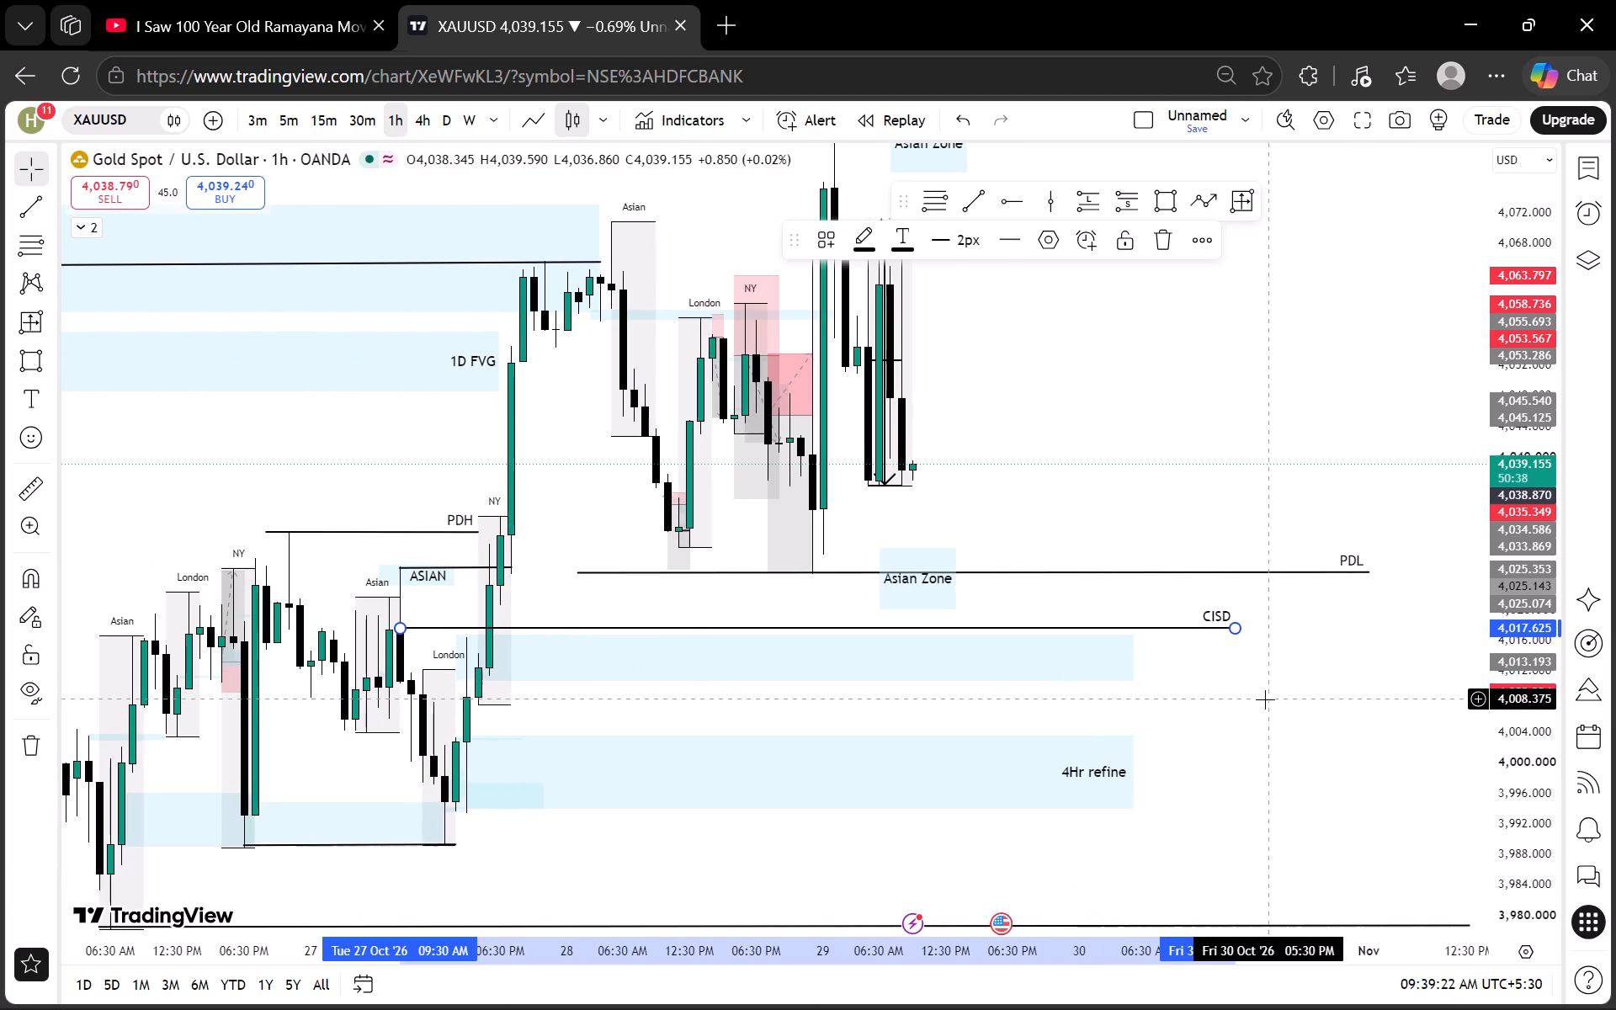
left_click_drag(1135, 654, 1166, 654)
left_click(1168, 720)
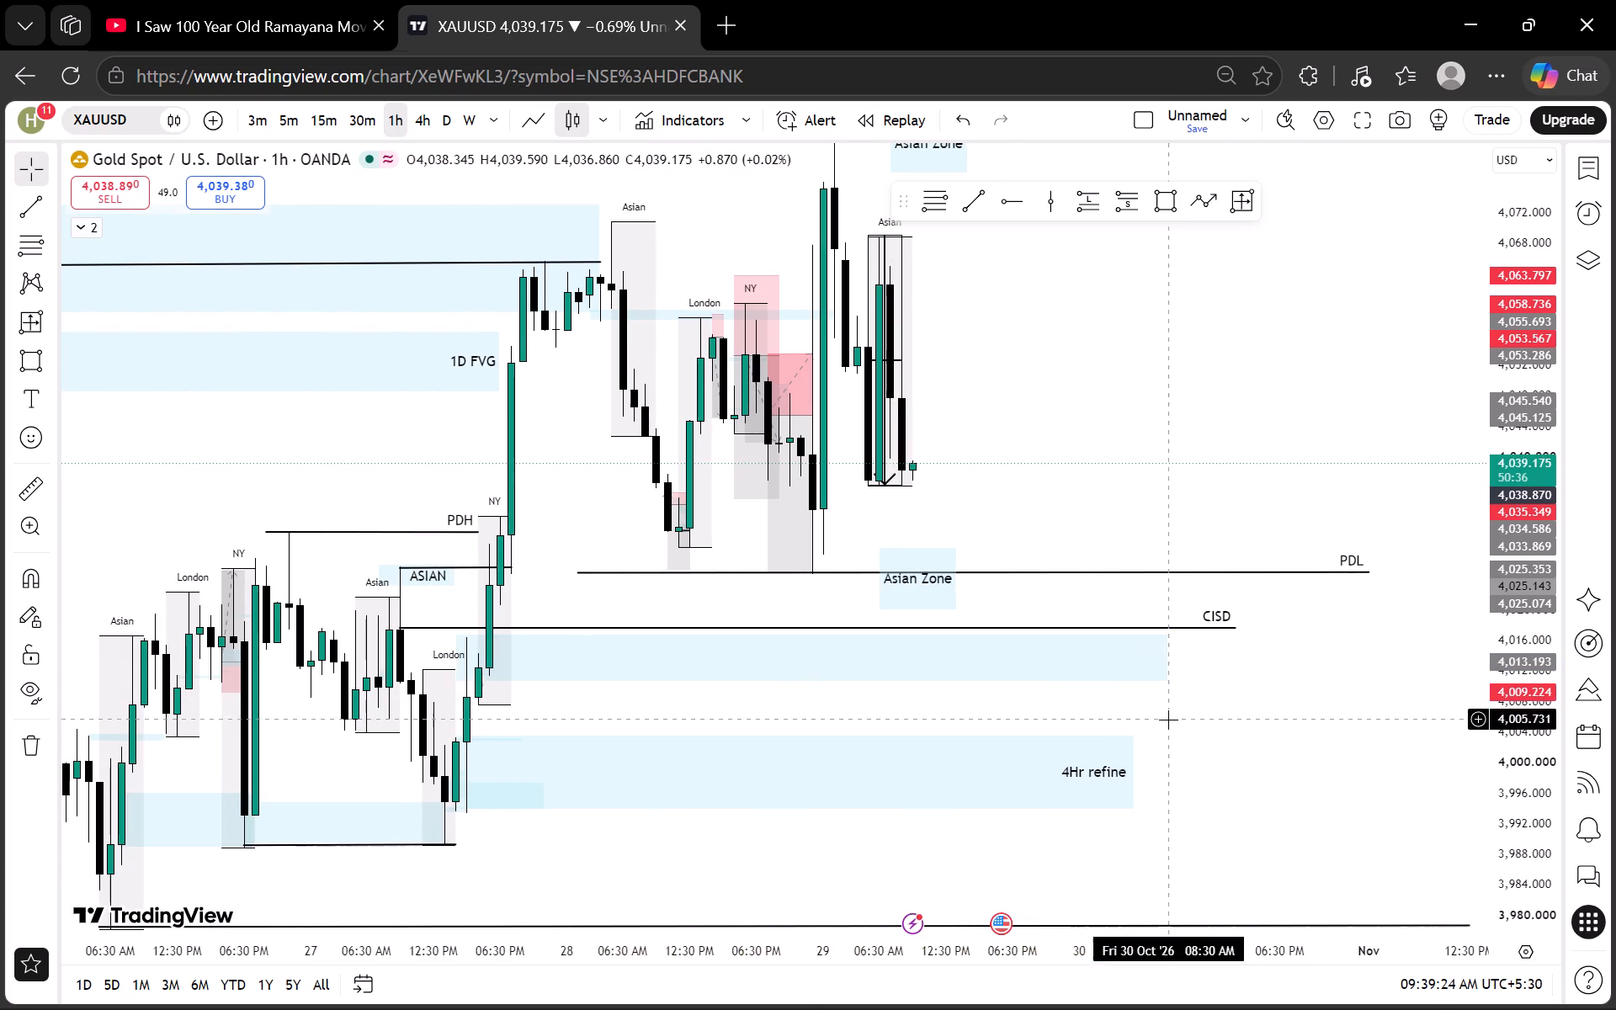
Unlock the 4Hr refine zone, extend its end to 9:30 AM on 30 October, and lock it again.
left_click(1126, 749)
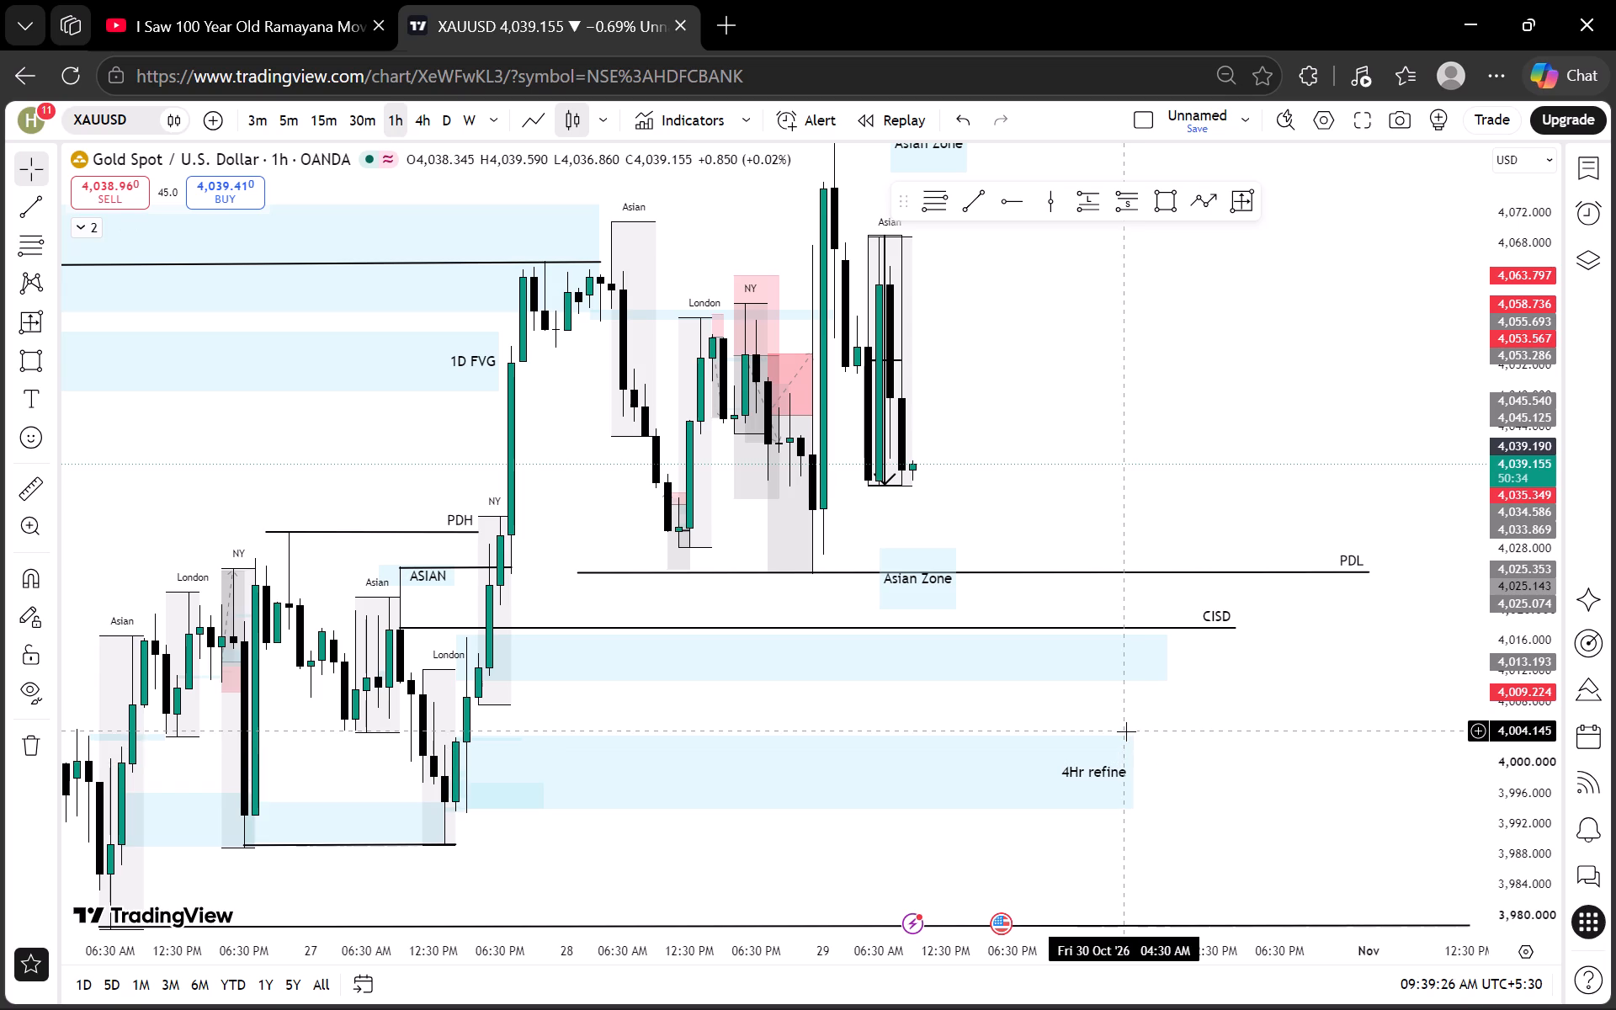
left_click(1123, 734)
left_click(1167, 241)
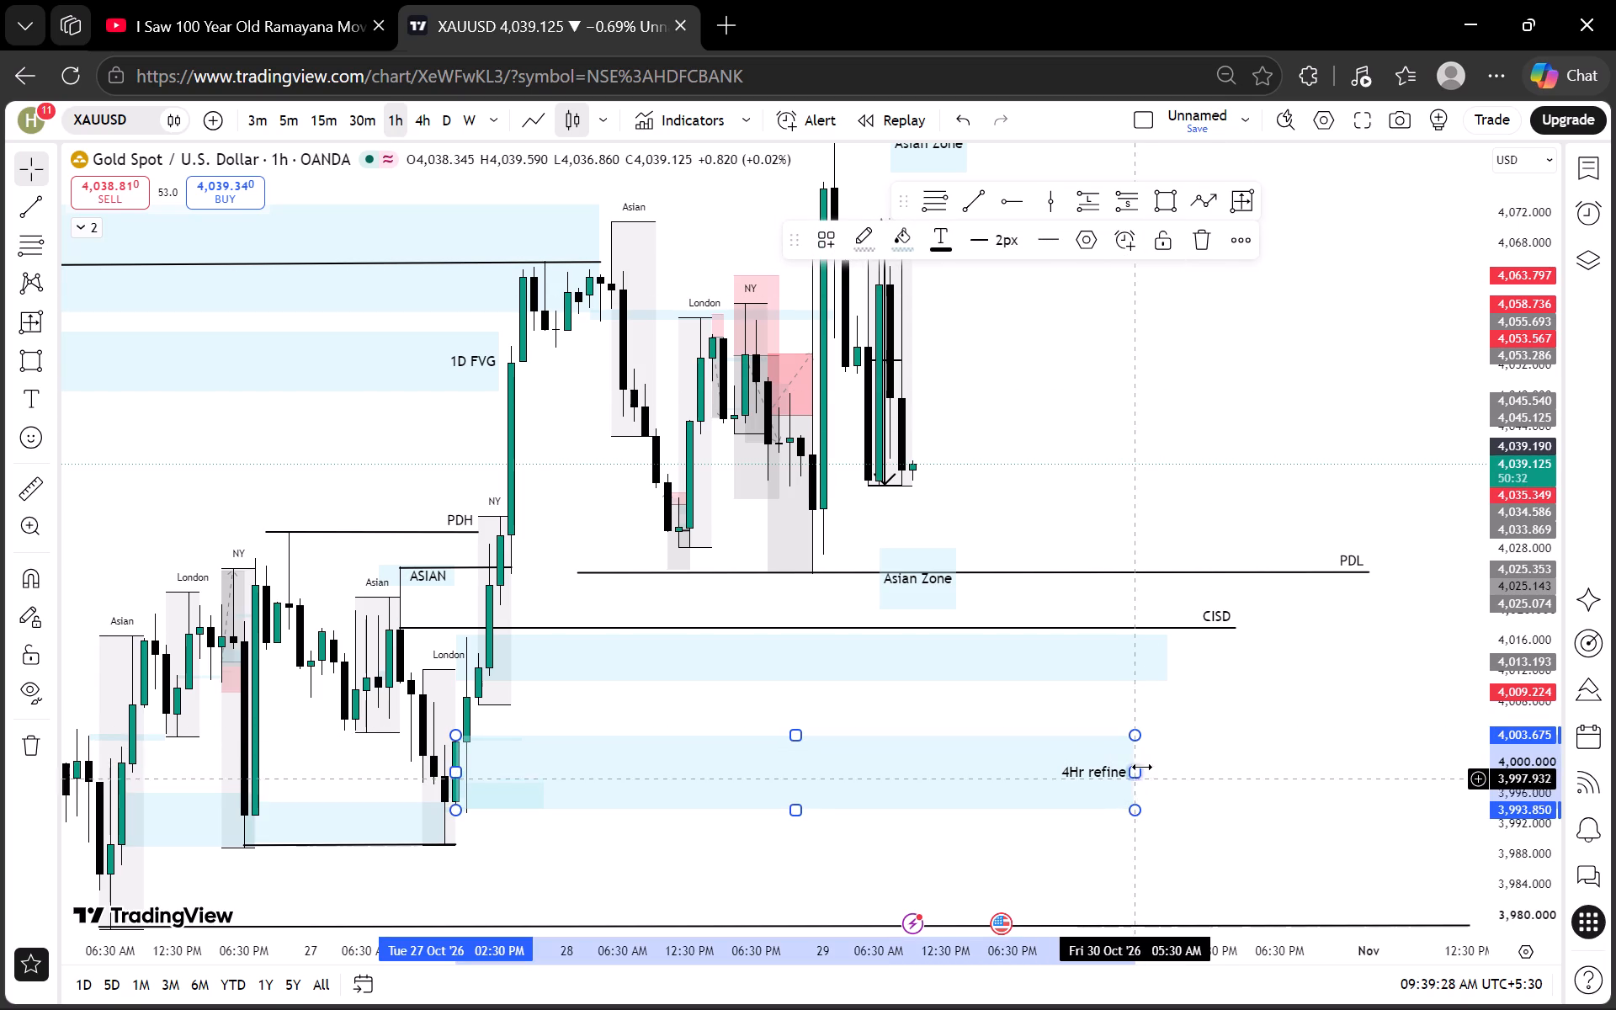
left_click_drag(1134, 773, 1184, 773)
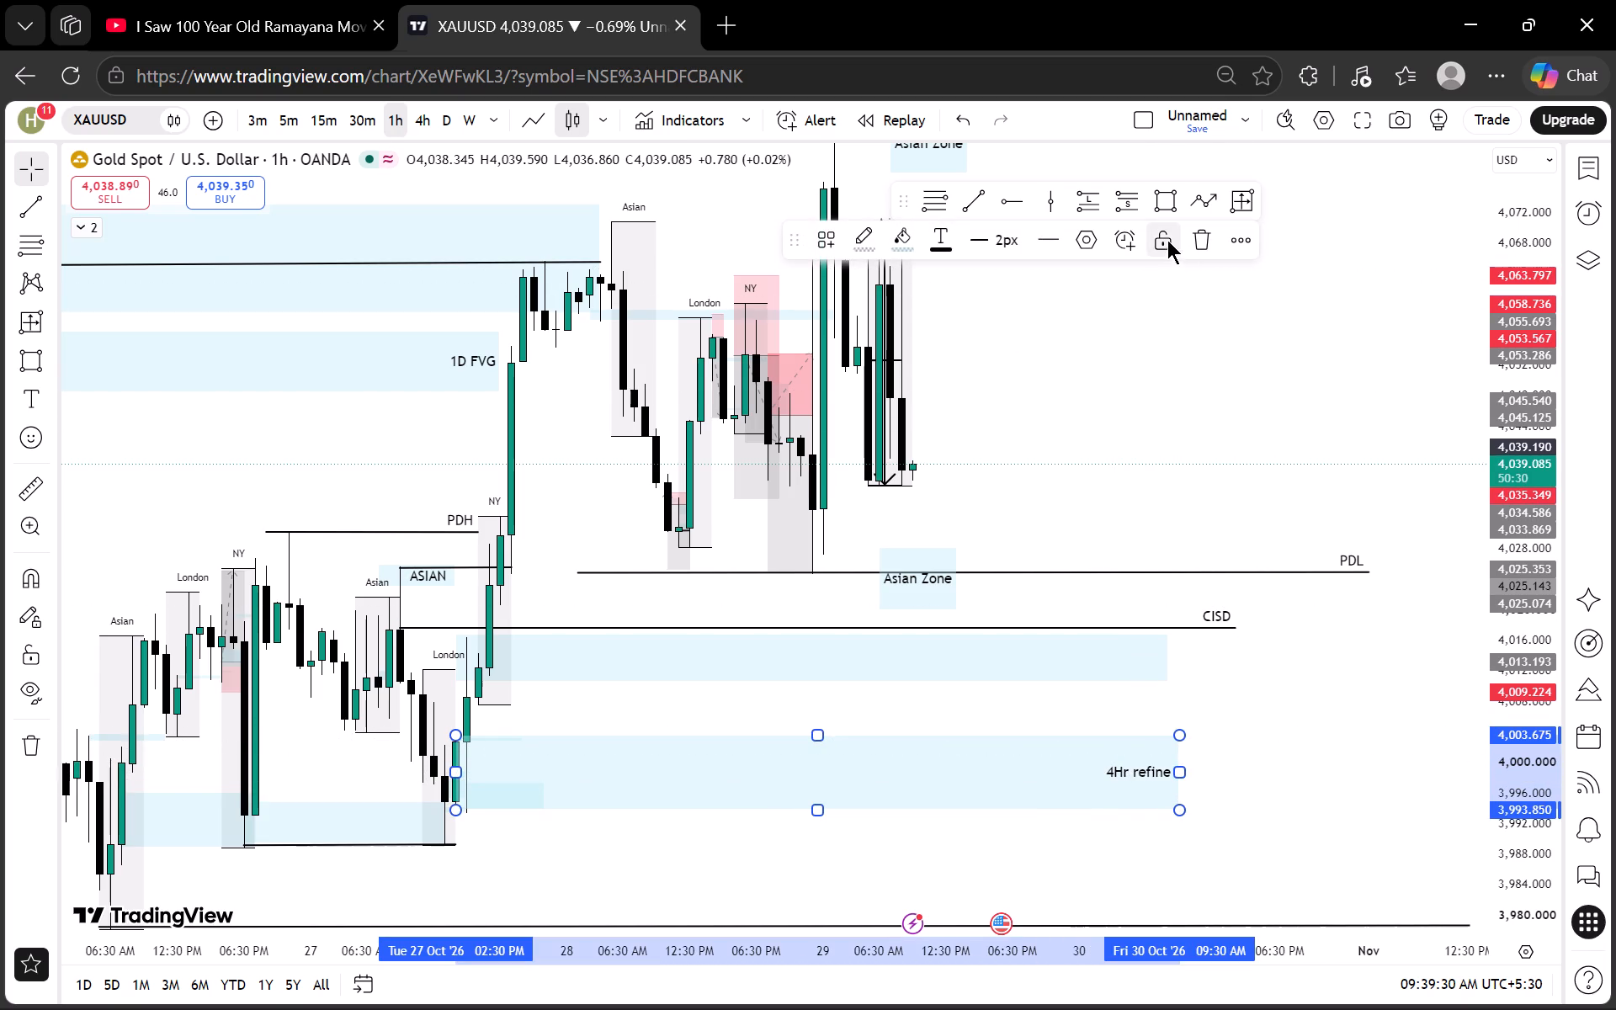
left_click(1166, 239)
left_click(1043, 390)
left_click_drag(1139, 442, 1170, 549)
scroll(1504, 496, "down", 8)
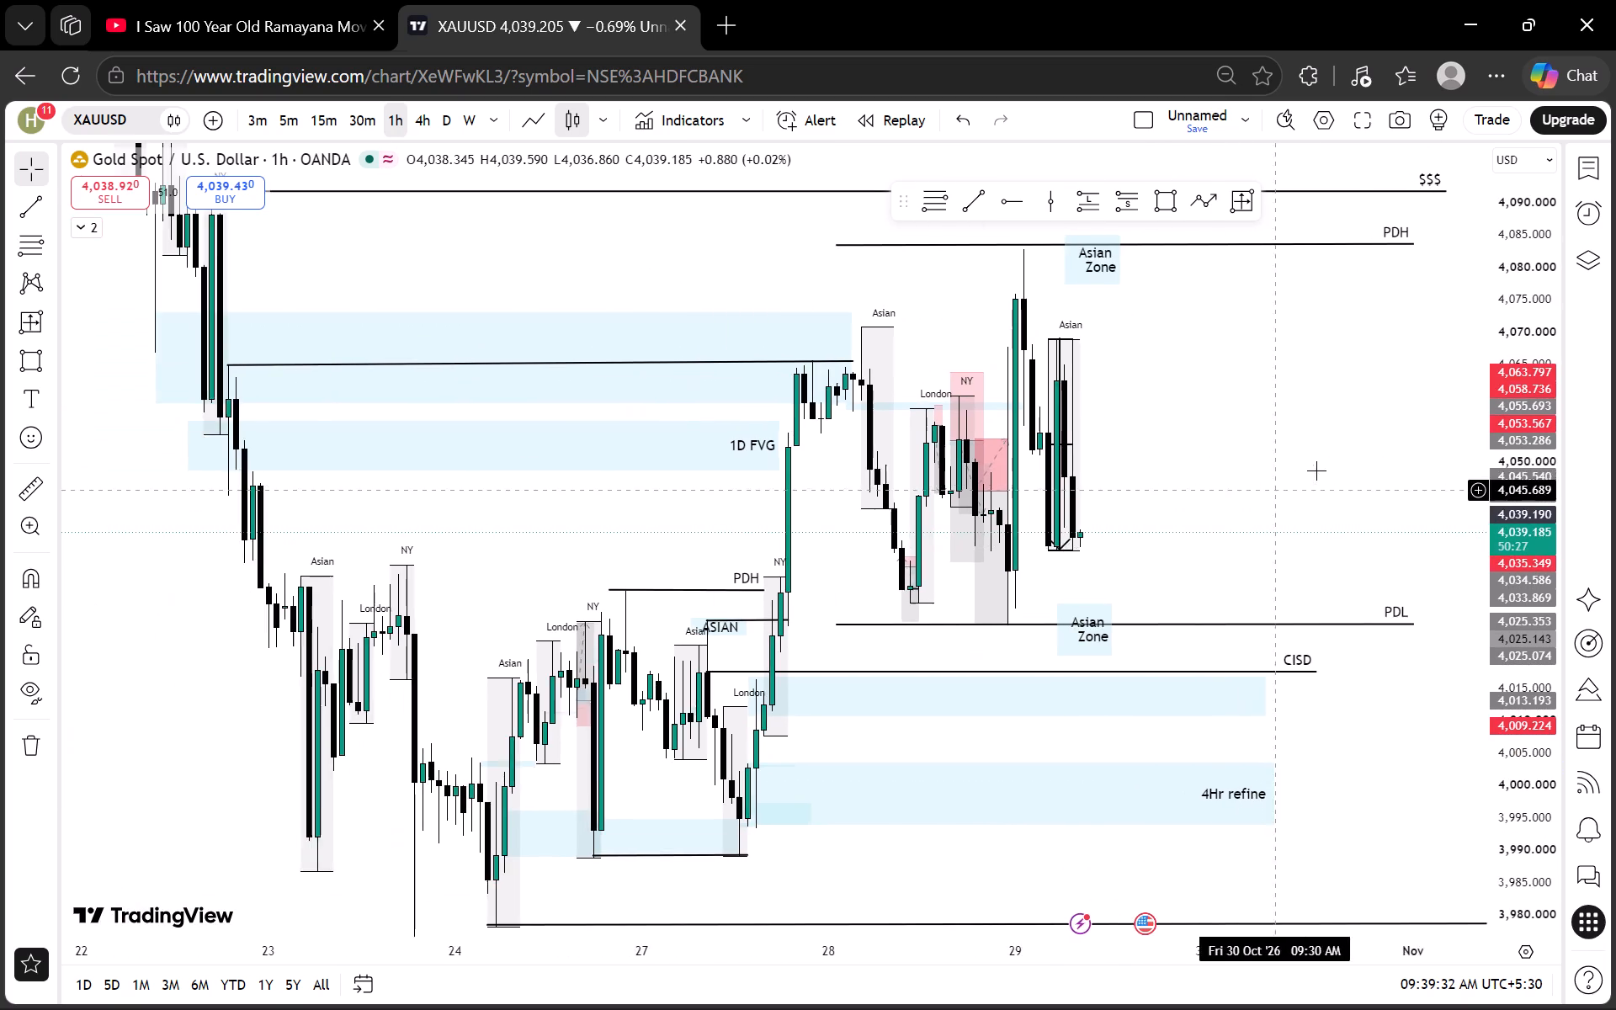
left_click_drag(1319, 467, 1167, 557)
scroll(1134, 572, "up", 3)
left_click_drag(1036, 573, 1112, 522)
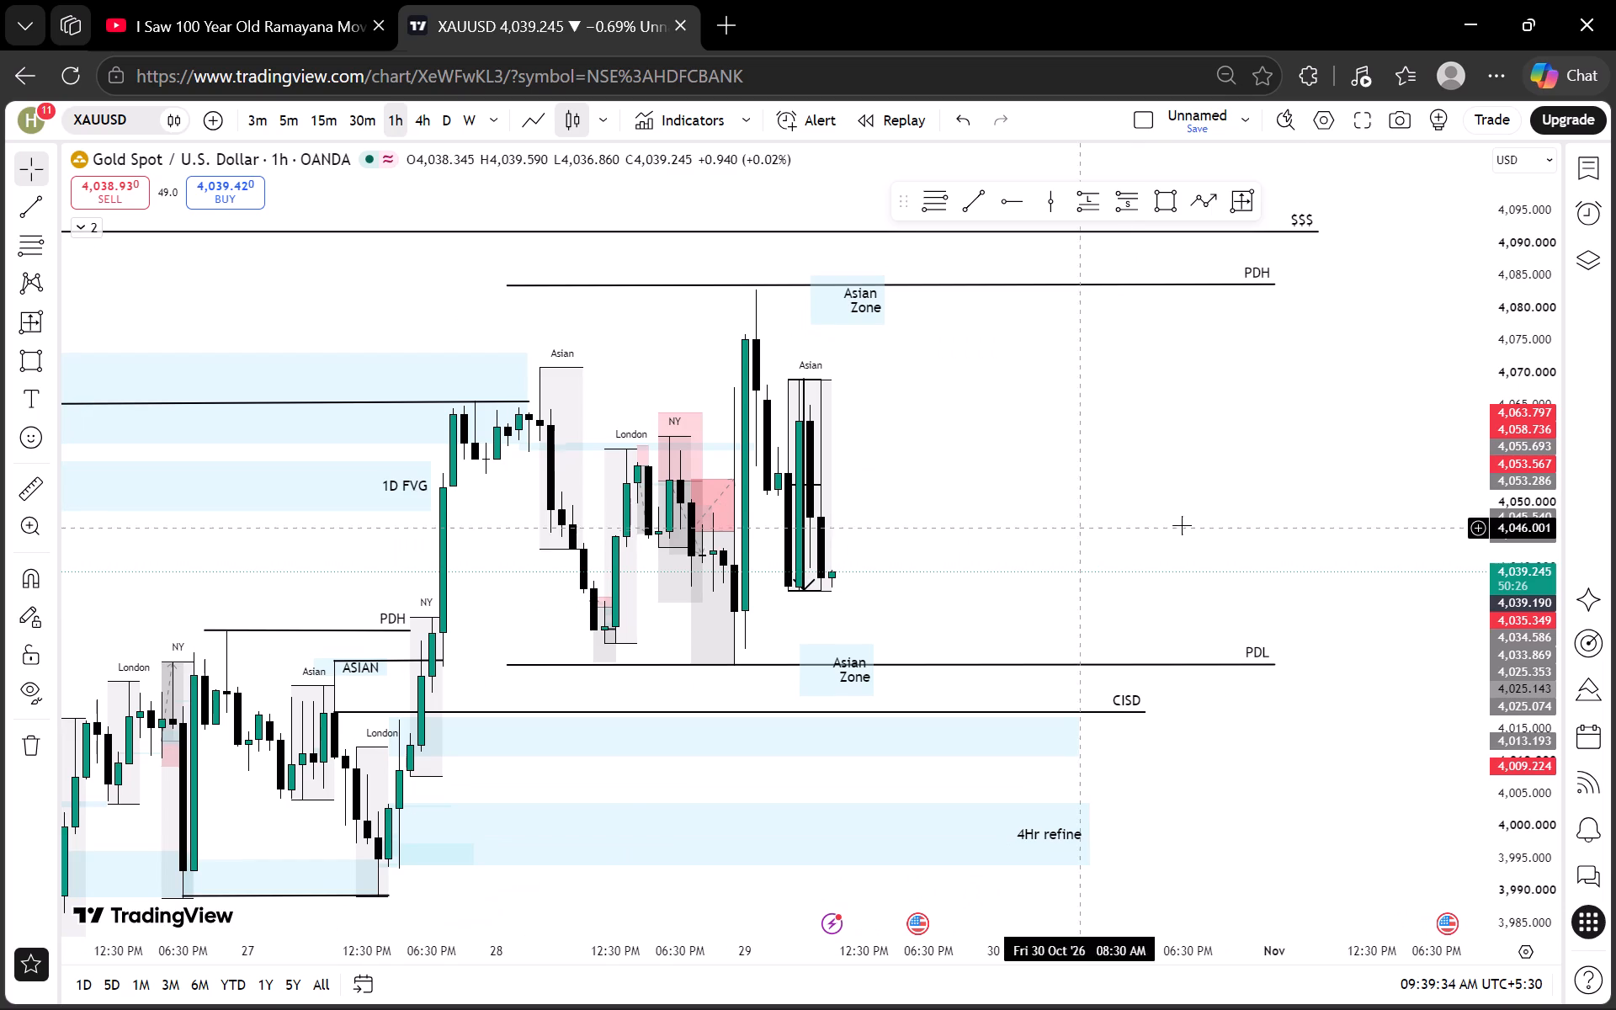
Delete the horizontal line beside the ASIAN label around 27 October.
scroll(1510, 486, "down", 6)
scroll(1186, 550, "down", 3)
left_click_drag(1201, 560, 1253, 460)
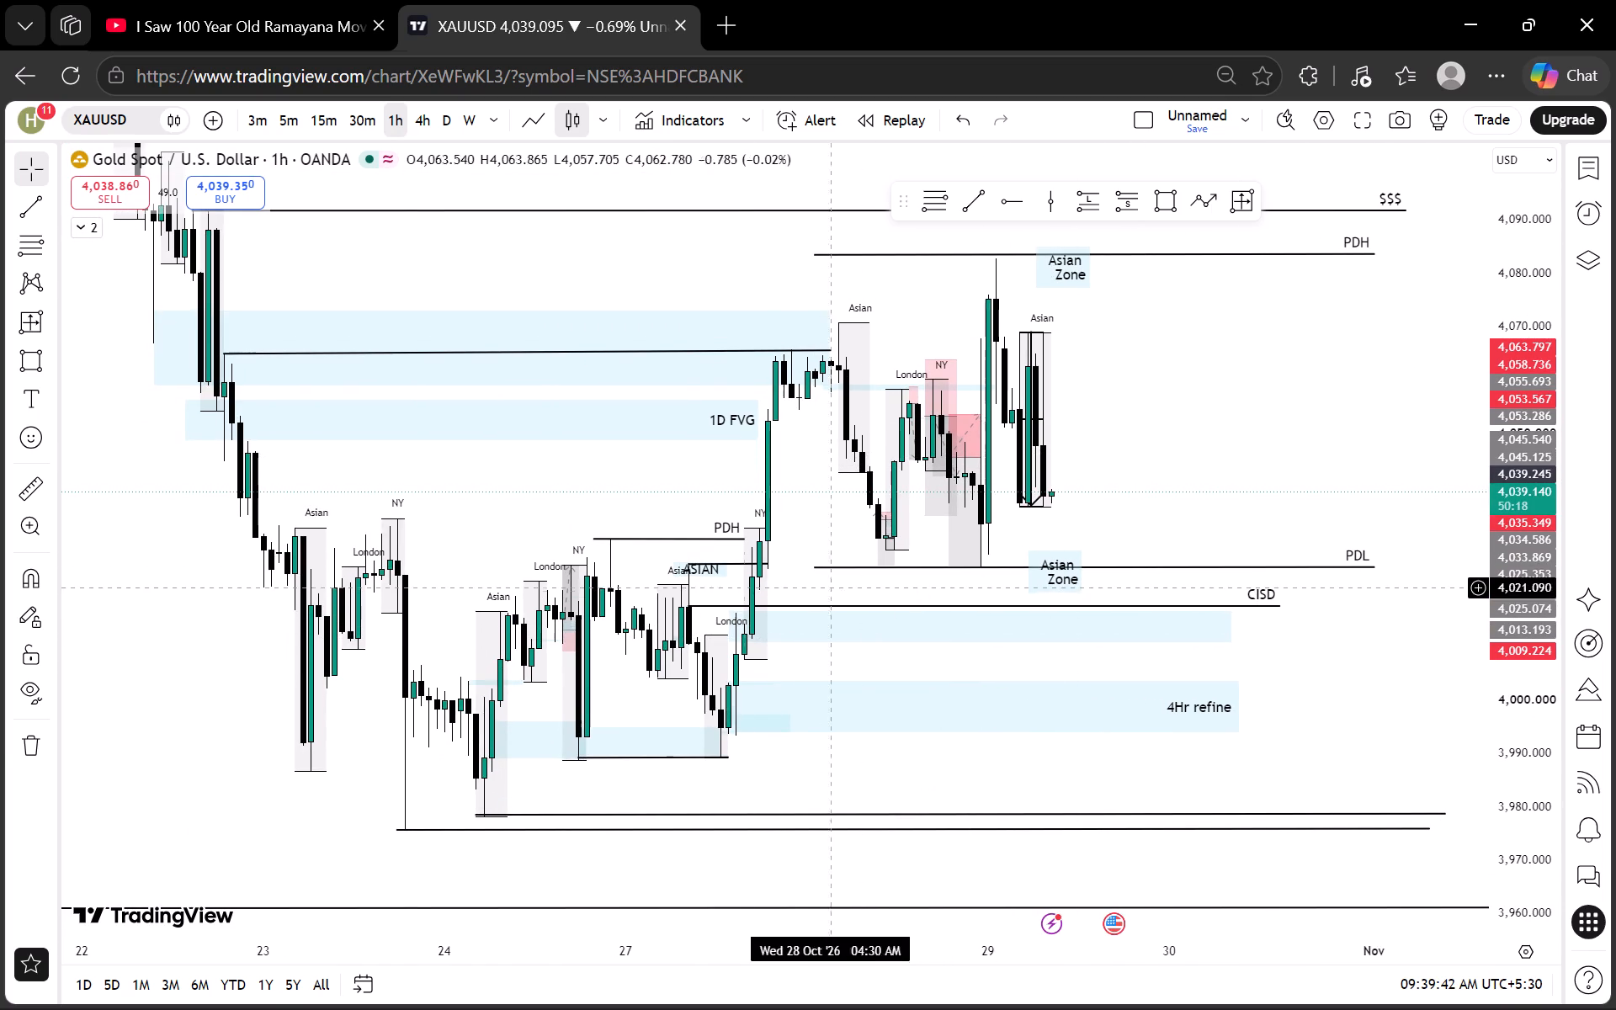
left_click(739, 562)
left_click(1154, 229)
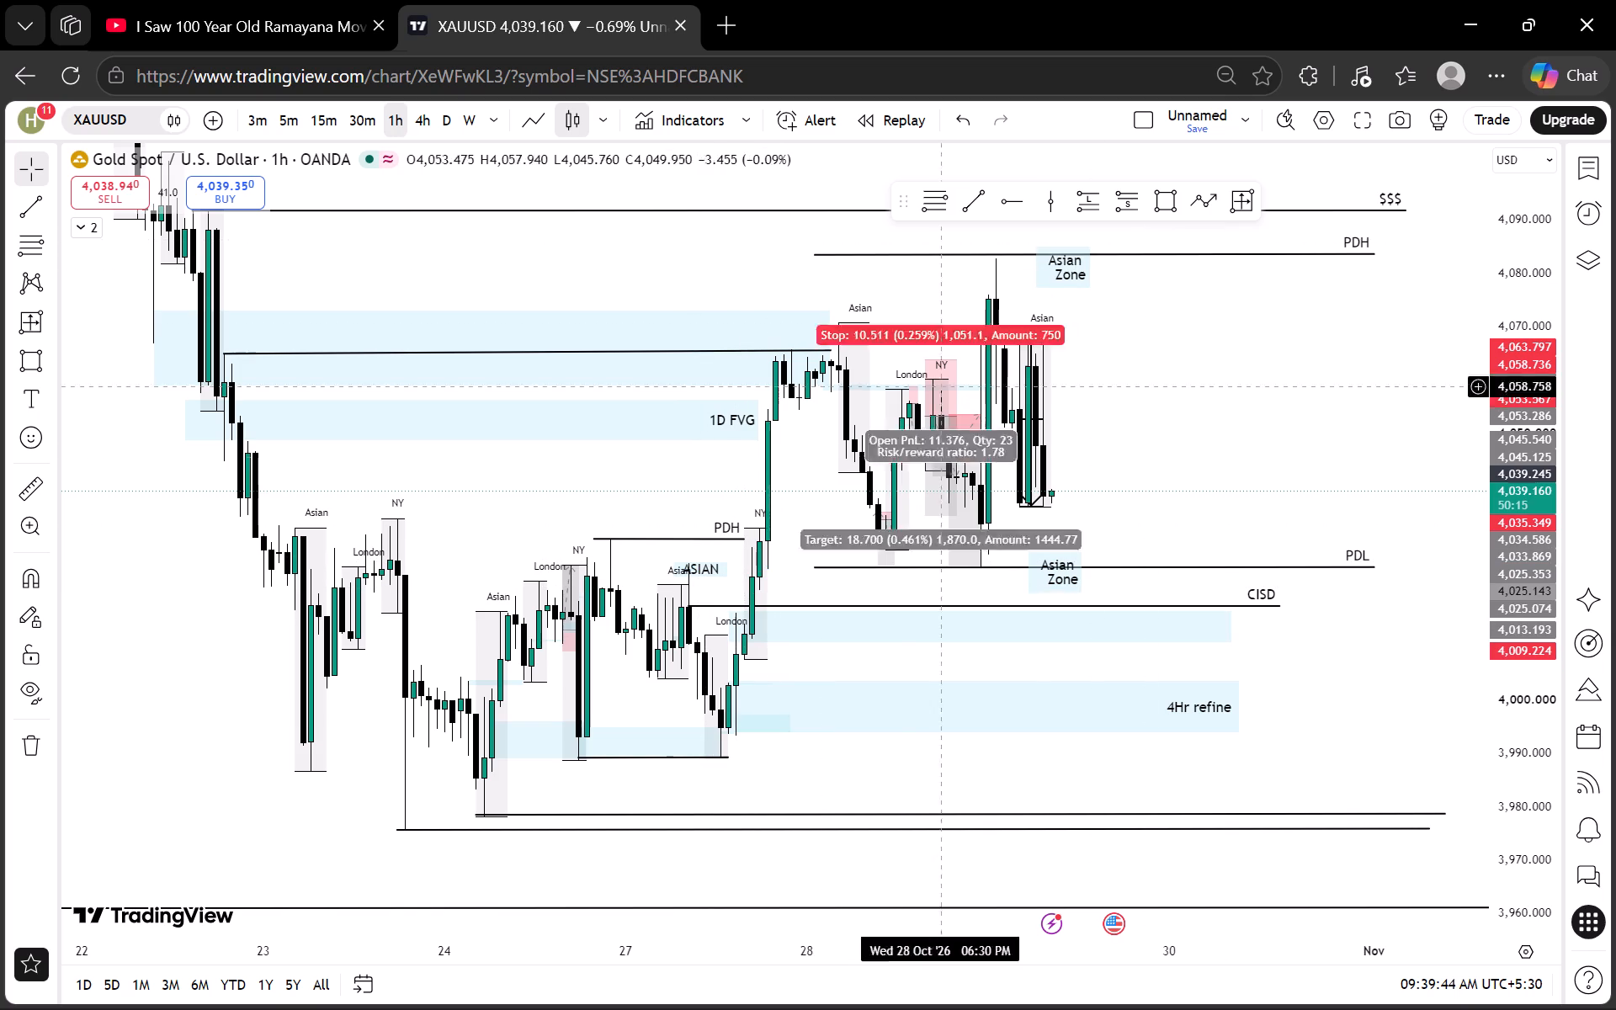
Delete the old PDH line that runs from 26 to 27 October, along with its label.
left_click(671, 538)
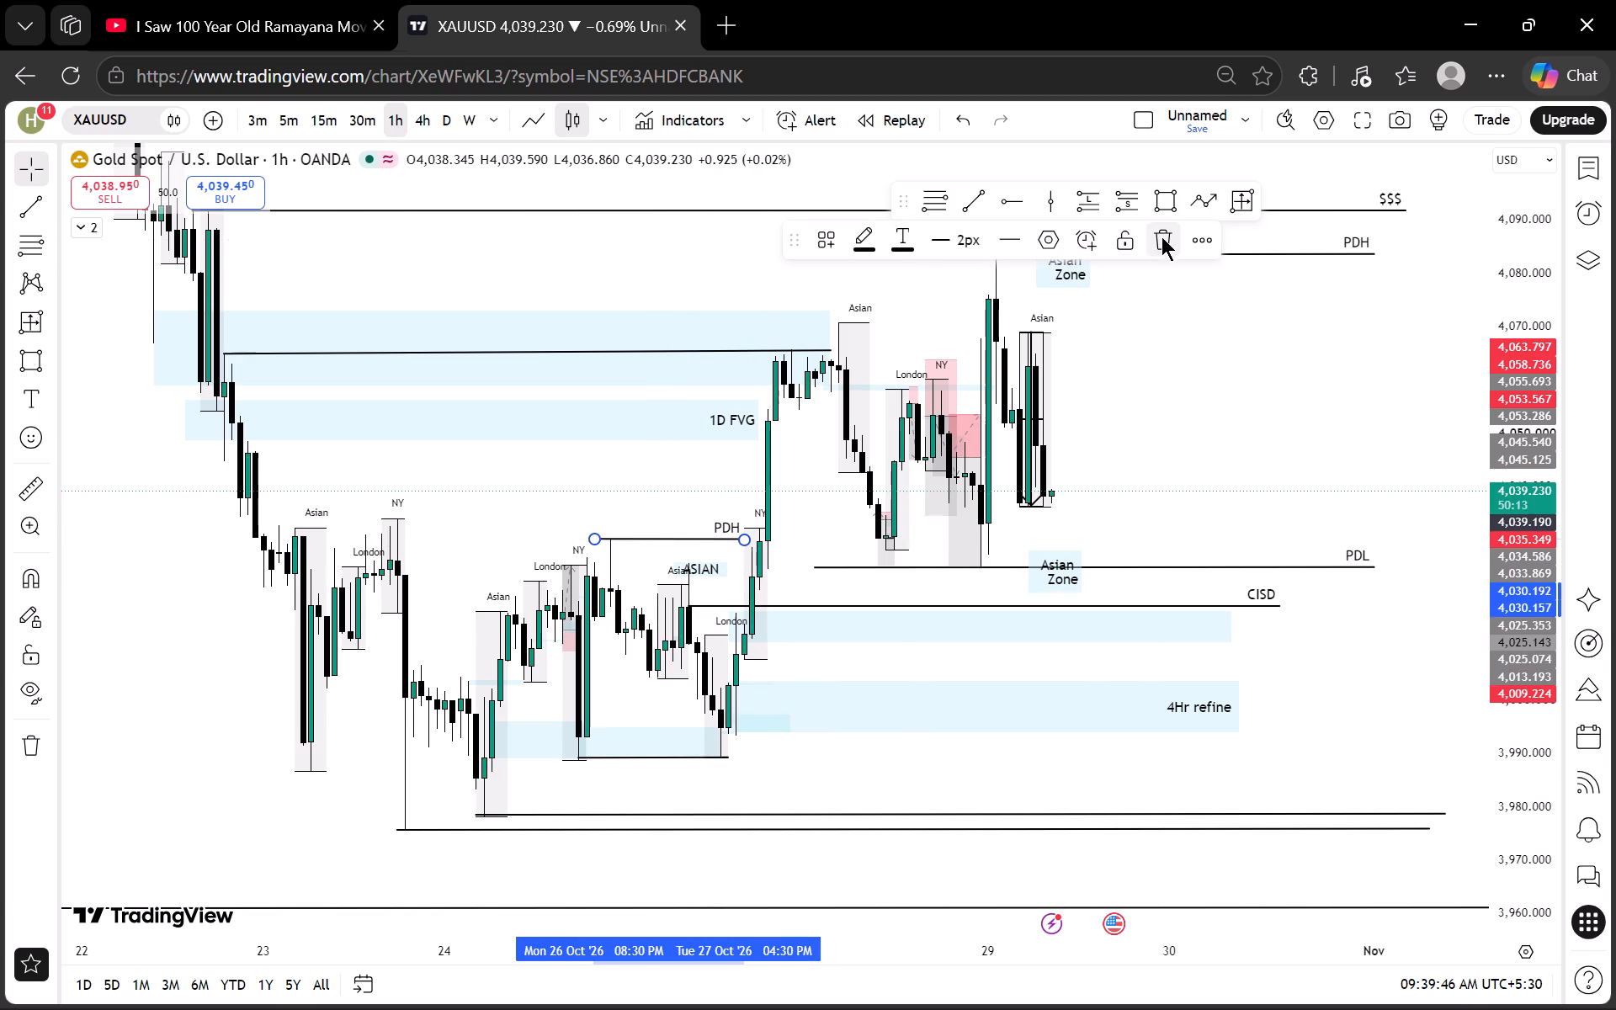
left_click(1161, 237)
Examine the 1-hour price action from mid-October to the current candles against the marked levels and zones.
scroll(1140, 356, "up", 3)
left_click_drag(1055, 391, 1202, 429)
scroll(1572, 419, "up", 6)
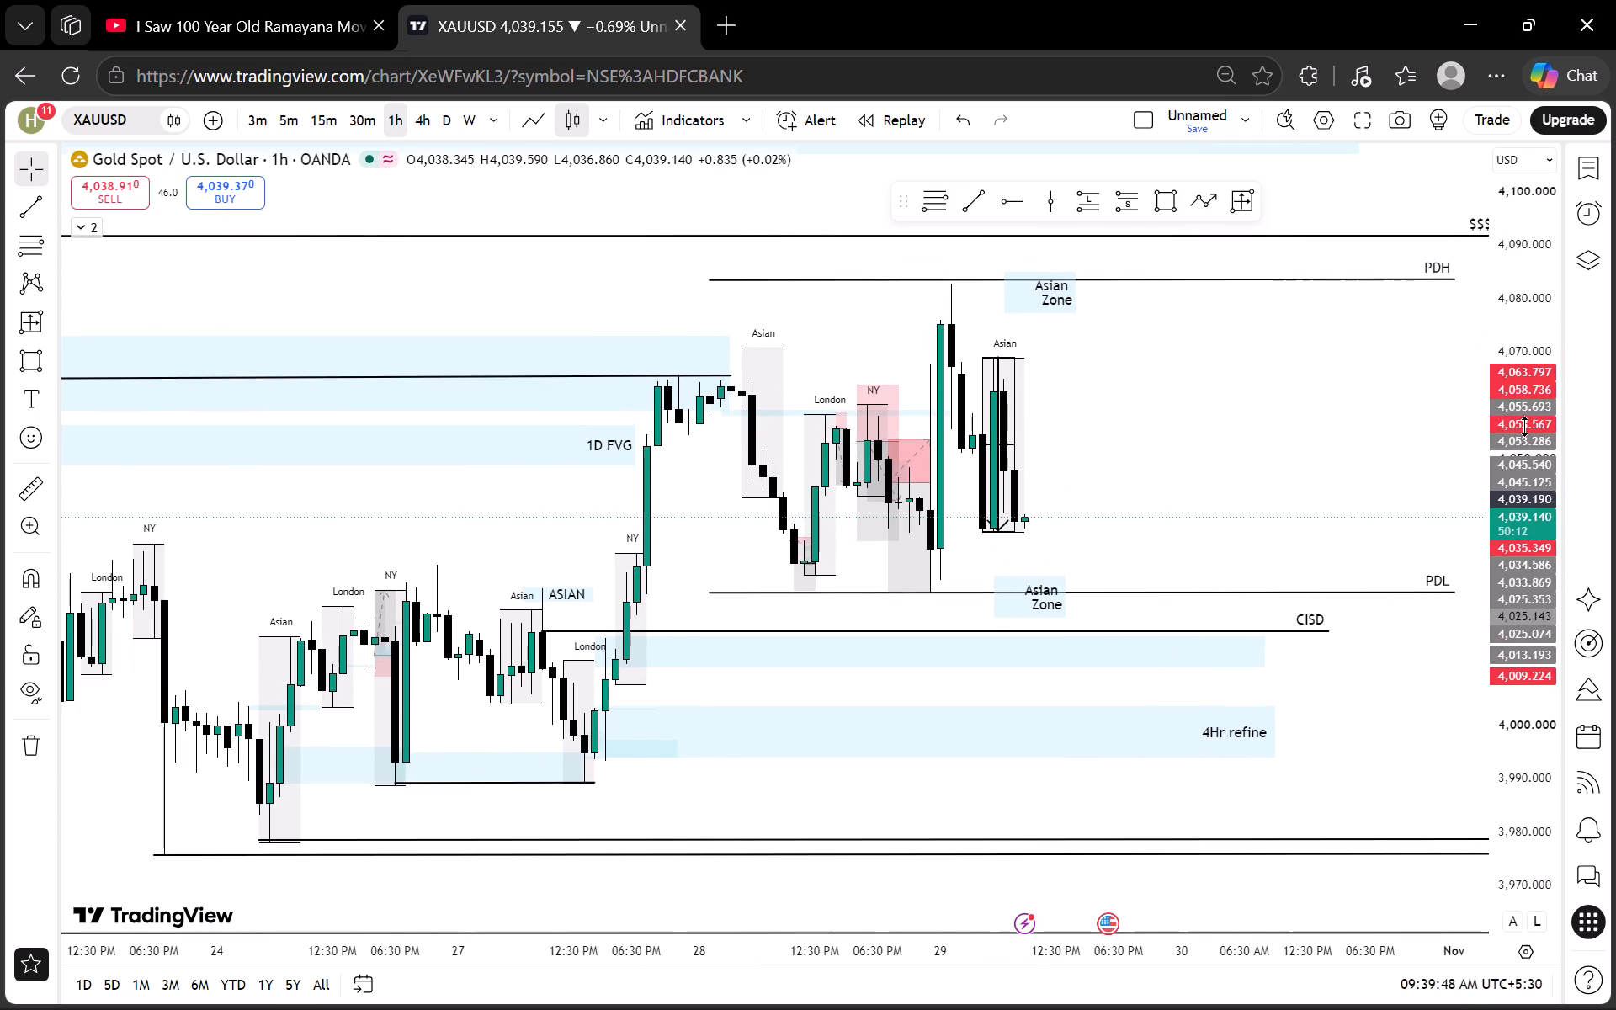
scroll(1525, 427, "down", 8)
left_click_drag(1370, 405, 1274, 404)
scroll(1539, 476, "up", 3)
scroll(1366, 513, "down", 5)
left_click_drag(565, 489, 631, 758)
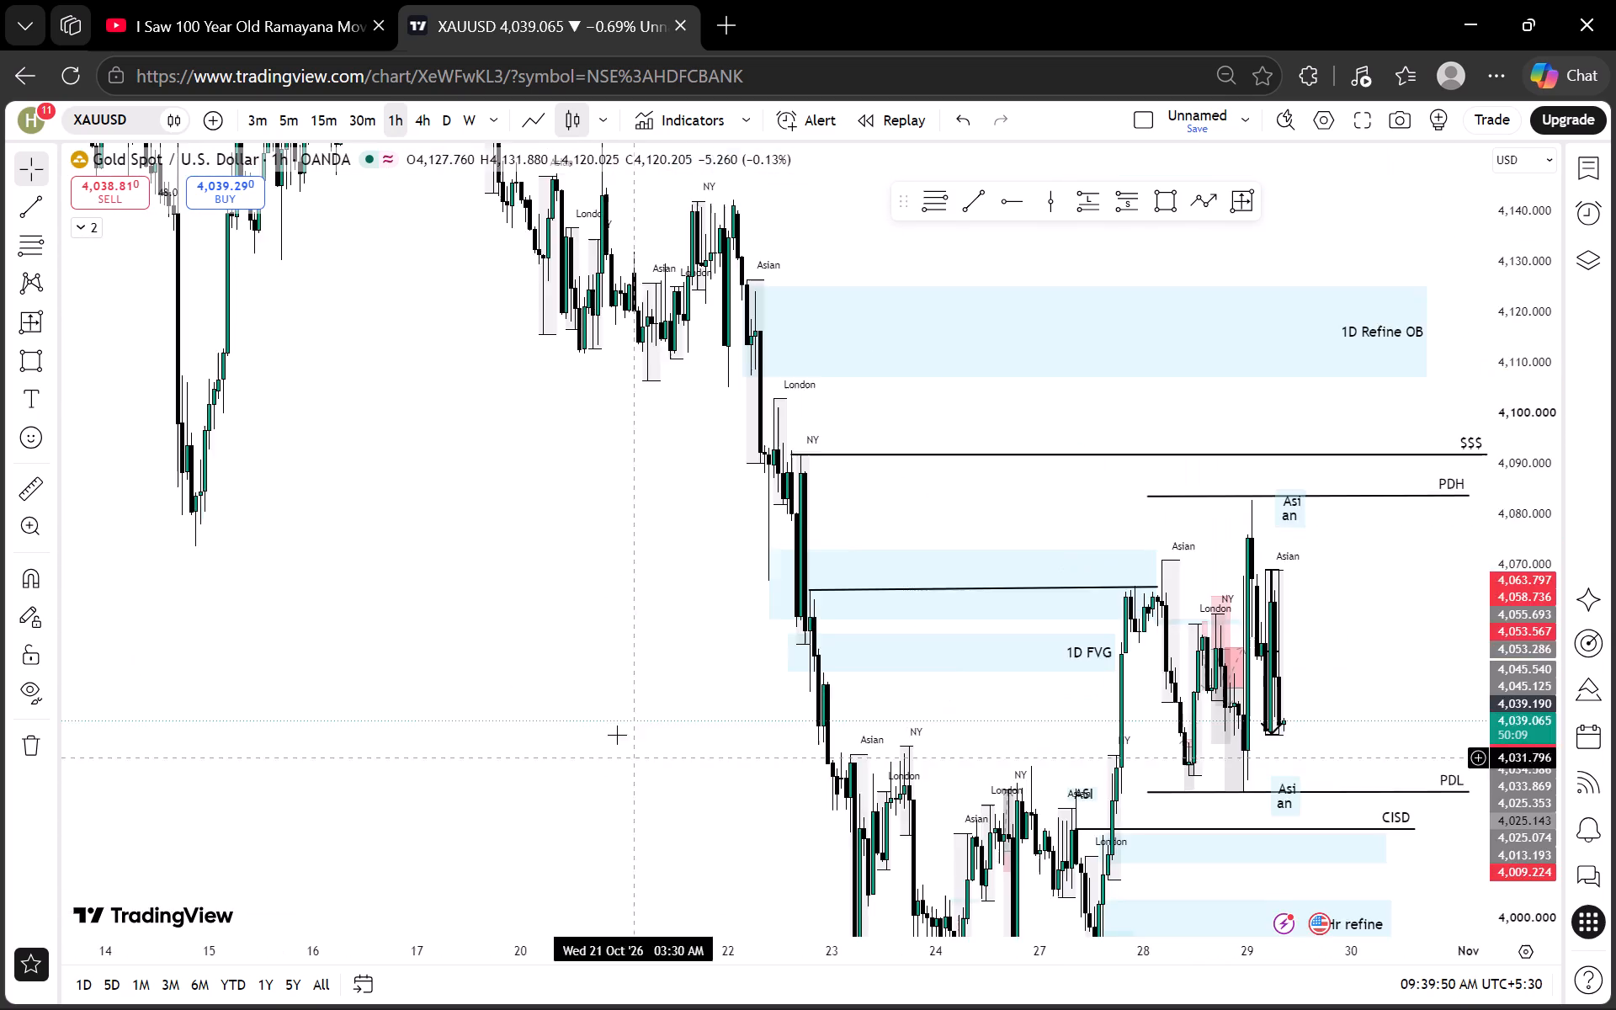
left_click_drag(553, 519, 674, 752)
left_click_drag(551, 541, 518, 534)
left_click_drag(541, 644, 337, 444)
left_click_drag(1337, 499, 1334, 691)
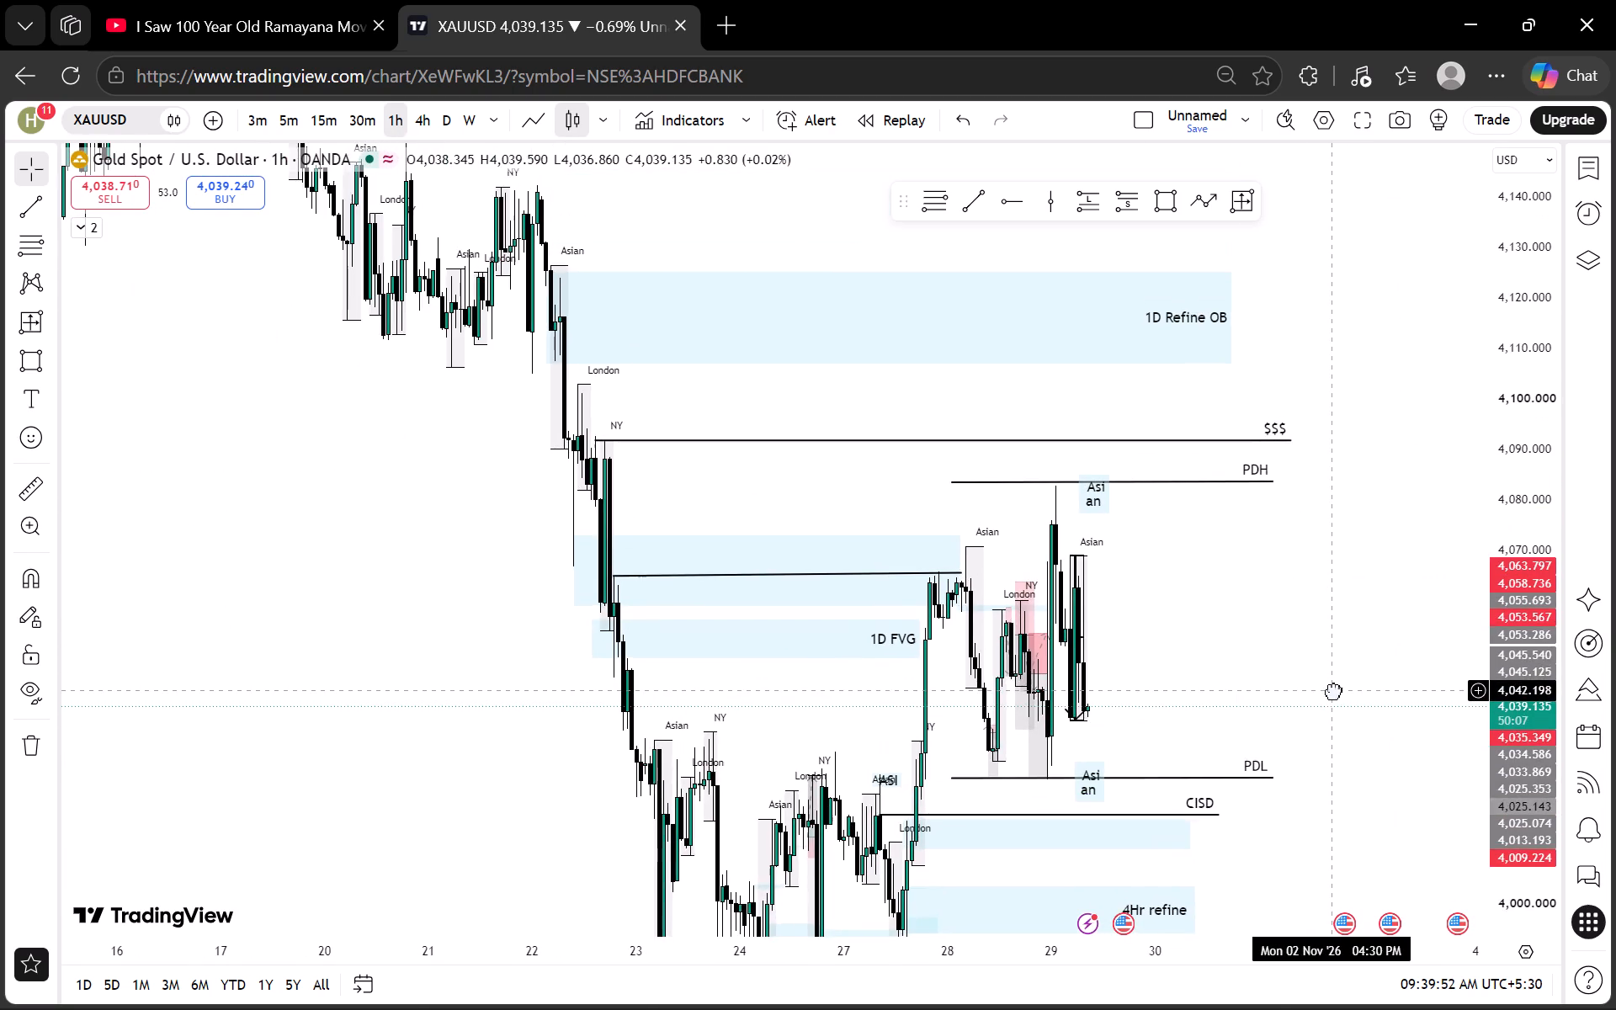
left_click_drag(1334, 691, 1320, 583)
scroll(1310, 540, "up", 3)
left_click_drag(1266, 475, 1340, 687)
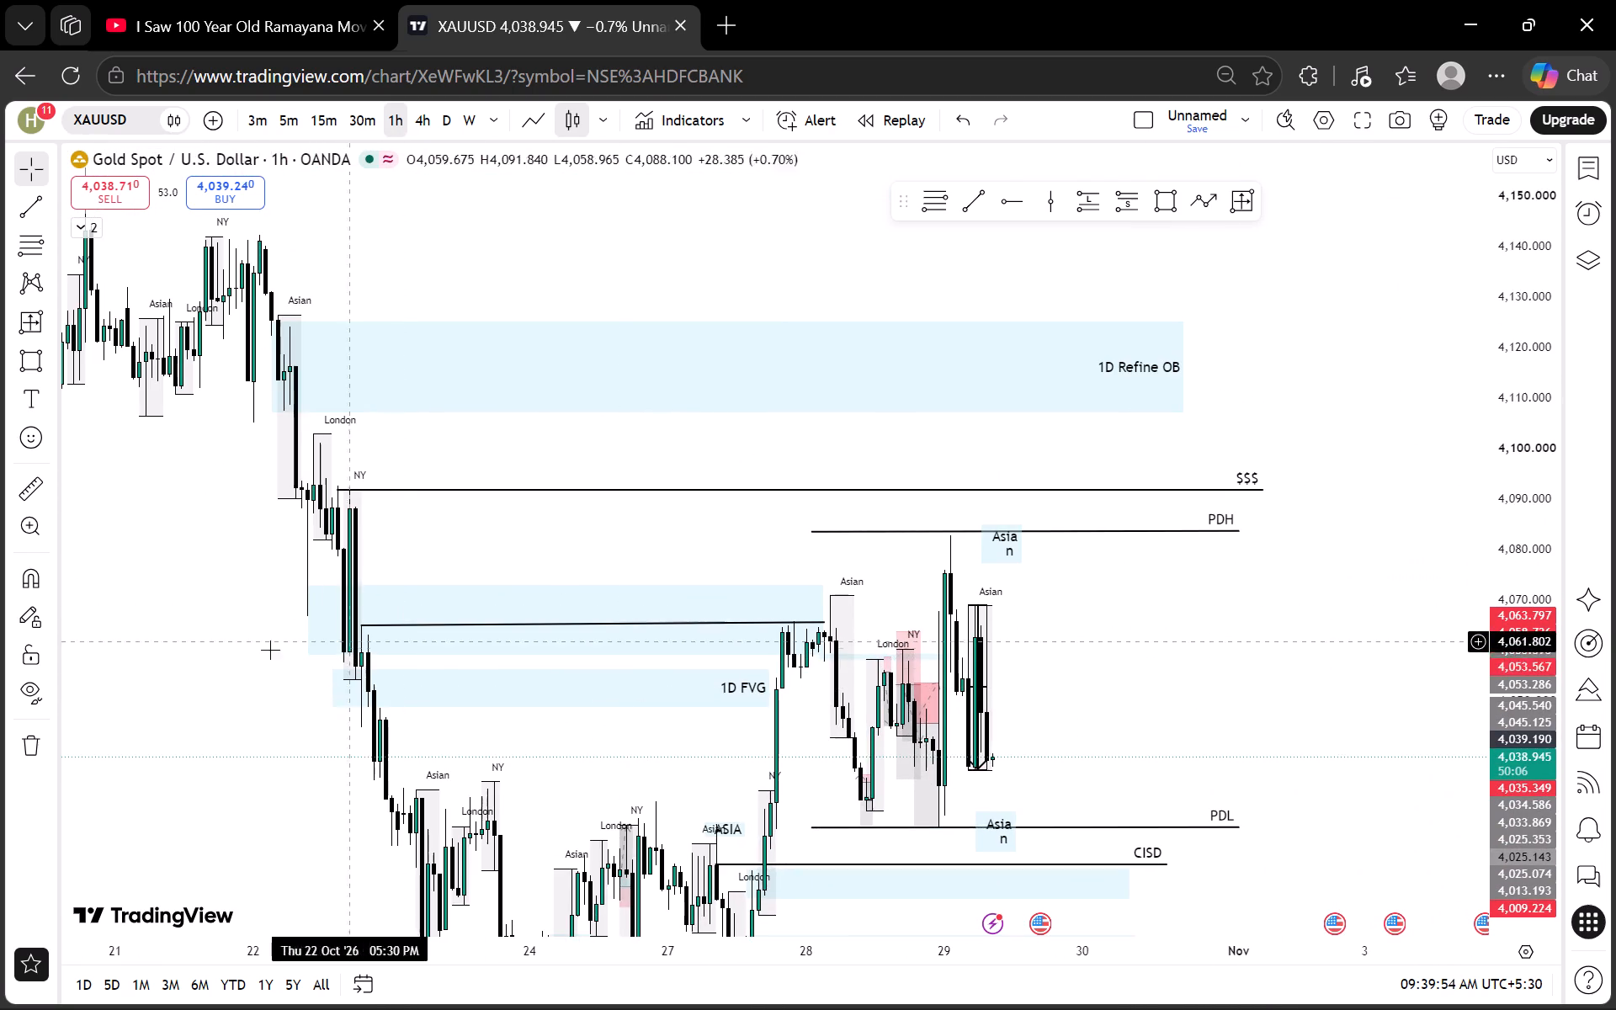
left_click_drag(235, 713, 253, 531)
left_click_drag(1209, 522, 1209, 438)
scroll(1497, 513, "down", 4)
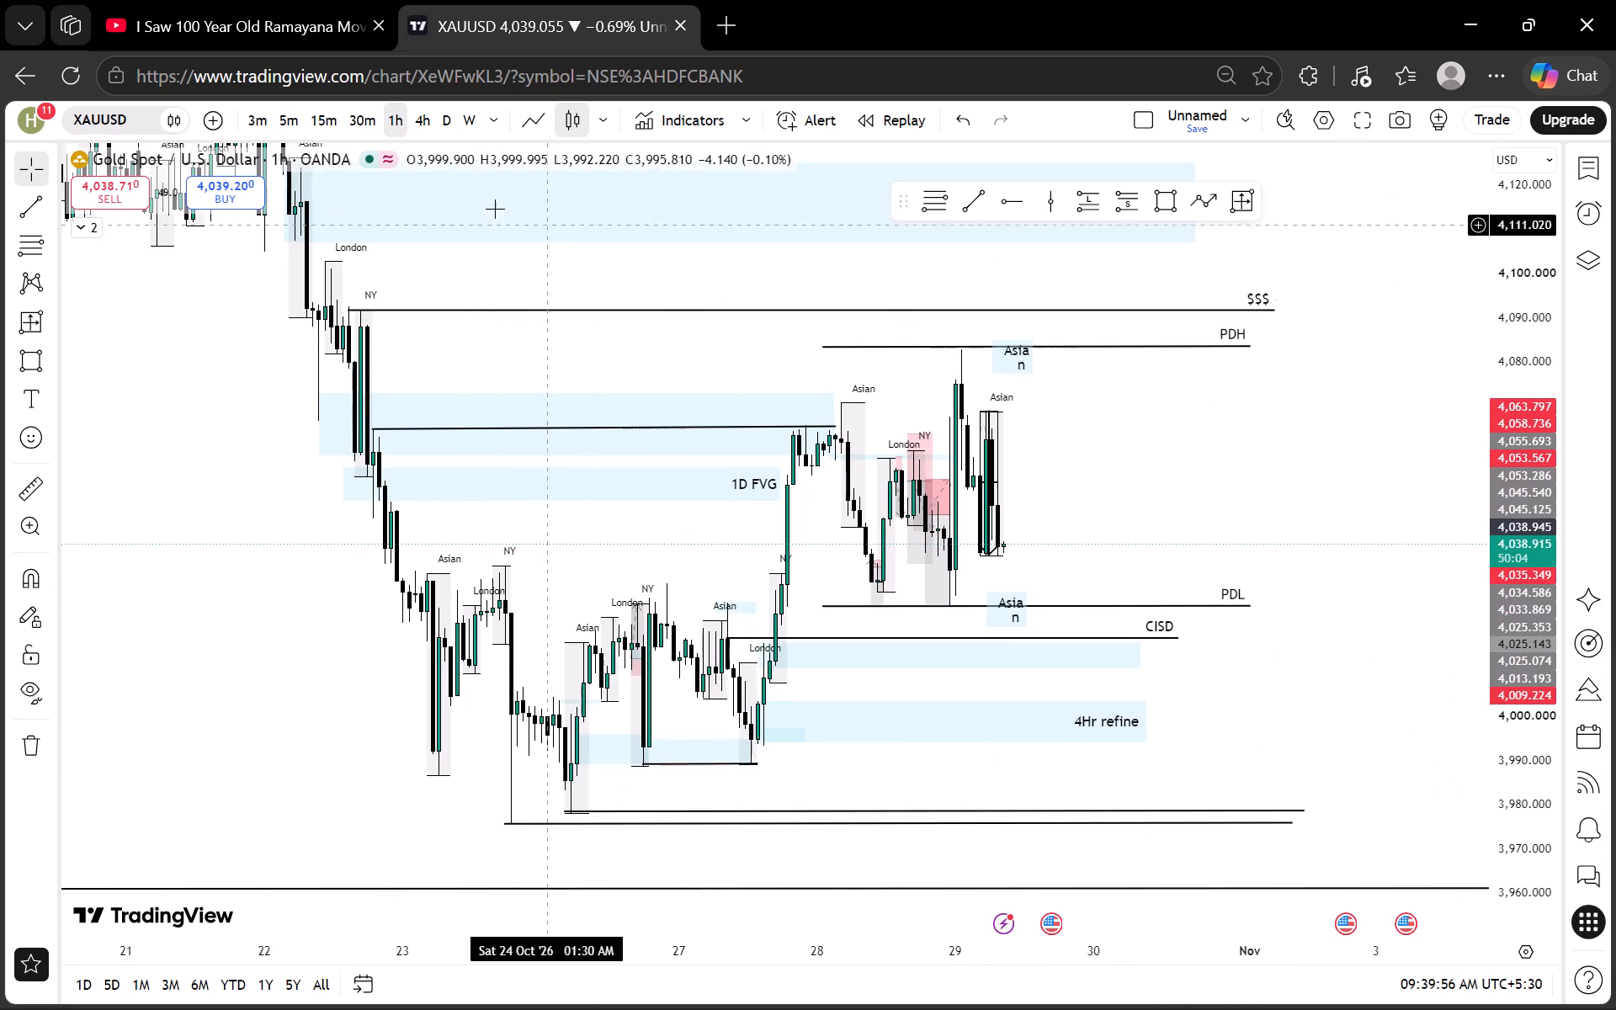
Examine the 4-hour price history from the current zones back to late September.
left_click(416, 122)
scroll(1049, 513, "up", 11)
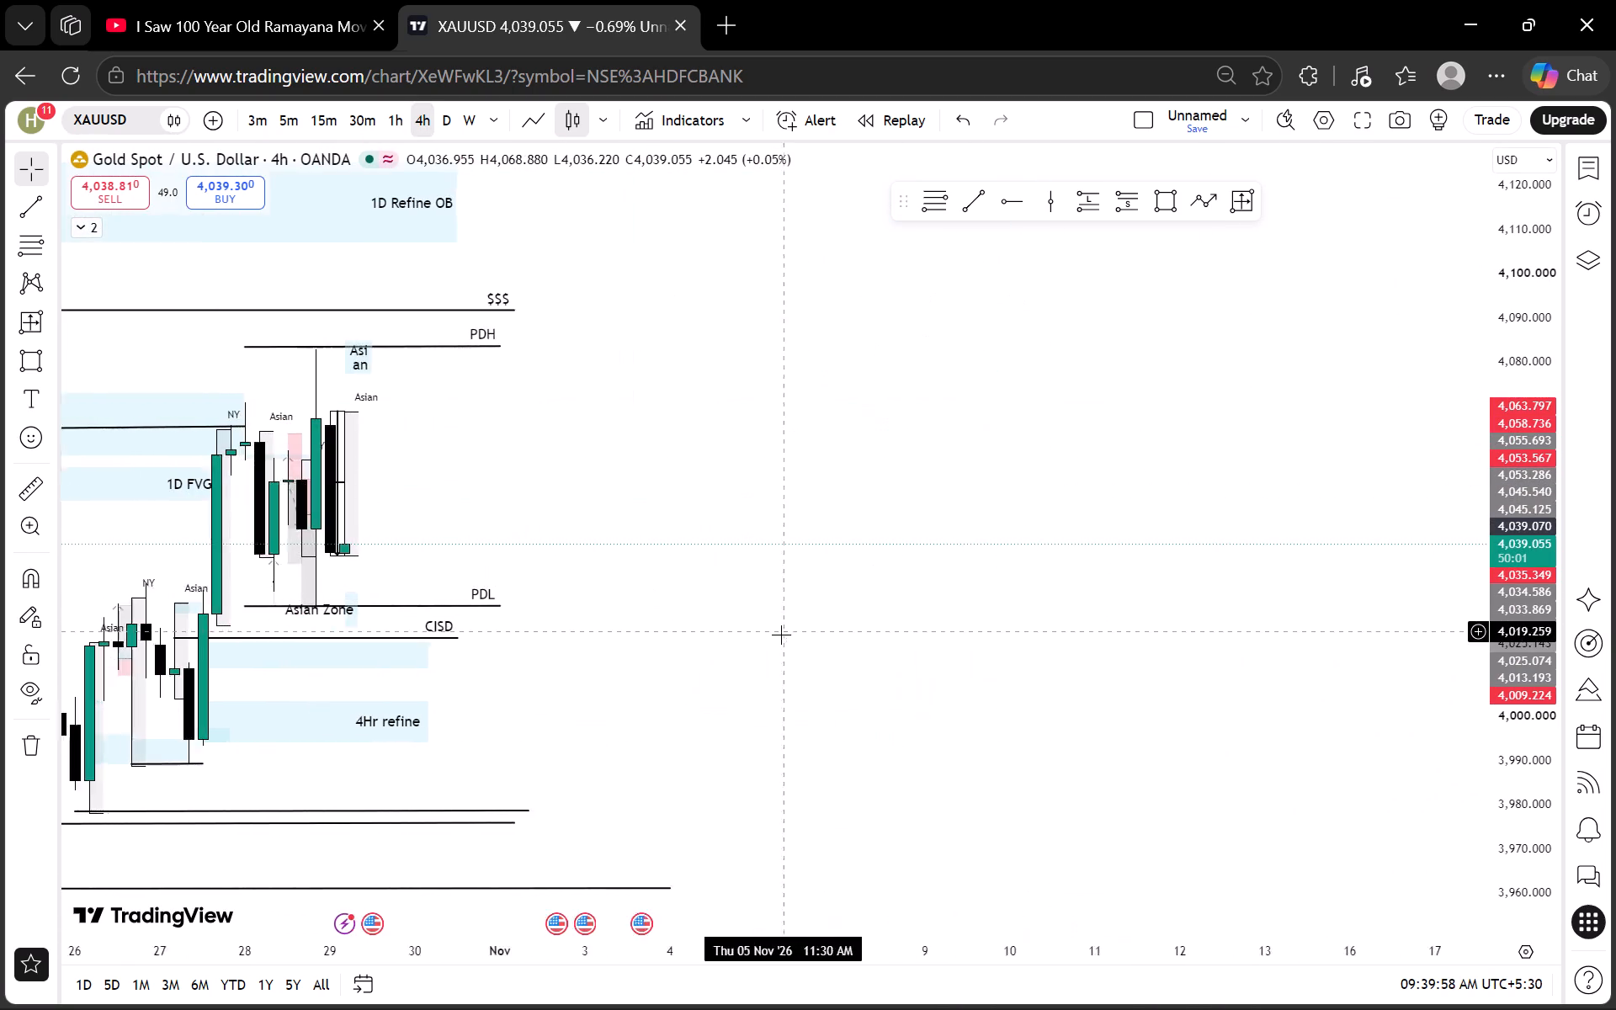
left_click_drag(700, 659, 1028, 658)
scroll(1026, 659, "up", 3)
left_click_drag(797, 661, 1327, 631)
scroll(1510, 542, "down", 14)
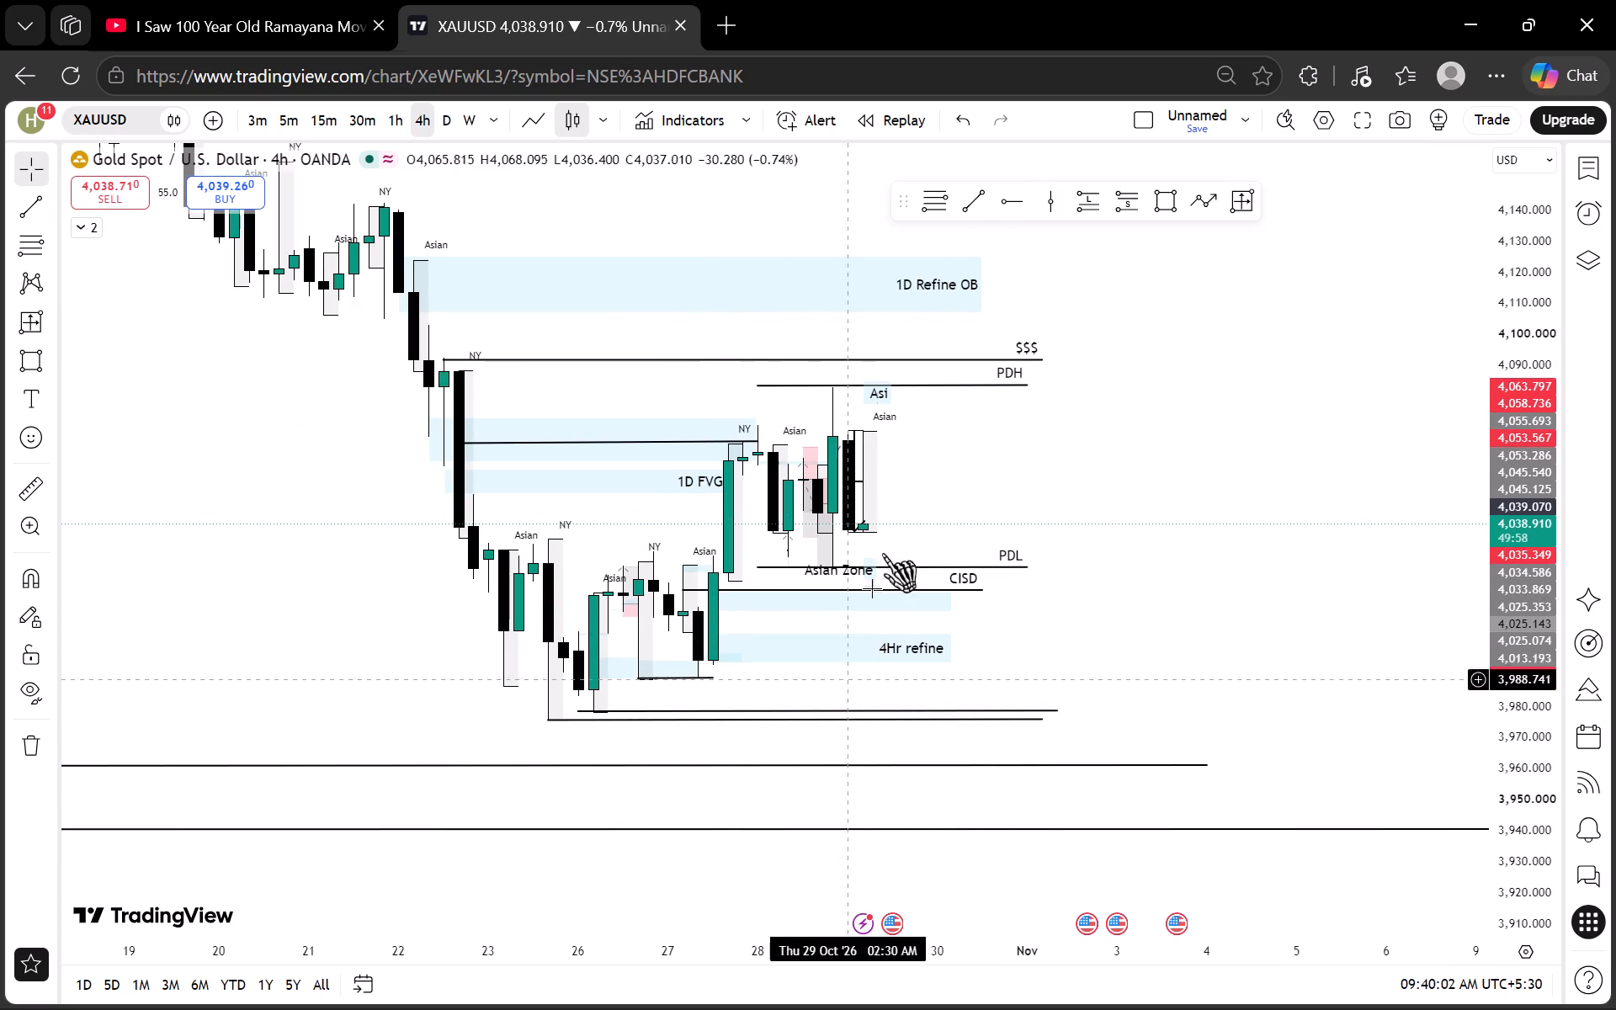
scroll(277, 482, "down", 3)
left_click_drag(393, 391, 482, 656)
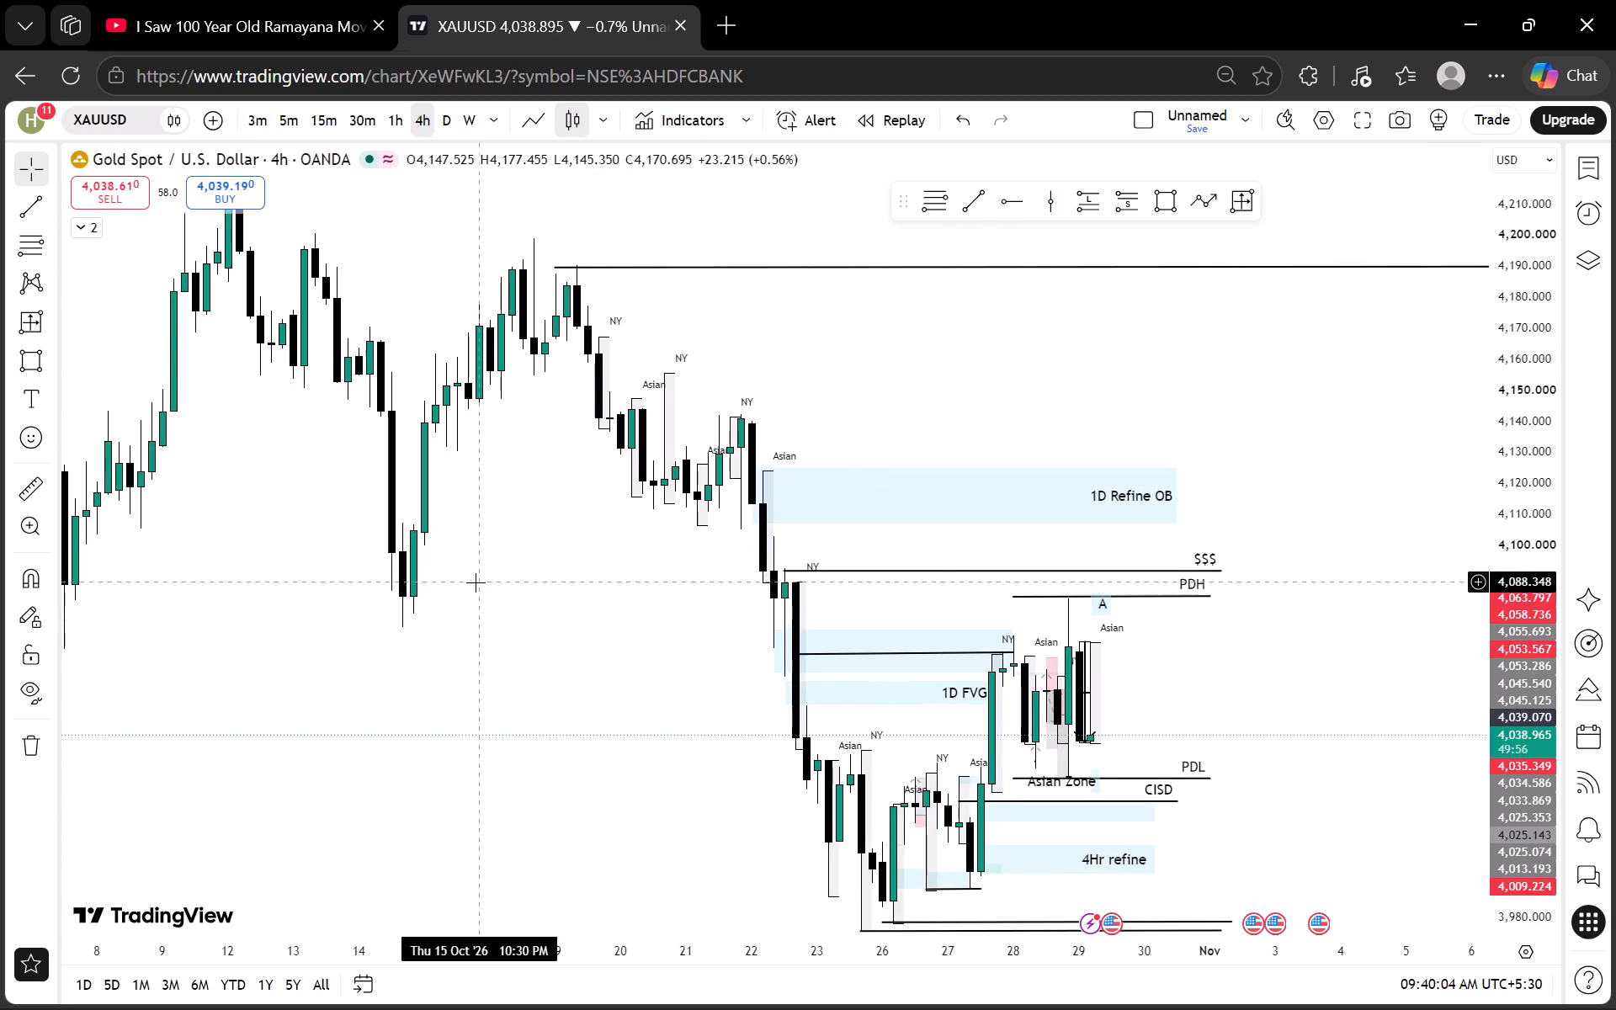
scroll(475, 582, "down", 3)
left_click_drag(484, 560, 637, 621)
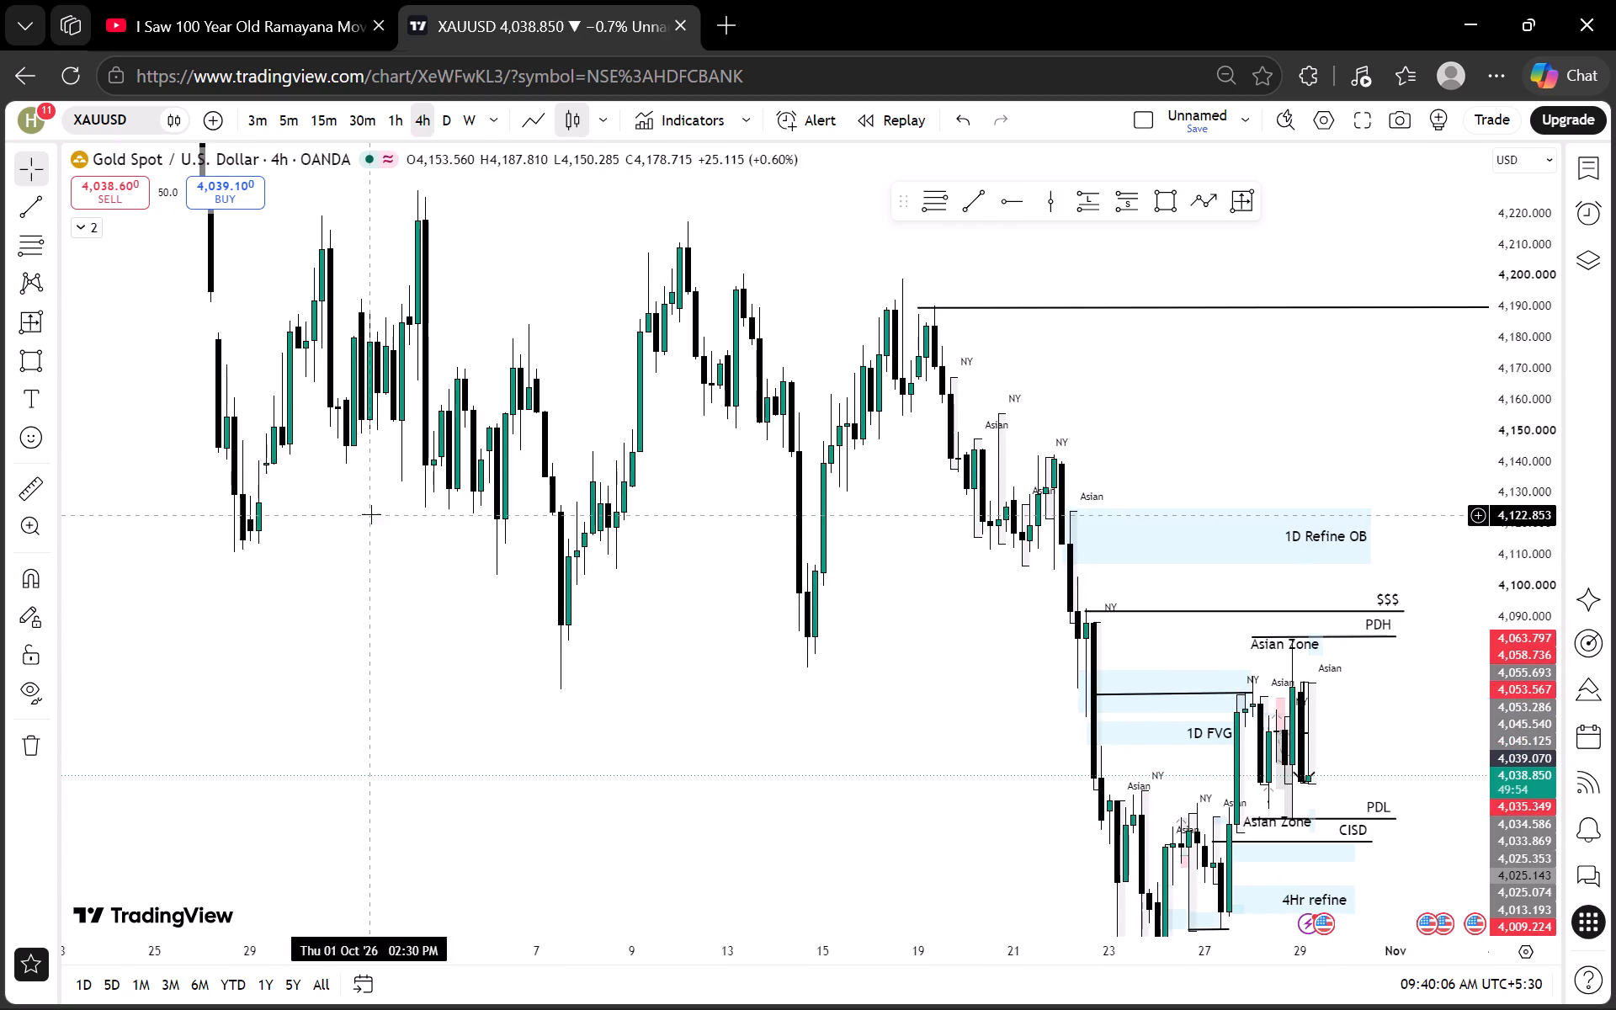
left_click_drag(371, 514, 481, 704)
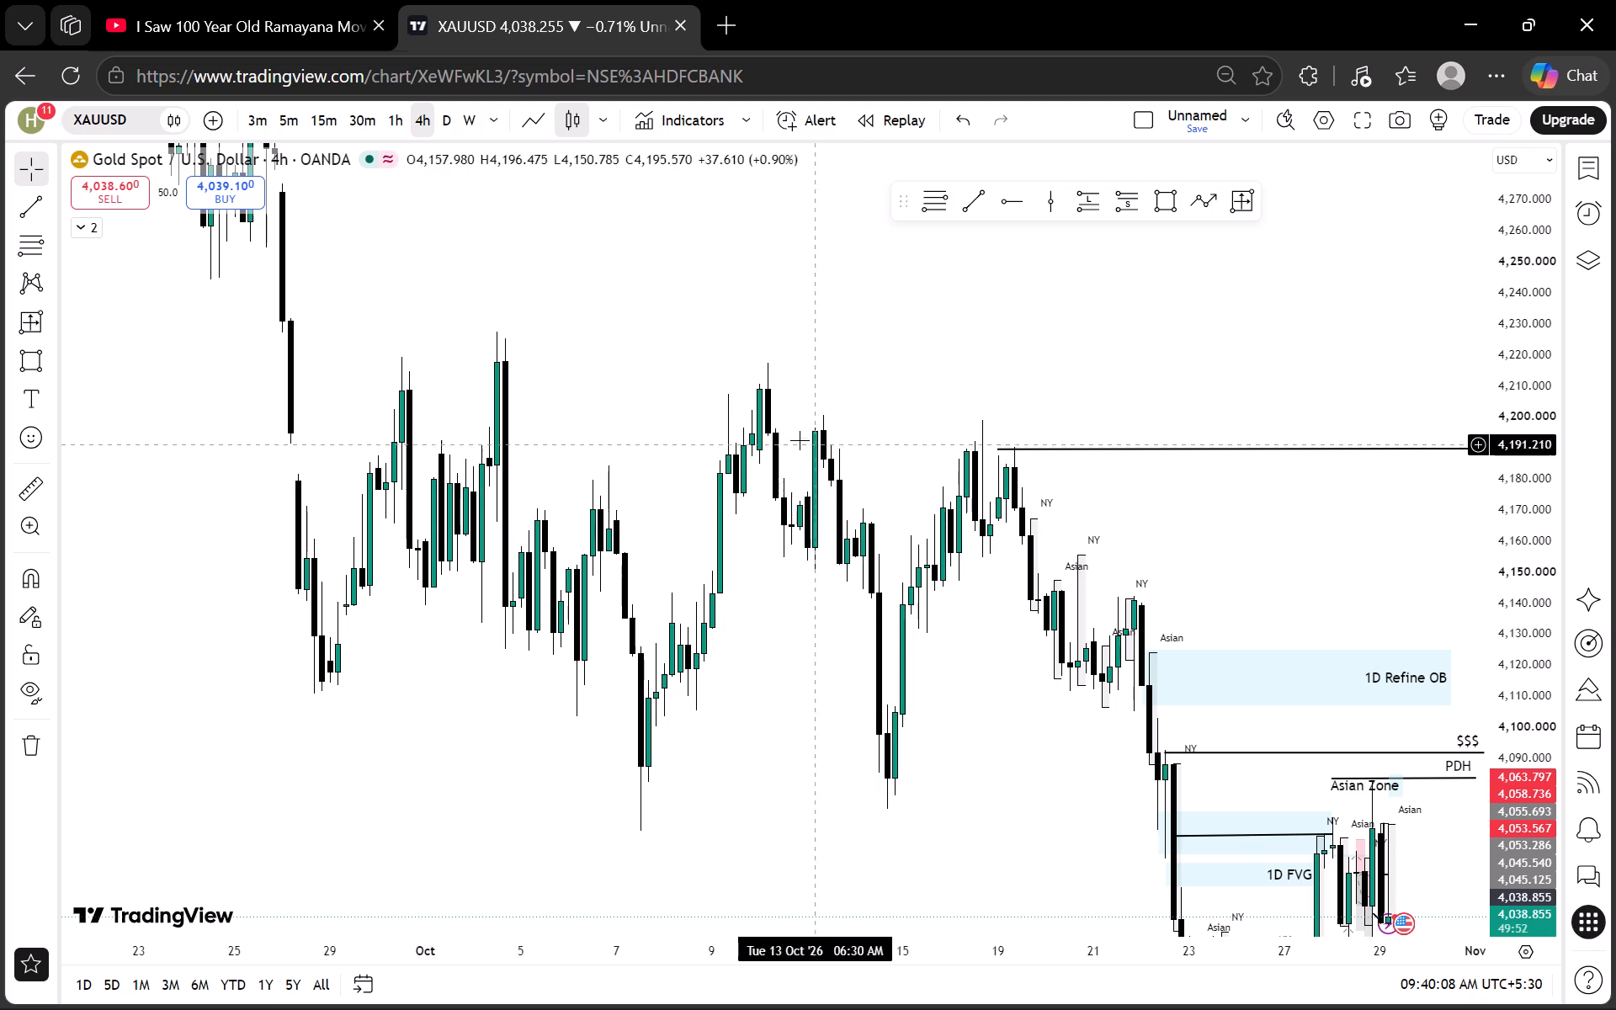
Draw a rectangle at the 12 October high on the 4-hour chart, about 4,215.7 to 4,194, extending to 14 October.
scroll(845, 373, "up", 3)
left_click_drag(702, 361, 983, 438)
scroll(973, 429, "up", 2)
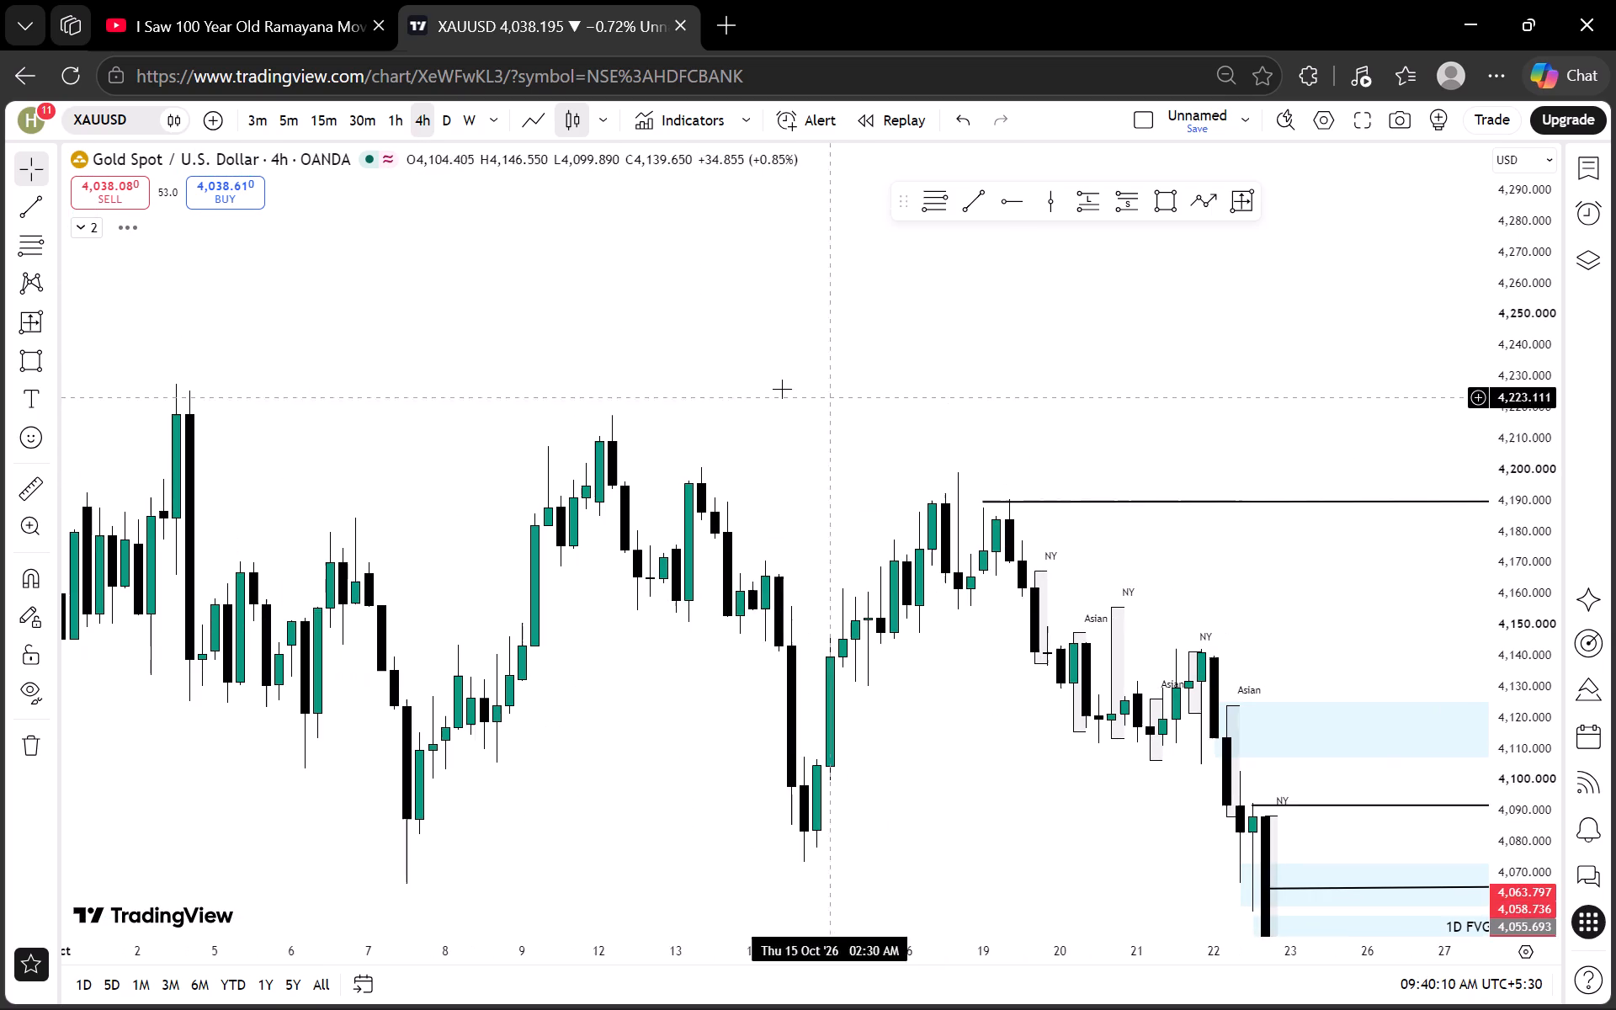
left_click(1155, 190)
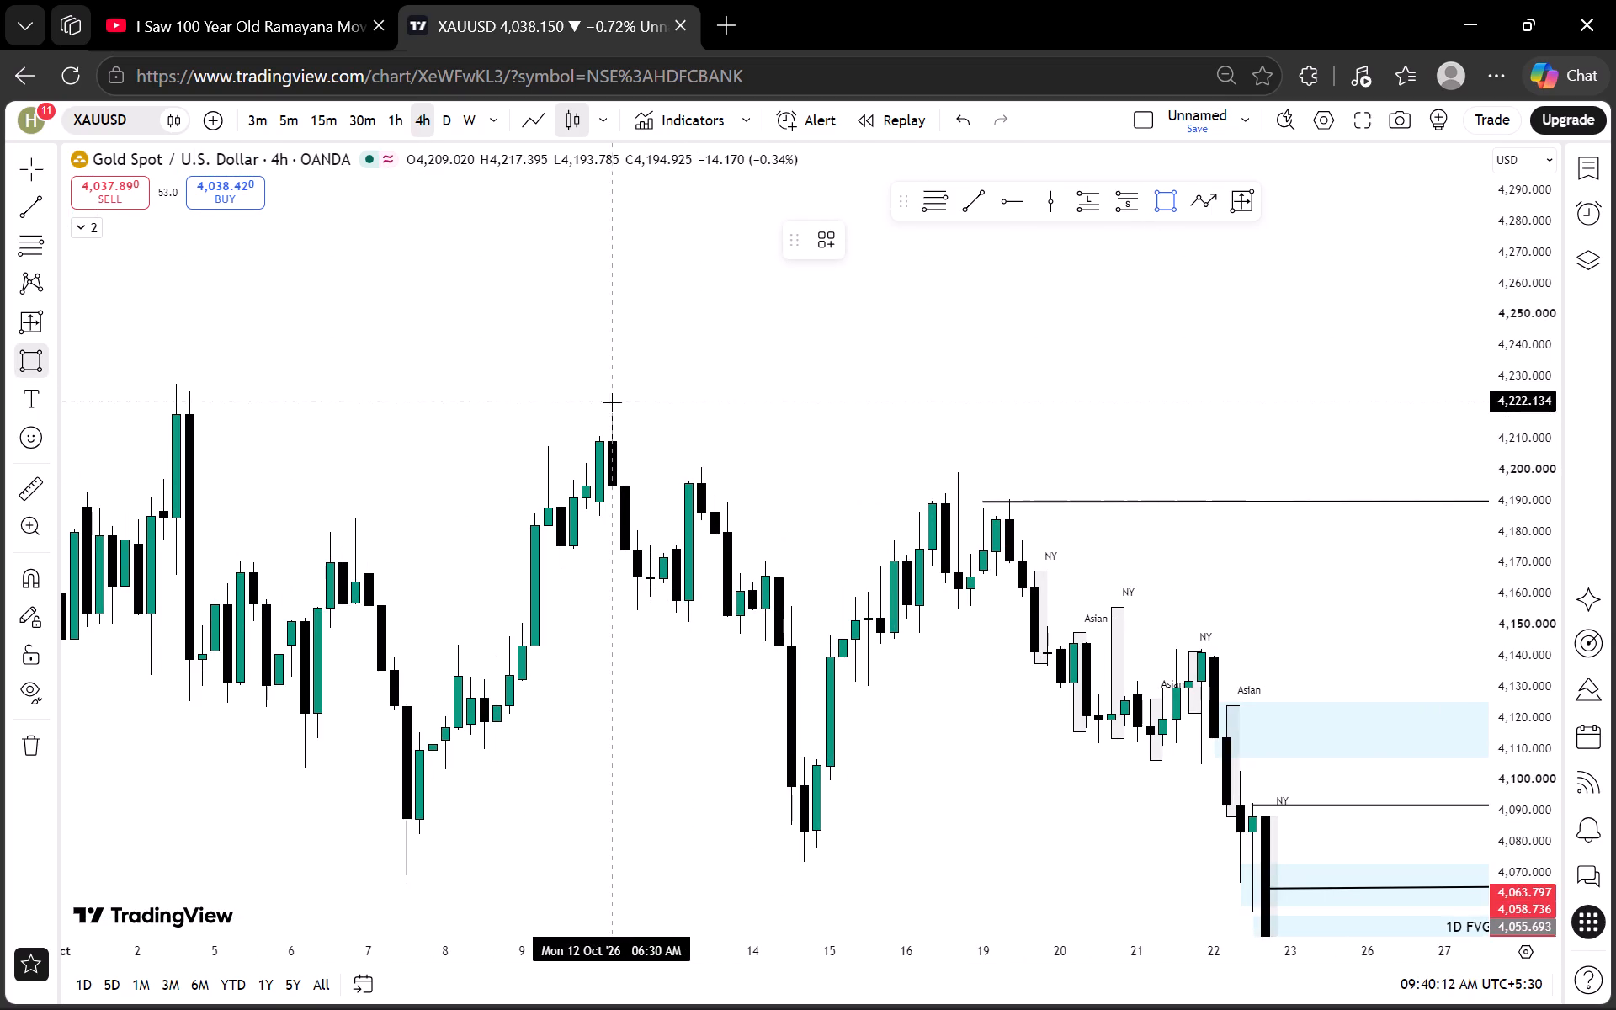
left_click(596, 421)
left_click(790, 490)
left_click(878, 407)
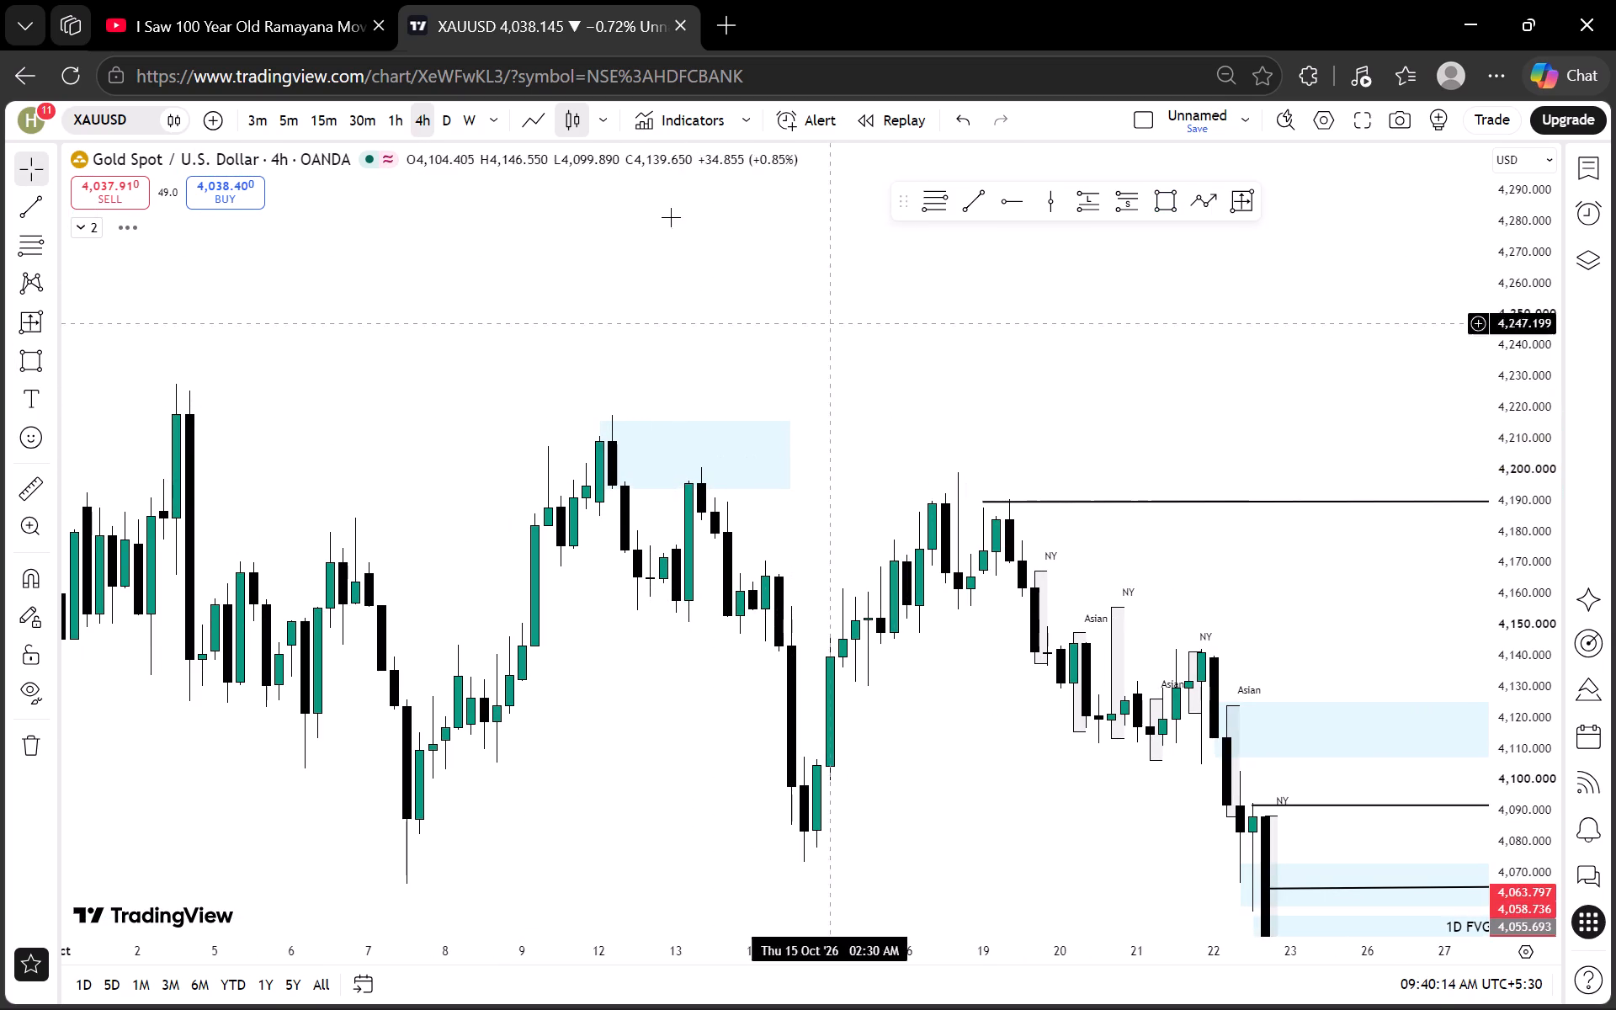
Refine the 12 October rectangle on the 1-hour chart to about 4,209.5–4,196.4, starting at 7:30 AM.
left_click(398, 120)
scroll(545, 412, "down", 12)
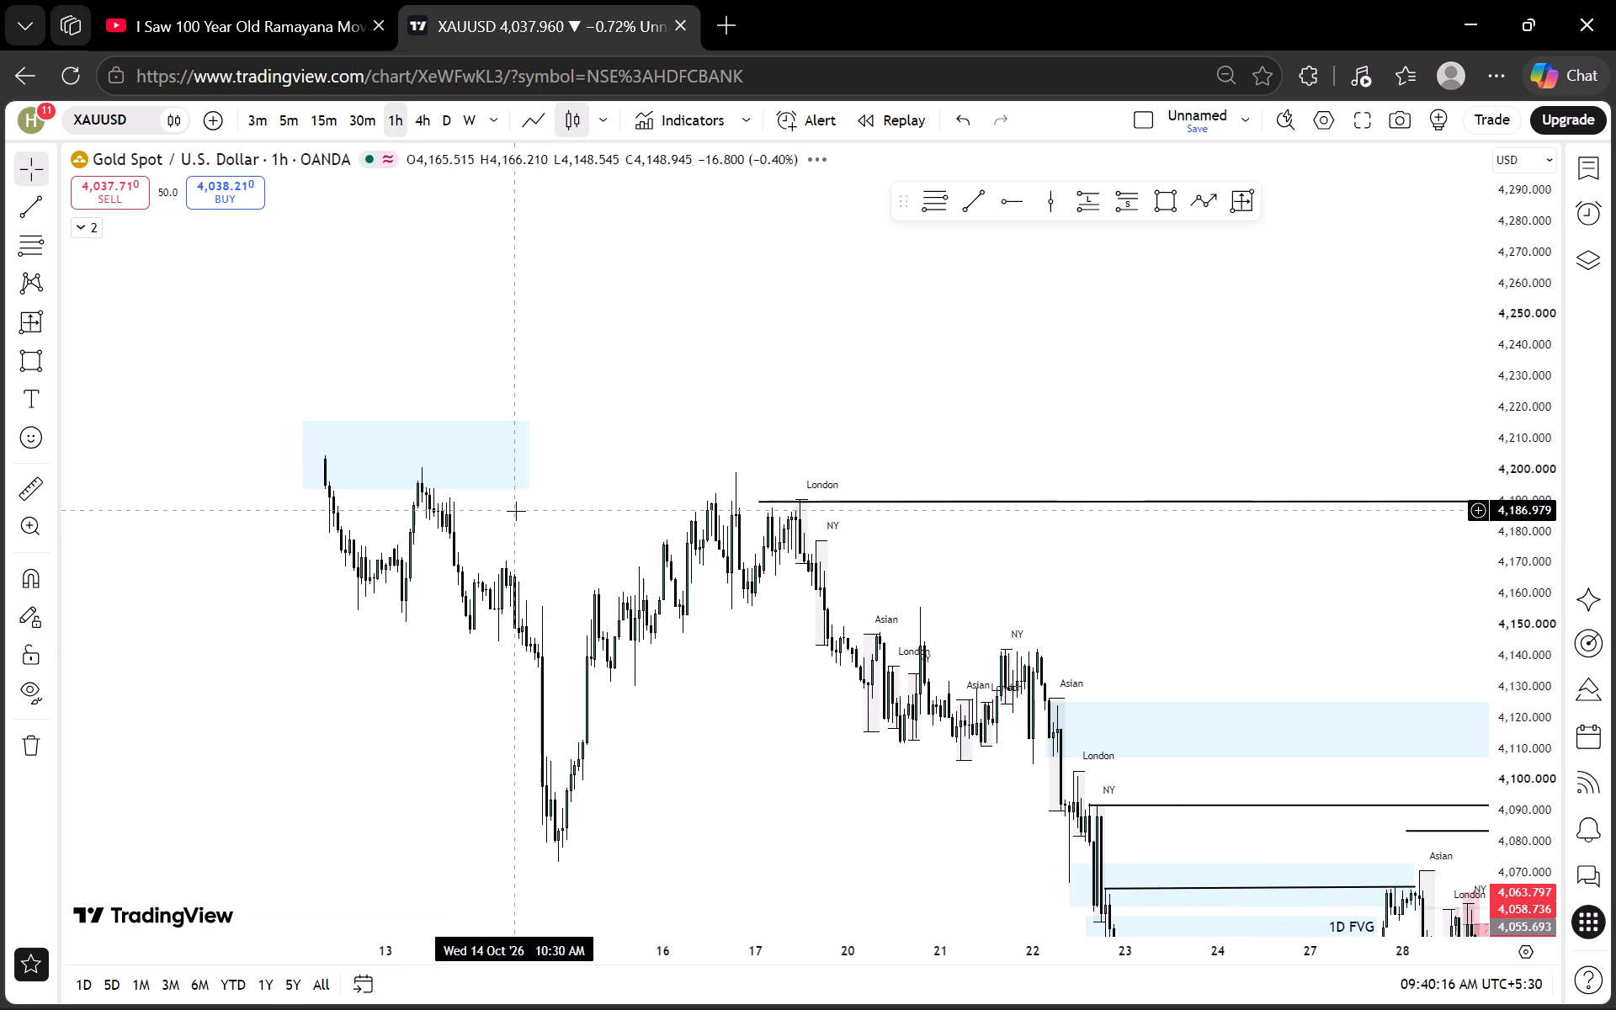
left_click_drag(539, 364, 923, 364)
scroll(885, 366, "up", 8)
left_click_drag(564, 380, 954, 413)
left_click_drag(642, 373, 1231, 421)
scroll(1534, 473, "up", 6)
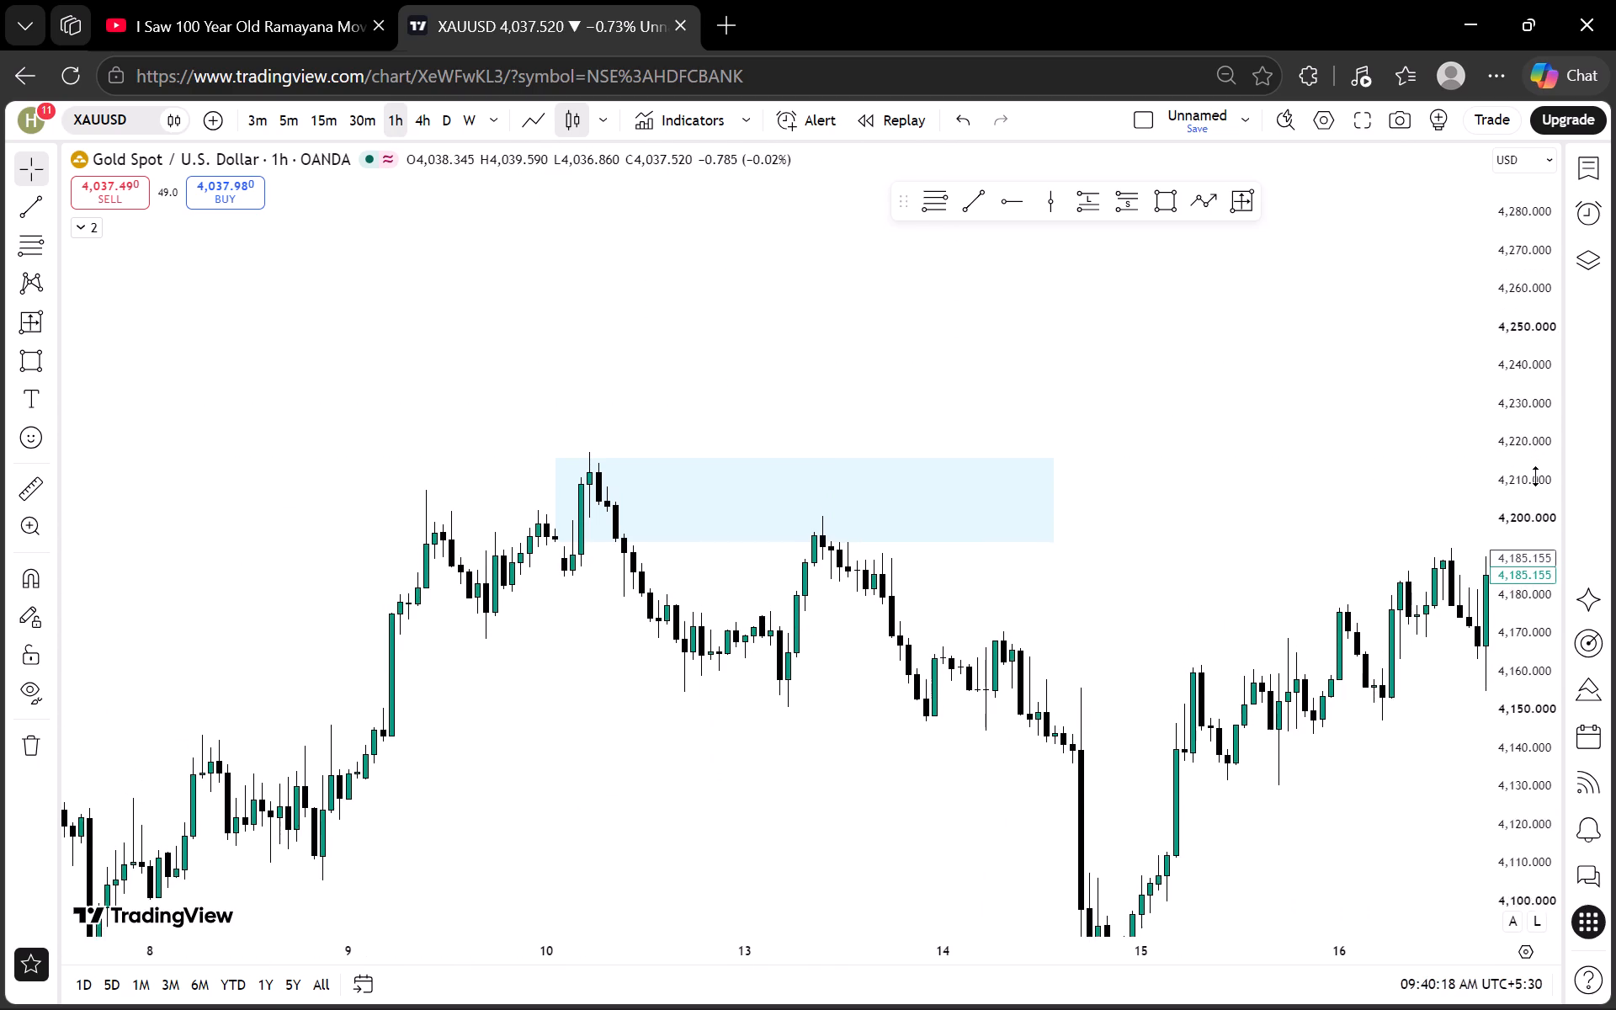
scroll(1536, 476, "up", 17)
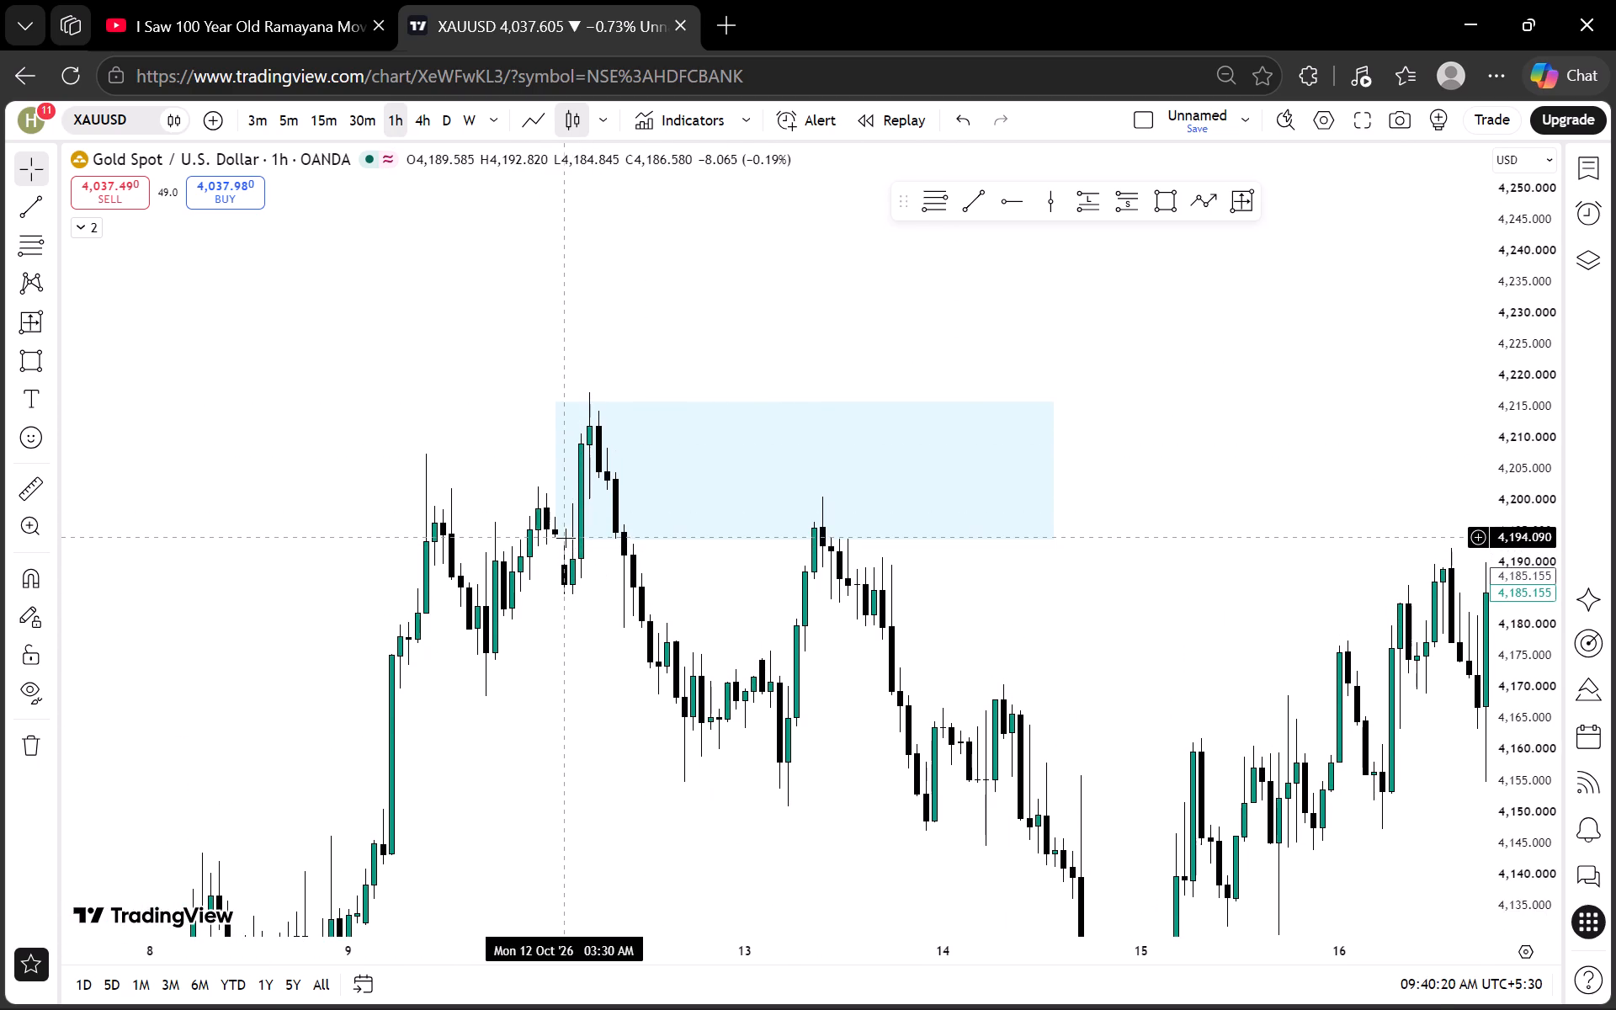
left_click_drag(560, 541, 571, 524)
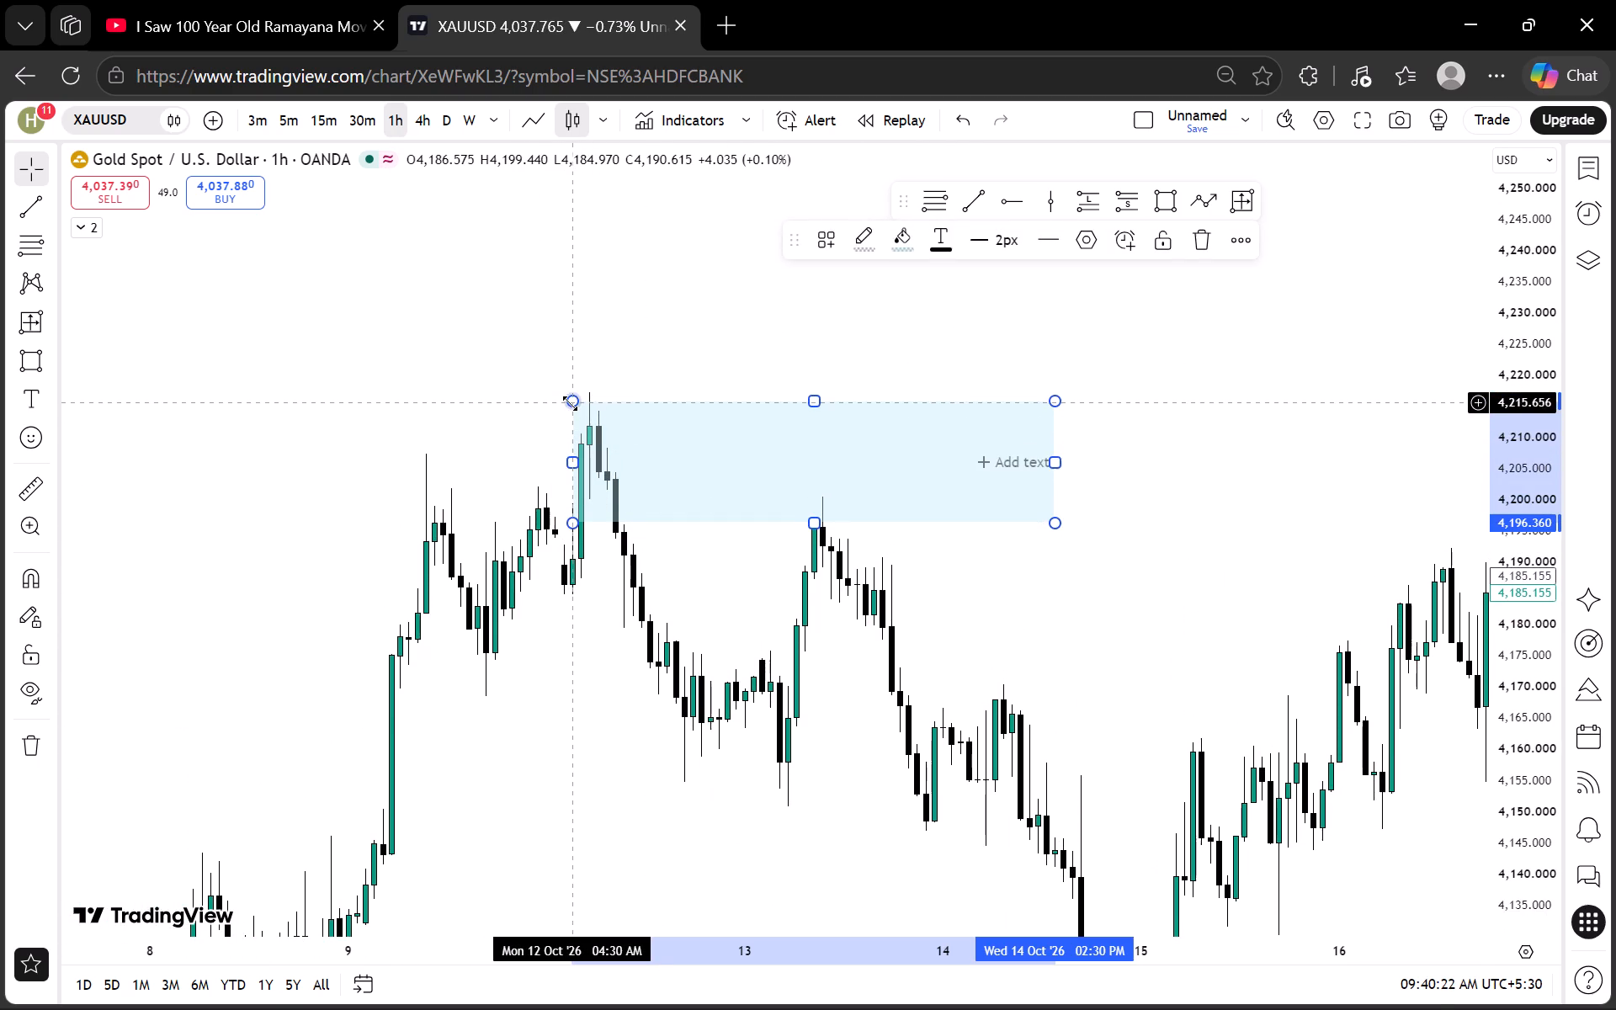
left_click_drag(573, 403, 594, 465)
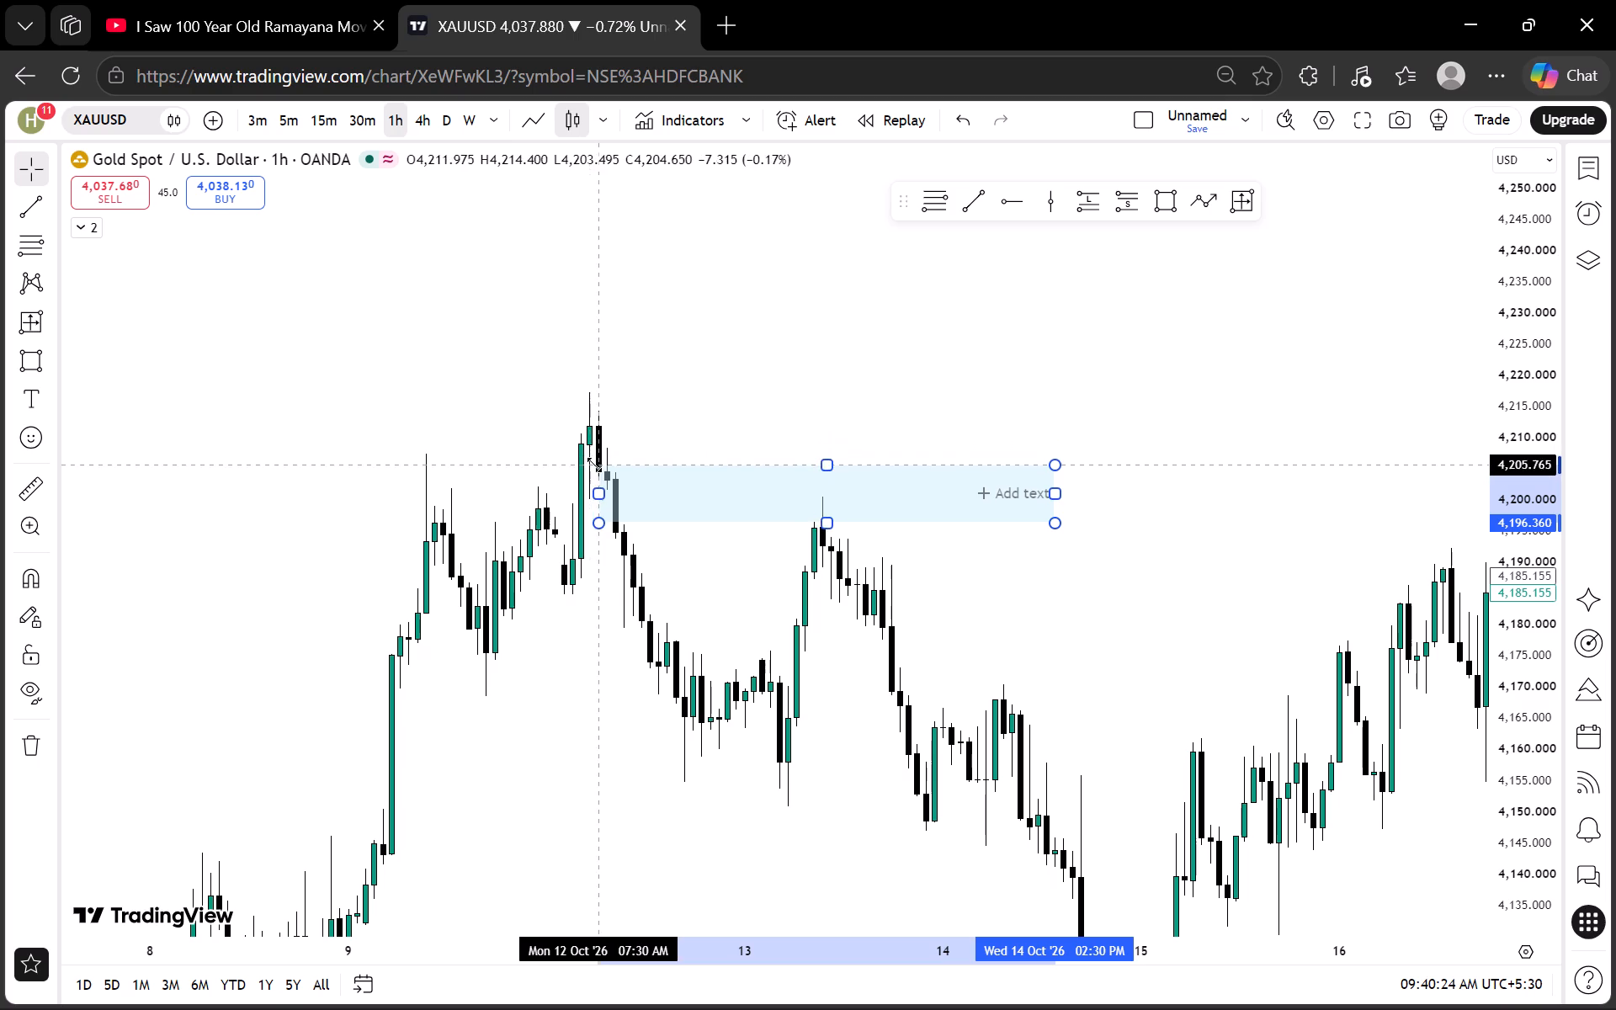
left_click_drag(594, 465, 597, 441)
left_click(657, 391)
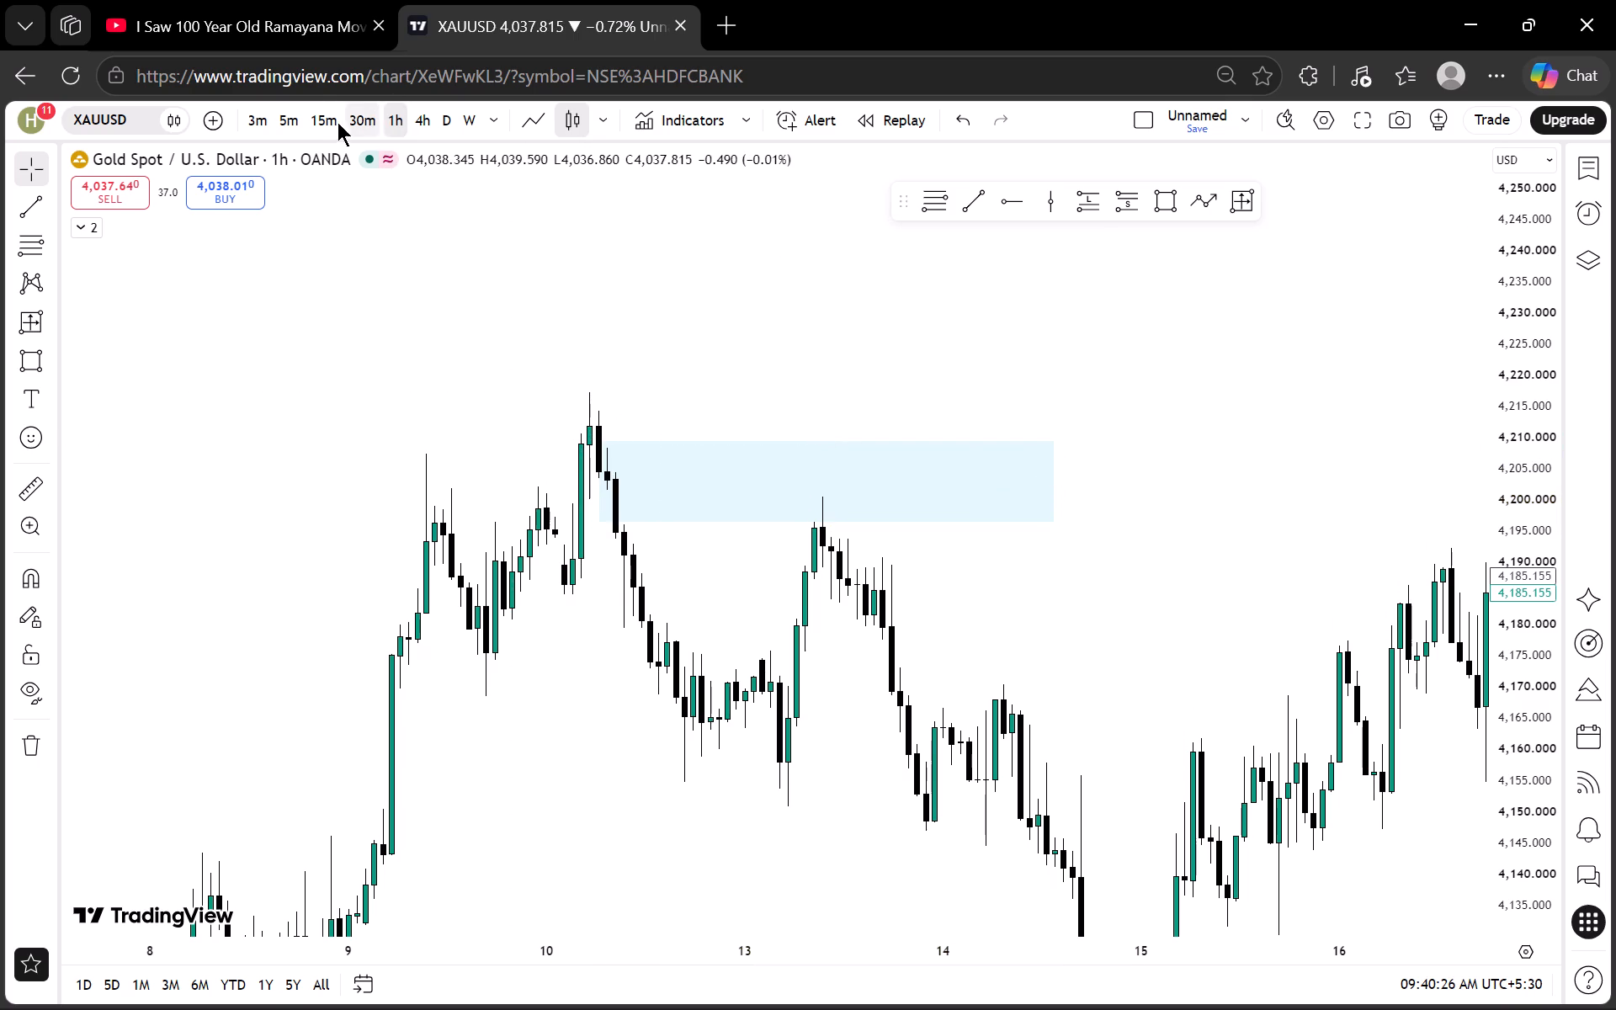
Refine the rectangle on the 15-minute chart, lowering its top to about 4,201.0 and starting it at 9:45 AM on 12 October.
left_click(324, 125)
scroll(571, 467, "down", 20)
scroll(571, 467, "down", 2)
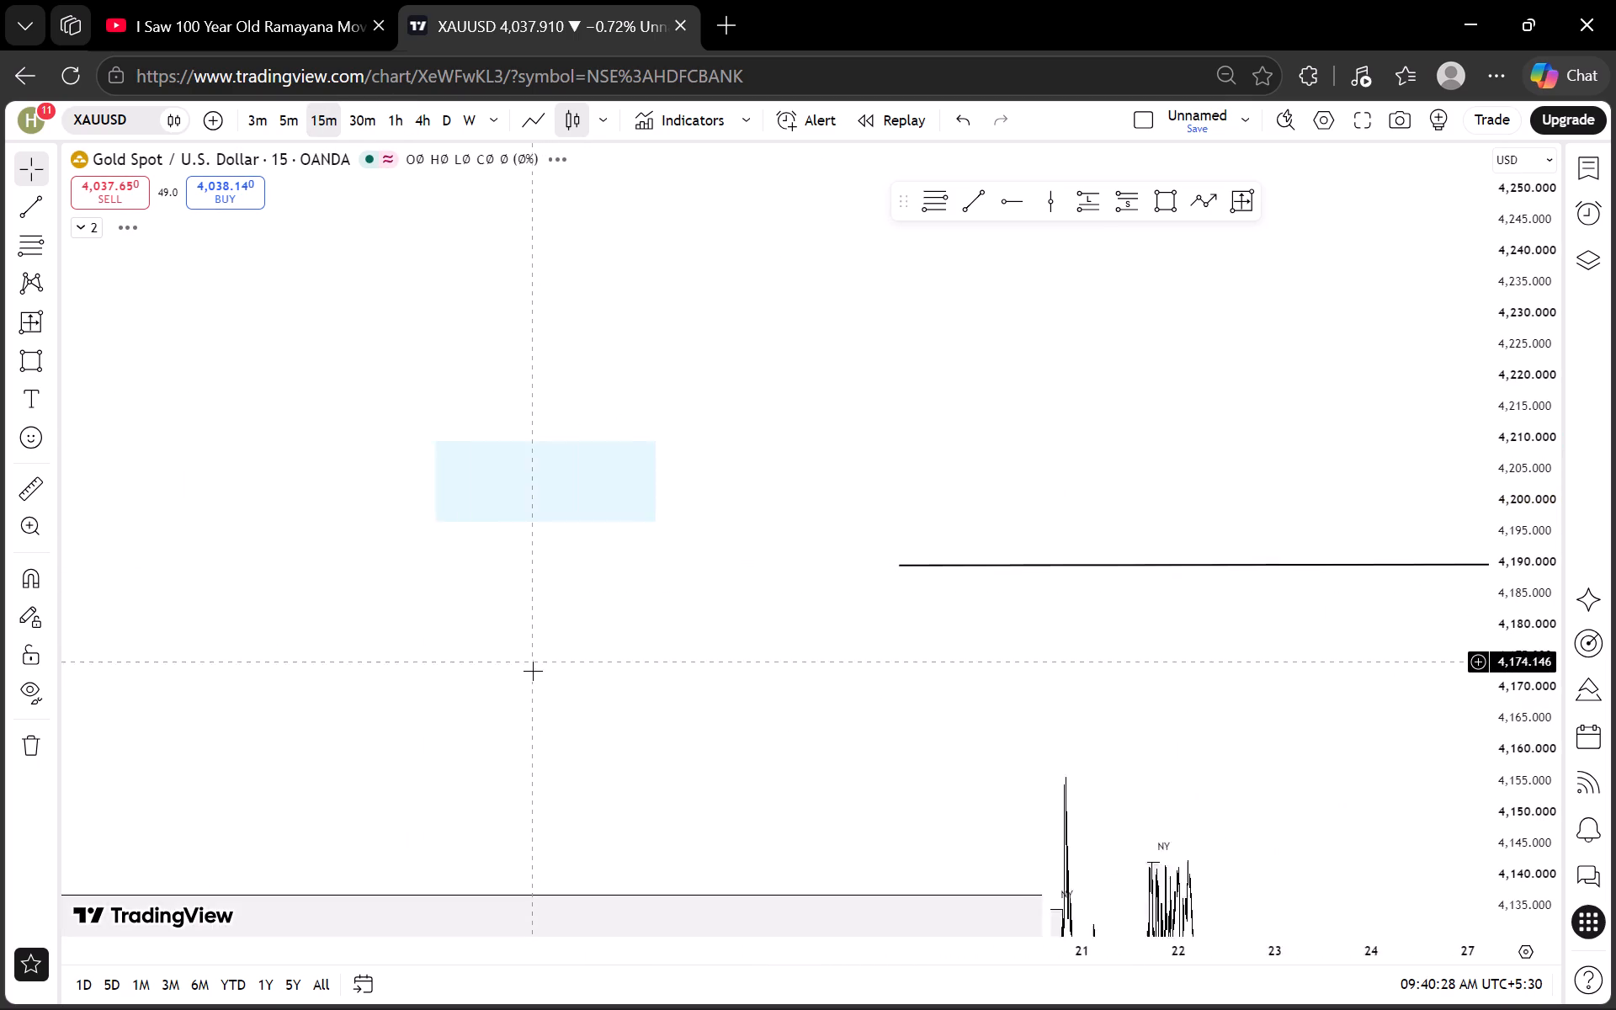
left_click_drag(492, 609, 1076, 633)
scroll(1048, 630, "up", 14)
left_click_drag(489, 620, 1018, 632)
scroll(1008, 629, "up", 2)
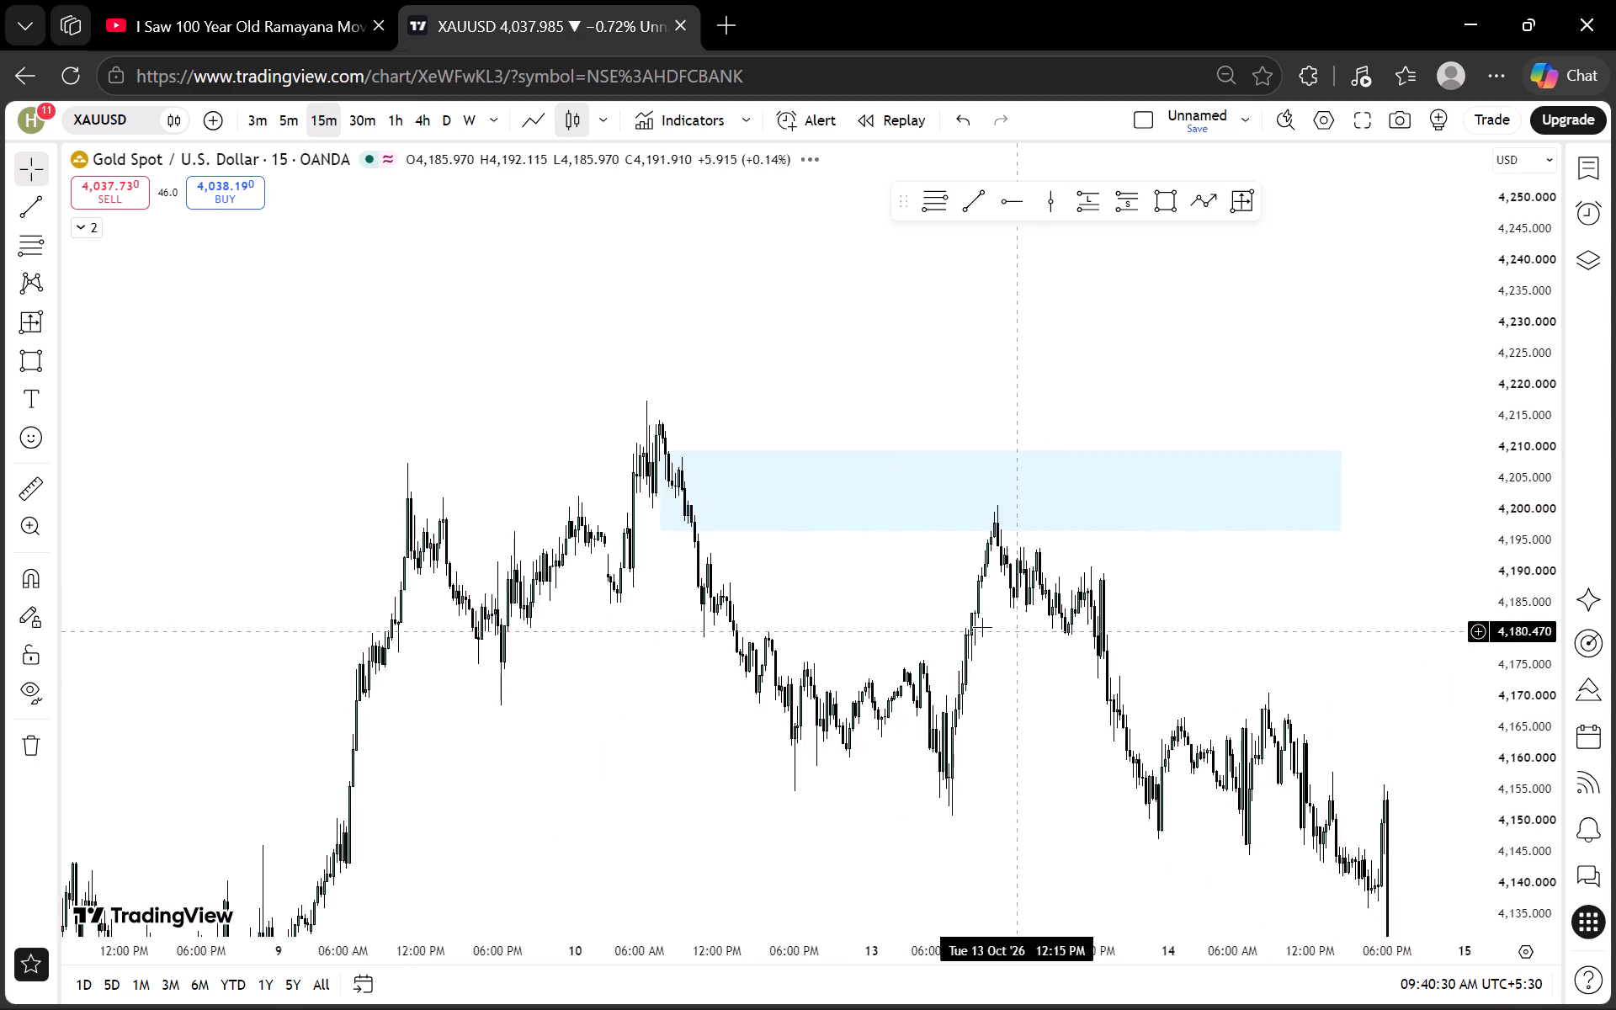
scroll(982, 627, "up", 3)
left_click_drag(735, 627, 1211, 627)
scroll(1488, 585, "up", 20)
scroll(1488, 585, "up", 2)
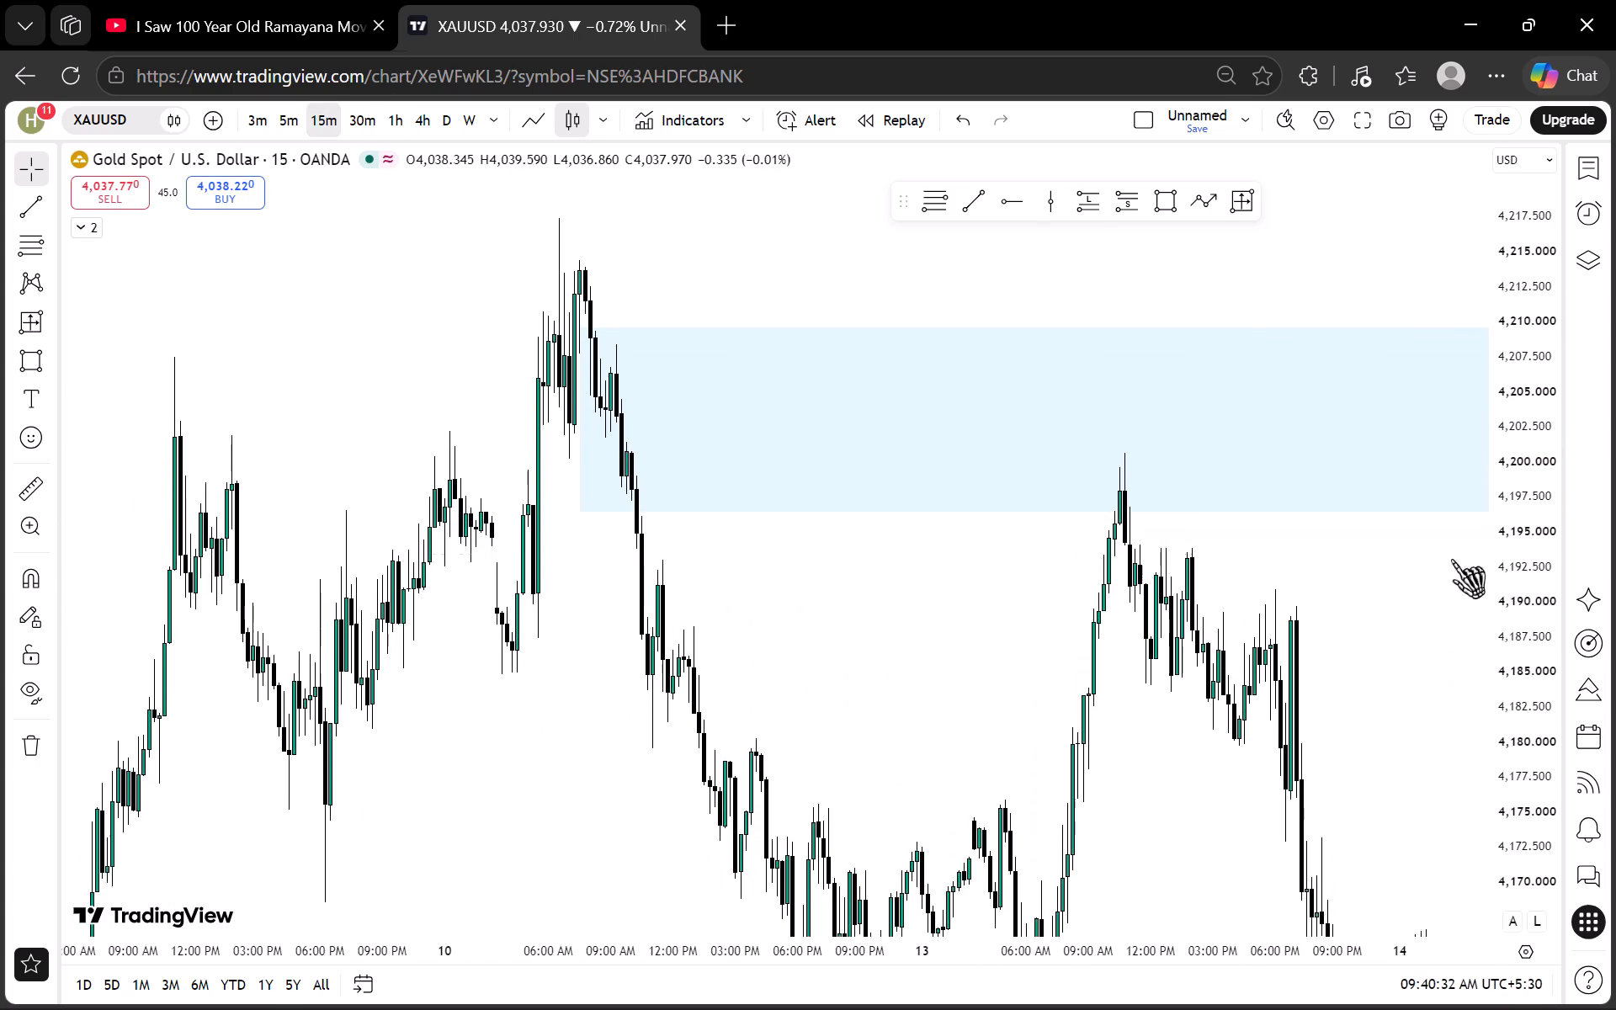
scroll(1451, 559, "up", 4)
left_click_drag(808, 601, 938, 632)
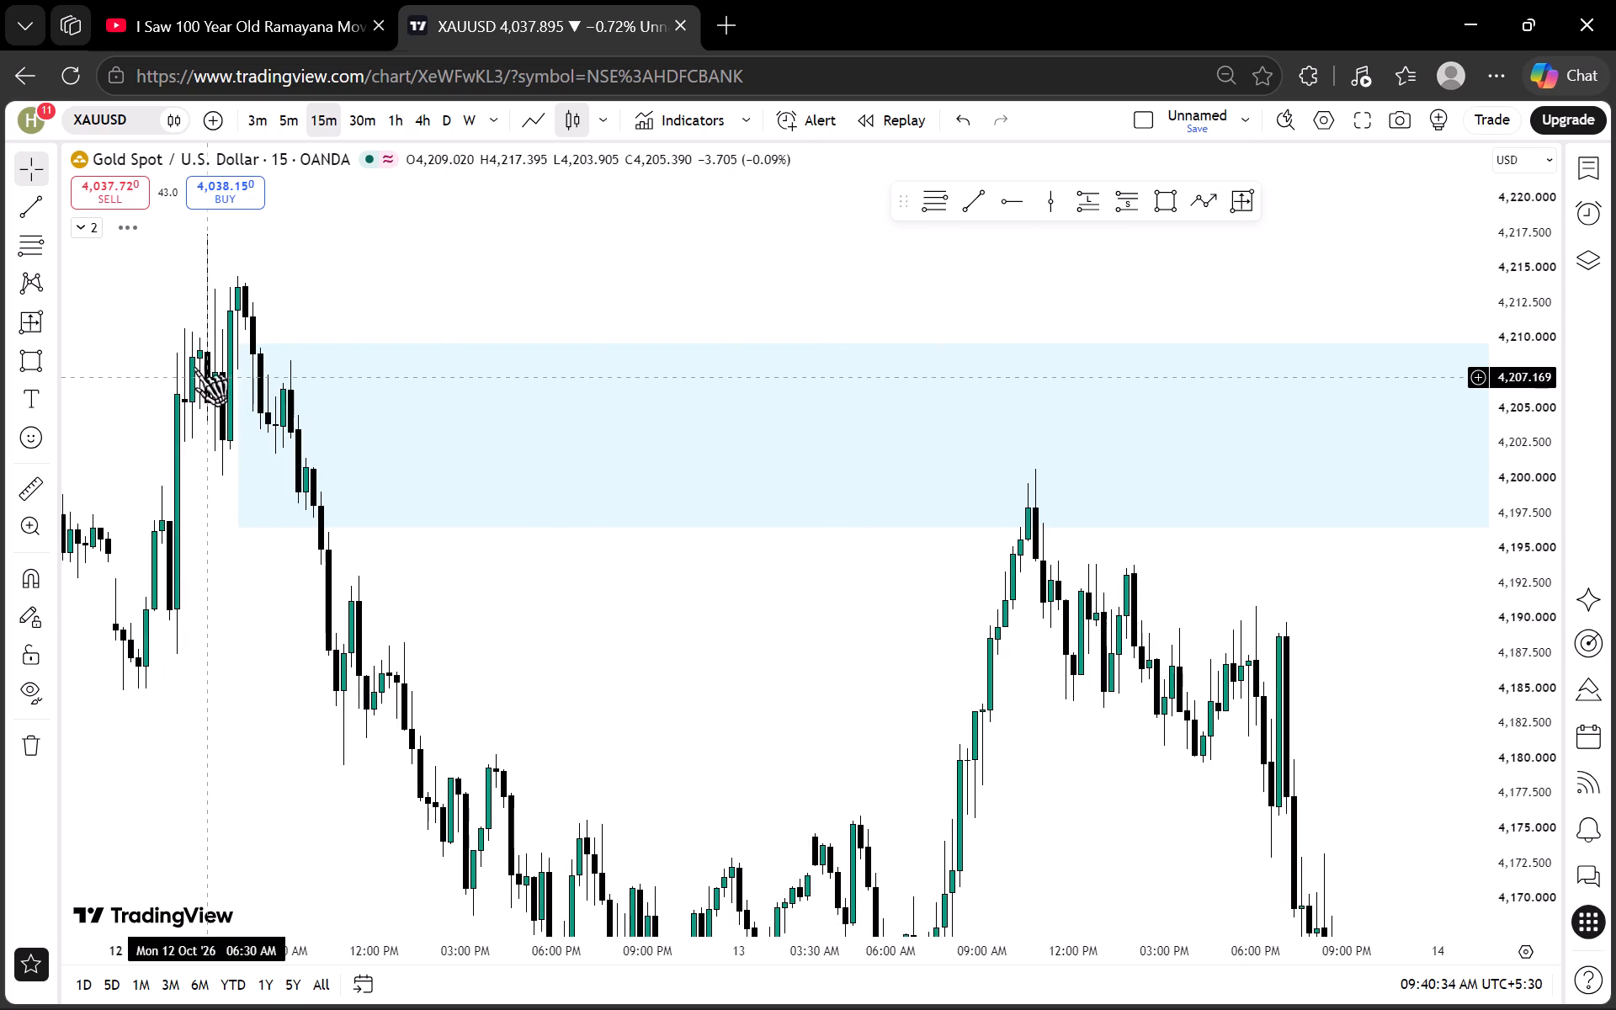
left_click_drag(242, 348, 303, 470)
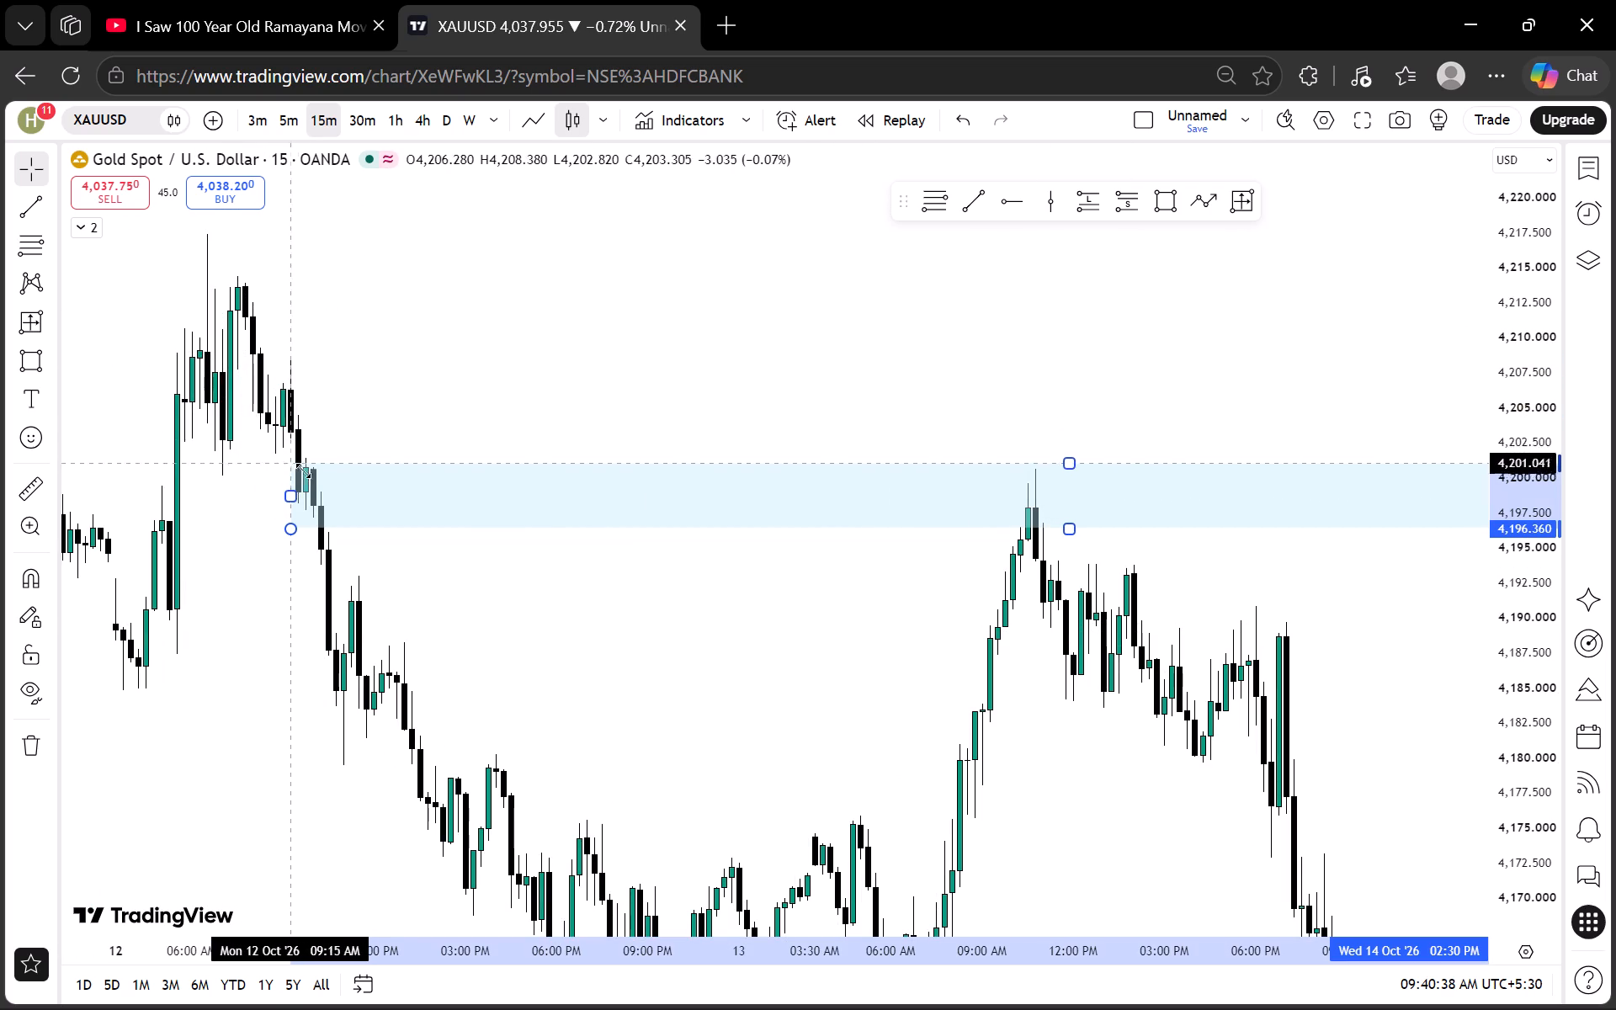
left_click_drag(303, 470, 310, 464)
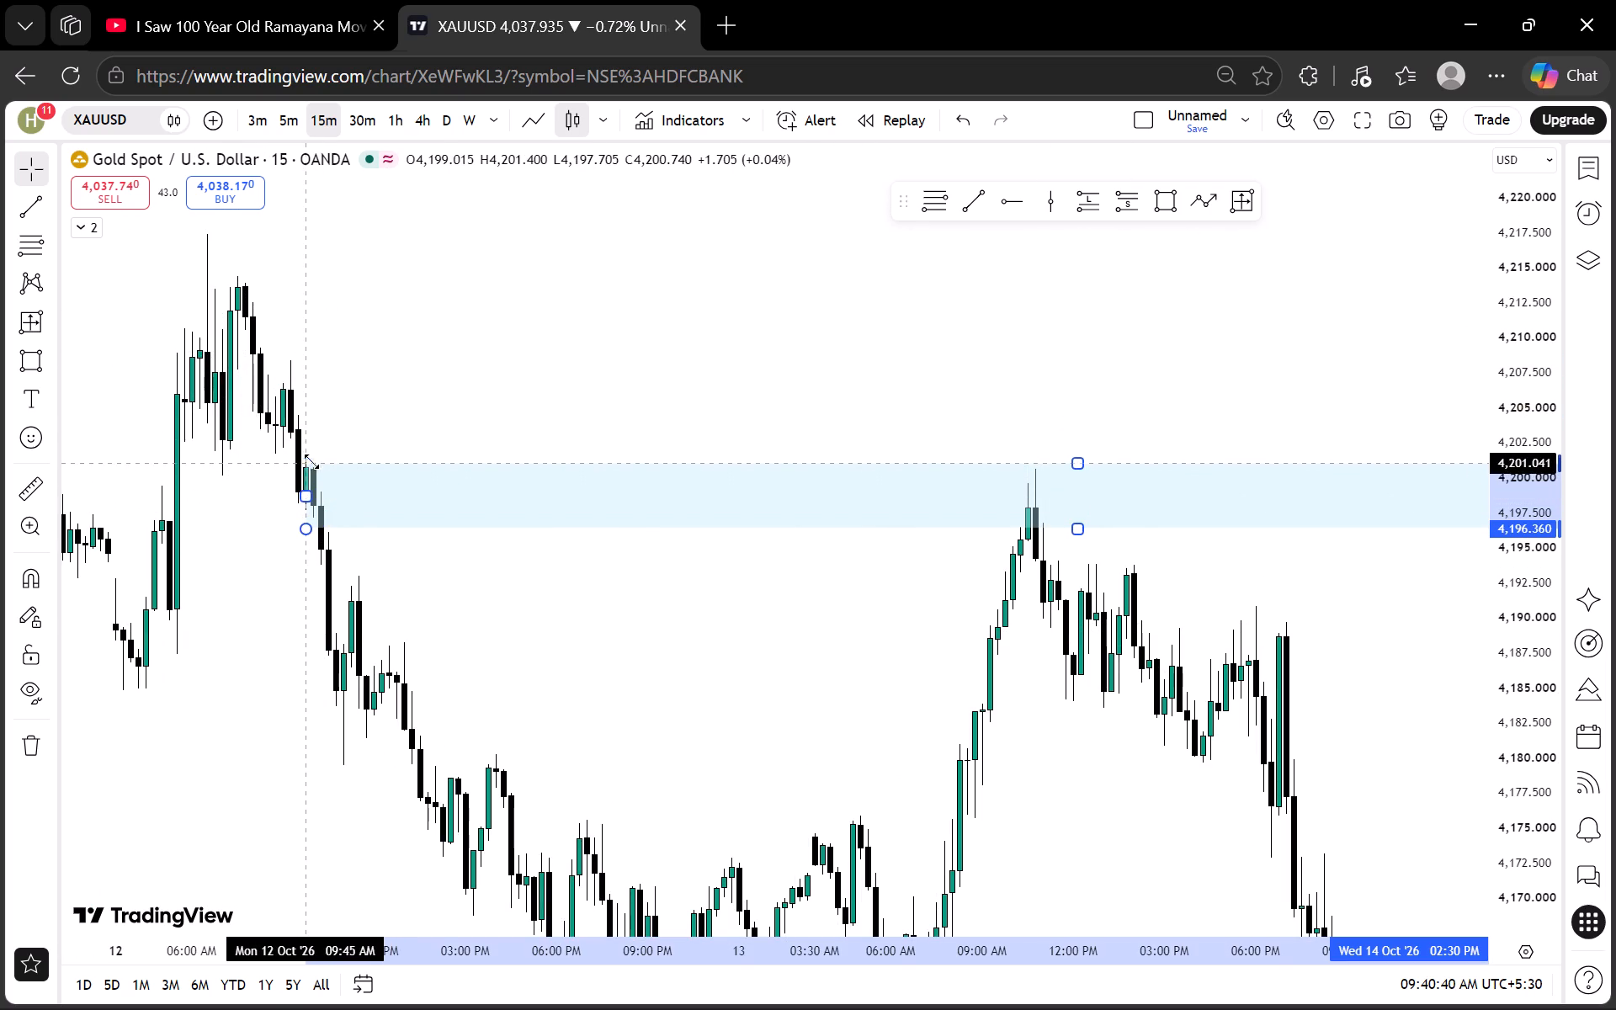
left_click(364, 424)
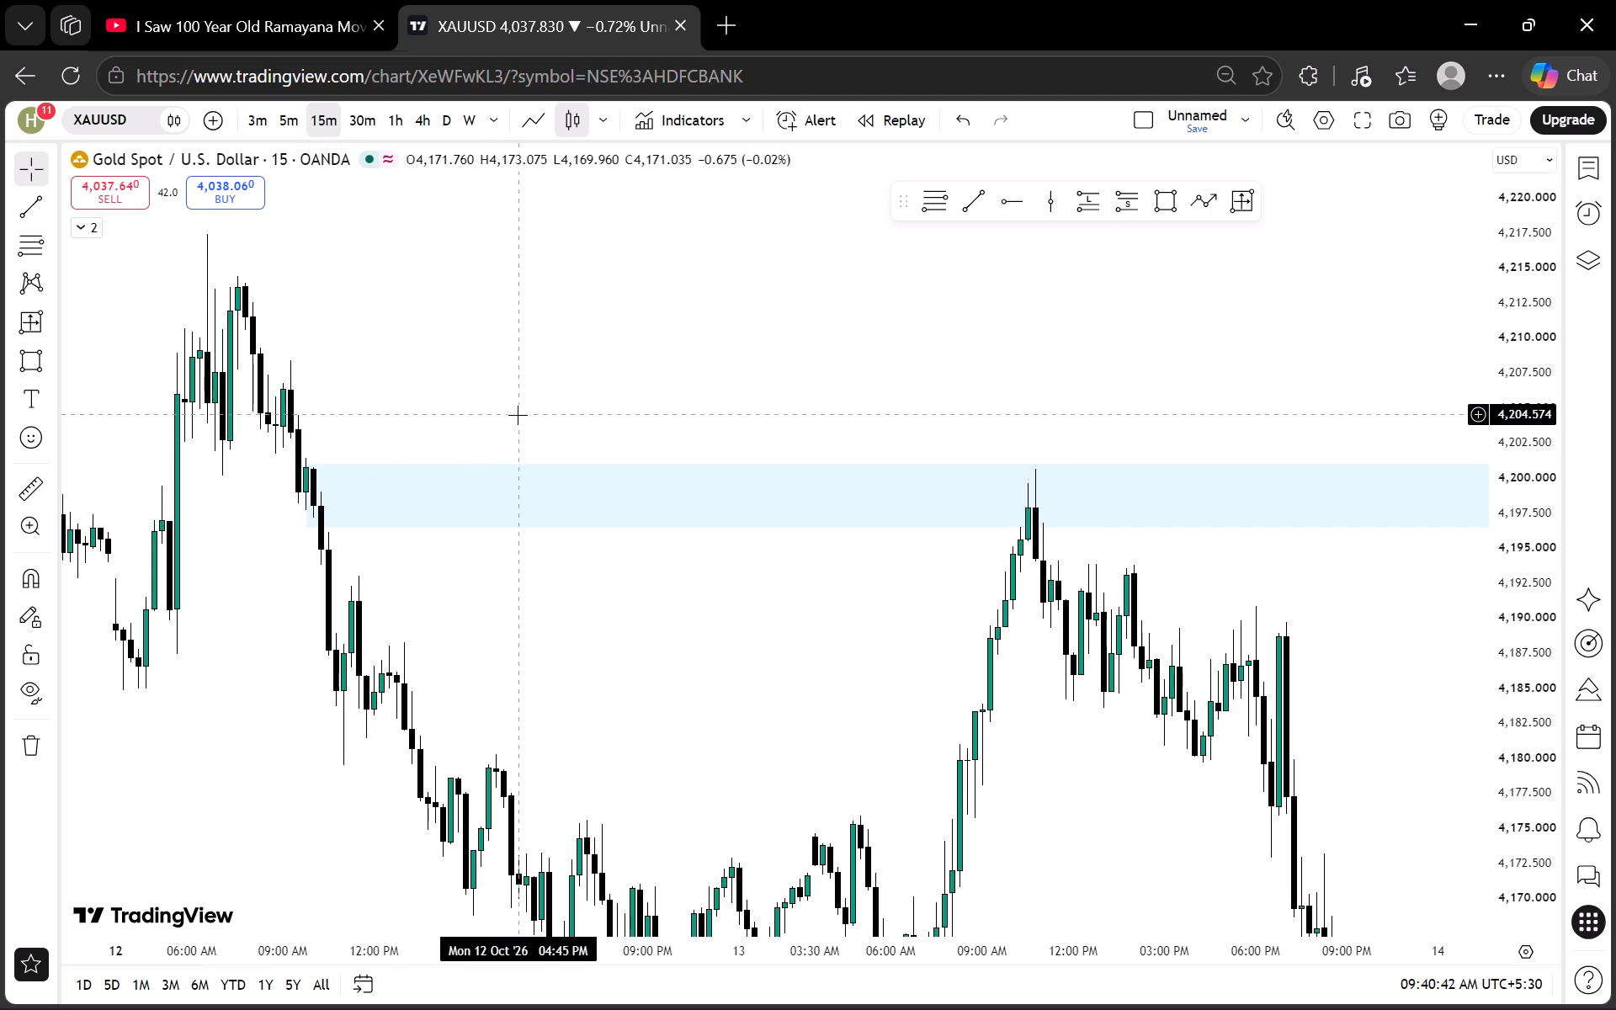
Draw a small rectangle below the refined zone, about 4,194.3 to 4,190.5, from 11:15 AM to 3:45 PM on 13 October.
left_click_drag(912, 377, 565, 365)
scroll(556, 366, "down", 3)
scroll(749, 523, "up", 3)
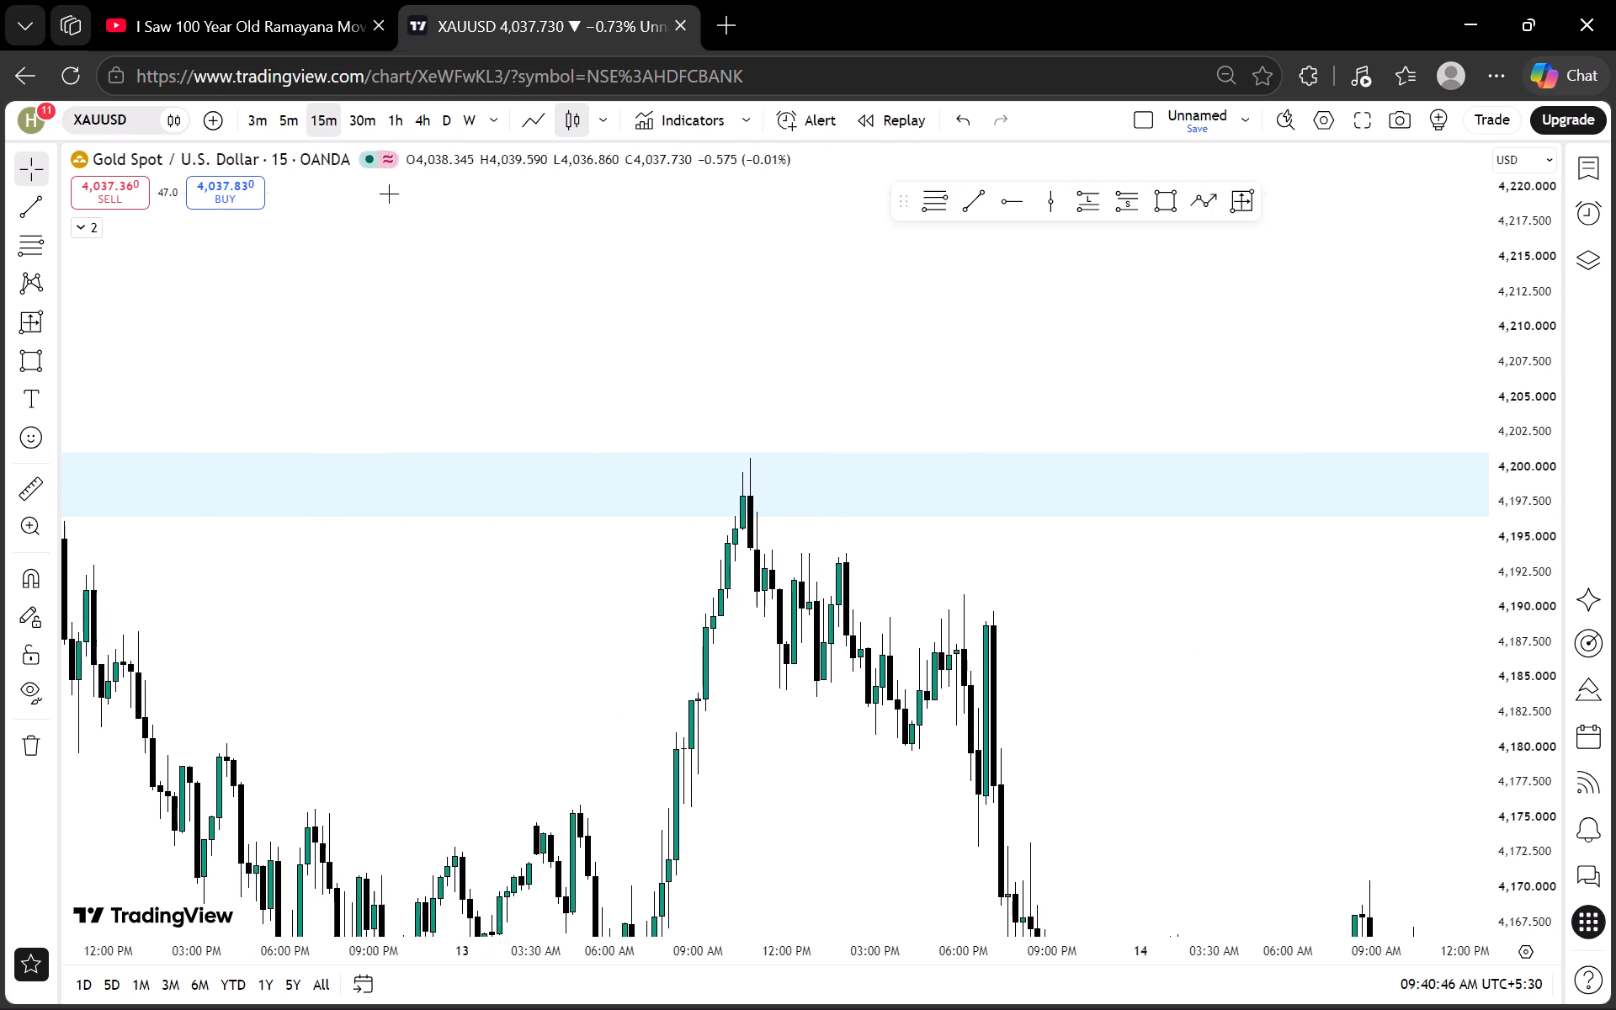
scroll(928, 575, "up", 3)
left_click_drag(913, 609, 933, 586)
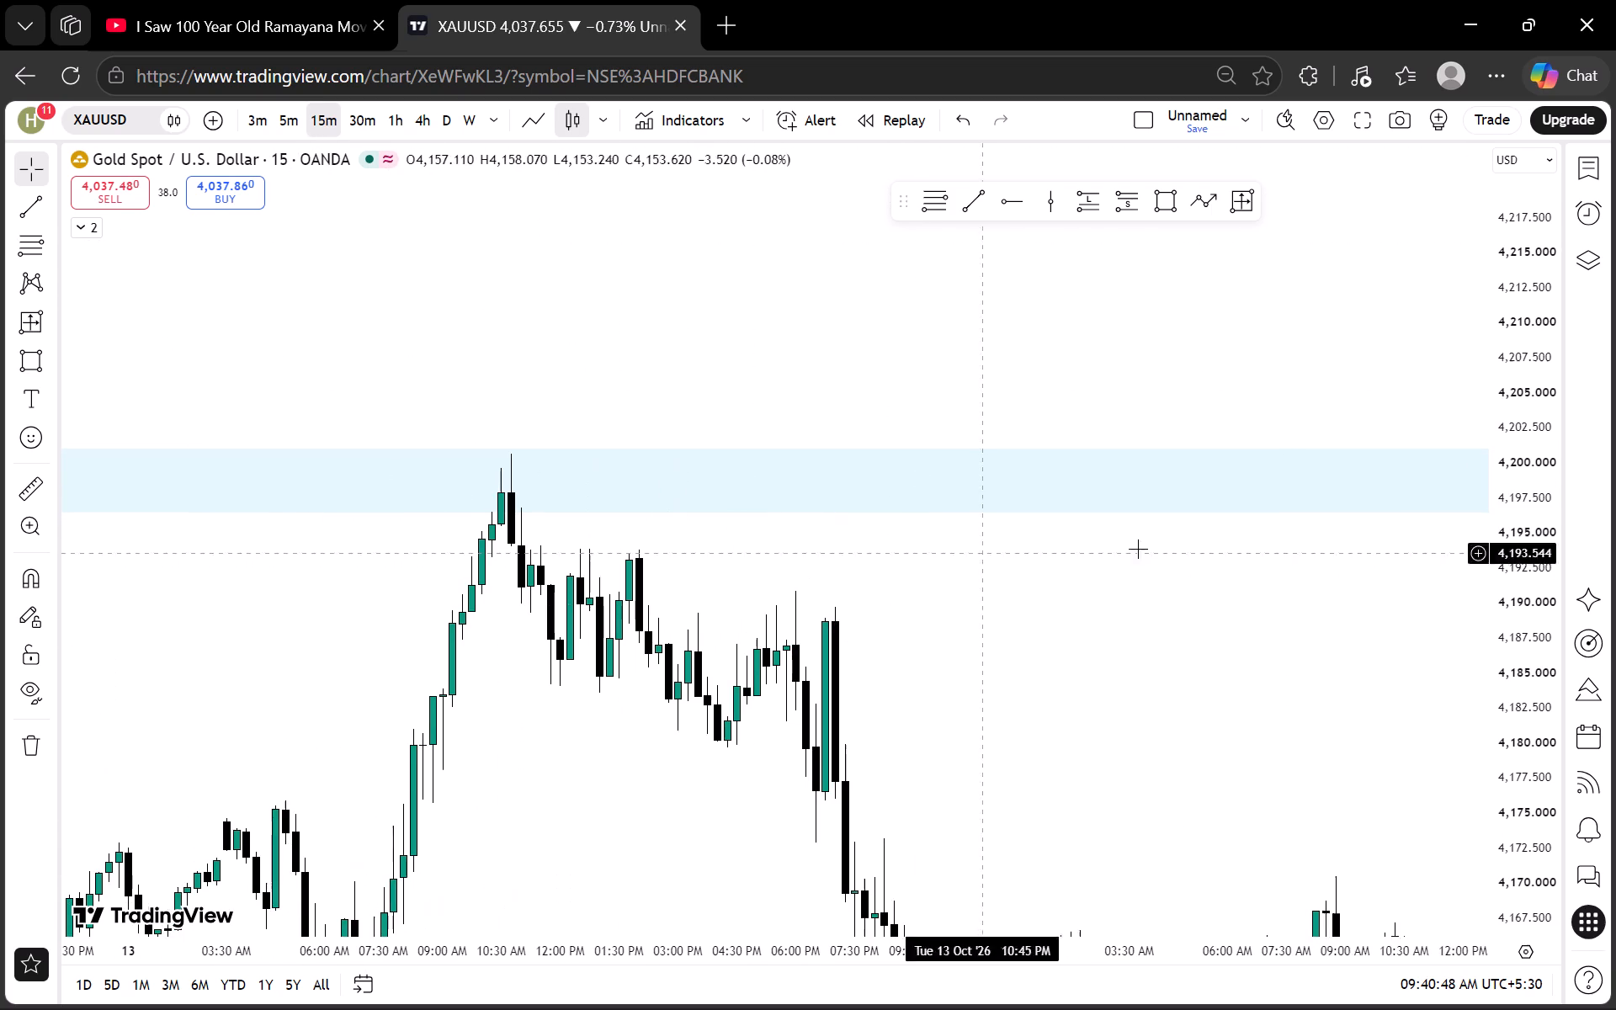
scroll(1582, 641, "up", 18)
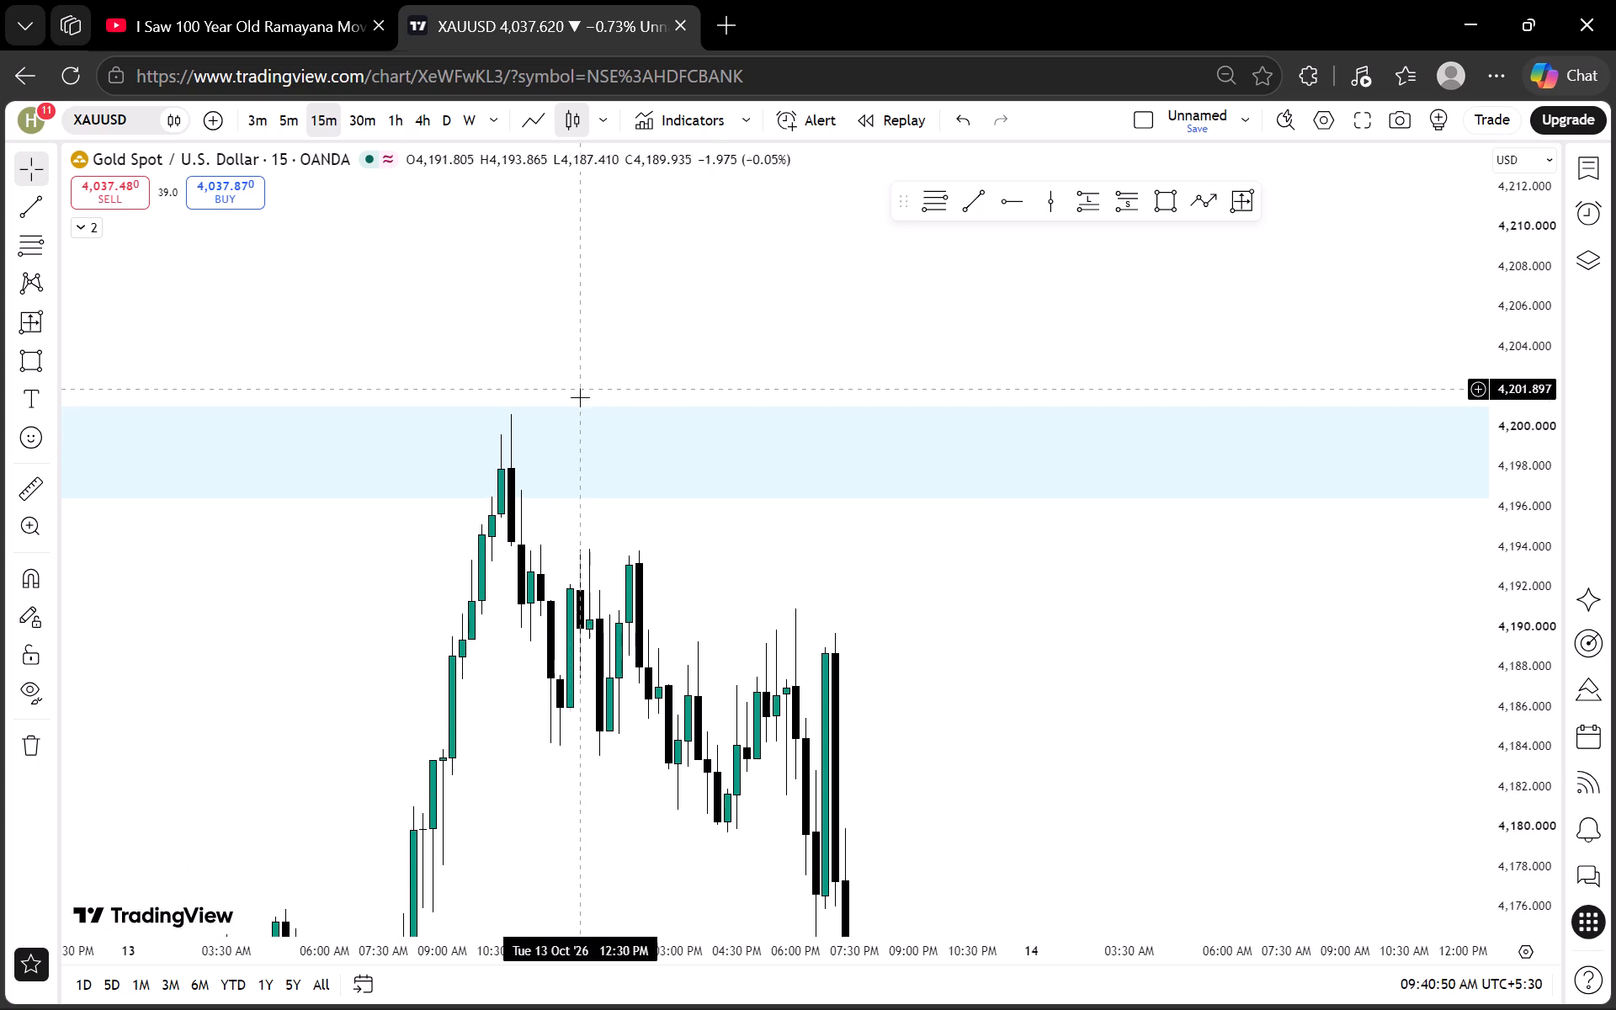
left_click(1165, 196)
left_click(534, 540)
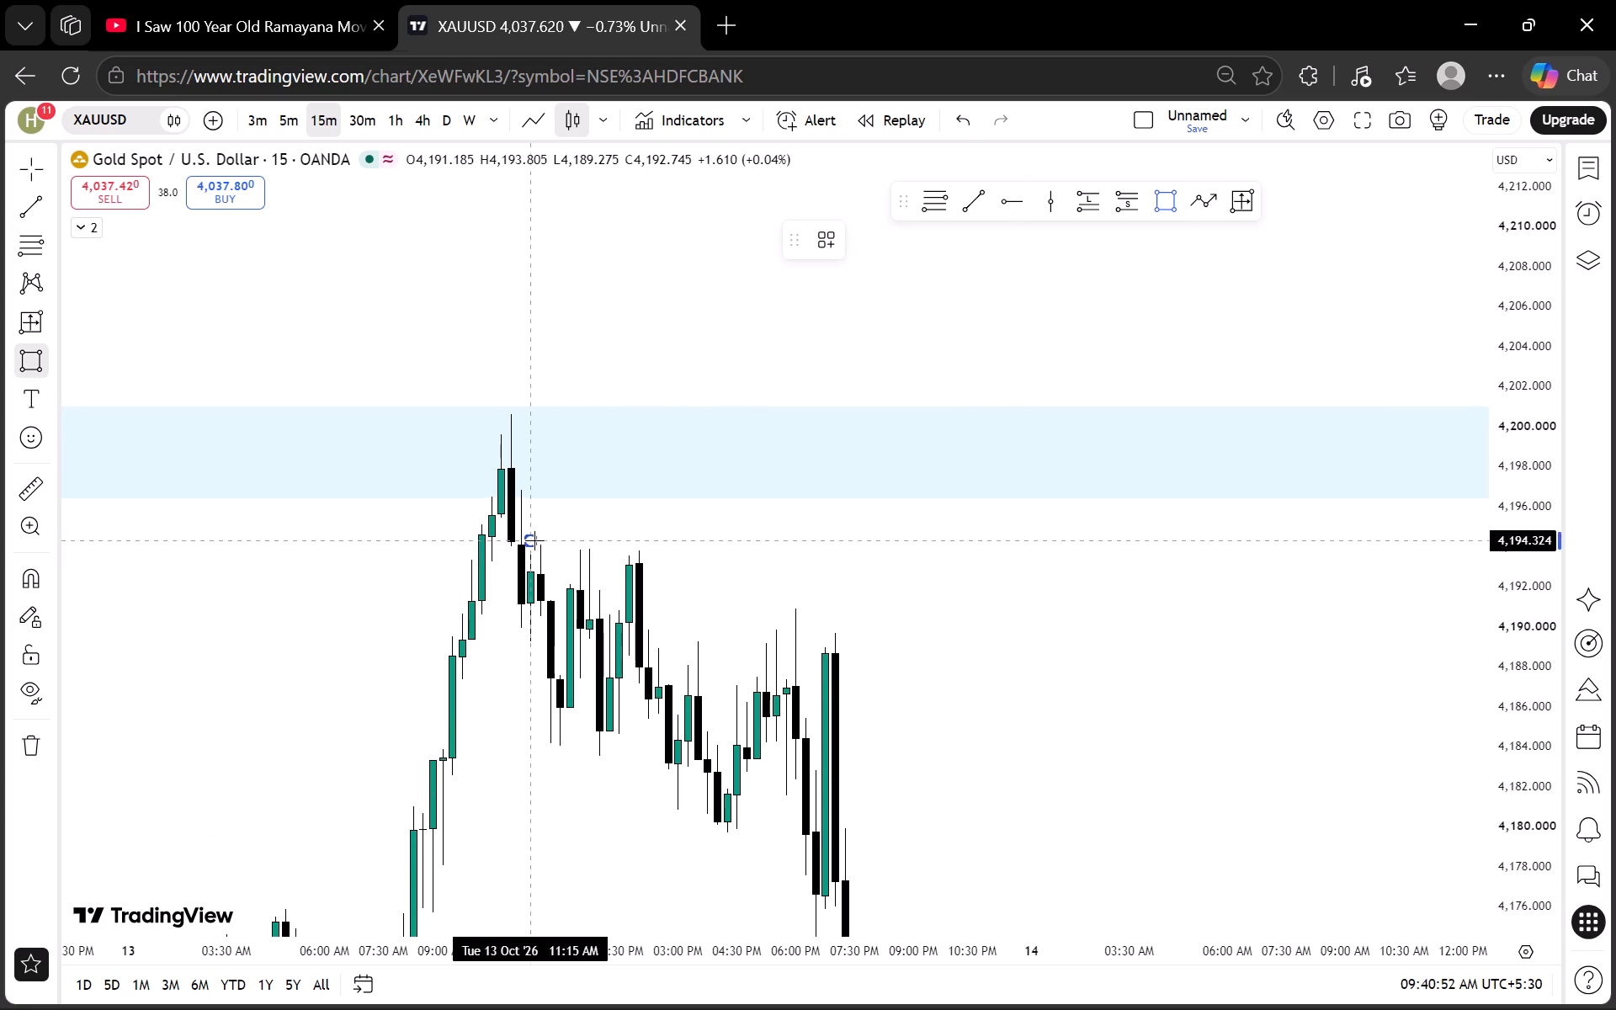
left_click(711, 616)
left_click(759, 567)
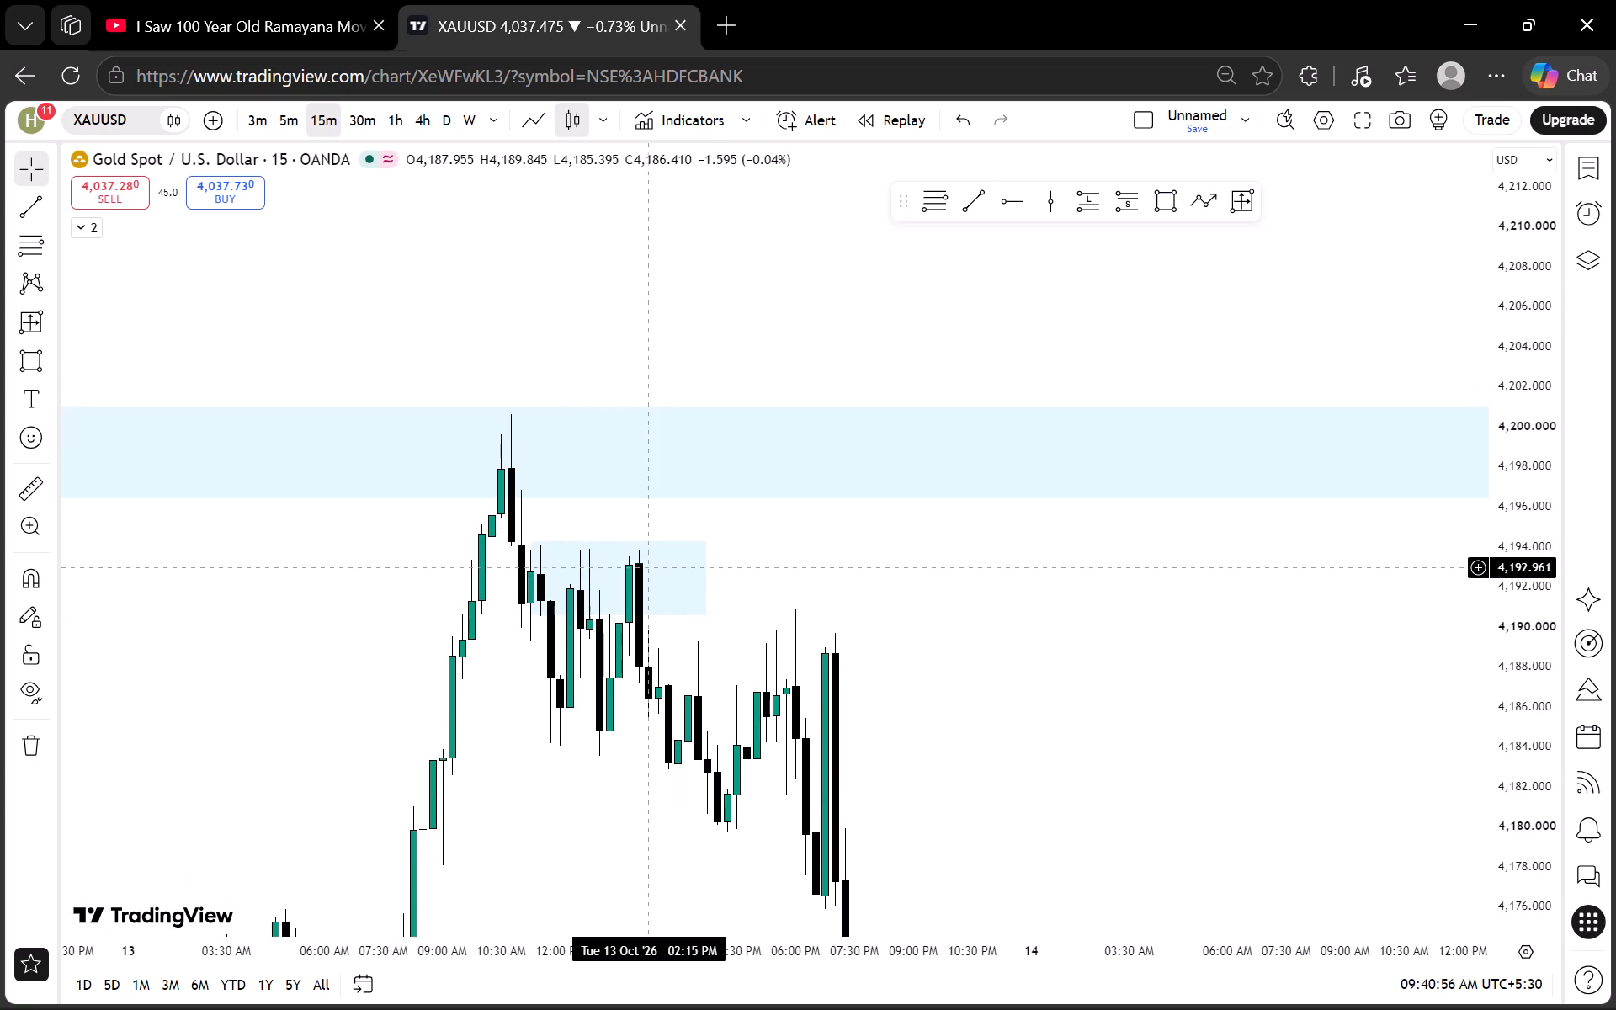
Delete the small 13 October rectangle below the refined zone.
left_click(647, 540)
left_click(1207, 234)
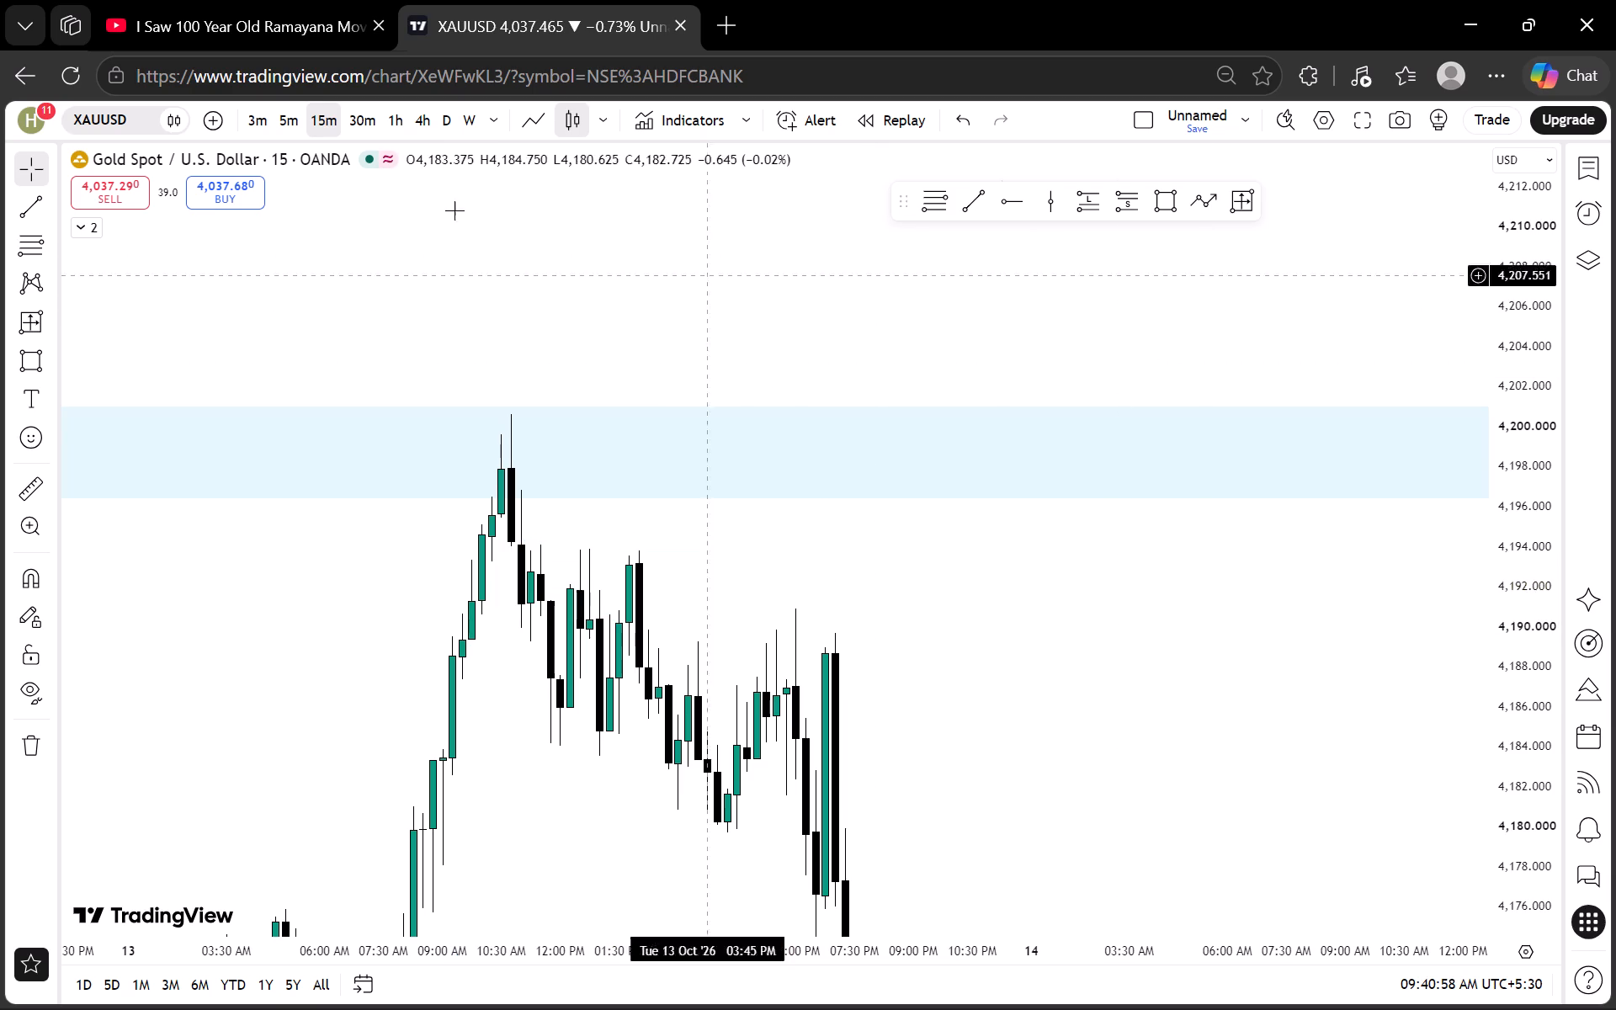
Switch to the 5-minute chart and examine the price action around the refined supply zone on 13 October.
left_click(276, 117)
scroll(487, 453, "down", 16)
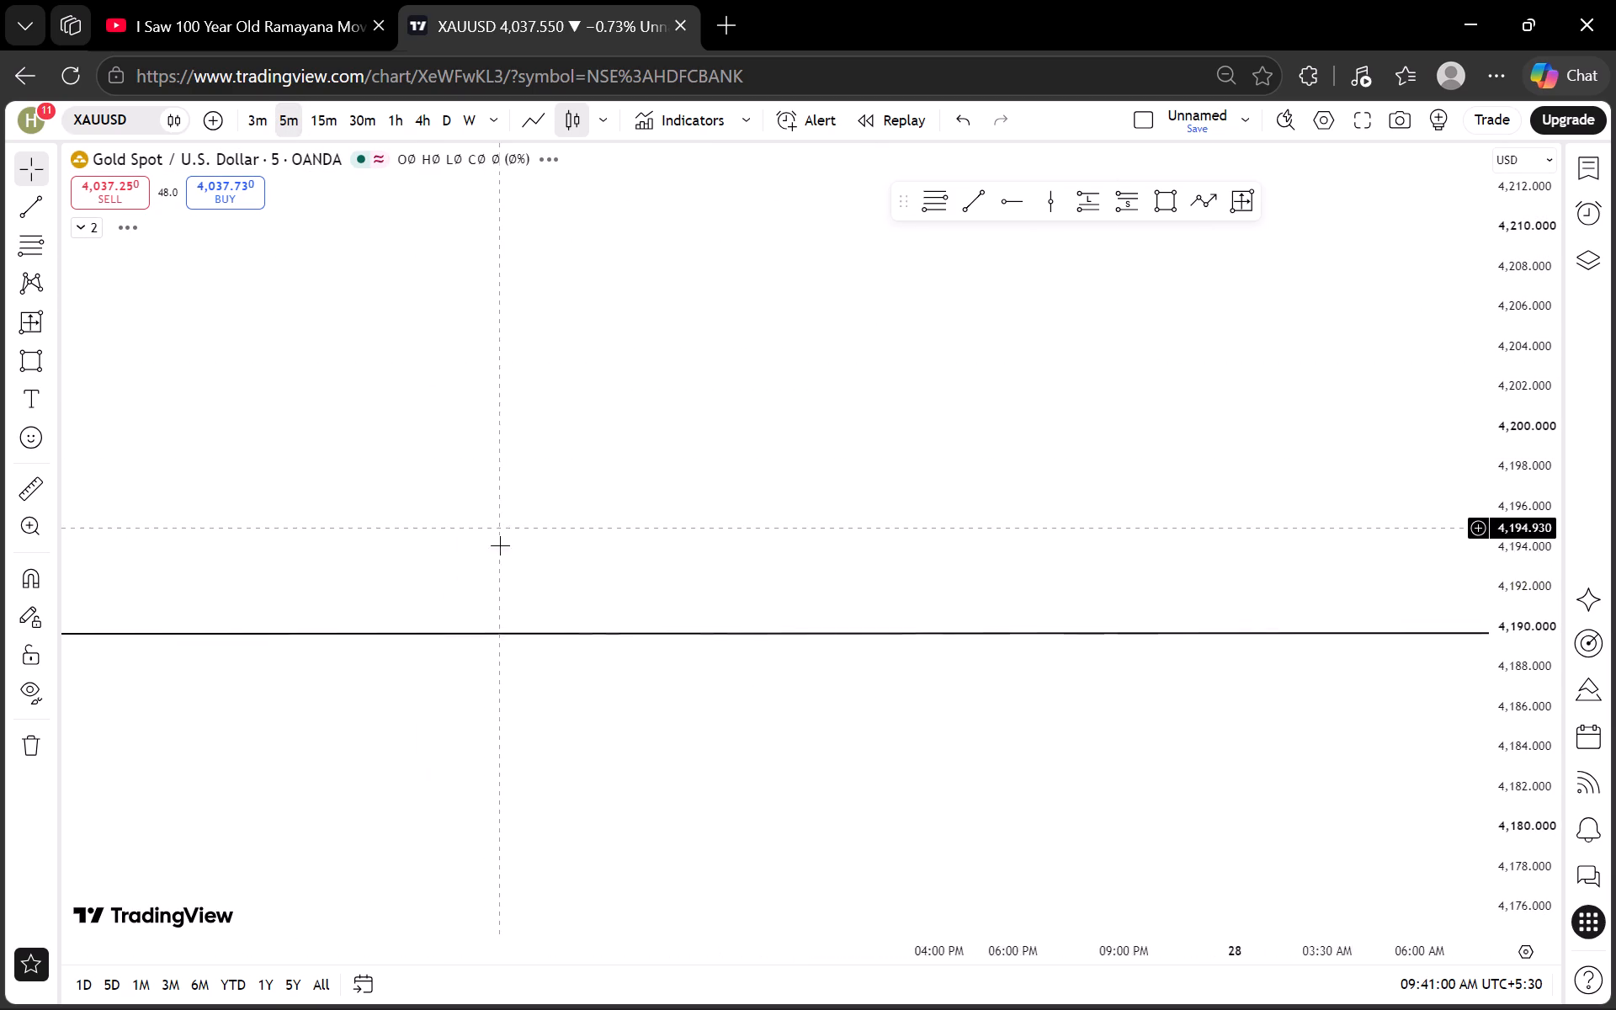
scroll(500, 545, "down", 5)
left_click_drag(496, 524, 1095, 443)
scroll(1013, 453, "down", 6)
scroll(1507, 525, "down", 17)
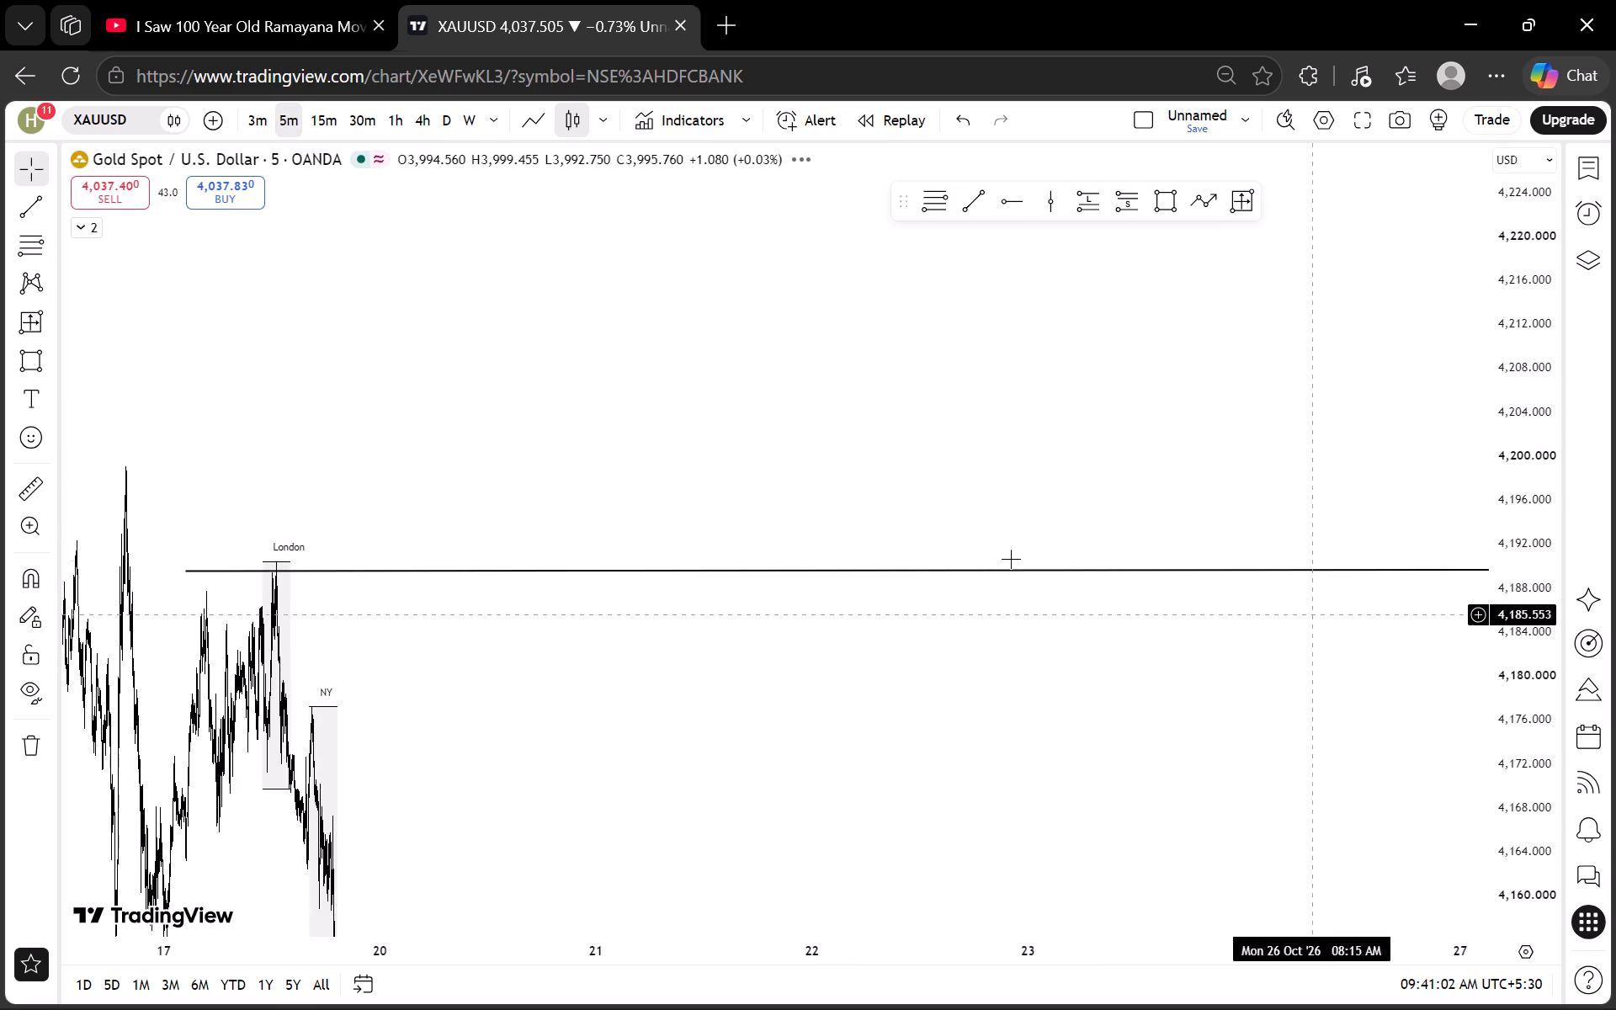
scroll(1004, 559, "down", 4)
left_click_drag(726, 658, 1257, 622)
left_click_drag(648, 607, 1298, 611)
scroll(1108, 604, "up", 10)
left_click_drag(556, 579, 1119, 585)
scroll(1103, 582, "up", 3)
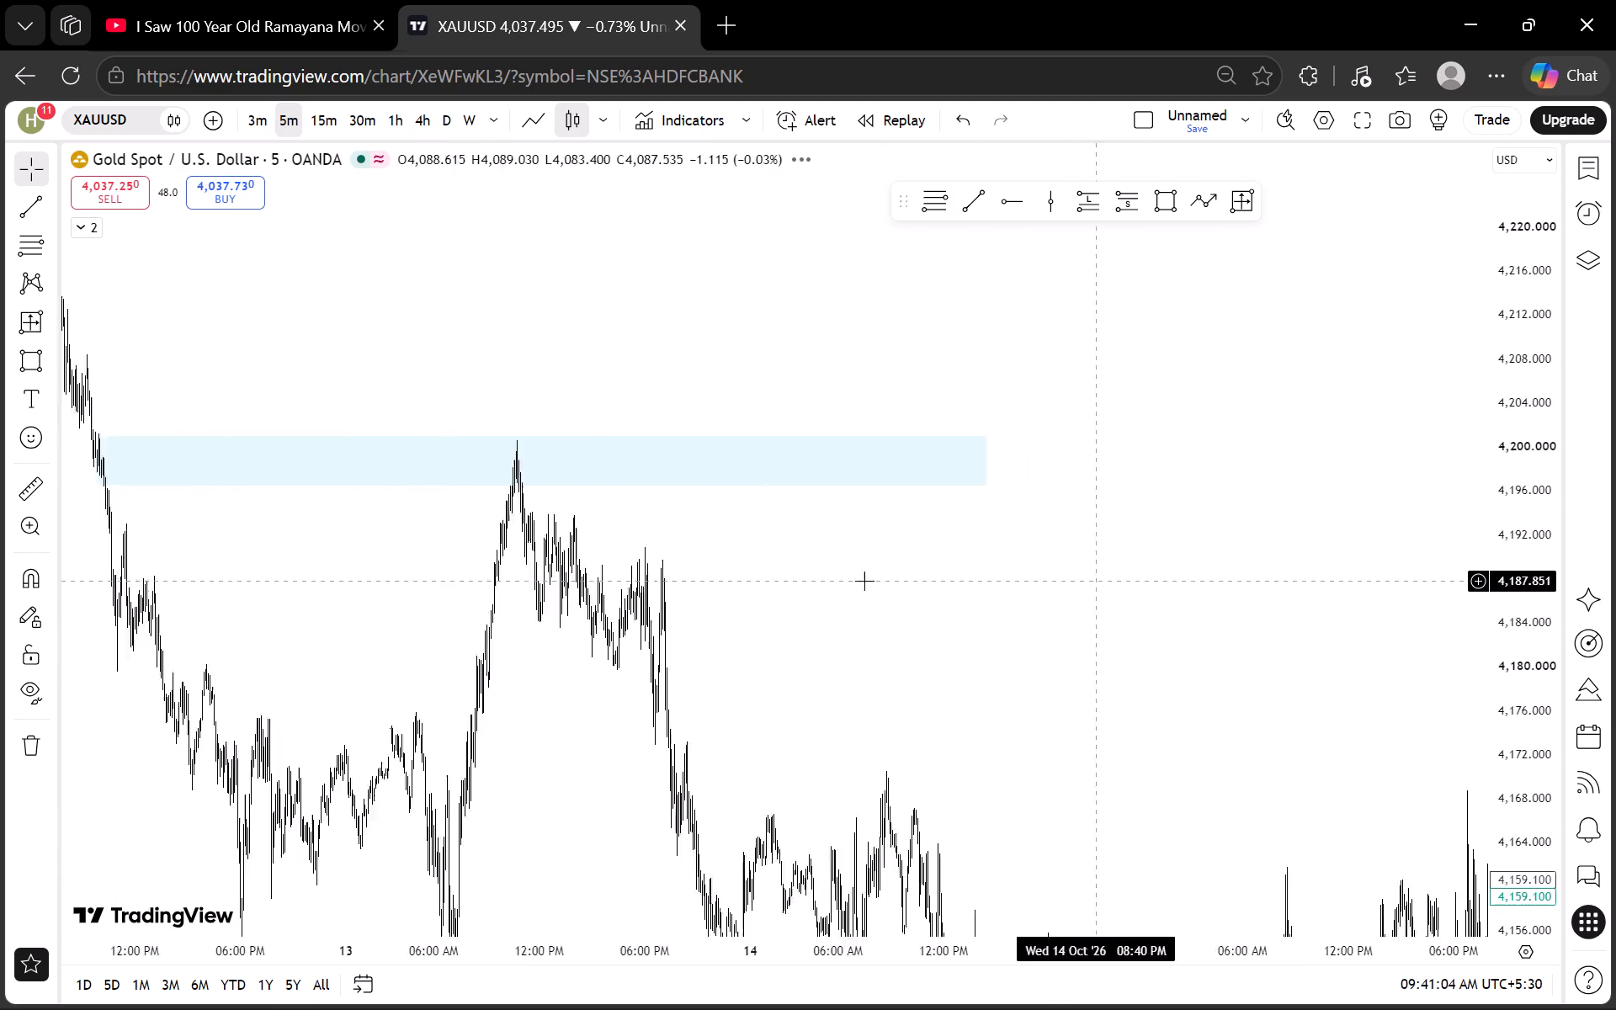
scroll(847, 581, "up", 8)
left_click_drag(644, 559, 1525, 571)
left_click_drag(721, 572, 1393, 547)
left_click_drag(773, 553, 1450, 554)
scroll(902, 555, "up", 3)
left_click_drag(883, 566, 1084, 566)
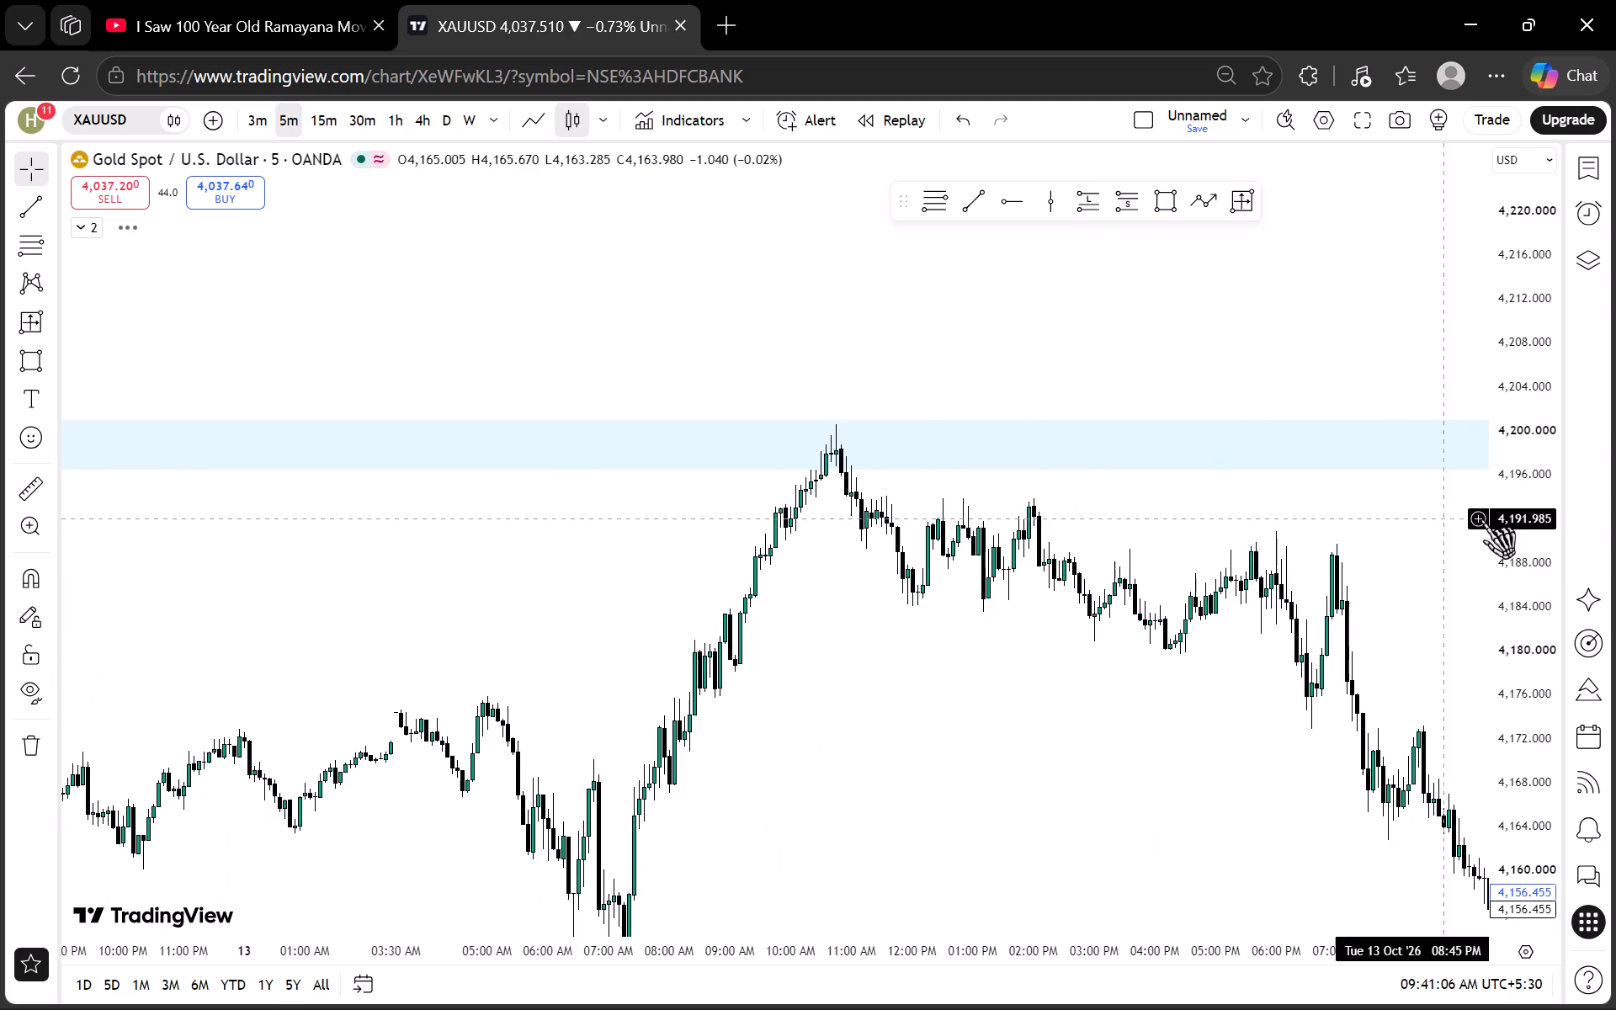
scroll(1535, 518, "up", 20)
scroll(1535, 518, "up", 11)
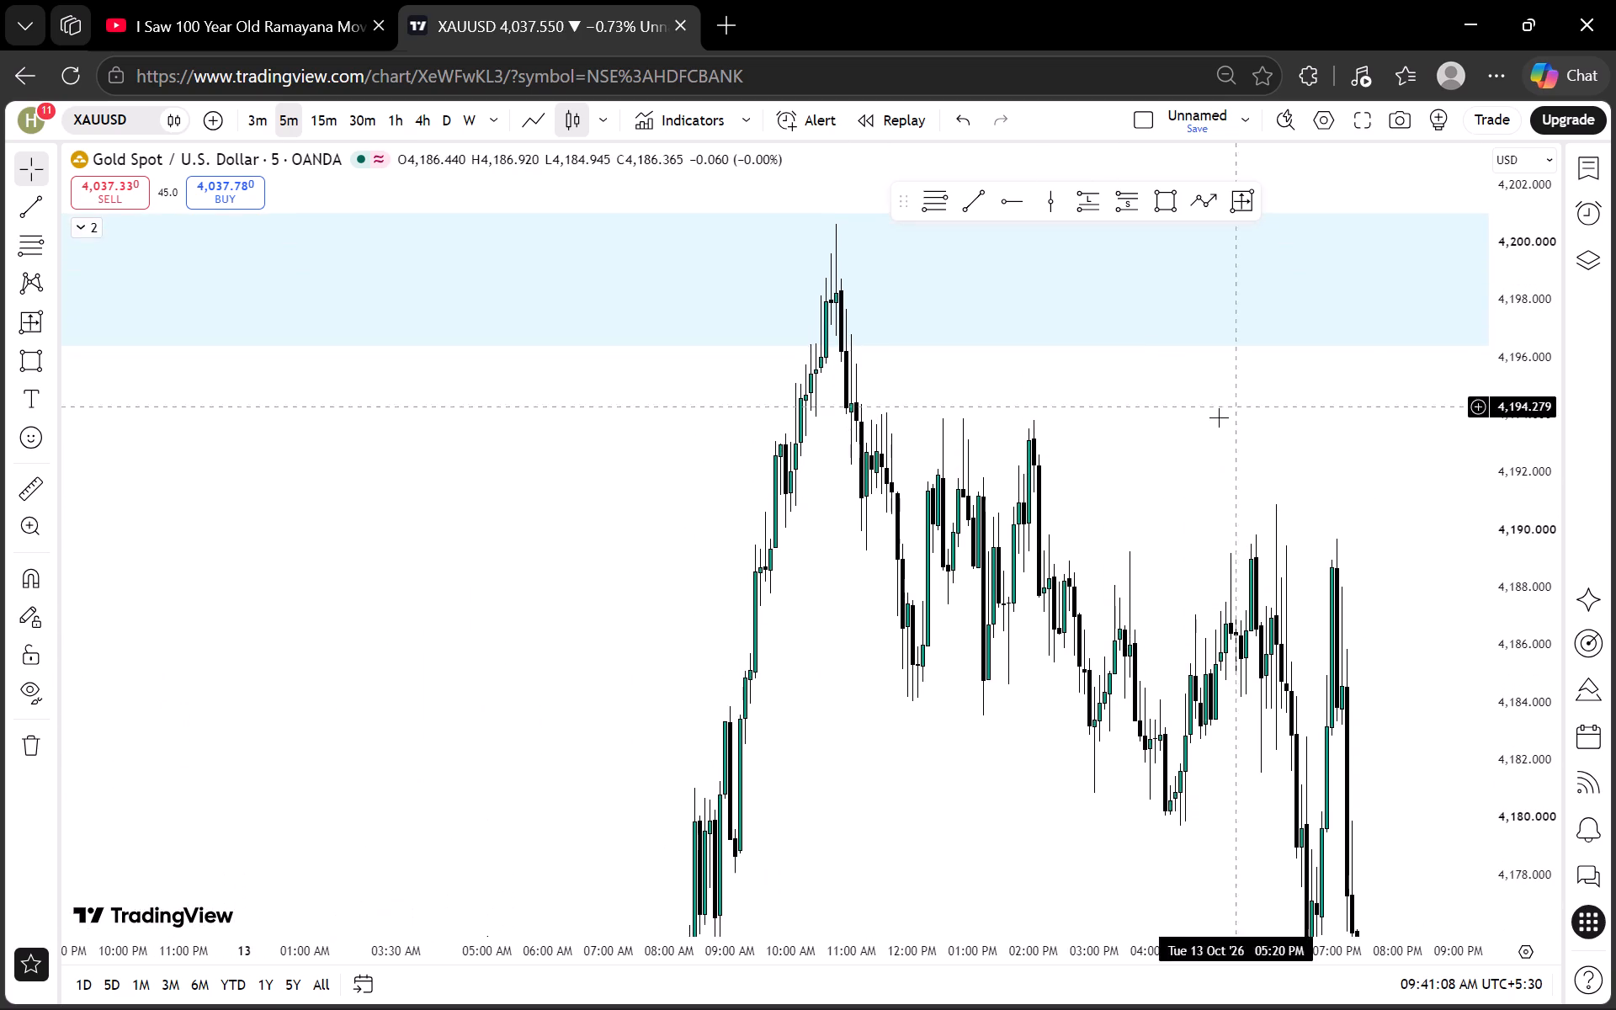
scroll(1216, 418, "up", 2)
scroll(1021, 439, "up", 3)
left_click_drag(801, 445, 980, 469)
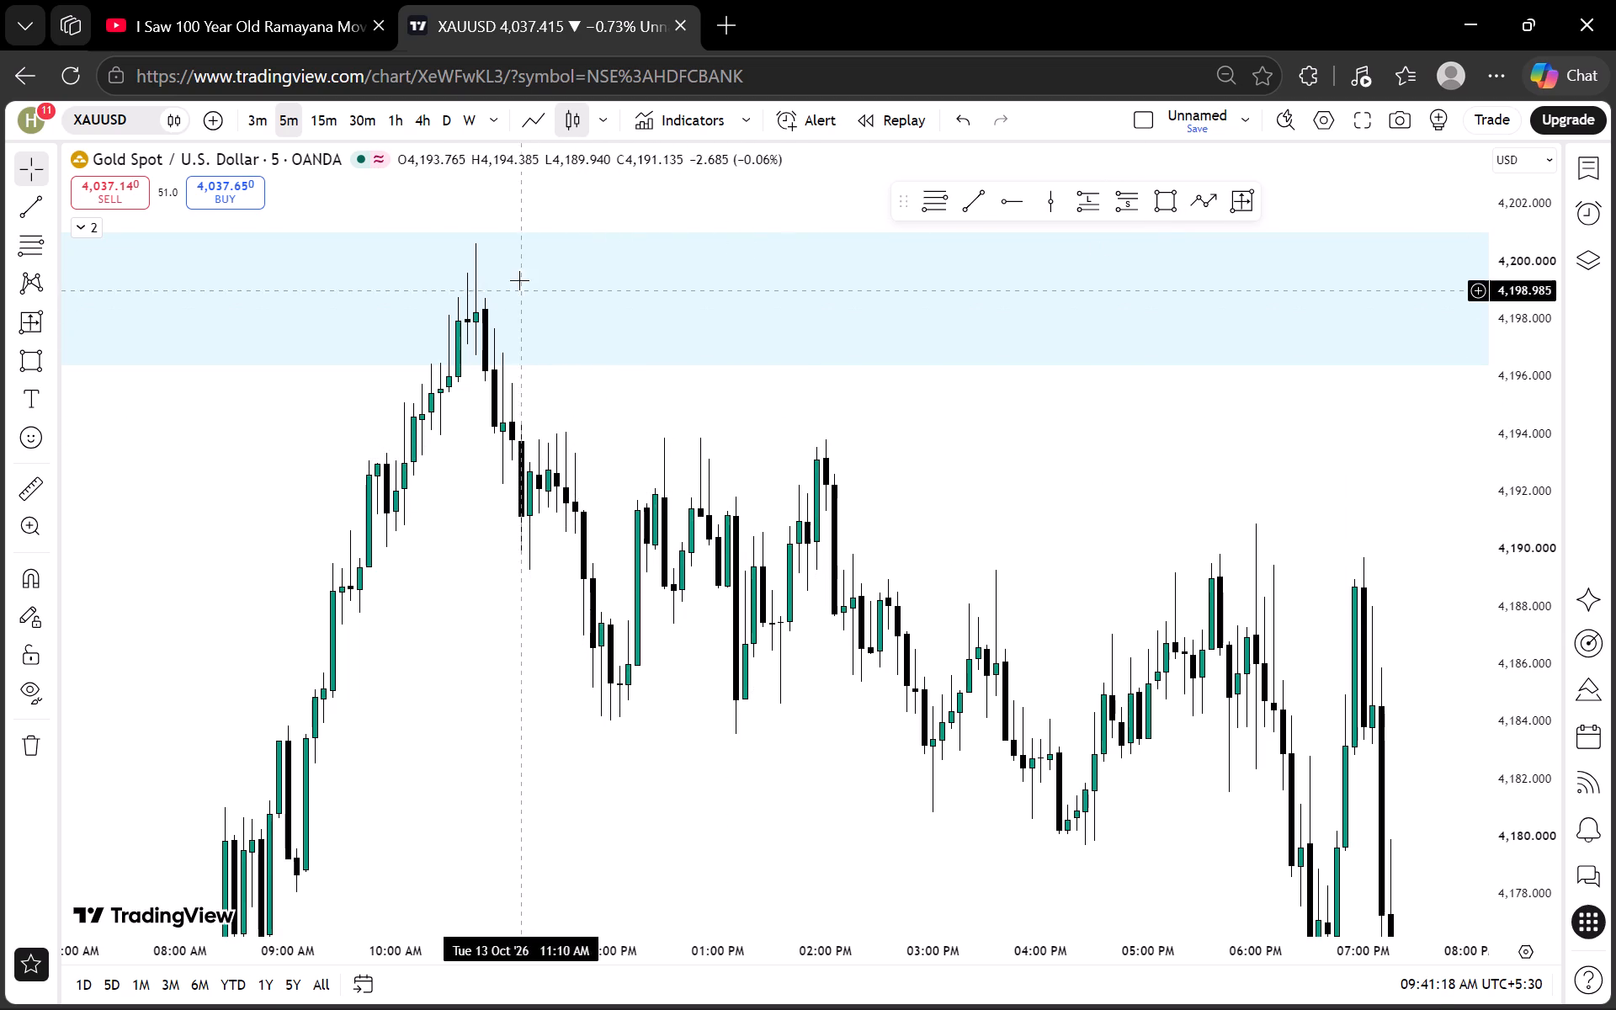
left_click_drag(1044, 484, 1096, 614)
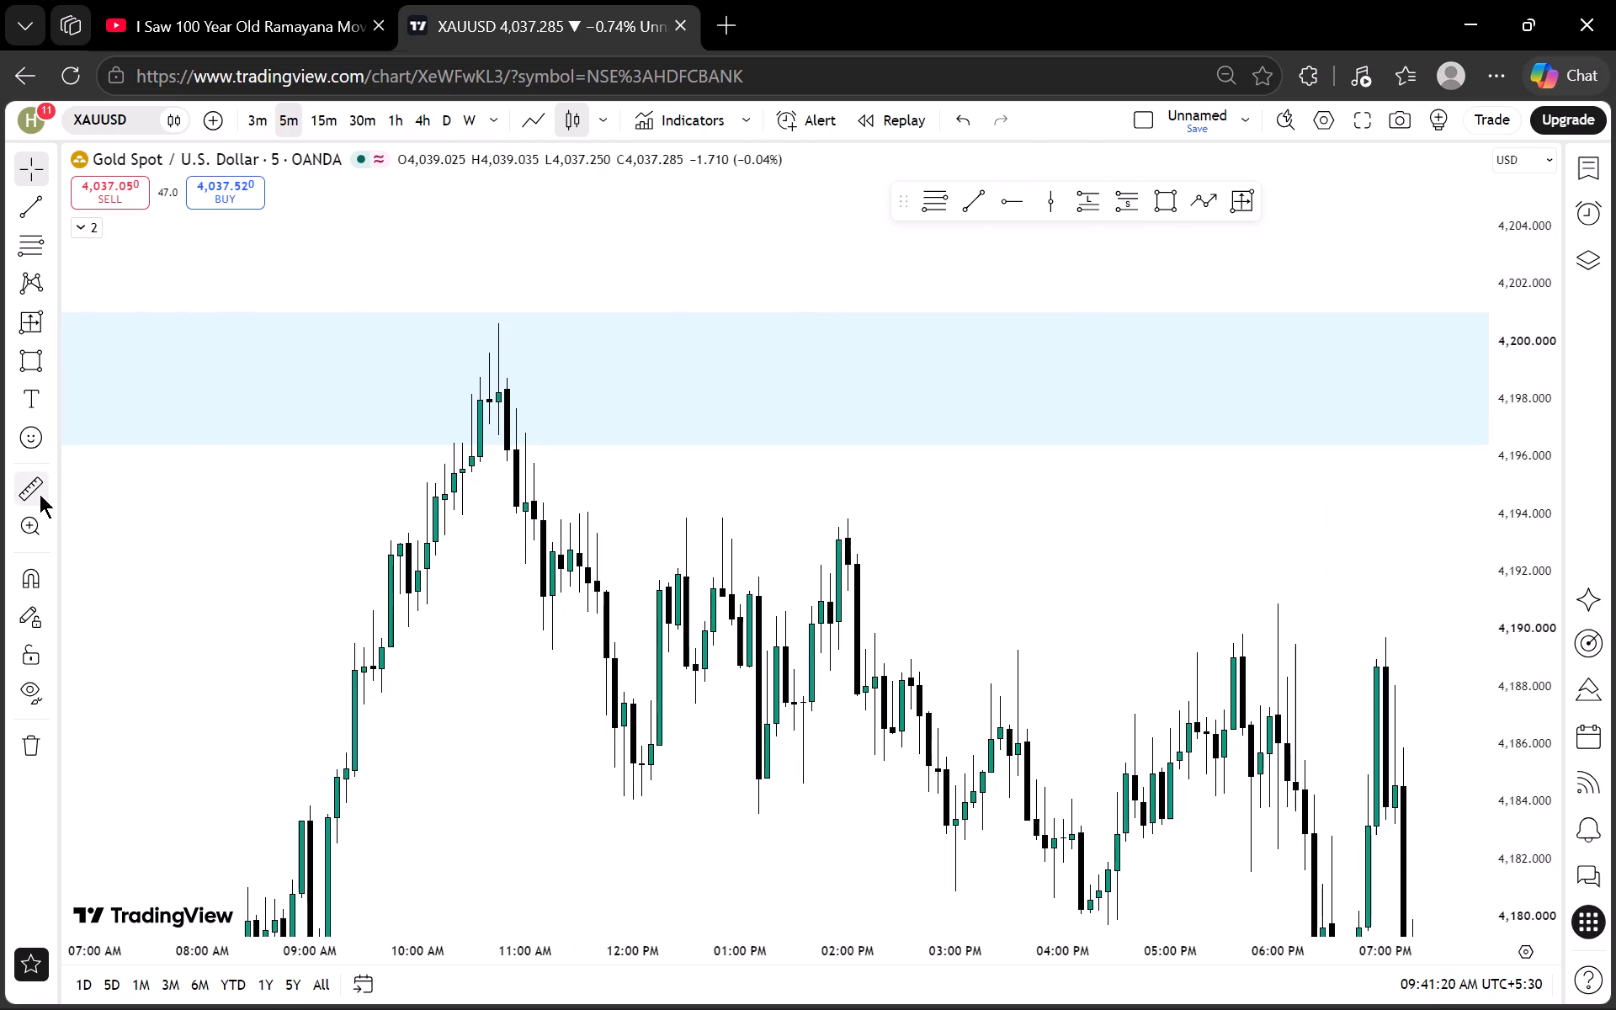
Measure the 13 October price distance from about 4,193.3 up to the top of the refined zone.
left_click(40, 494)
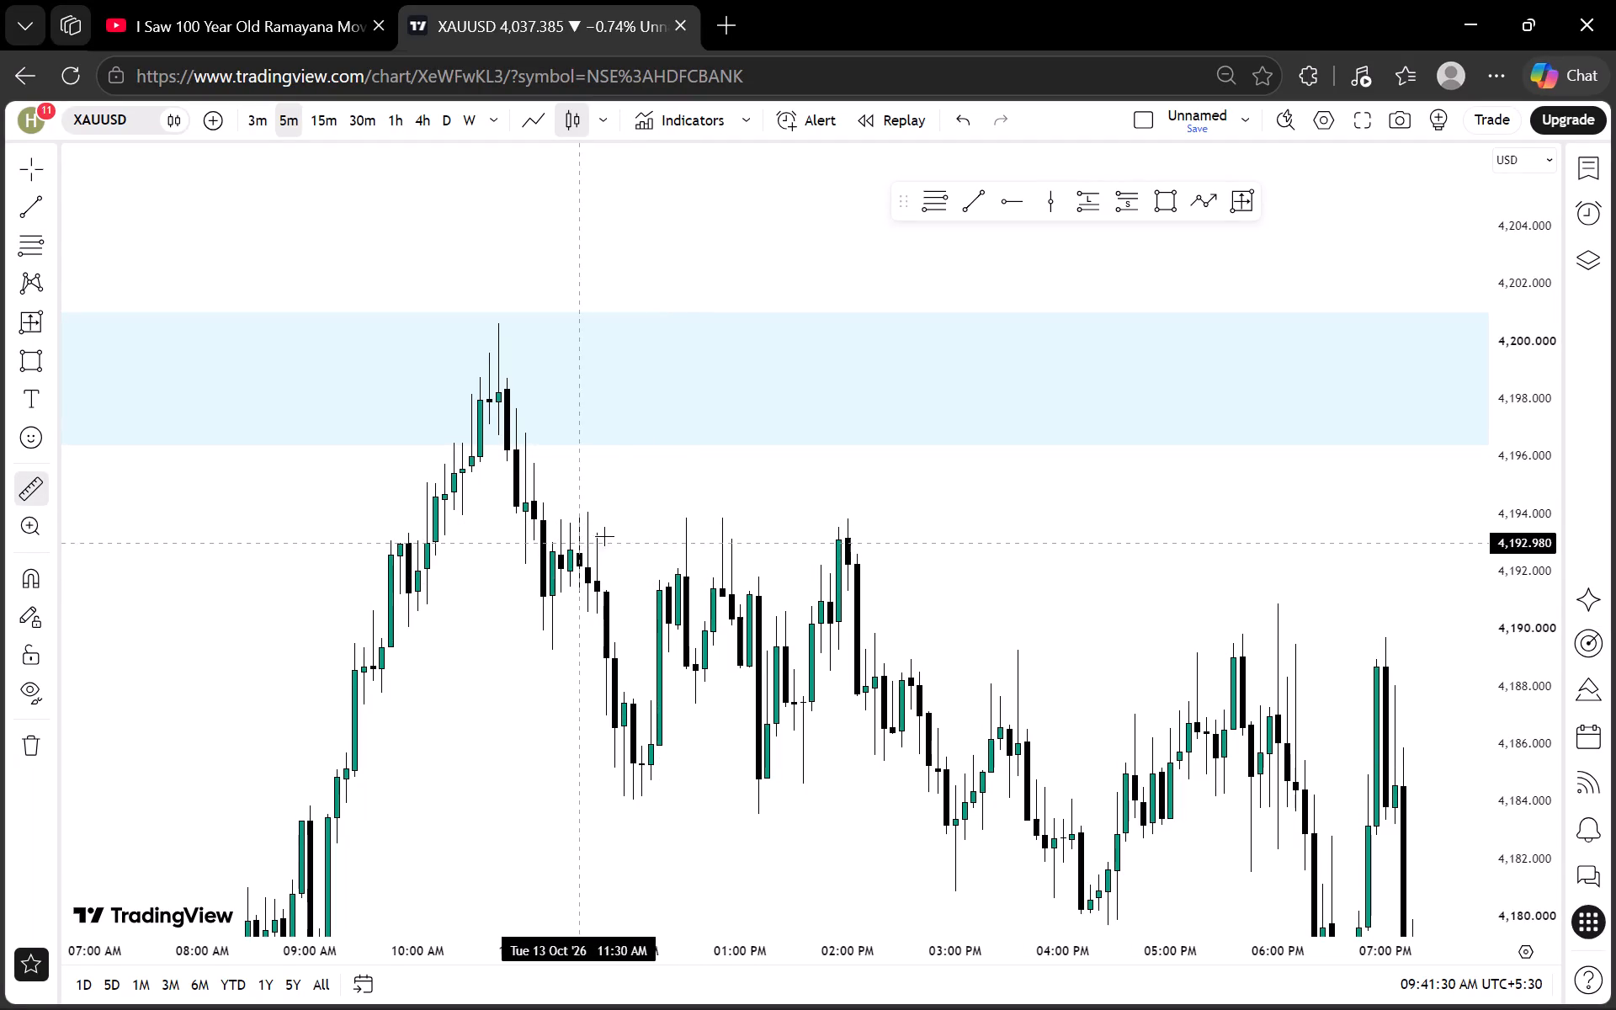
left_click(640, 536)
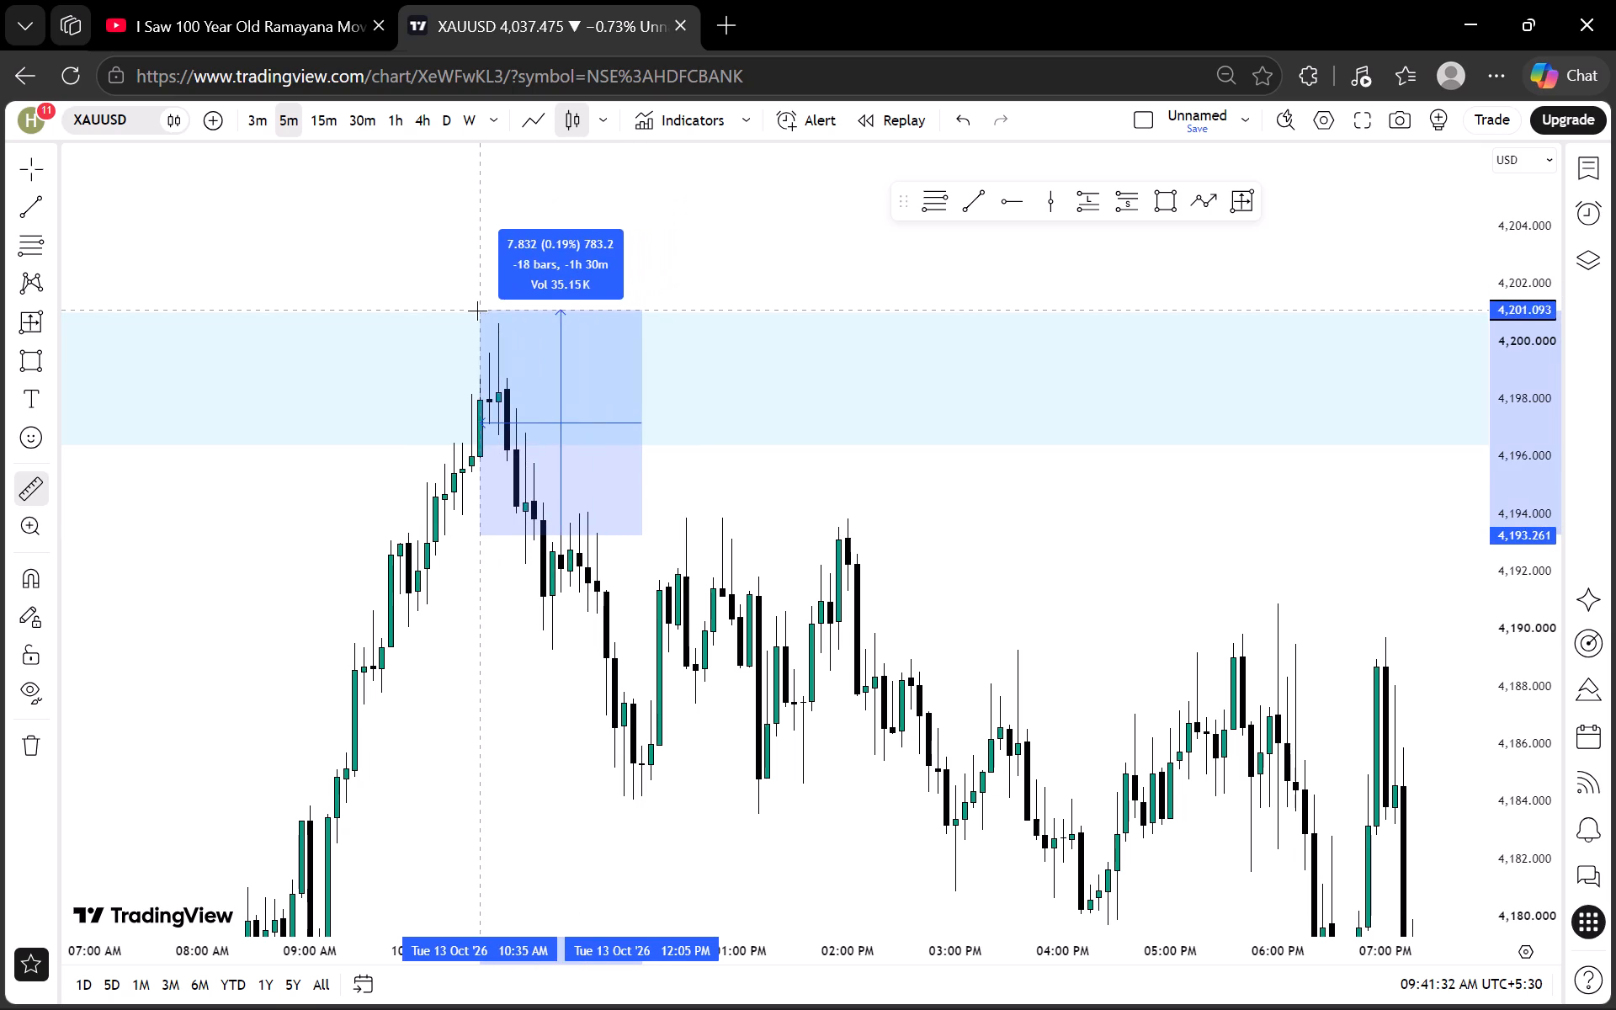
left_click(476, 303)
left_click(835, 483)
Switch to the 30-minute chart and review the price action from mid-October up to the latest candles on 29 October.
scroll(1031, 534, "down", 4)
left_click_drag(1080, 567, 751, 364)
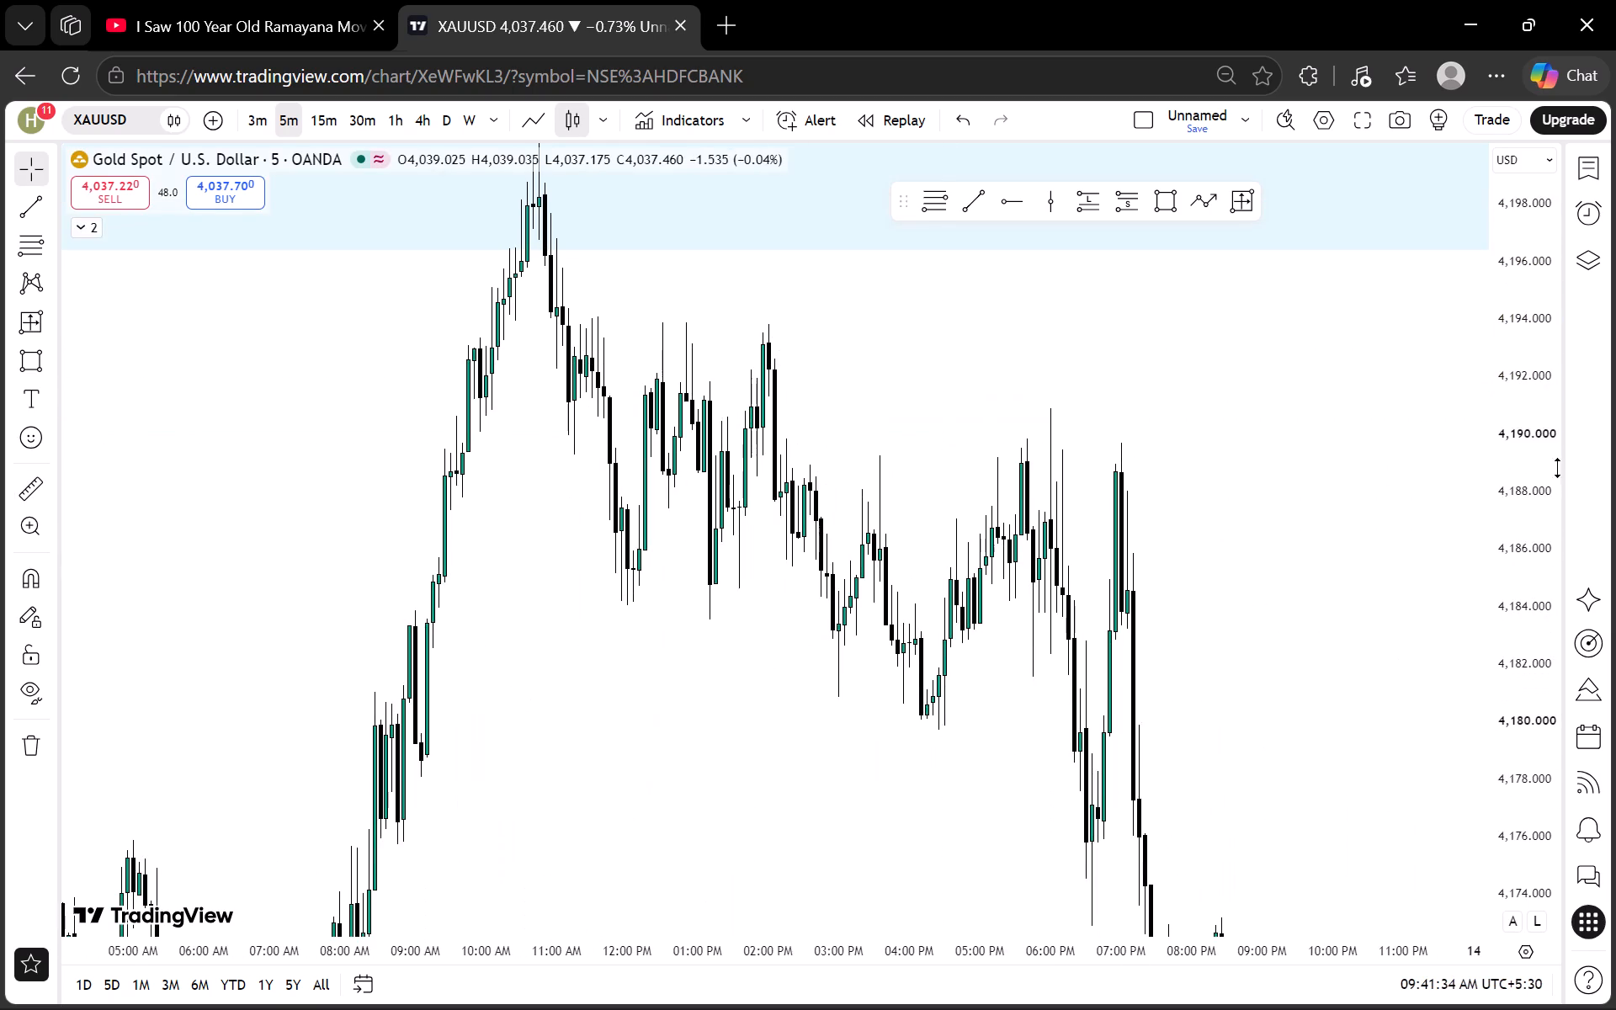
scroll(1541, 438, "down", 18)
scroll(1124, 535, "up", 1)
left_click_drag(1044, 534, 694, 341)
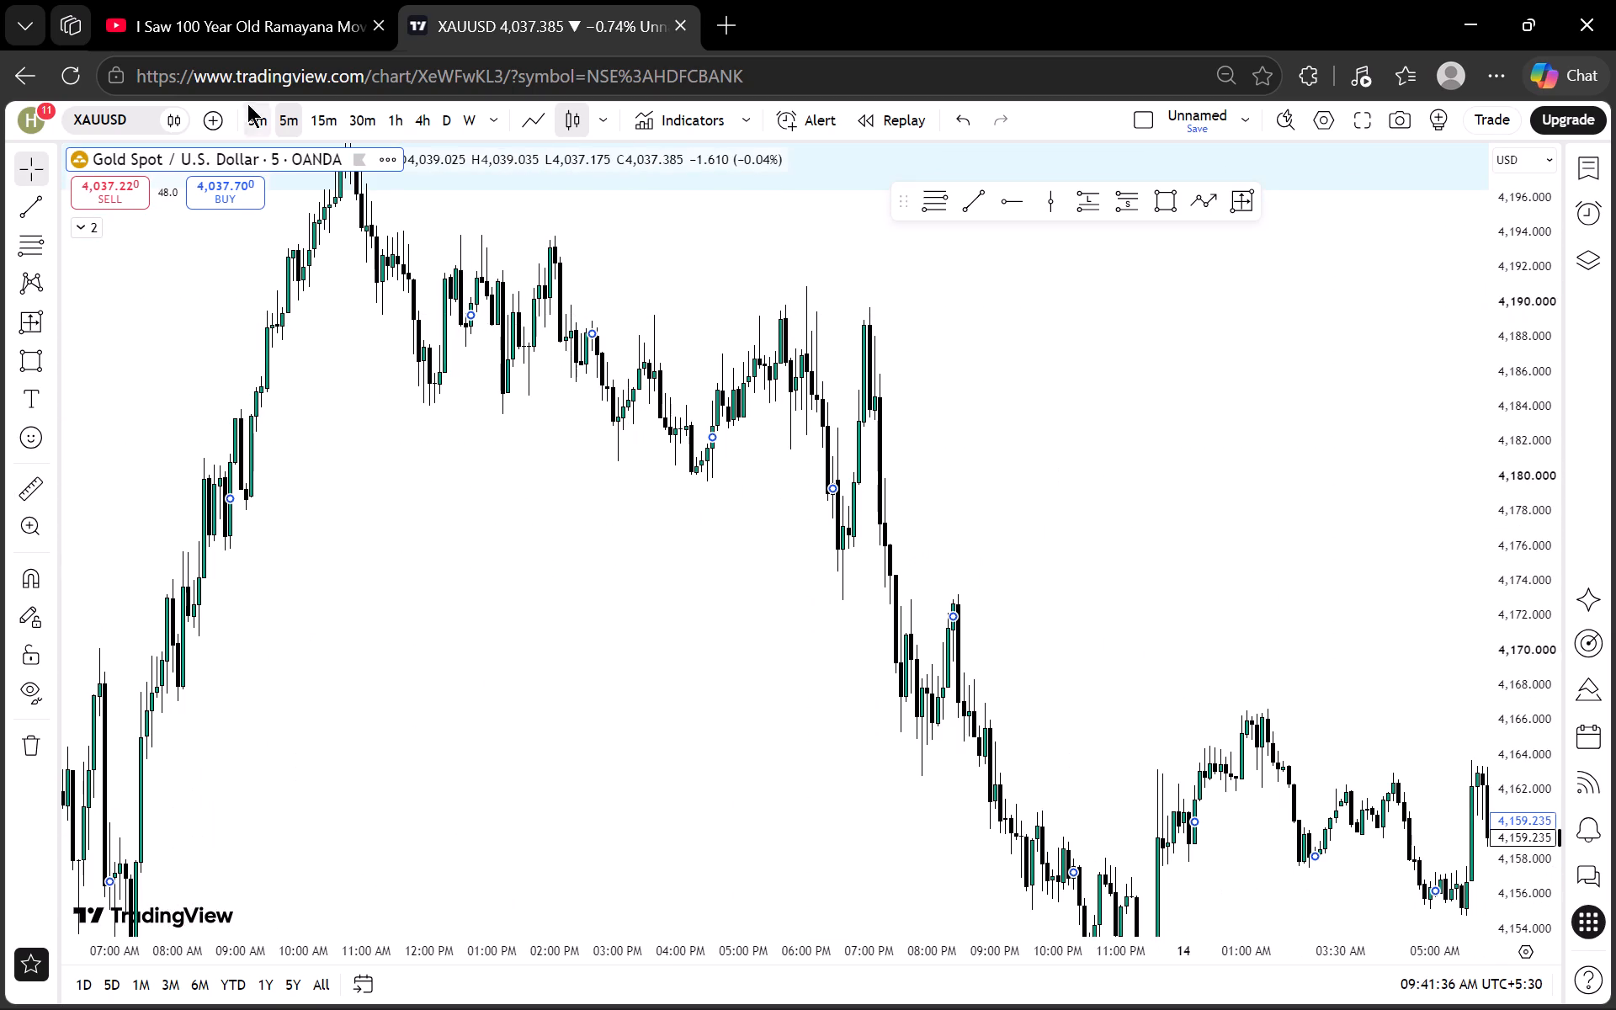
left_click(302, 112)
left_click(322, 117)
left_click(379, 122)
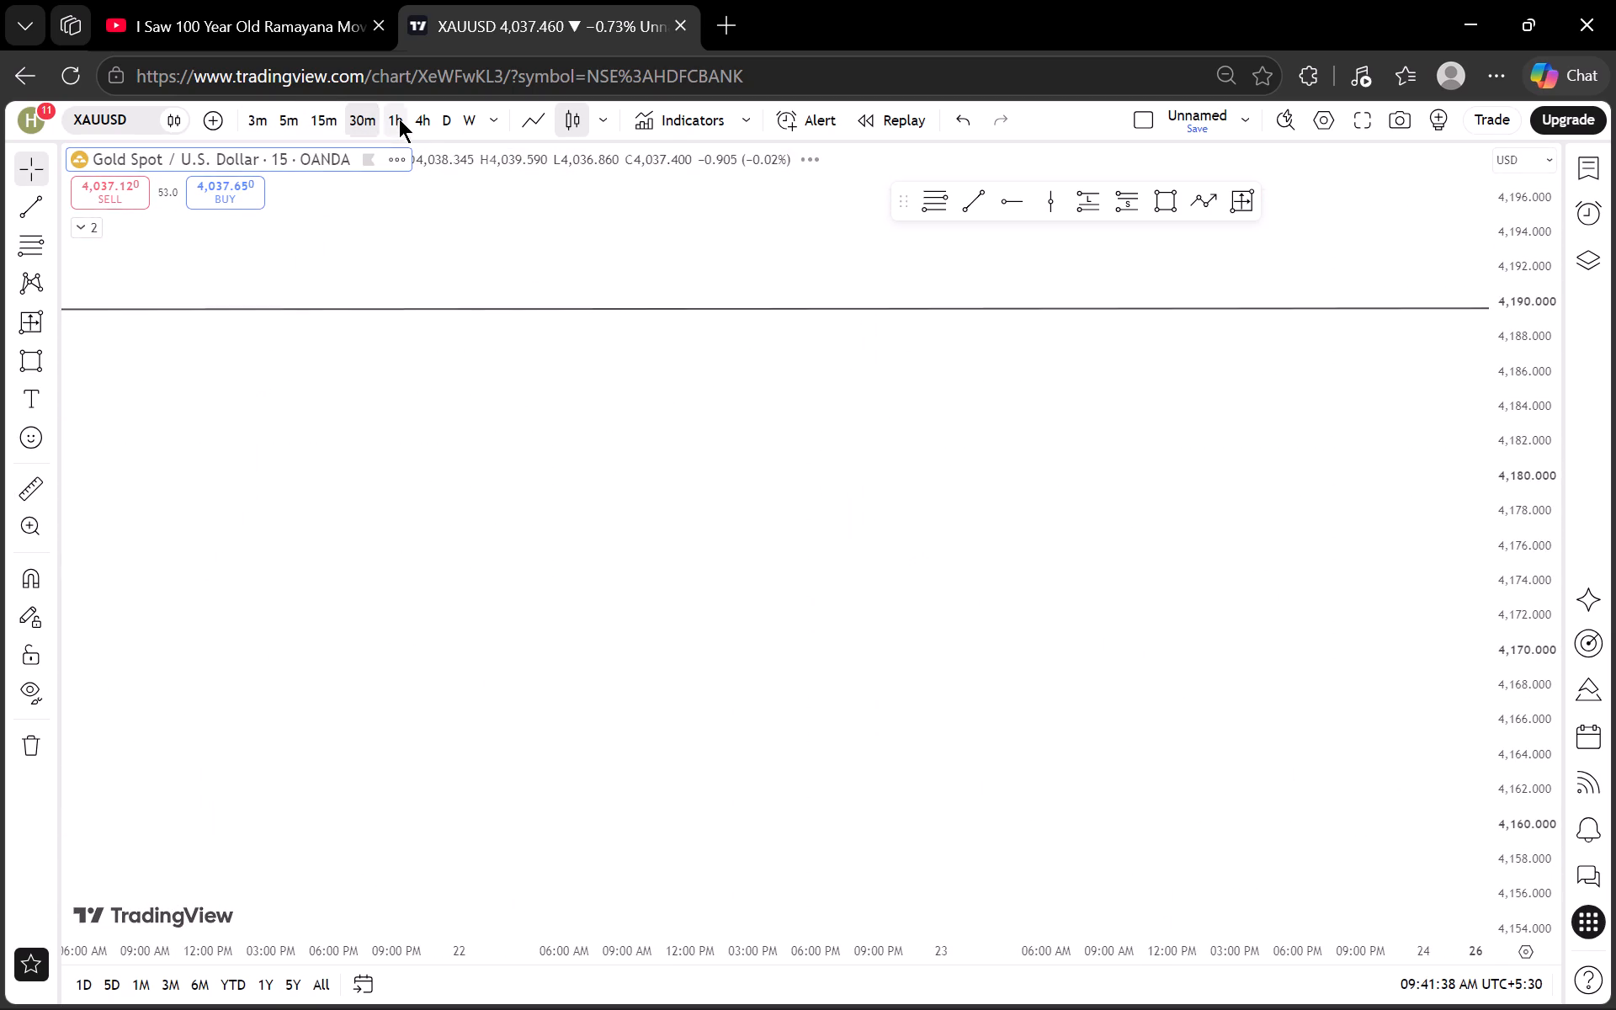
scroll(849, 449, "up", 5)
left_click_drag(1059, 491, 724, 406)
scroll(1534, 385, "down", 4)
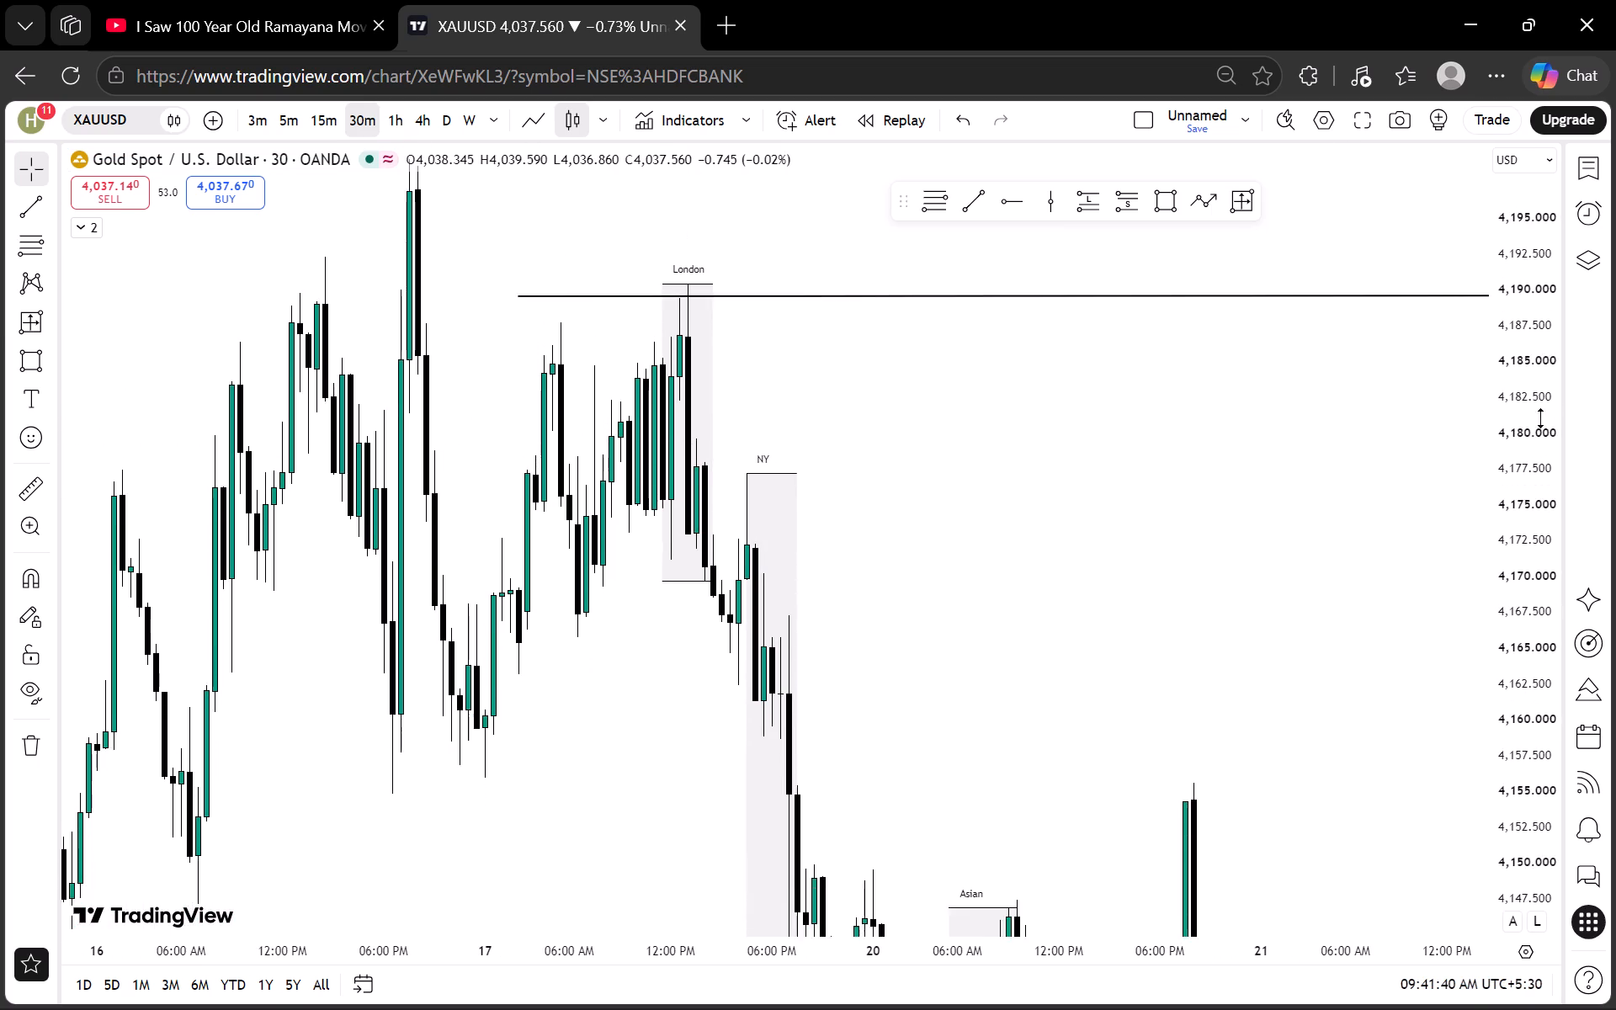
scroll(1541, 418, "down", 20)
scroll(1541, 418, "down", 7)
left_click_drag(1217, 504, 686, 321)
left_click_drag(917, 481, 683, 358)
left_click_drag(1095, 446, 1023, 412)
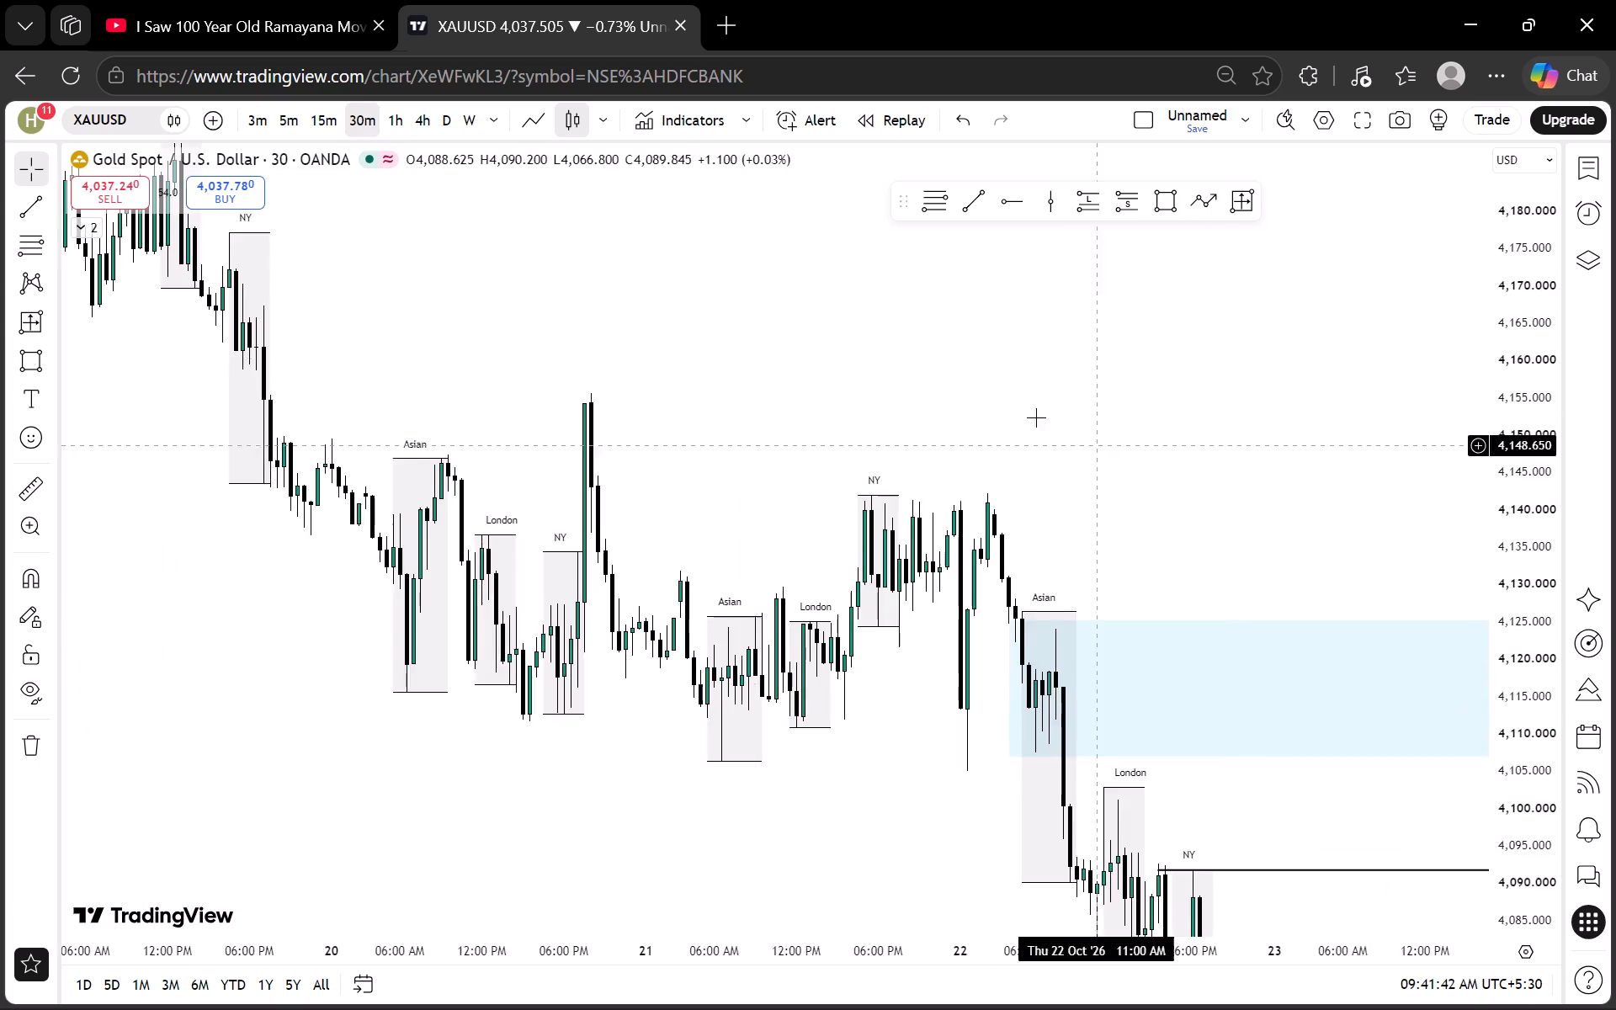
left_click_drag(1023, 412, 827, 321)
left_click_drag(1059, 390, 539, 258)
left_click_drag(985, 606, 529, 303)
left_click_drag(833, 479, 296, 327)
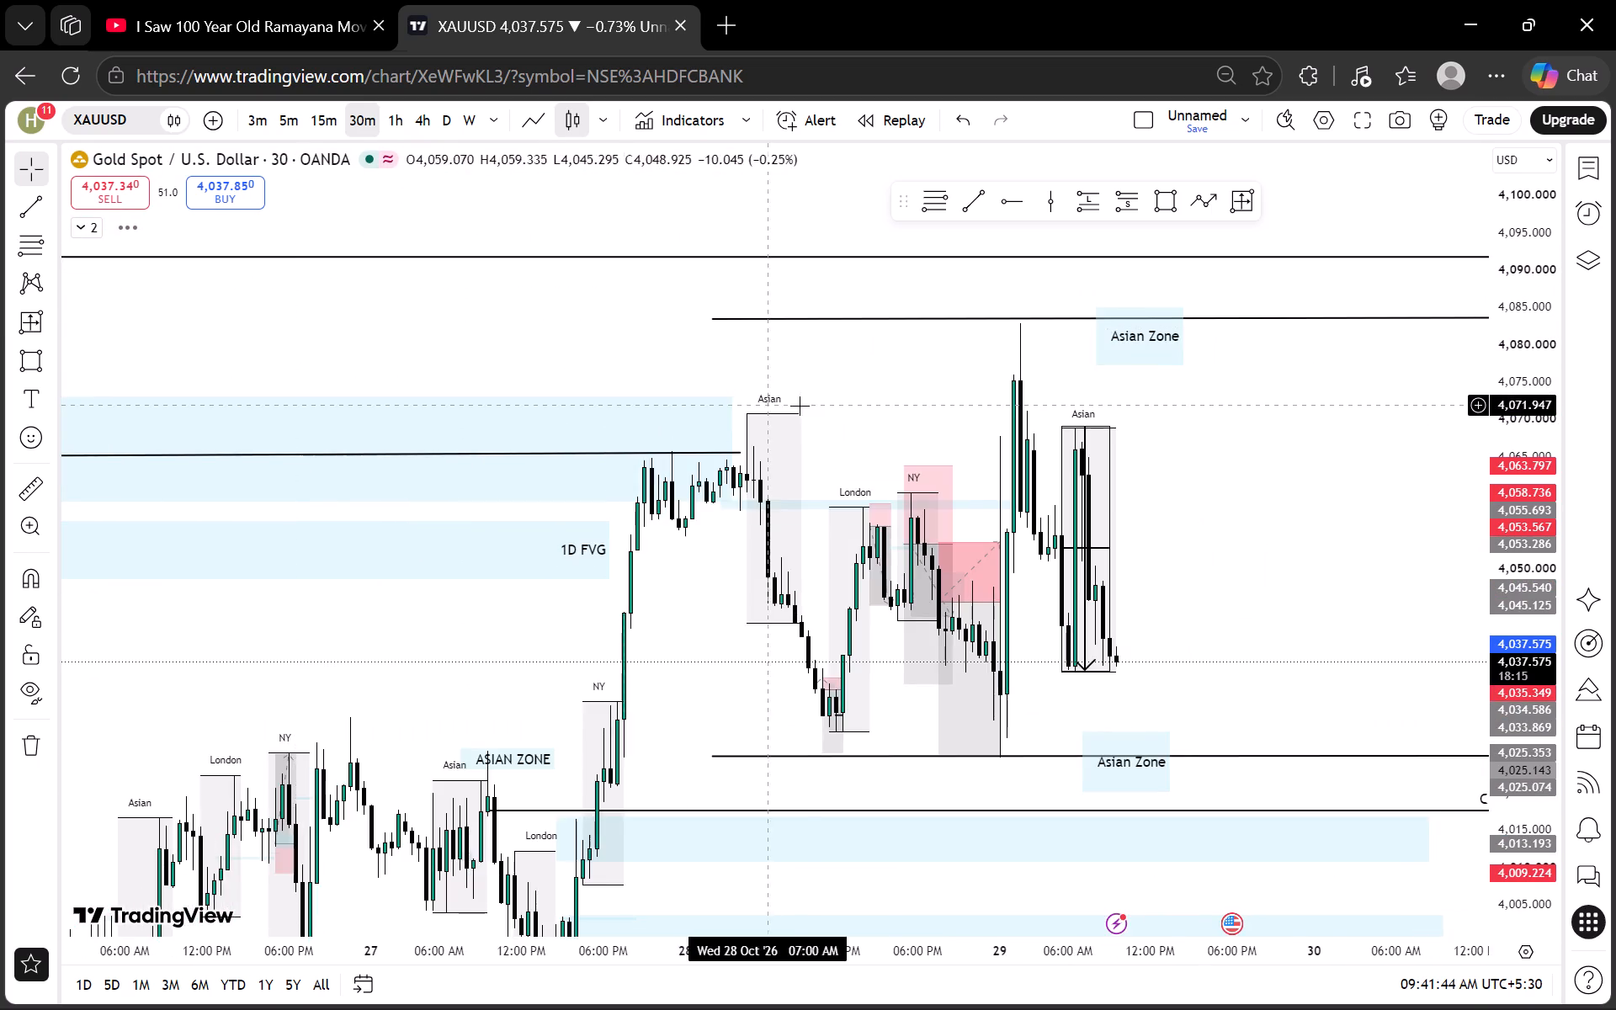
scroll(823, 403, "down", 4)
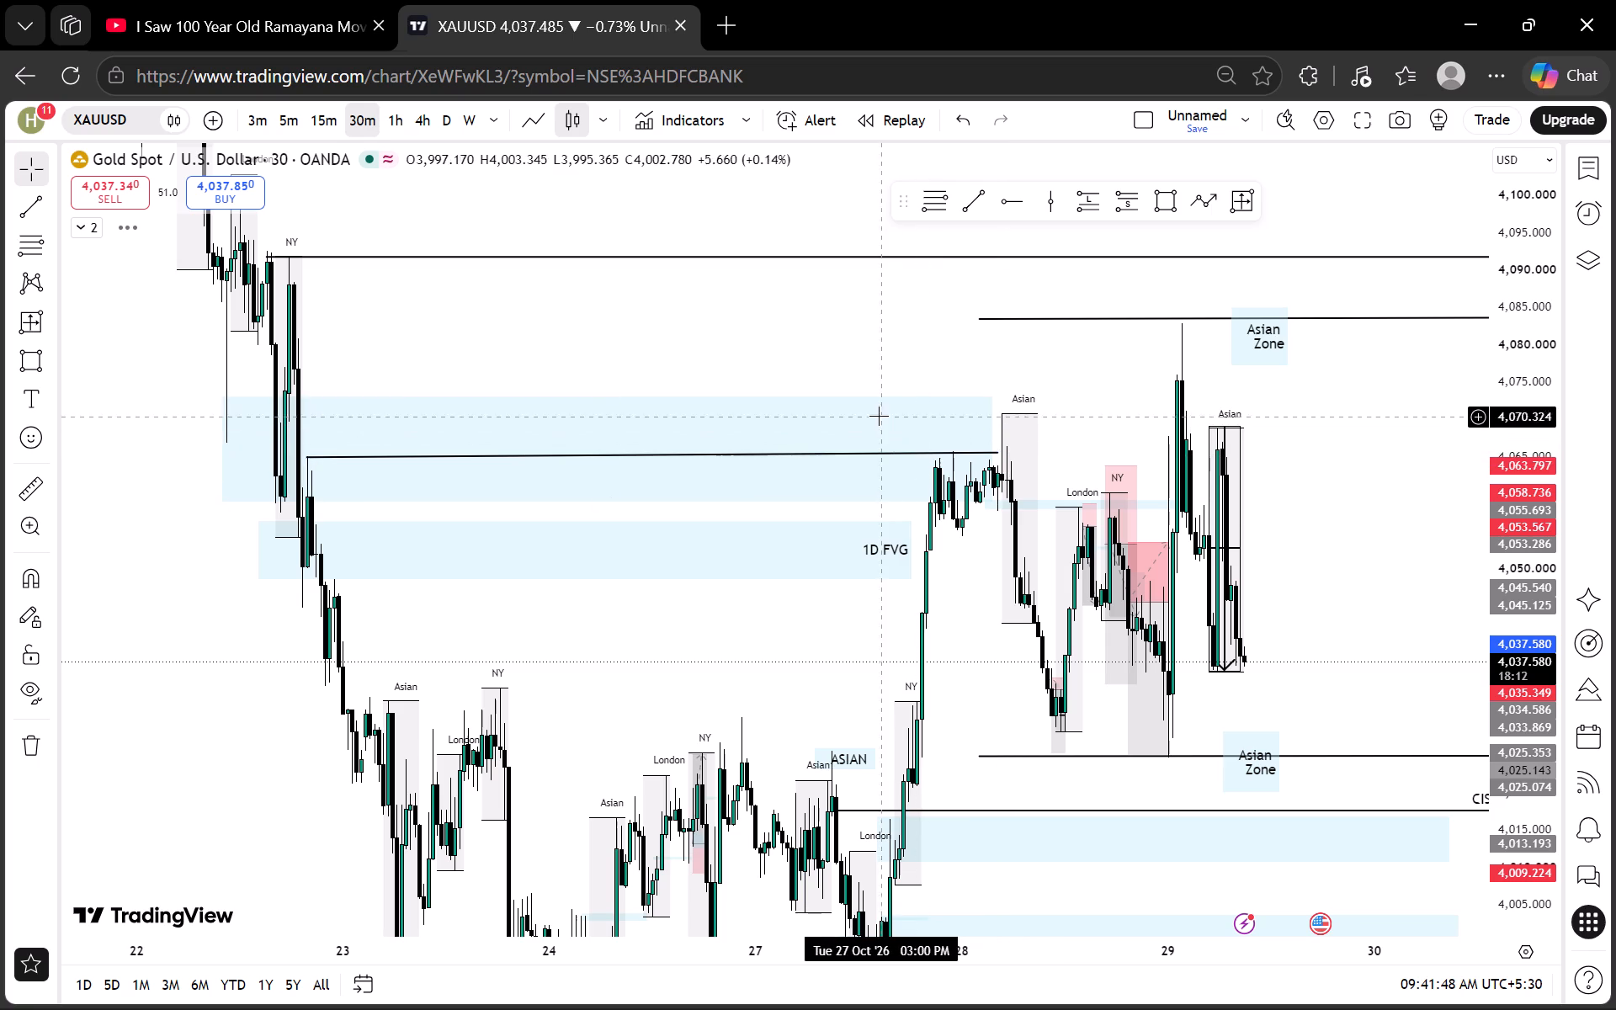
Delete the unlabelled rectangle above the 1D FVG zone and the near-horizontal line at about 4,065 running through it.
left_click(864, 398)
left_click(869, 312)
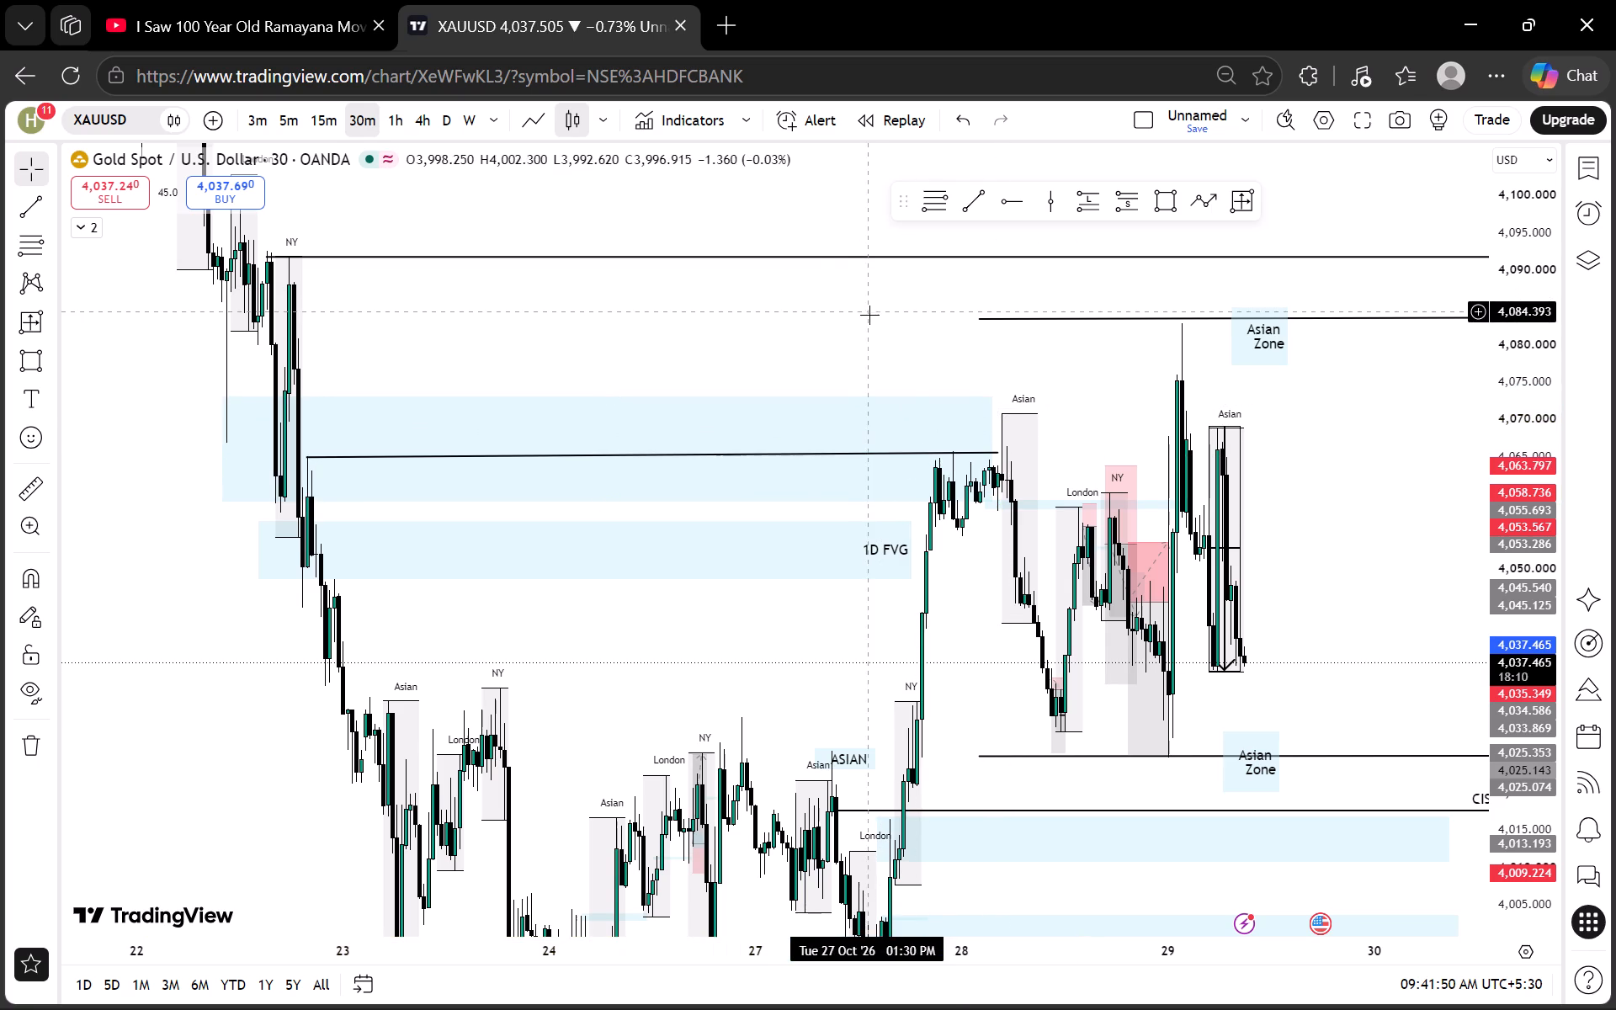
left_click_drag(843, 332, 758, 290)
scroll(1491, 402, "down", 19)
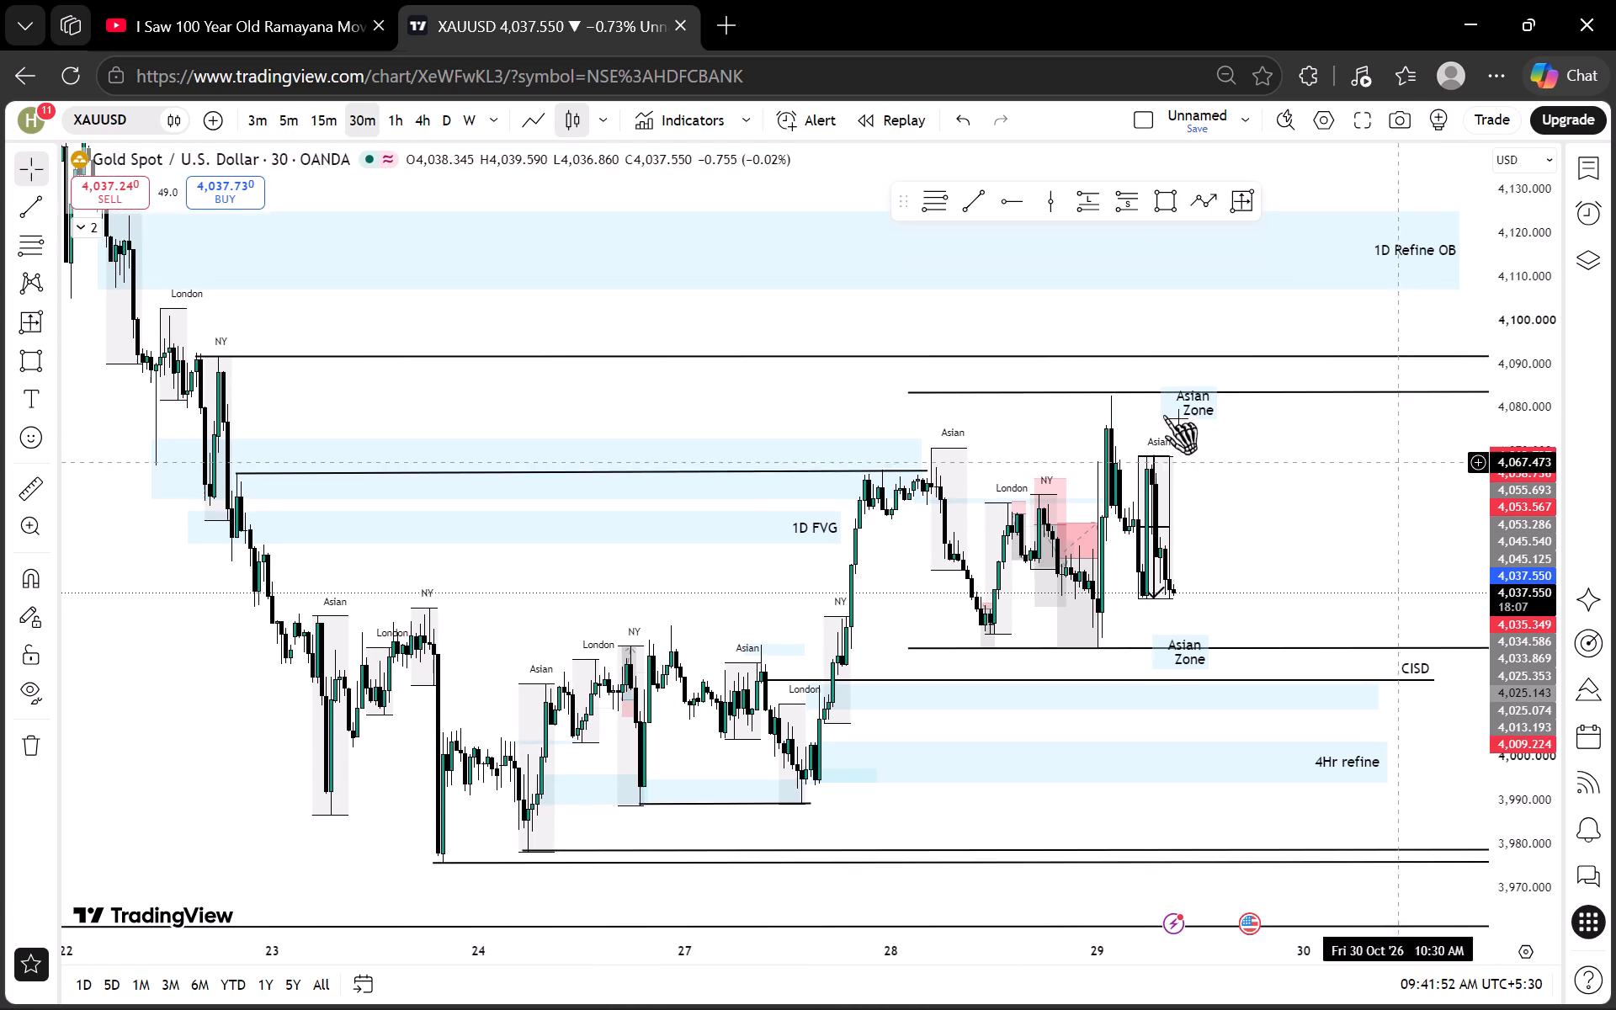
scroll(825, 385, "down", 1)
left_click_drag(832, 377, 589, 313)
scroll(636, 316, "down", 2)
scroll(1514, 465, "up", 5)
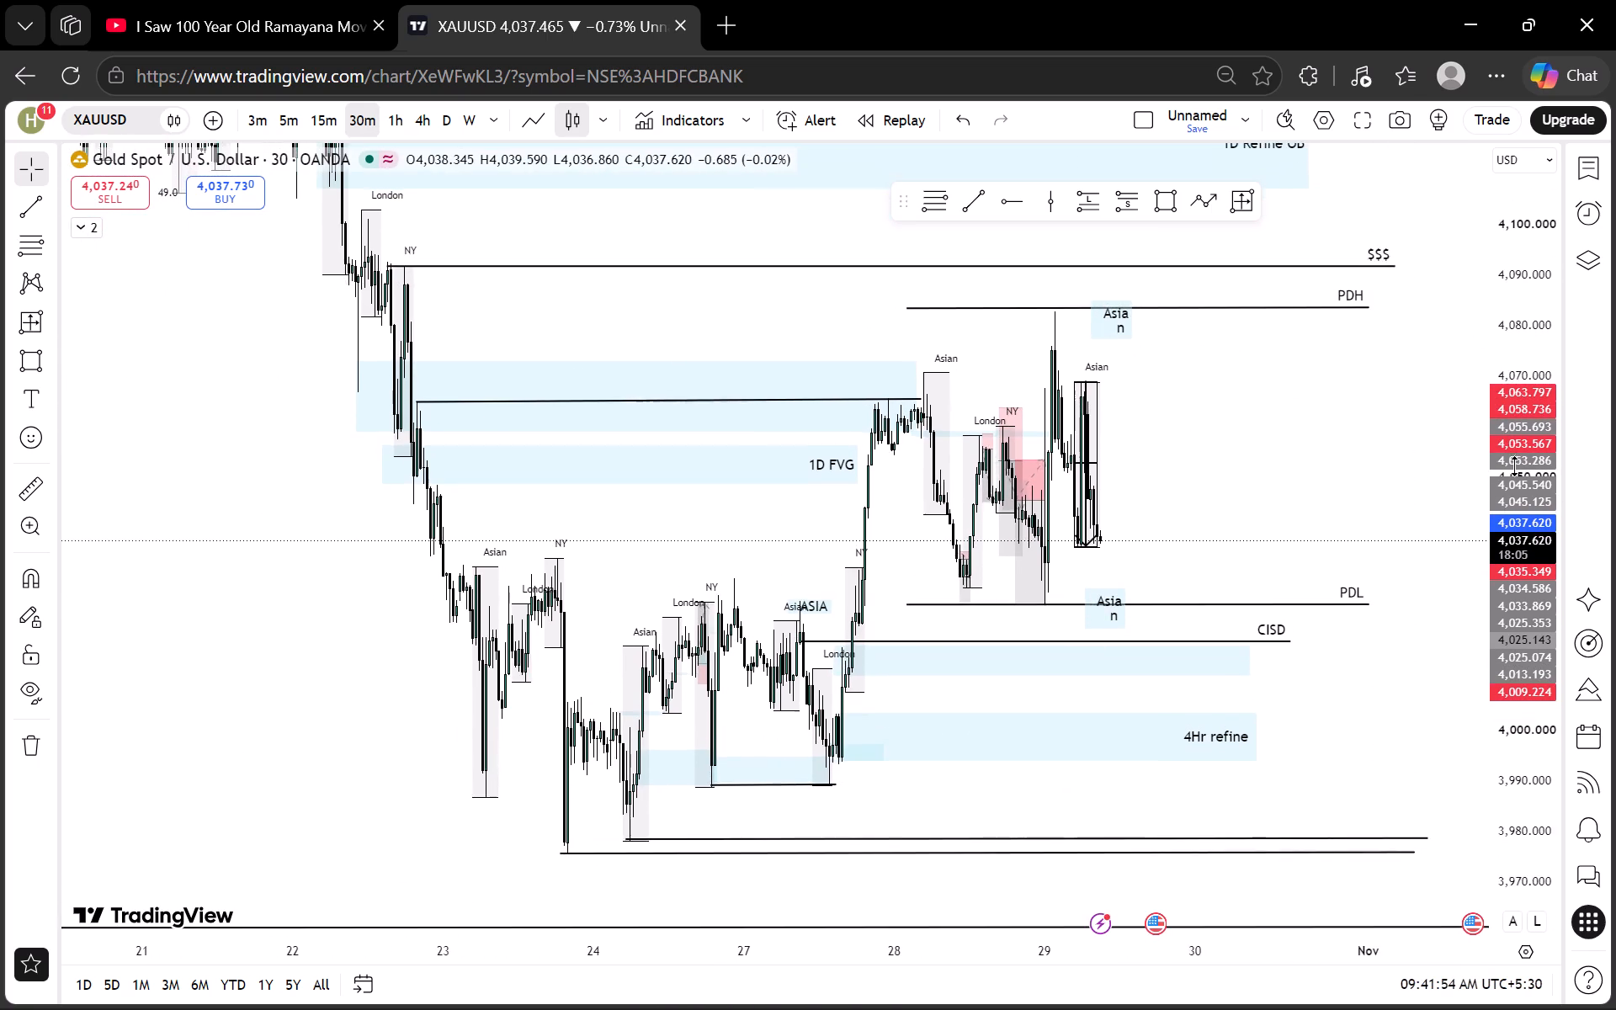
scroll(1515, 466, "up", 11)
scroll(918, 408, "down", 2)
scroll(505, 447, "down", 2)
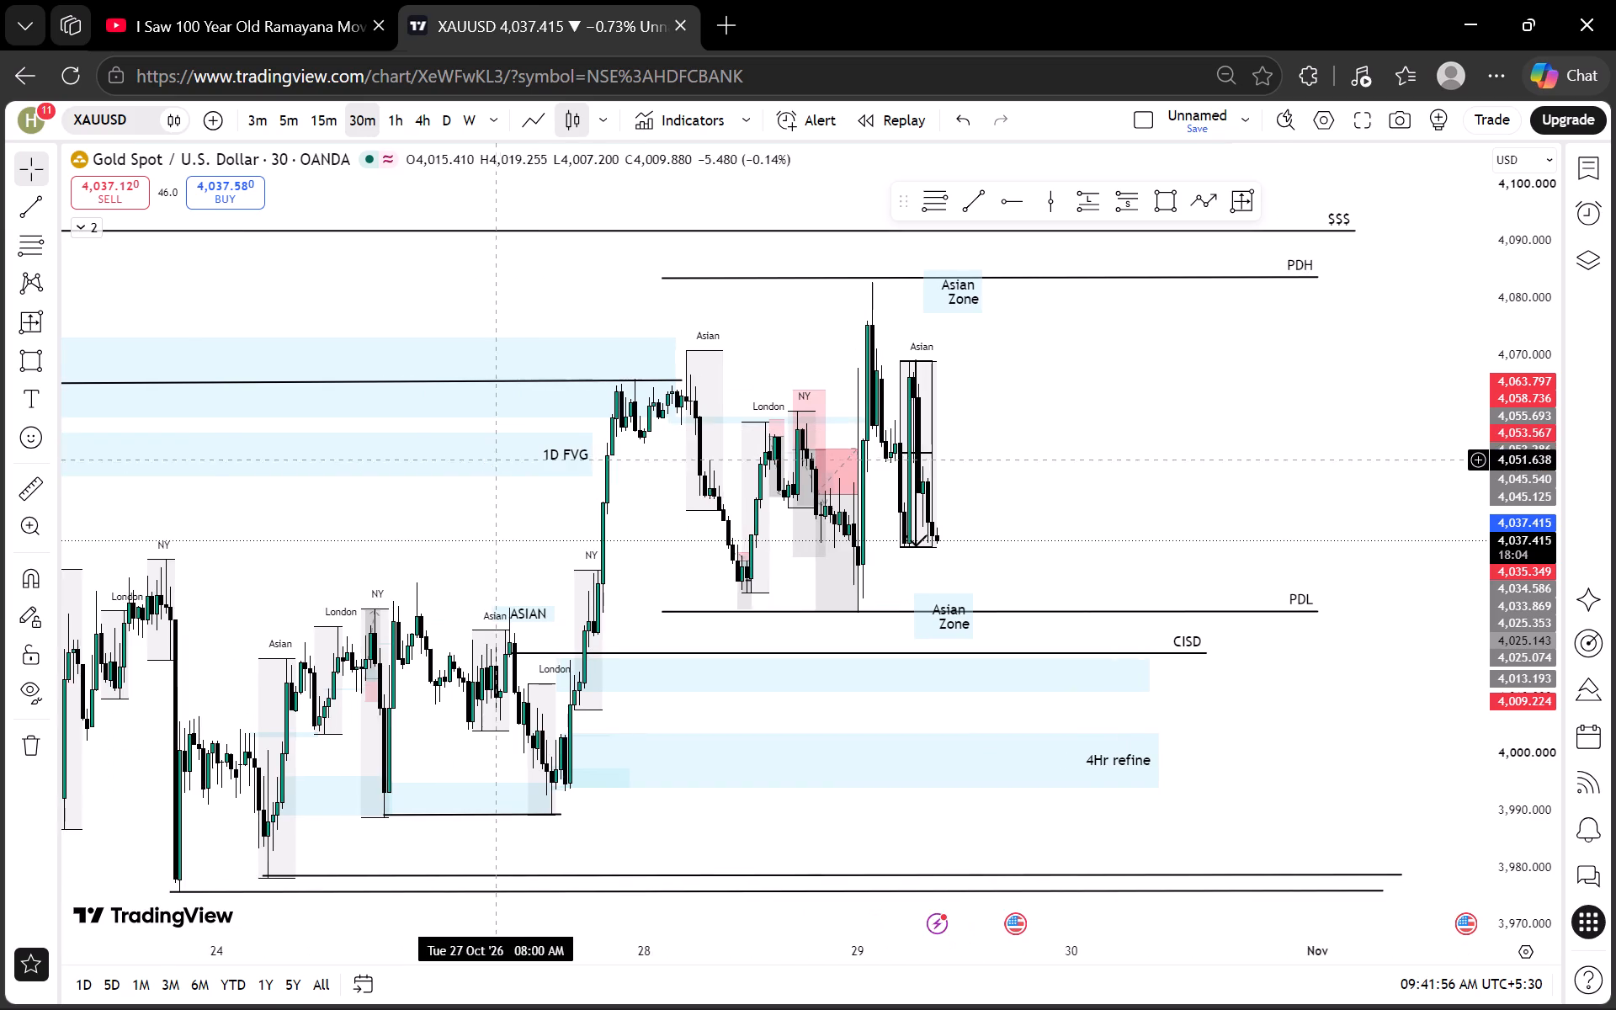
scroll(503, 479, "down", 1)
left_click(638, 338)
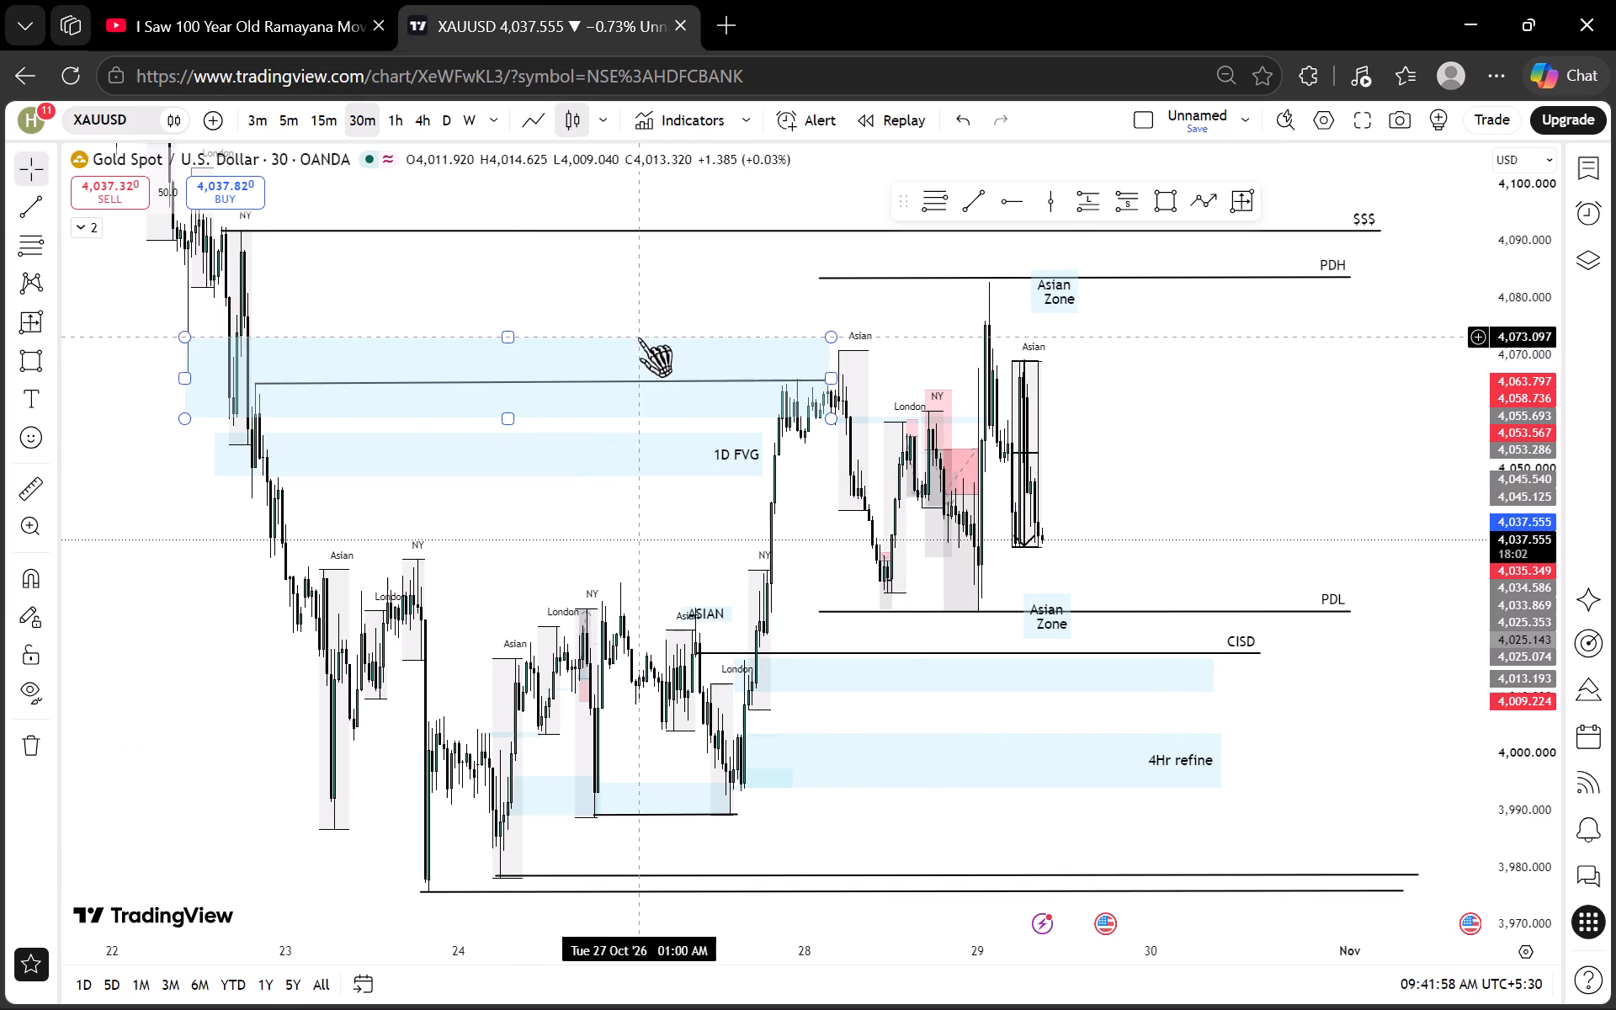
left_click(1205, 238)
left_click(745, 383)
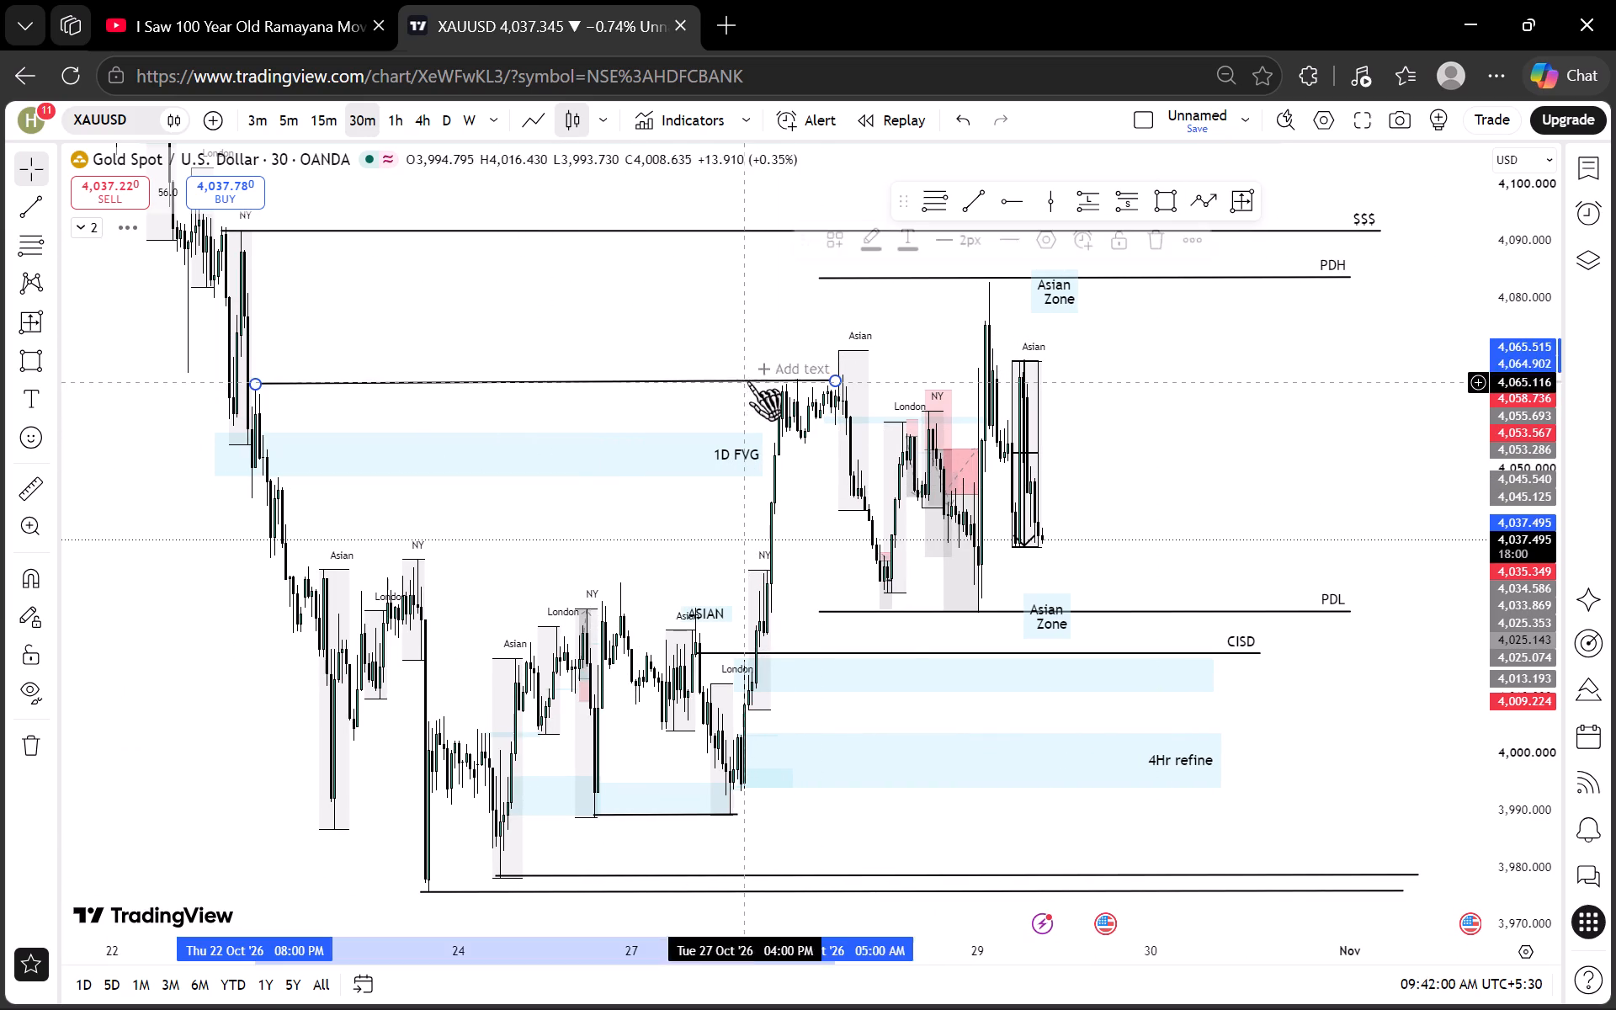
left_click(1172, 247)
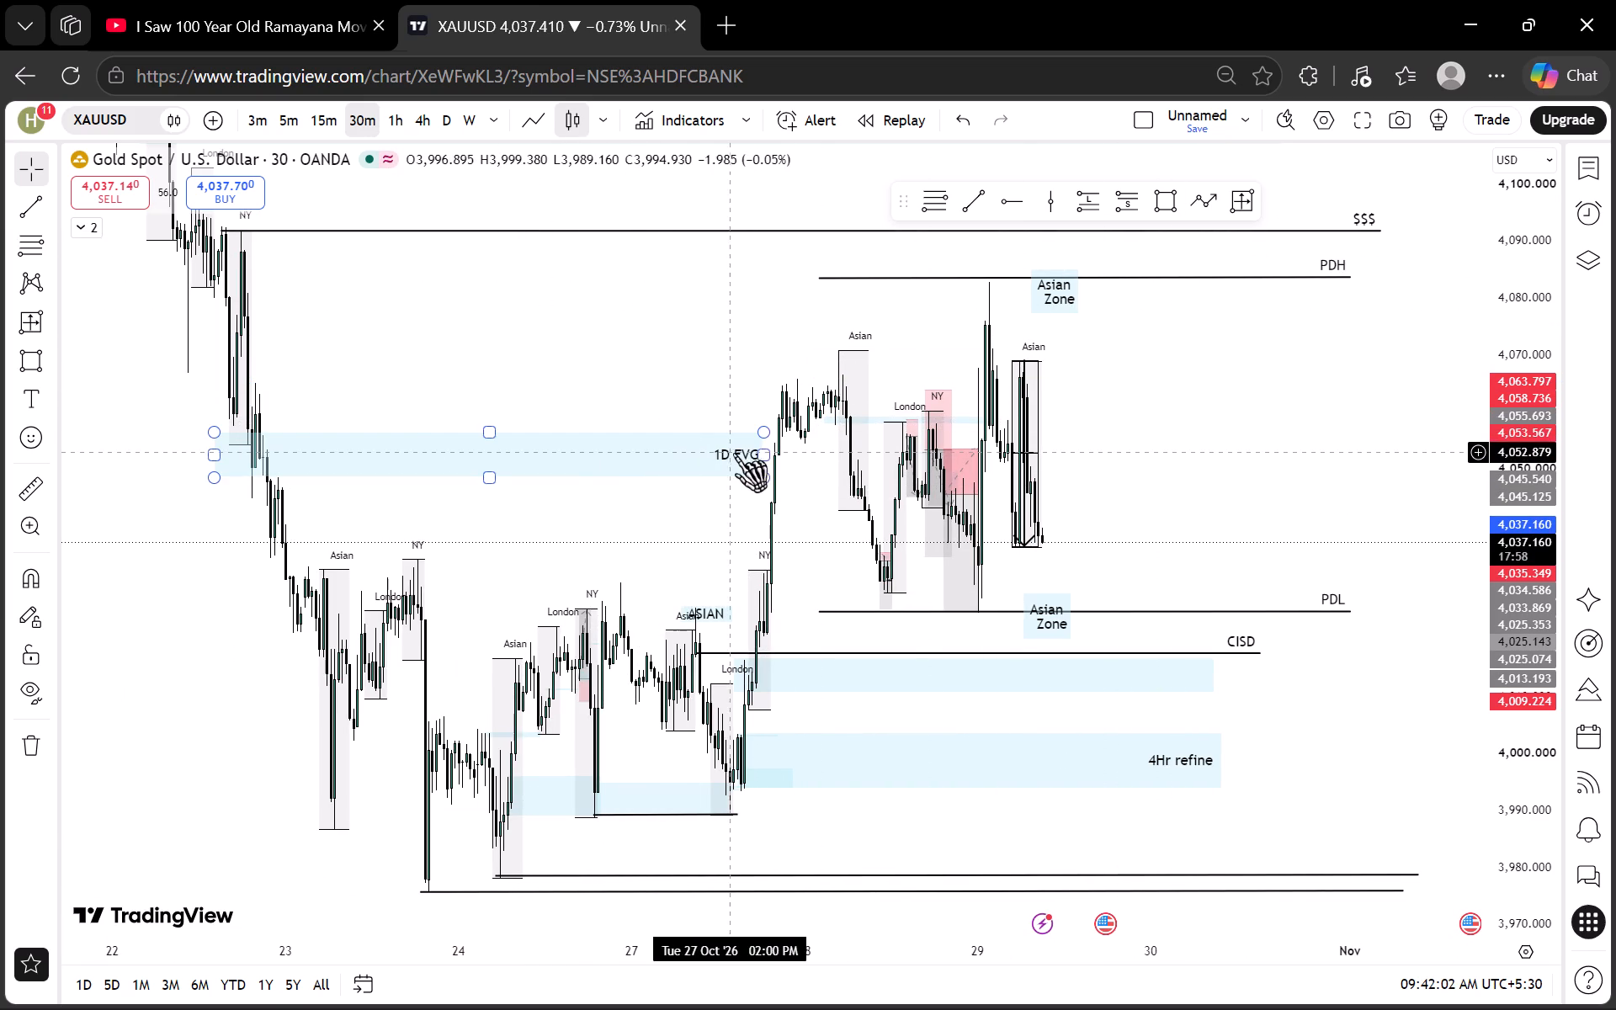
Extend the right edge of the 1D FVG rectangle to late on 30 October.
left_click_drag(764, 454, 1243, 454)
left_click(575, 272)
scroll(573, 316, "down", 1)
left_click_drag(705, 323, 593, 391)
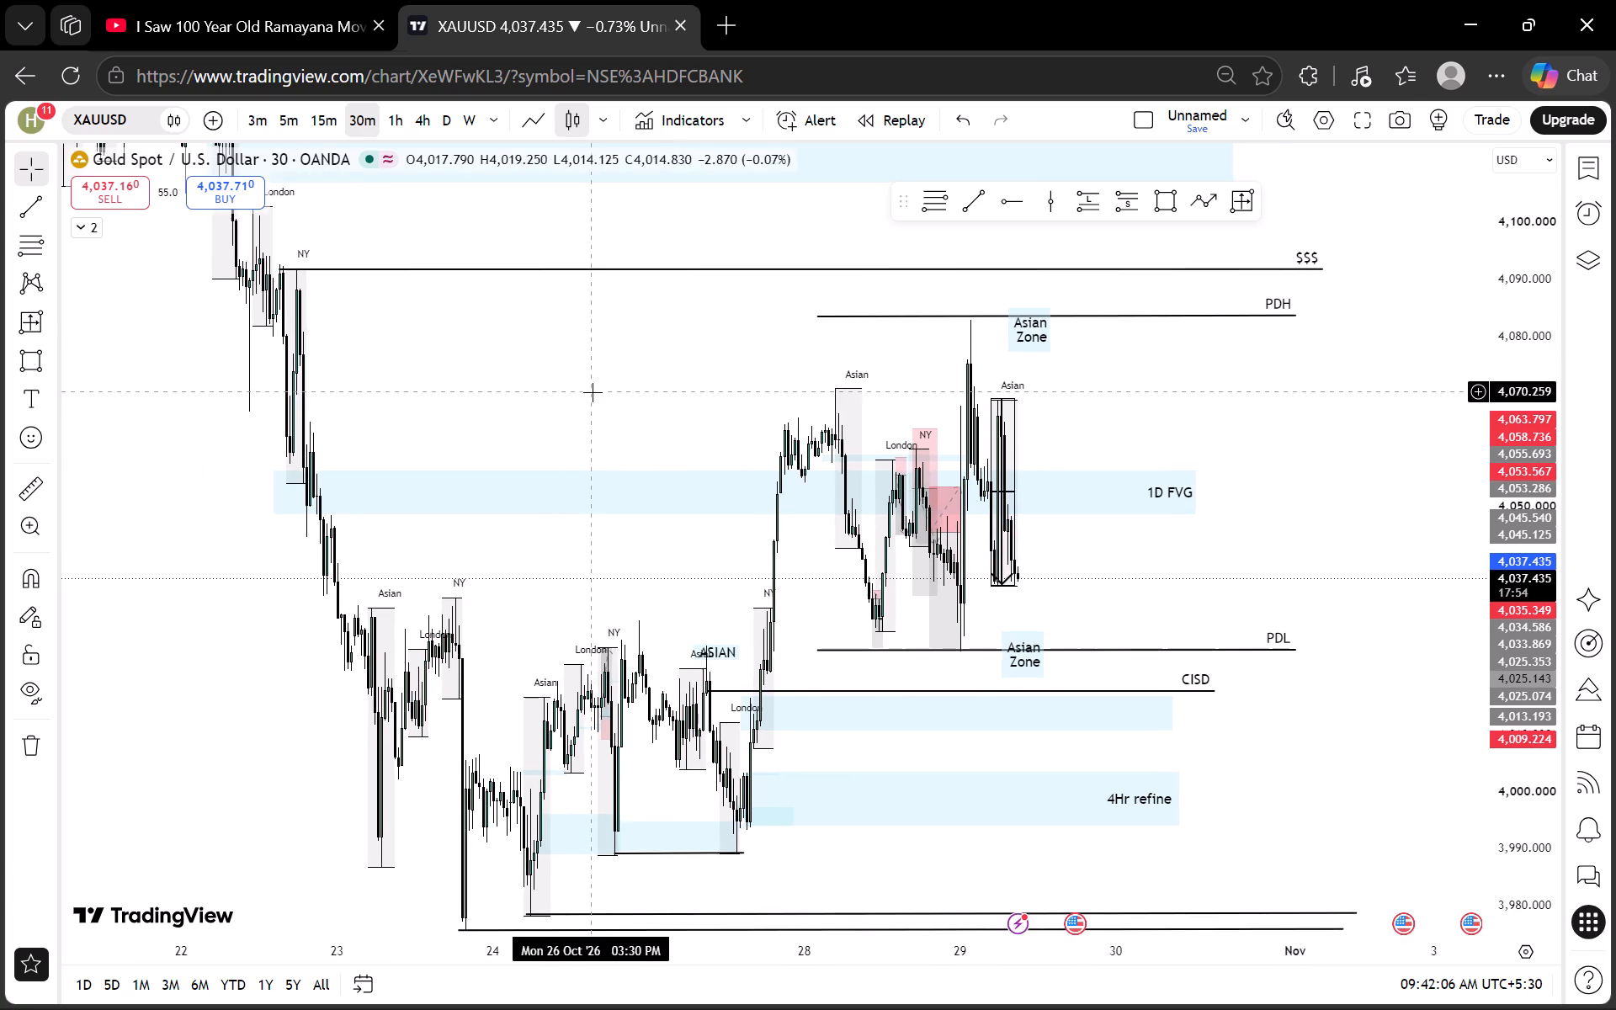
scroll(593, 392, "up", 2)
left_click_drag(1134, 494, 1220, 487)
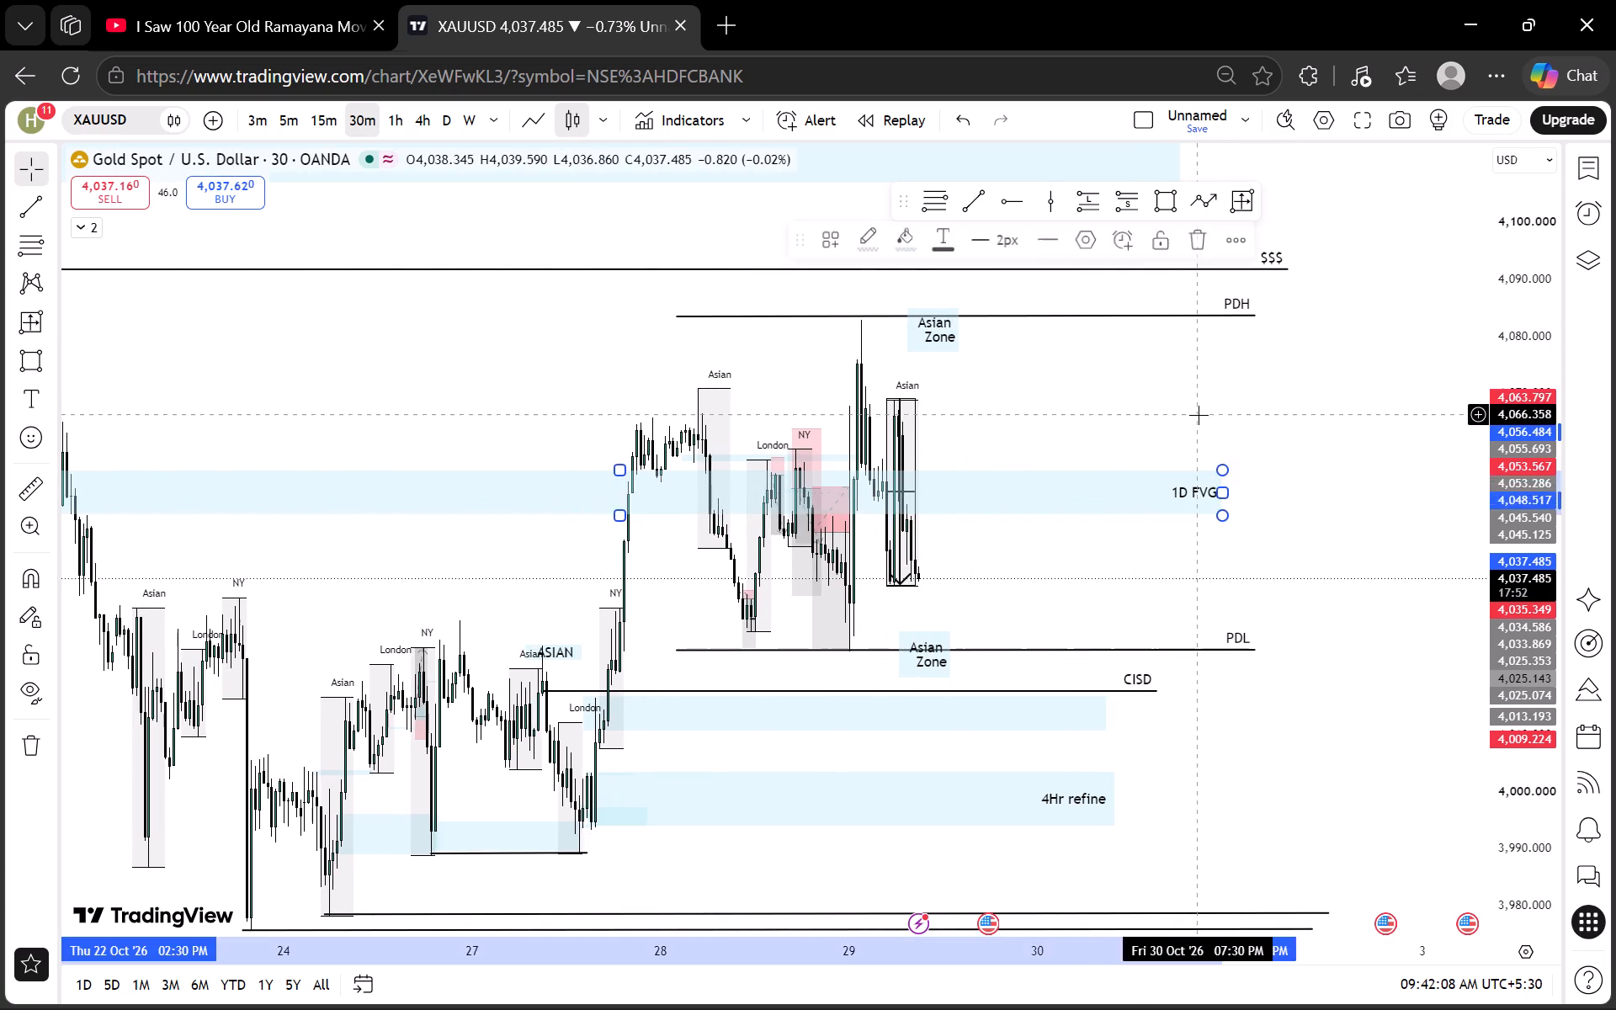
left_click(1199, 415)
Delete the small Asian zone label rectangle on 27 October, above the CISD line.
scroll(1480, 469, "up", 6)
scroll(1482, 469, "down", 9)
scroll(1562, 492, "up", 5)
scroll(704, 497, "down", 1)
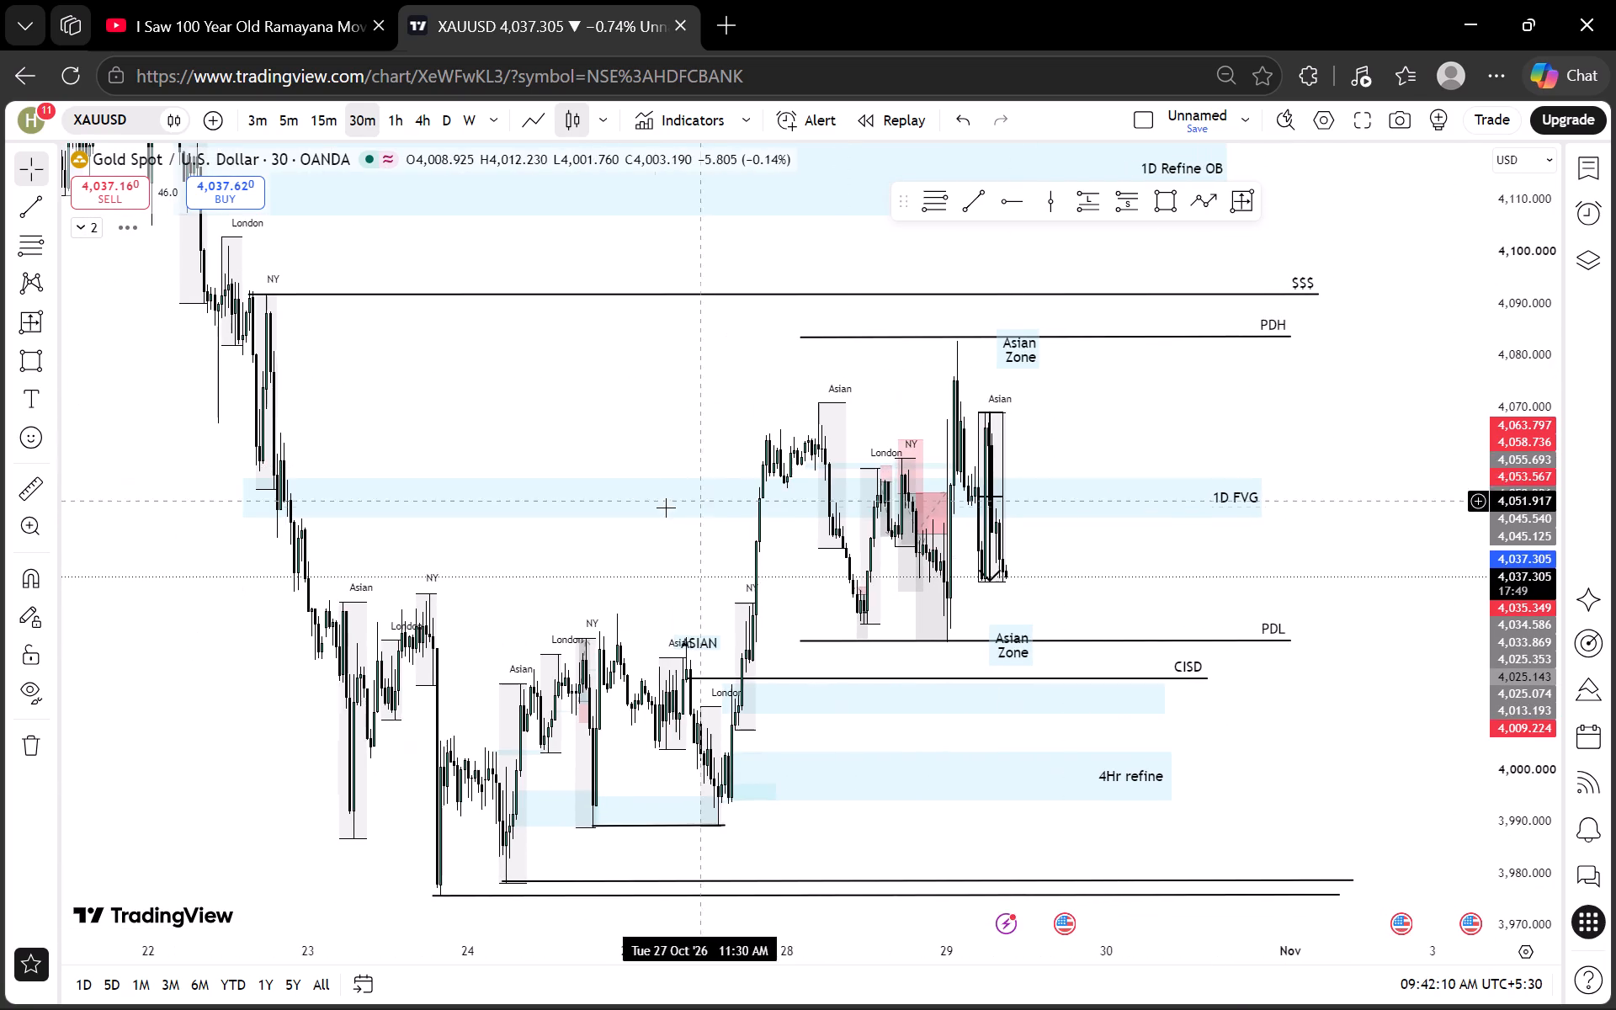
left_click_drag(614, 502, 651, 400)
left_click(754, 591)
left_click(1166, 252)
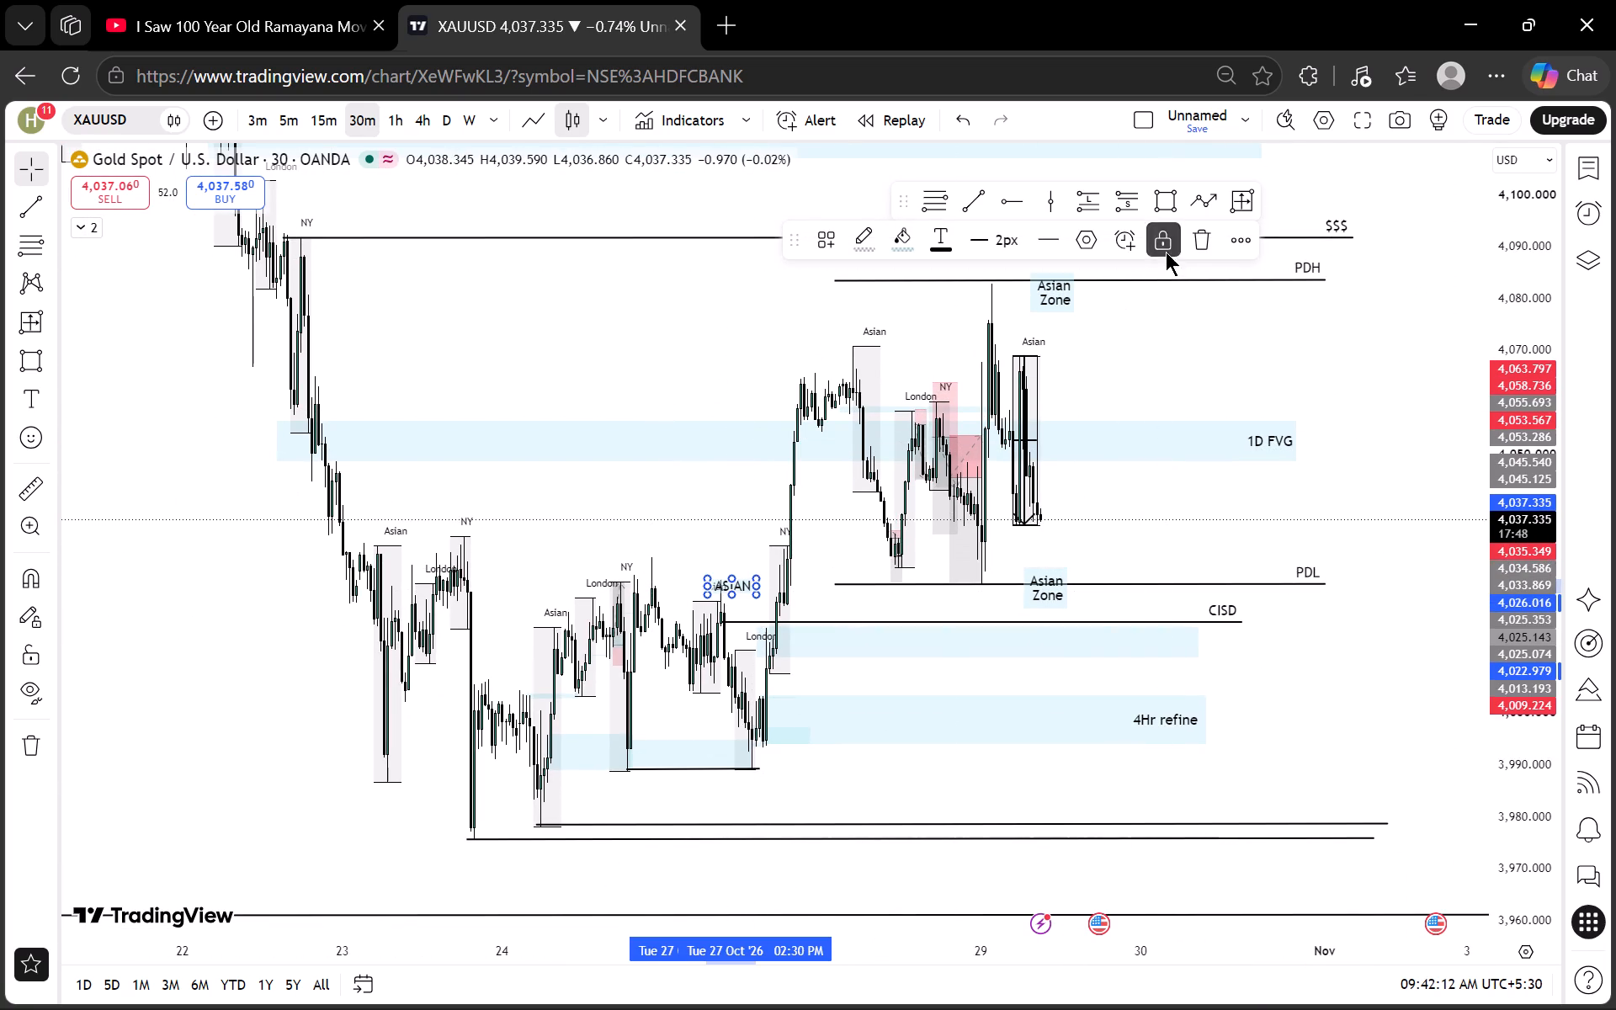
left_click(1204, 239)
Delete the two small adjoining rectangles at about 3,995–3,989 spanning 26 to 27 October.
scroll(658, 519, "up", 2)
left_click_drag(507, 492, 858, 401)
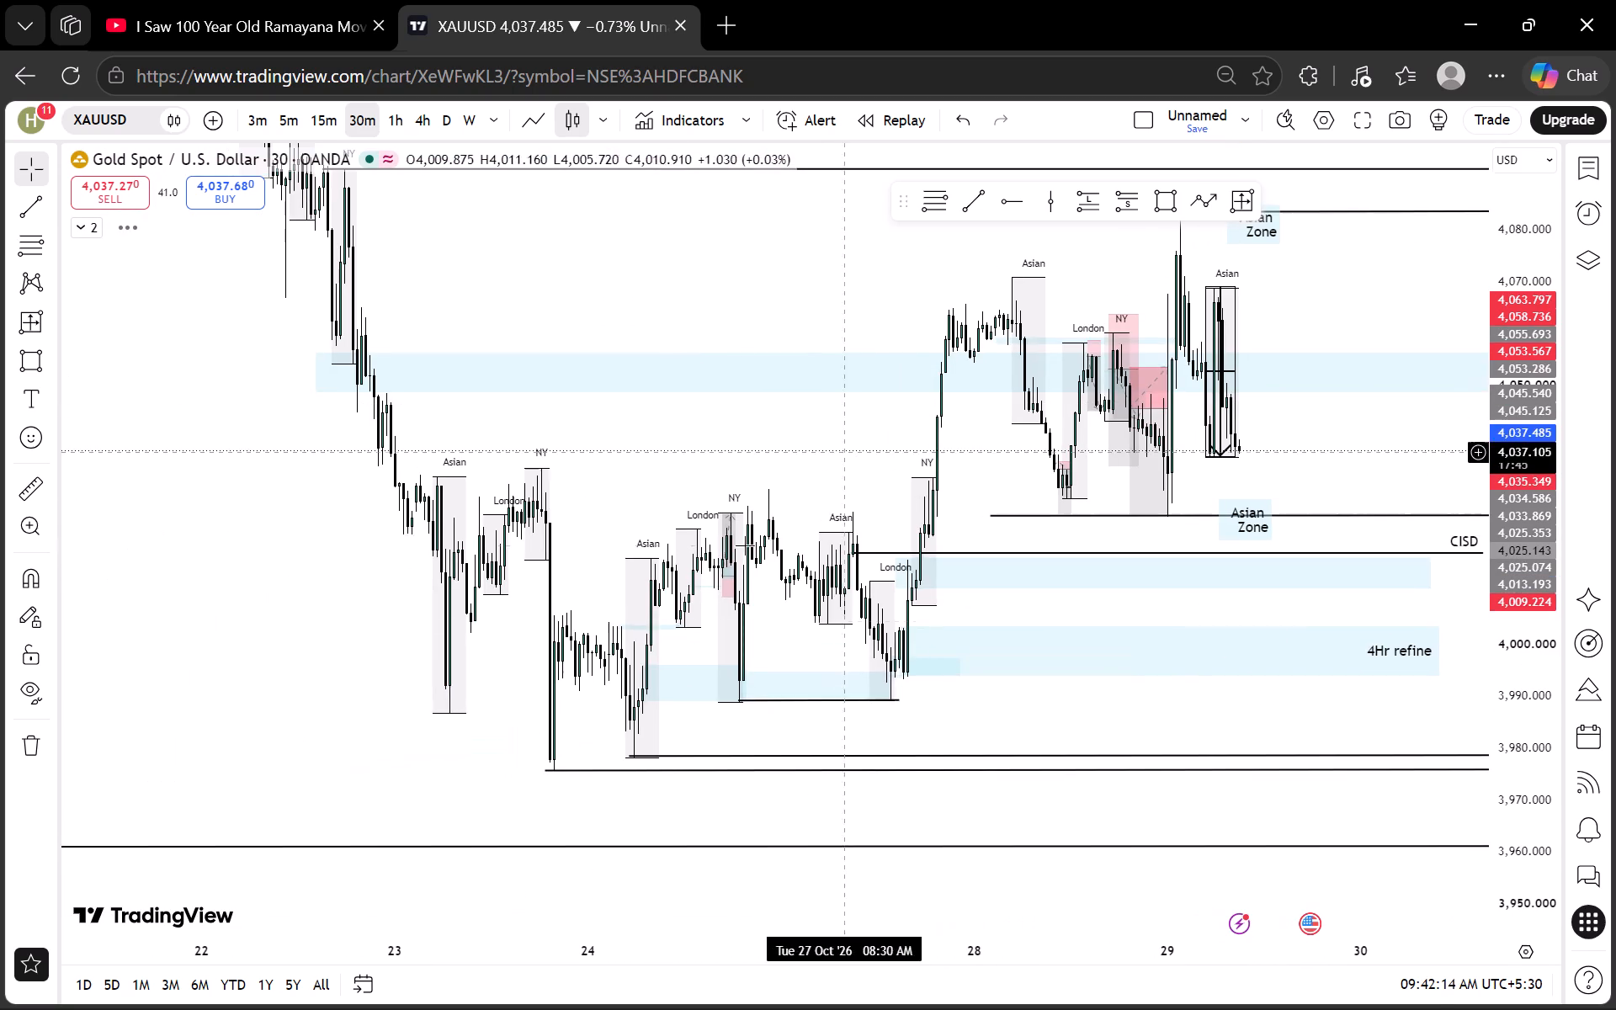
left_click(805, 671)
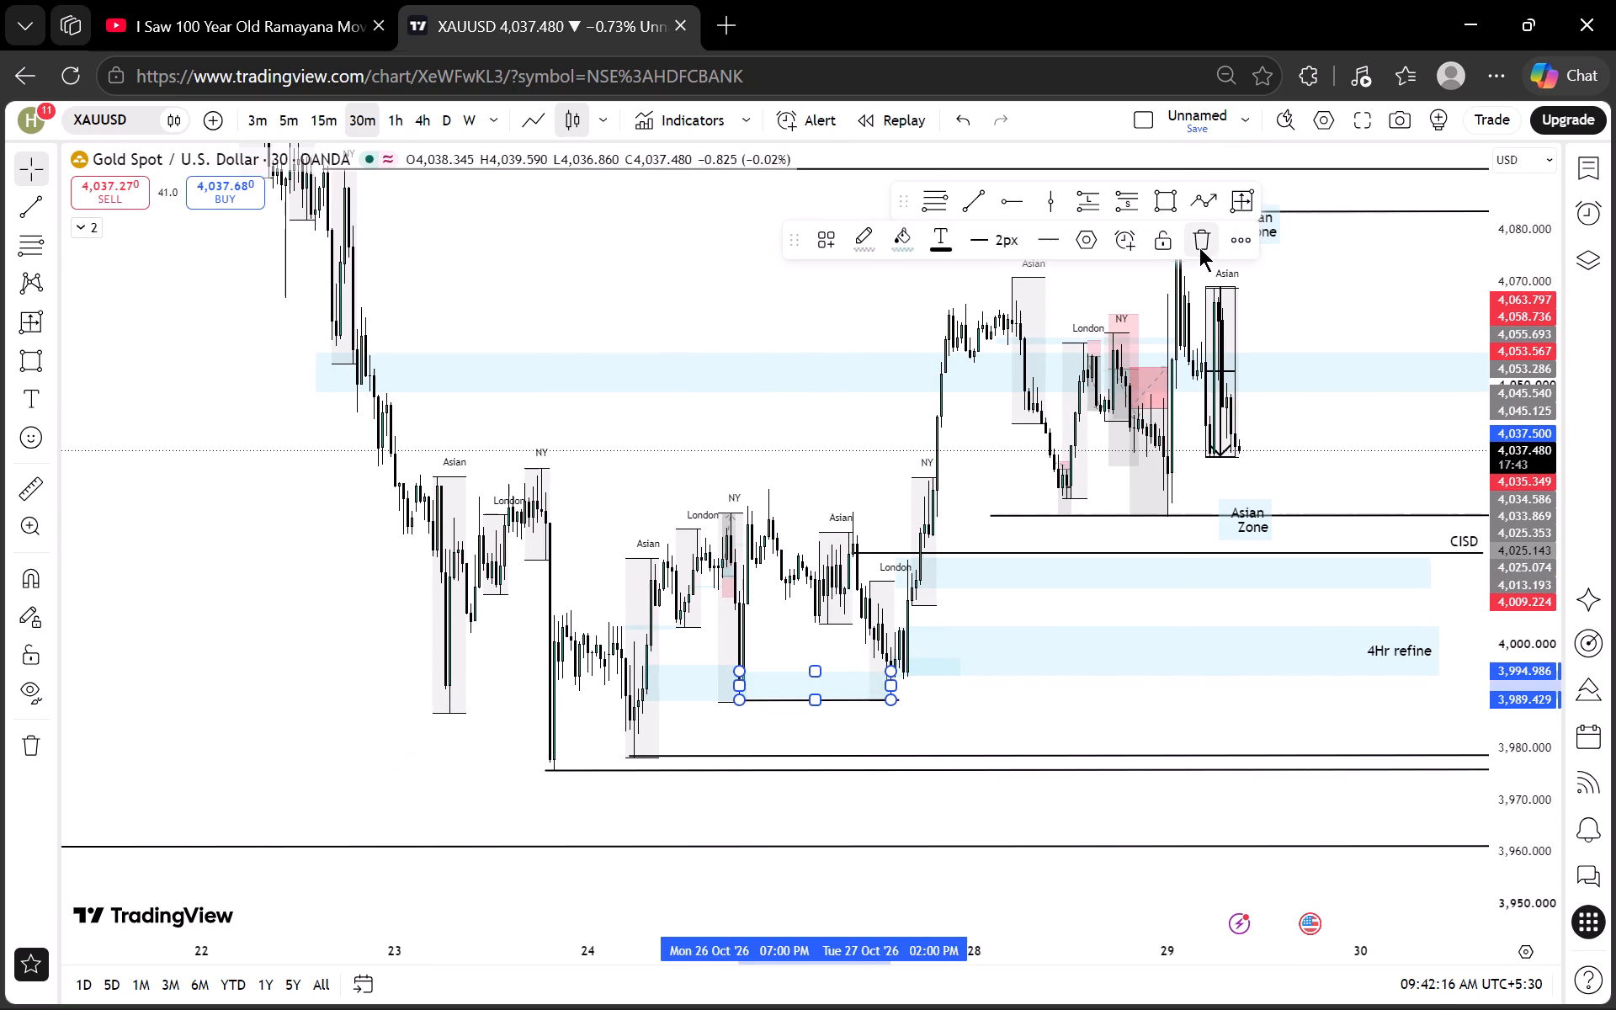
left_click(1199, 247)
left_click(686, 671)
left_click(692, 667)
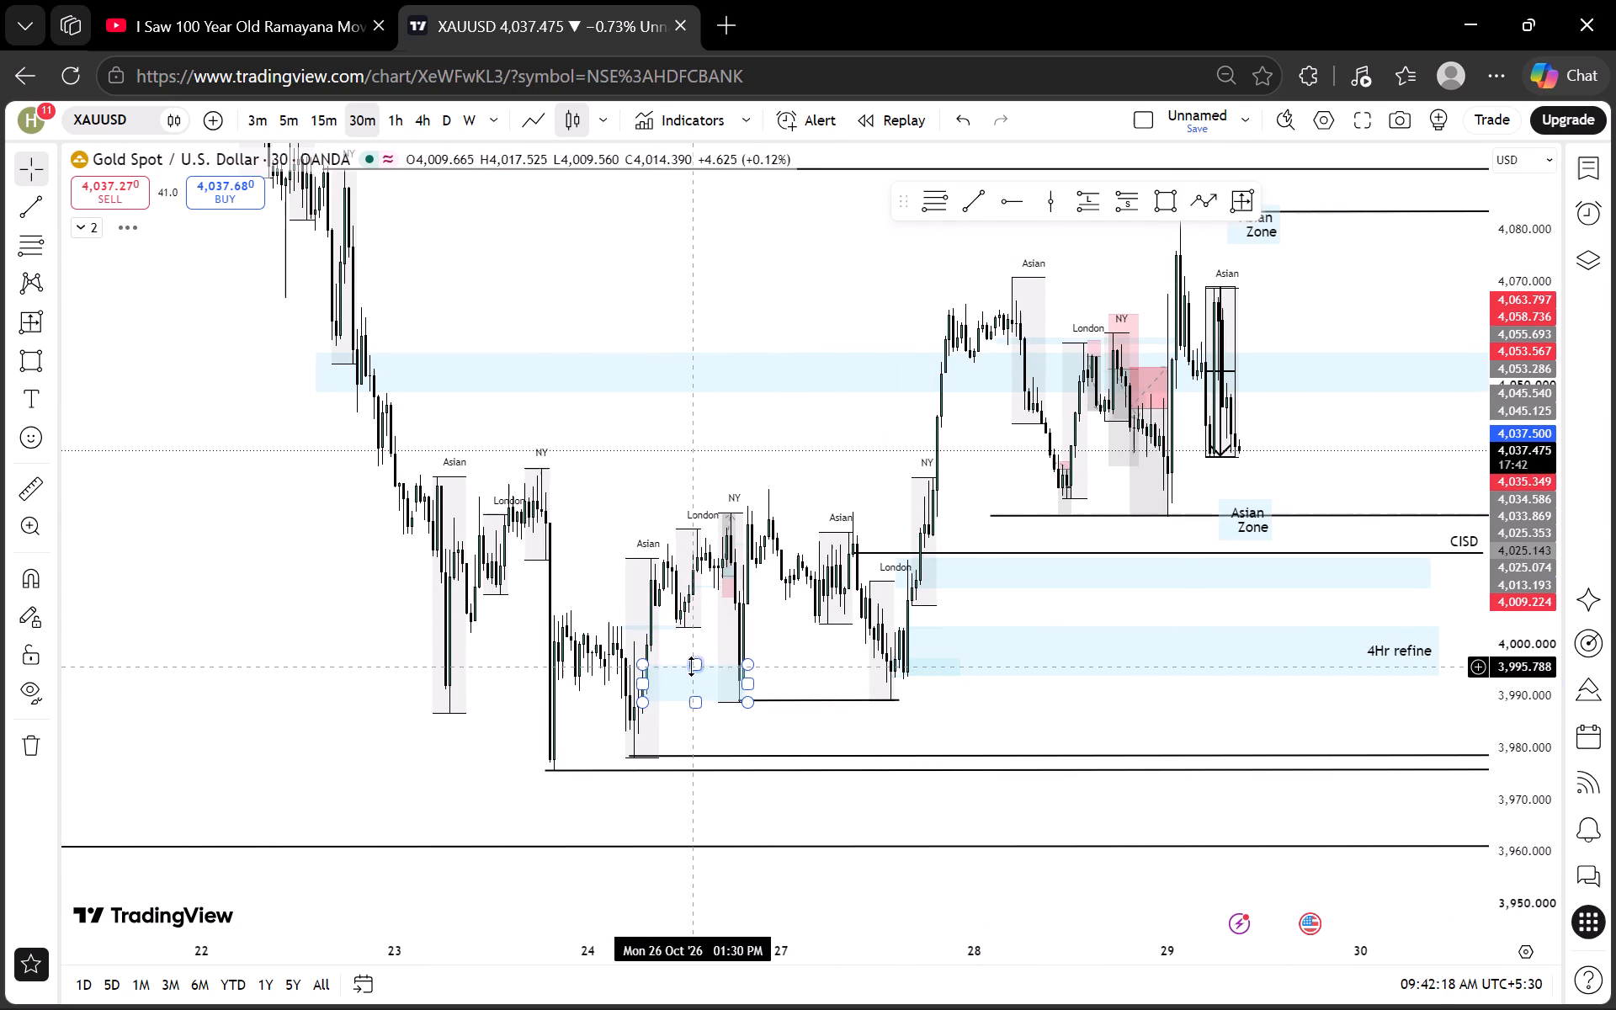
left_click(1195, 240)
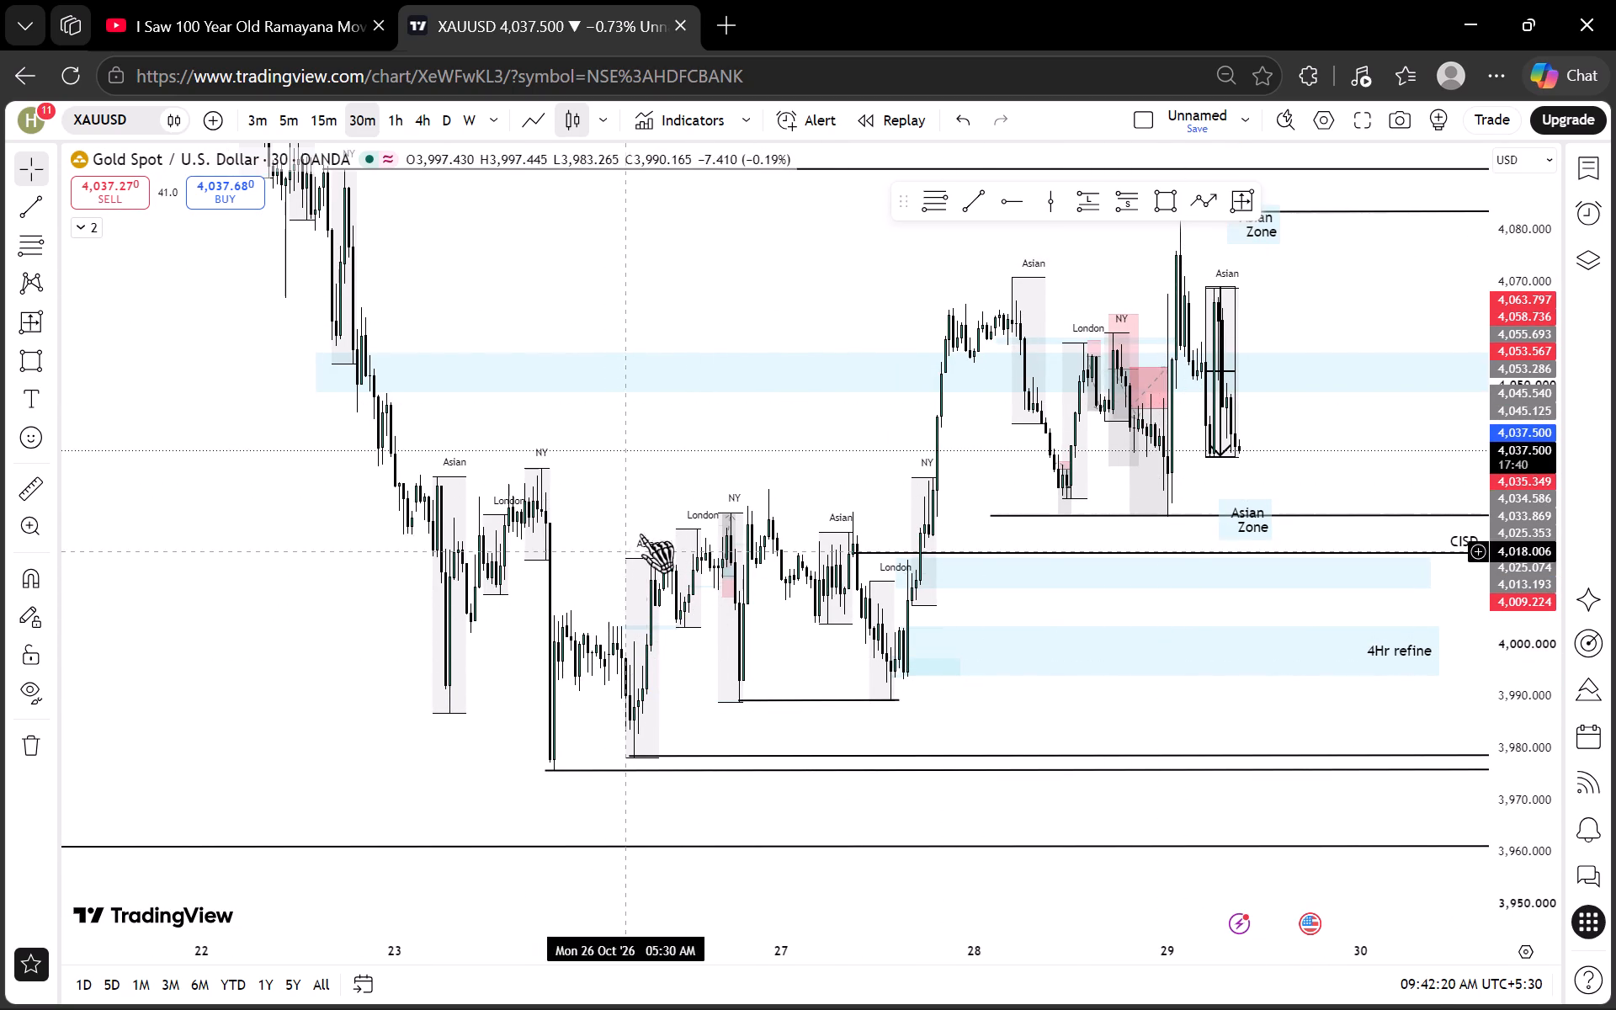
Delete the date and price range measurement drawn over the 29 October Asian session.
left_click_drag(659, 434, 598, 531)
left_click_drag(595, 307, 572, 534)
scroll(601, 463, "down", 2)
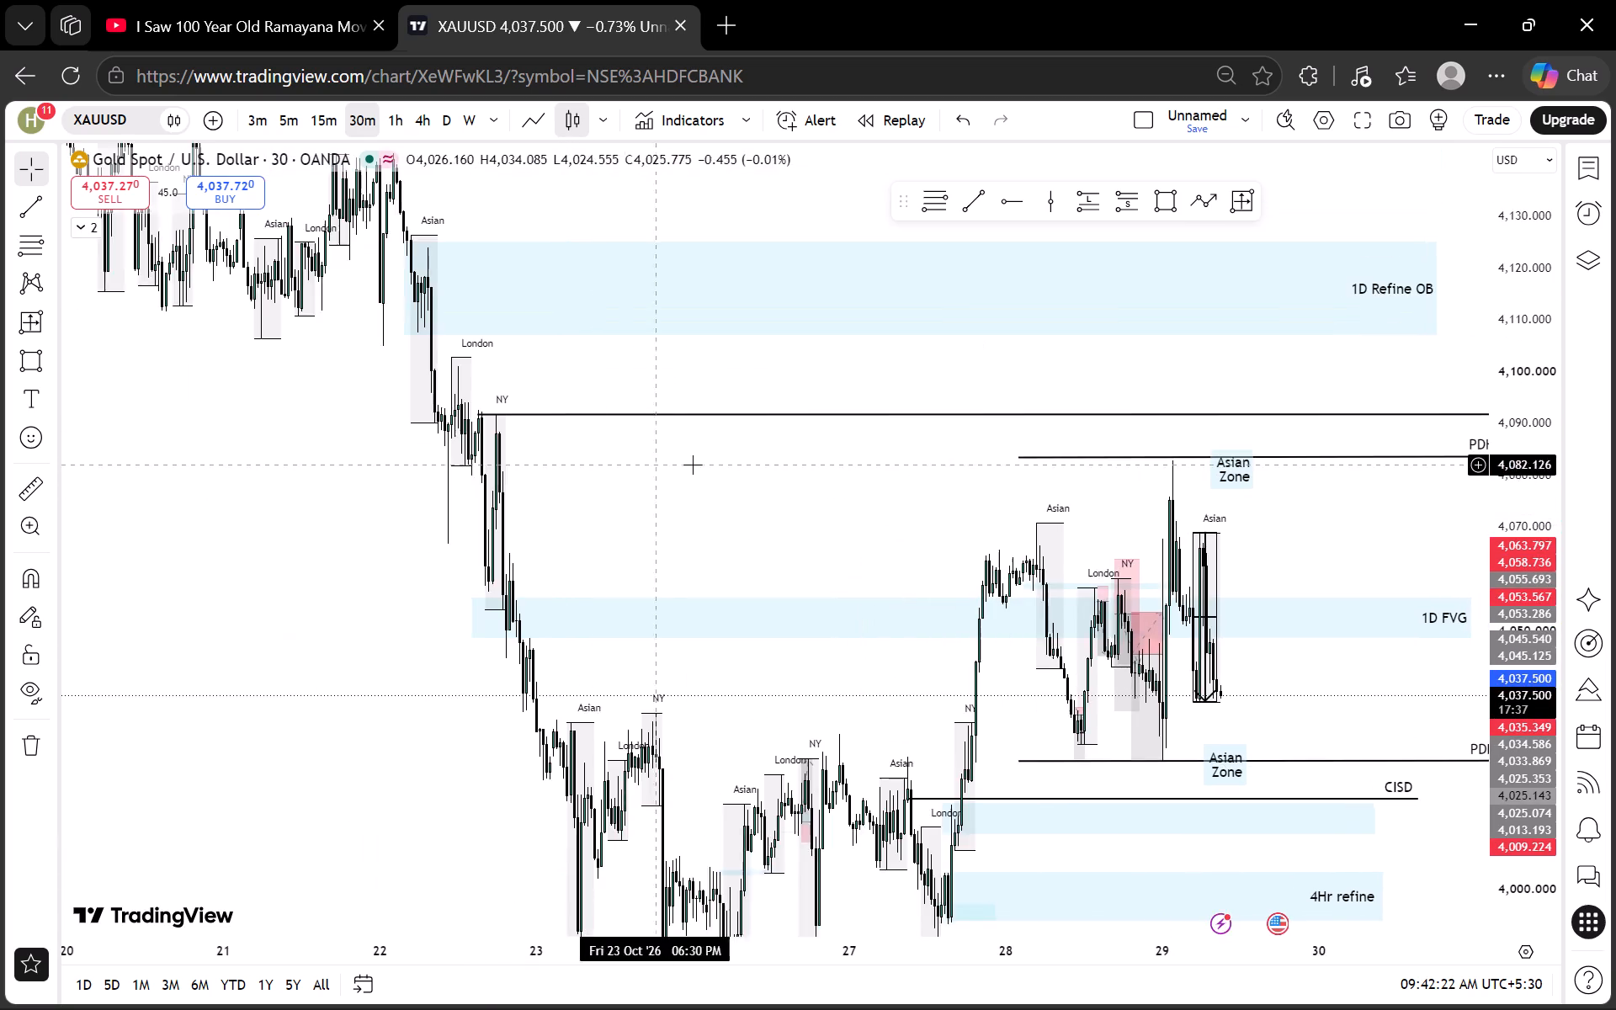
left_click_drag(694, 465, 422, 479)
left_click_drag(1151, 566, 1022, 485)
scroll(1530, 563, "up", 9)
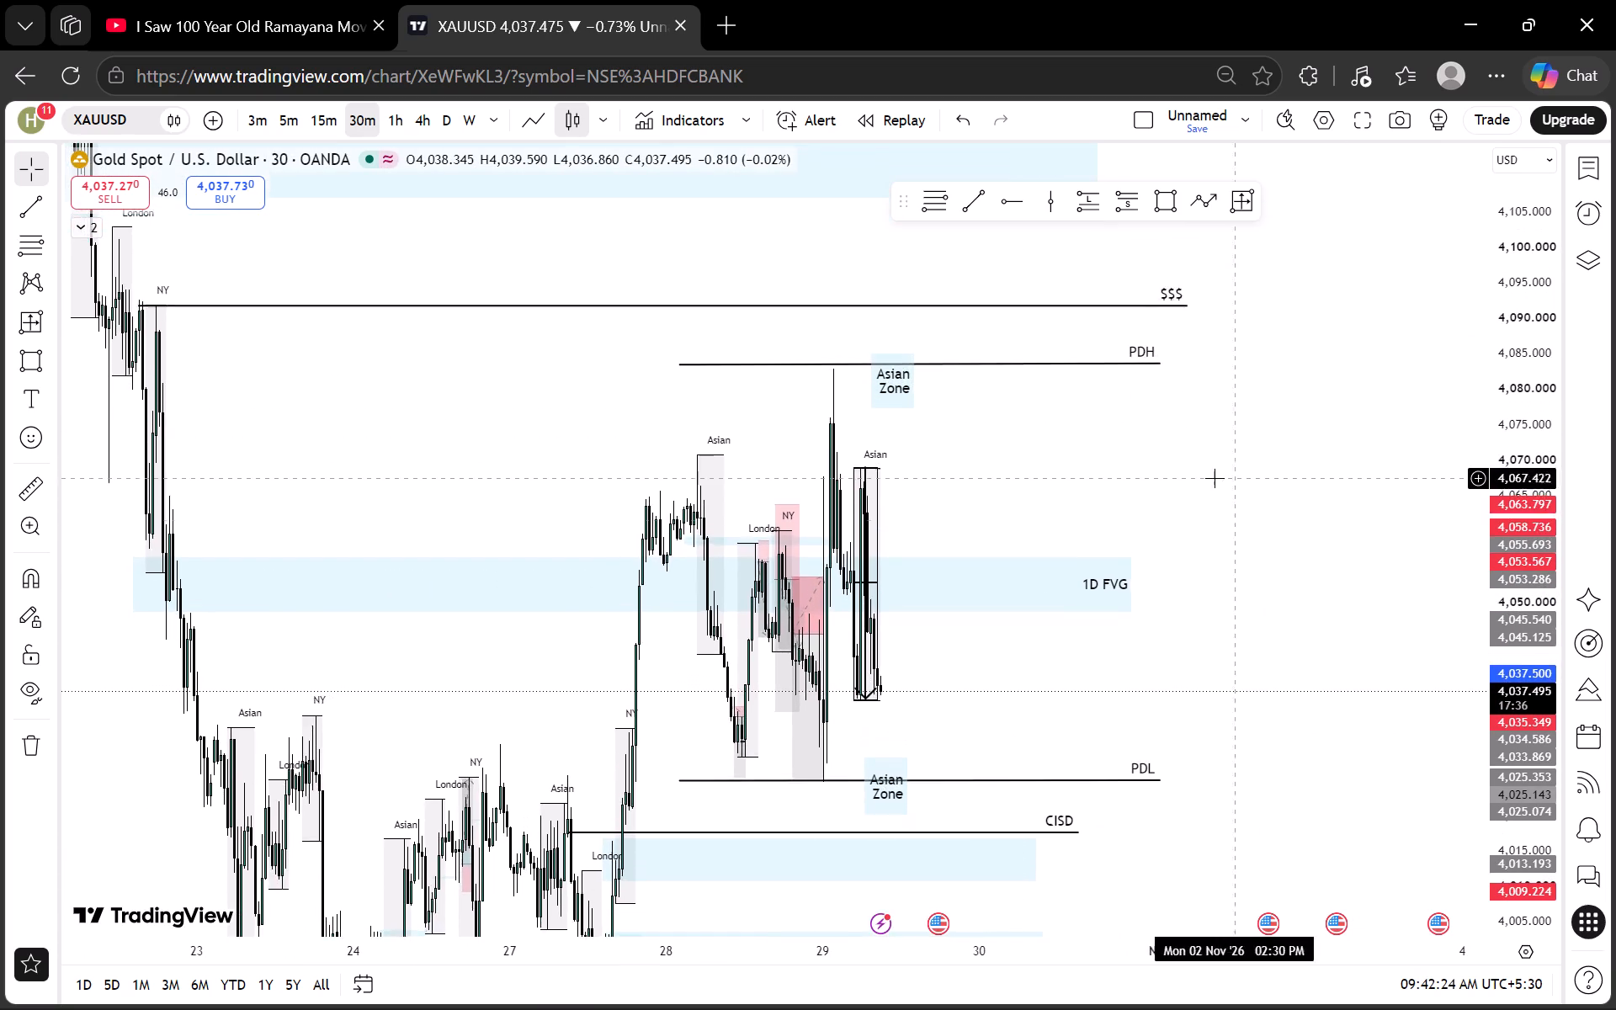
scroll(1215, 478, "up", 6)
scroll(442, 526, "up", 4)
left_click_drag(524, 503, 952, 494)
scroll(952, 494, "up", 11)
left_click_drag(458, 490, 1036, 490)
left_click_drag(529, 490, 1009, 490)
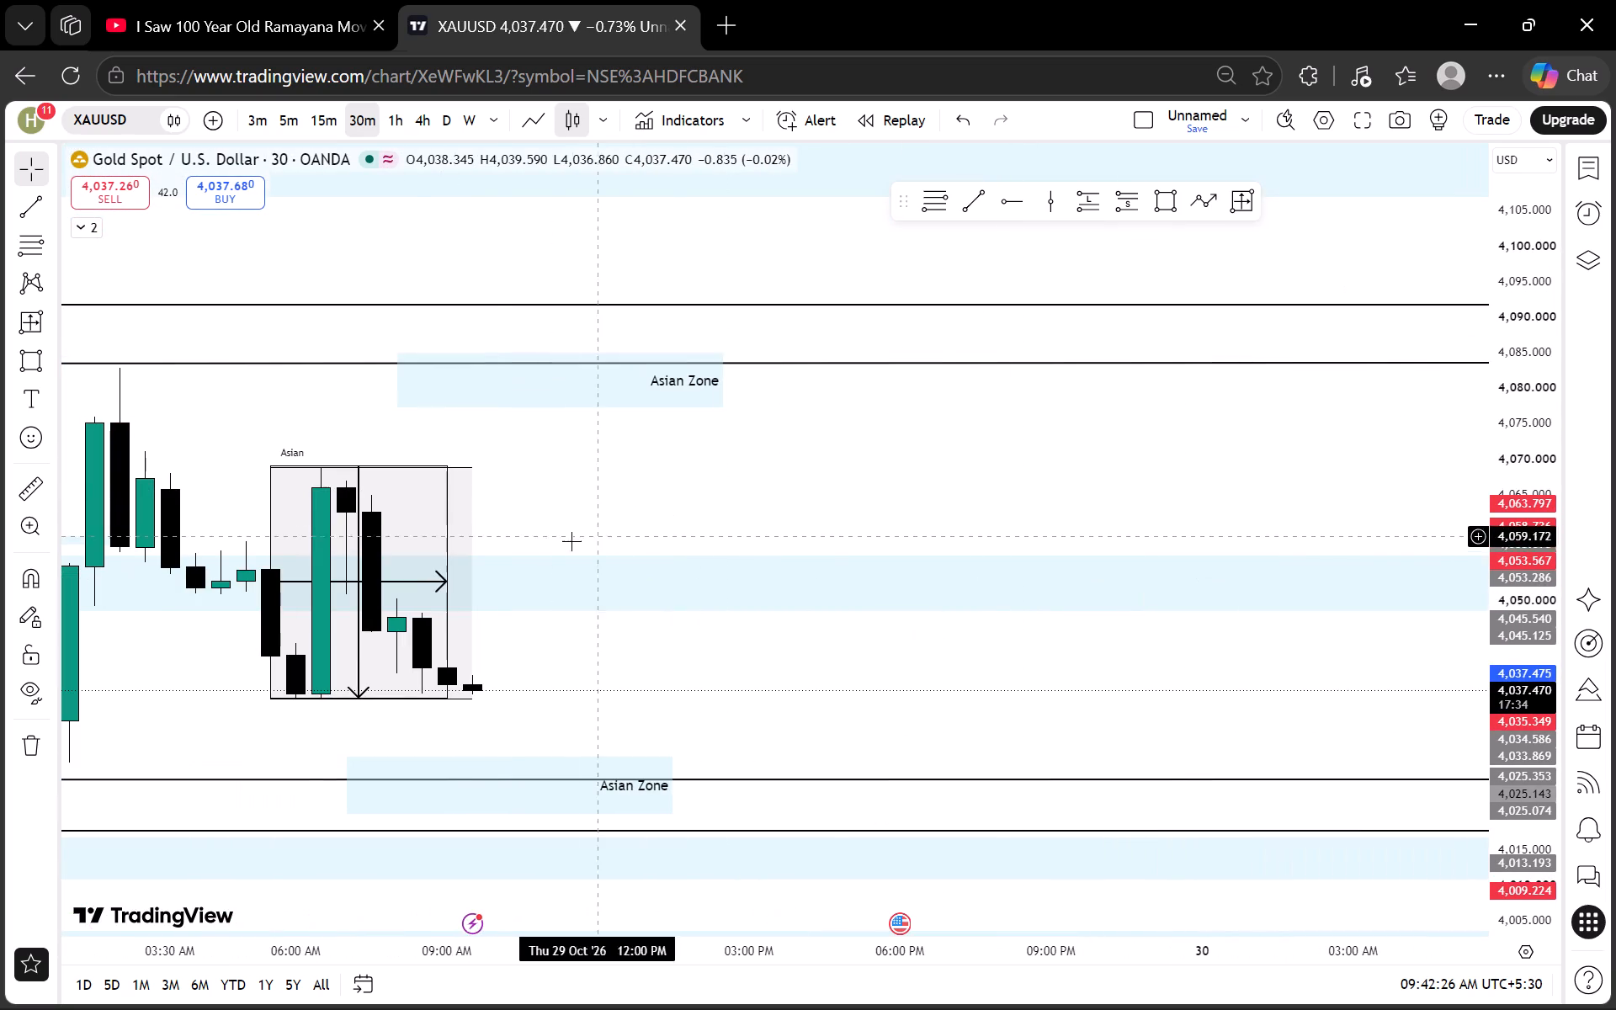
left_click(438, 464)
left_click(1090, 234)
scroll(790, 435, "down", 3)
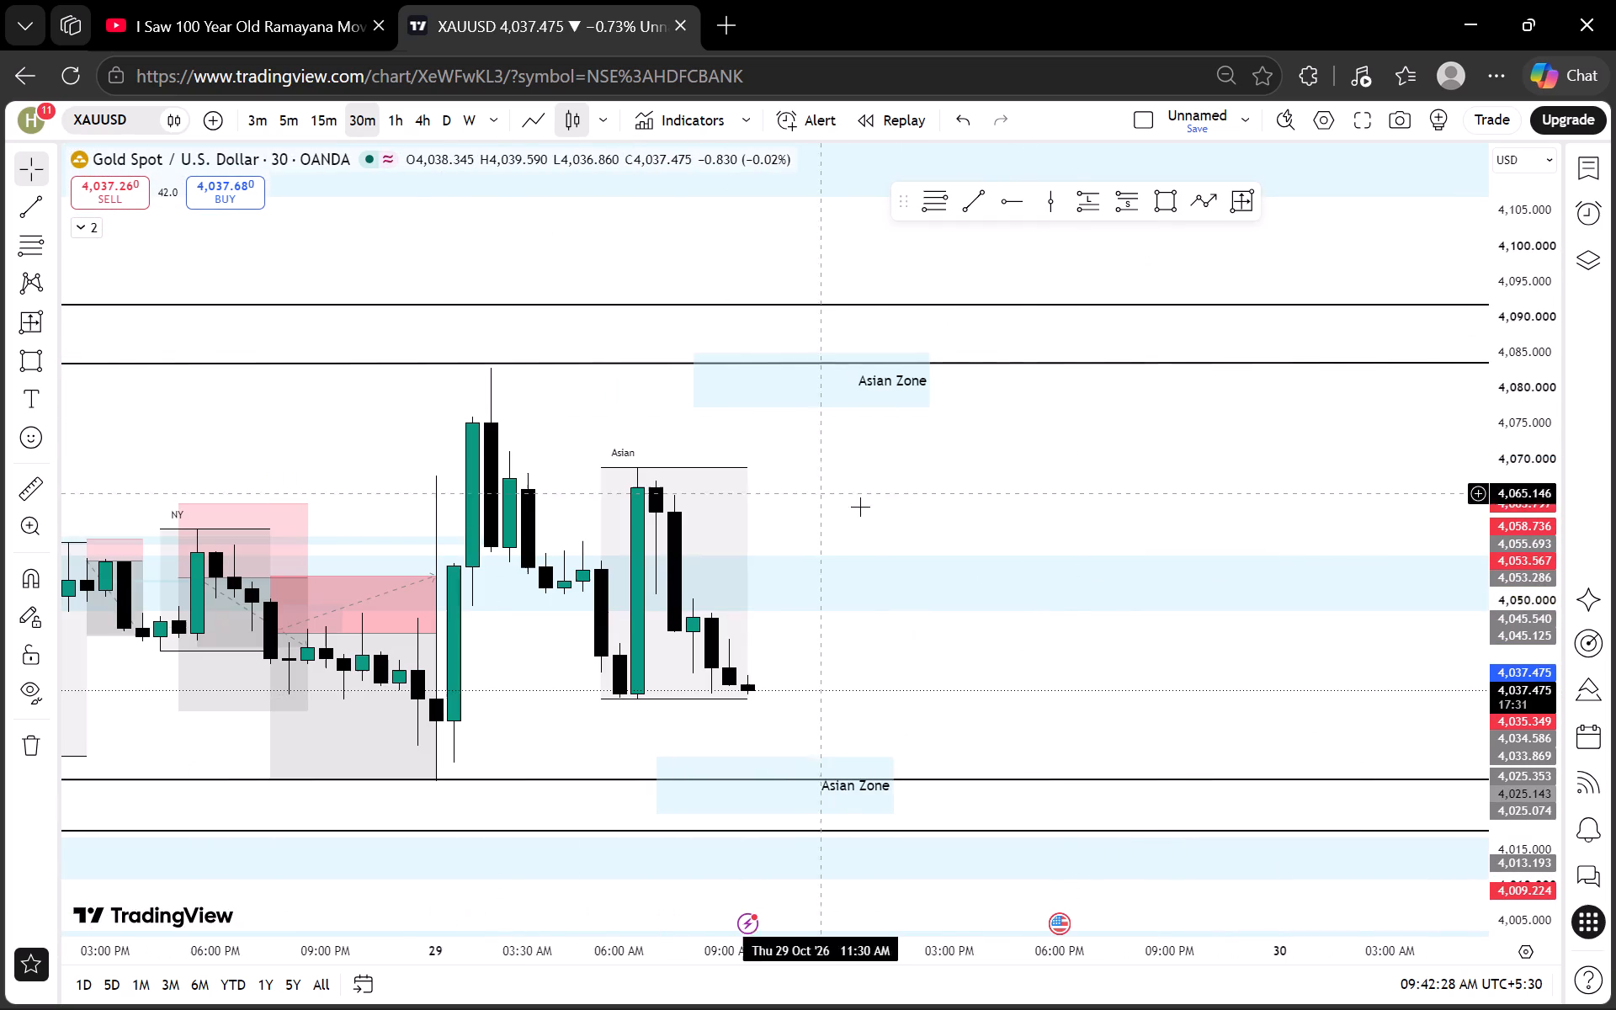
Examine the 28 October London and NY sessions and the 29 October Asian session on the 15-minute chart.
left_click_drag(907, 504, 853, 470)
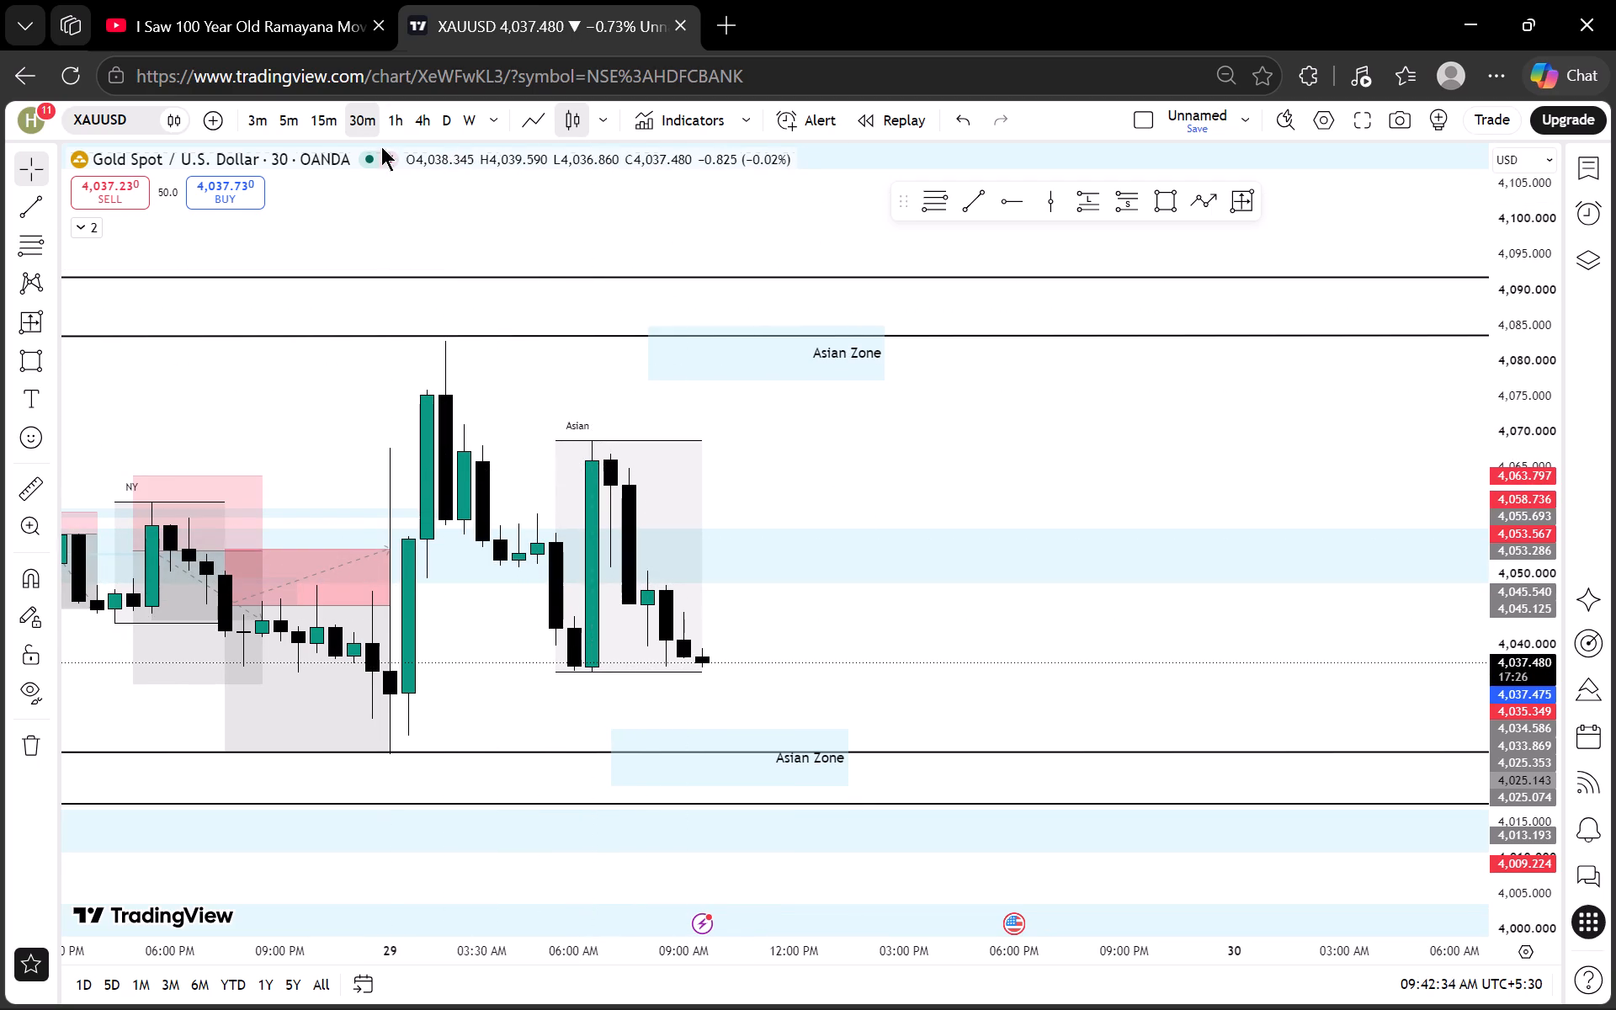
left_click(327, 113)
scroll(457, 401, "down", 7)
scroll(595, 379, "down", 1)
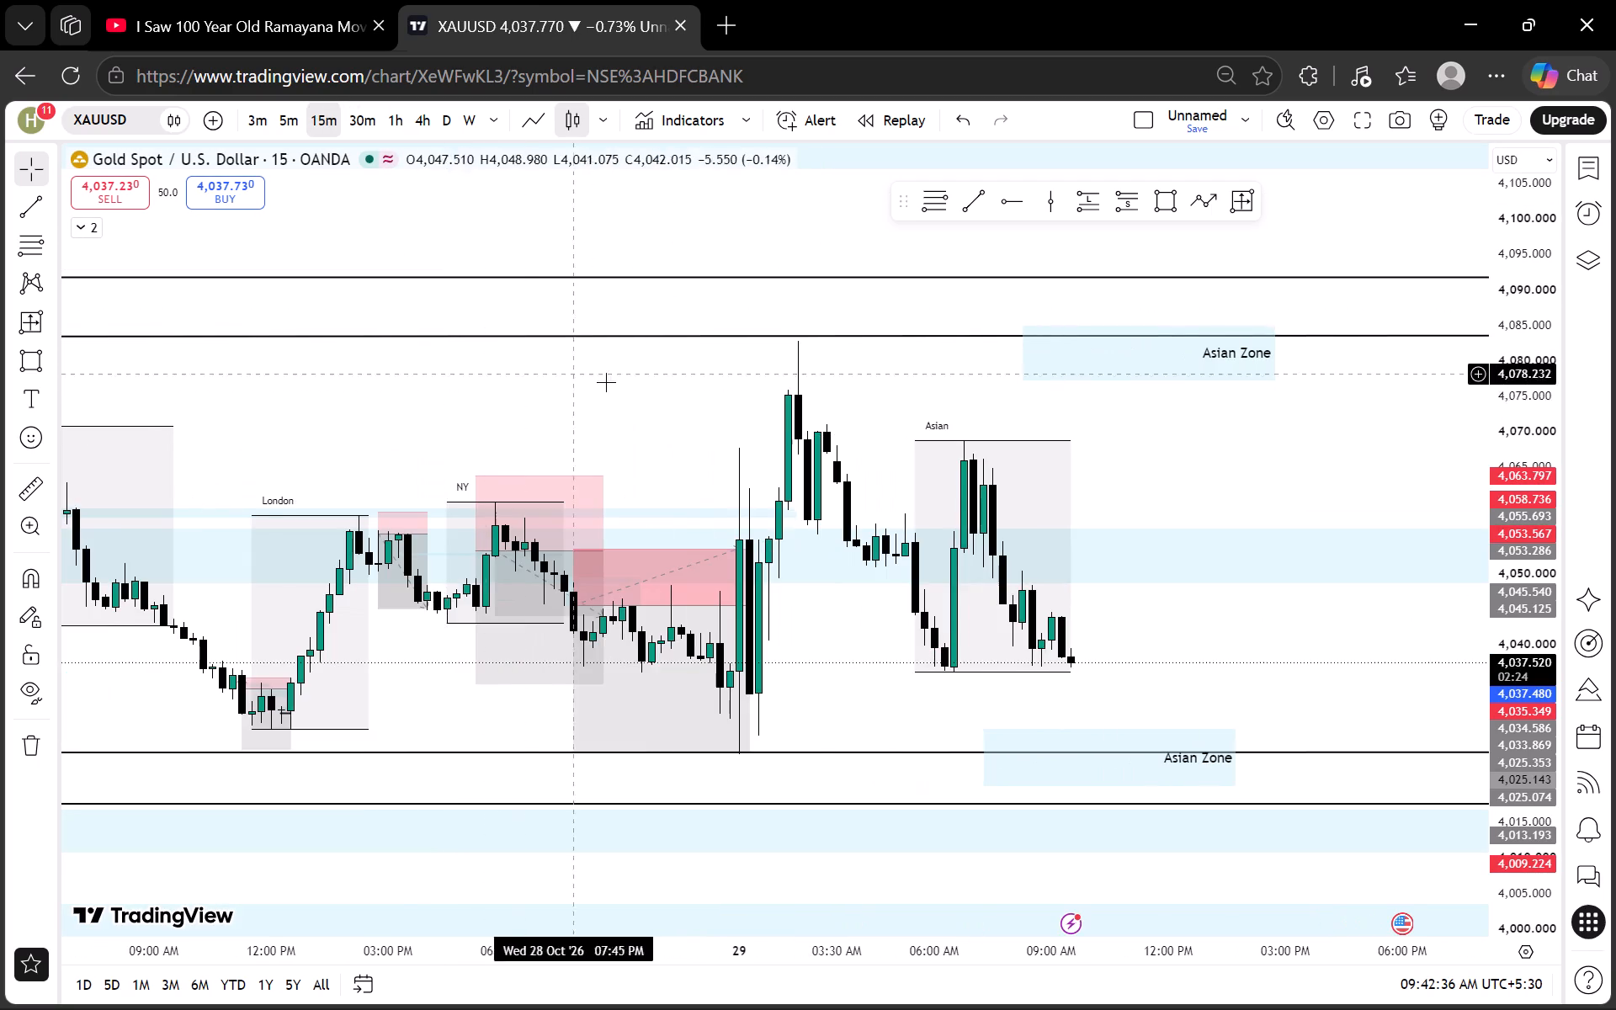
scroll(608, 383, "down", 1)
left_click_drag(656, 403, 548, 328)
left_click_drag(539, 354, 672, 318)
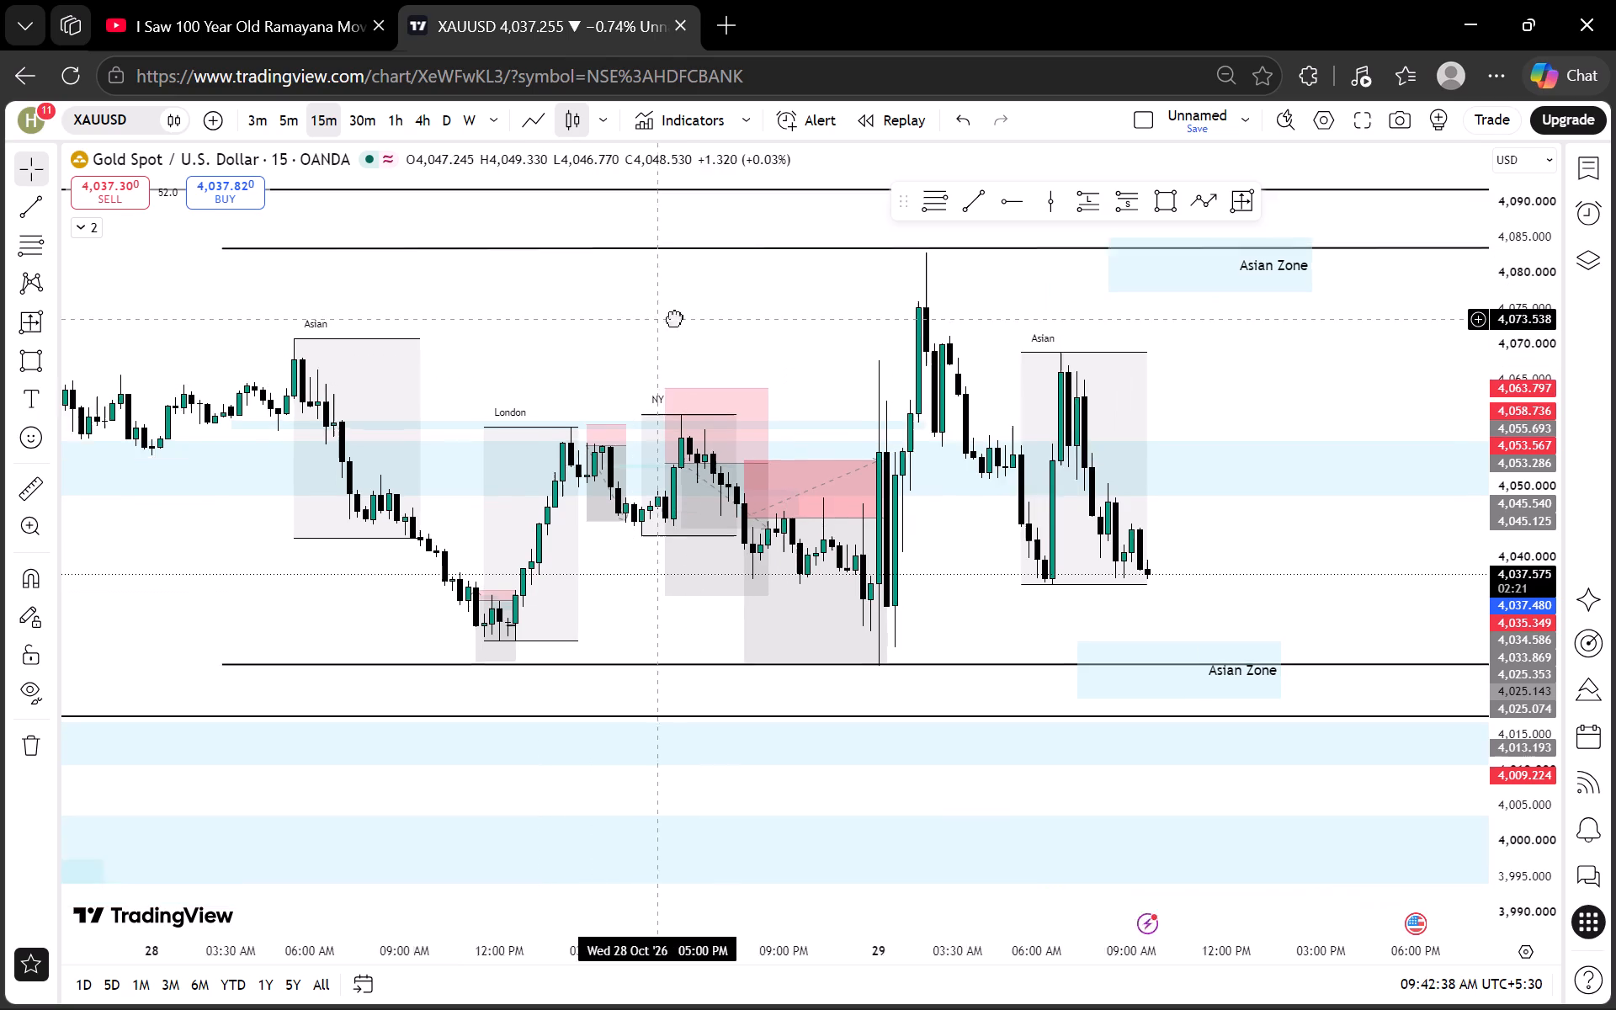
scroll(653, 322, "up", 3)
left_click_drag(364, 302, 678, 302)
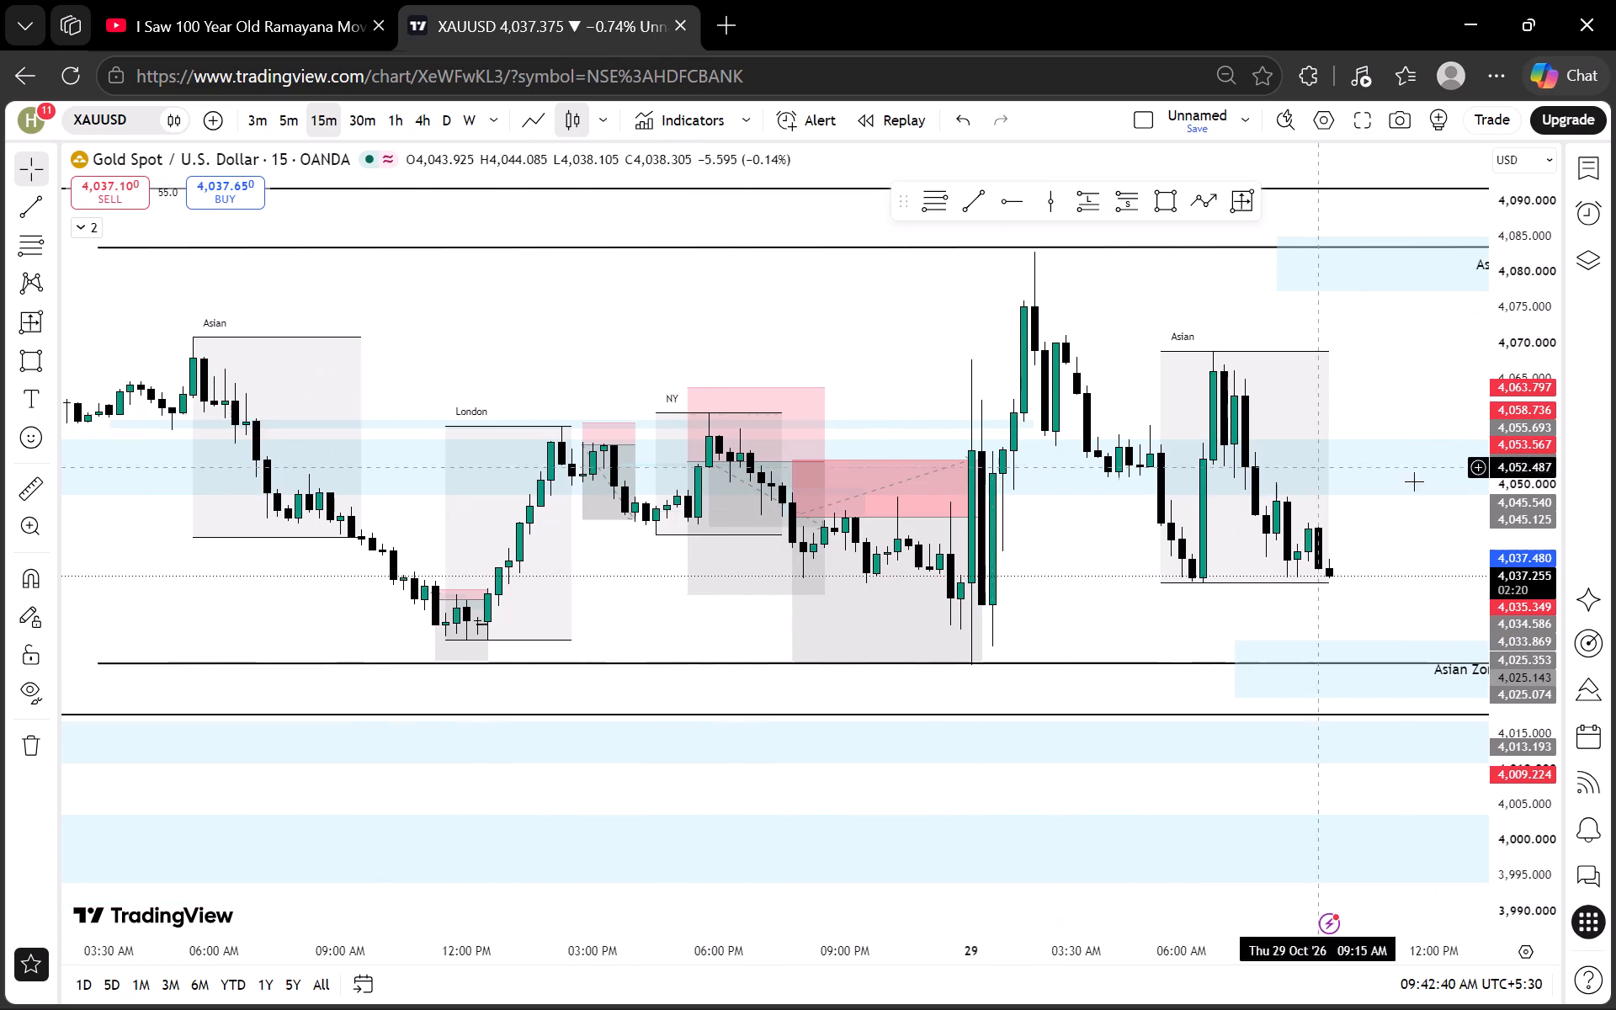
scroll(1525, 484, "up", 20)
scroll(1525, 484, "up", 1)
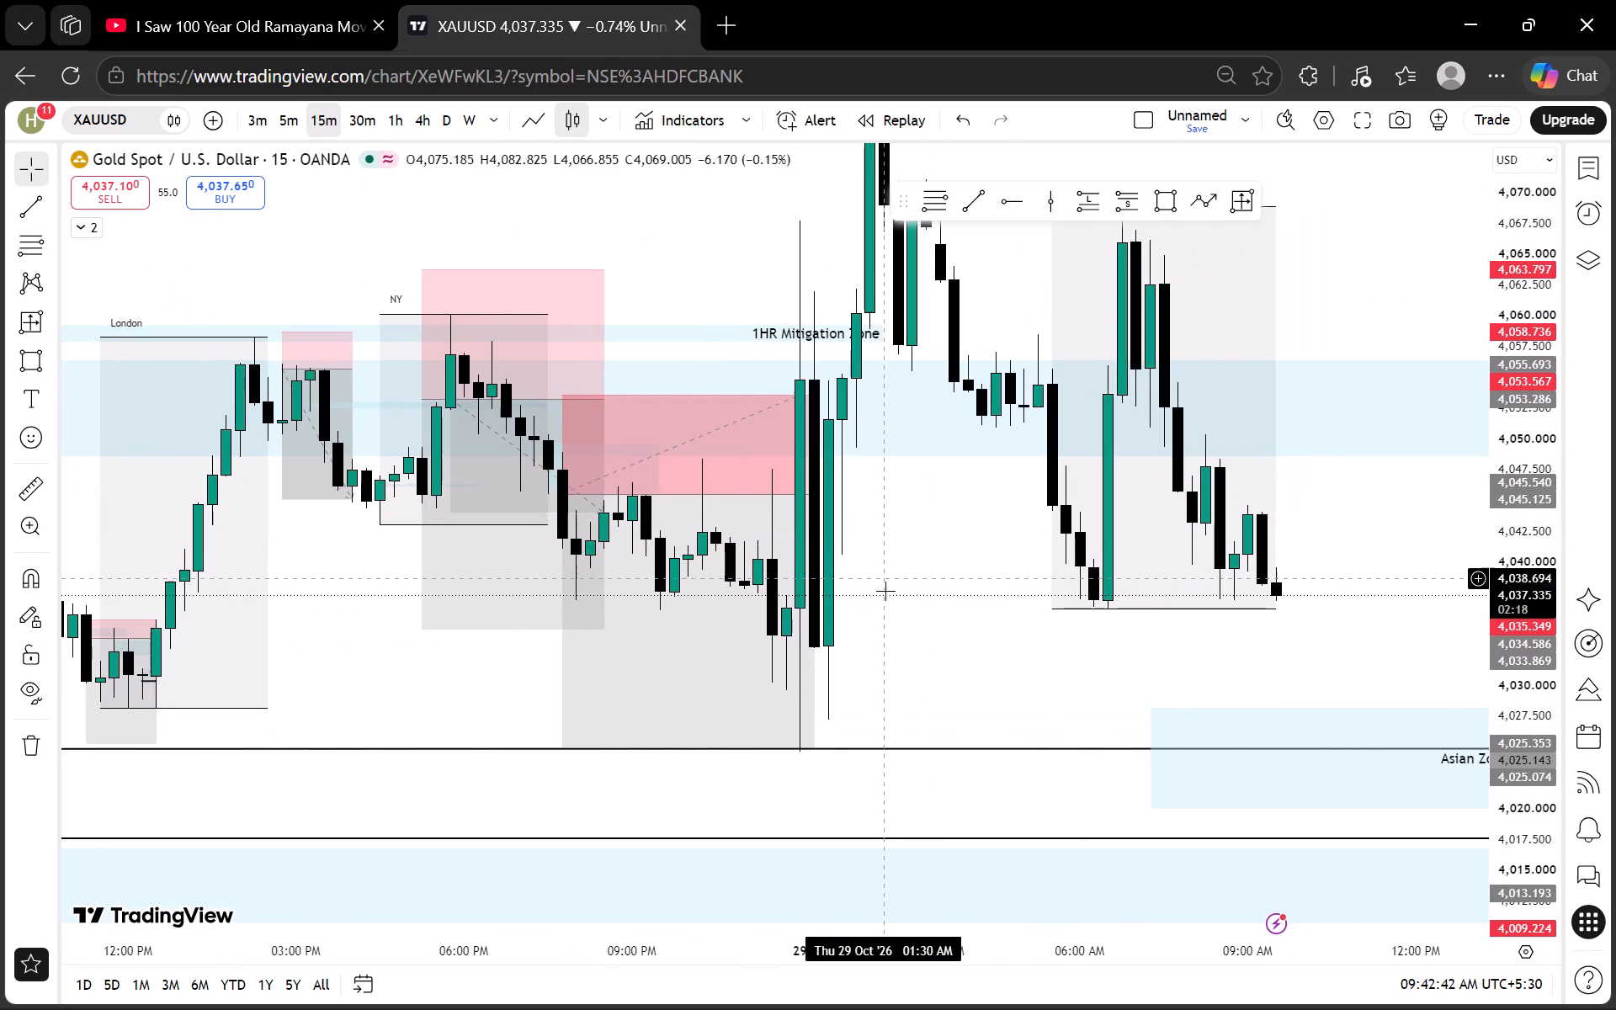
left_click_drag(930, 600, 1036, 645)
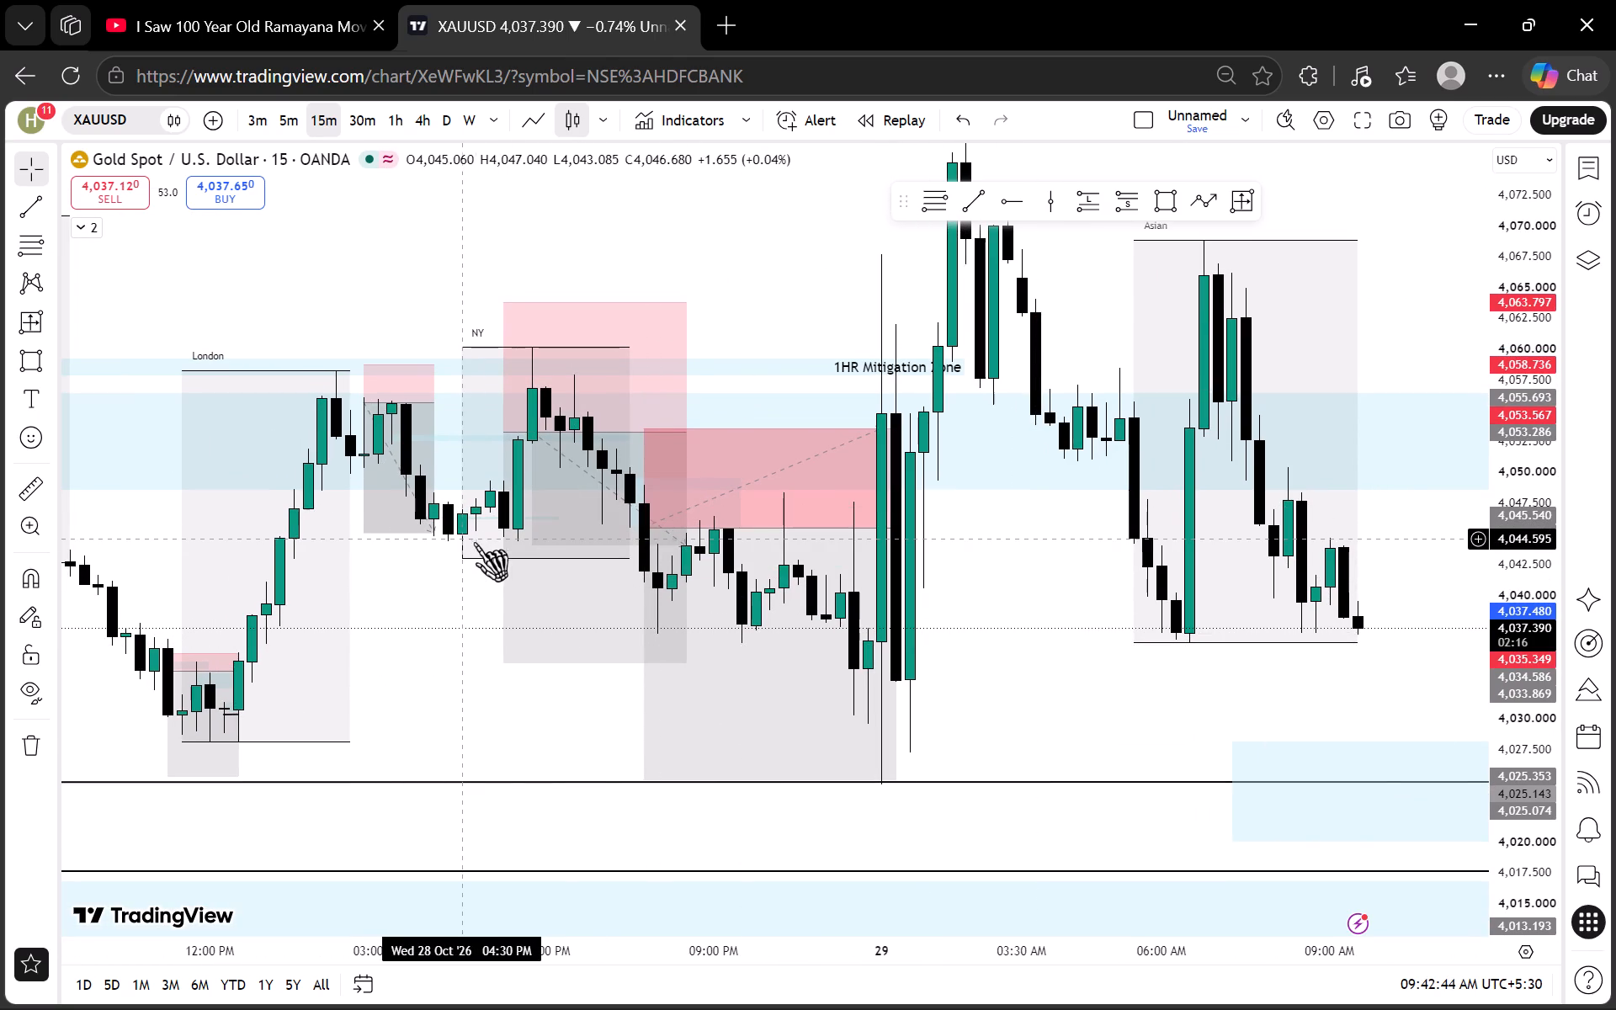
left_click_drag(434, 564, 444, 622)
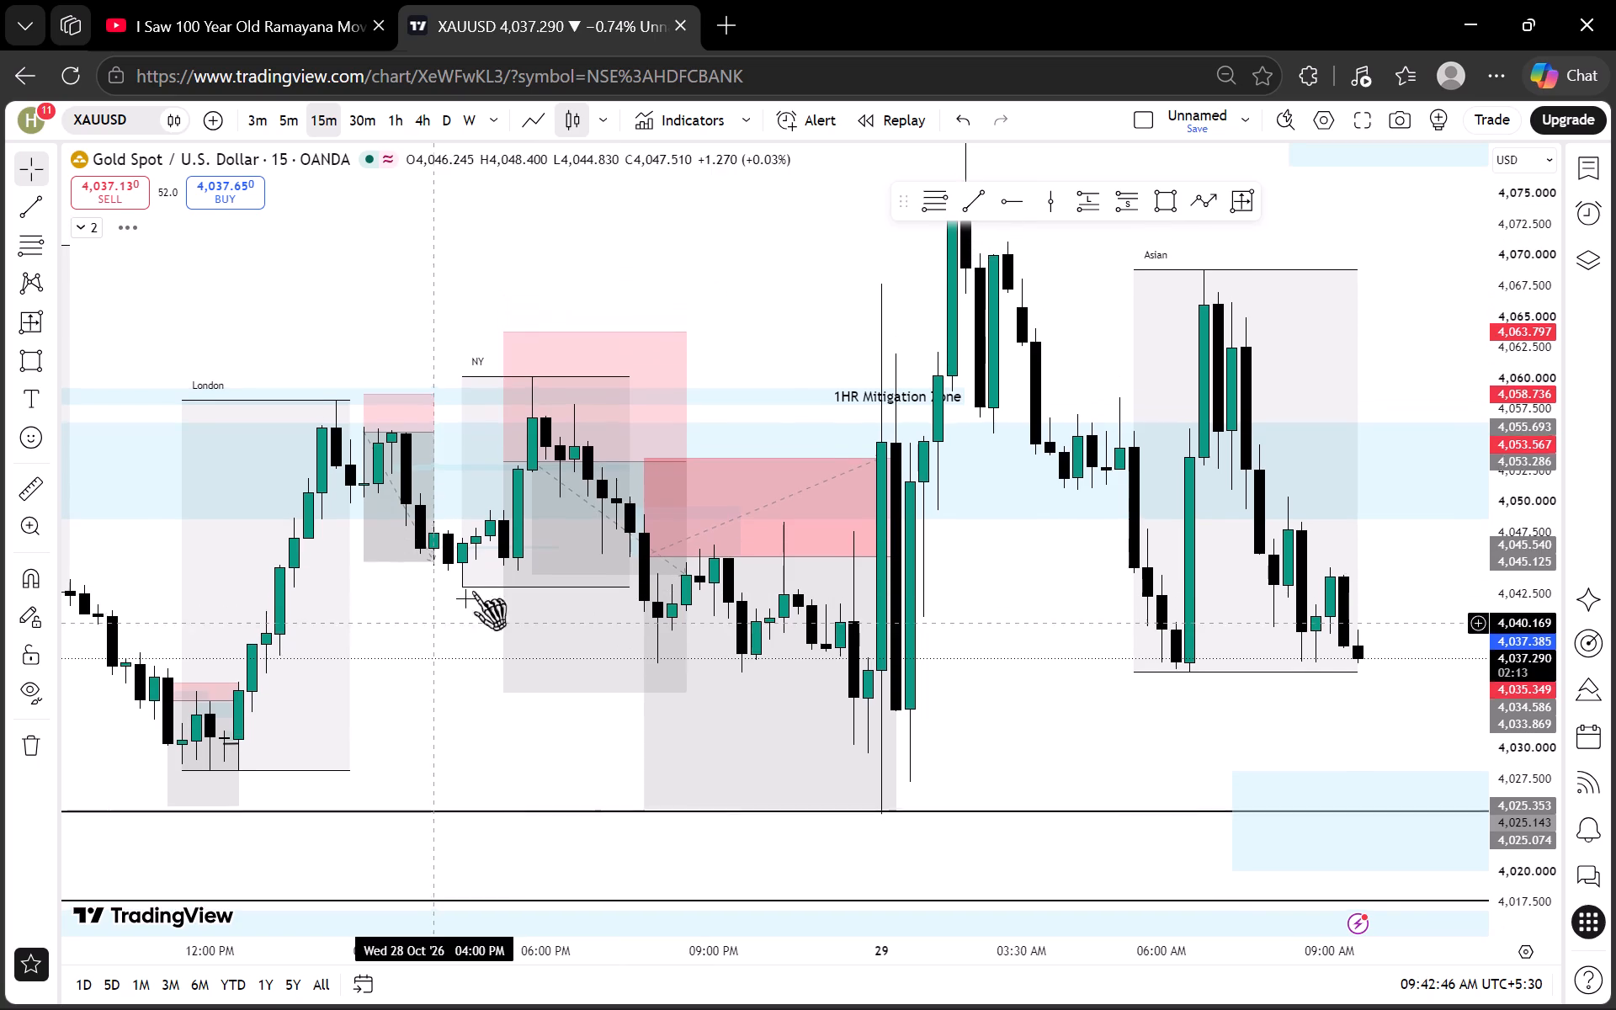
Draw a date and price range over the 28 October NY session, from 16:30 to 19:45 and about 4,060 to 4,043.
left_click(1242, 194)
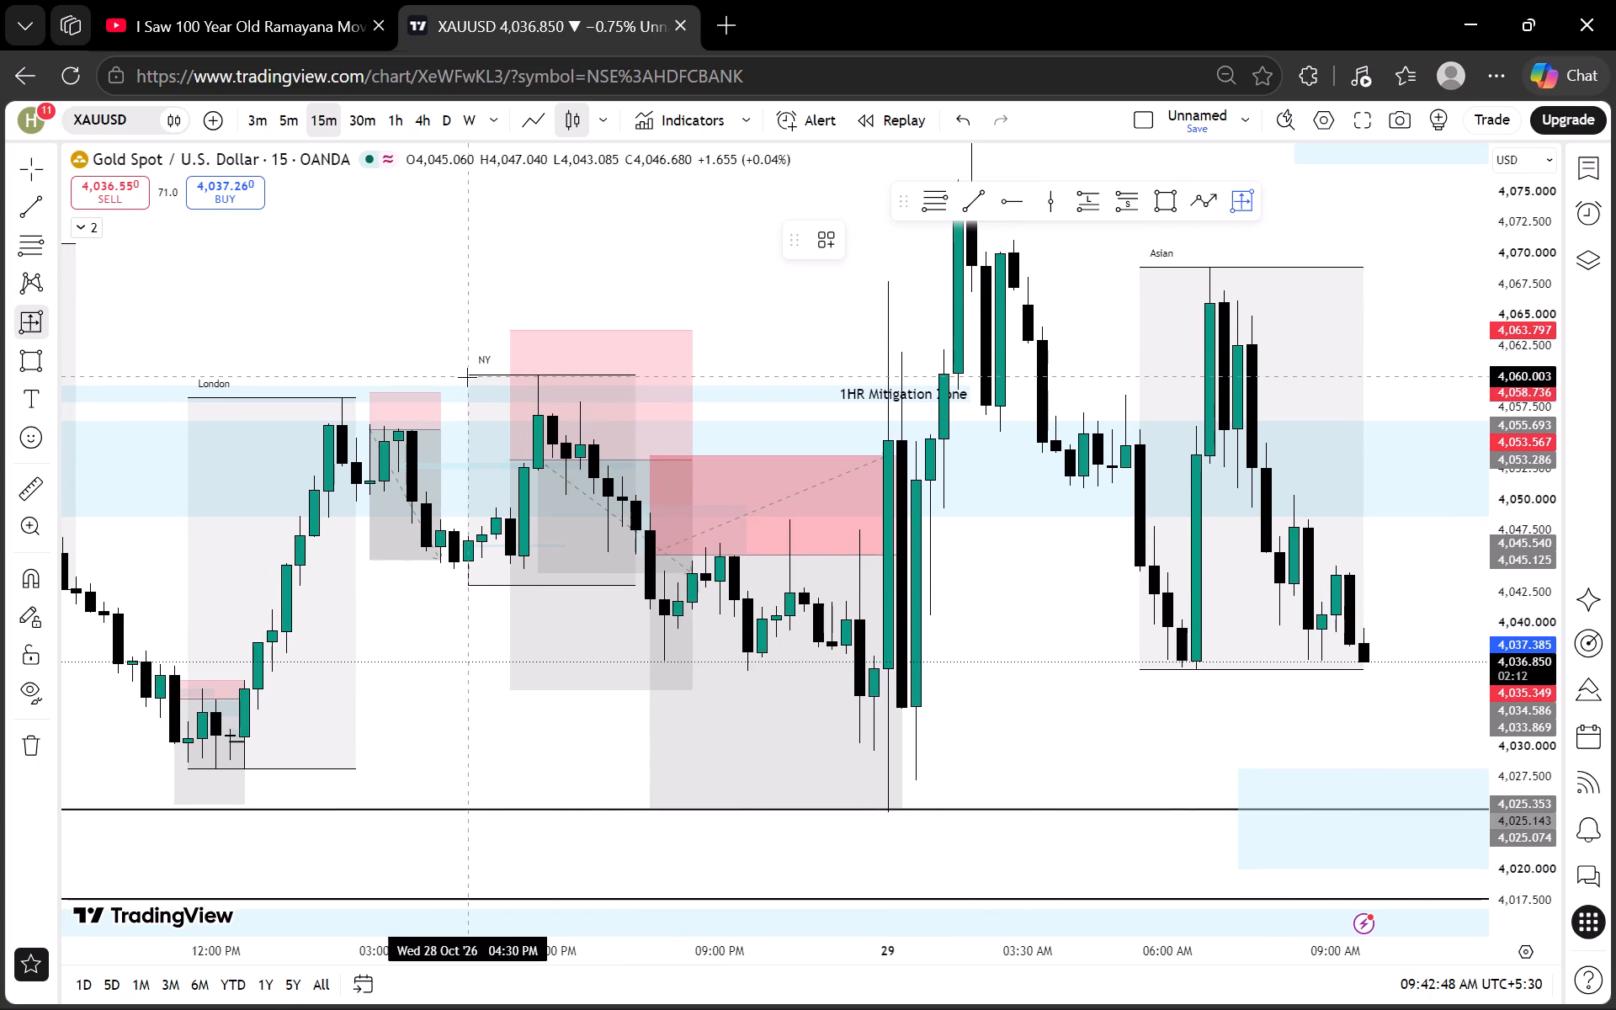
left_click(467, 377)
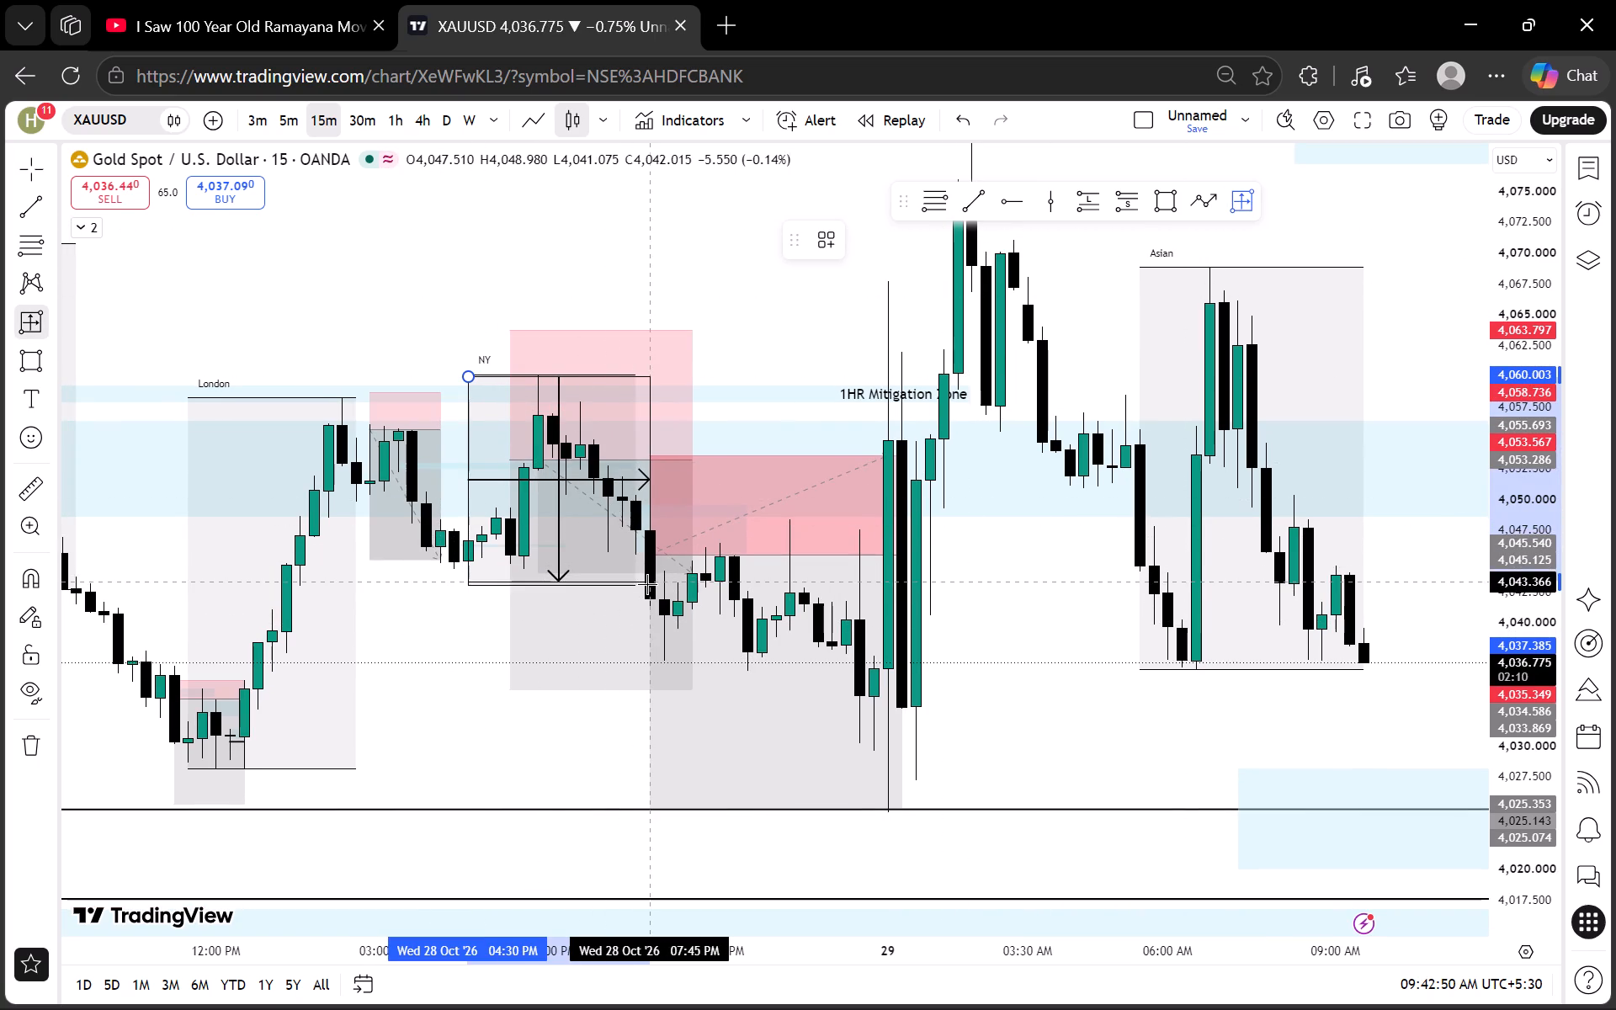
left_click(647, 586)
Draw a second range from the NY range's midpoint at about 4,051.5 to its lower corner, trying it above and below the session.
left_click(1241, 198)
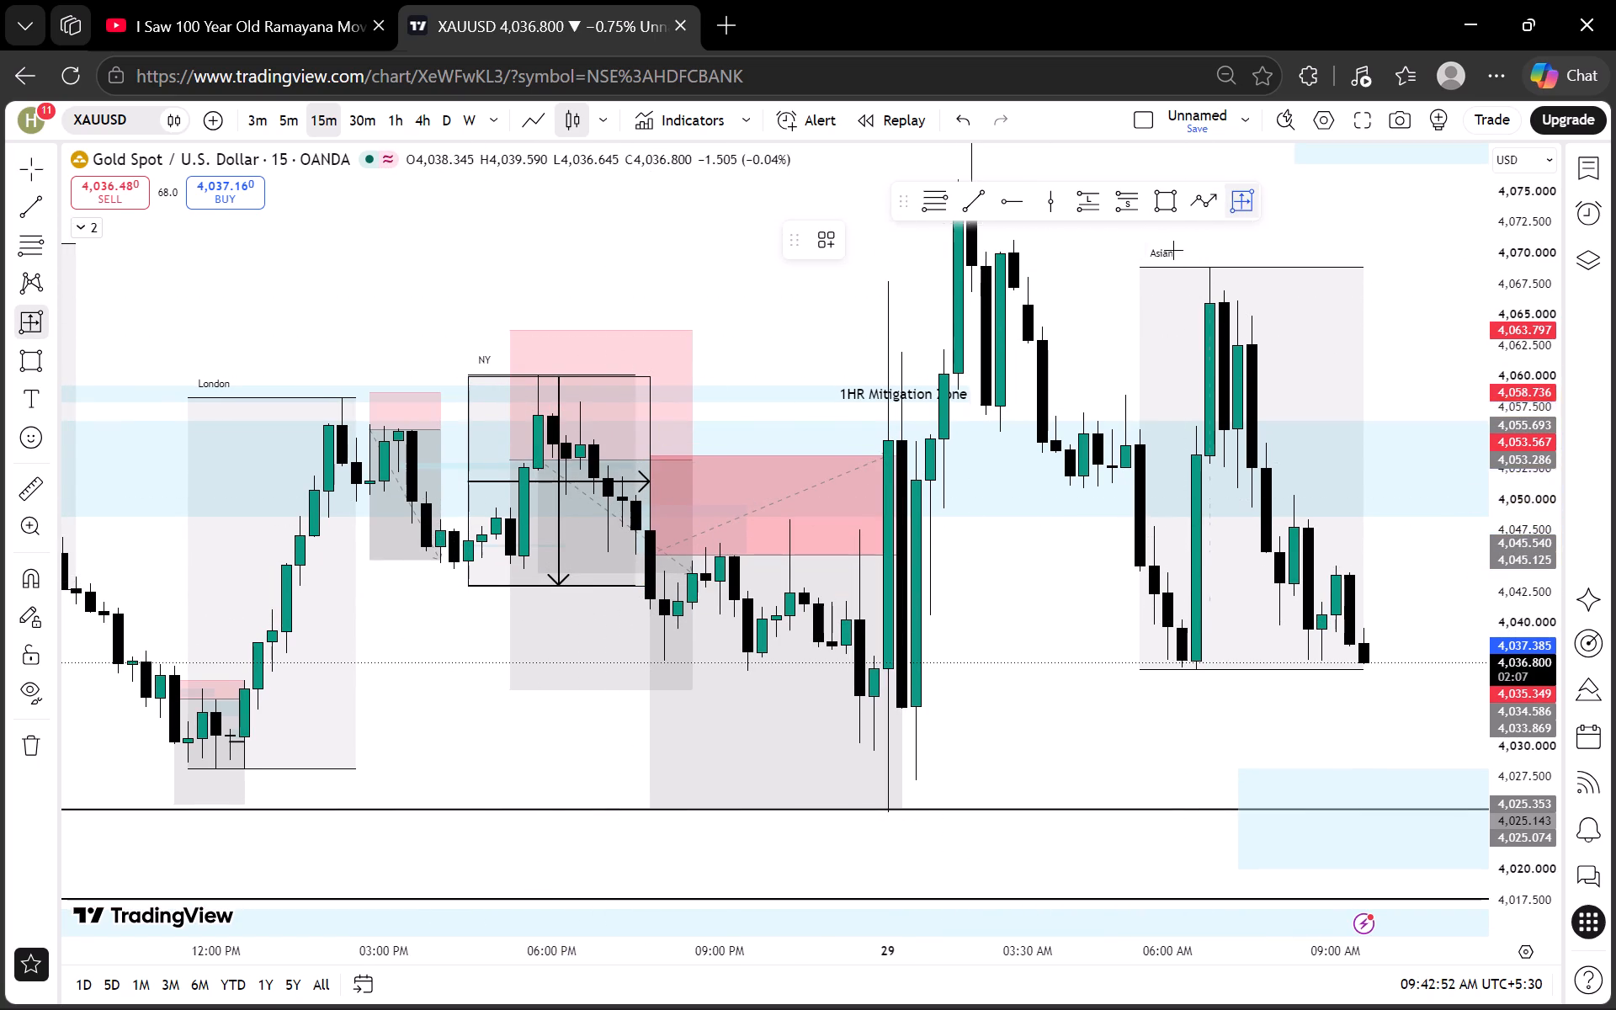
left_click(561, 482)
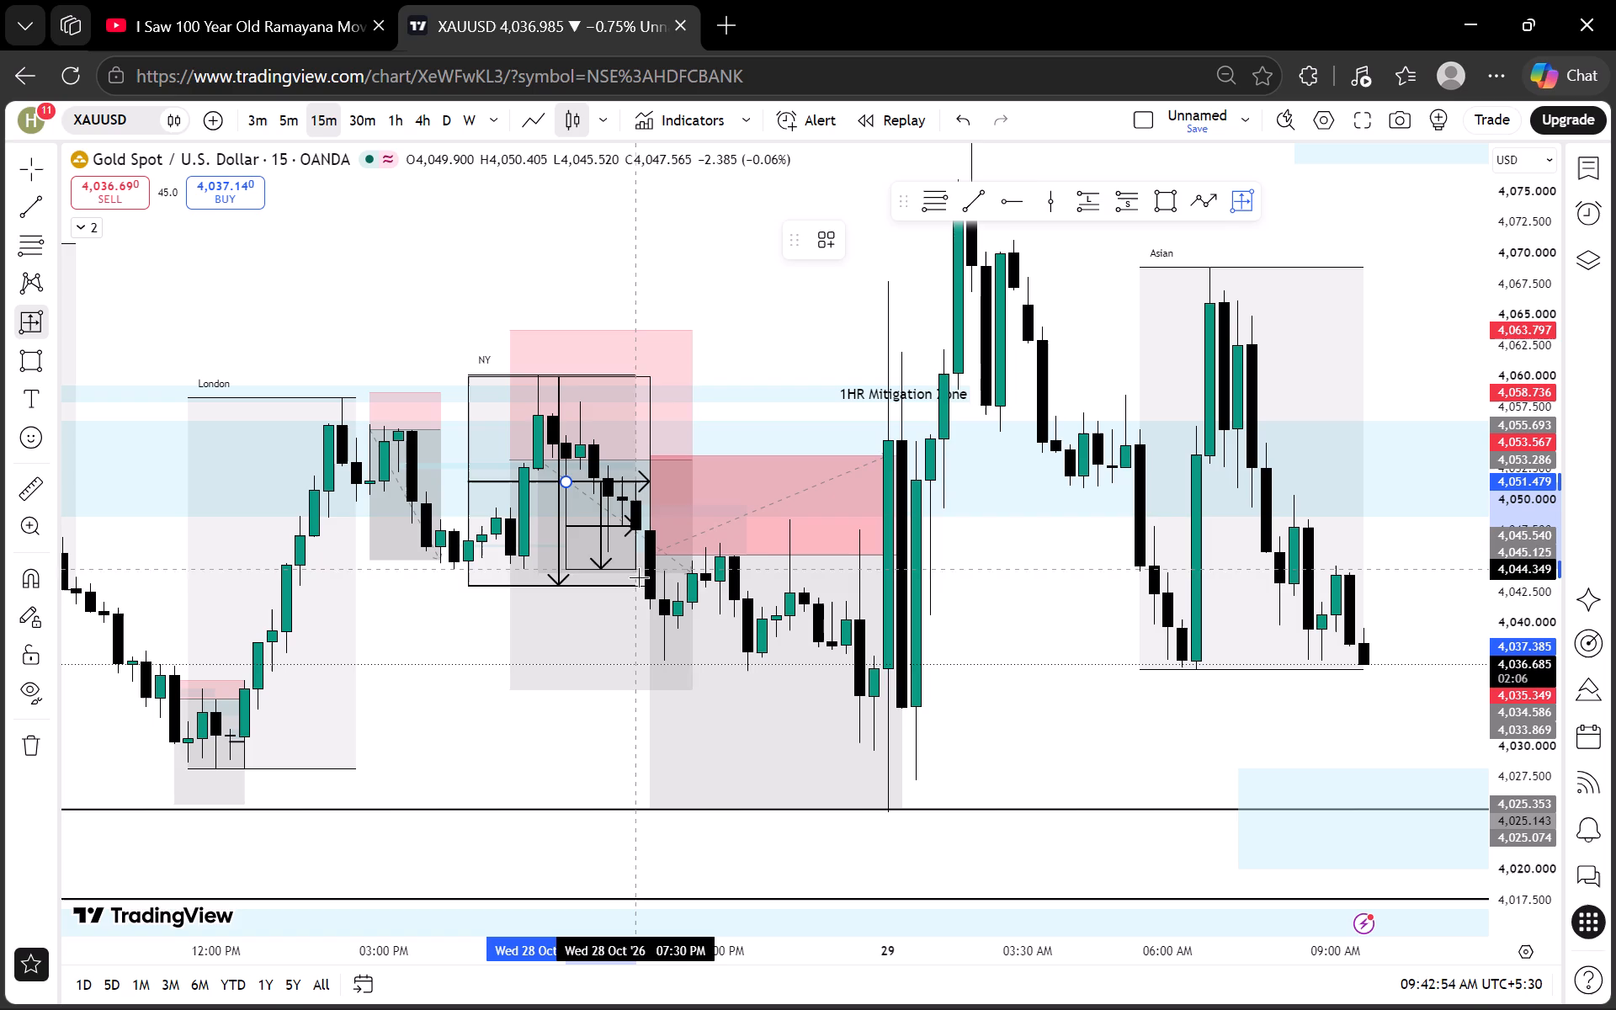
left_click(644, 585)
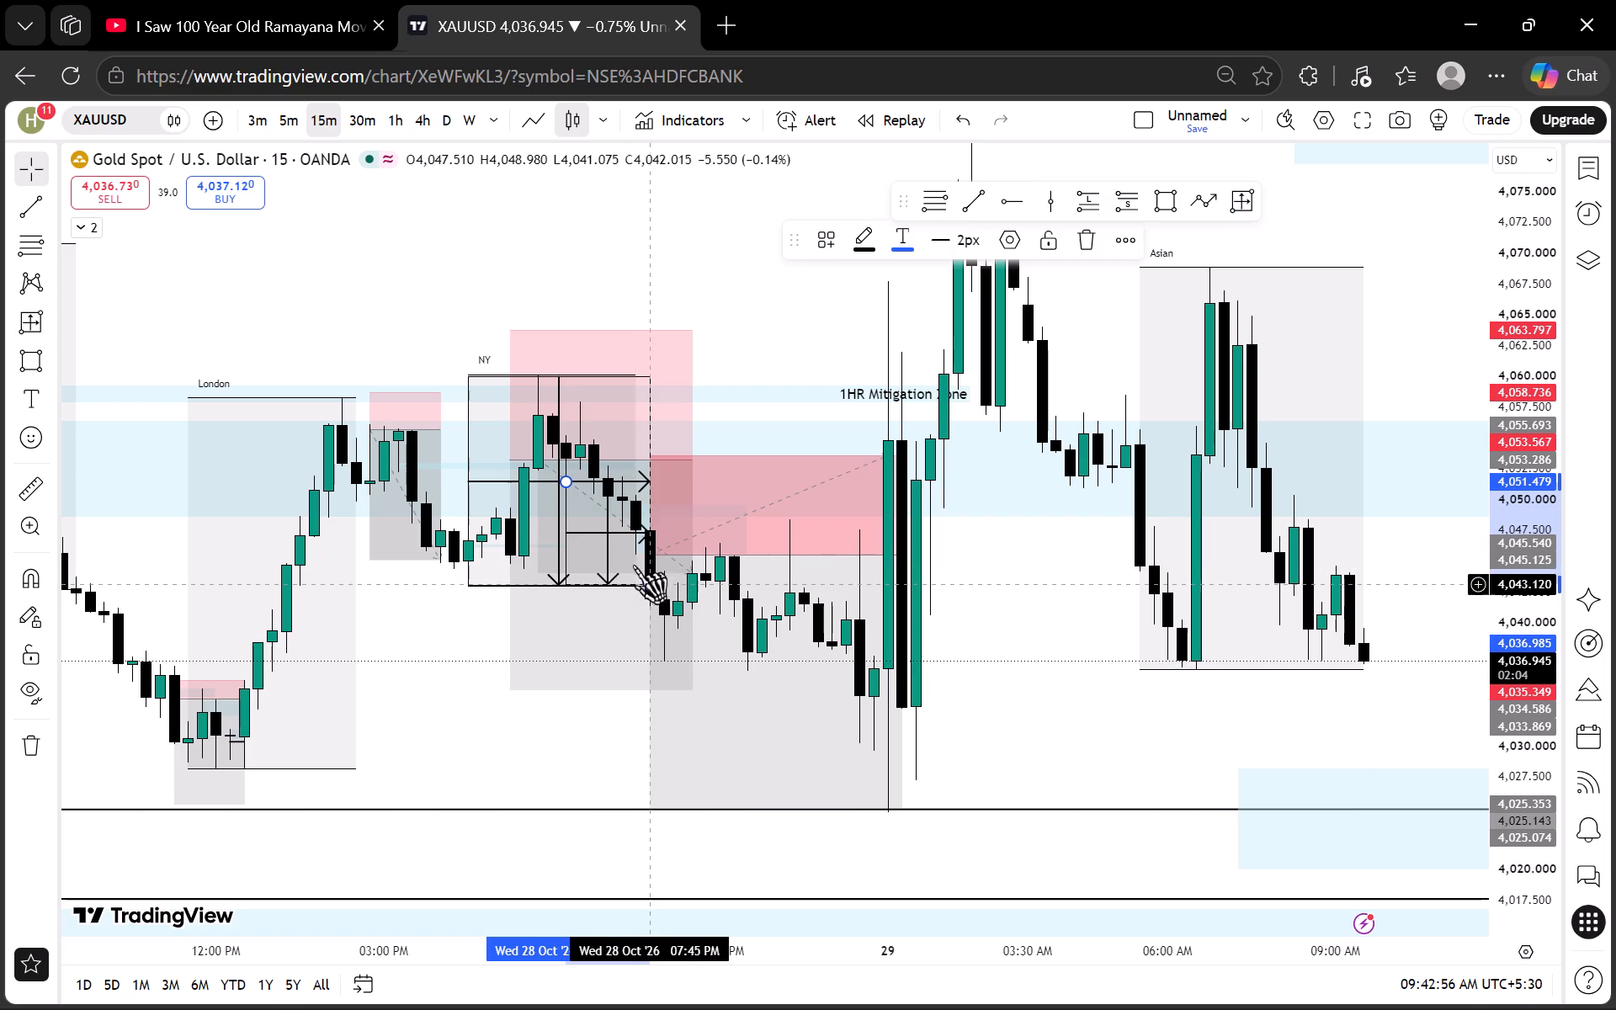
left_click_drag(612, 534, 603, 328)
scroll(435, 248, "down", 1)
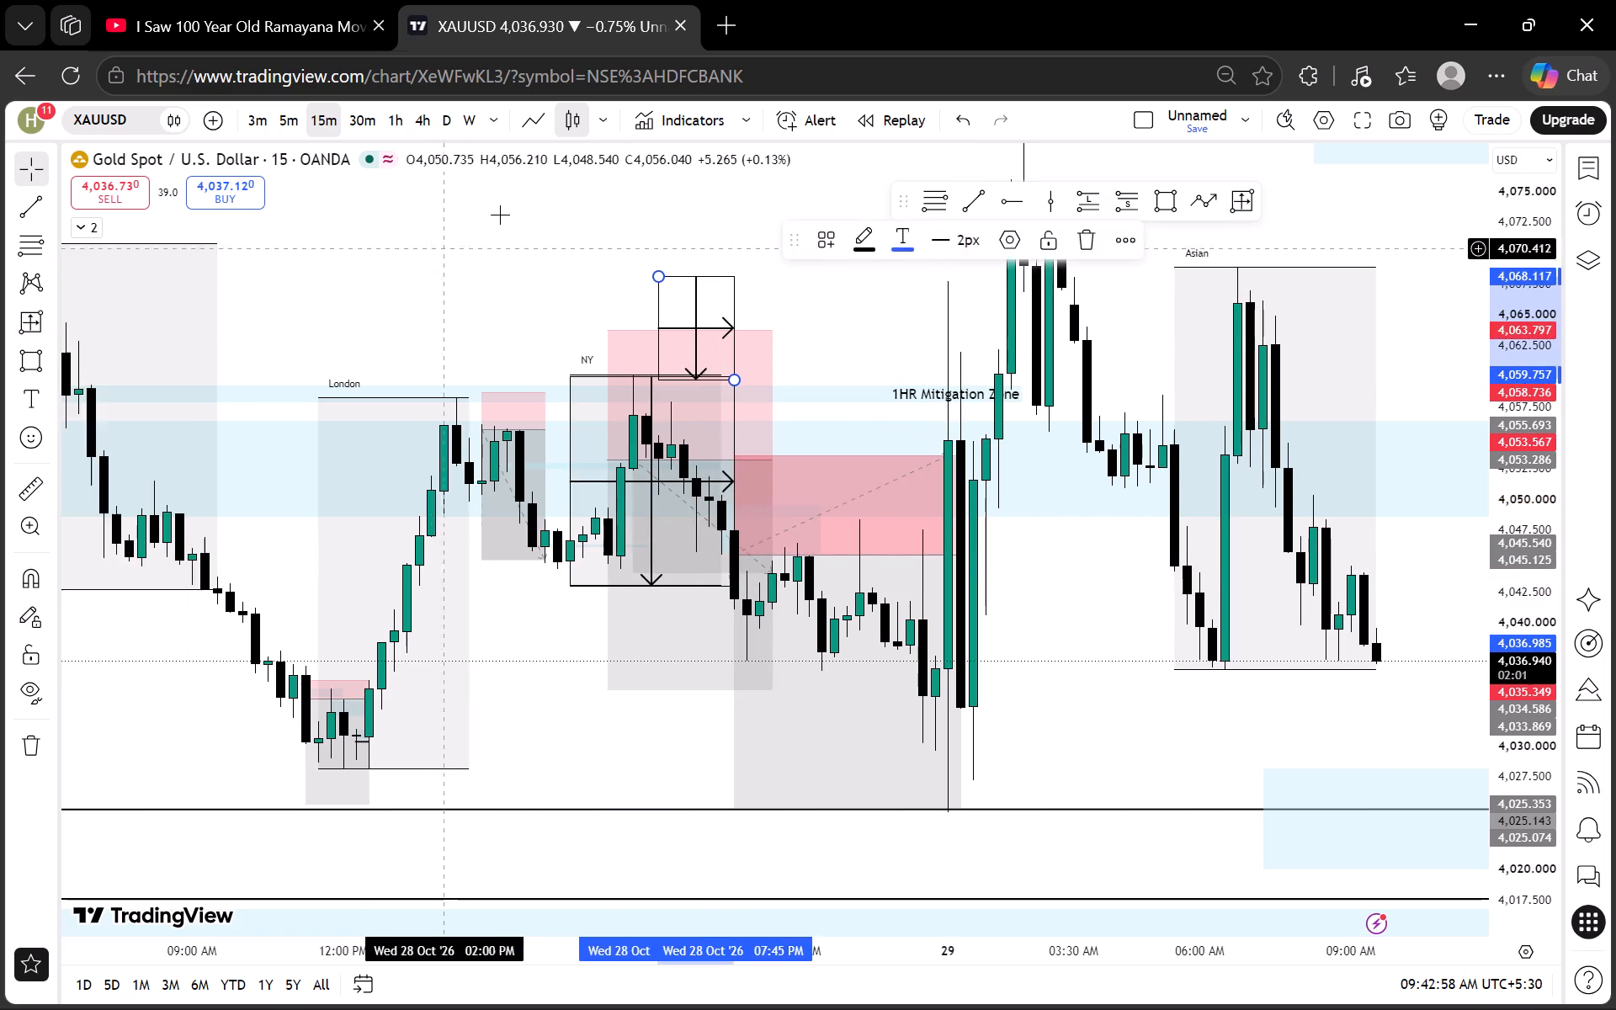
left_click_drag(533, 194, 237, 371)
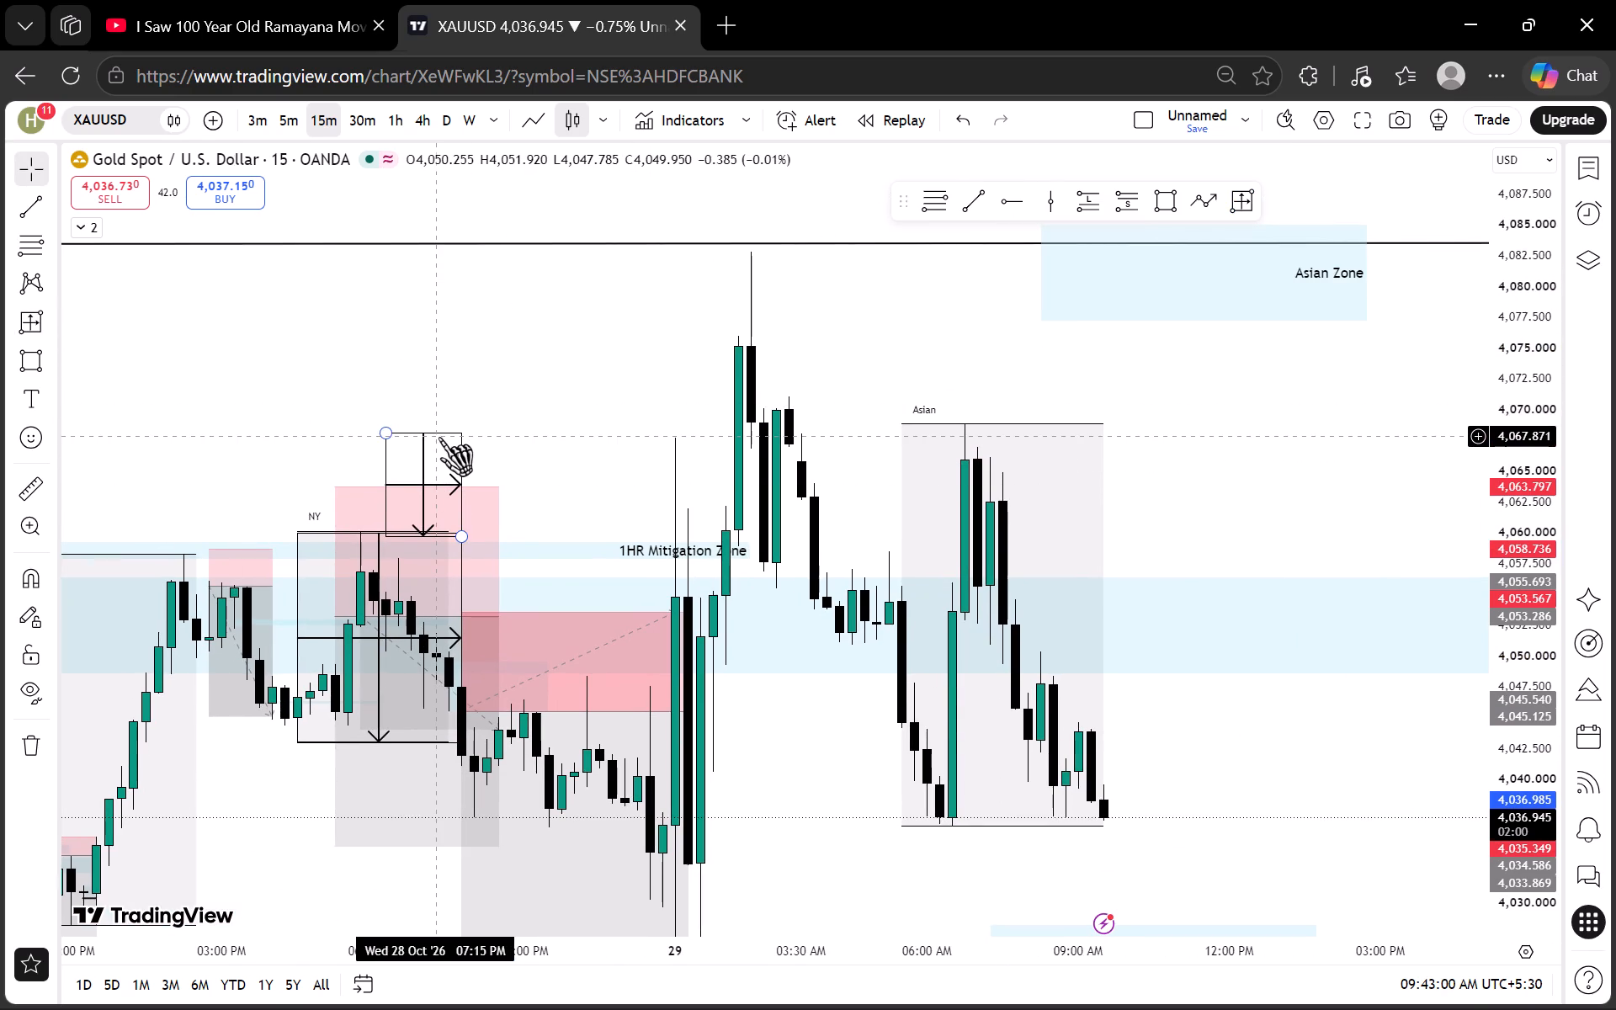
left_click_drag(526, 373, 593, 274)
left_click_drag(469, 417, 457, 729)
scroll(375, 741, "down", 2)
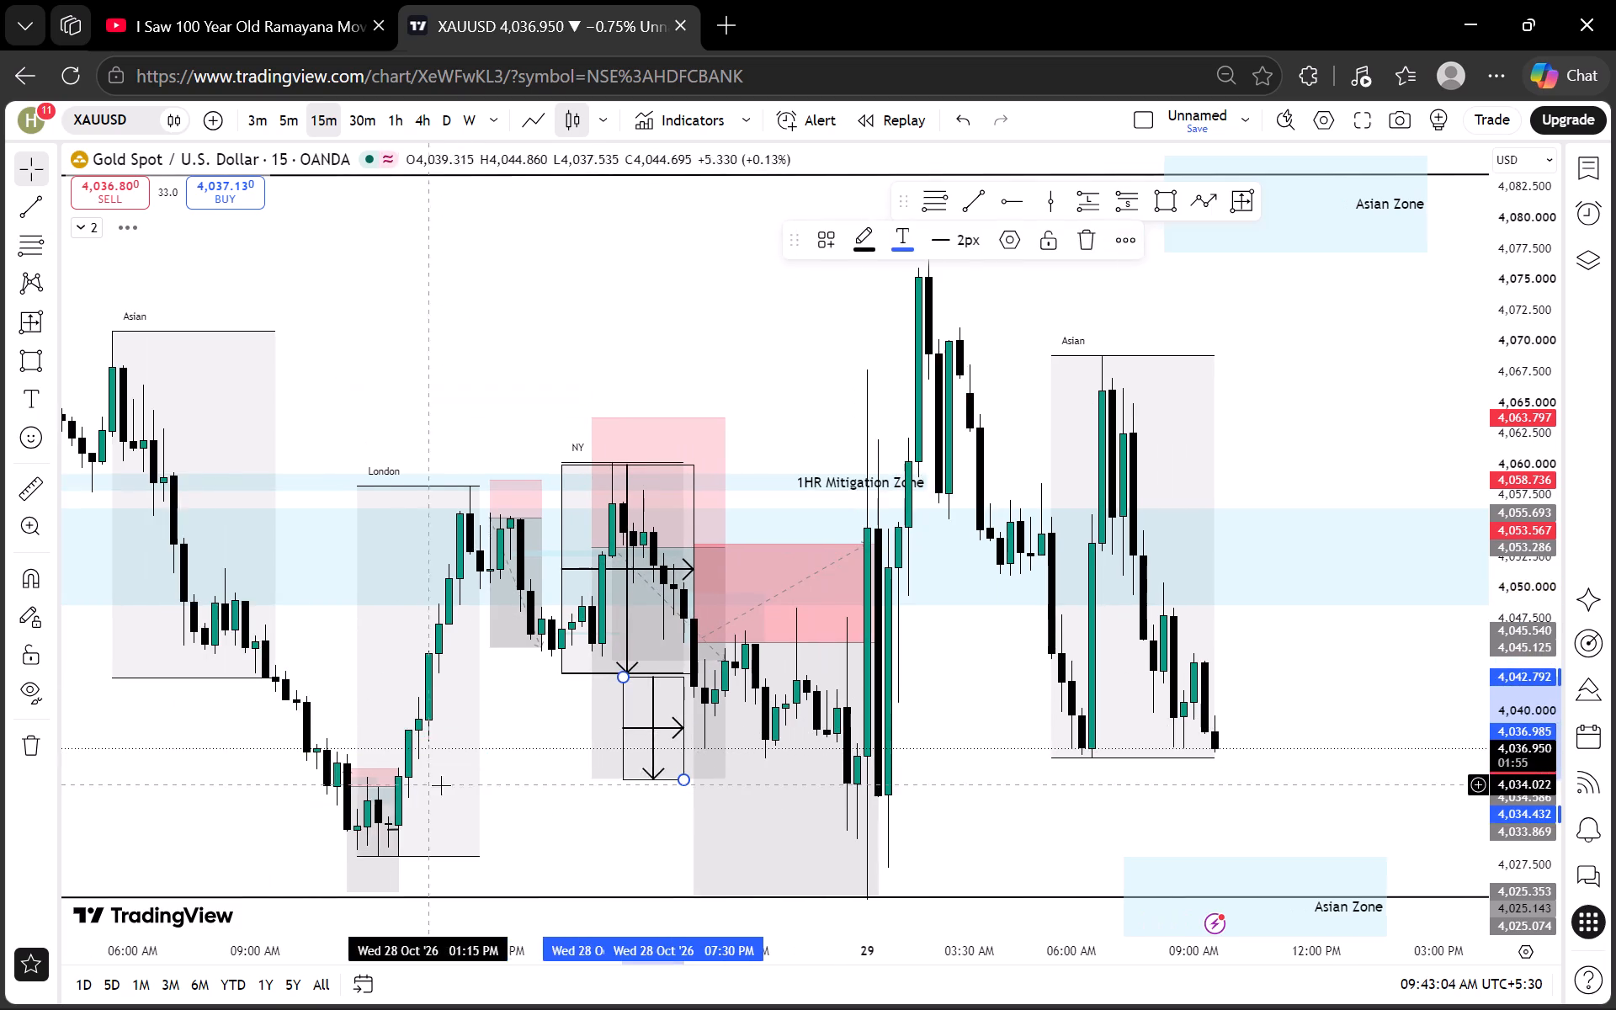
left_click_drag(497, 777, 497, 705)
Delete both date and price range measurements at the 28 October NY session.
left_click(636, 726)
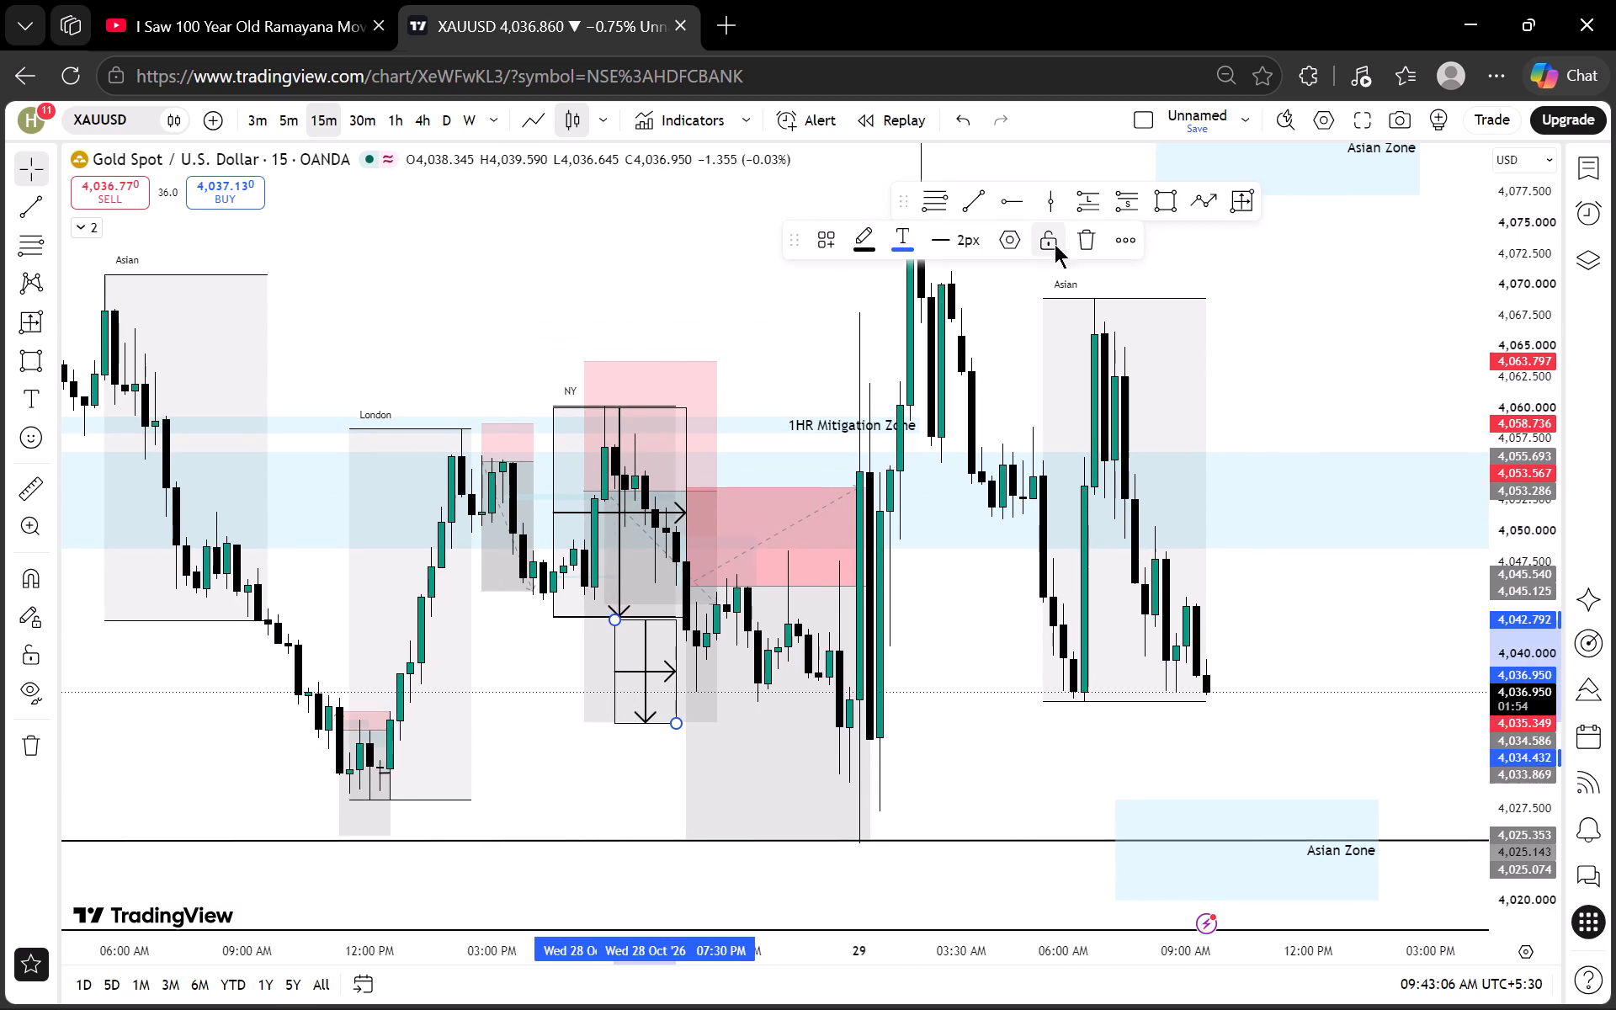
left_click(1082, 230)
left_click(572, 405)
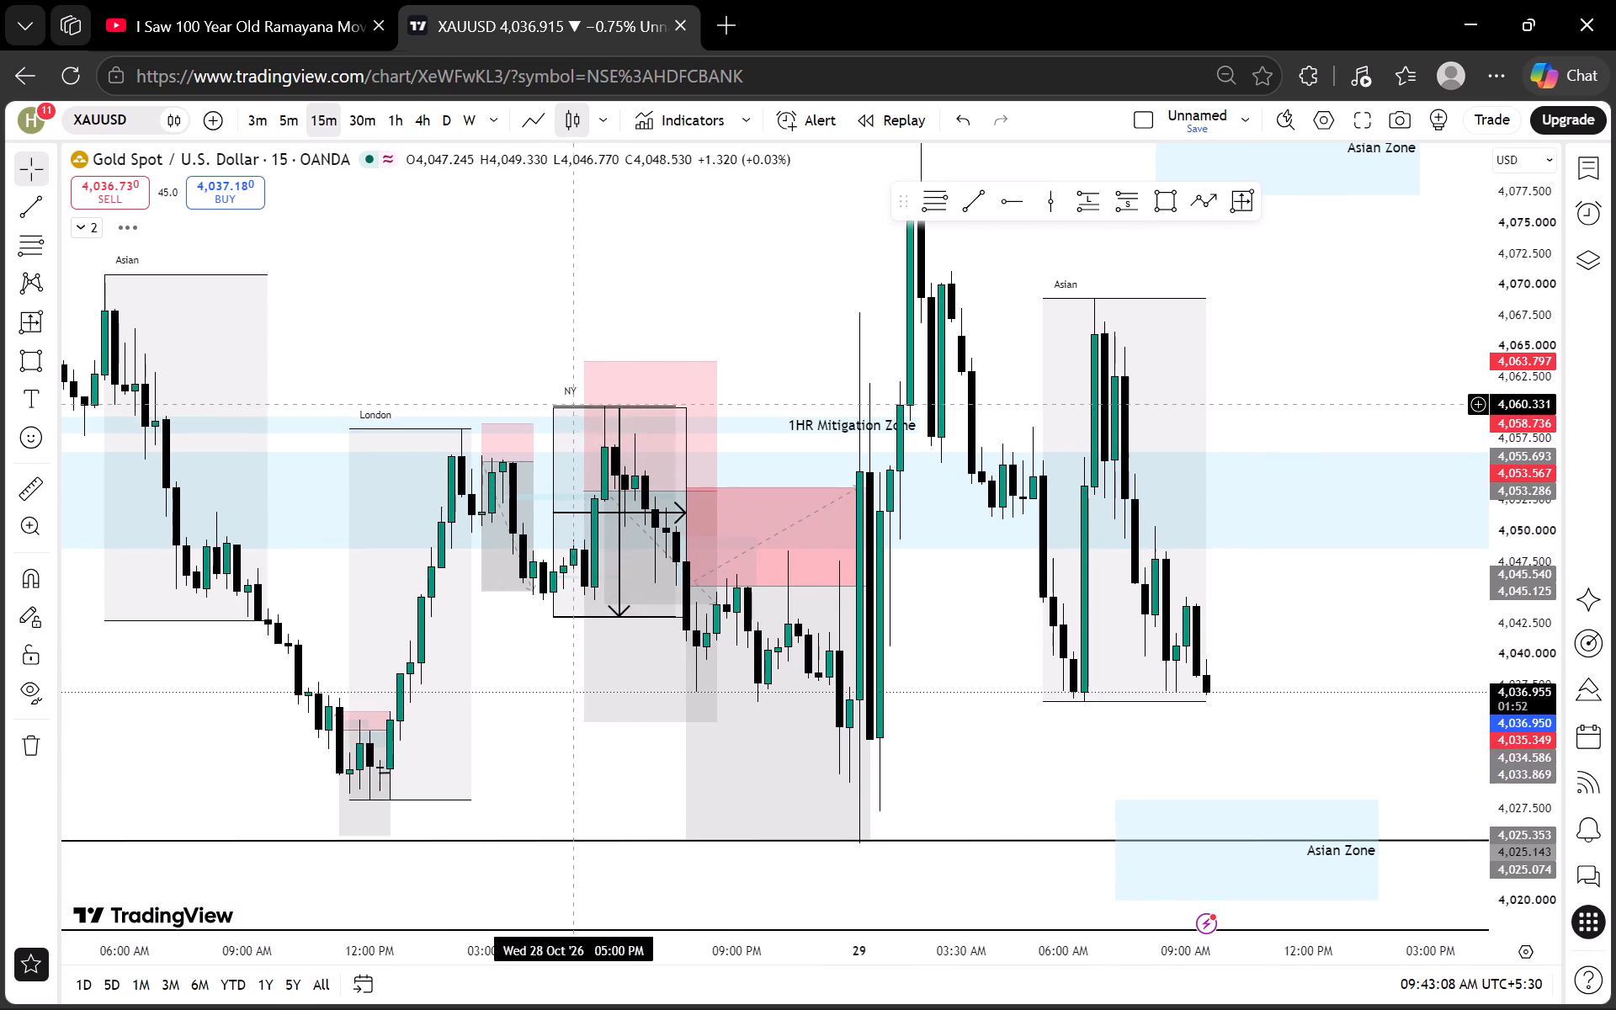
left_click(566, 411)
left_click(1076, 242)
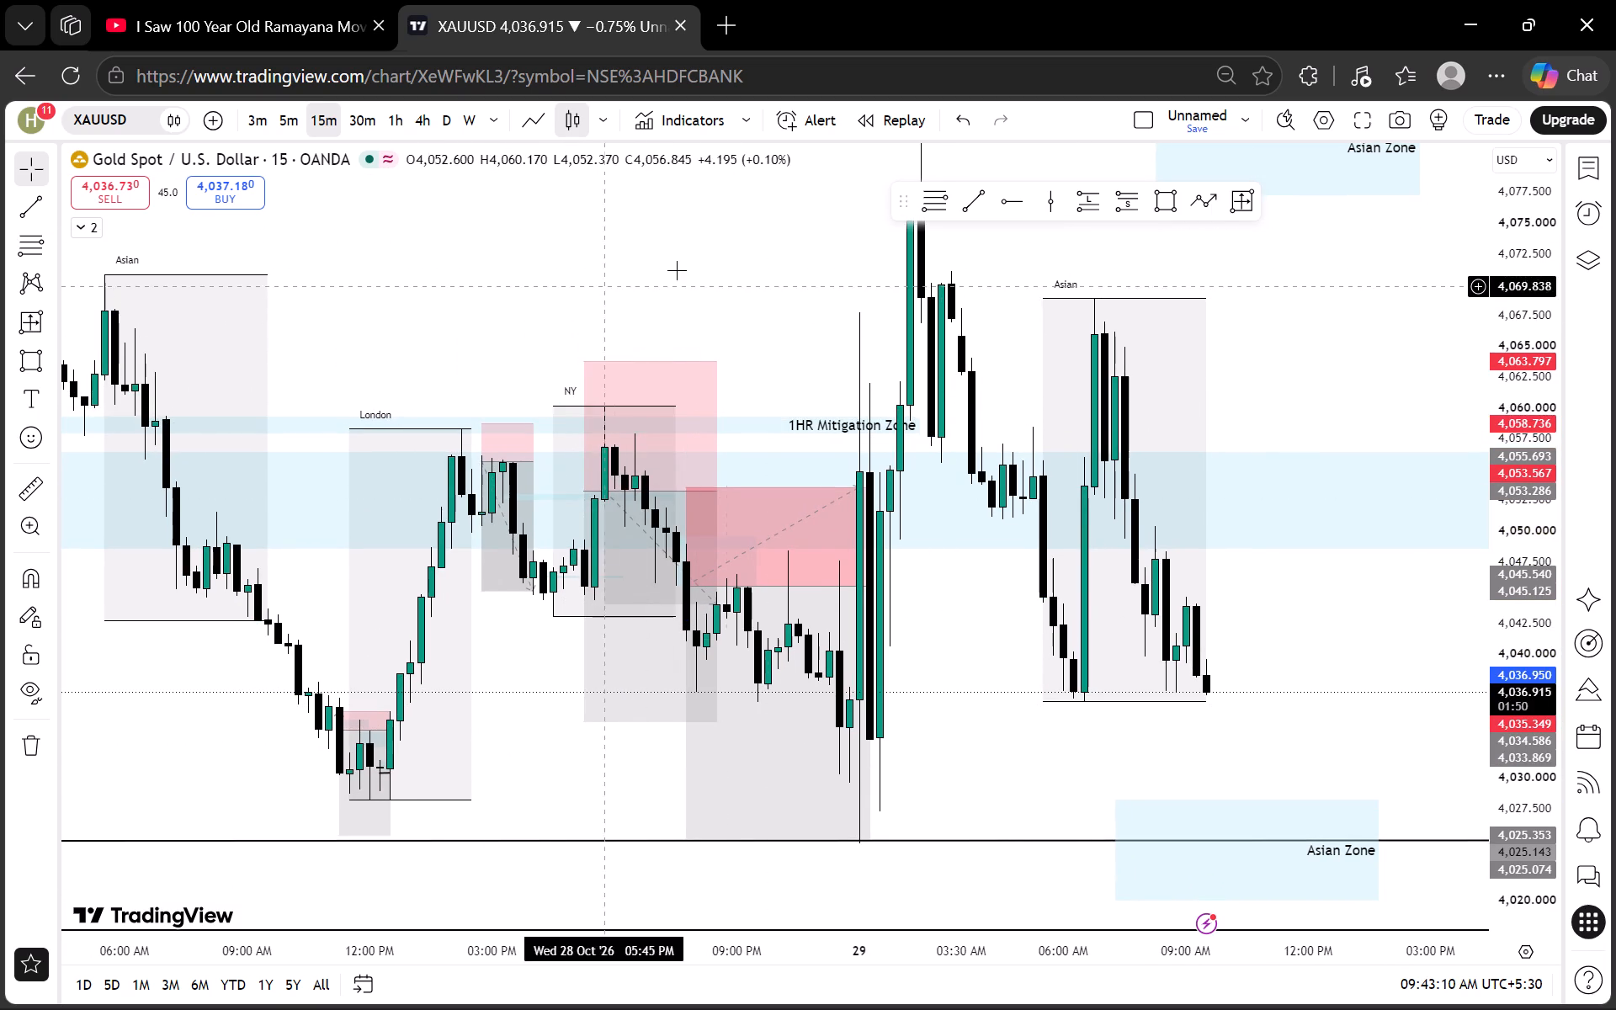
Review the 27 to 29 October sessions and the zones beneath them on the 15-minute chart.
scroll(1525, 449, "down", 20)
left_click_drag(928, 415, 428, 412)
scroll(965, 389, "up", 2)
scroll(961, 591, "down", 2)
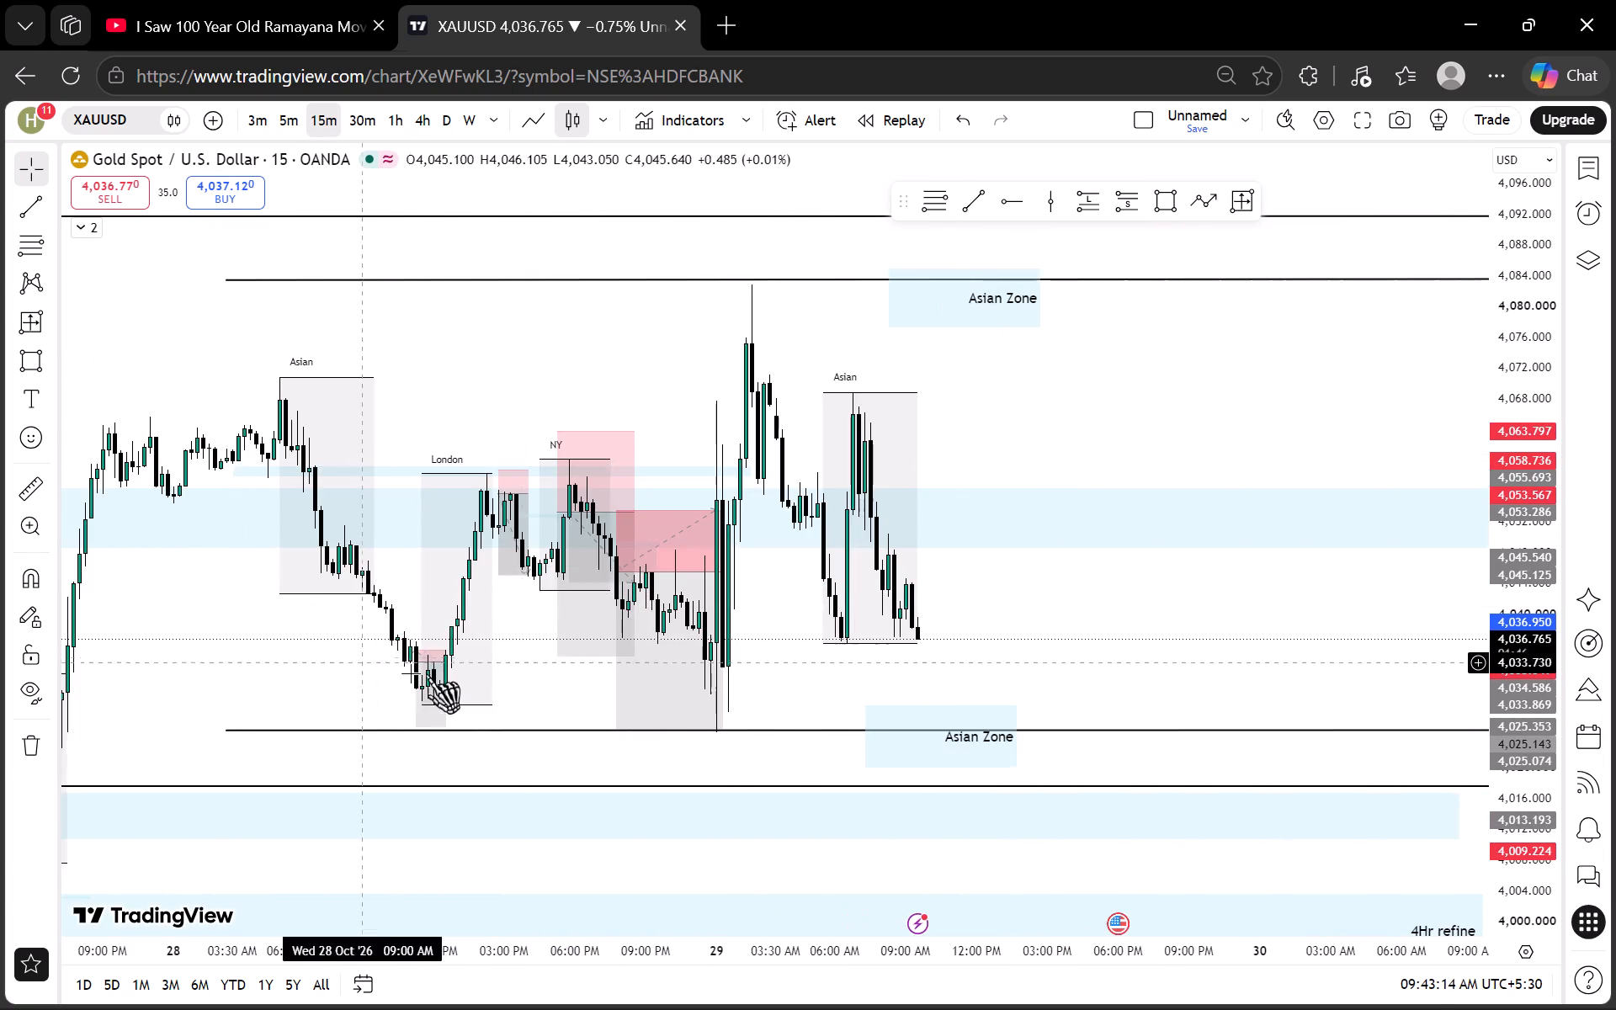
scroll(450, 673, "down", 2)
left_click_drag(511, 696, 566, 537)
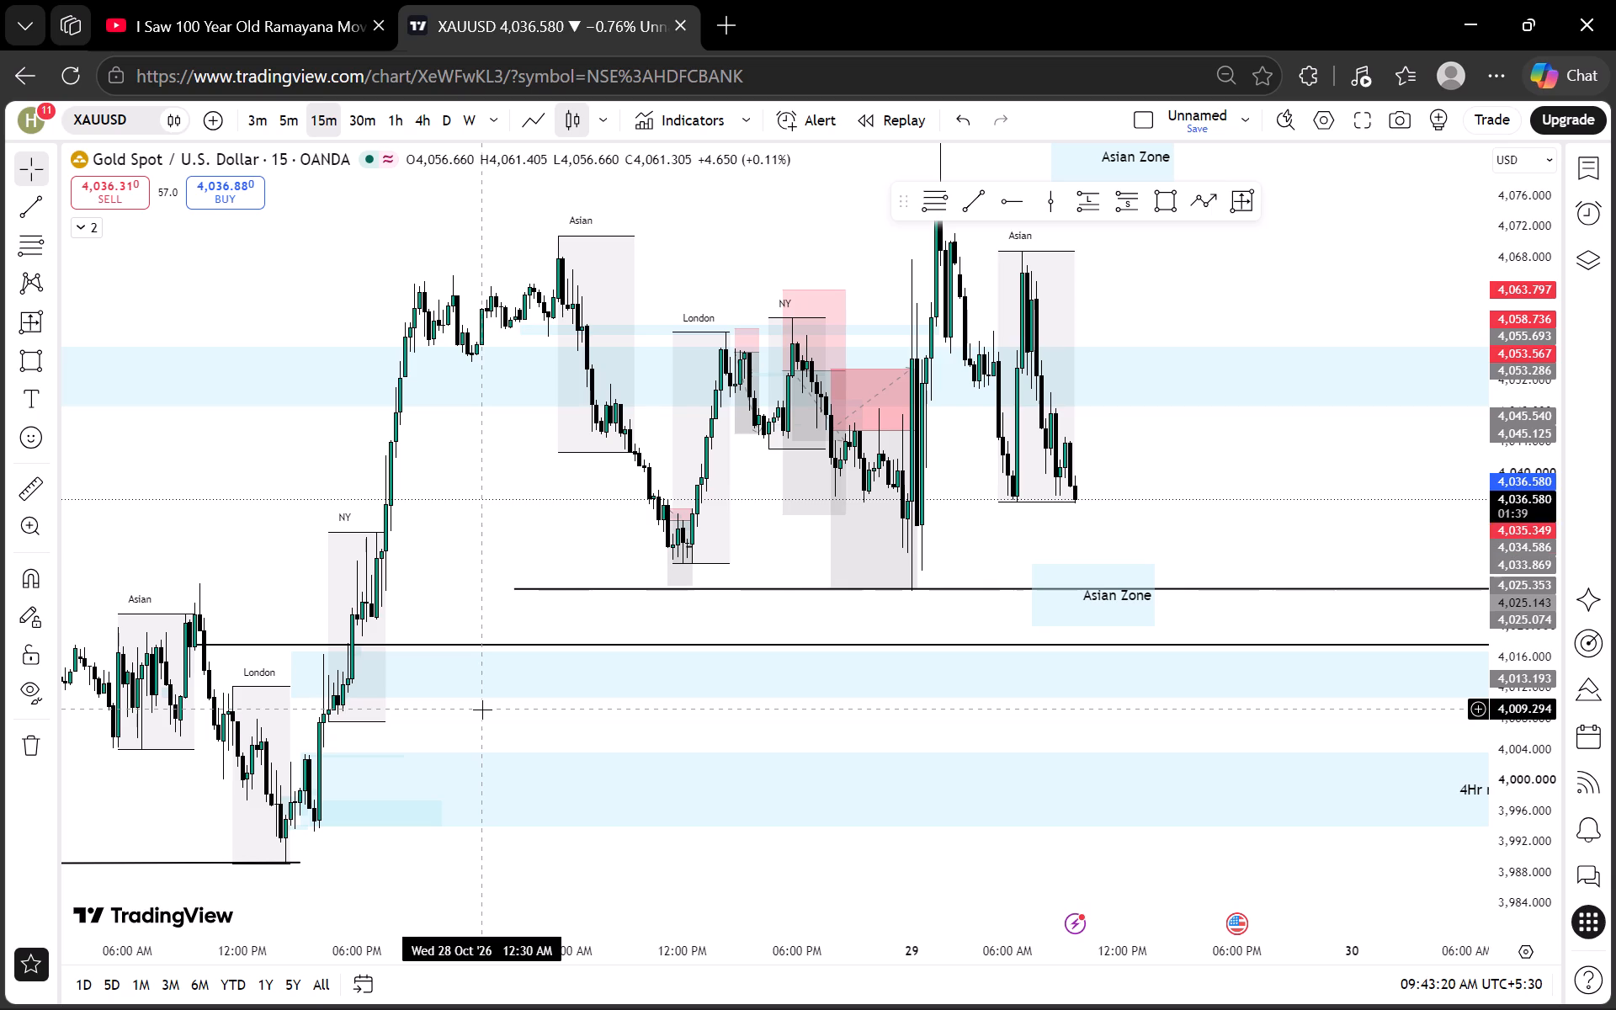
On the 1-hour chart, extend the right edge of the unlabelled zone just below the CISD line to 13:30 on 30 October.
left_click(384, 121)
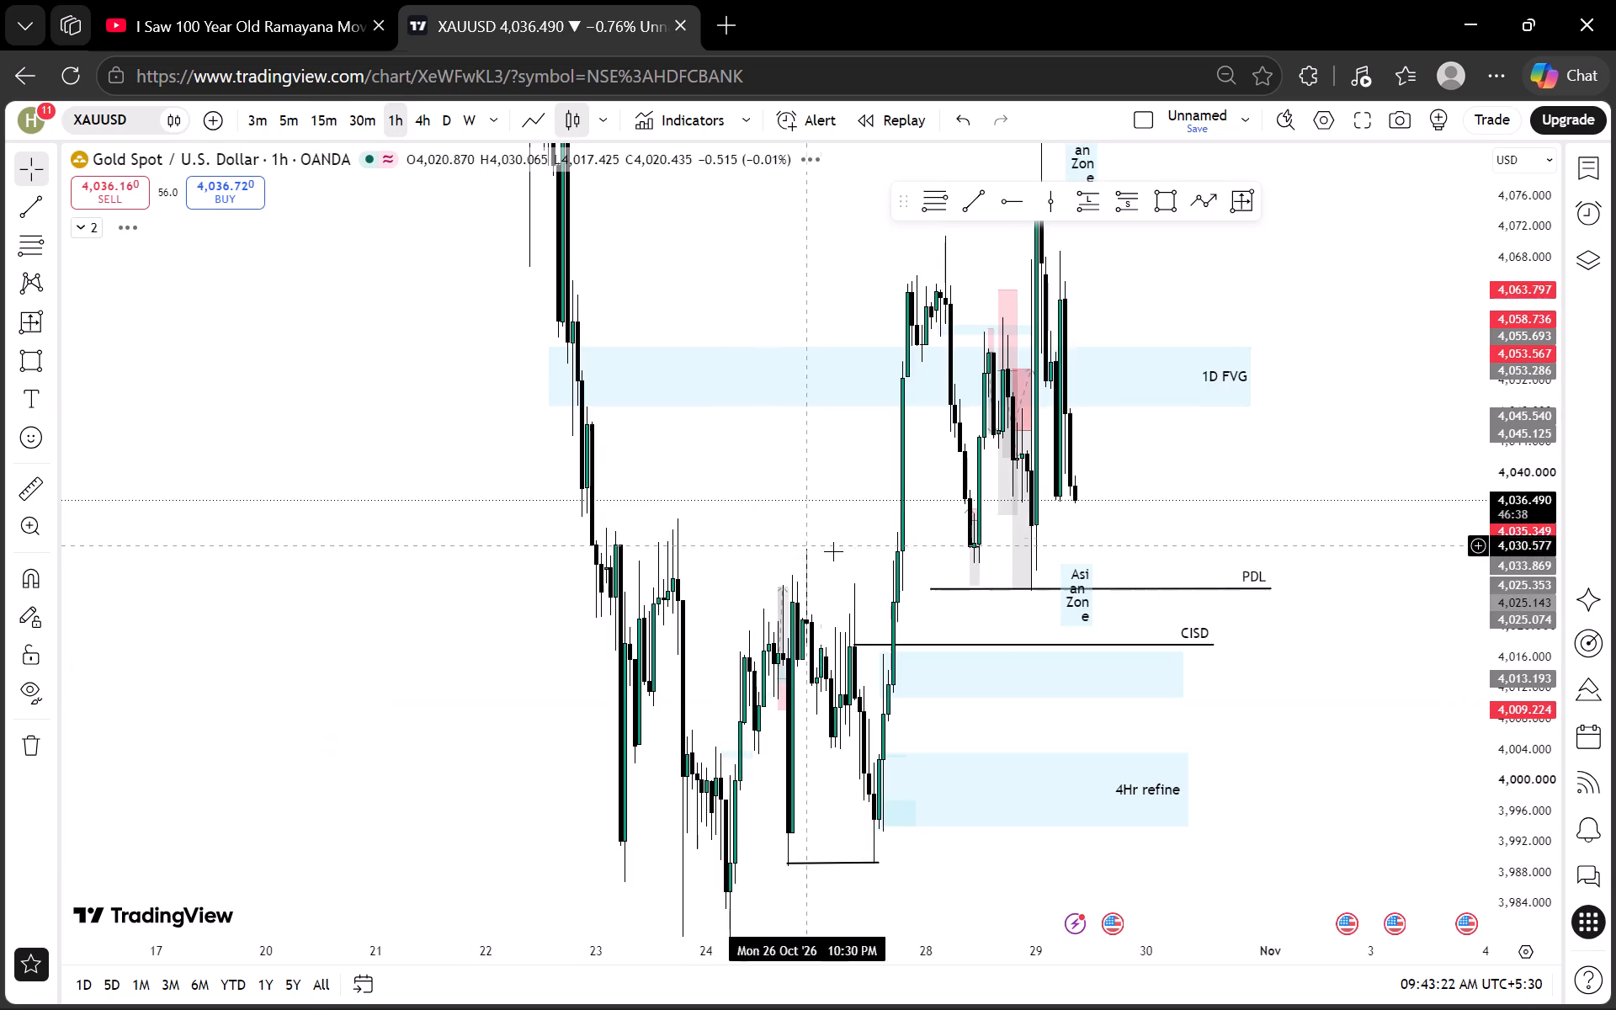
scroll(866, 555, "up", 6)
scroll(1114, 683, "up", 2)
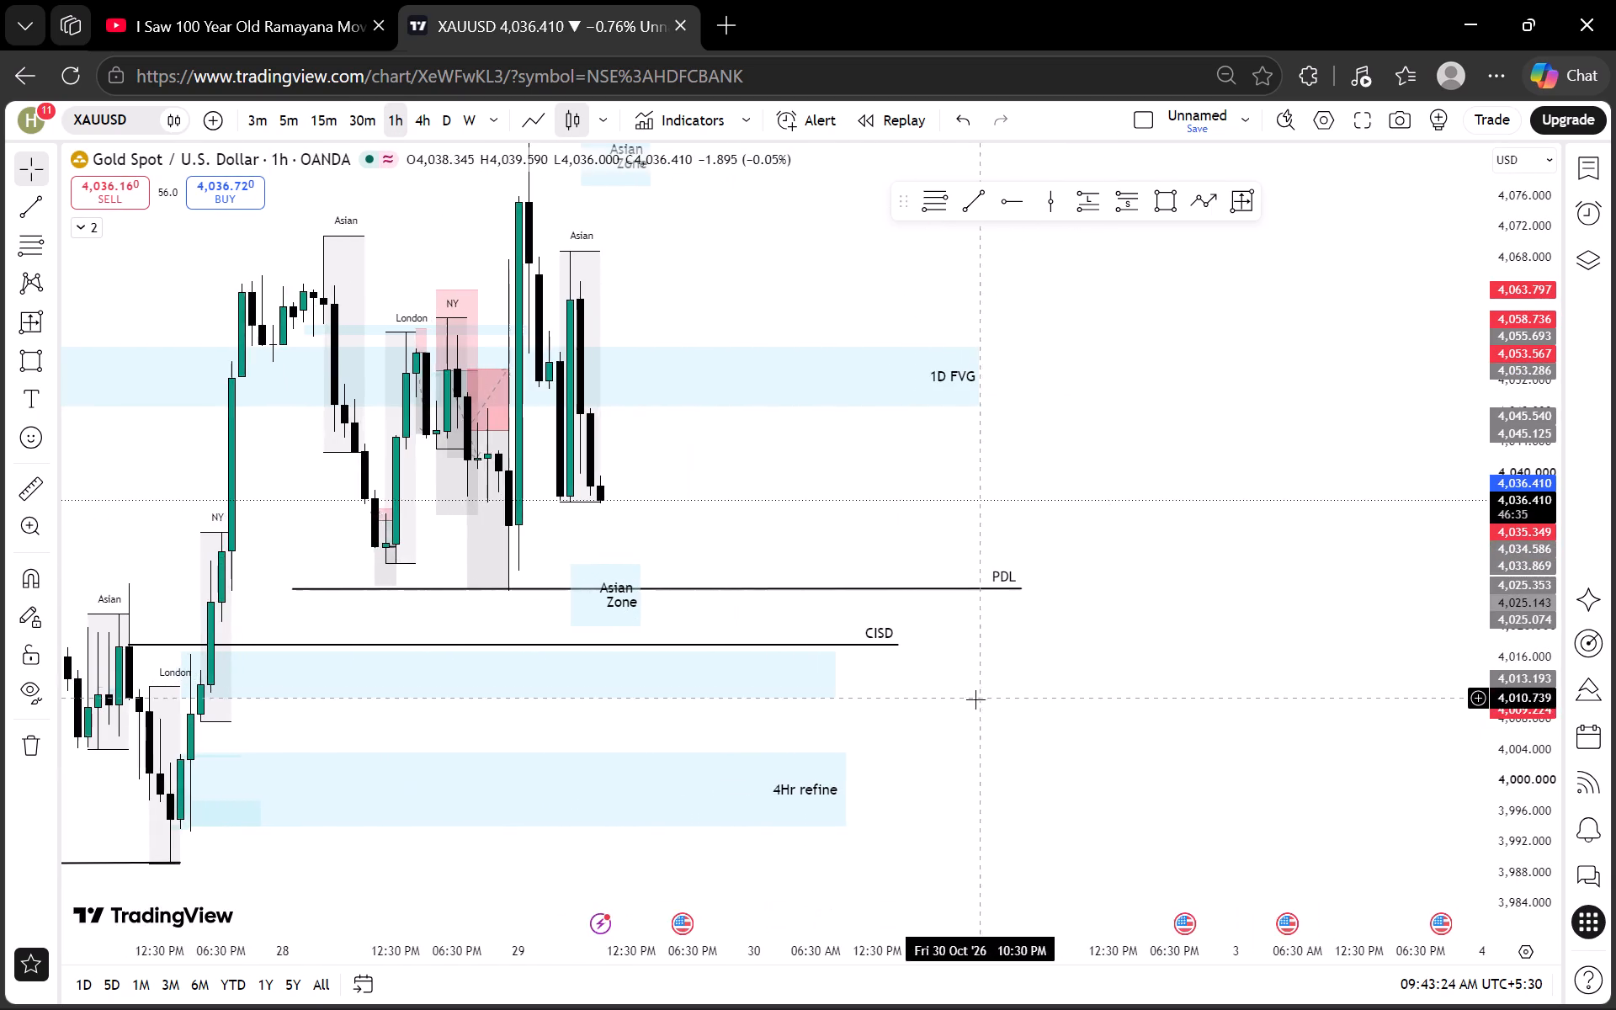
left_click_drag(975, 699, 1500, 556)
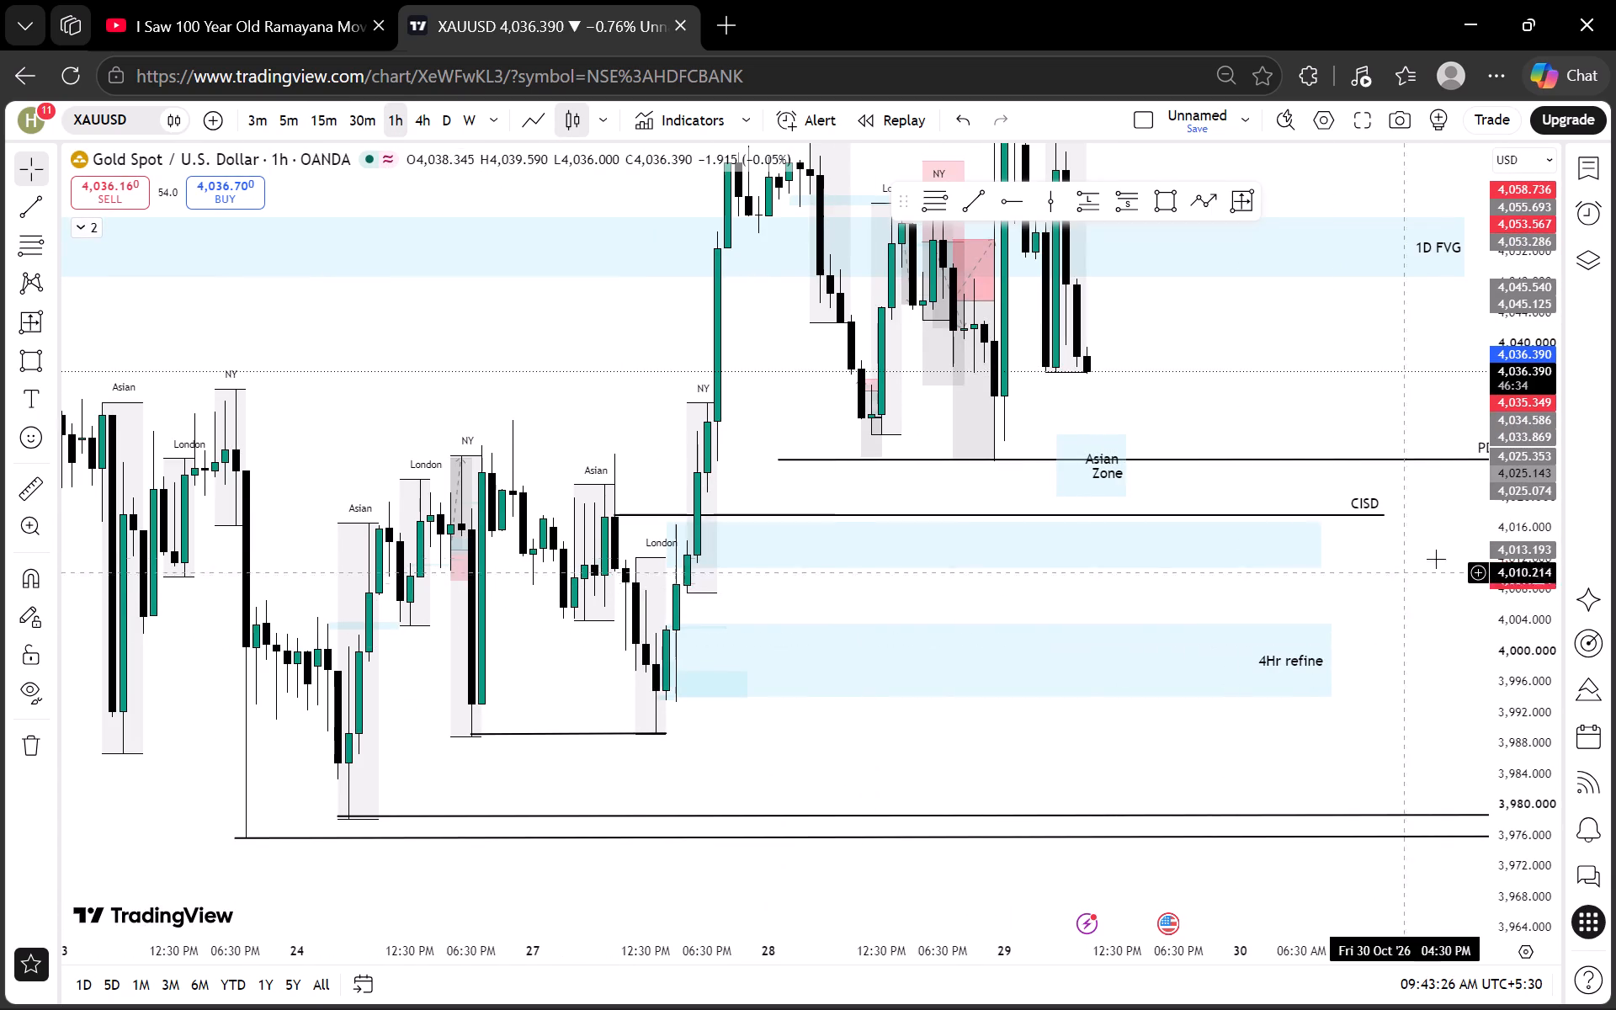
left_click_drag(1471, 539, 1312, 623)
scroll(1555, 489, "down", 10)
left_click_drag(1369, 589, 1239, 618)
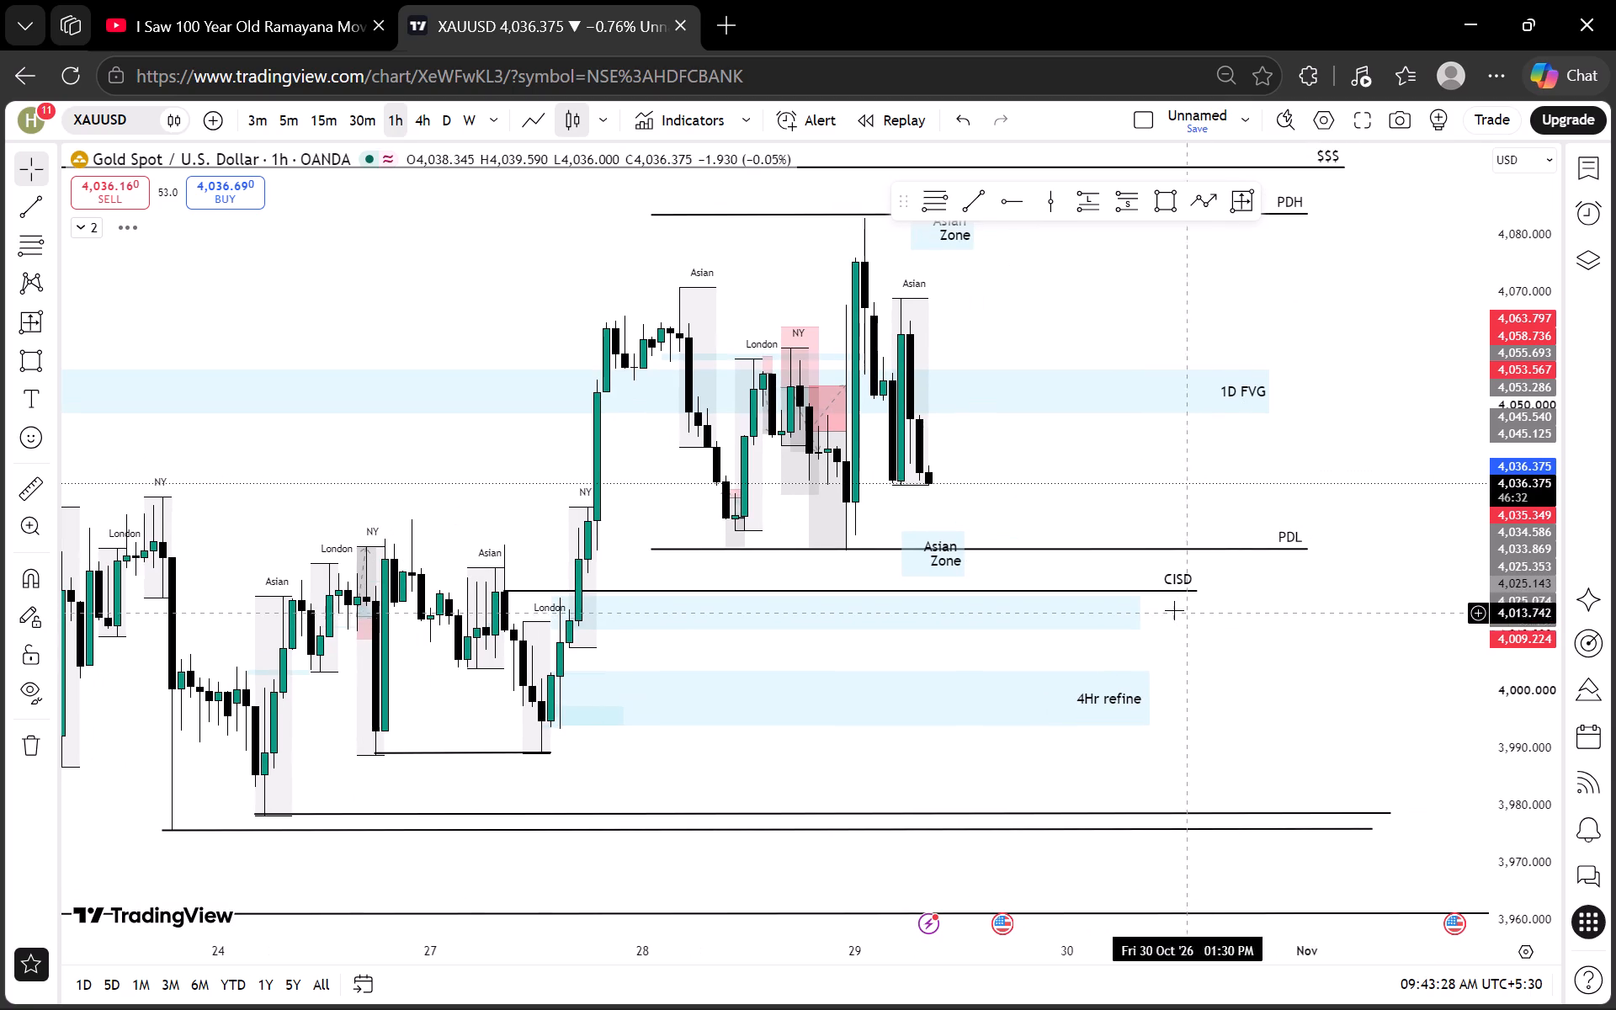
left_click_drag(1144, 614, 1188, 616)
left_click(1230, 624)
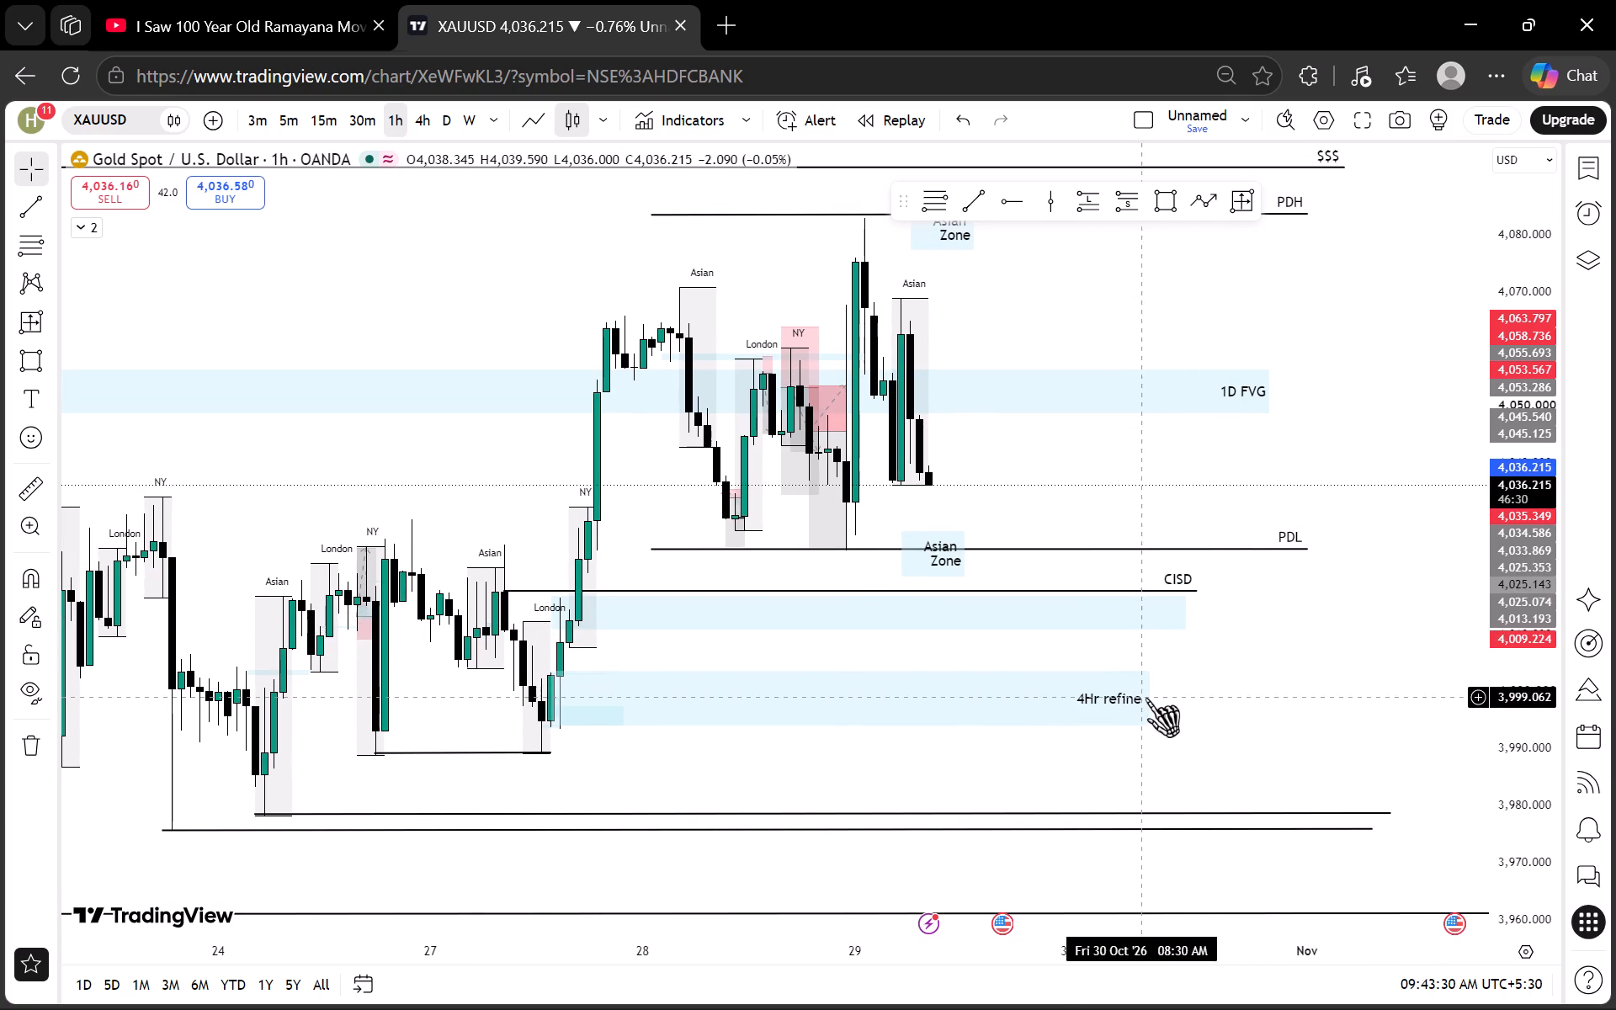
Label the extended zone rectangle below the CISD line "4Hr zone".
left_click(1151, 698)
left_click(1153, 633)
left_click(1152, 608)
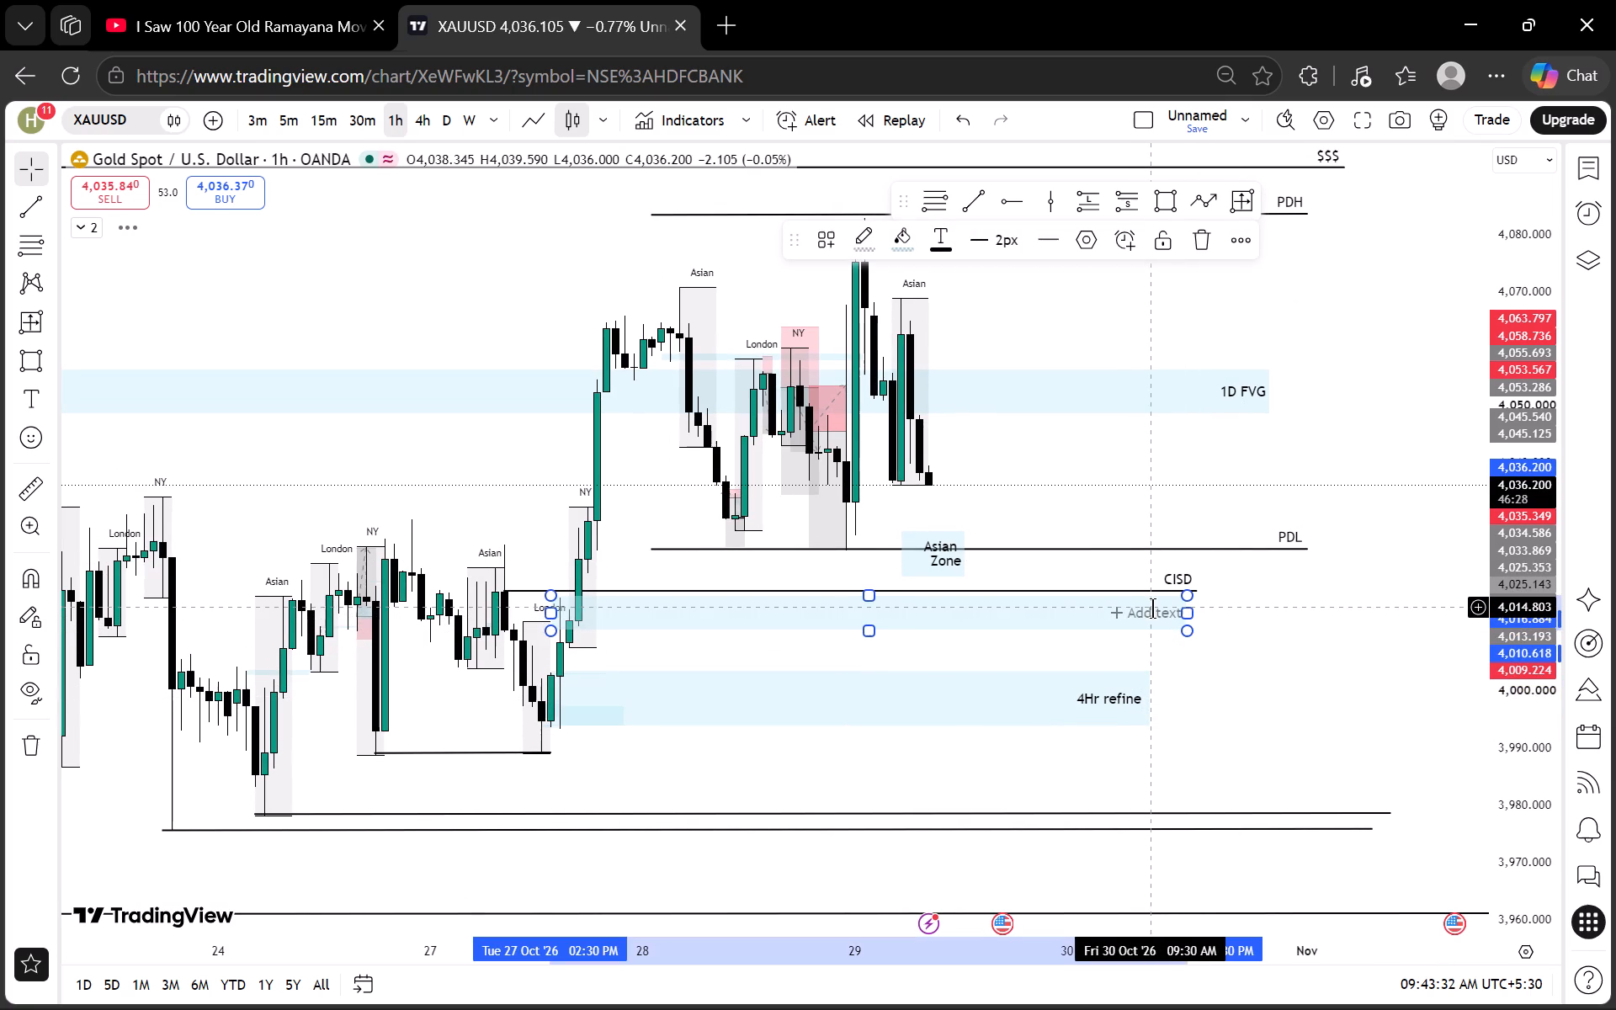
left_click(1134, 608)
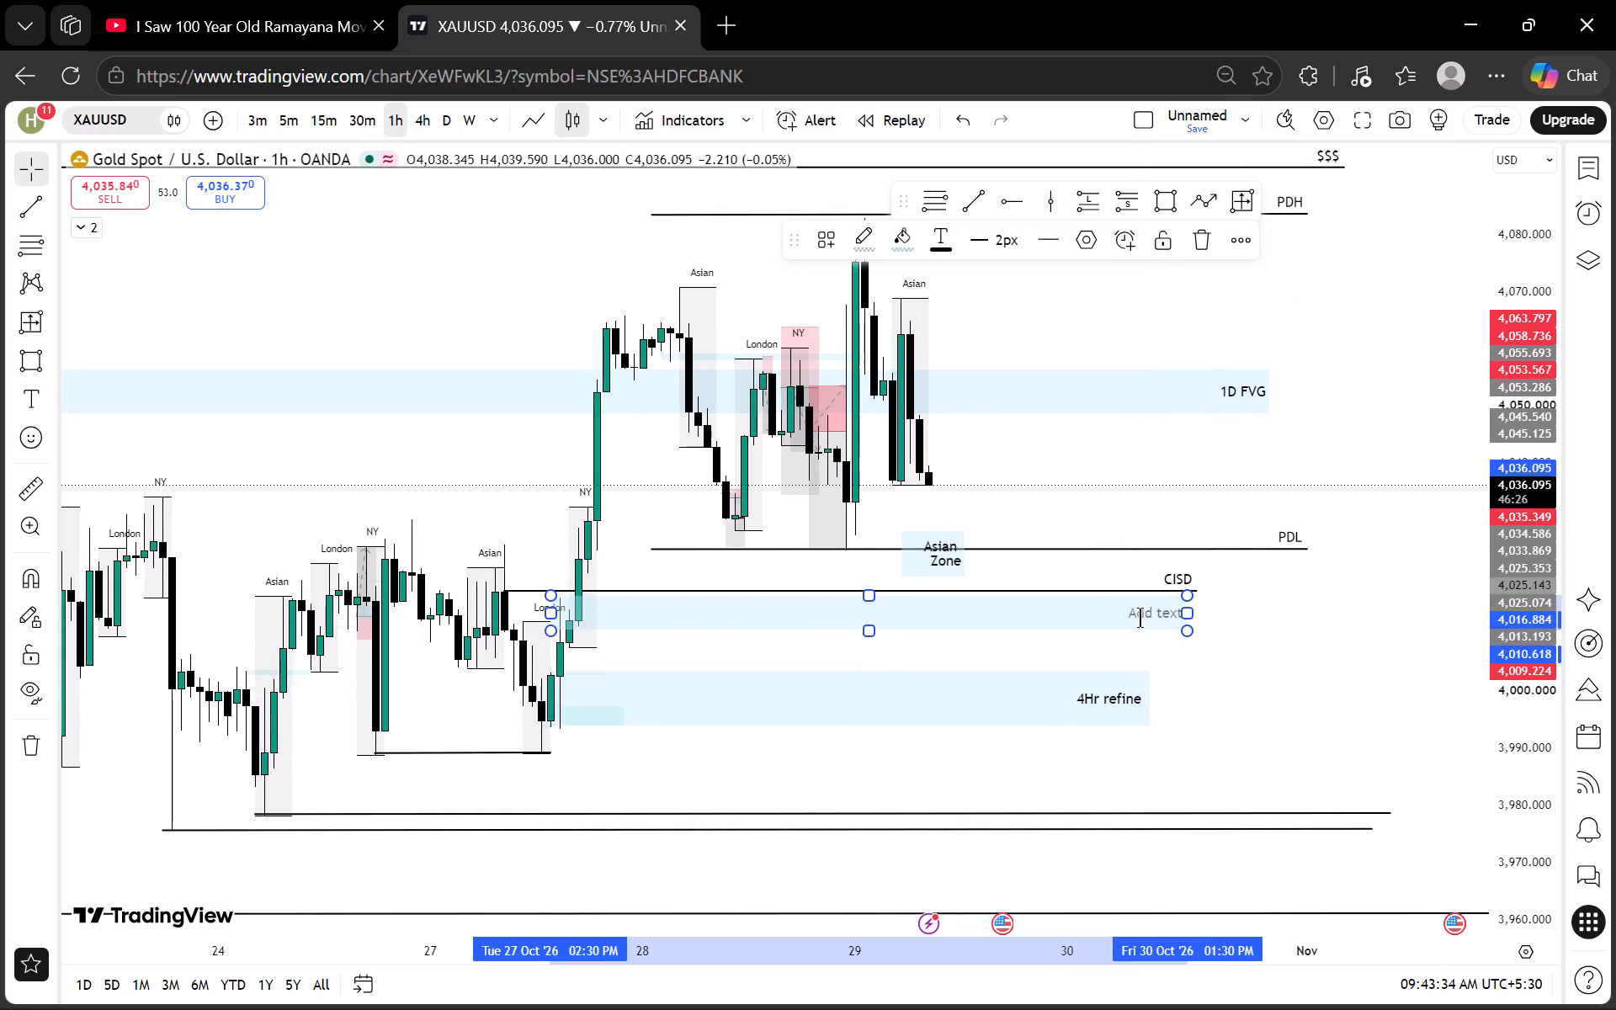
key("4")
type("Hr")
key("BackSpace")
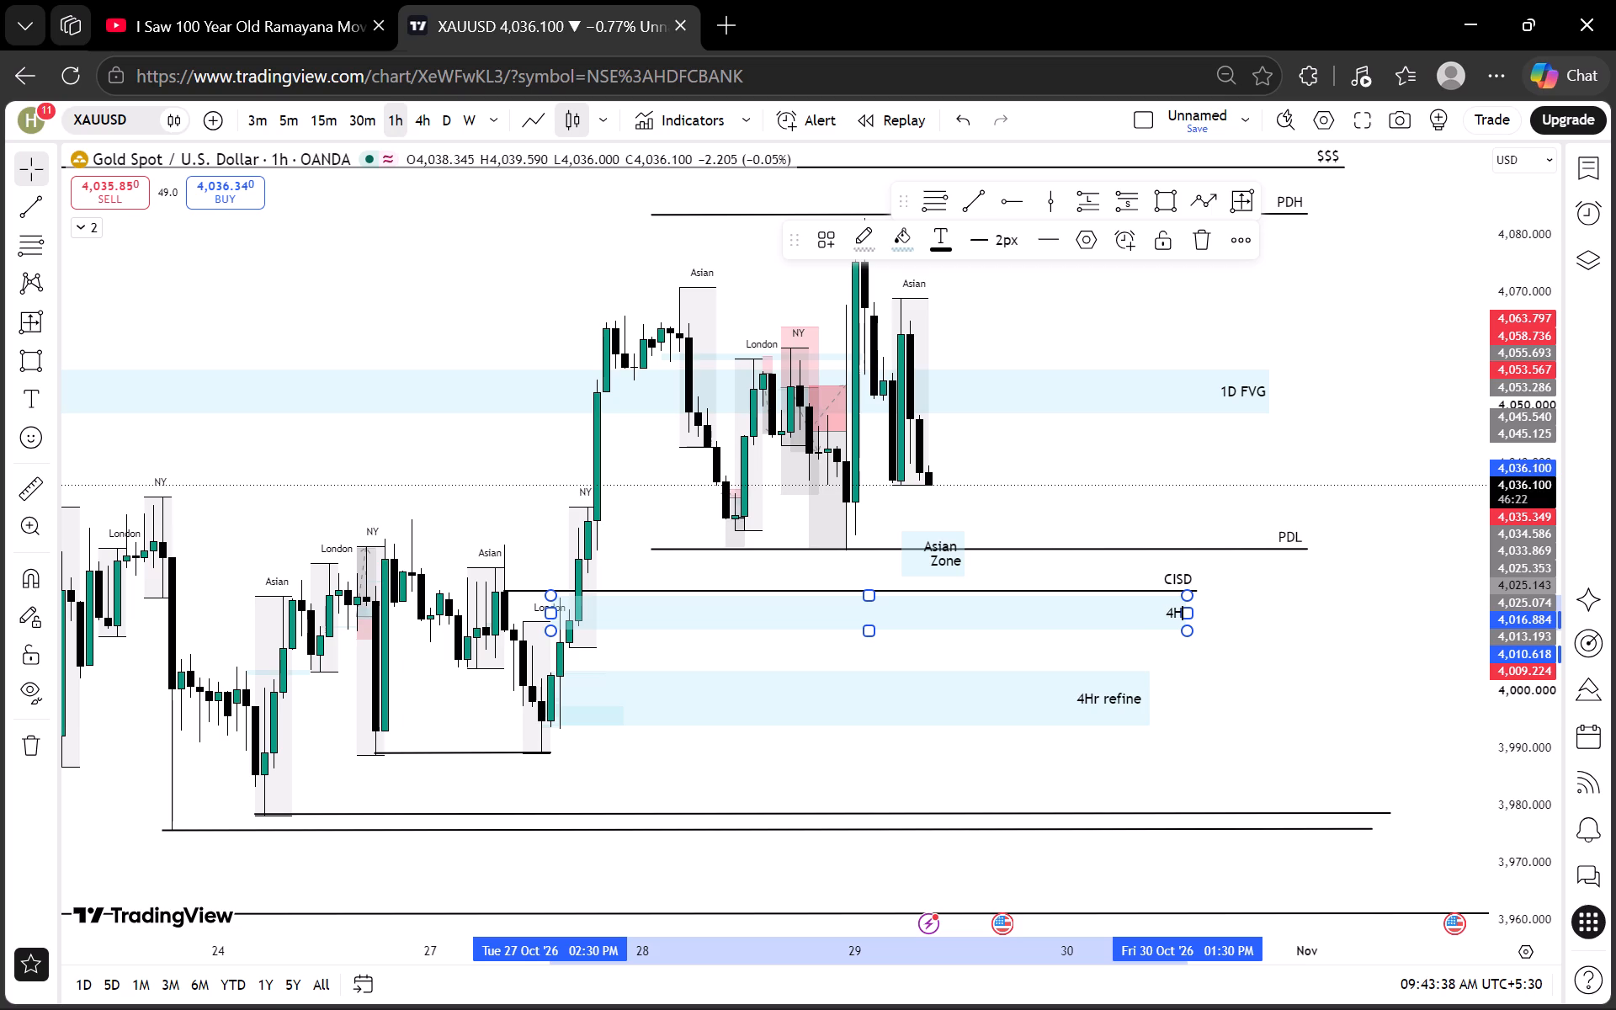
type("r")
key("space")
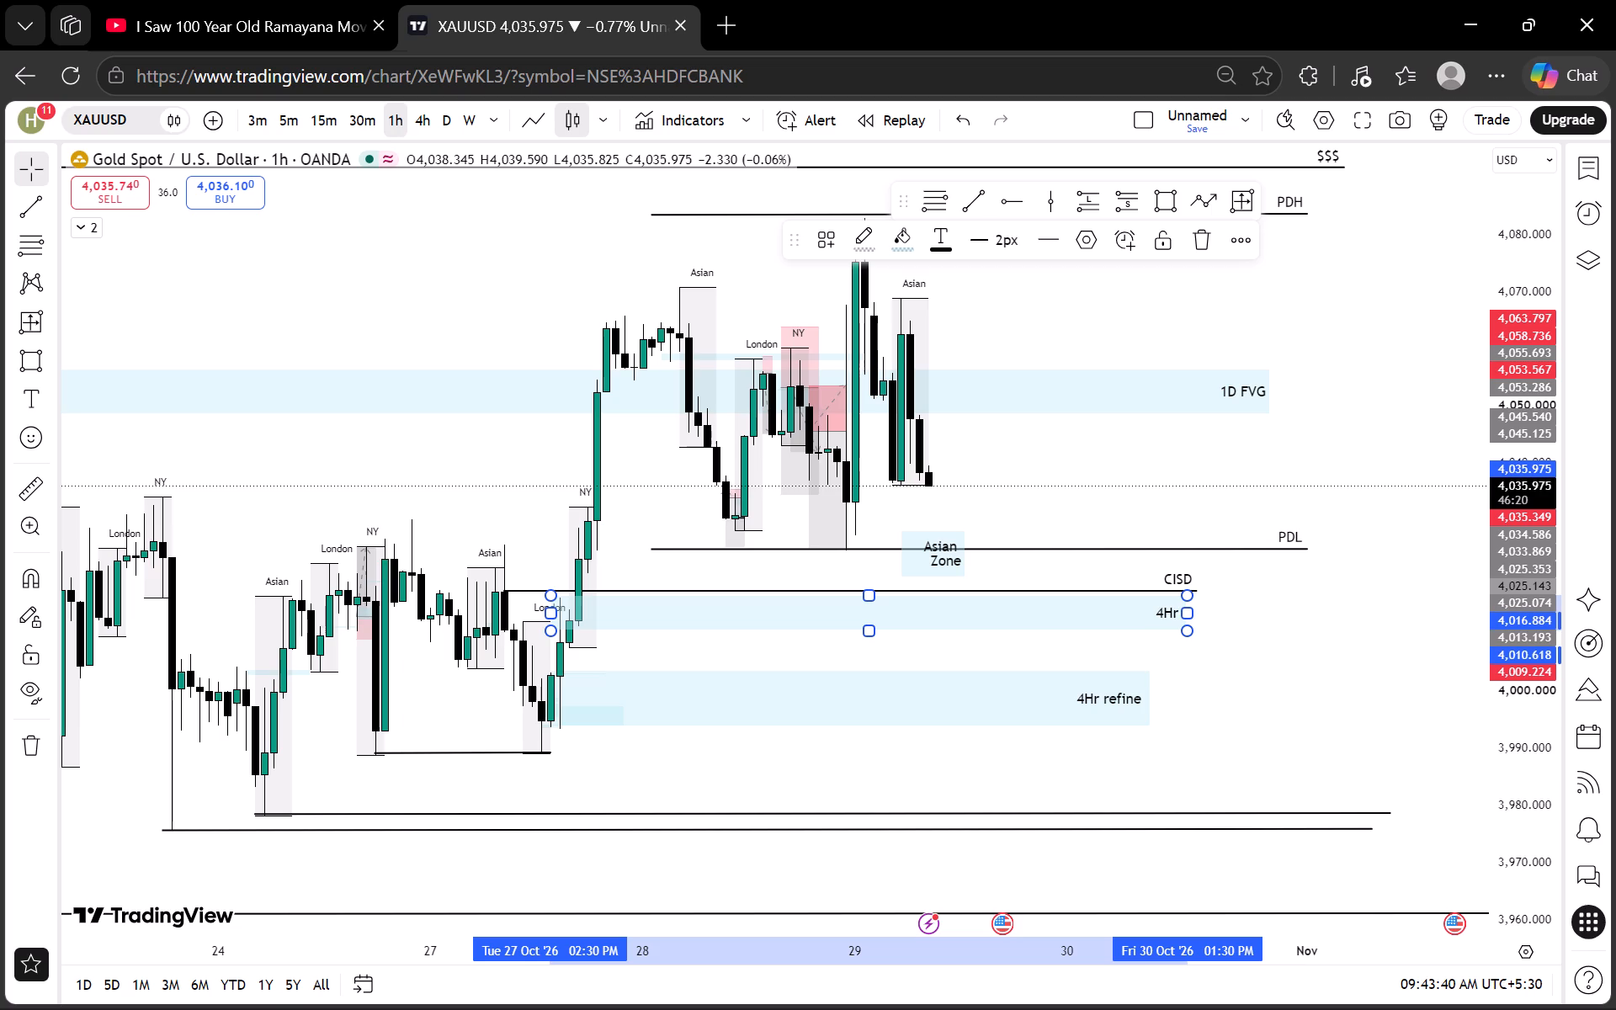
type("zo")
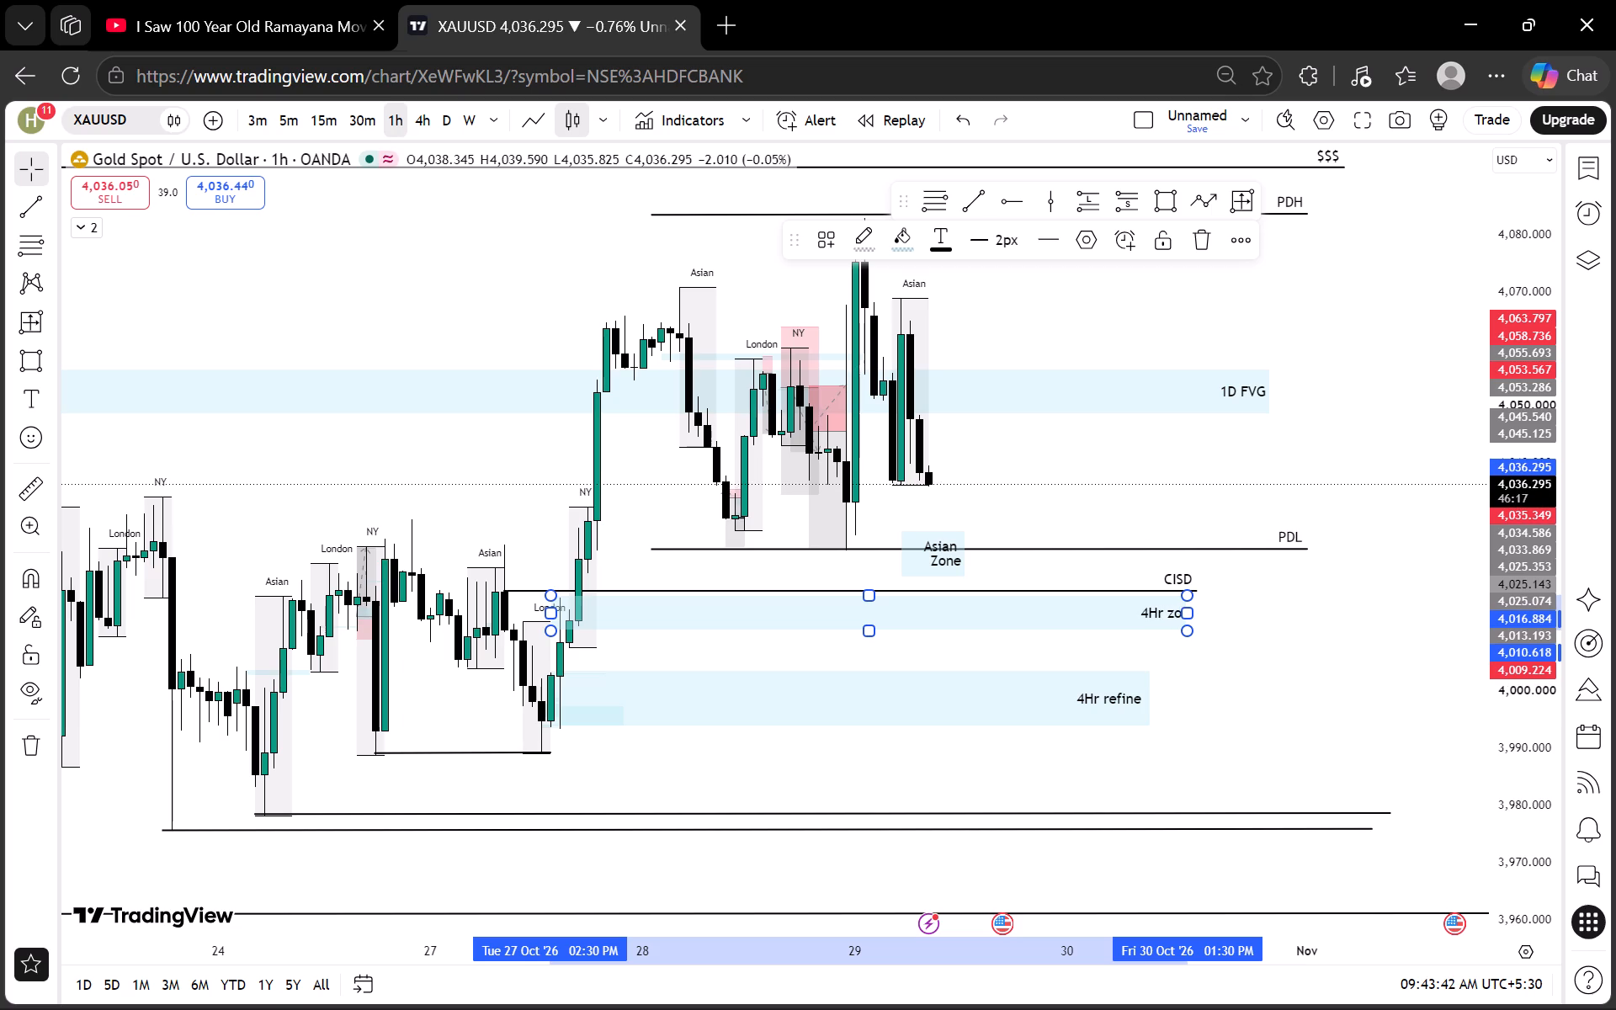
type("ne")
left_click(1299, 646)
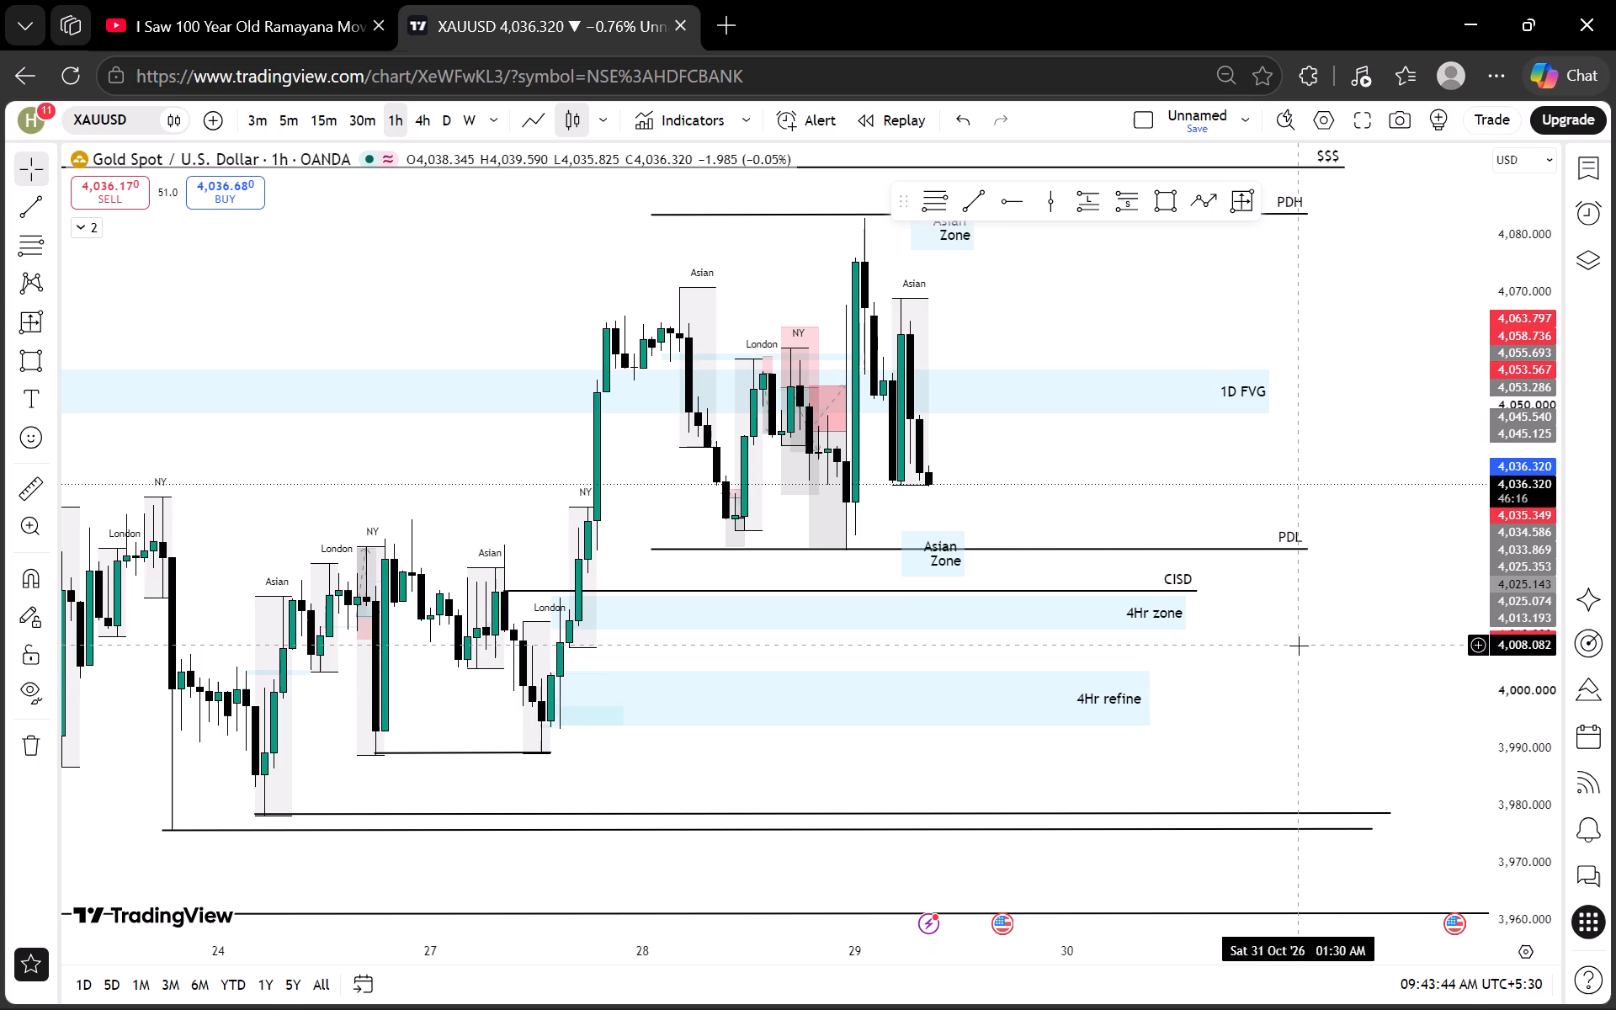
Lock the 4Hr zone rectangle.
scroll(1507, 575, "up", 4)
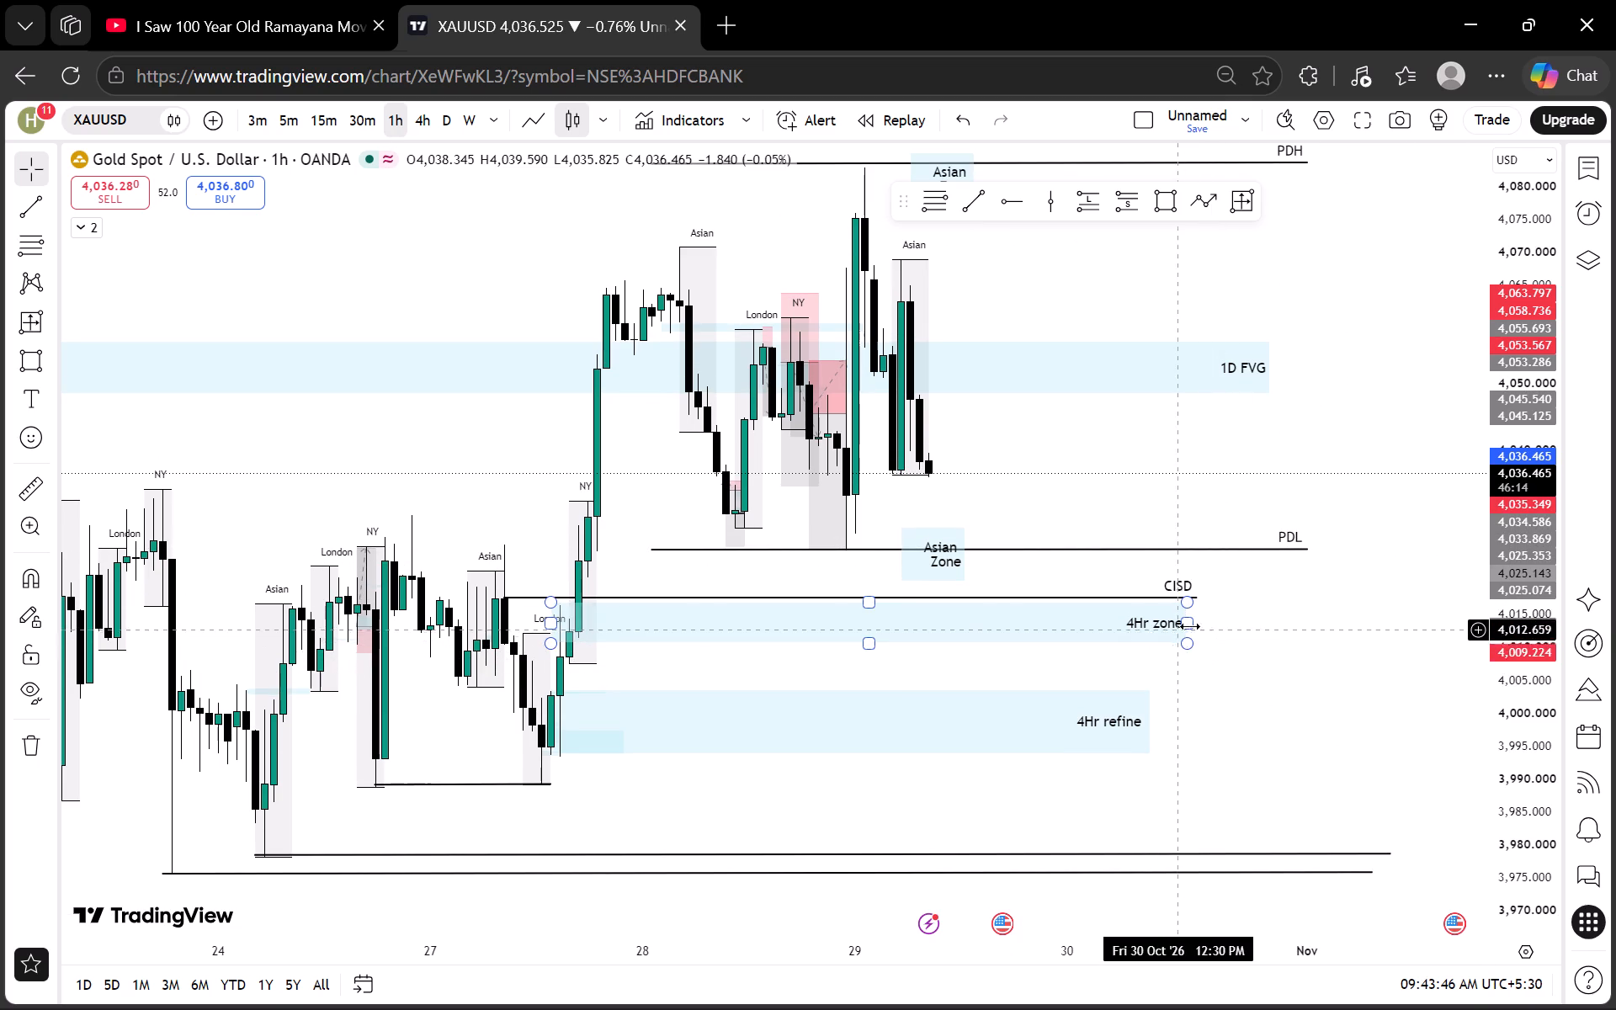
left_click(1192, 624)
left_click(1152, 243)
left_click(1306, 649)
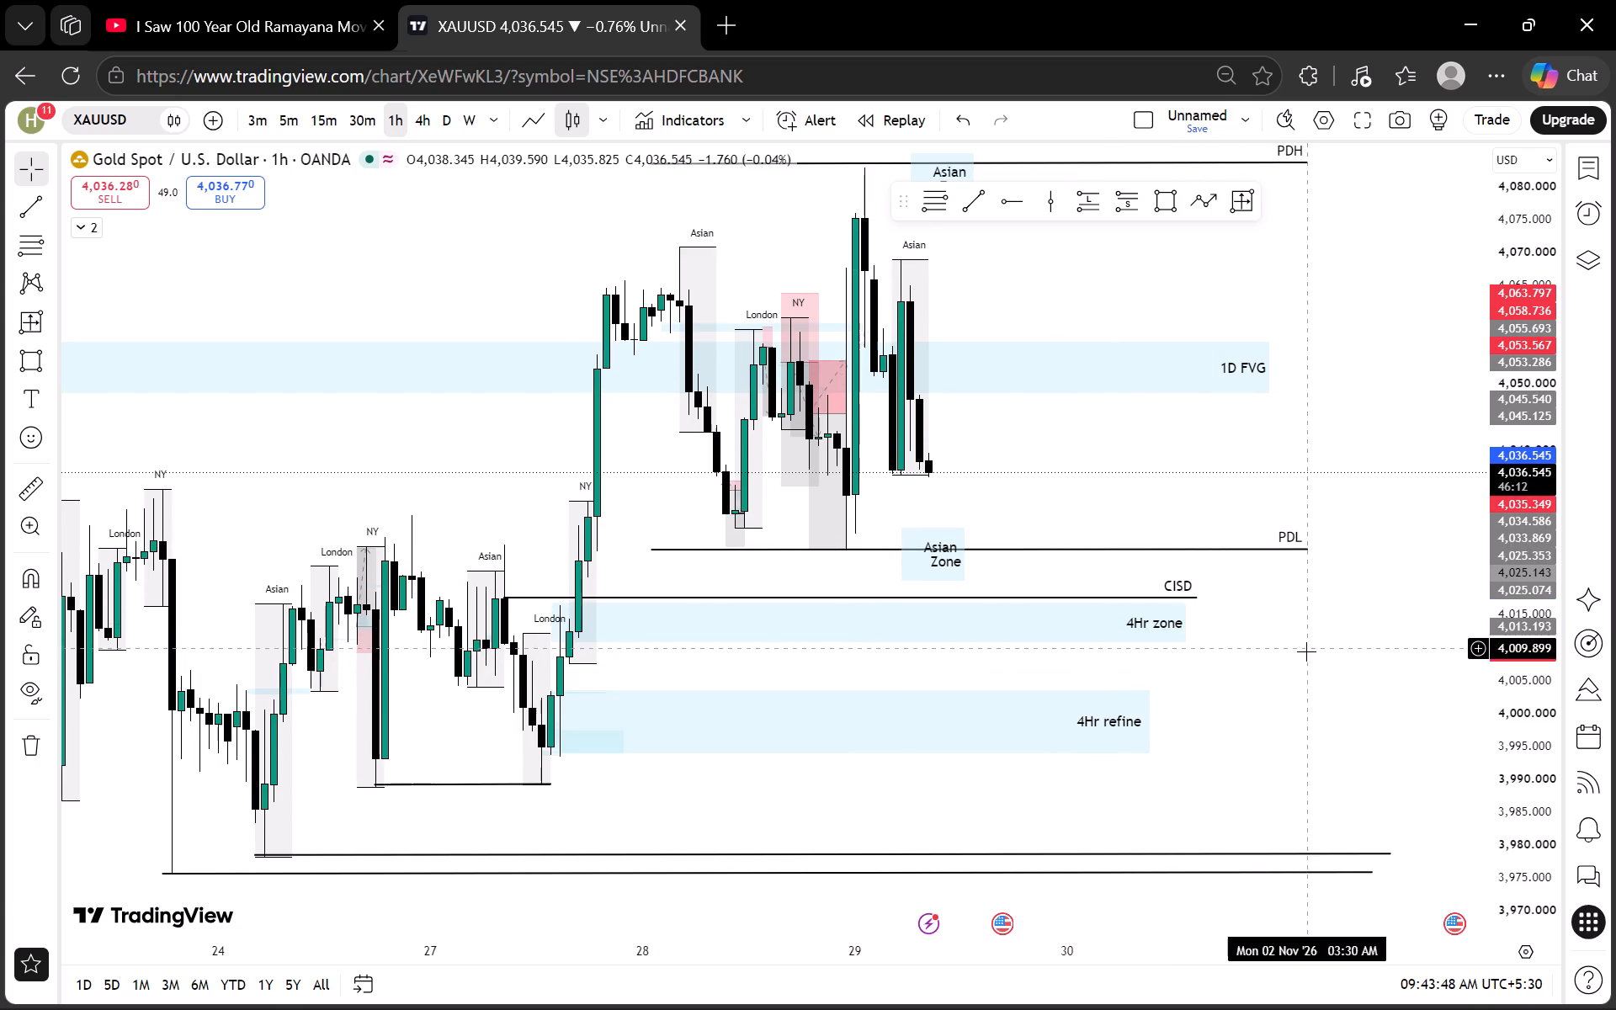
Review the marked zones and liquidity levels around current price on the 4-hour chart.
left_click(428, 115)
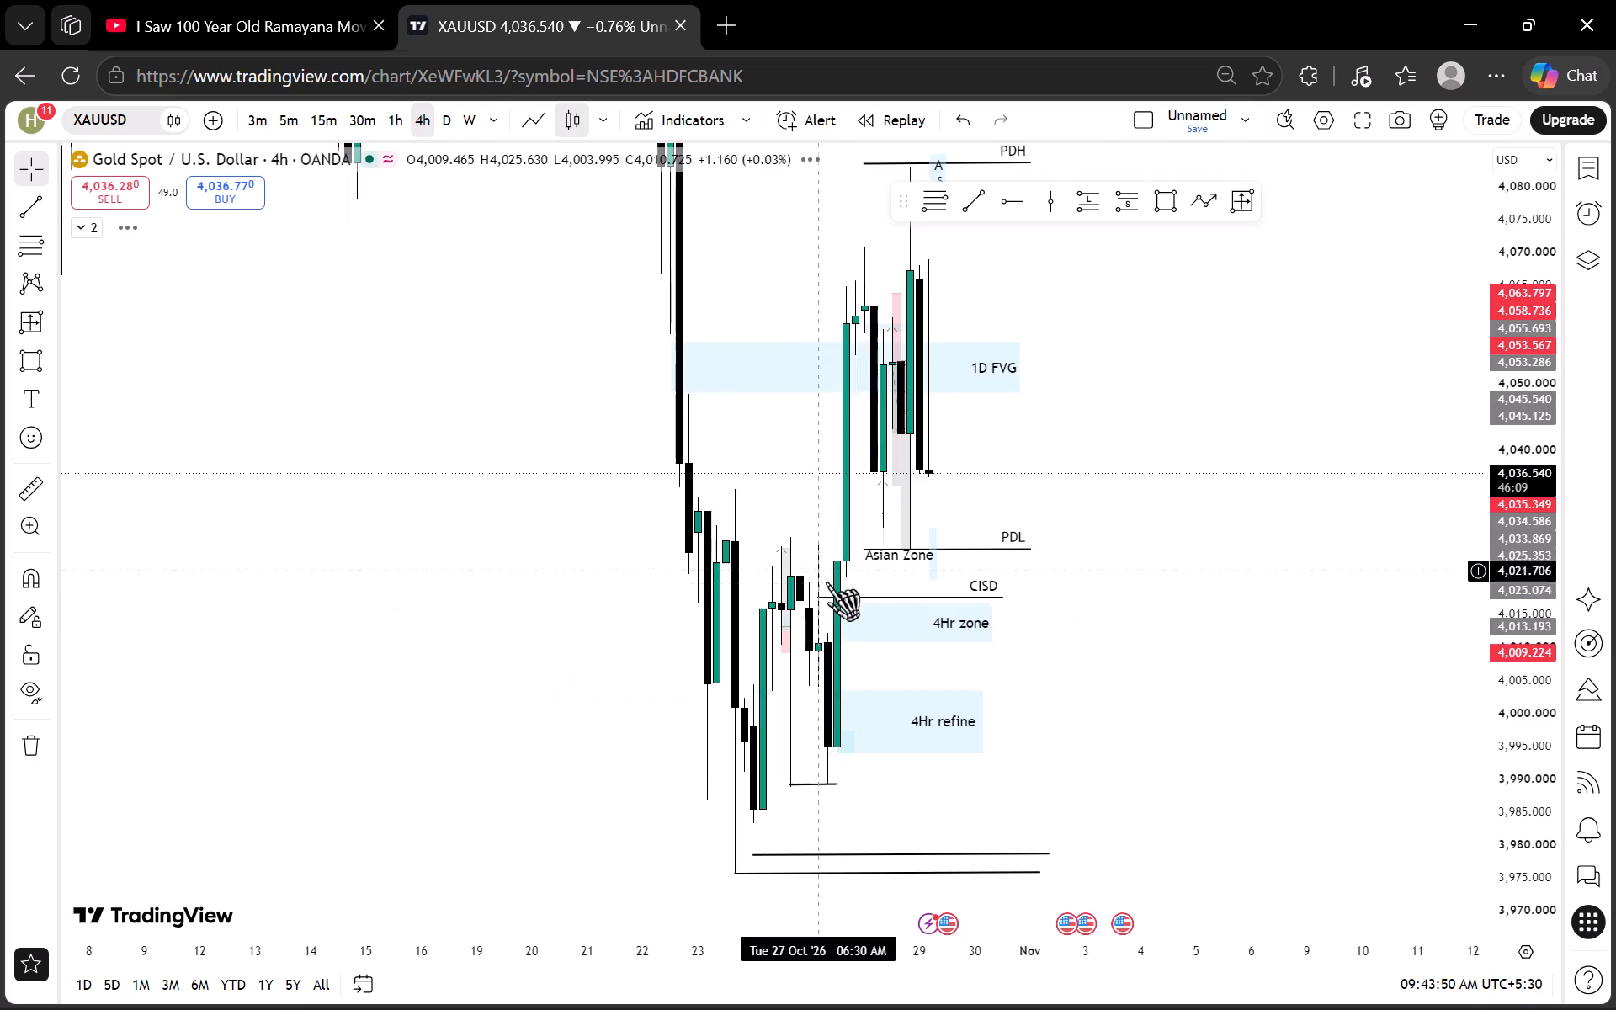
scroll(858, 604, "up", 4)
scroll(1493, 563, "down", 6)
scroll(1224, 699, "up", 4)
left_click_drag(1000, 736, 1016, 736)
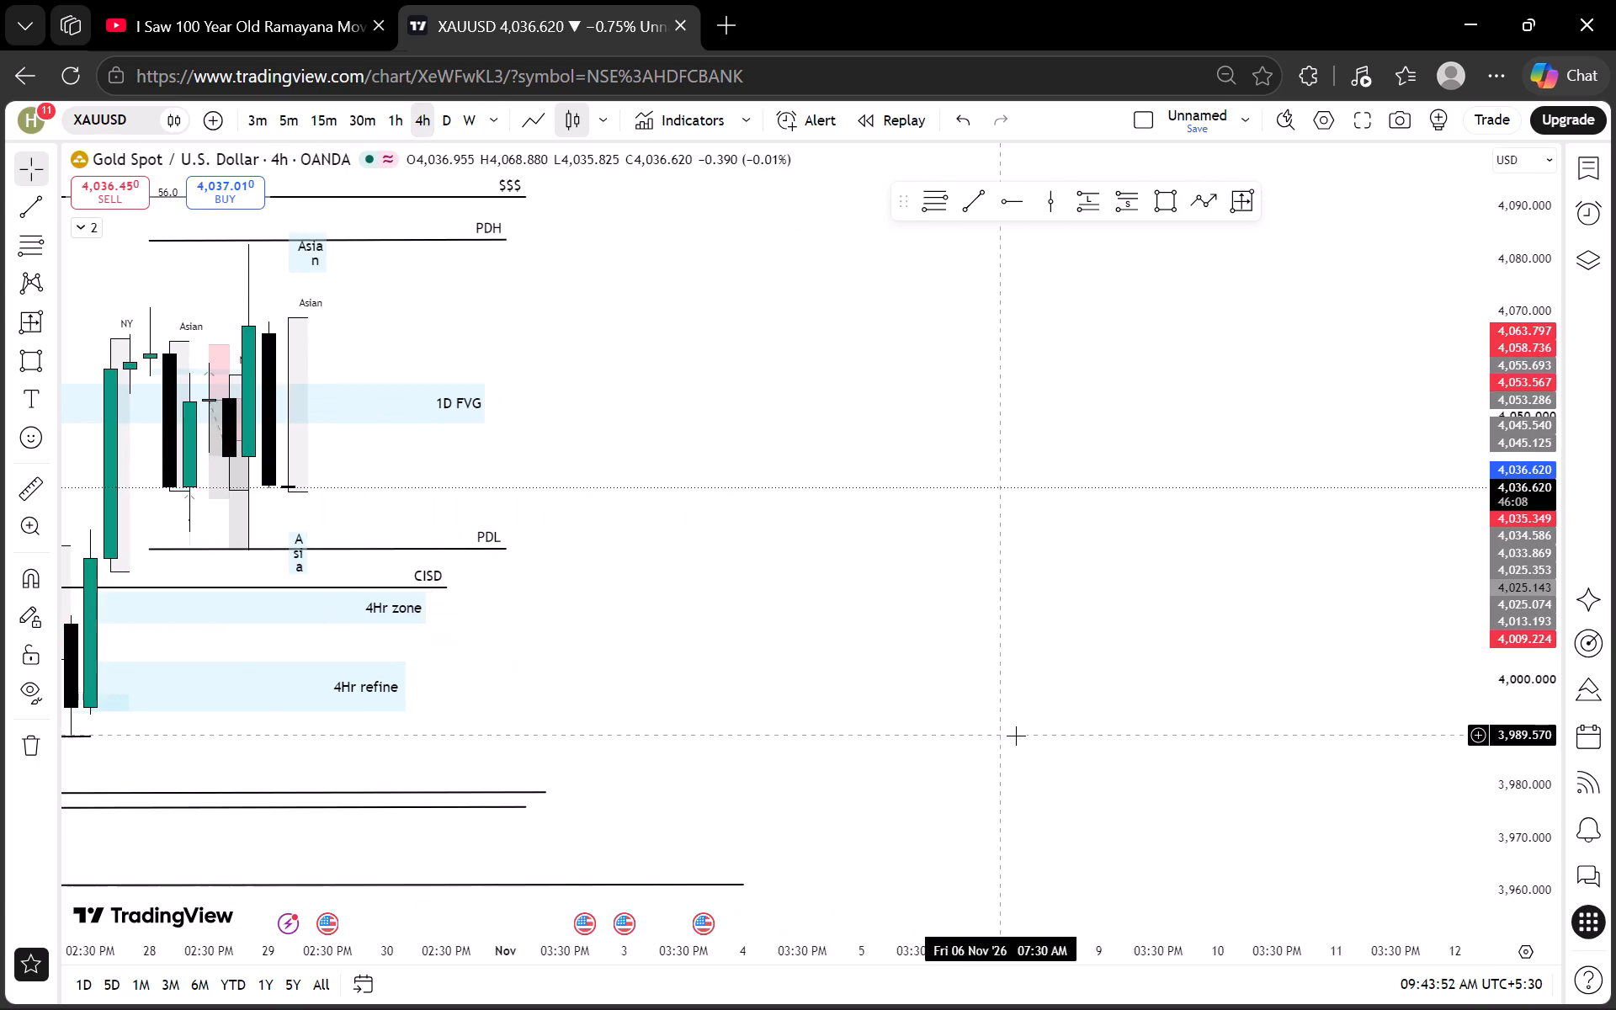
left_click_drag(1016, 736, 1332, 729)
scroll(874, 729, "down", 2)
left_click_drag(1139, 702, 1377, 704)
scroll(1534, 675, "up", 8)
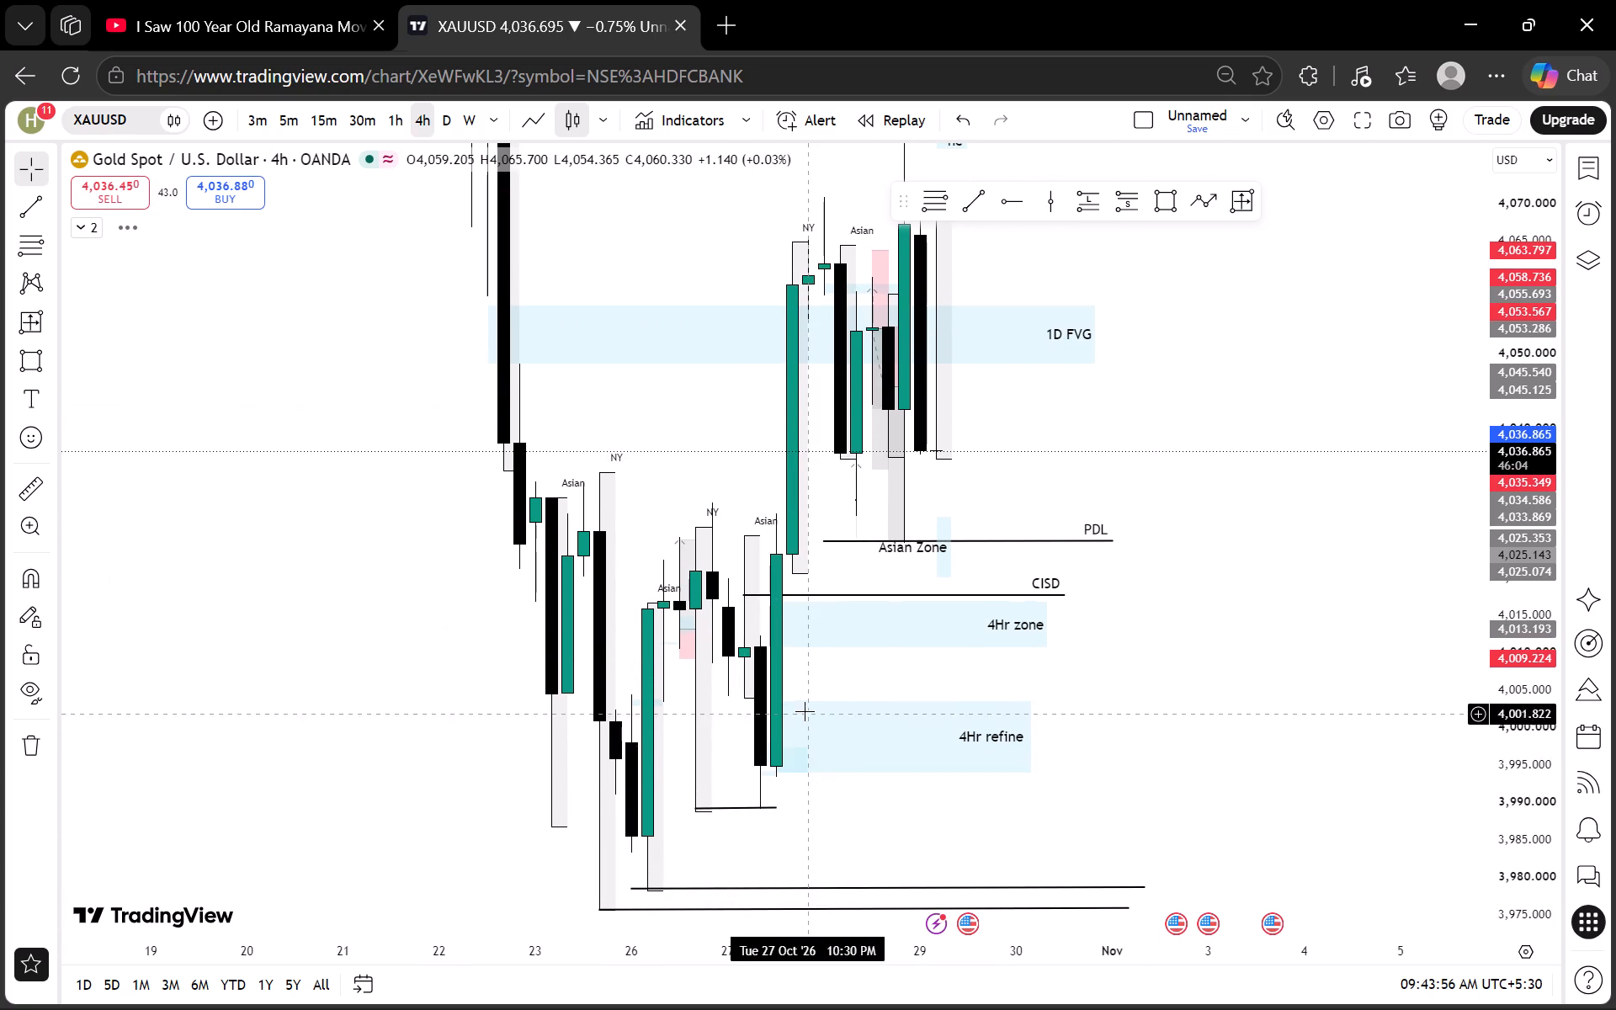
scroll(1502, 499, "down", 6)
scroll(1298, 471, "up", 3)
scroll(1459, 441, "down", 2)
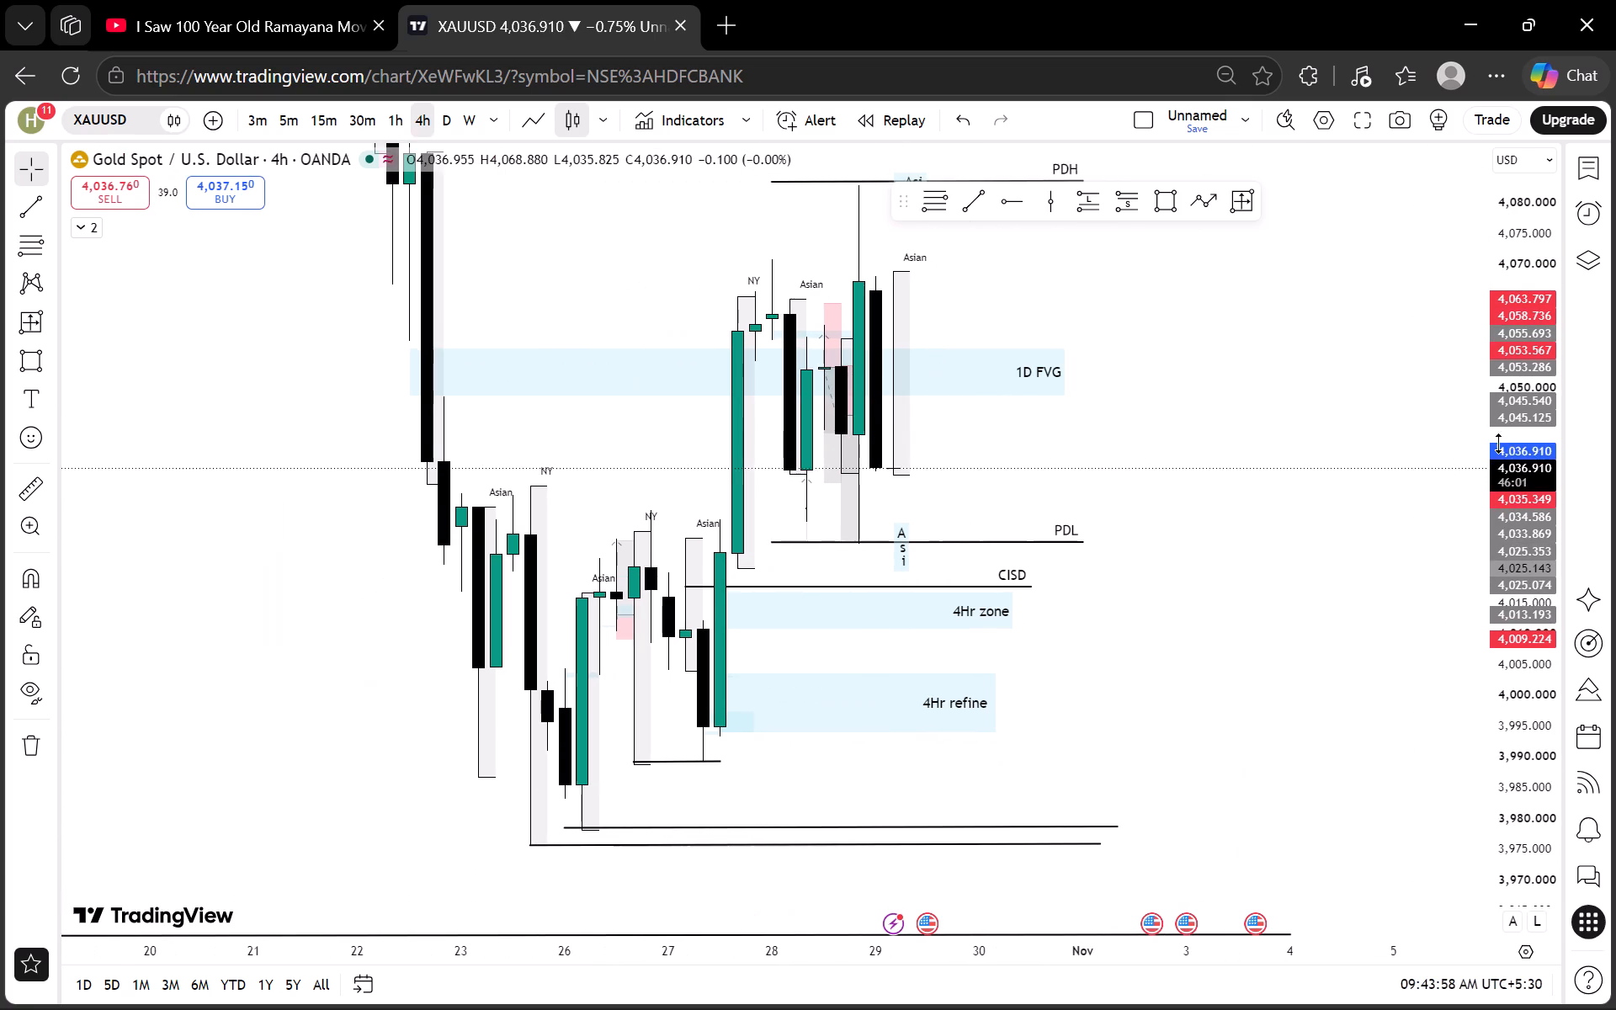
scroll(1514, 448, "down", 7)
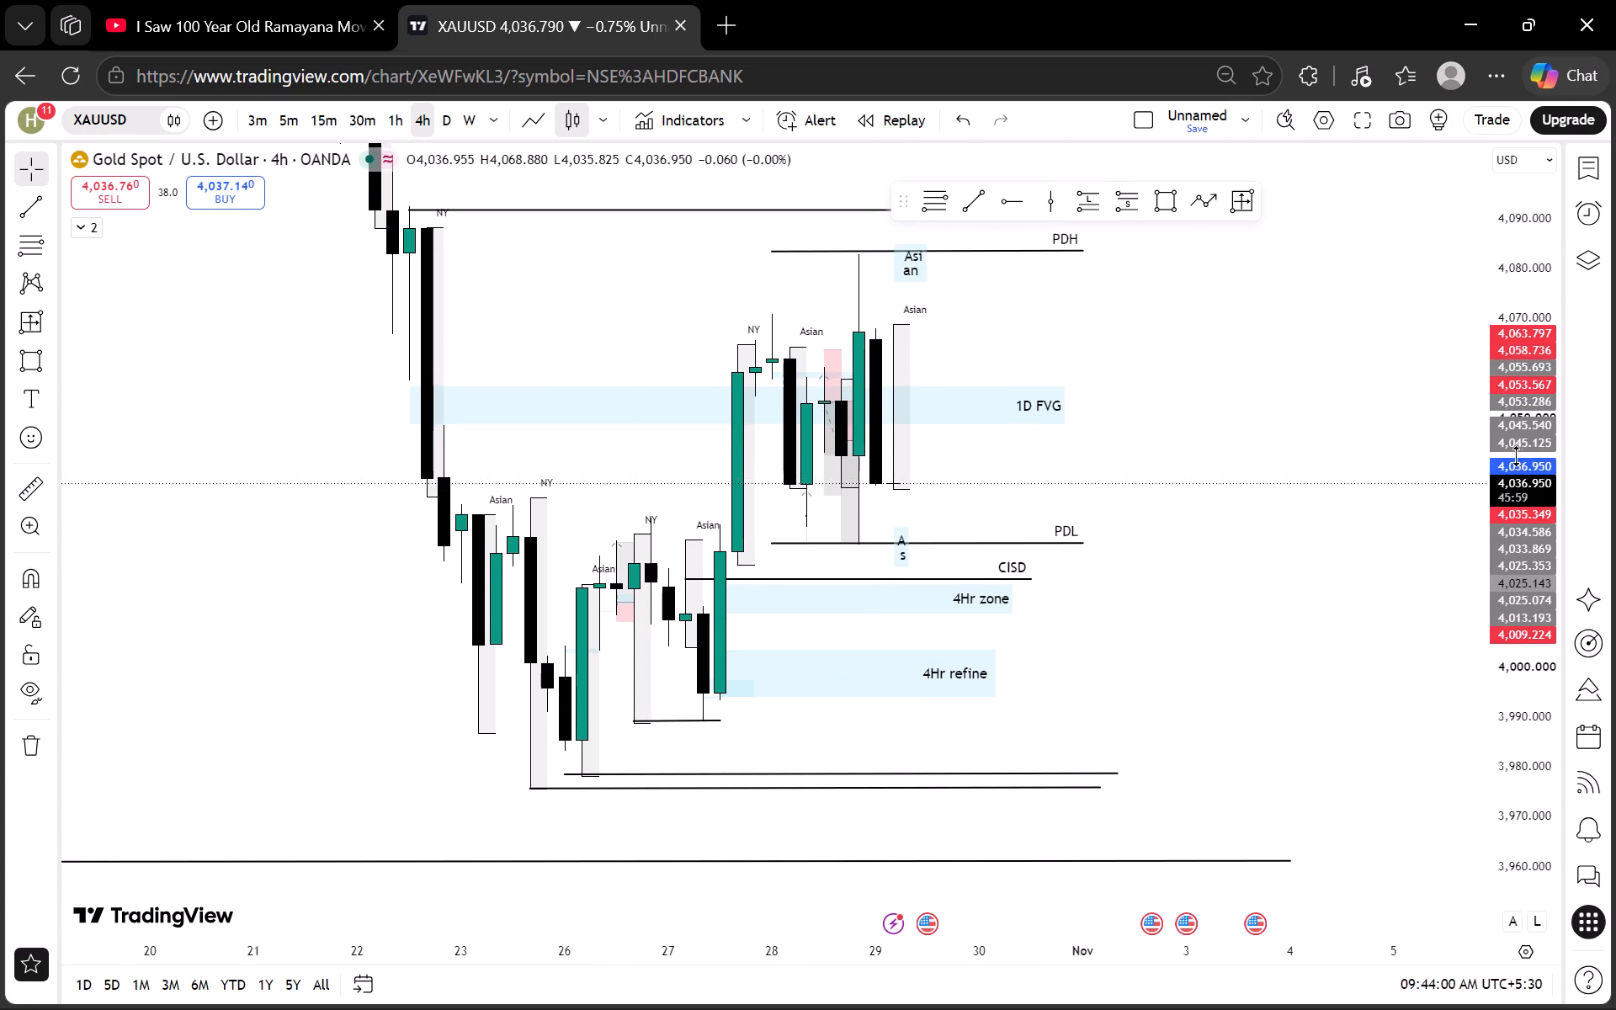
scroll(1530, 451, "down", 5)
scroll(1424, 482, "up", 5)
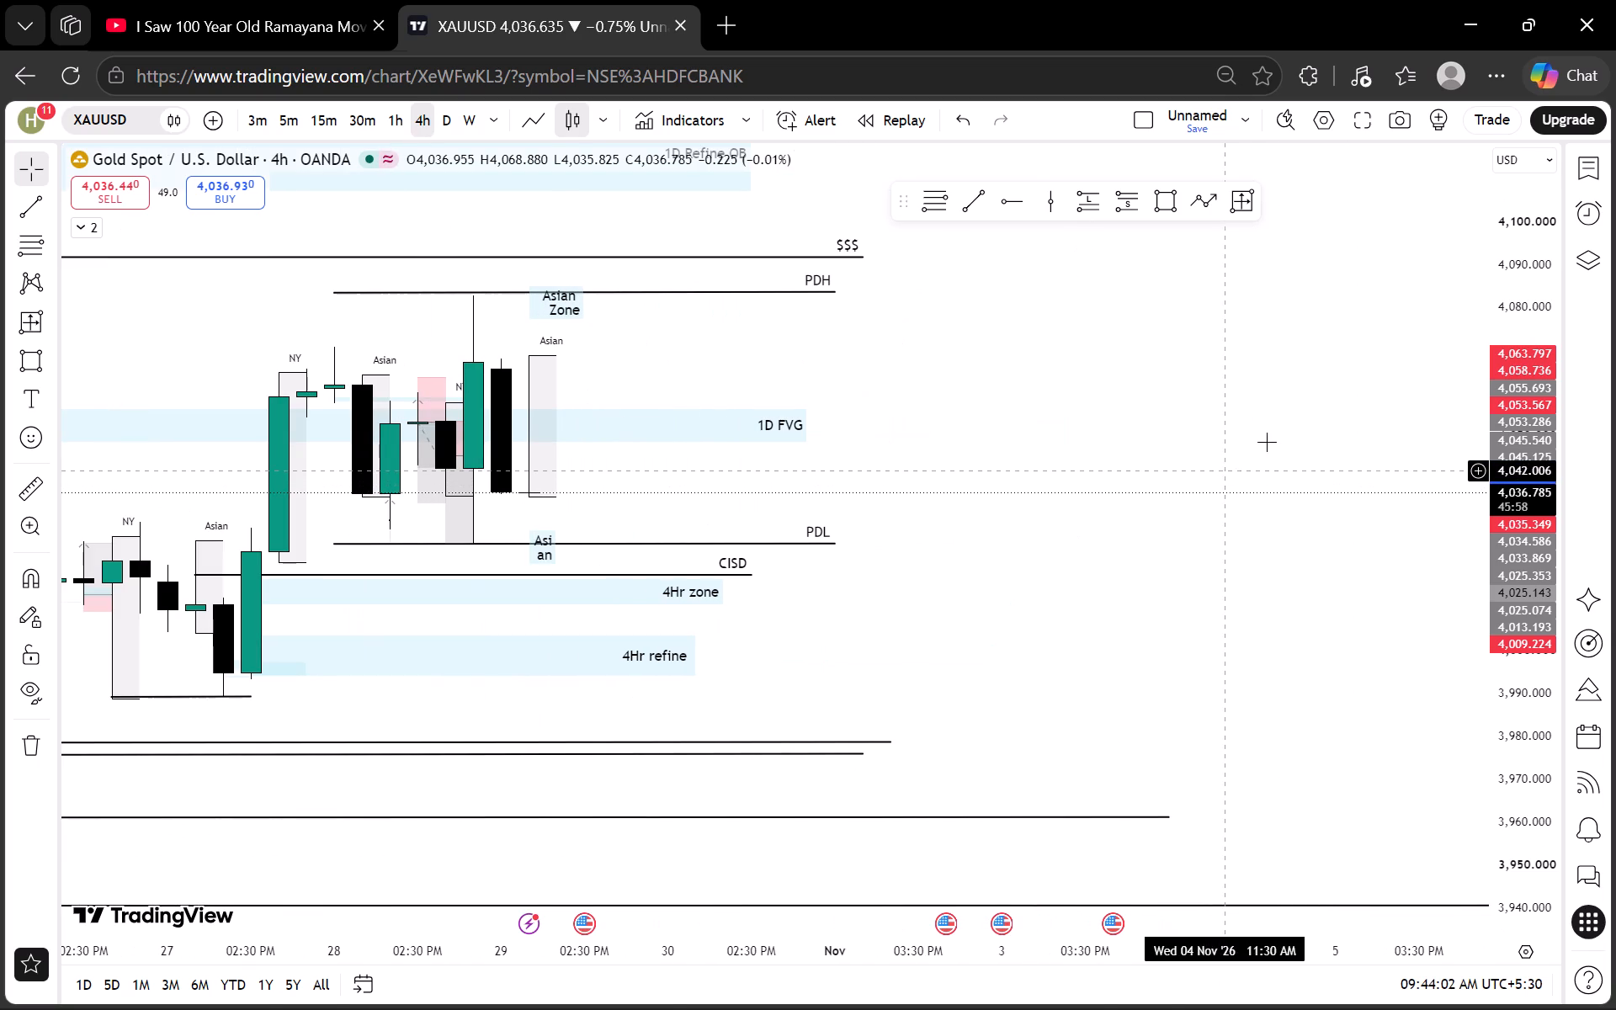
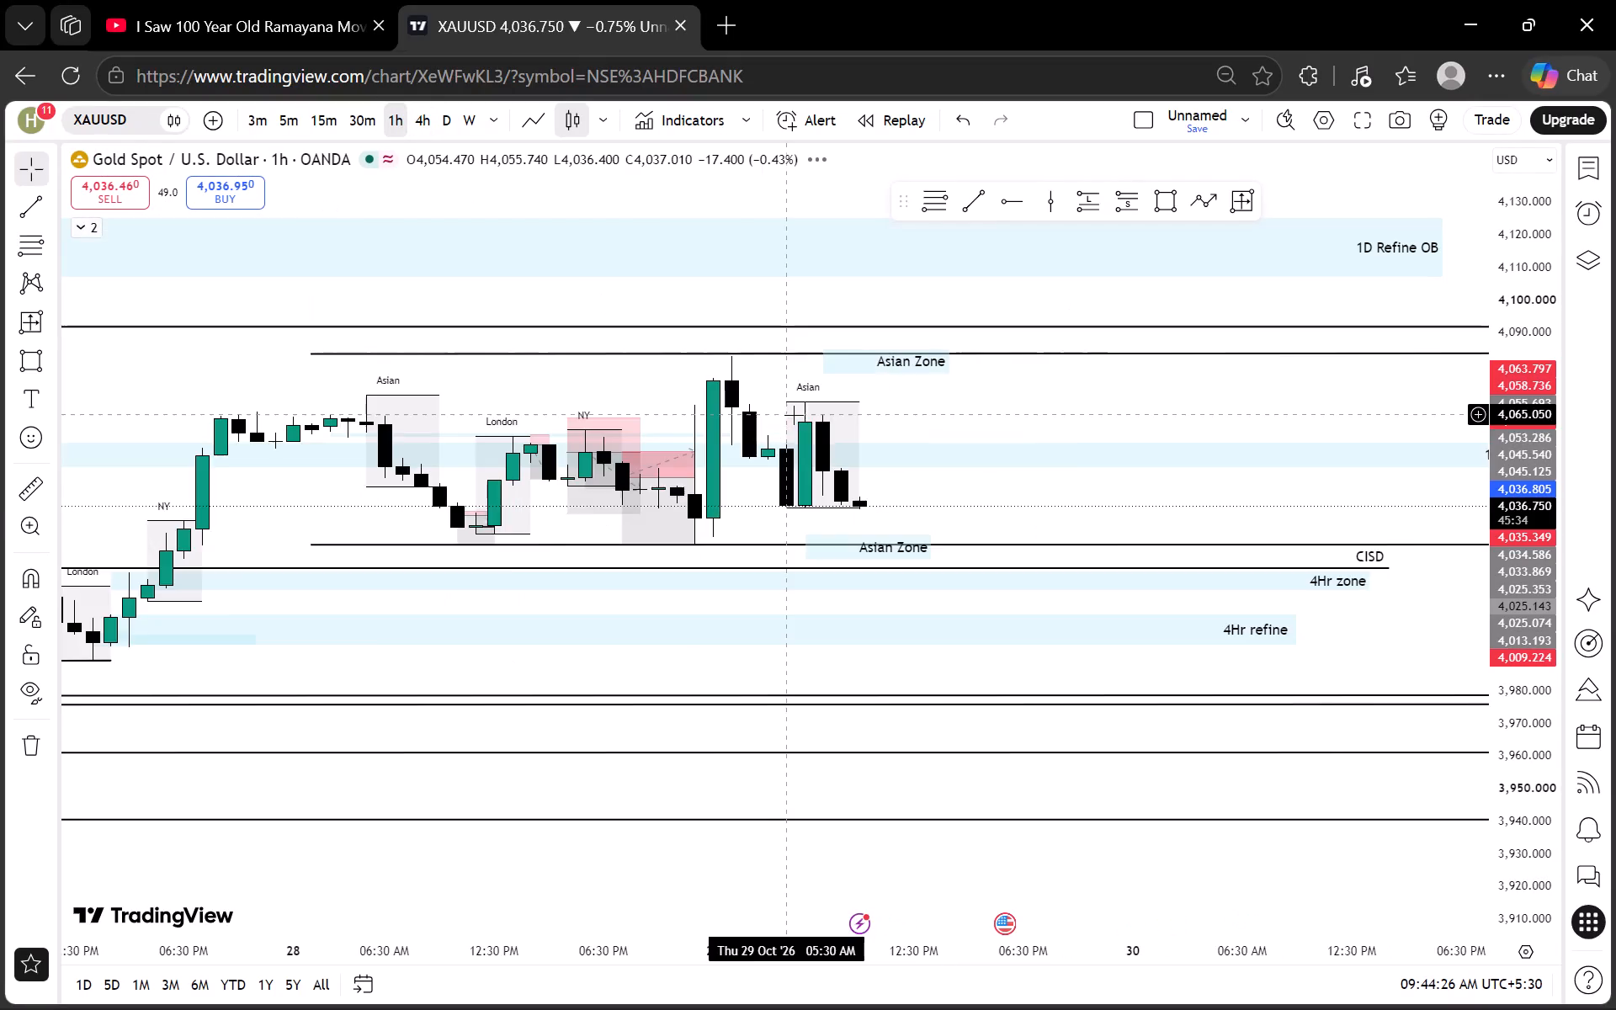
Switch the chart from XAUUSD to NAS100USD.
scroll(799, 414, "down", 7)
left_click_drag(693, 363, 449, 359)
left_click(1608, 158)
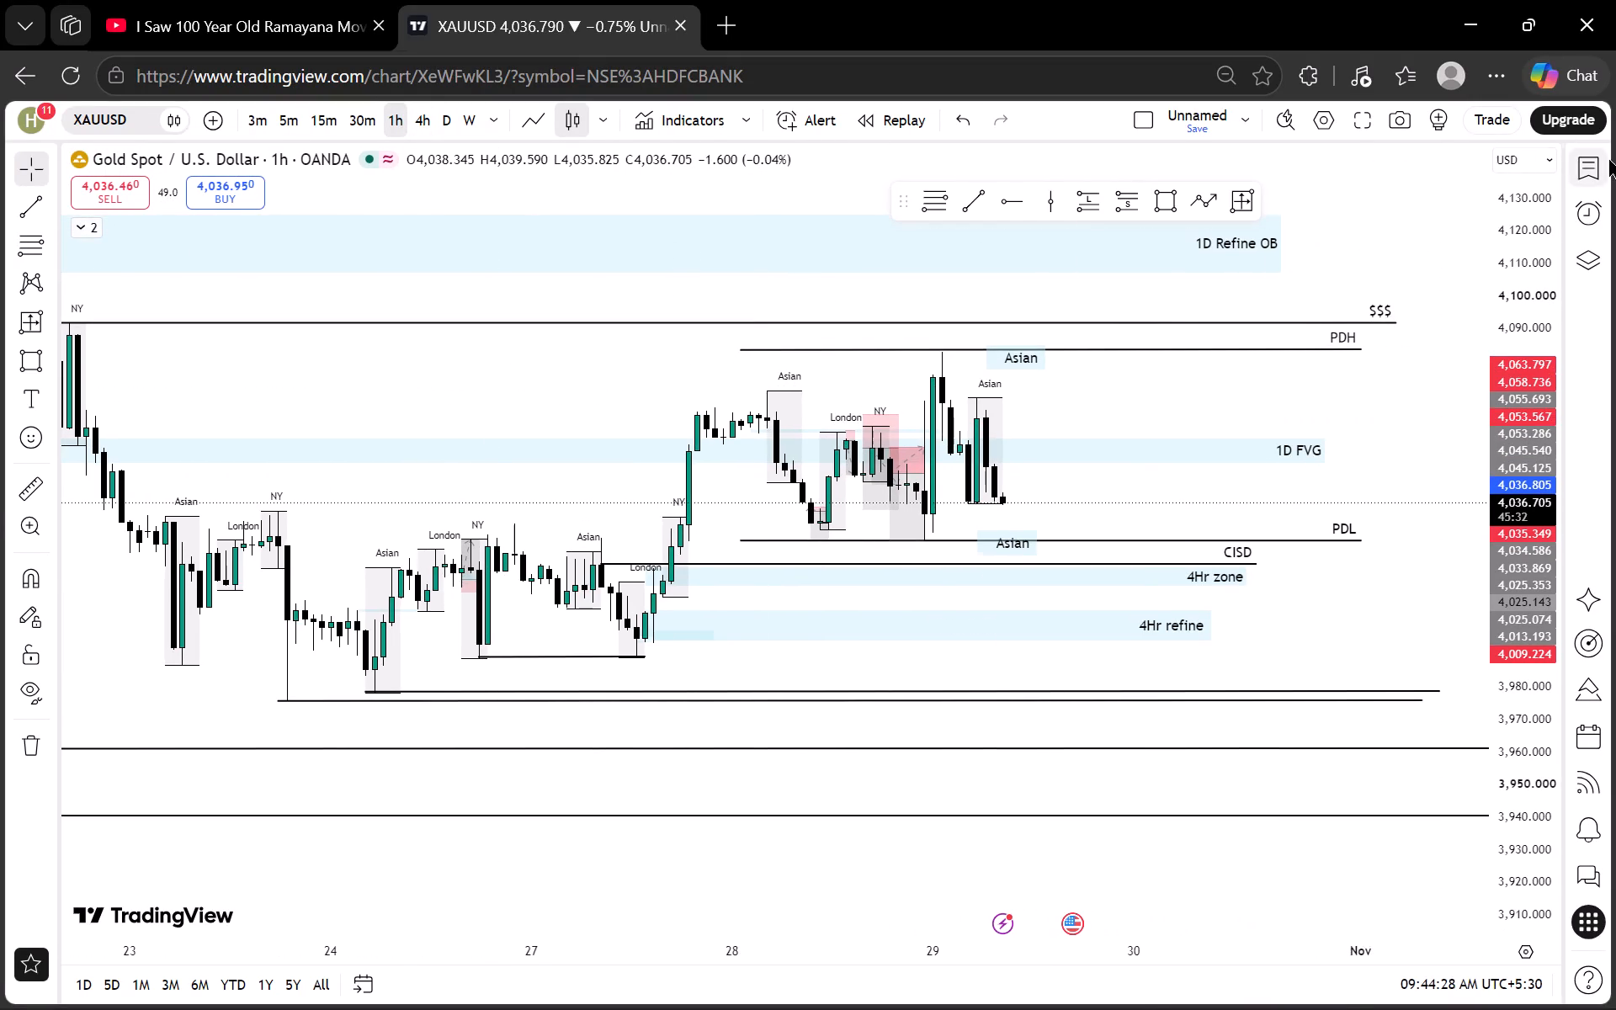
left_click(1444, 279)
left_click(1592, 166)
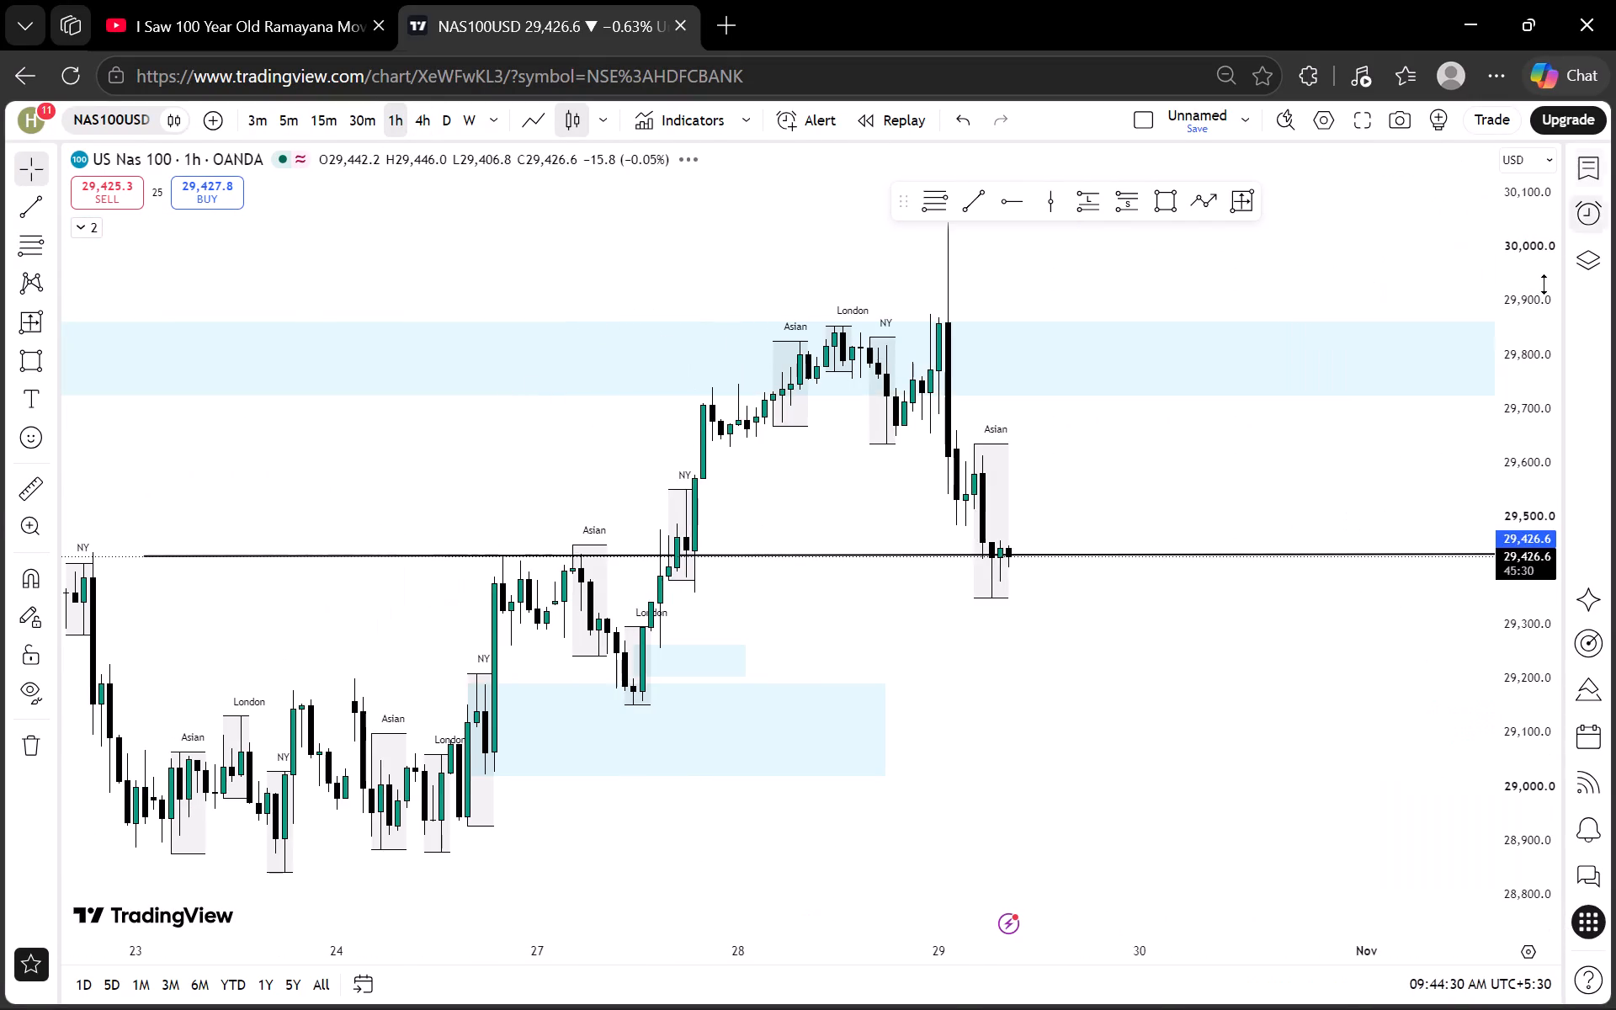
On the 4-hour chart, extend the small zone below the black line to 2 November 23:30 and raise its top to about 29,350.
scroll(1555, 408, "down", 15)
left_click_drag(1399, 637, 1167, 637)
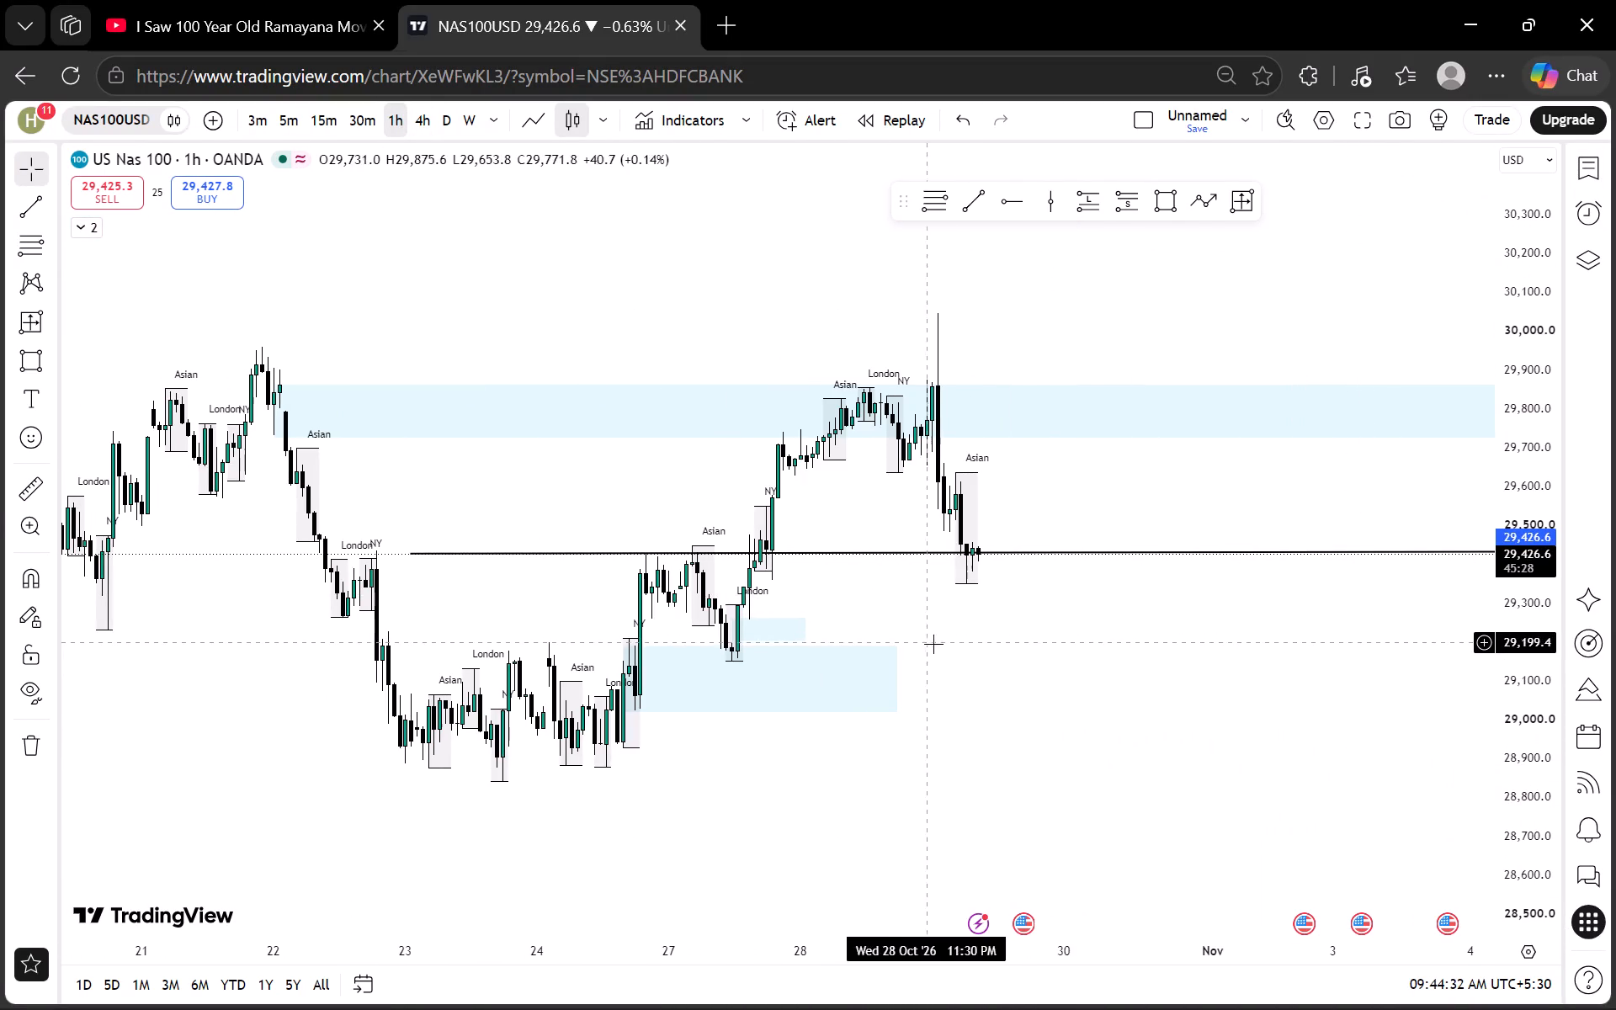
left_click(428, 120)
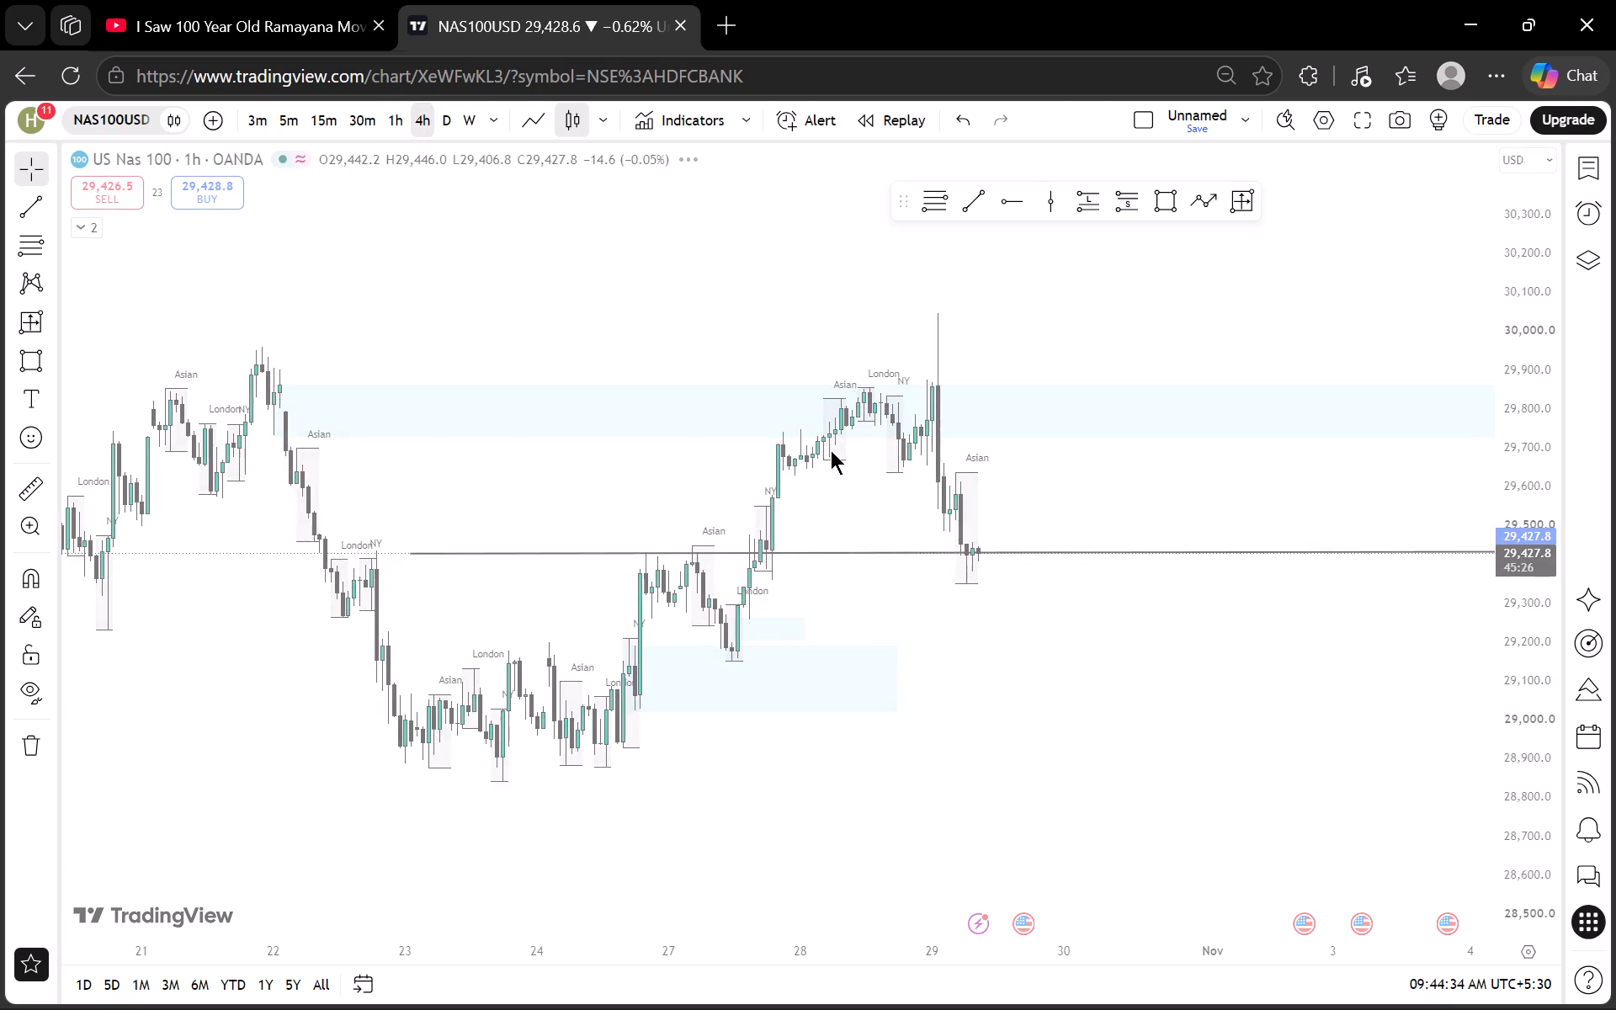
scroll(1006, 585, "up", 5)
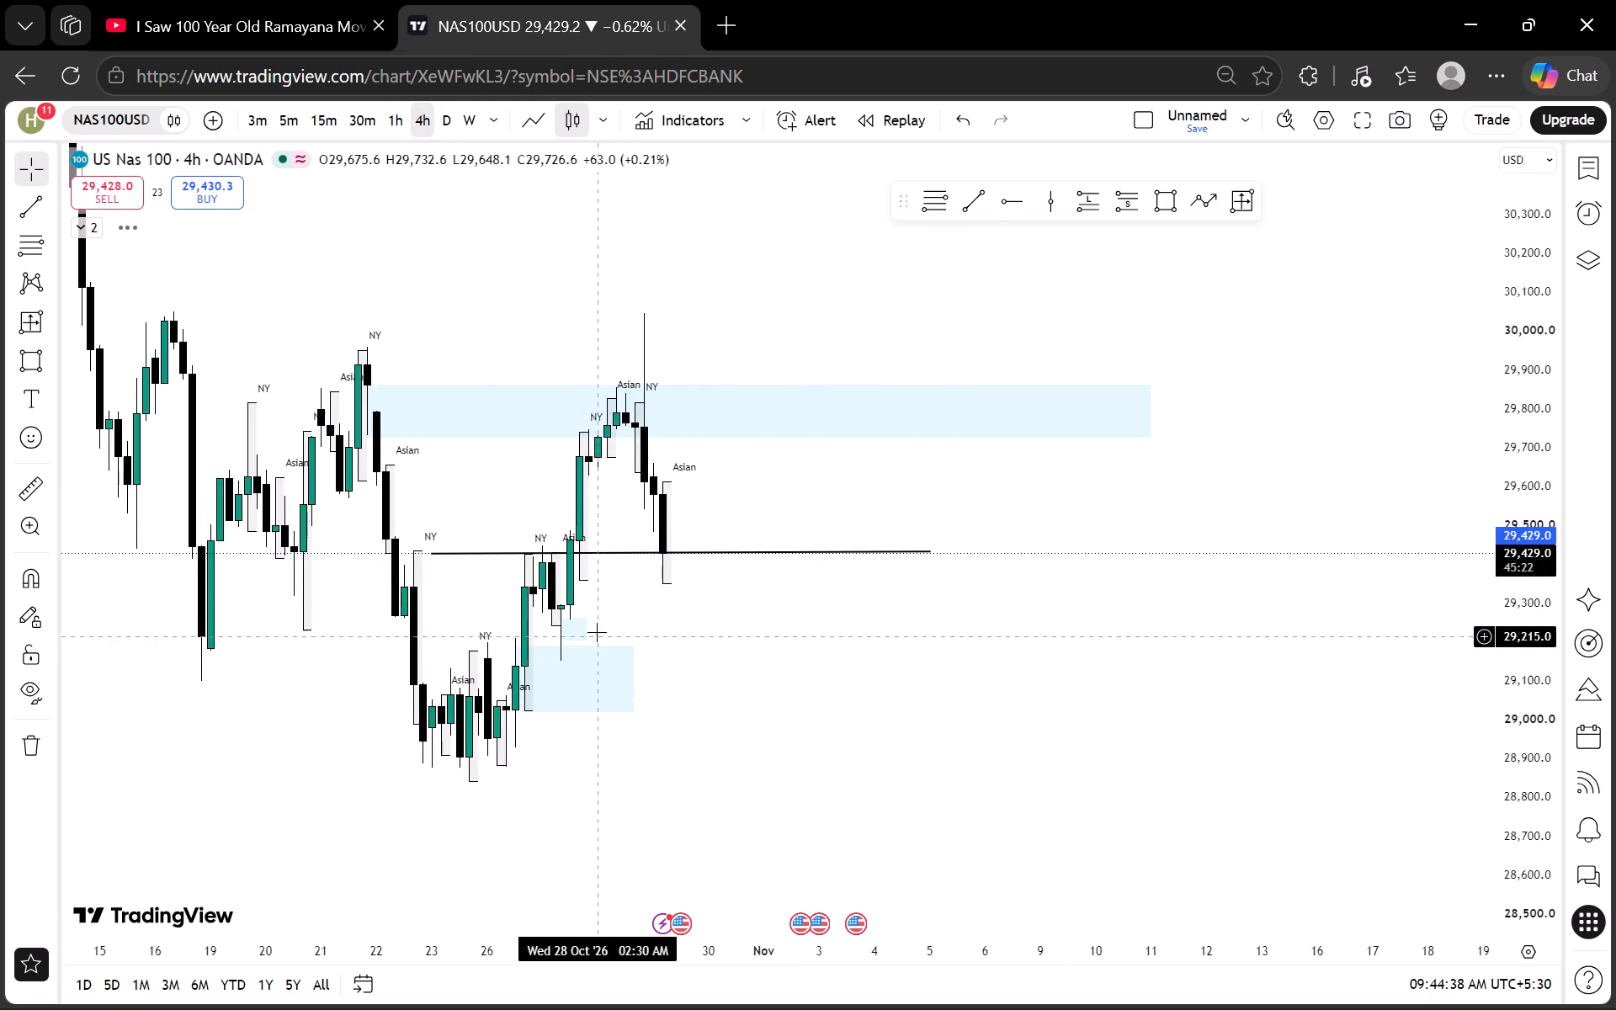
left_click_drag(578, 619, 571, 597)
left_click_drag(591, 619, 807, 619)
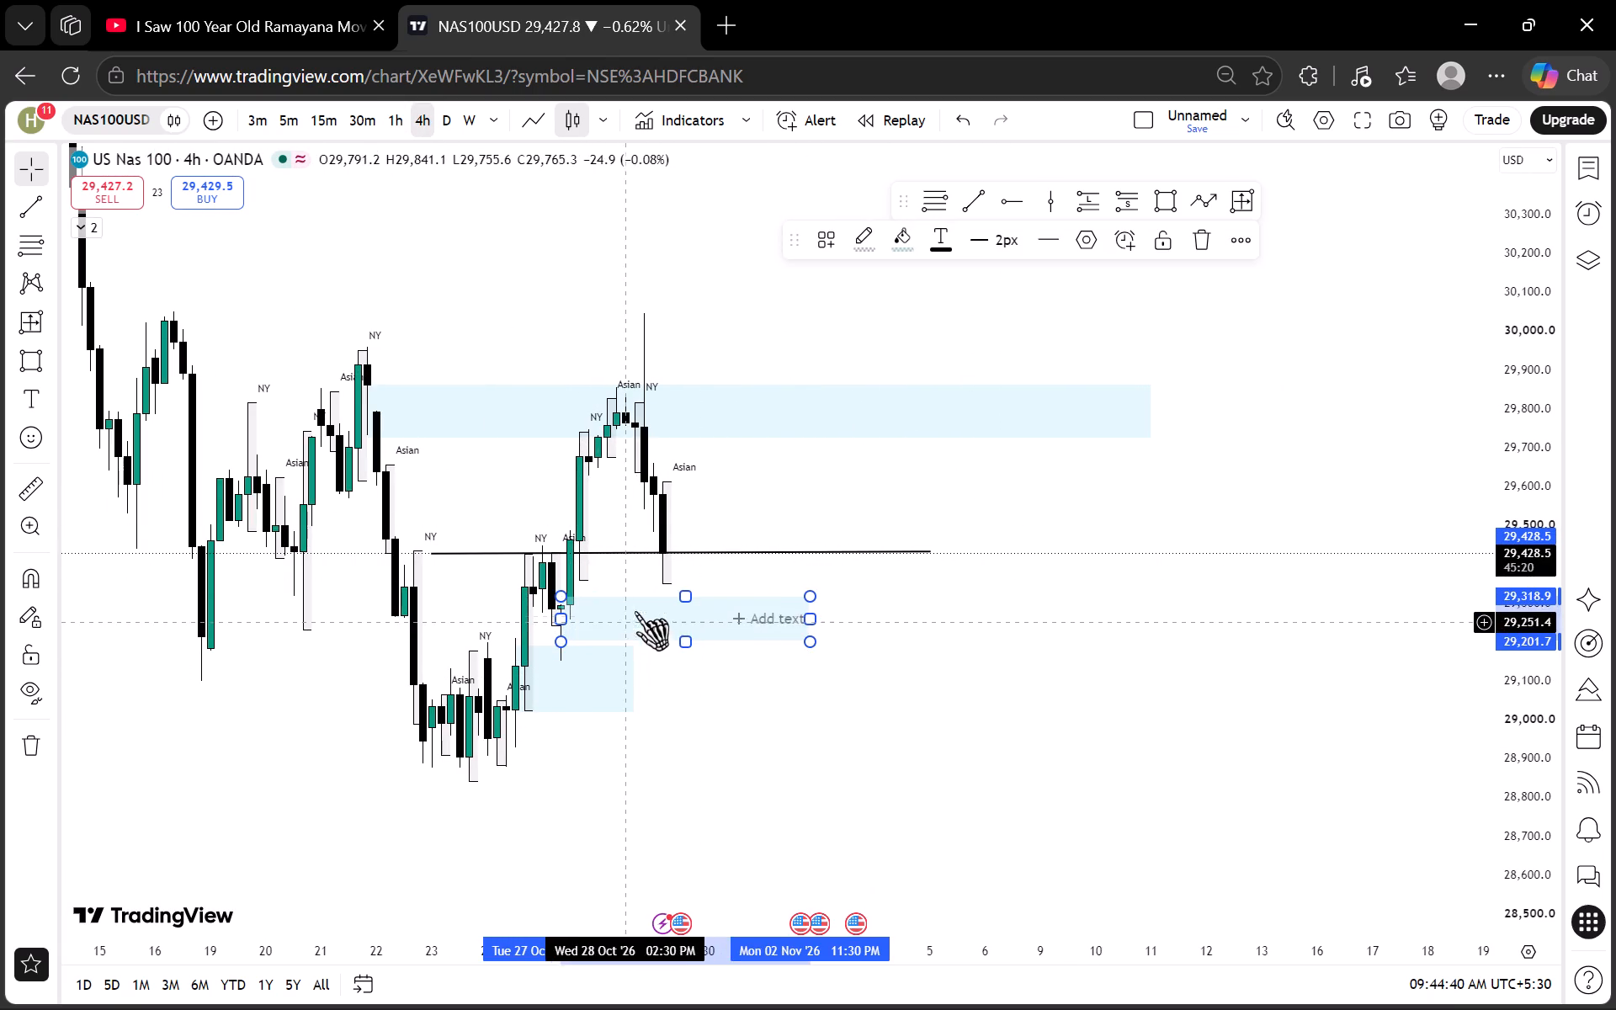
left_click_drag(680, 598, 688, 583)
left_click(972, 586)
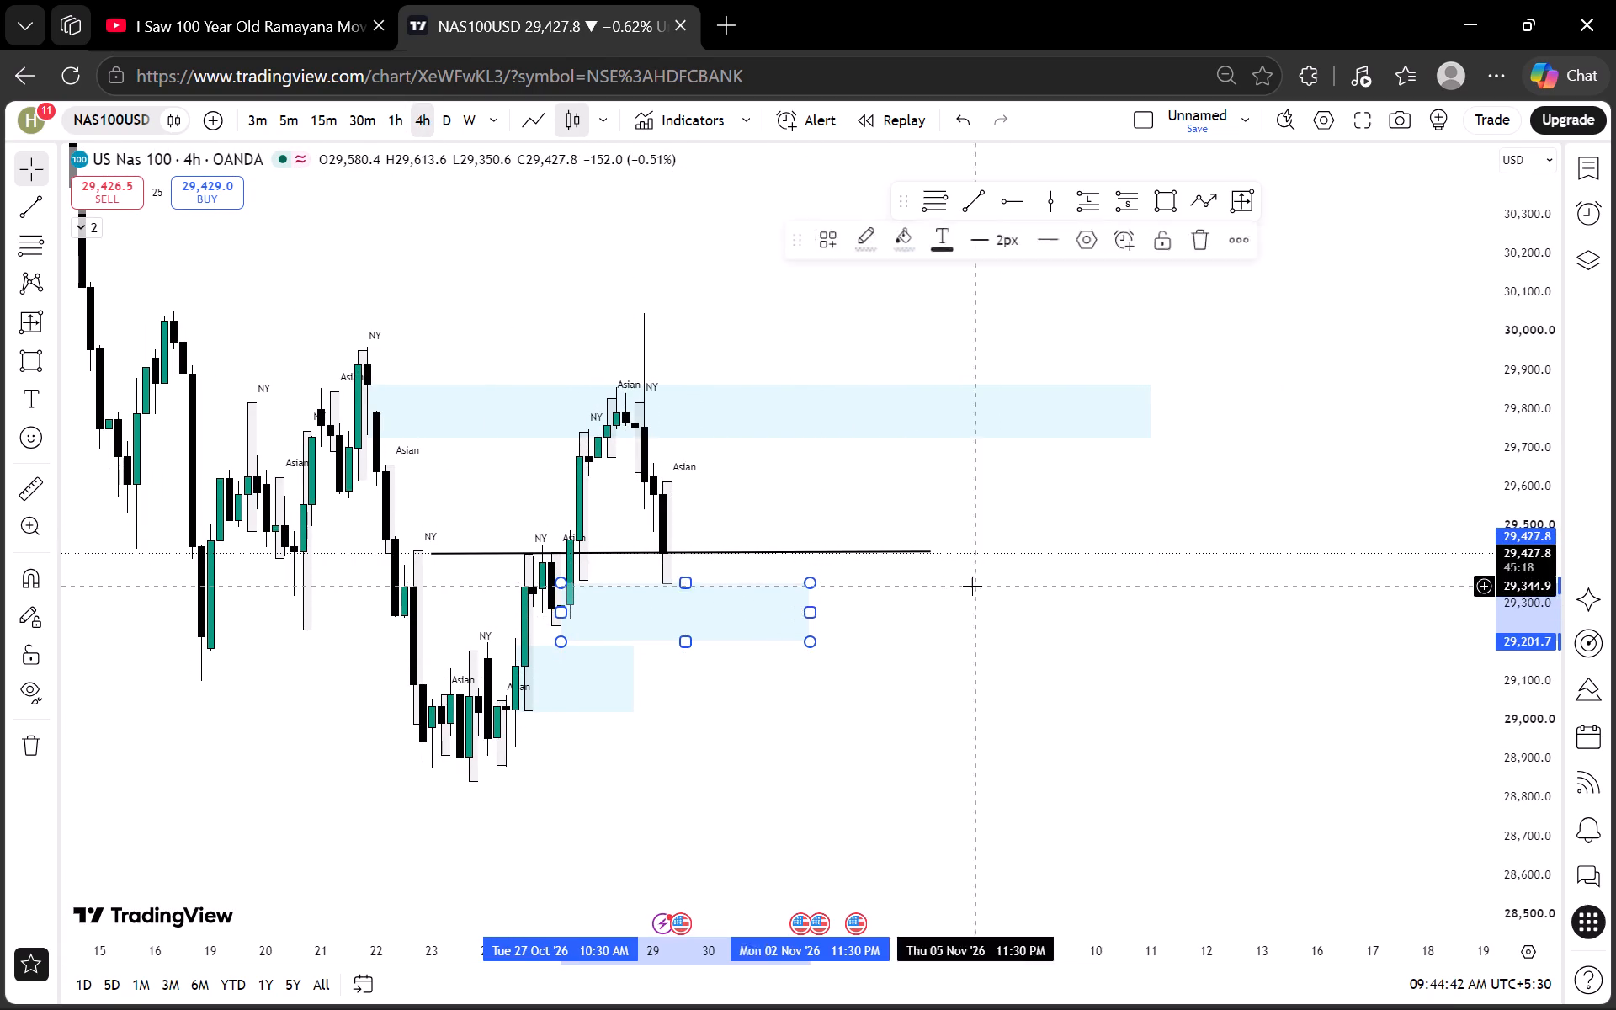
Draw a horizontal trend line along the latest spike high at about 30,046, from 28 October 10:30 to 4 November 11:30.
left_click_drag(1067, 533, 1058, 656)
scroll(1071, 603, "down", 2)
left_click_drag(1108, 334, 1026, 383)
left_click(970, 207)
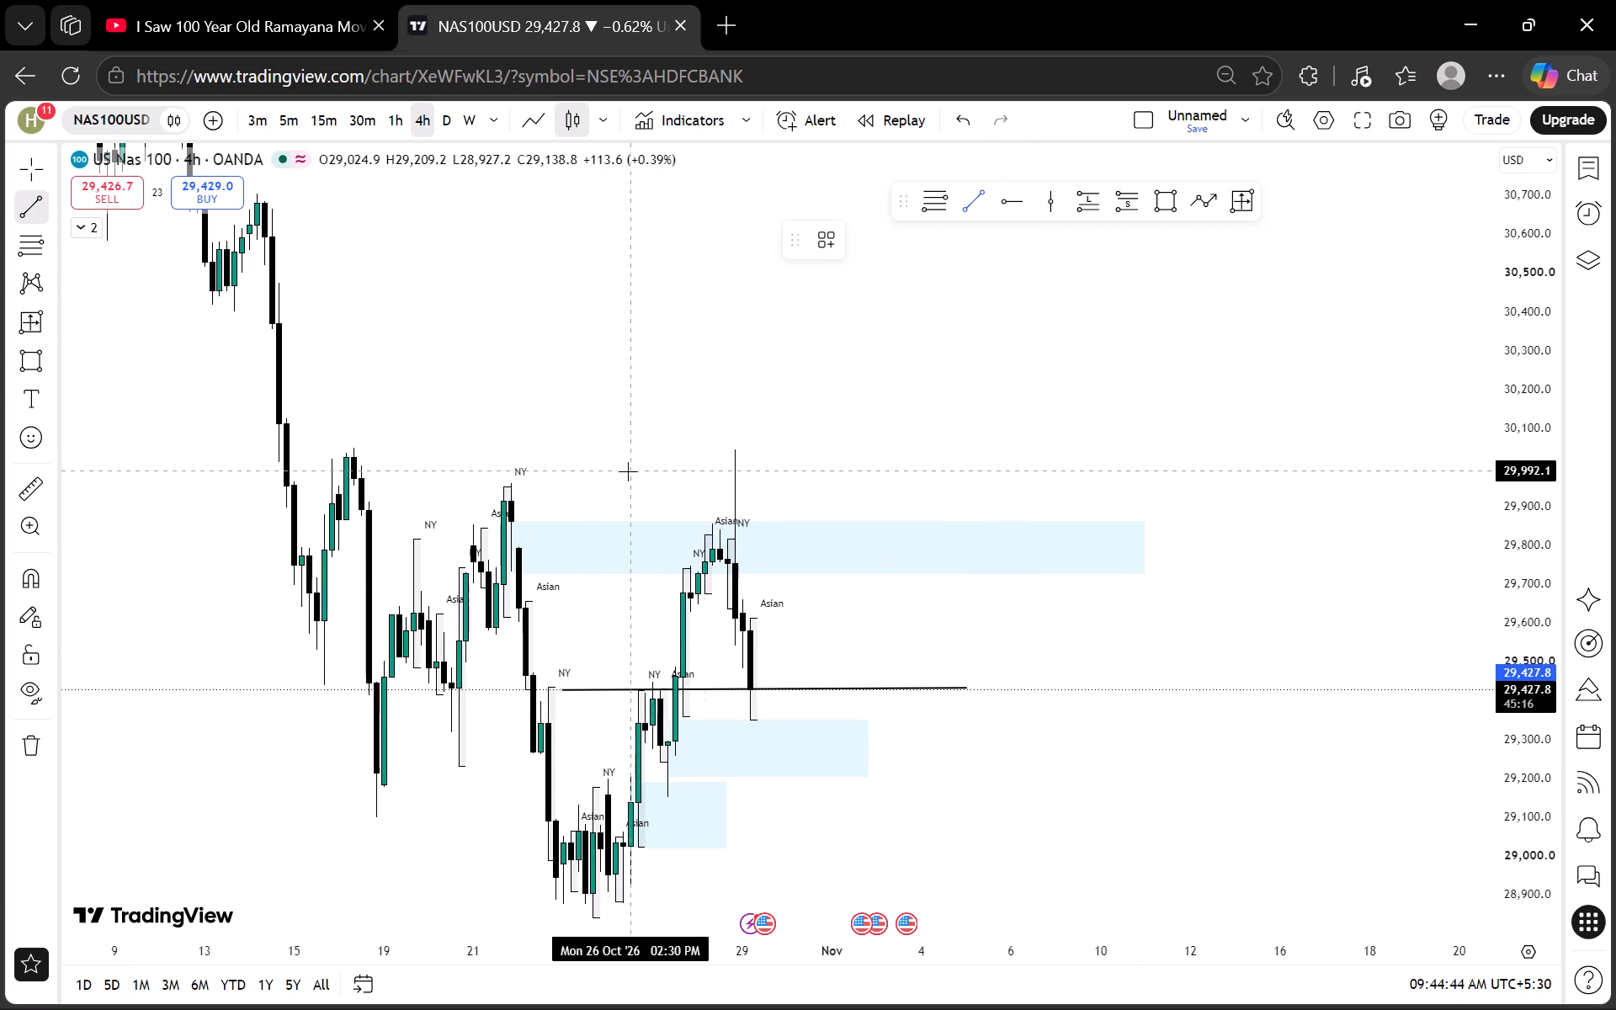
left_click(712, 450)
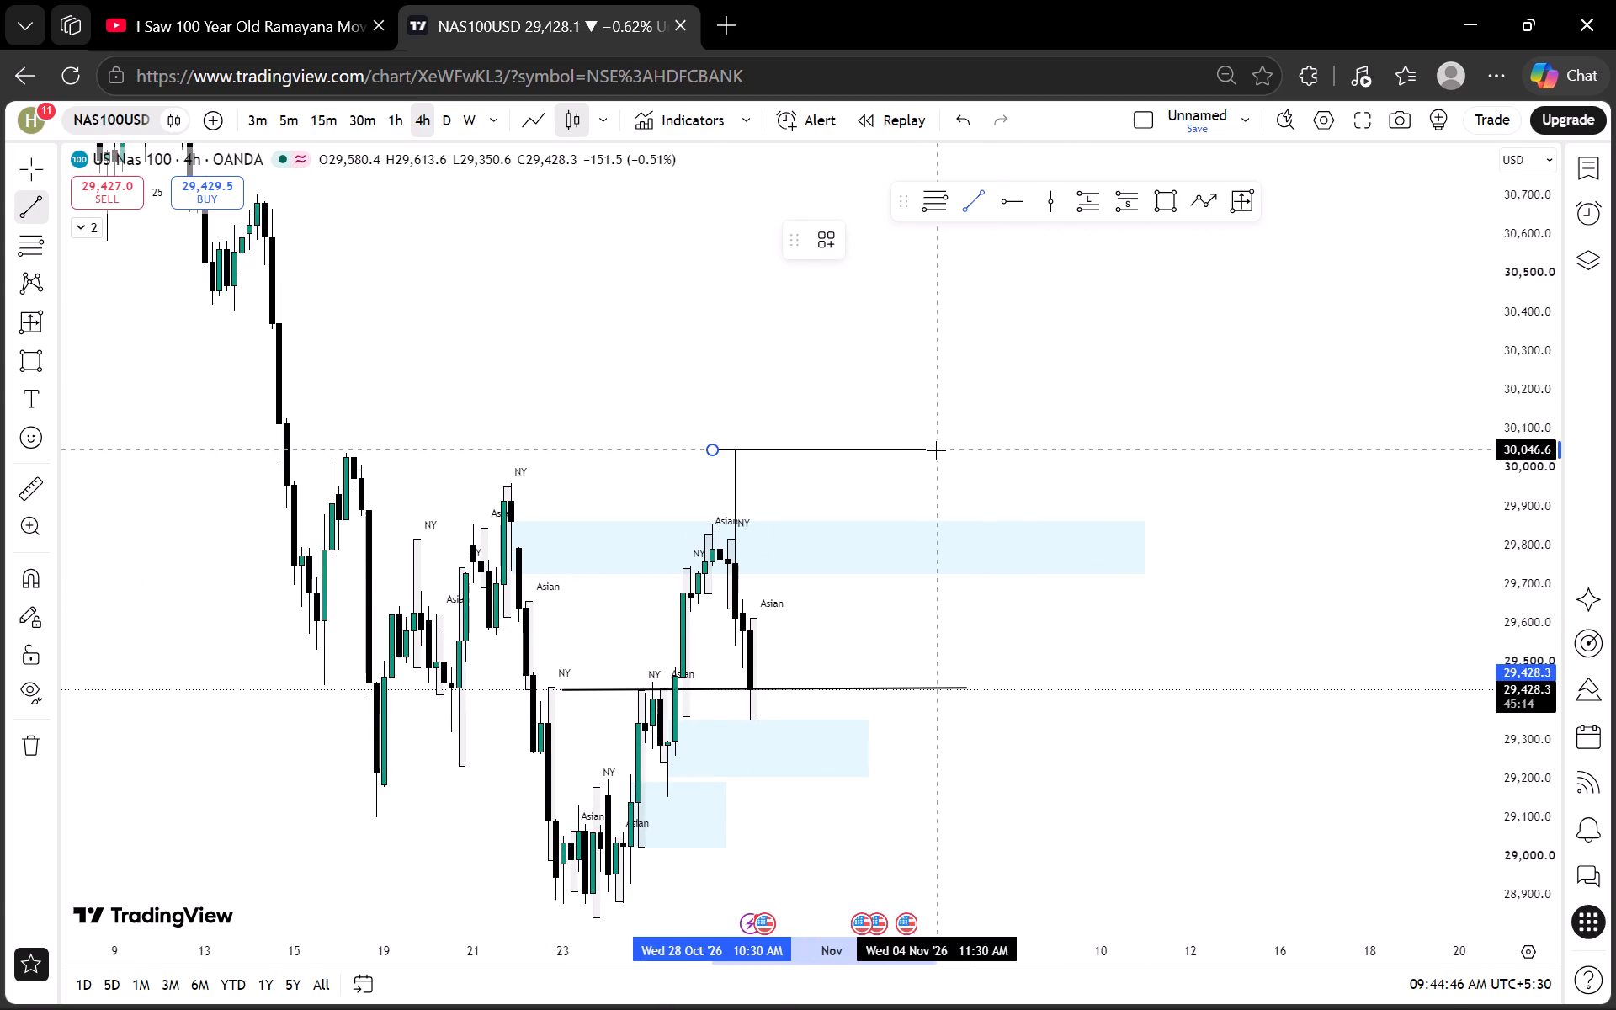
left_click(936, 450)
left_click(887, 437)
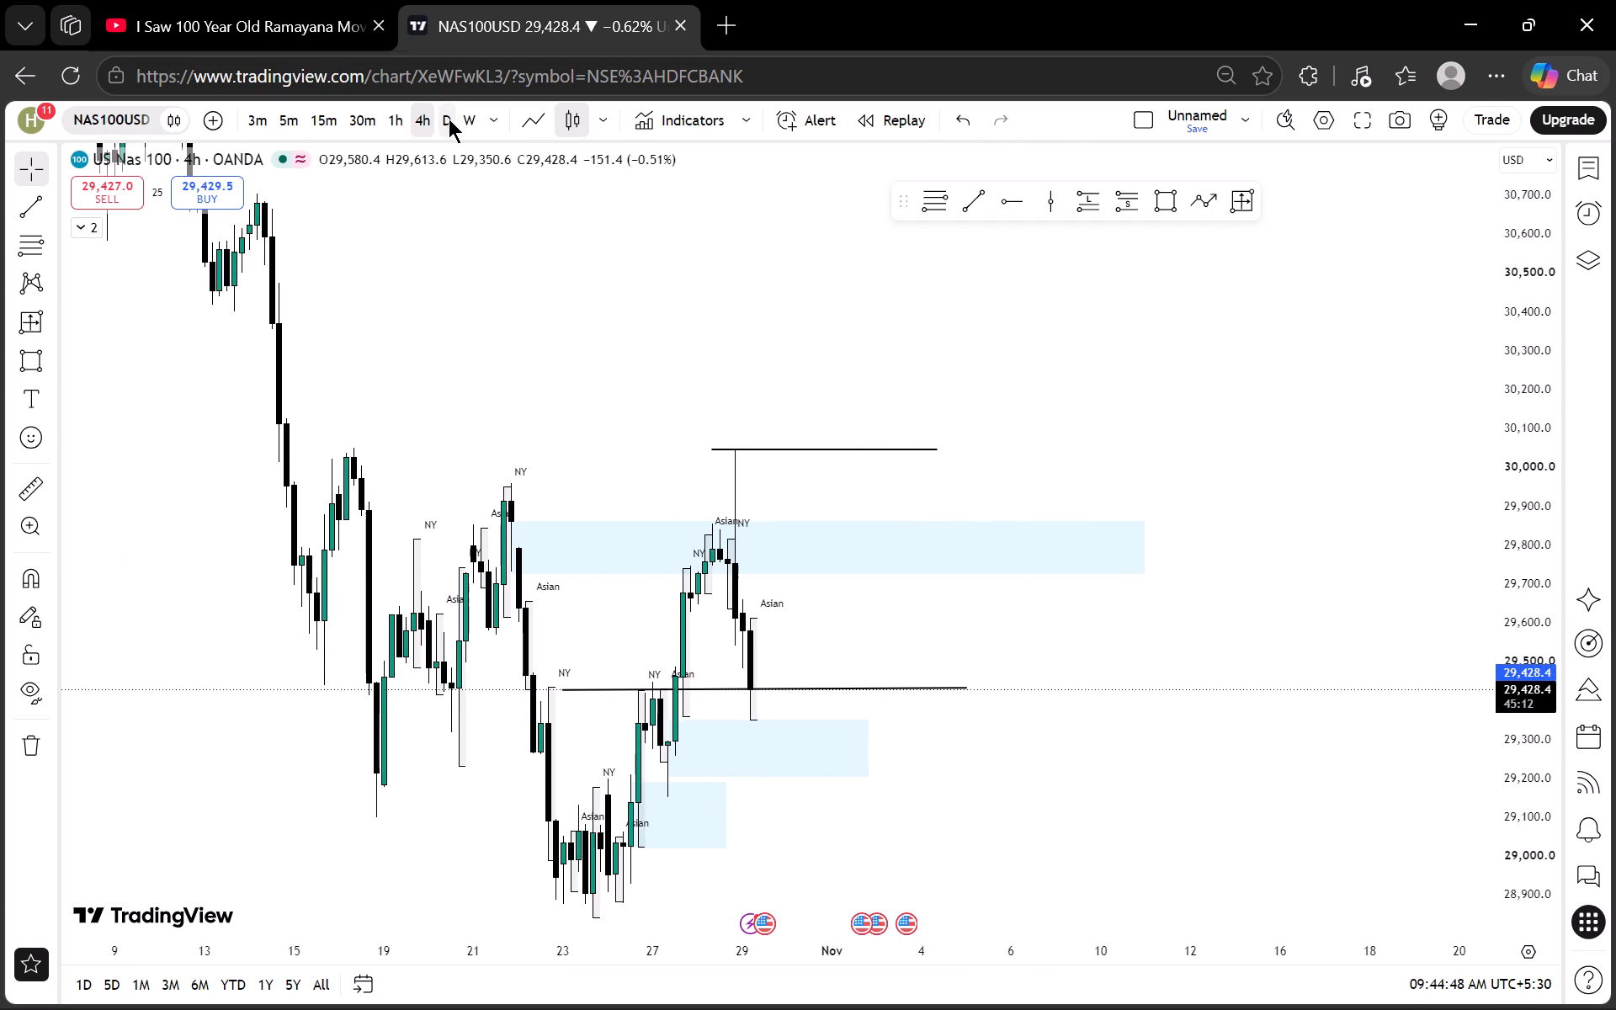
Examine the NAS100USD swing structure, zones and levels on the daily and weekly charts.
left_click(449, 119)
scroll(1516, 549, "down", 11)
scroll(1188, 647, "up", 4)
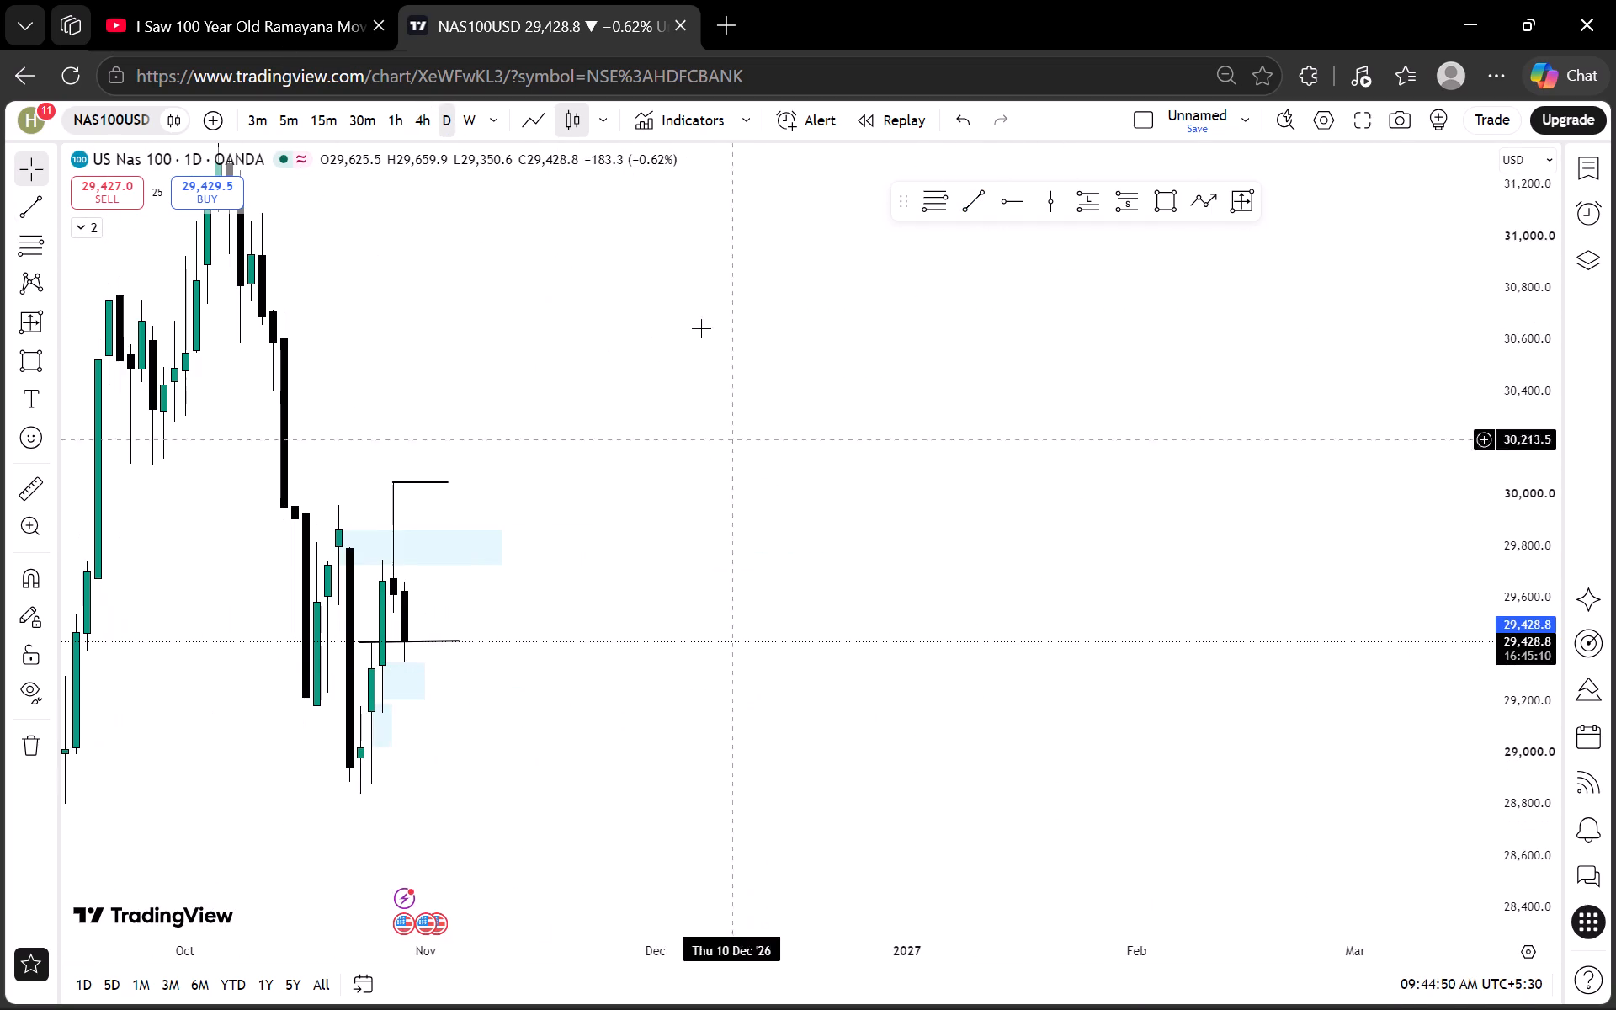
left_click(475, 110)
left_click_drag(710, 585, 896, 449)
left_click_drag(707, 720, 738, 713)
left_click_drag(794, 498, 1016, 487)
scroll(1016, 487, "up", 4)
left_click_drag(824, 518, 1116, 528)
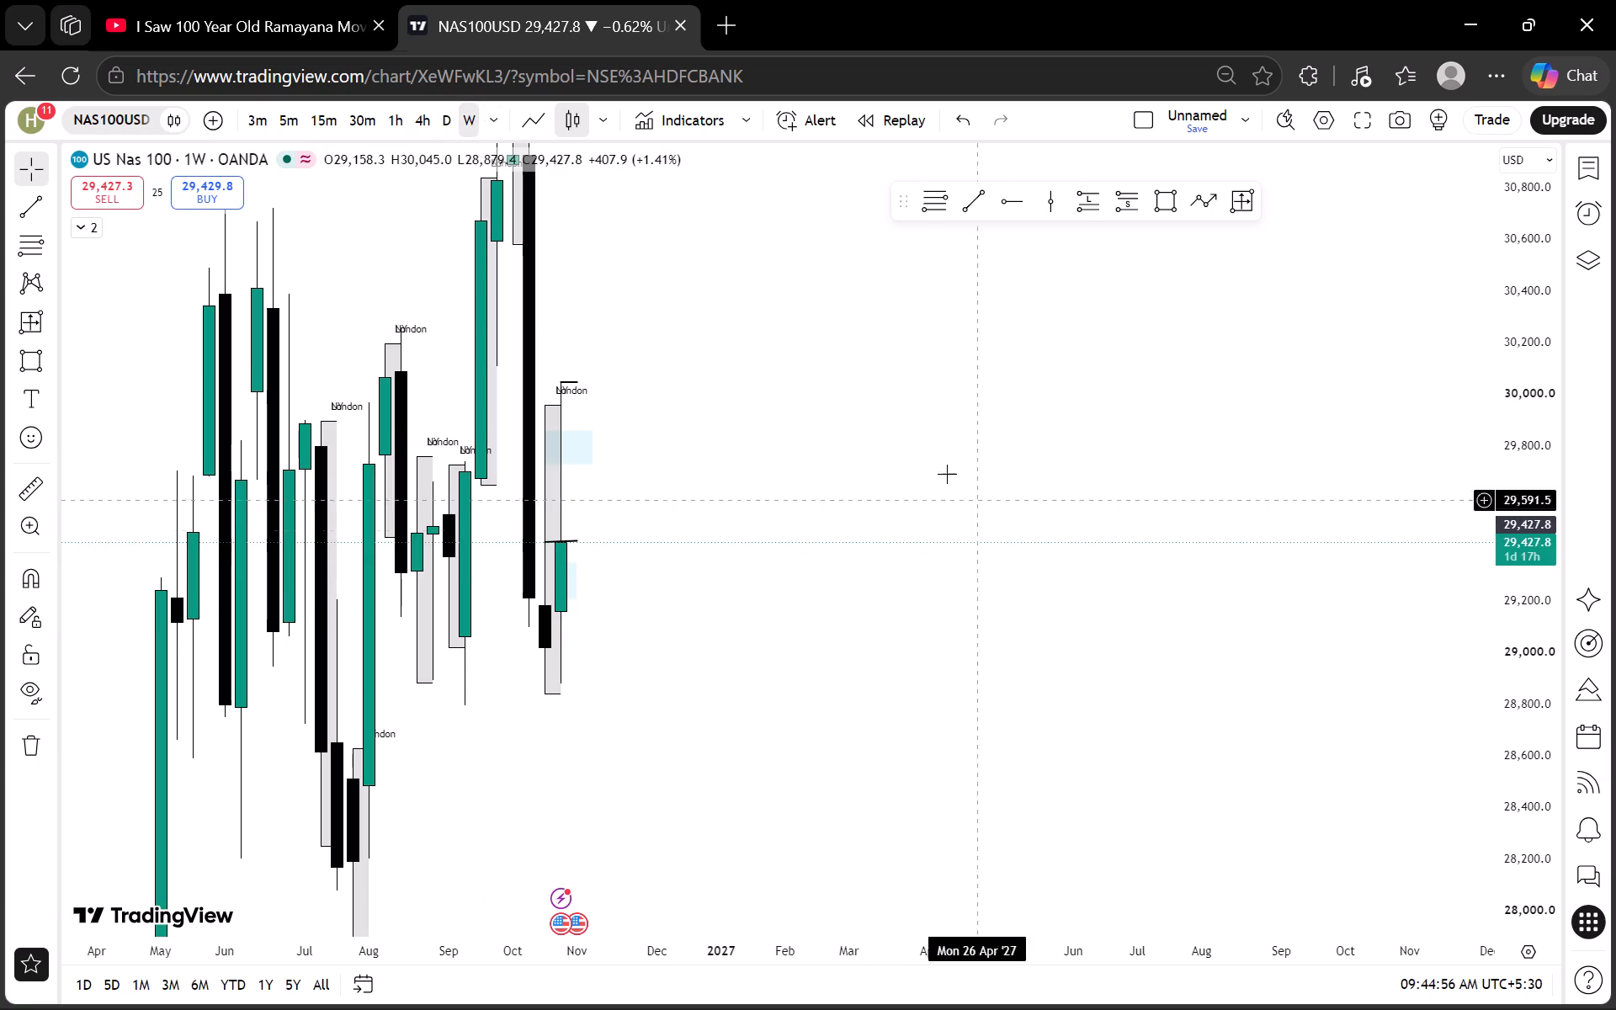
left_click_drag(863, 369, 889, 555)
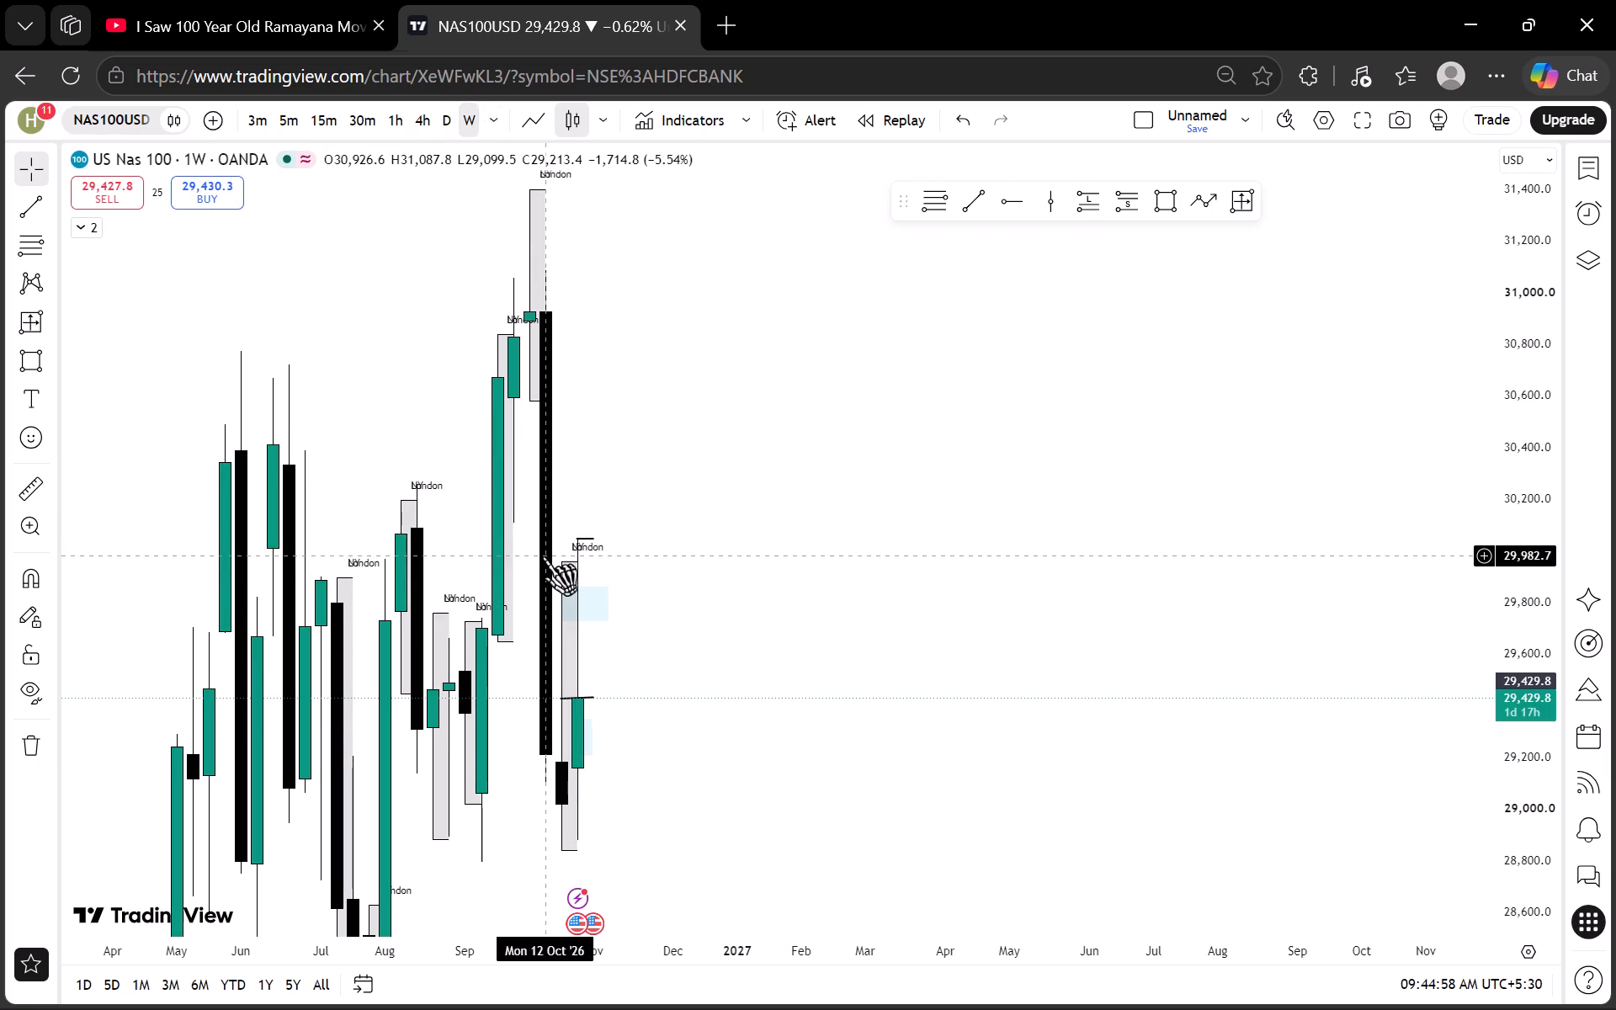
left_click(442, 114)
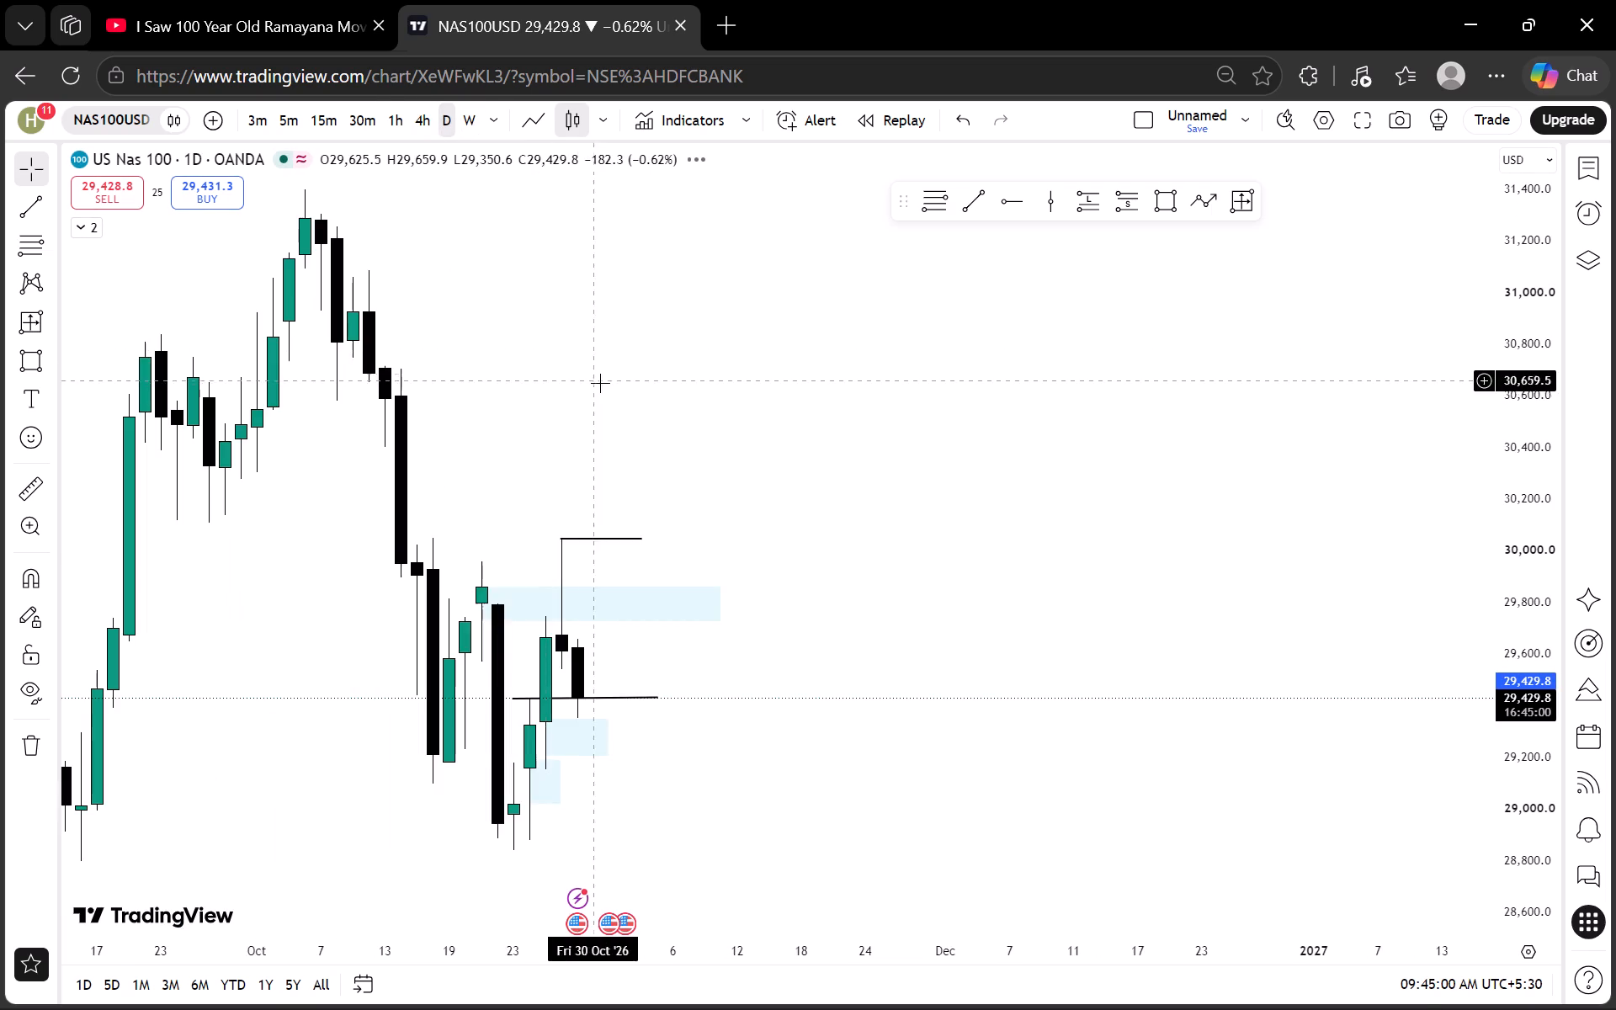
scroll(620, 397, "down", 2)
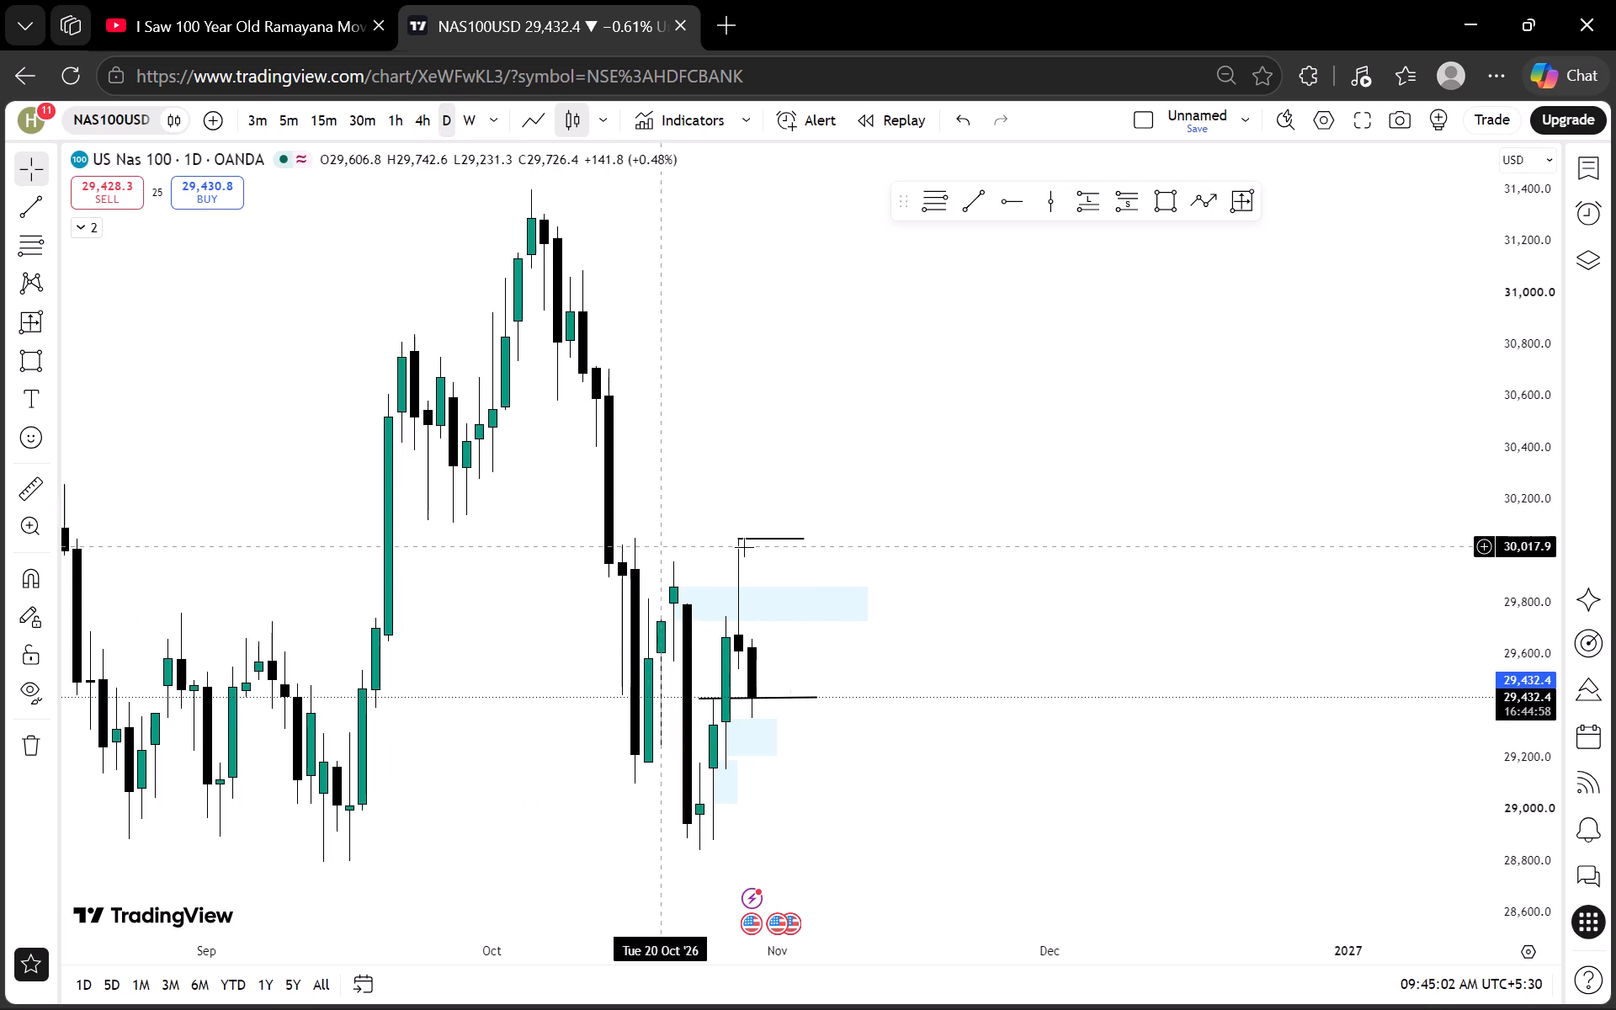
left_click_drag(949, 799, 956, 602)
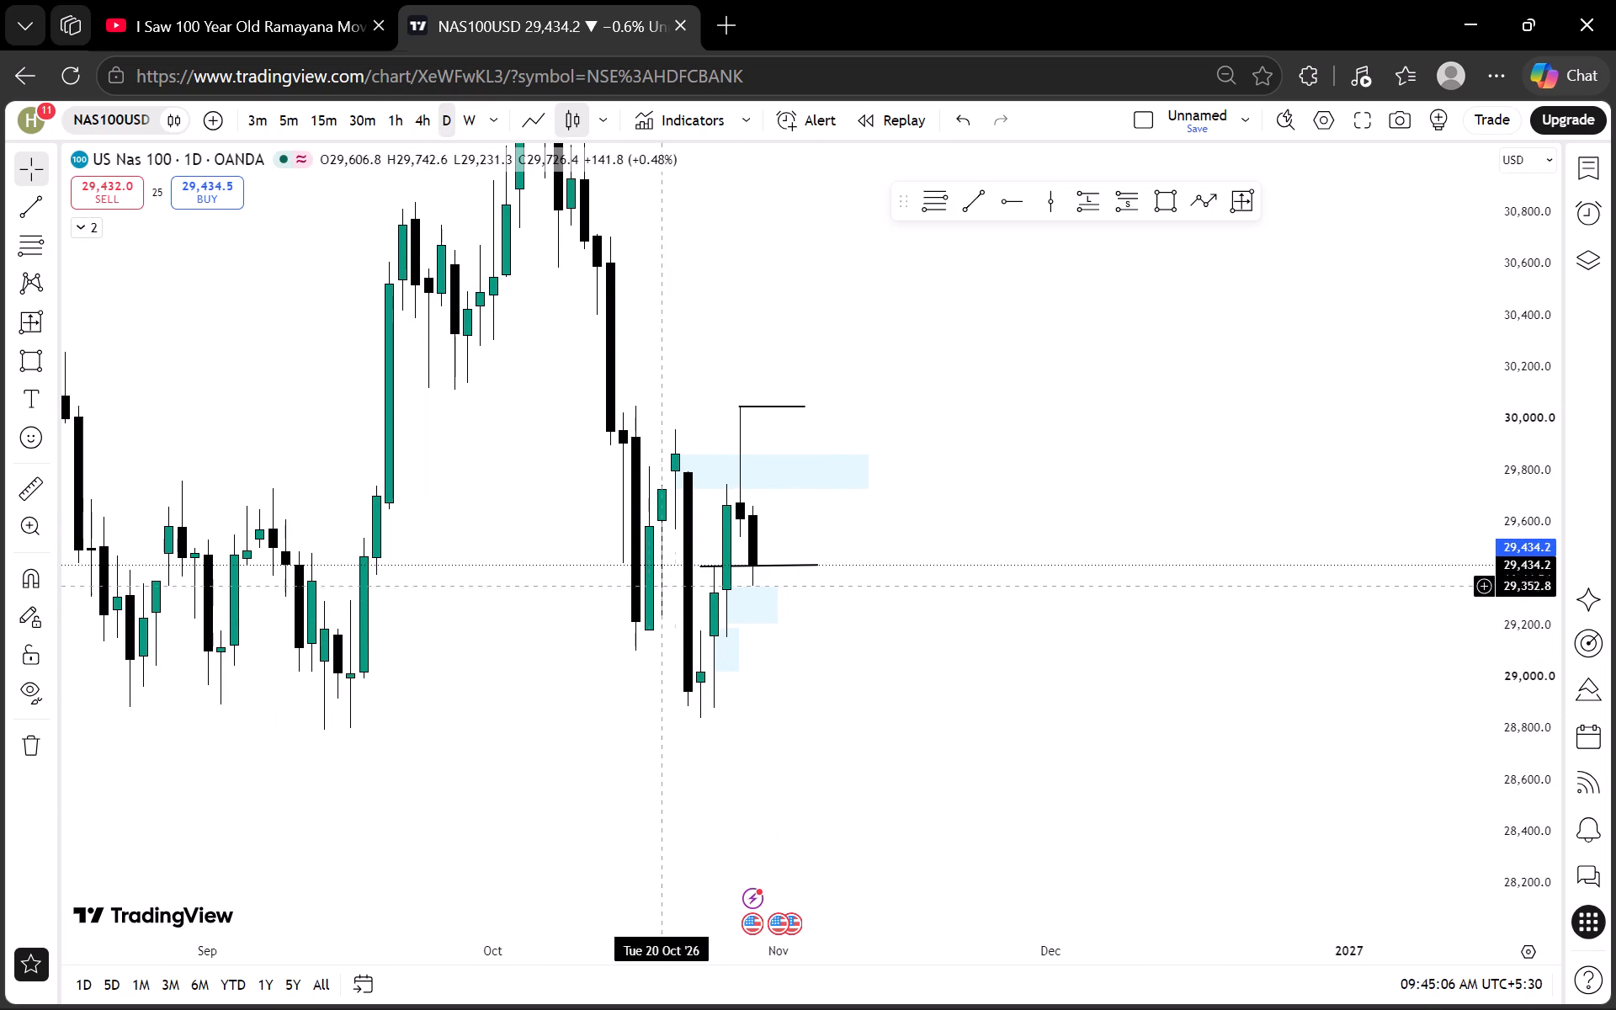
Review recent price action and session ranges on the 4-hour and 1-hour charts, hiding the drawings briefly and showing them again.
left_click(428, 120)
scroll(685, 496, "down", 5)
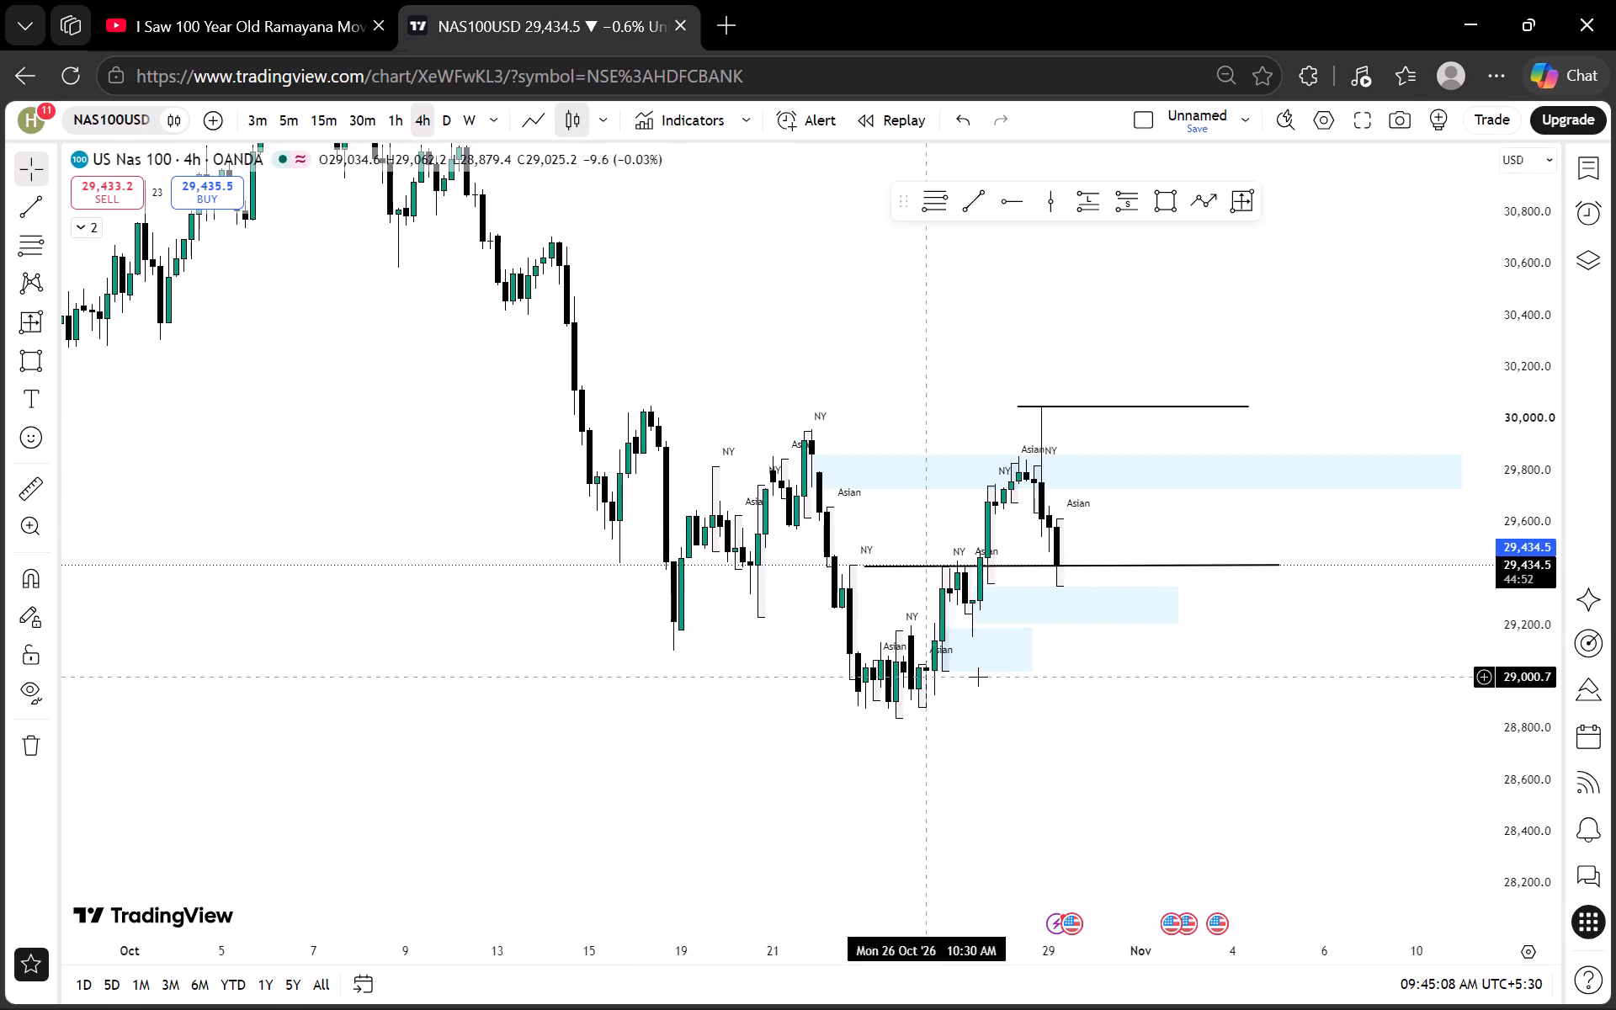
left_click_drag(1136, 671, 930, 725)
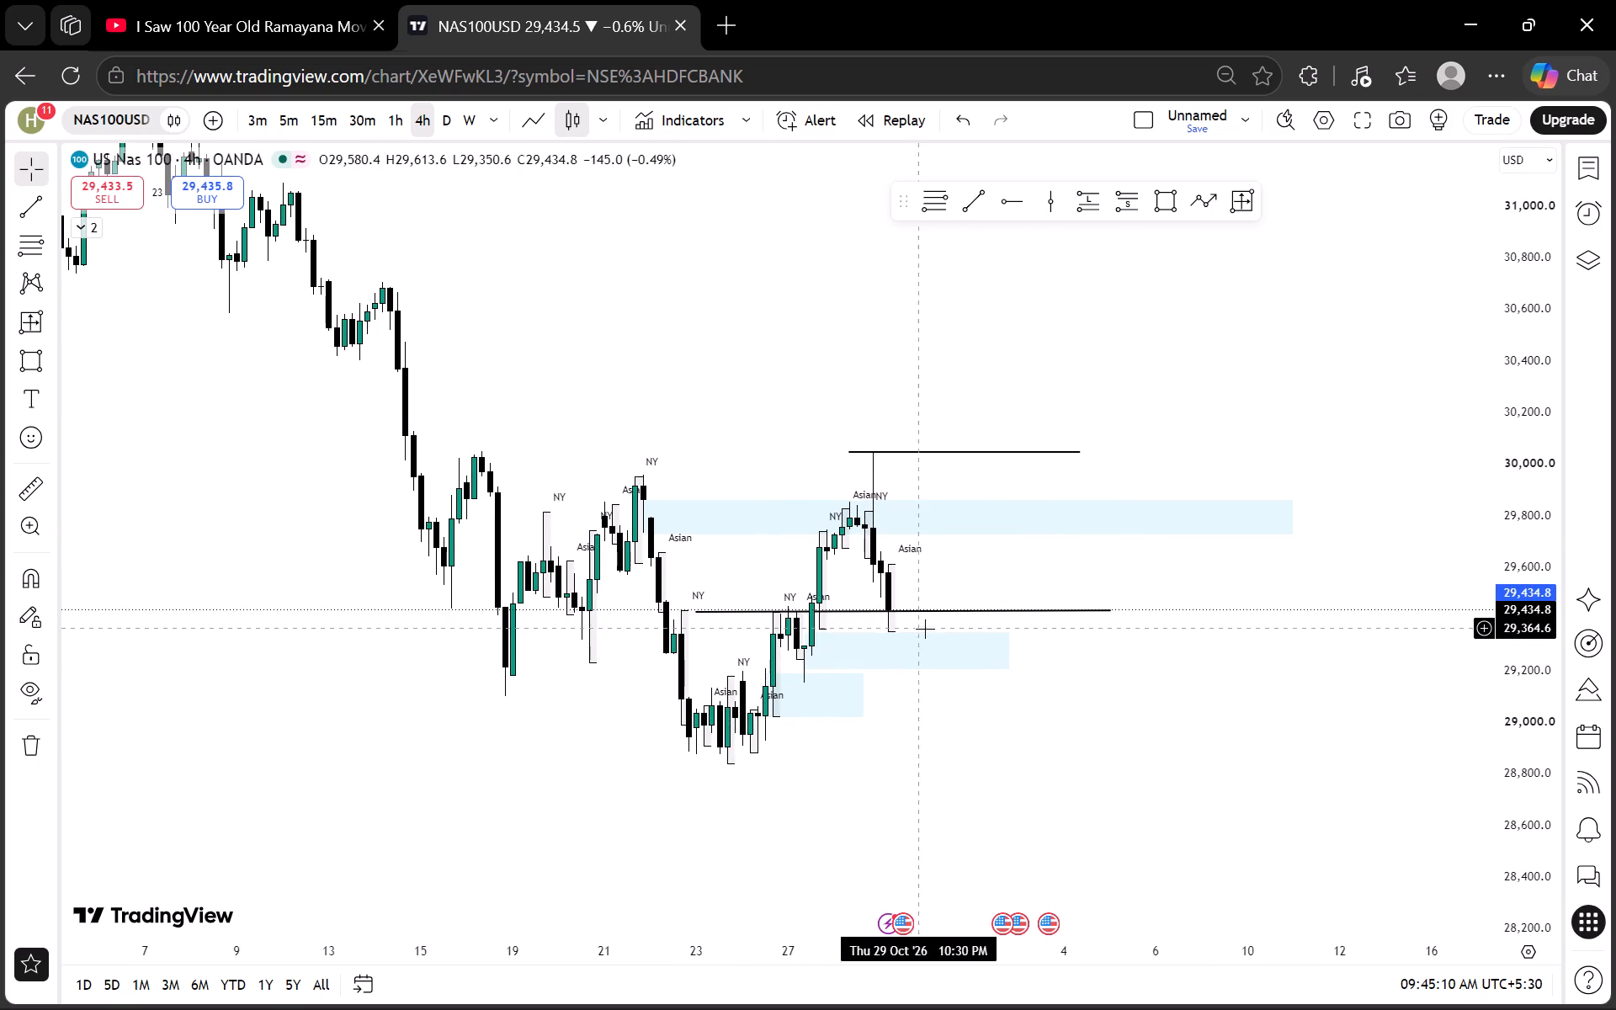
left_click(394, 121)
scroll(868, 360, "down", 2)
left_click_drag(938, 325, 735, 325)
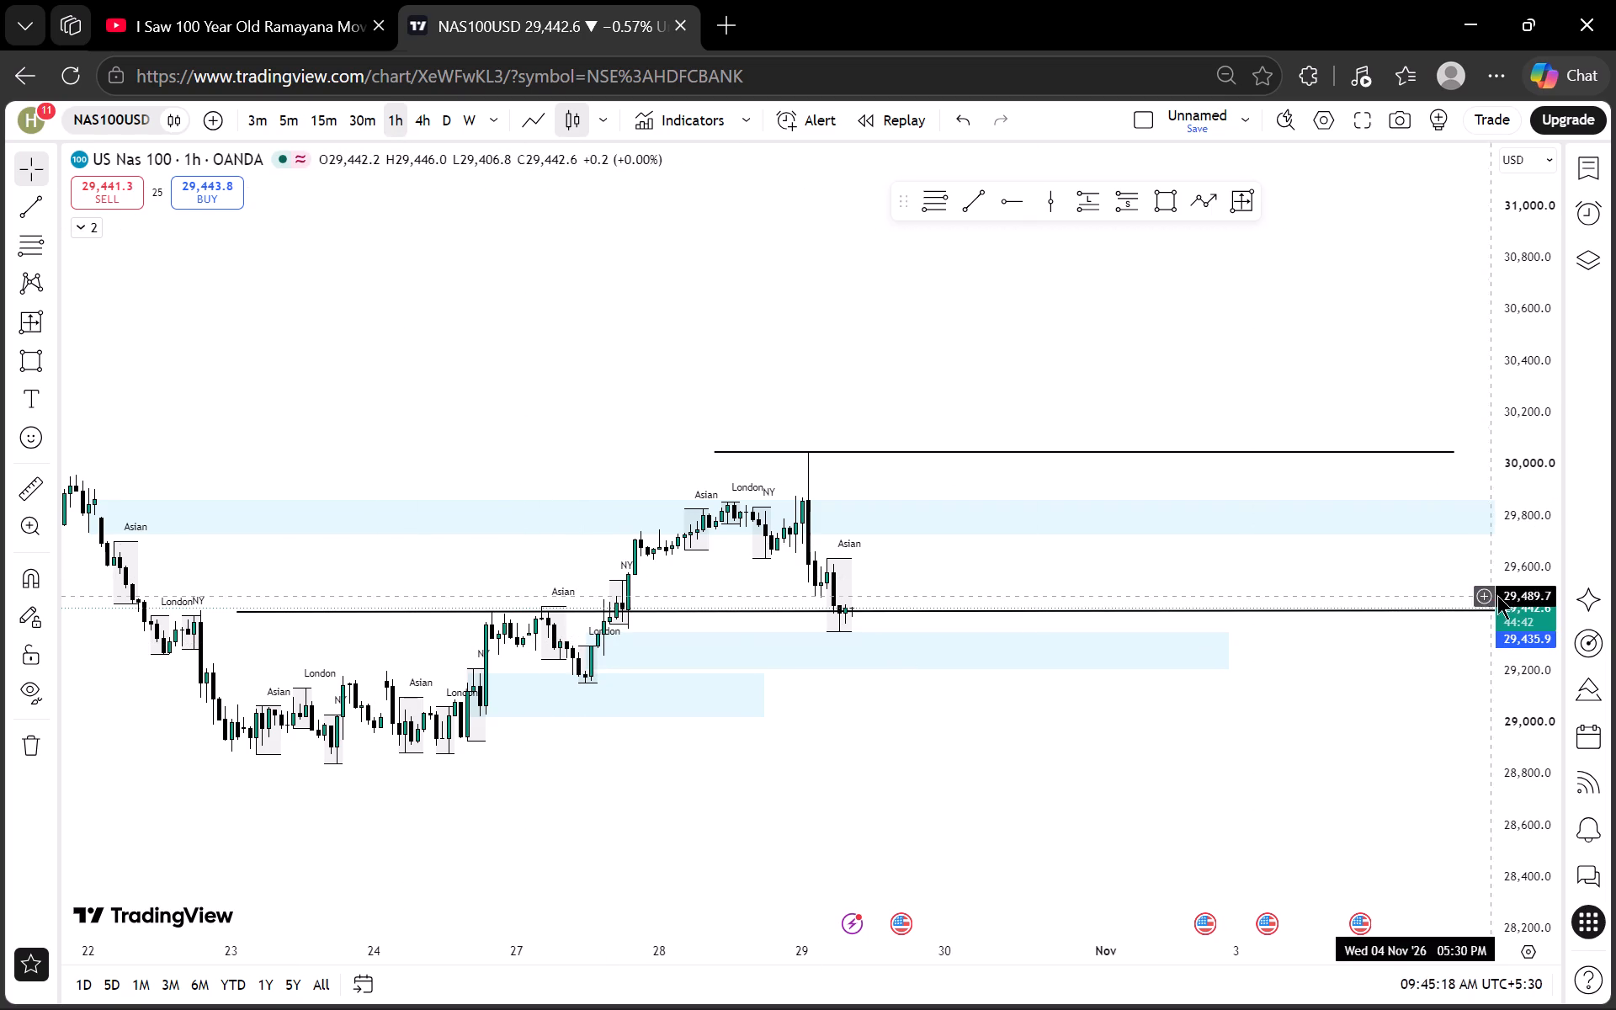
scroll(1530, 595, "up", 20)
scroll(1530, 595, "up", 13)
scroll(875, 635, "up", 1)
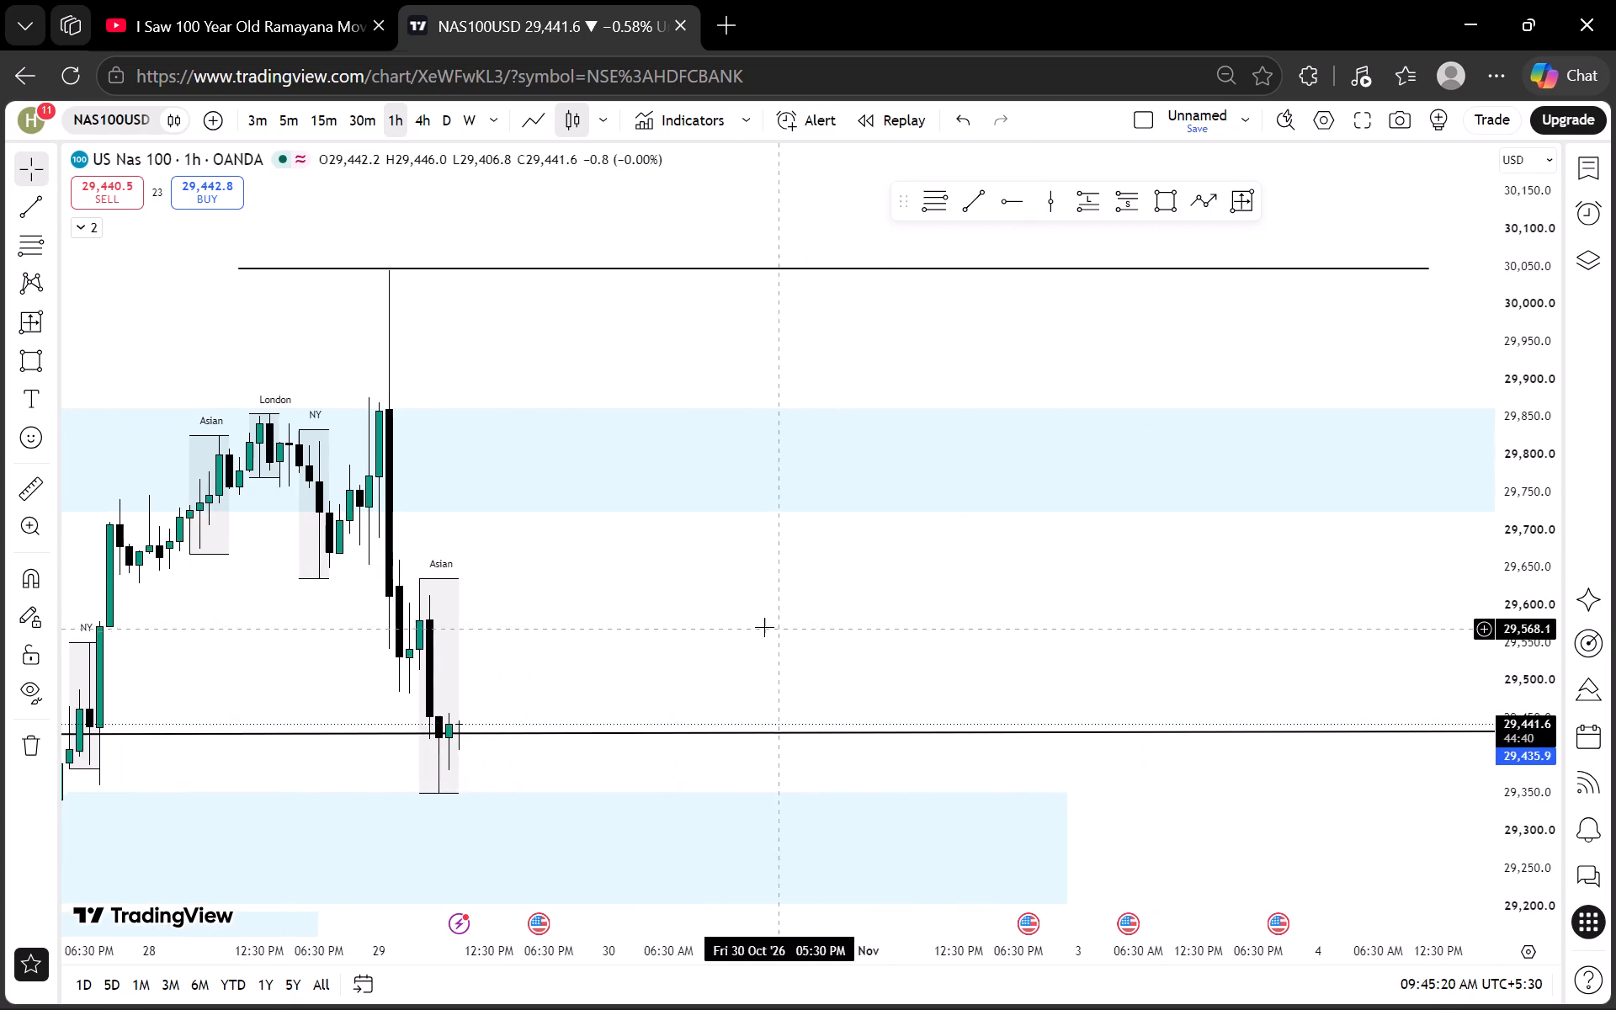
left_click_drag(745, 625, 903, 532)
left_click(19, 691)
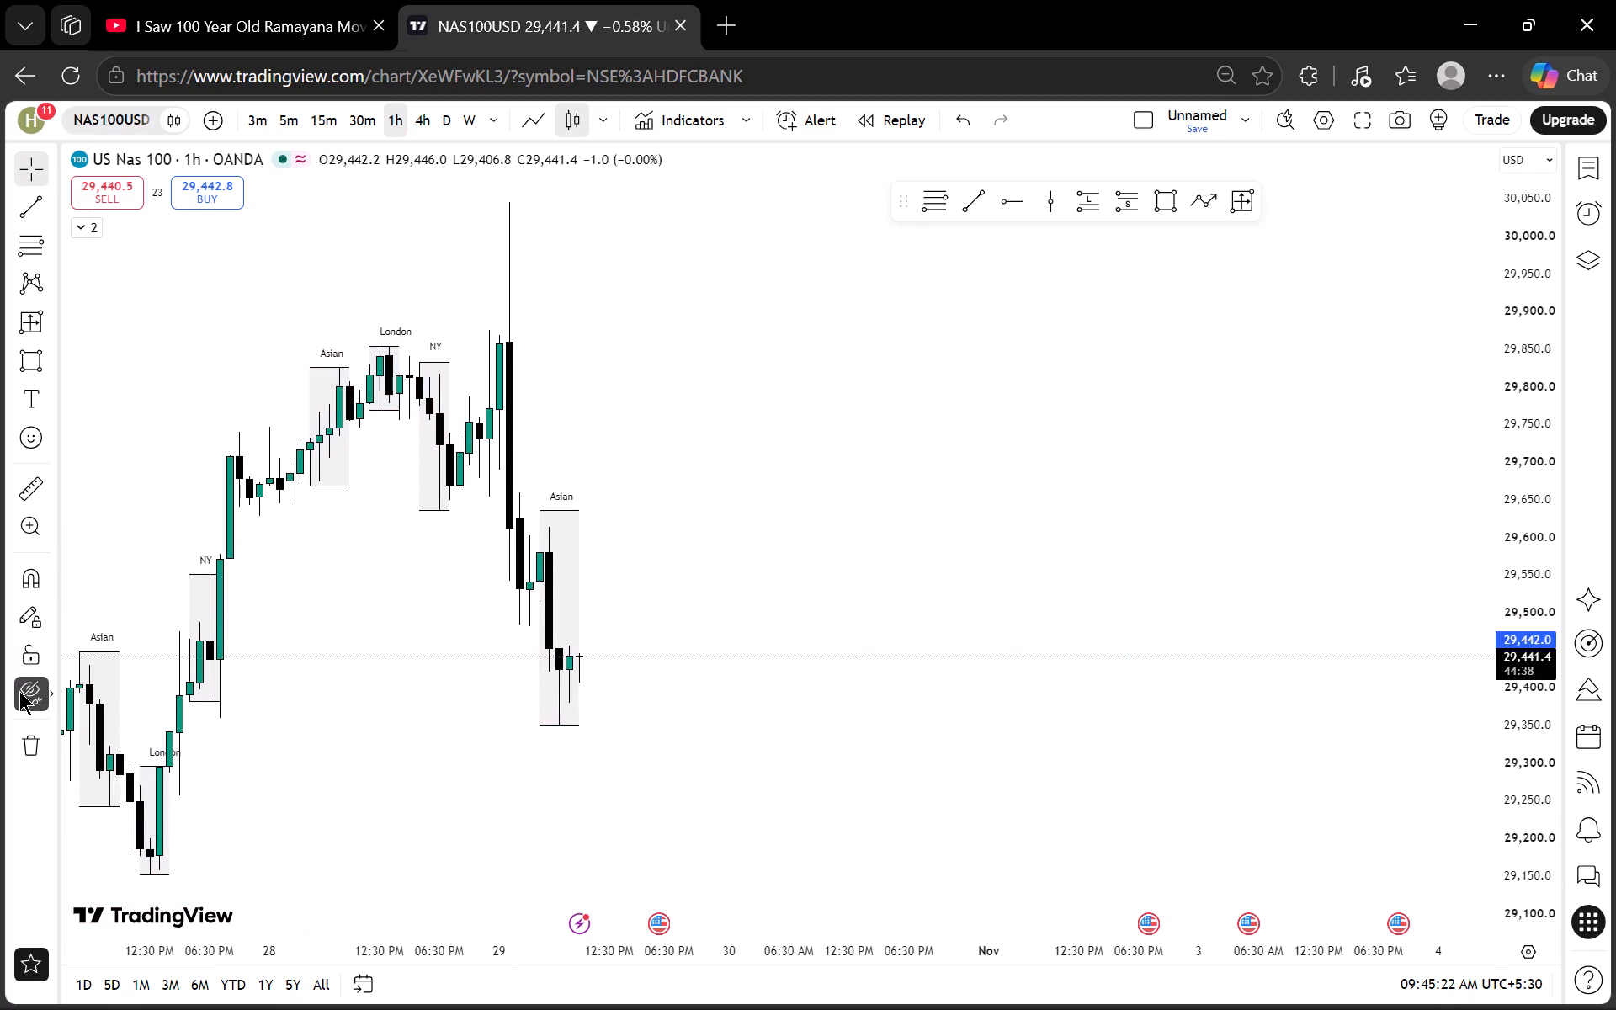
left_click(19, 691)
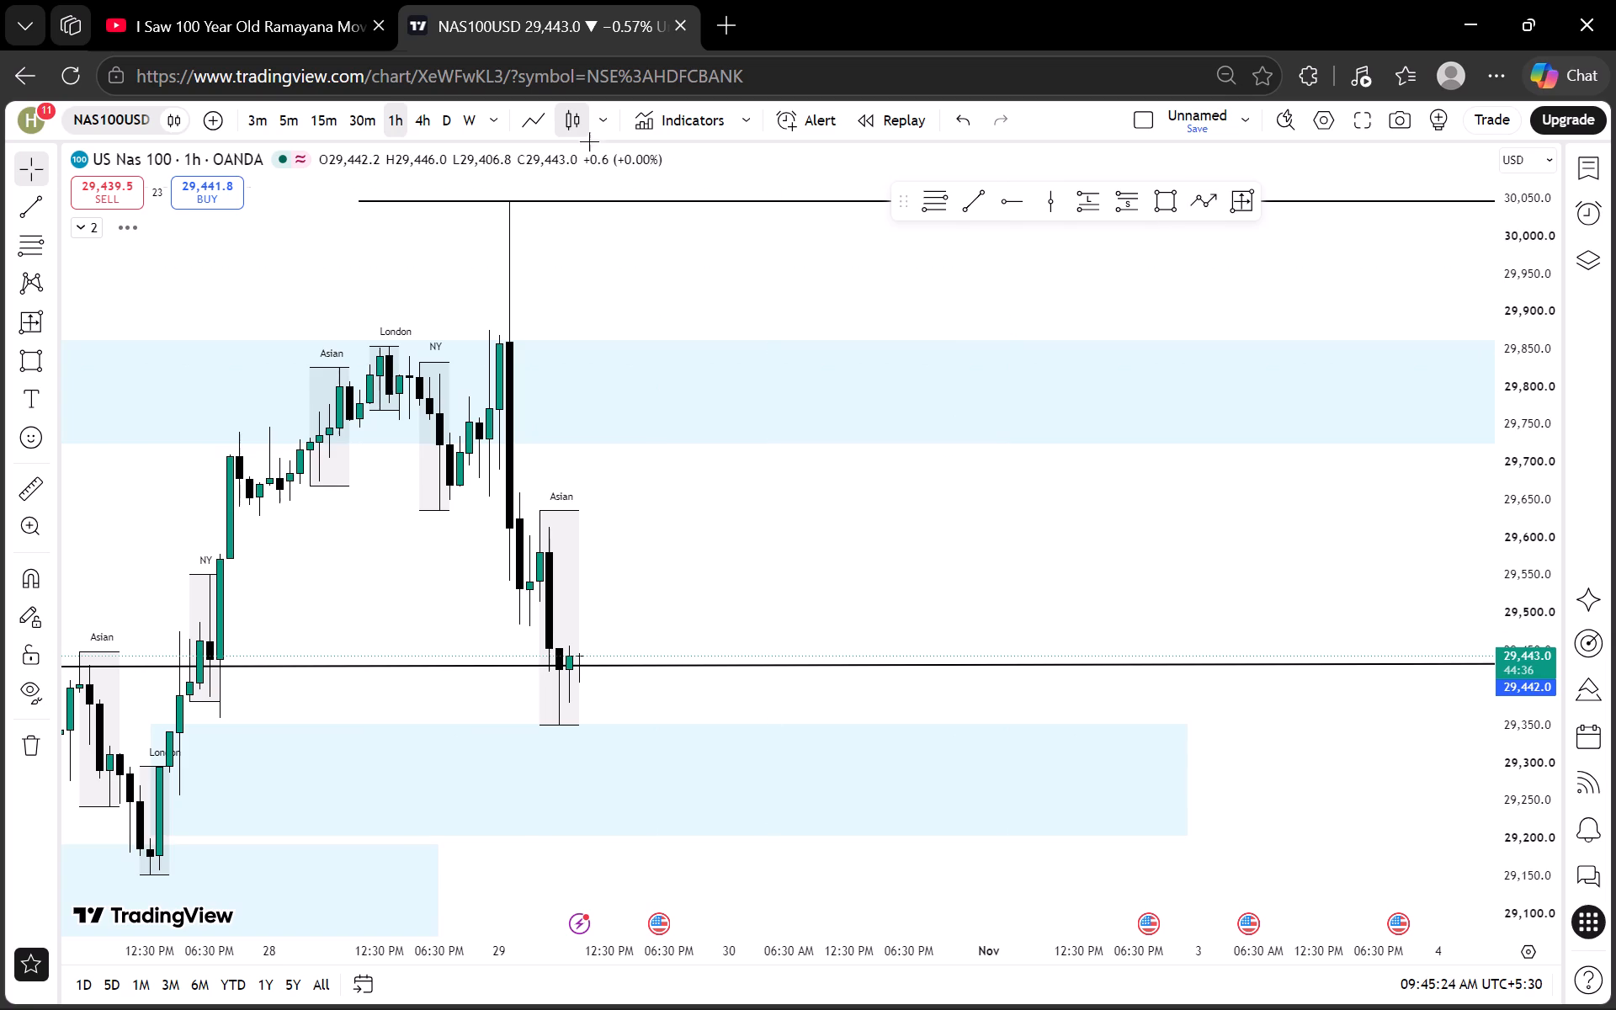
left_click_drag(689, 550, 958, 488)
scroll(908, 491, "up", 2)
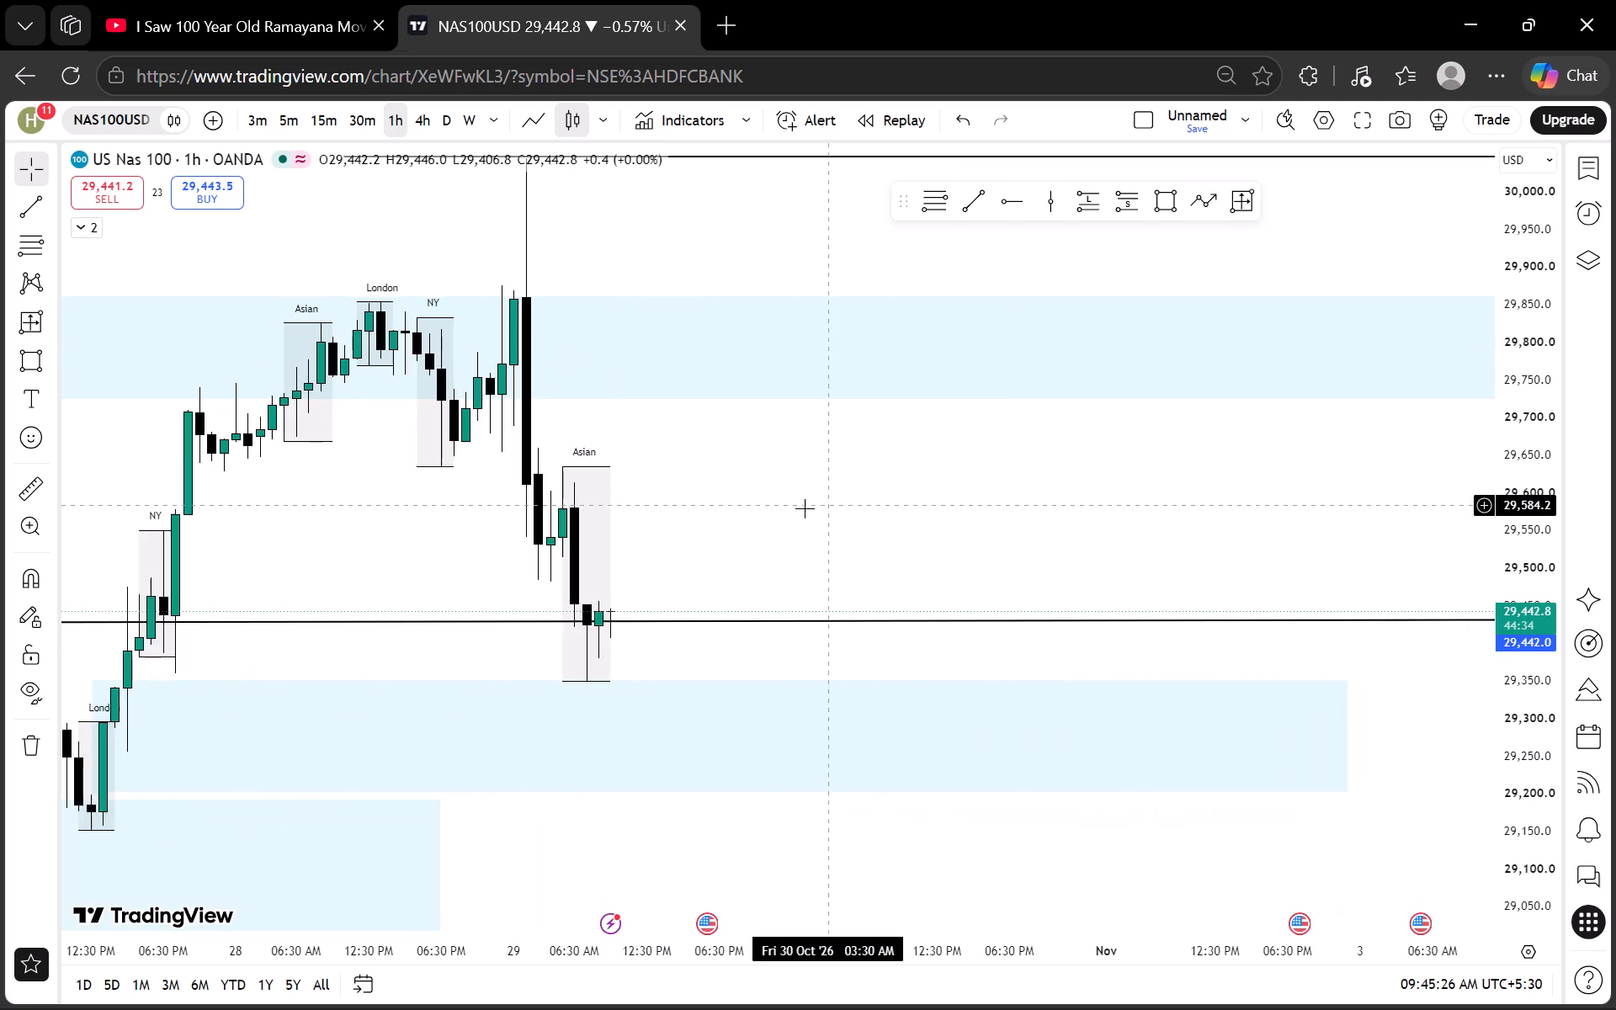
left_click_drag(782, 508, 910, 495)
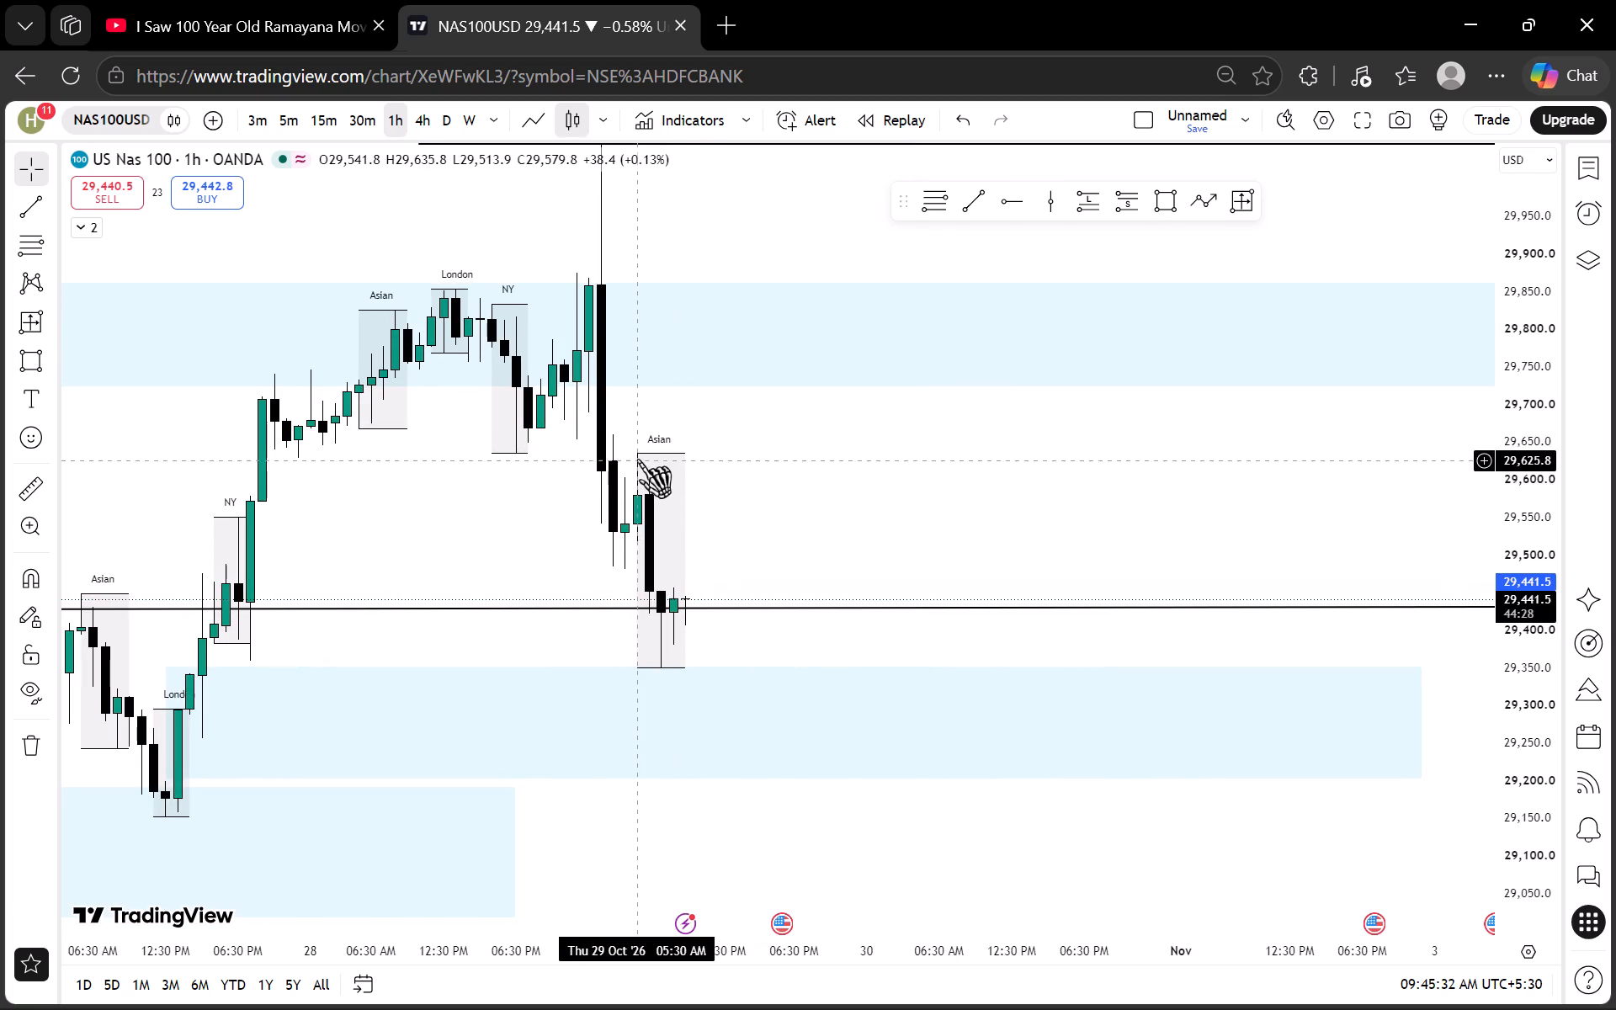
left_click(421, 114)
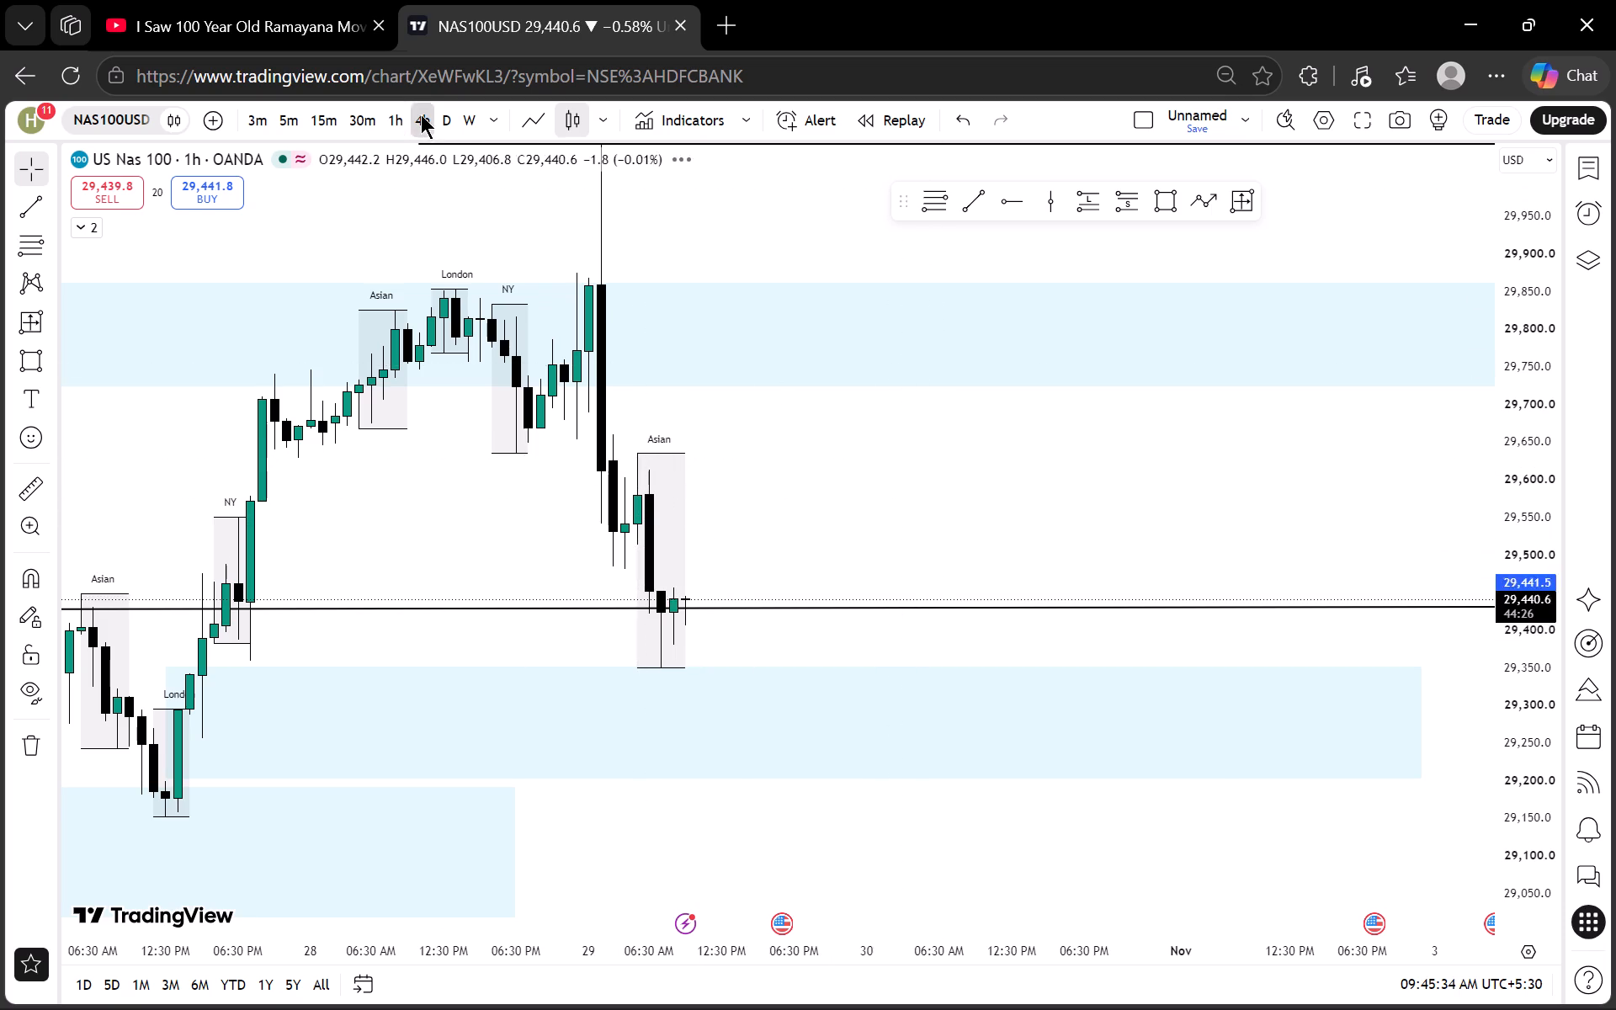
left_click(398, 115)
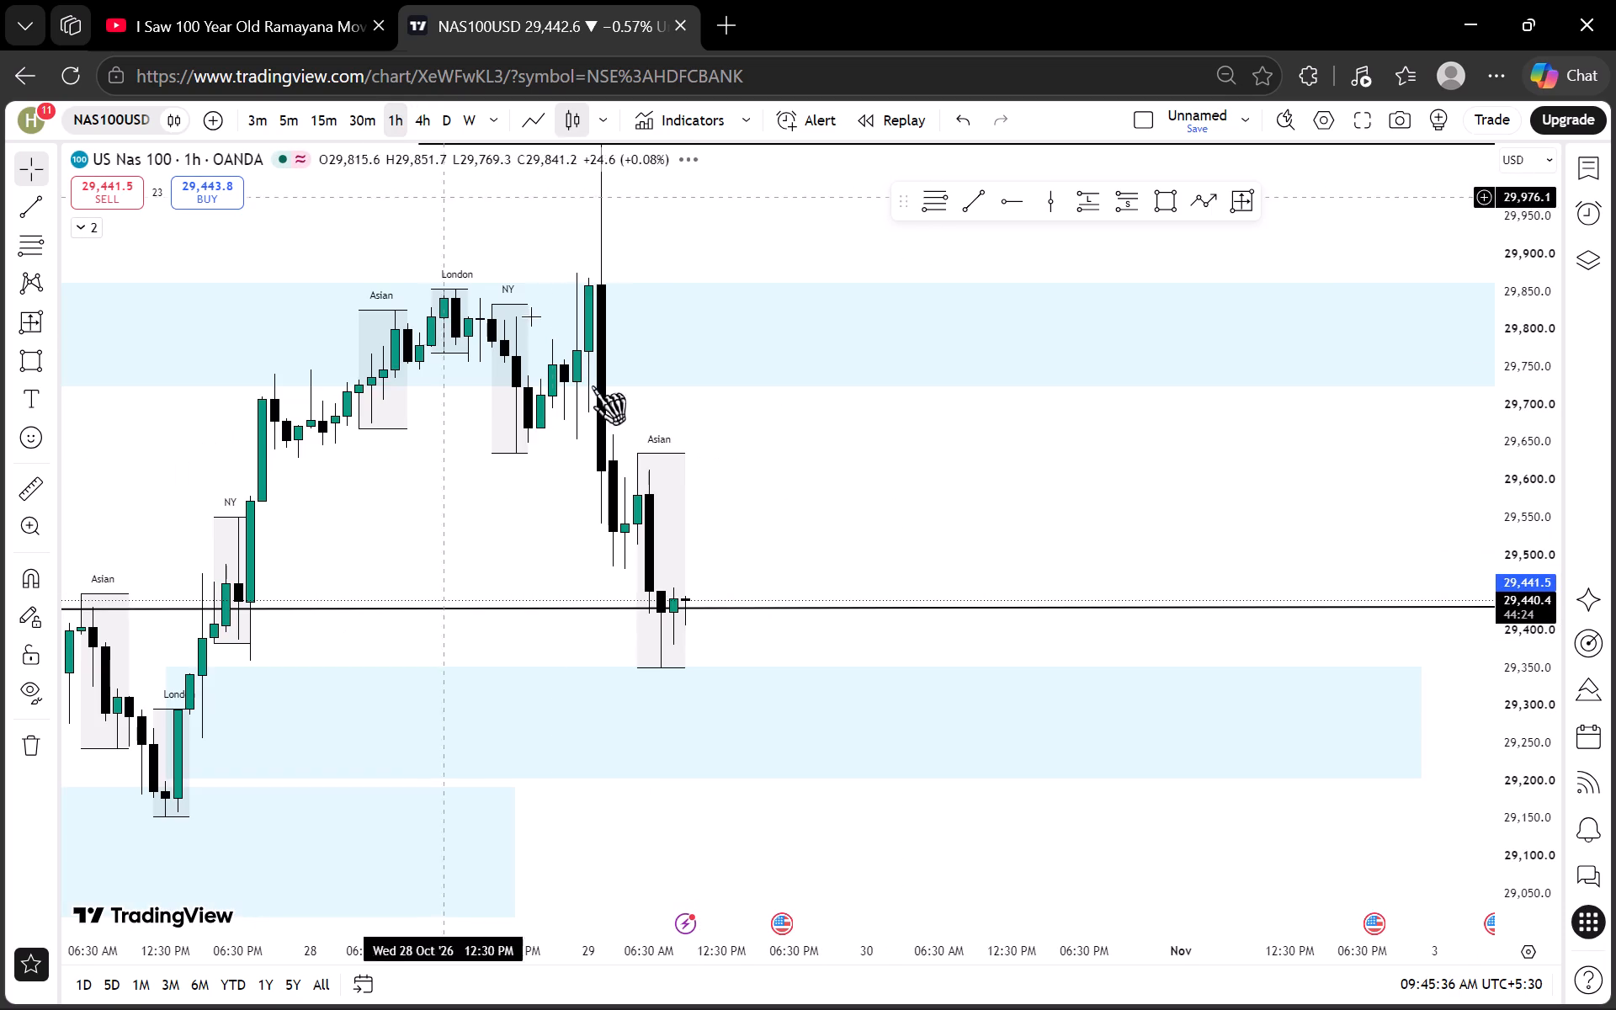
On the 1-hour chart, draw a zone rectangle from 29 October 05:30 at about 29,642 to 30 October 06:30 at about 29,460.
left_click_drag(815, 497, 848, 447)
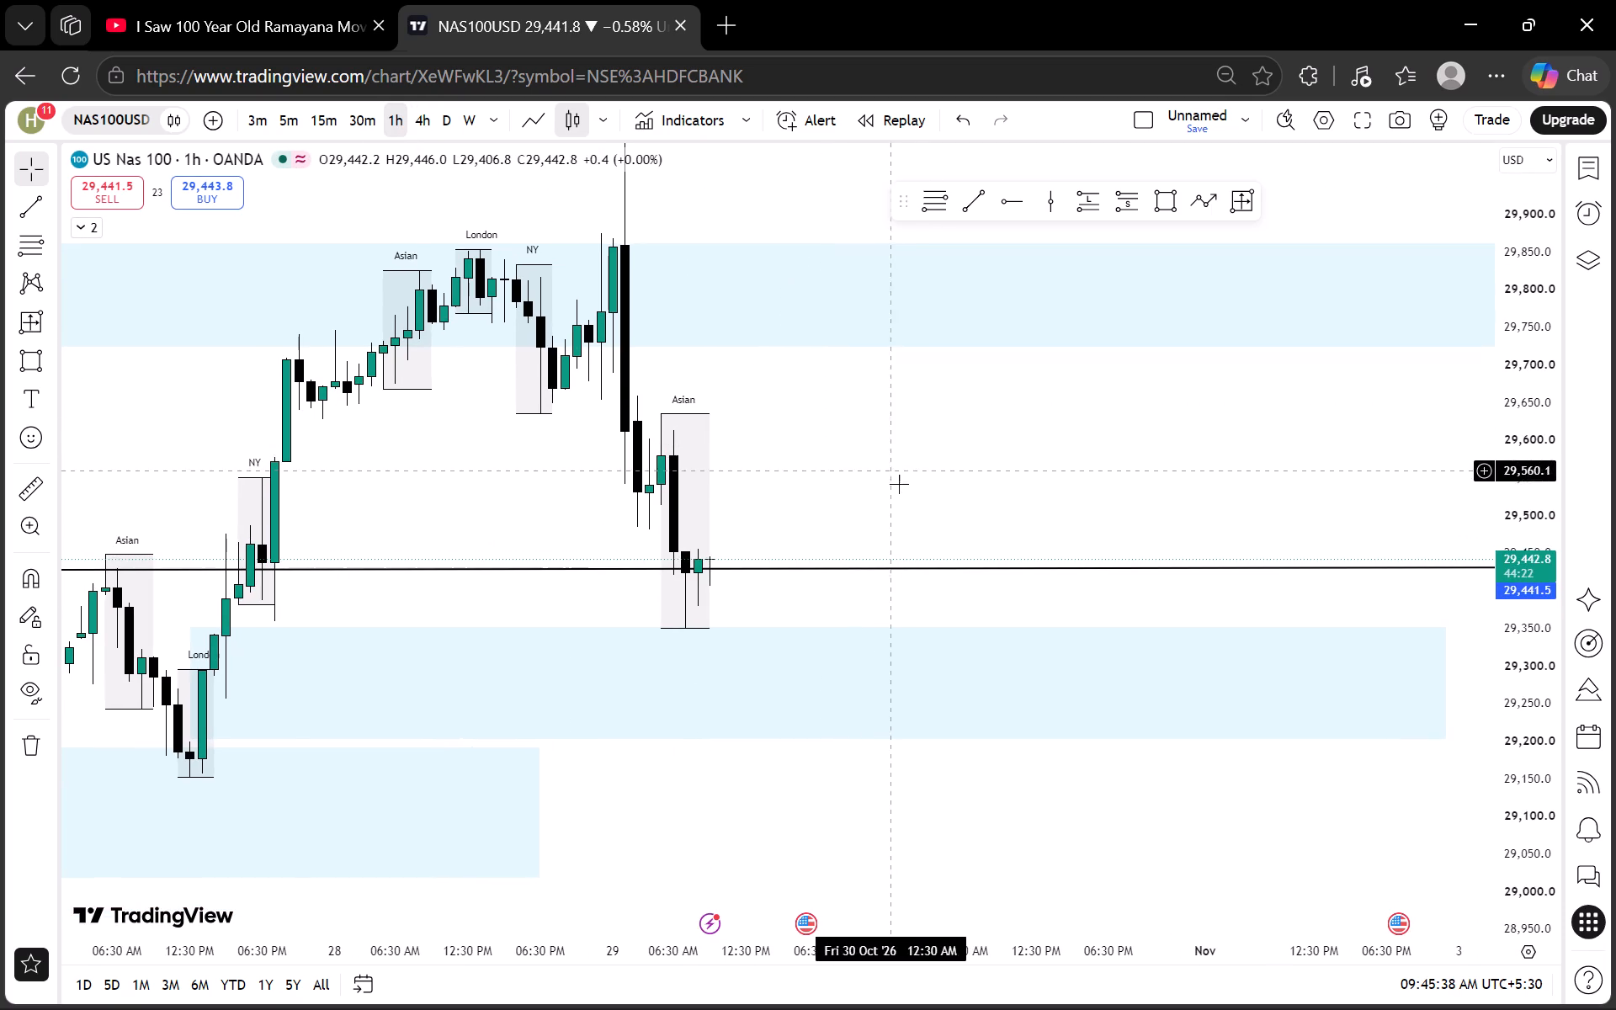
left_click(1151, 195)
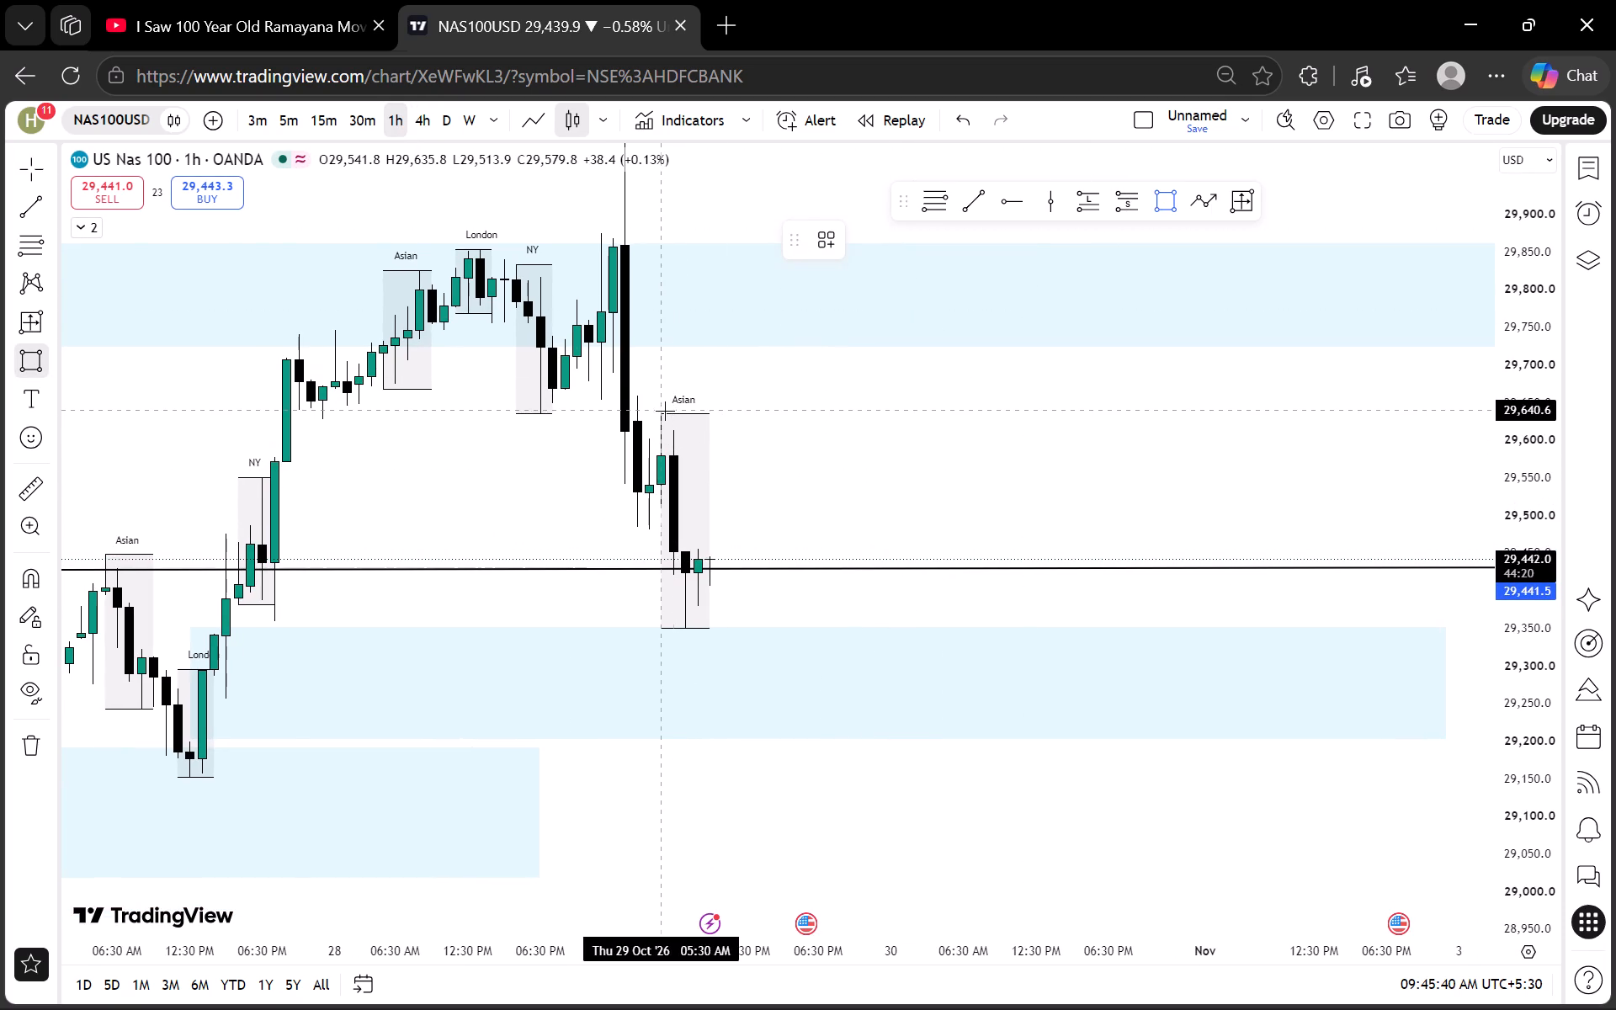
left_click(662, 409)
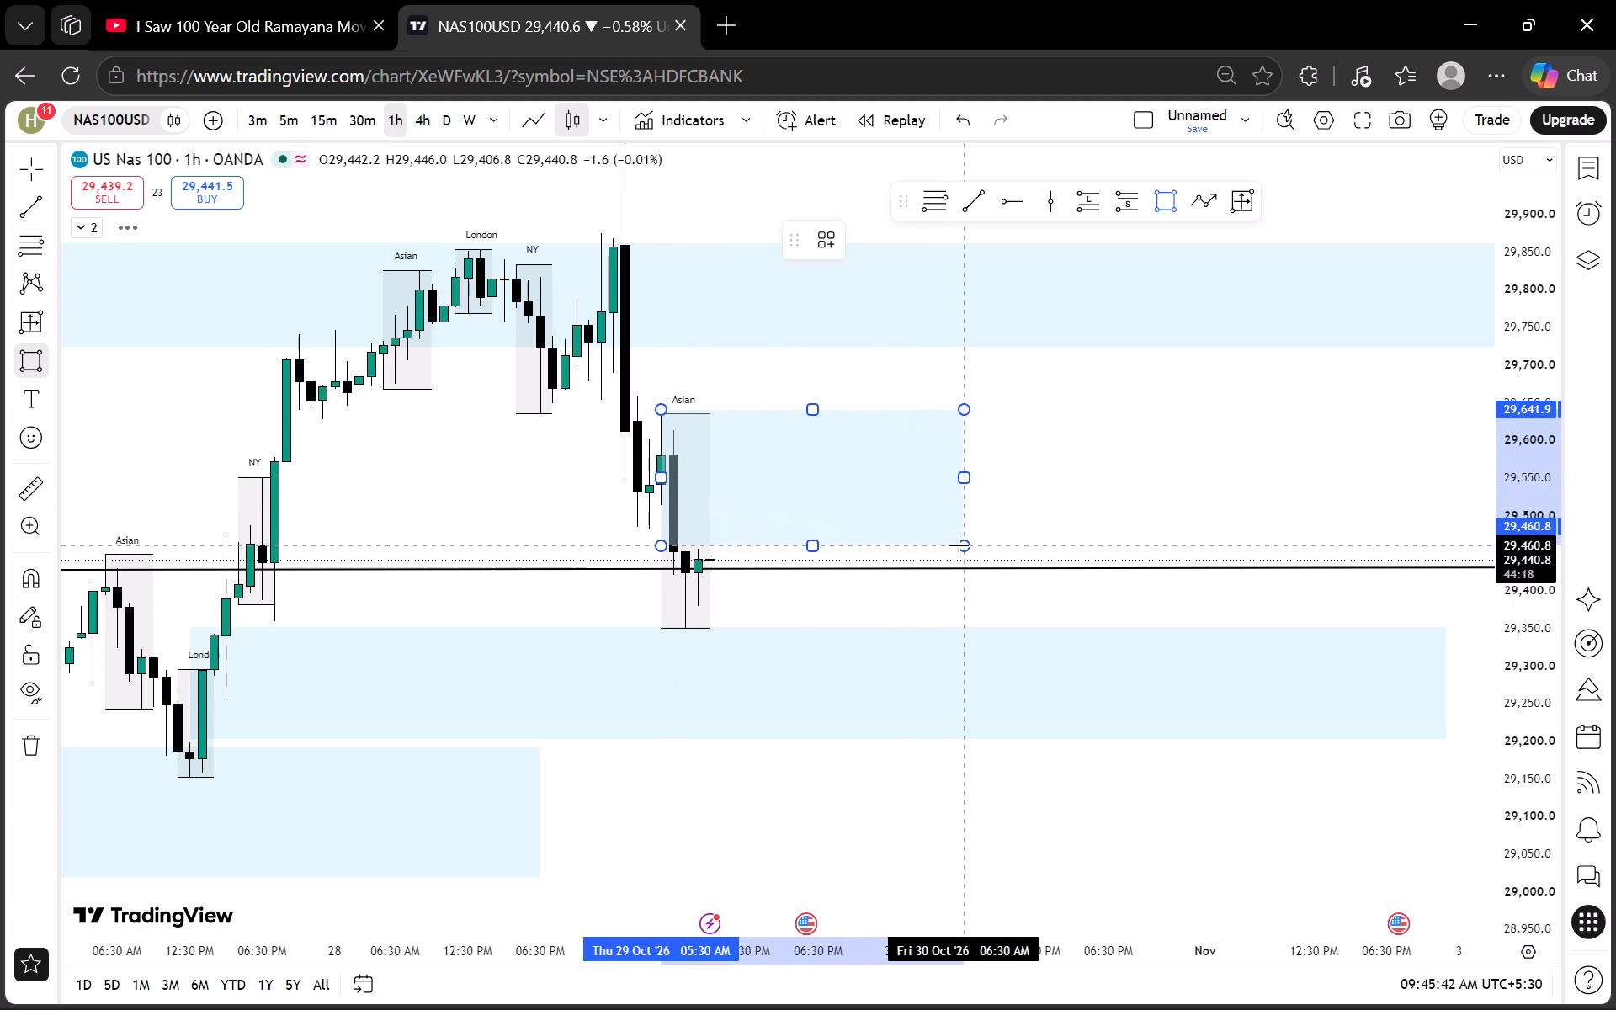
left_click(962, 549)
left_click(1000, 524)
Check the new Asian session zone against the candles on the 1-hour, 4-hour and 30-minute charts.
scroll(1513, 534, "down", 2)
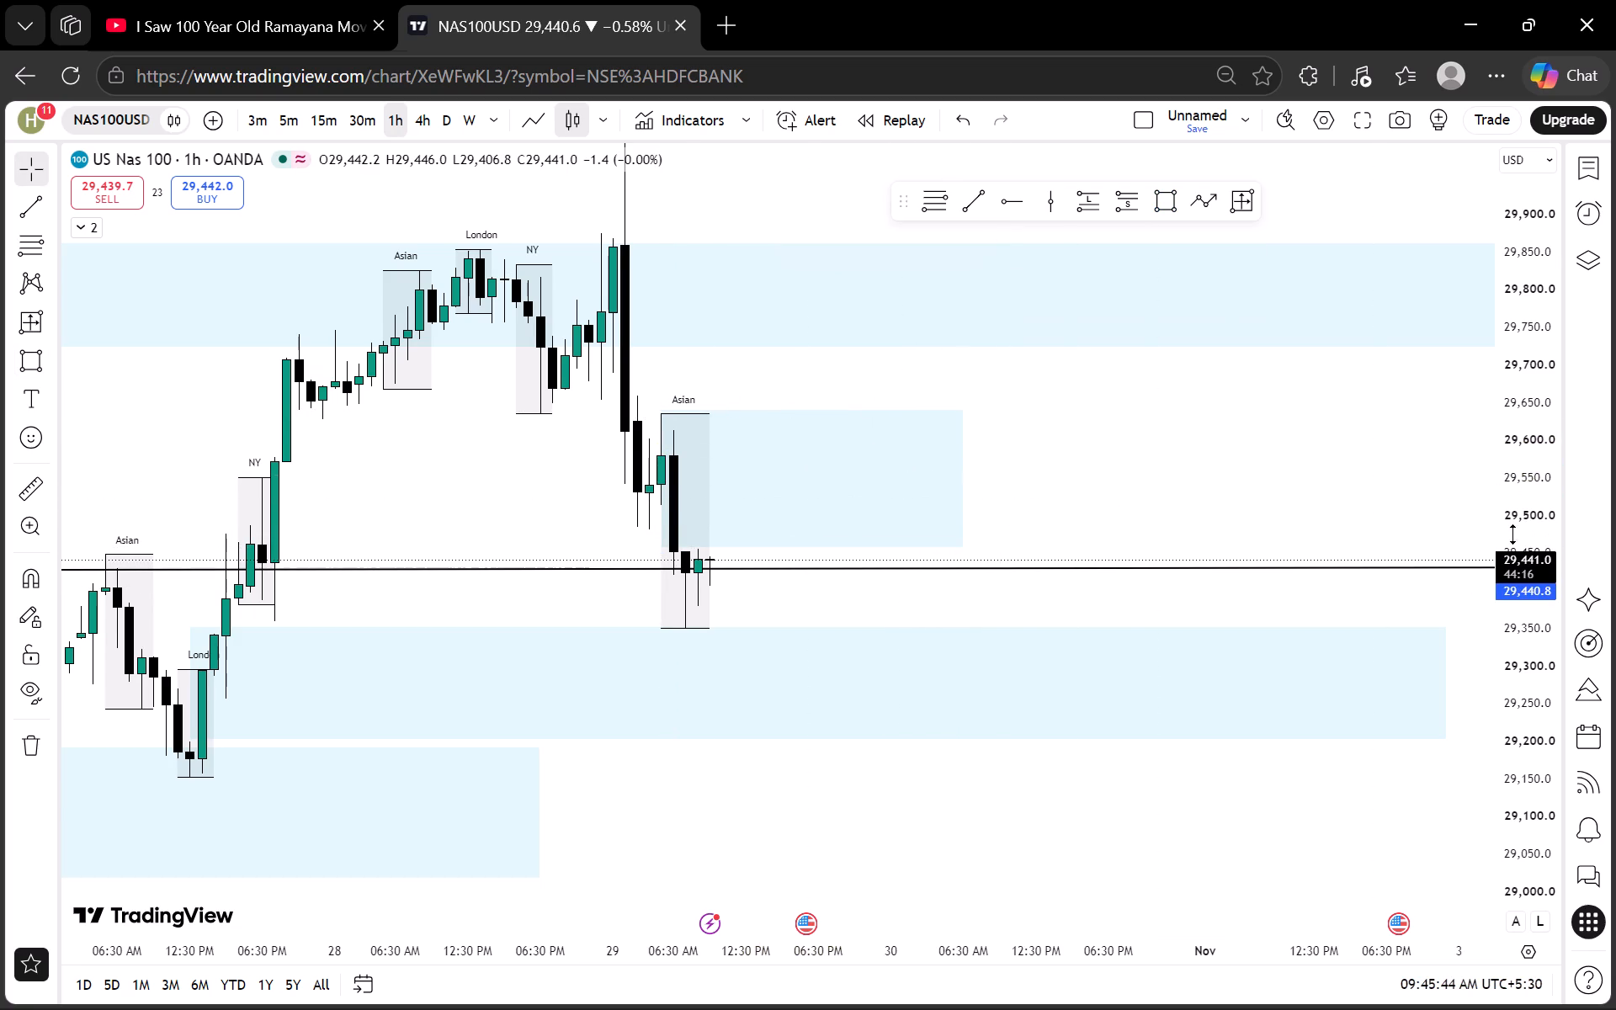
scroll(1513, 534, "down", 11)
left_click_drag(1335, 483, 1153, 524)
scroll(1526, 538, "up", 9)
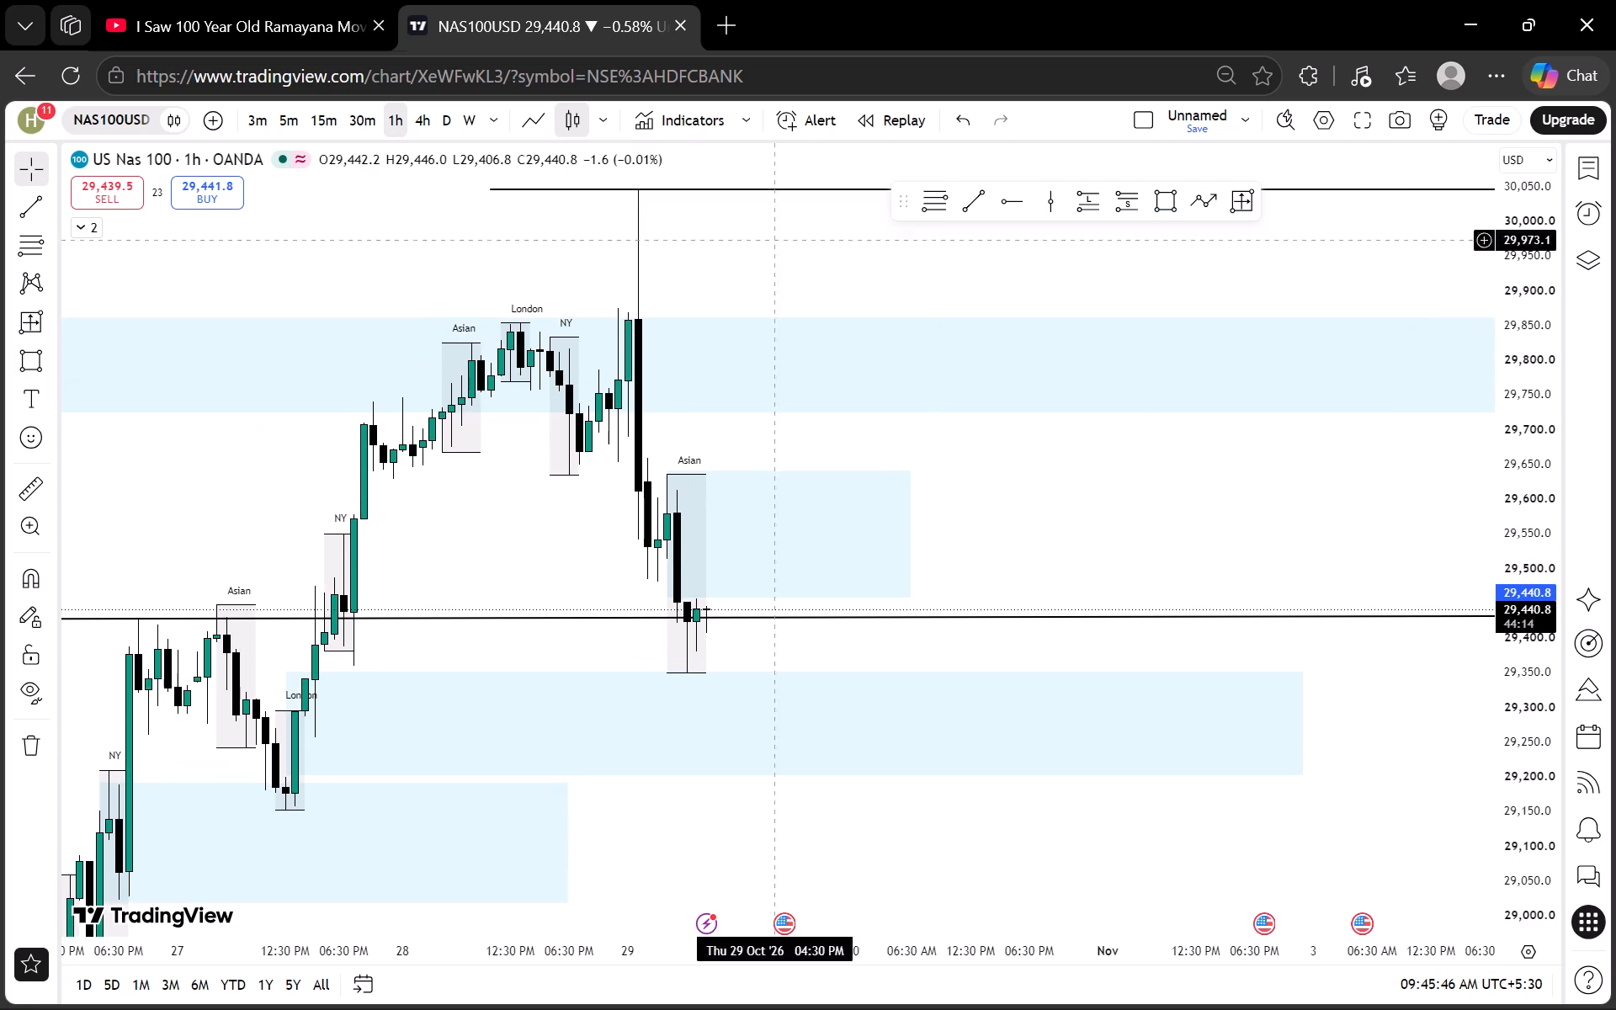
left_click(422, 121)
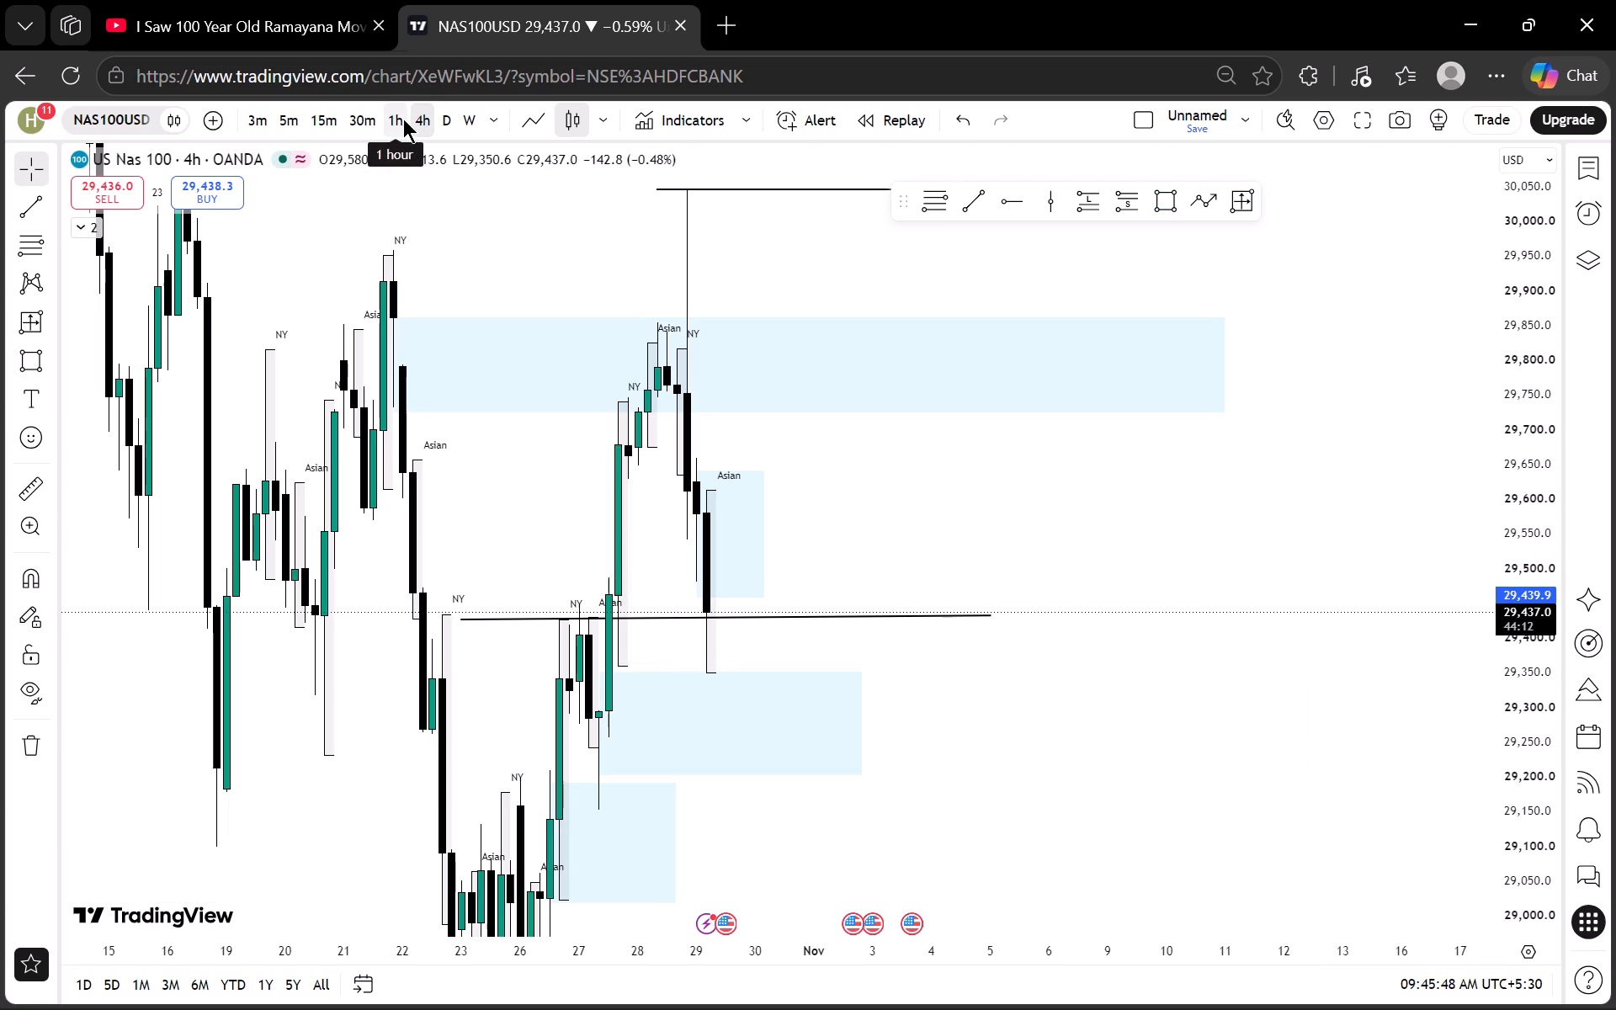
left_click(403, 119)
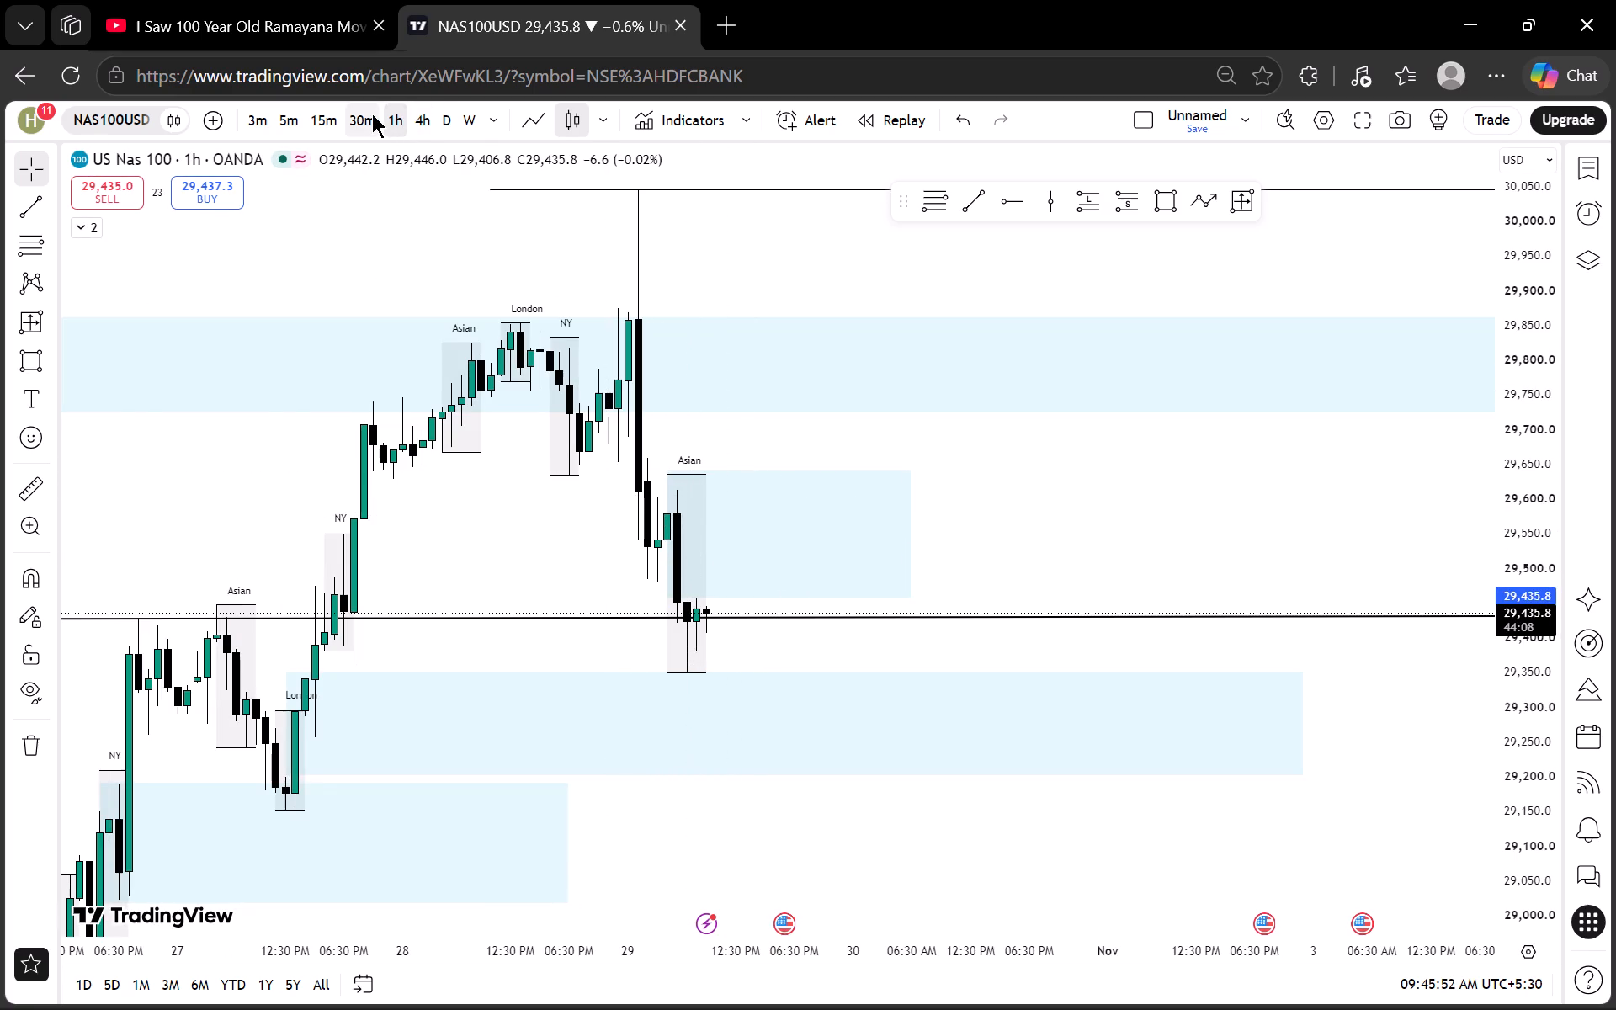
left_click(372, 114)
scroll(565, 440, "down", 2)
left_click_drag(1267, 433, 1167, 491)
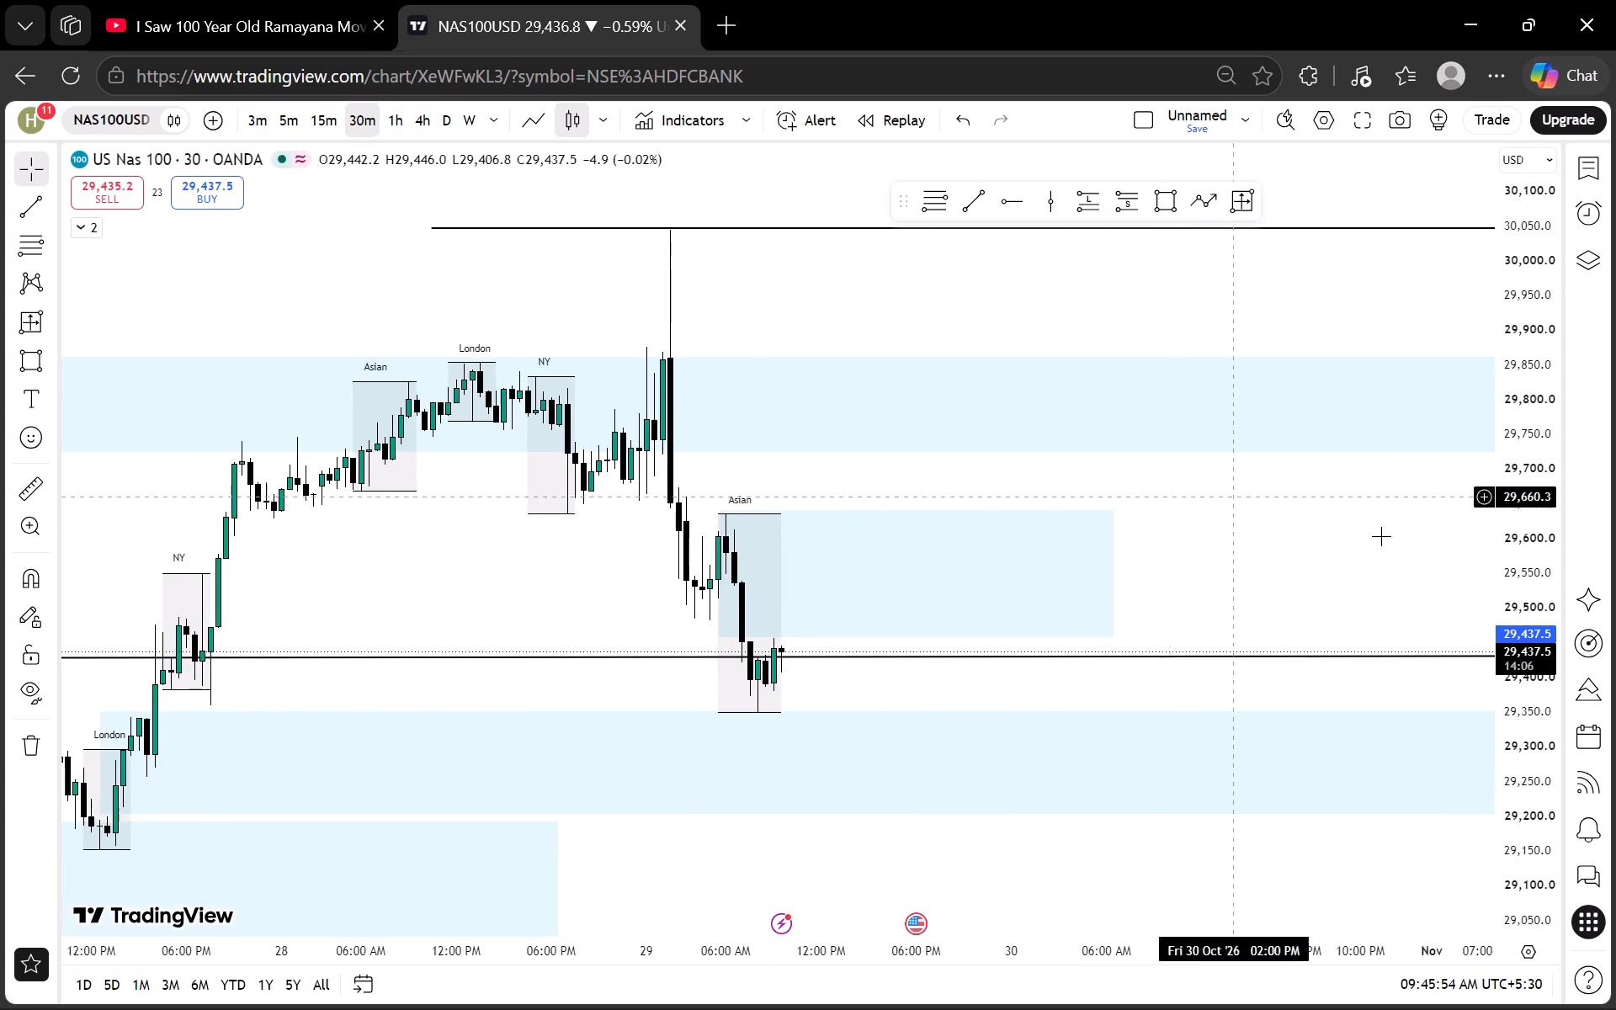
scroll(1538, 544, "up", 12)
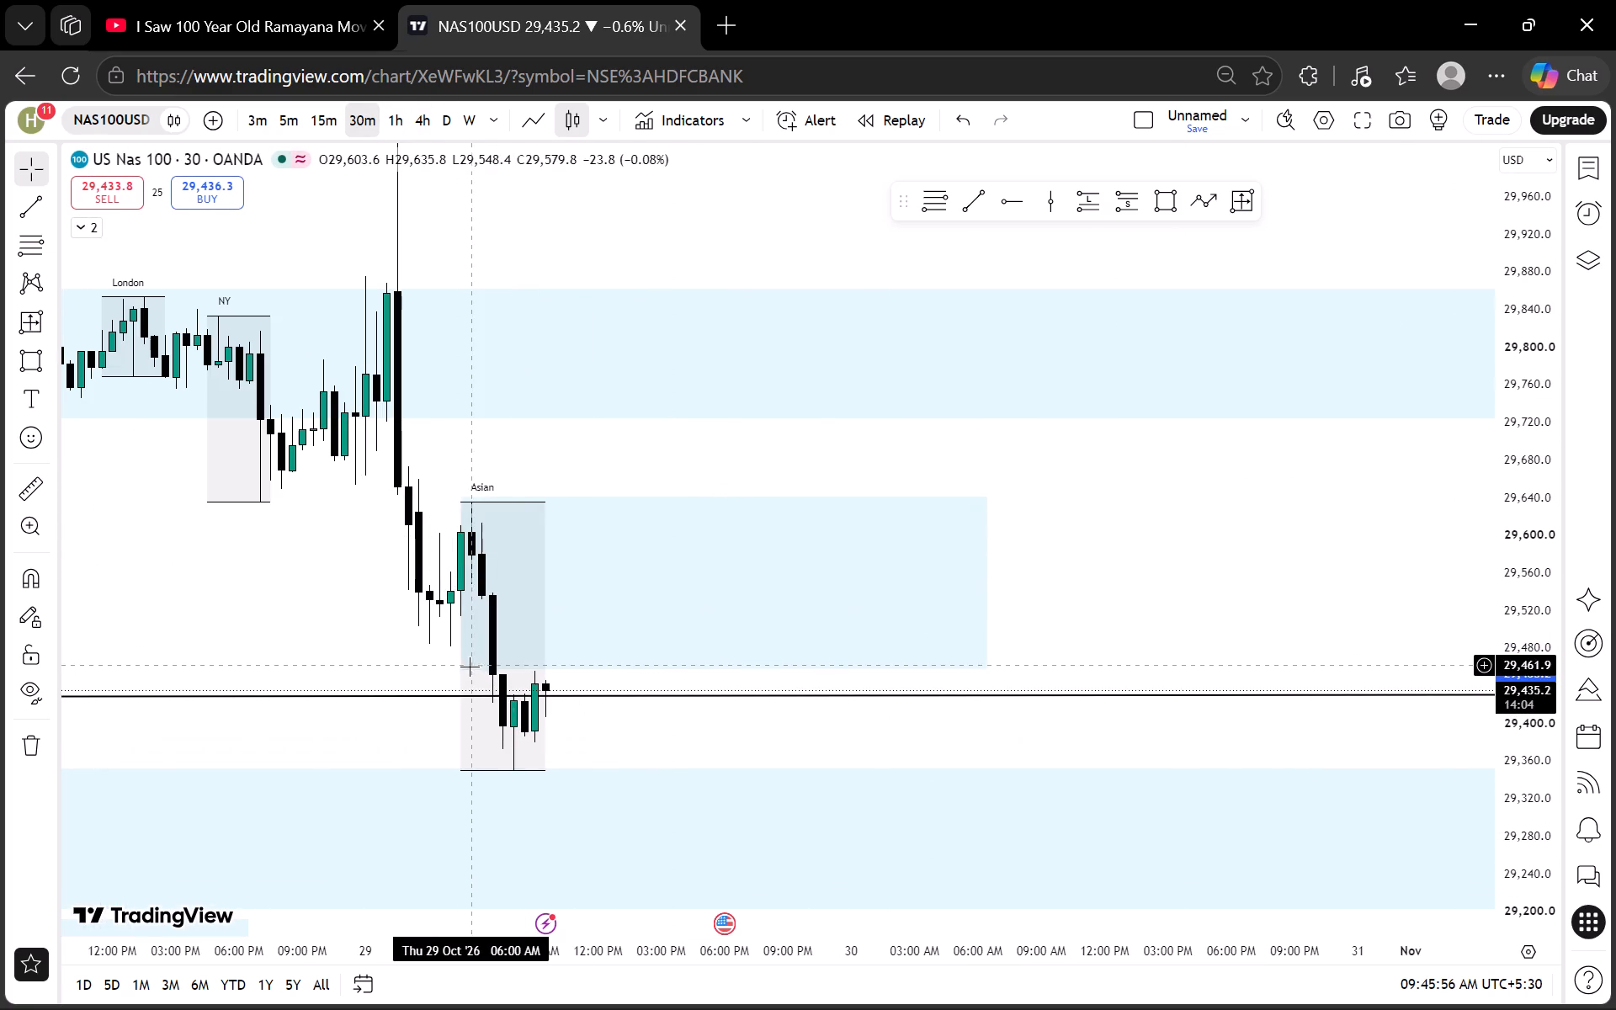
Resize the new Asian session zone to start 29 October 04:30 and span about 29,525 to 29,479.
left_click_drag(467, 667, 438, 650)
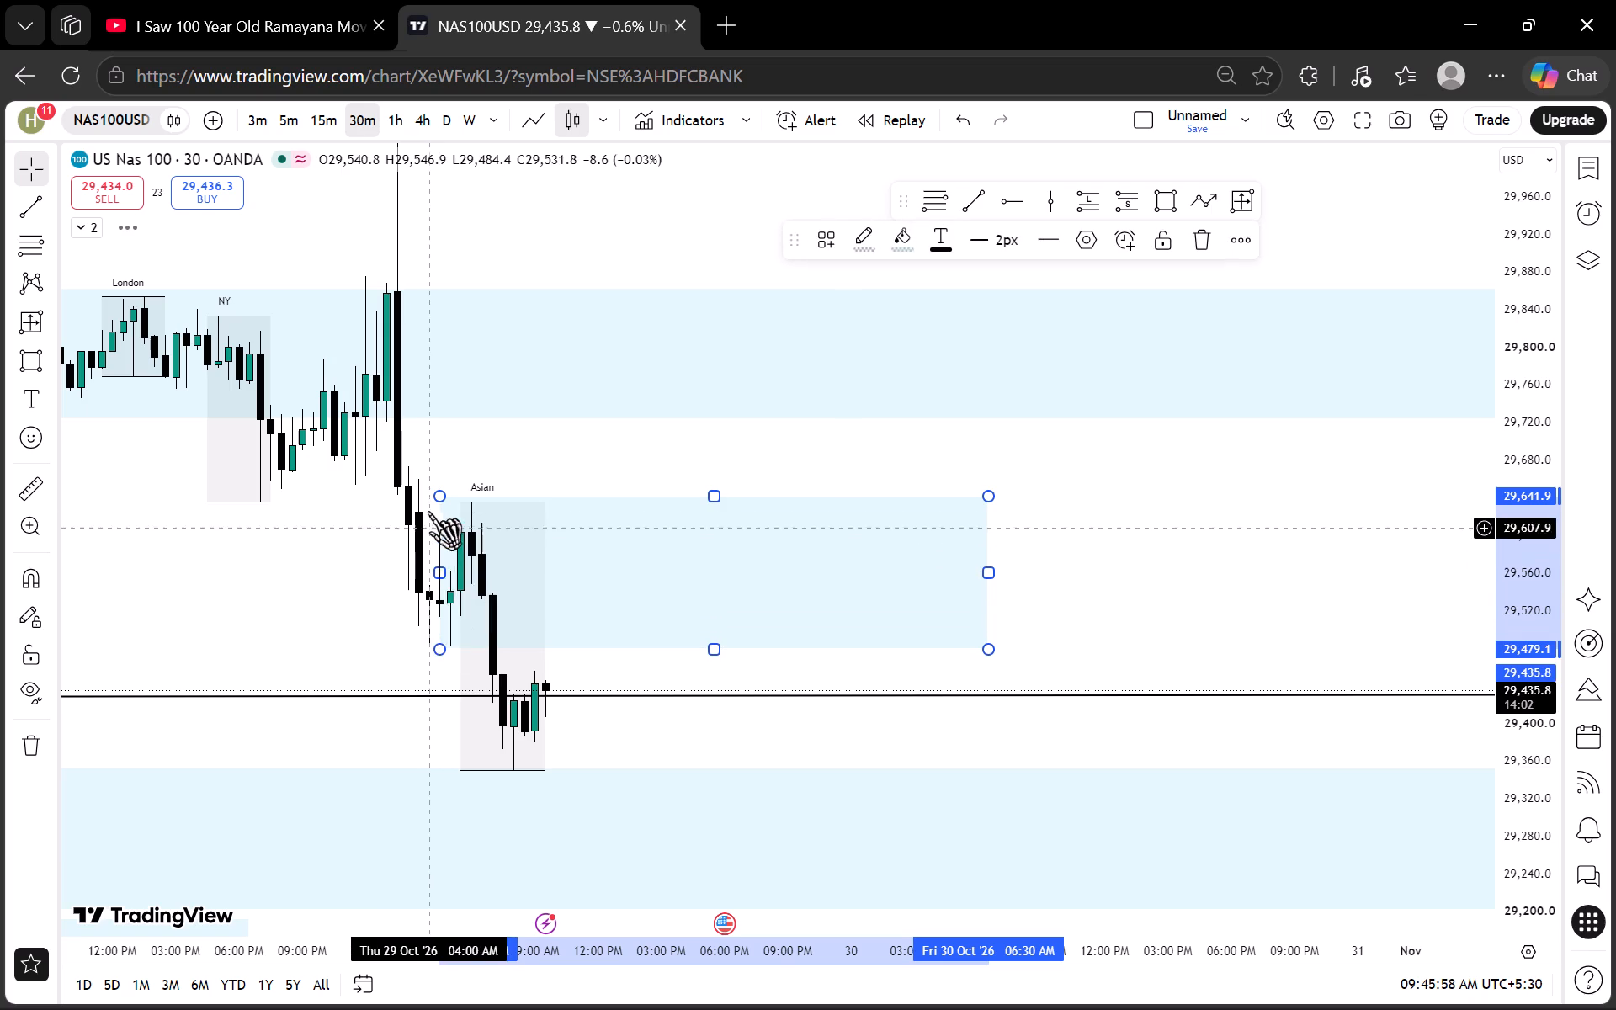
left_click_drag(436, 492, 441, 607)
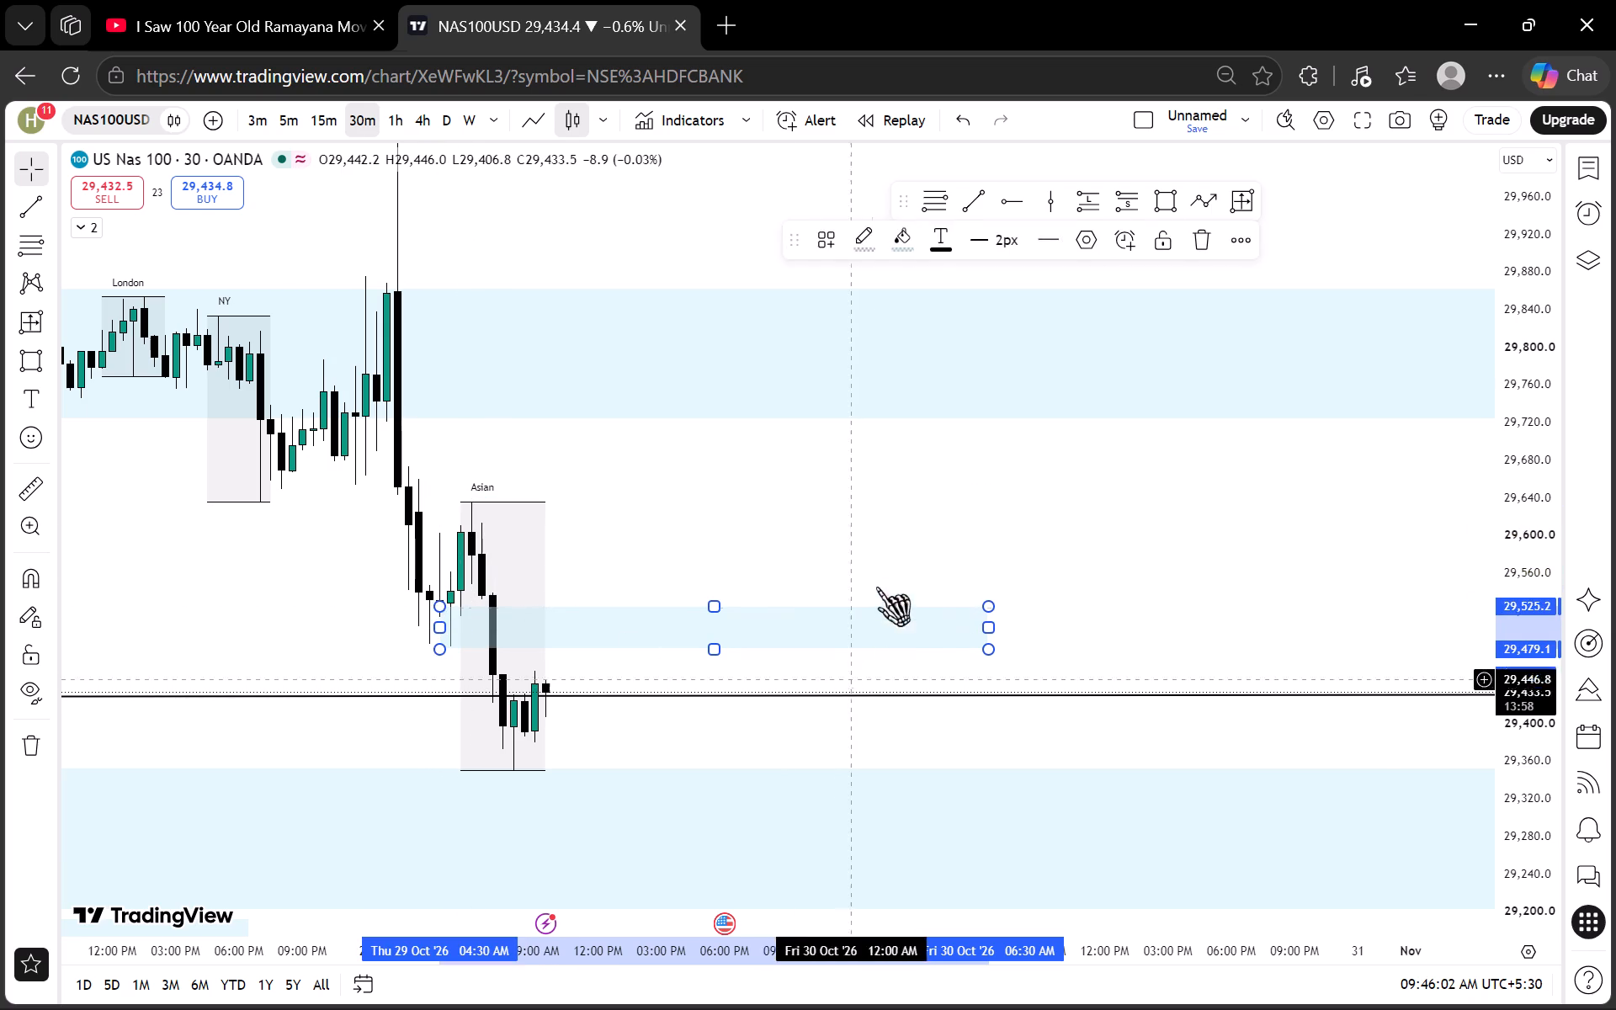
left_click(949, 486)
Examine the resized zone against recent price action and session ranges on the 30-minute, 15-minute and 1-hour charts.
scroll(1455, 513, "down", 4)
left_click_drag(1070, 551, 997, 445)
scroll(1534, 504, "down", 1)
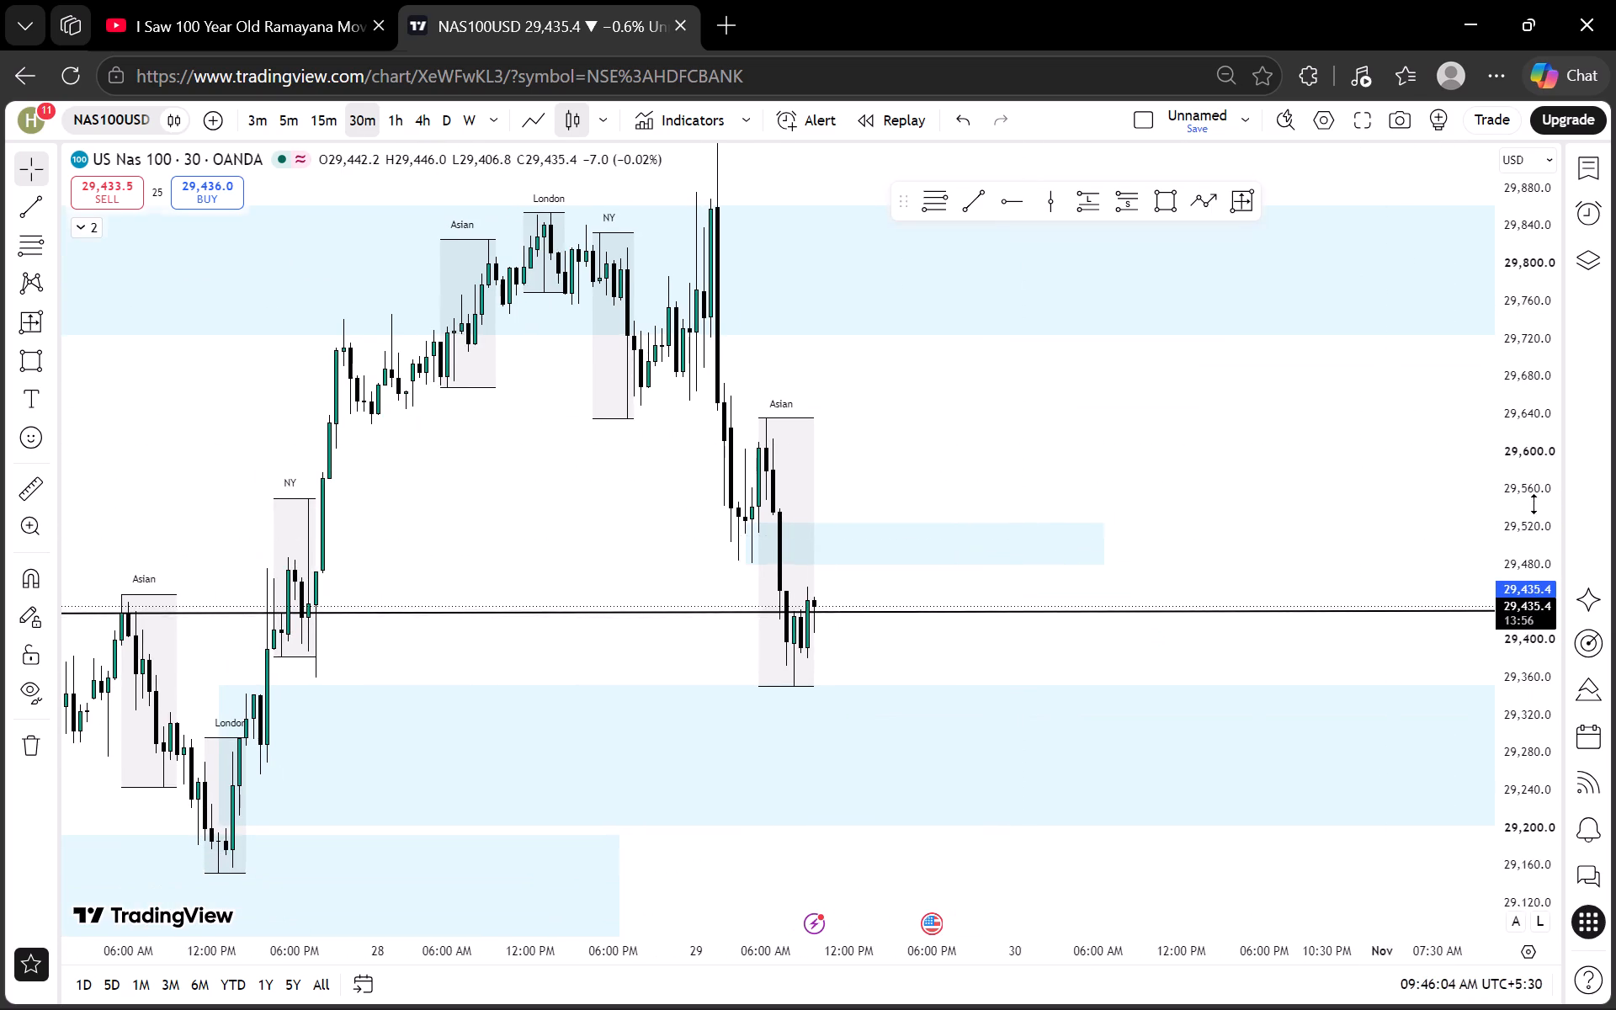
scroll(1534, 504, "down", 7)
left_click_drag(1207, 484, 1014, 447)
left_click(326, 112)
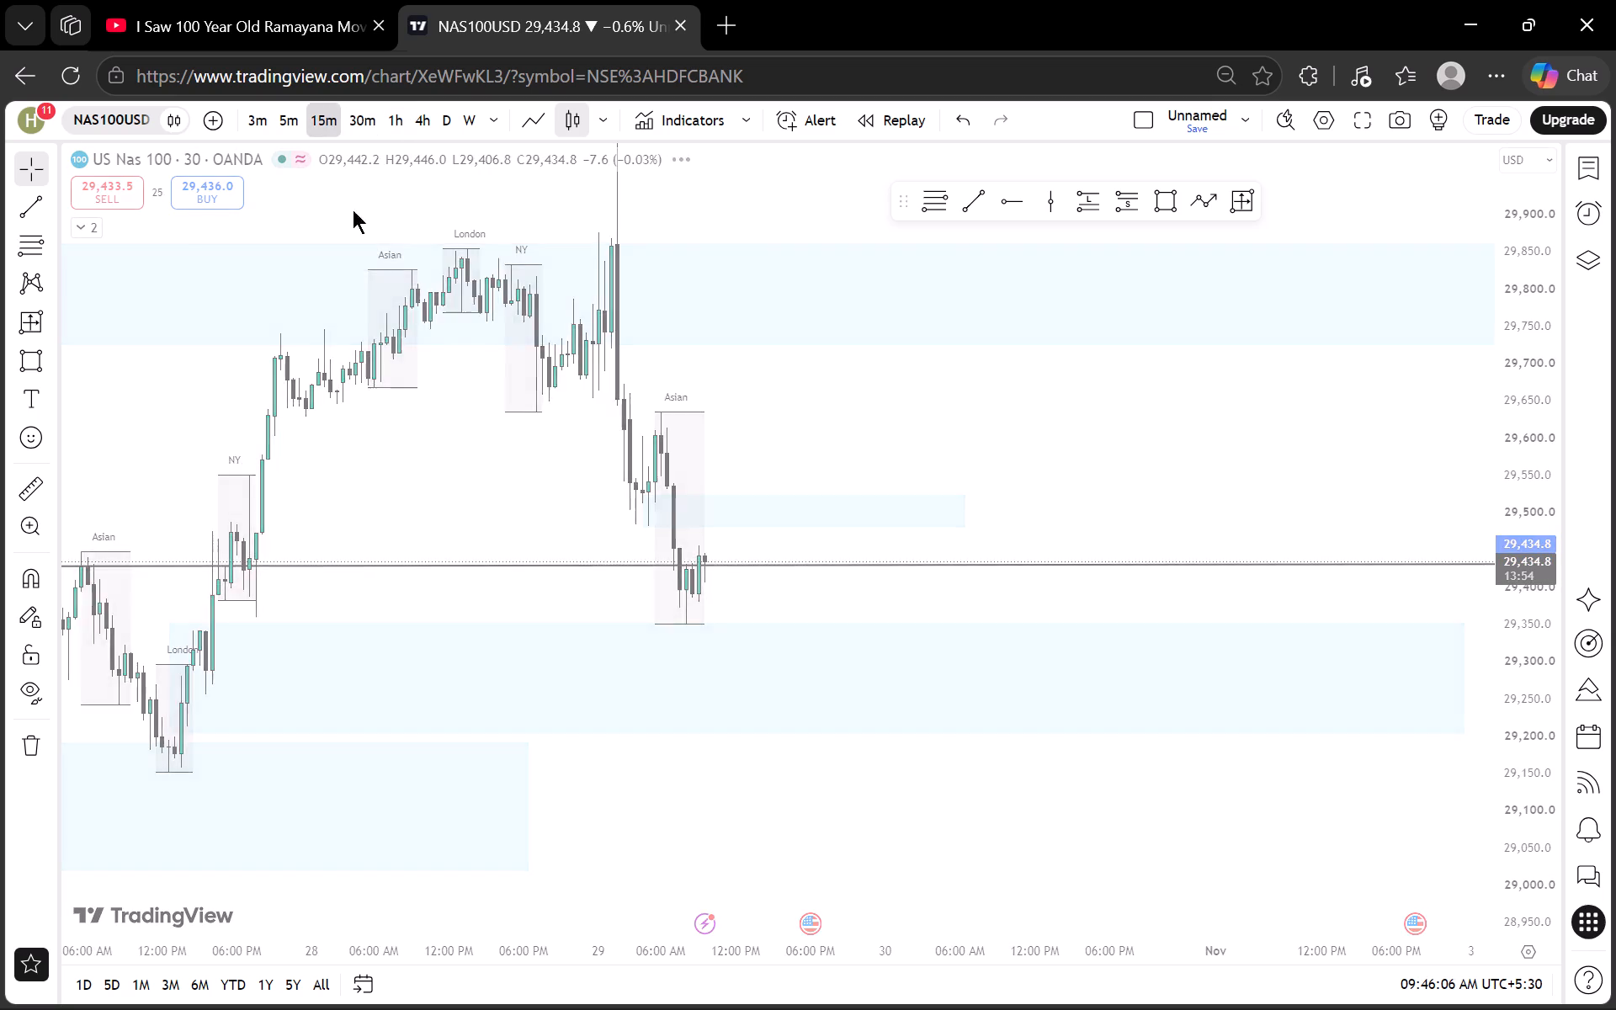
scroll(528, 380, "down", 4)
scroll(631, 423, "up", 3)
scroll(898, 434, "down", 1)
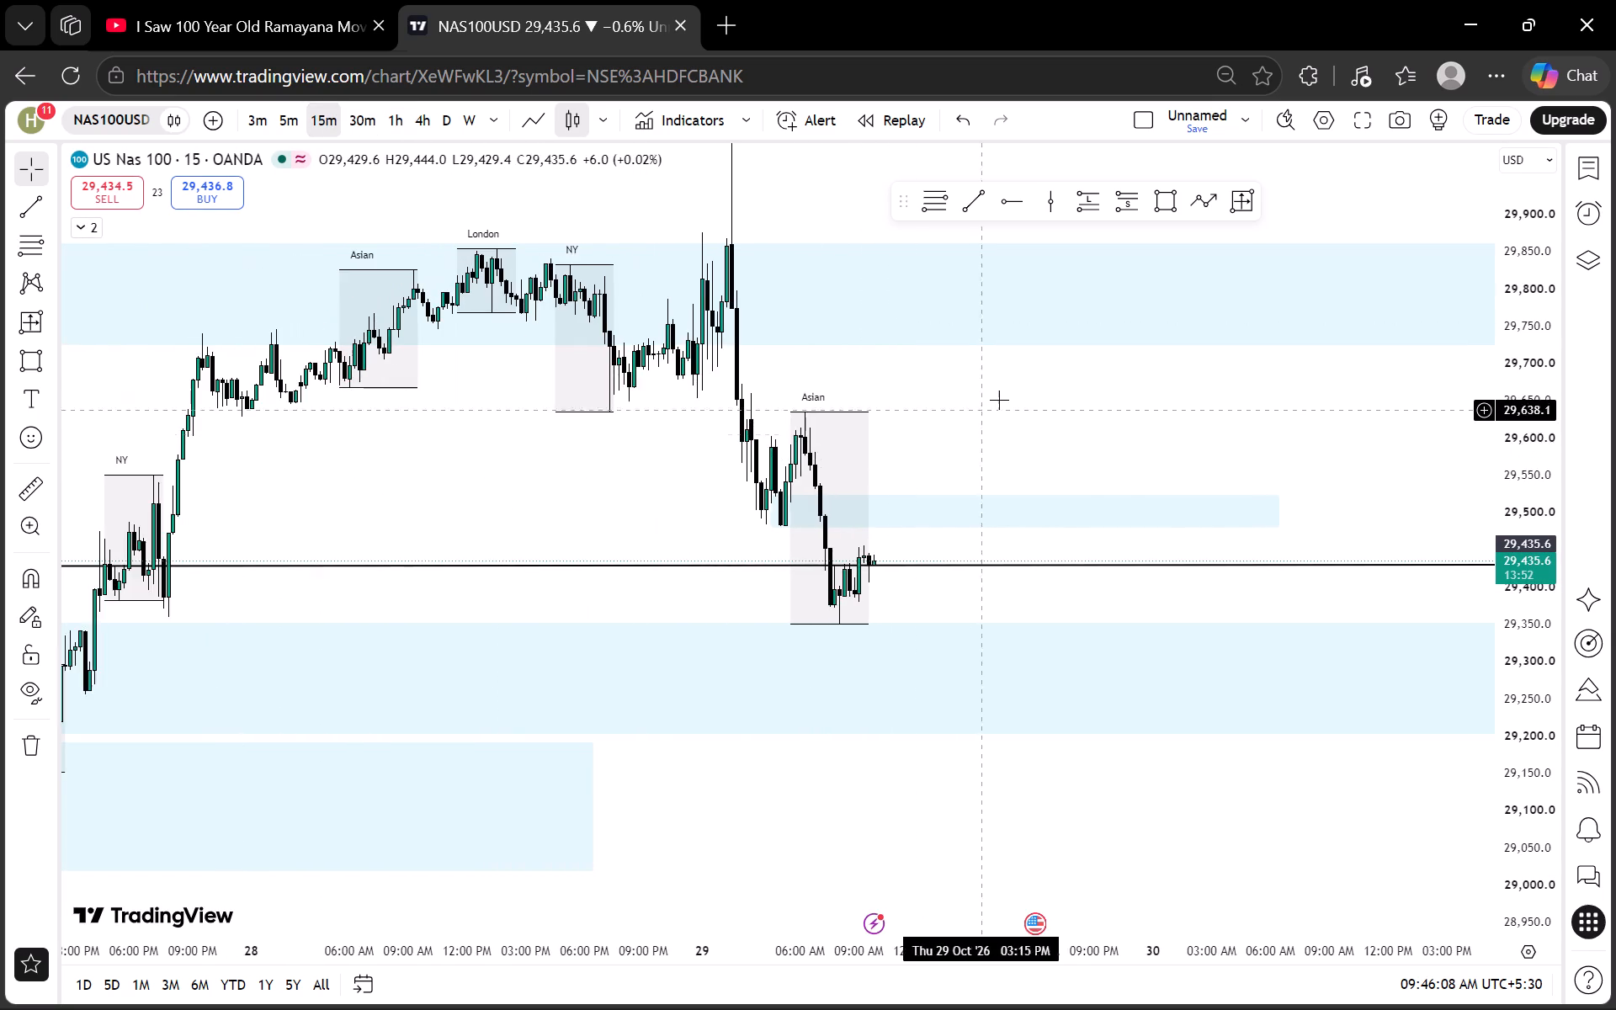
left_click_drag(999, 400, 824, 397)
left_click(402, 125)
scroll(947, 389, "up", 4)
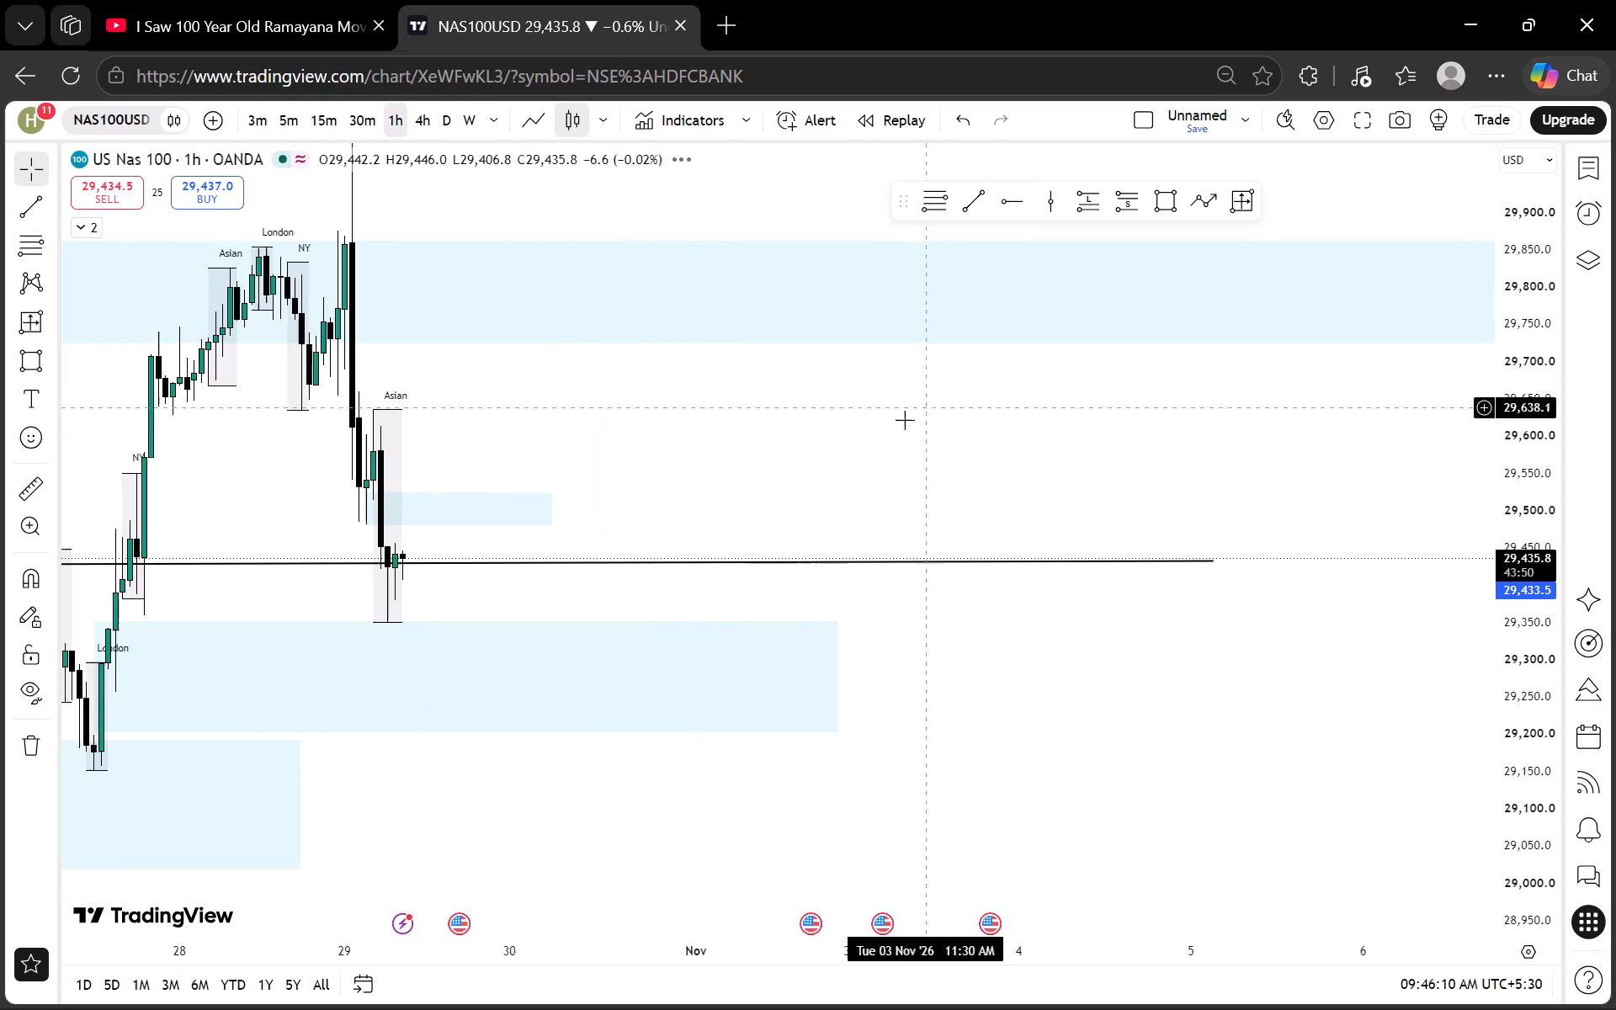
scroll(734, 431, "up", 3)
left_click_drag(622, 419, 1110, 424)
scroll(1082, 424, "up", 3)
left_click_drag(843, 423, 1430, 468)
scroll(1528, 498, "up", 8)
scroll(1459, 480, "down", 4)
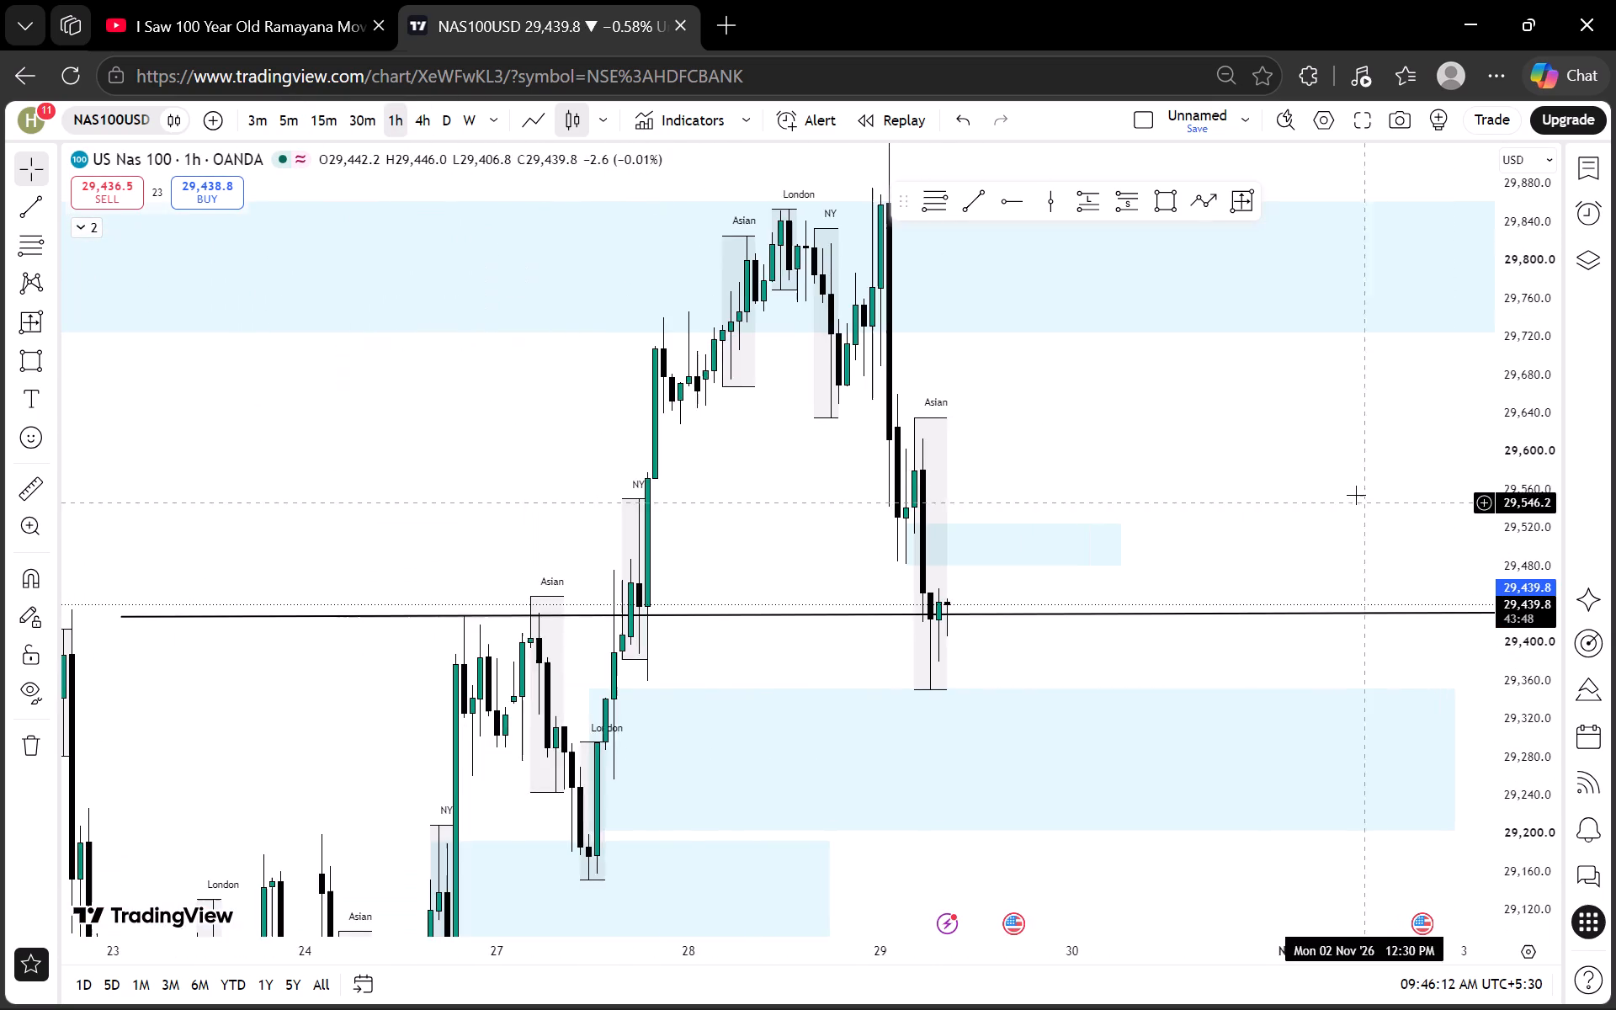
scroll(1290, 454, "up", 4)
scroll(913, 402, "up", 3)
left_click_drag(798, 407, 977, 459)
scroll(973, 396, "down", 3)
scroll(1510, 385, "down", 6)
scroll(1481, 465, "up", 9)
scroll(1098, 464, "down", 5)
scroll(1529, 483, "up", 13)
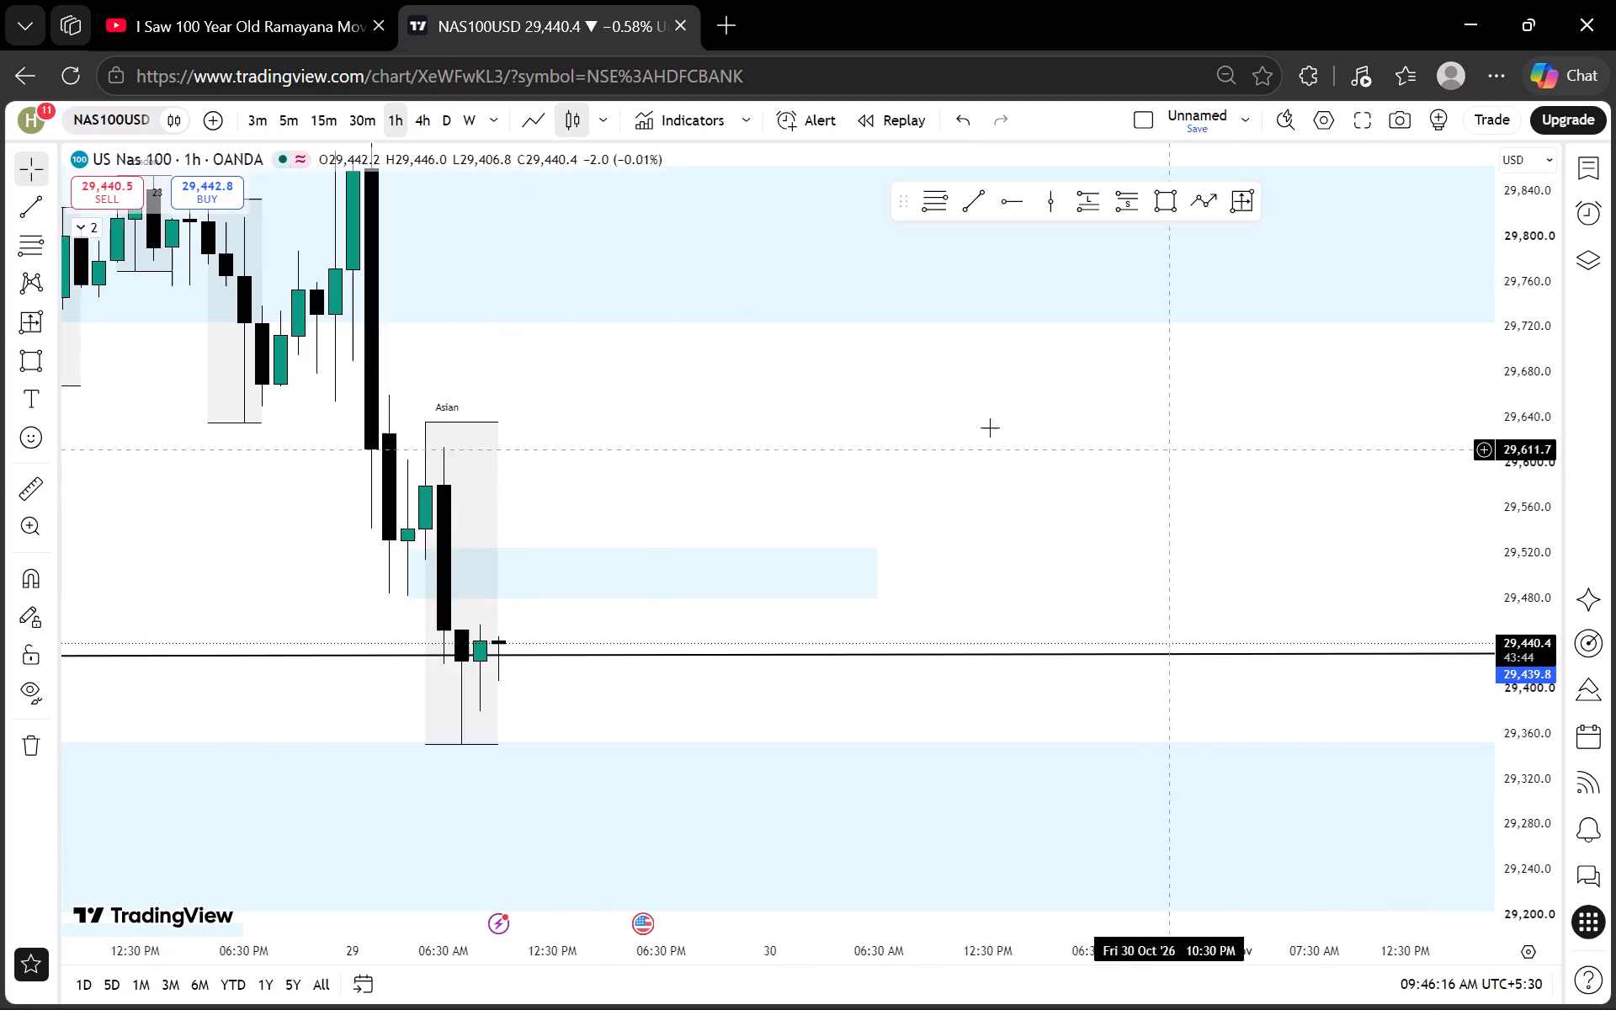
left_click_drag(958, 423, 1195, 437)
scroll(1195, 437, "down", 3)
scroll(1105, 444, "up", 2)
left_click_drag(992, 456, 991, 428)
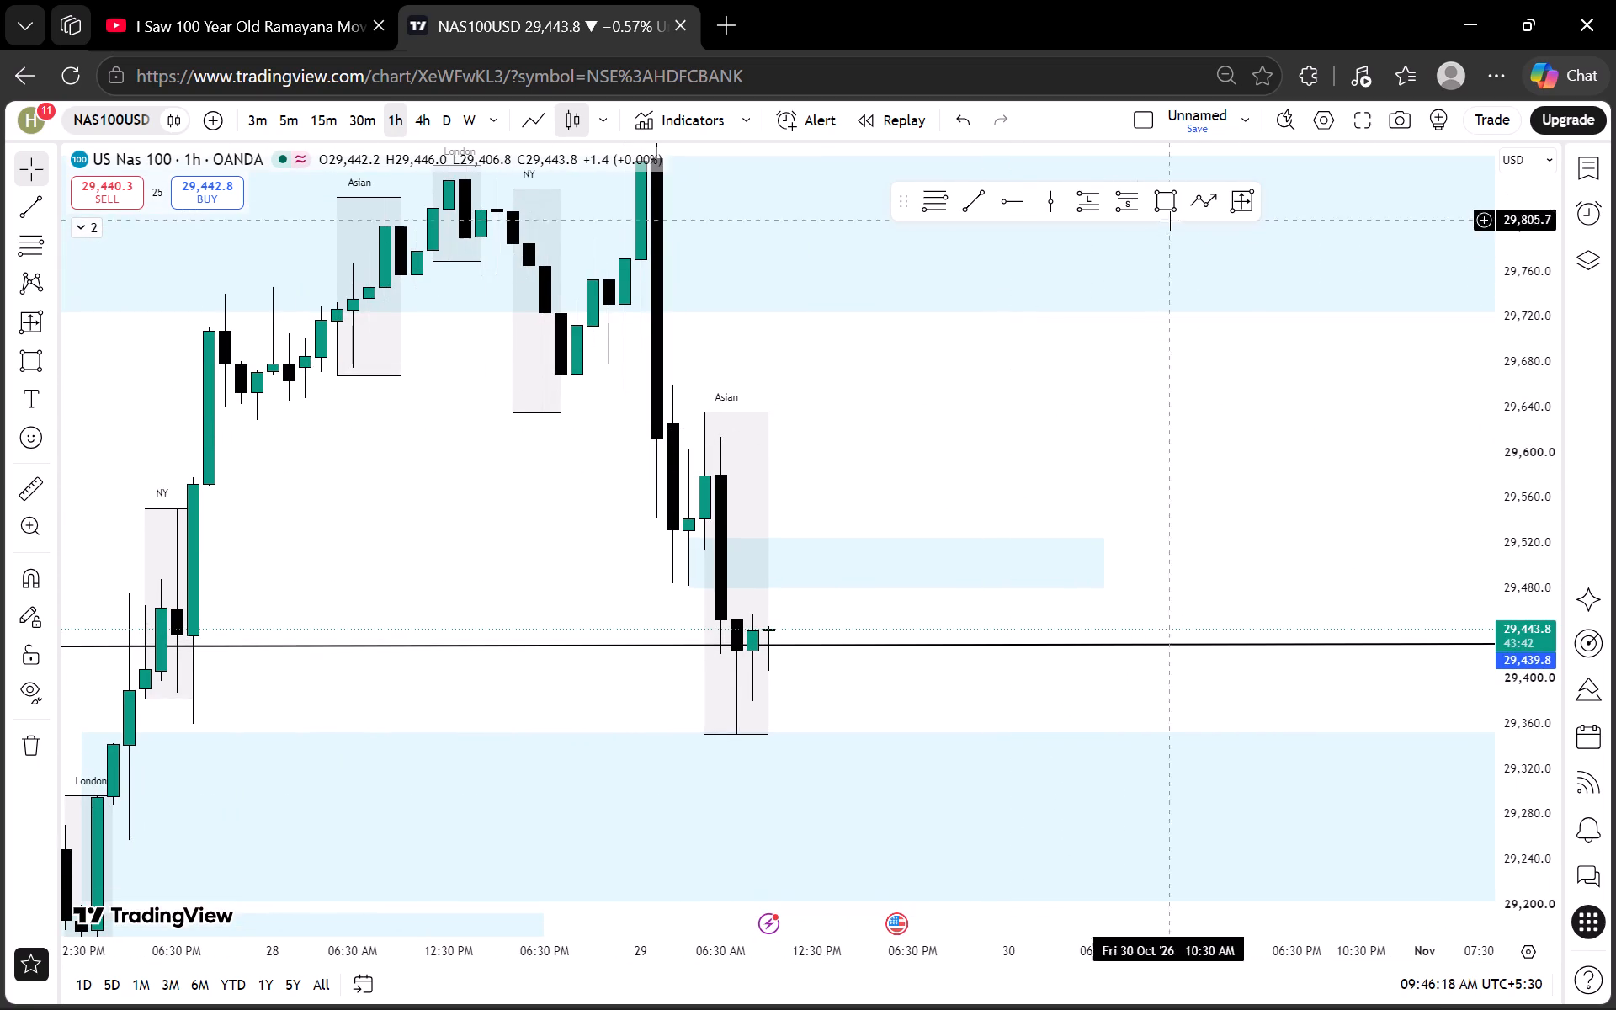
Place a short position on the 1-hour chart with entry 29,486.6, stop 29,652.0 and target 29,308.0.
left_click(1135, 195)
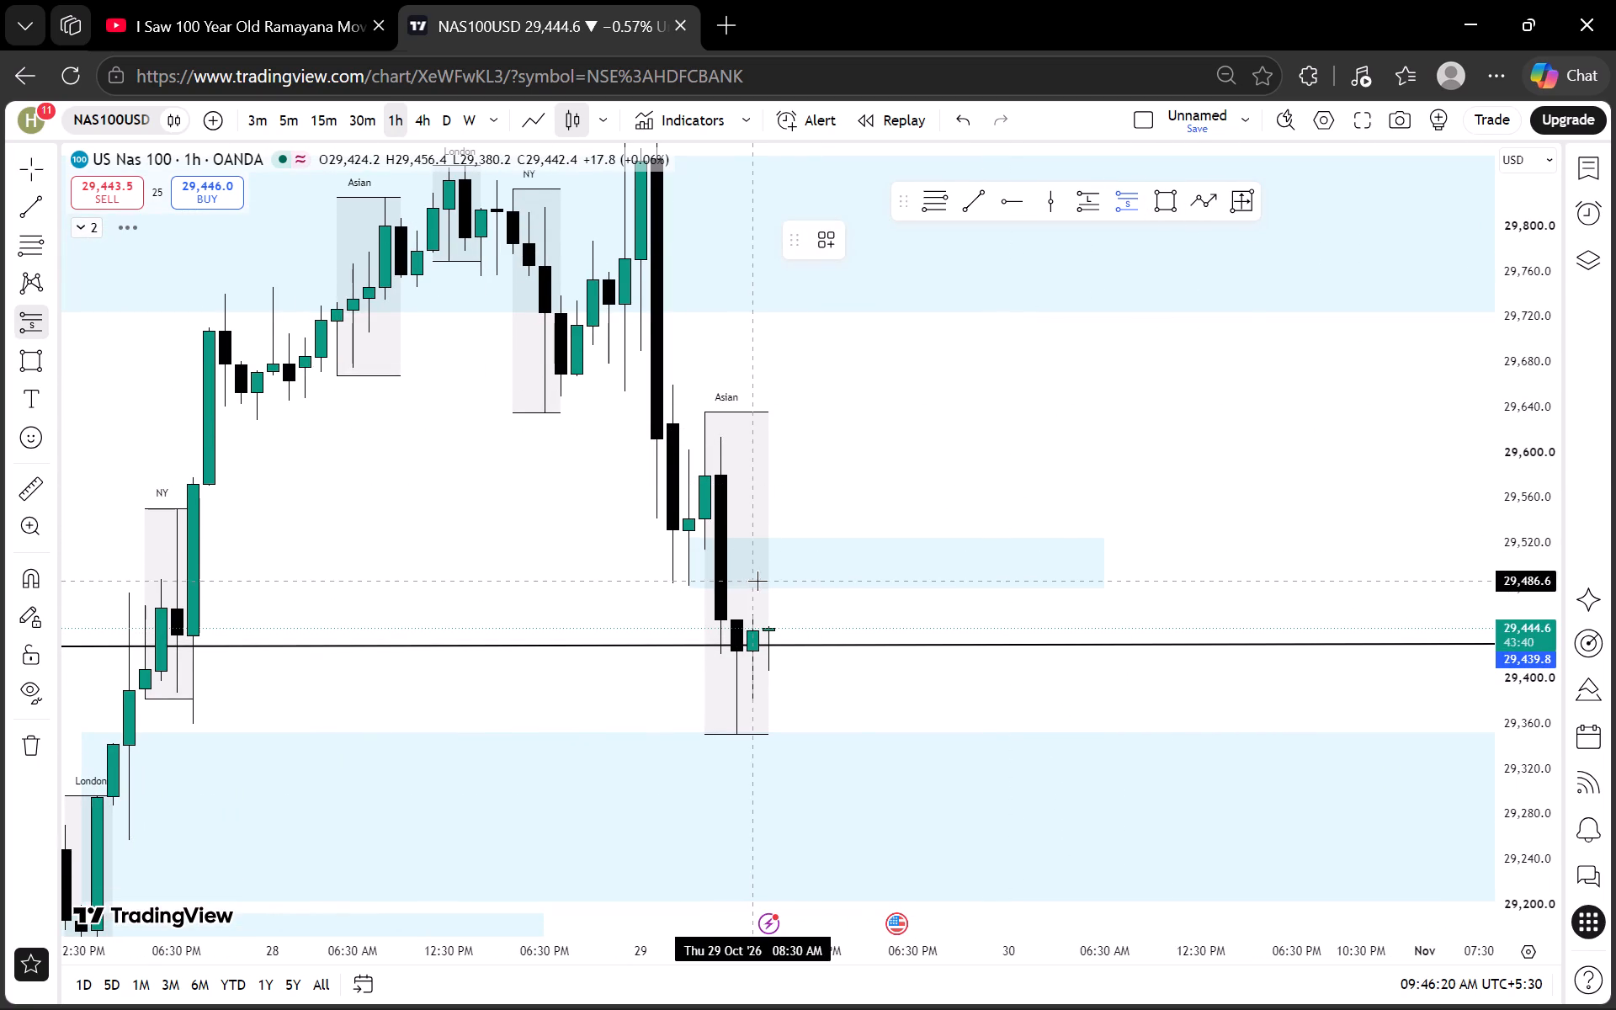
left_click(757, 581)
left_click_drag(754, 384, 752, 394)
left_click(1143, 432)
On the 4-hour chart, resize the demand zone below price to start 27 October 06:30 and span about 29,300 to 29,148.
scroll(1501, 487, "down", 8)
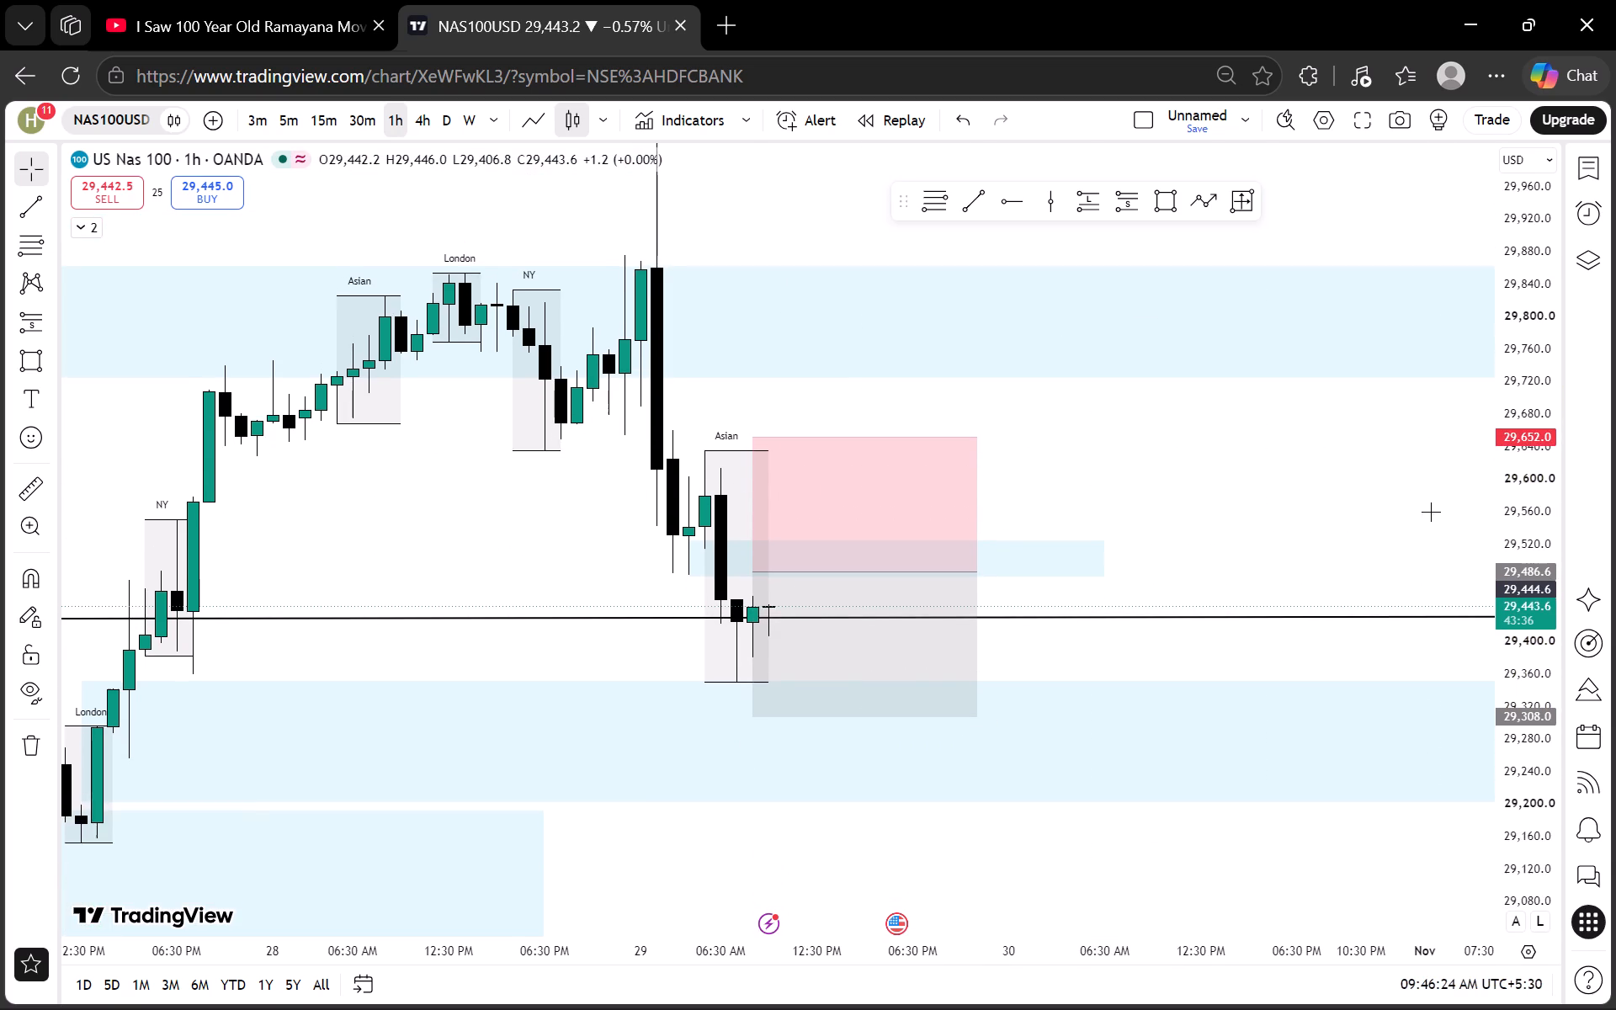
scroll(1420, 505, "down", 3)
left_click_drag(1305, 499, 1132, 353)
scroll(874, 553, "down", 1)
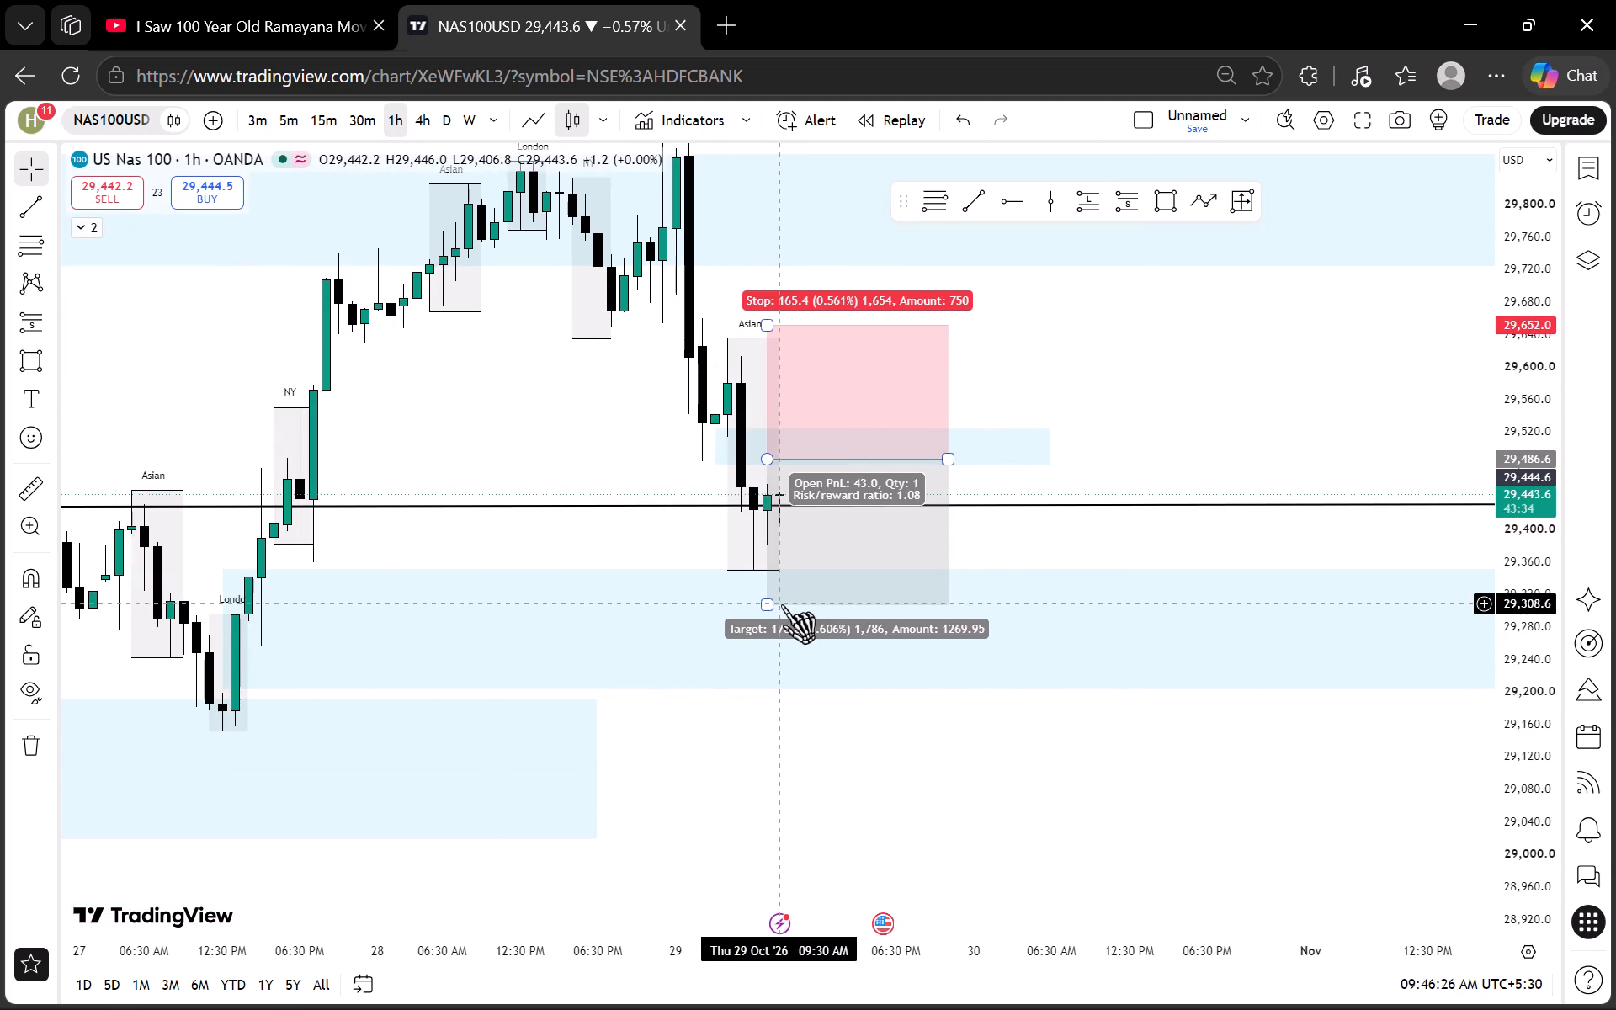
left_click(427, 117)
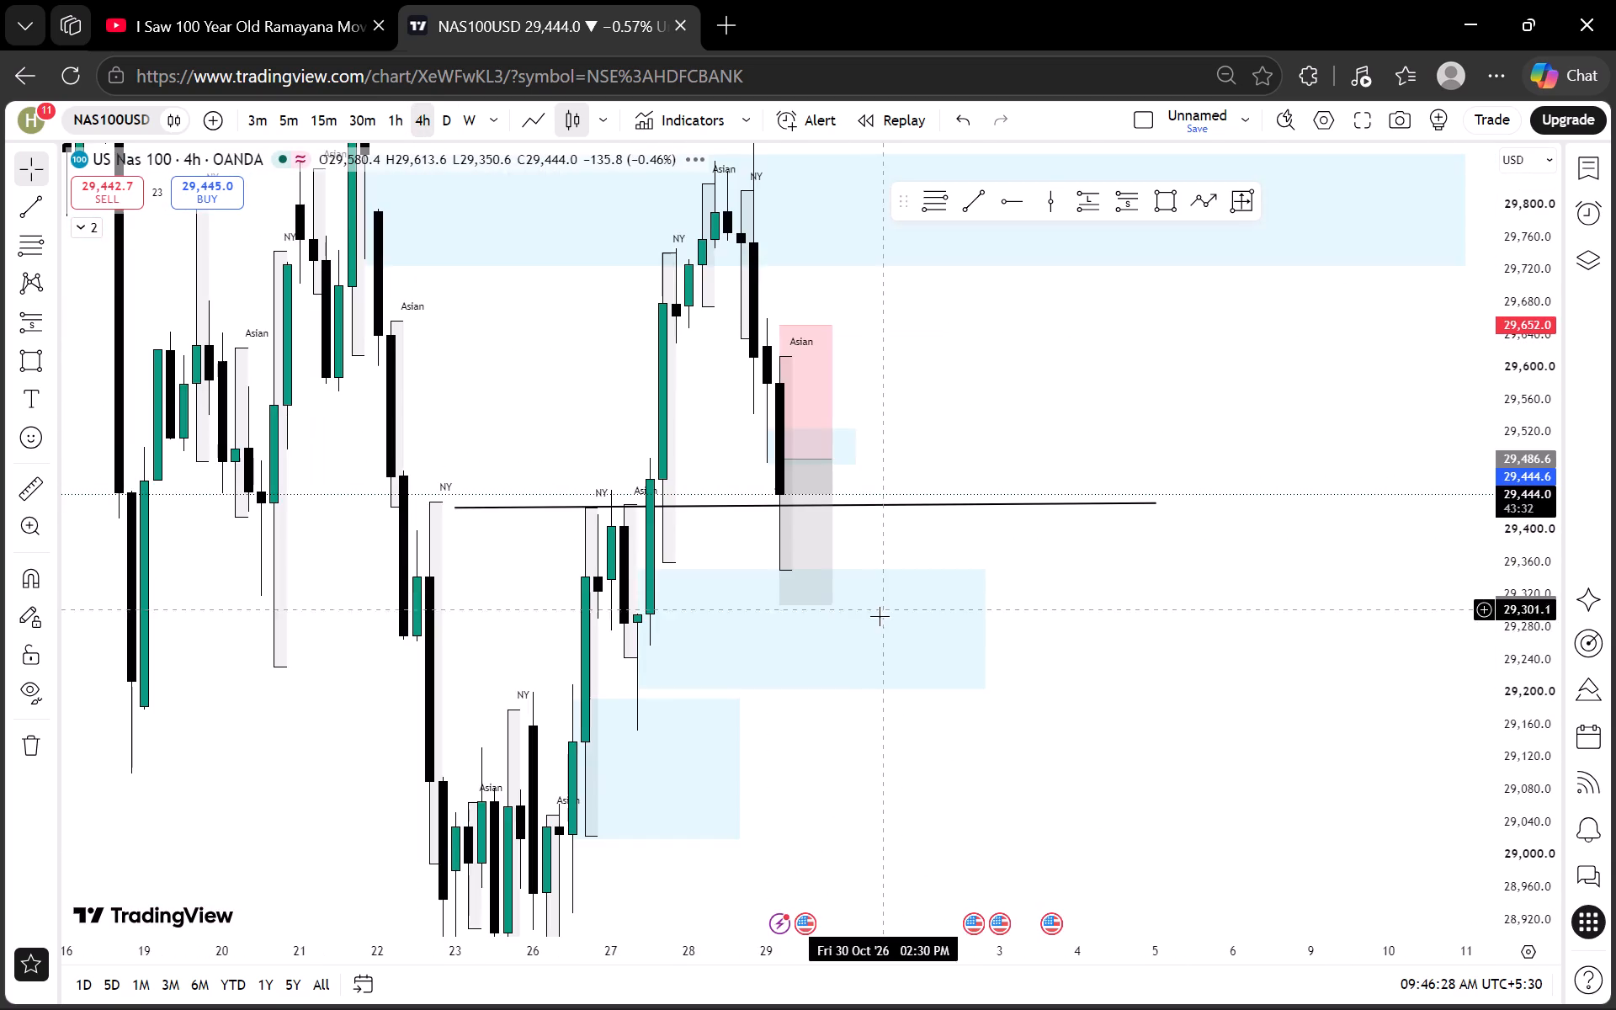
scroll(876, 627, "up", 3)
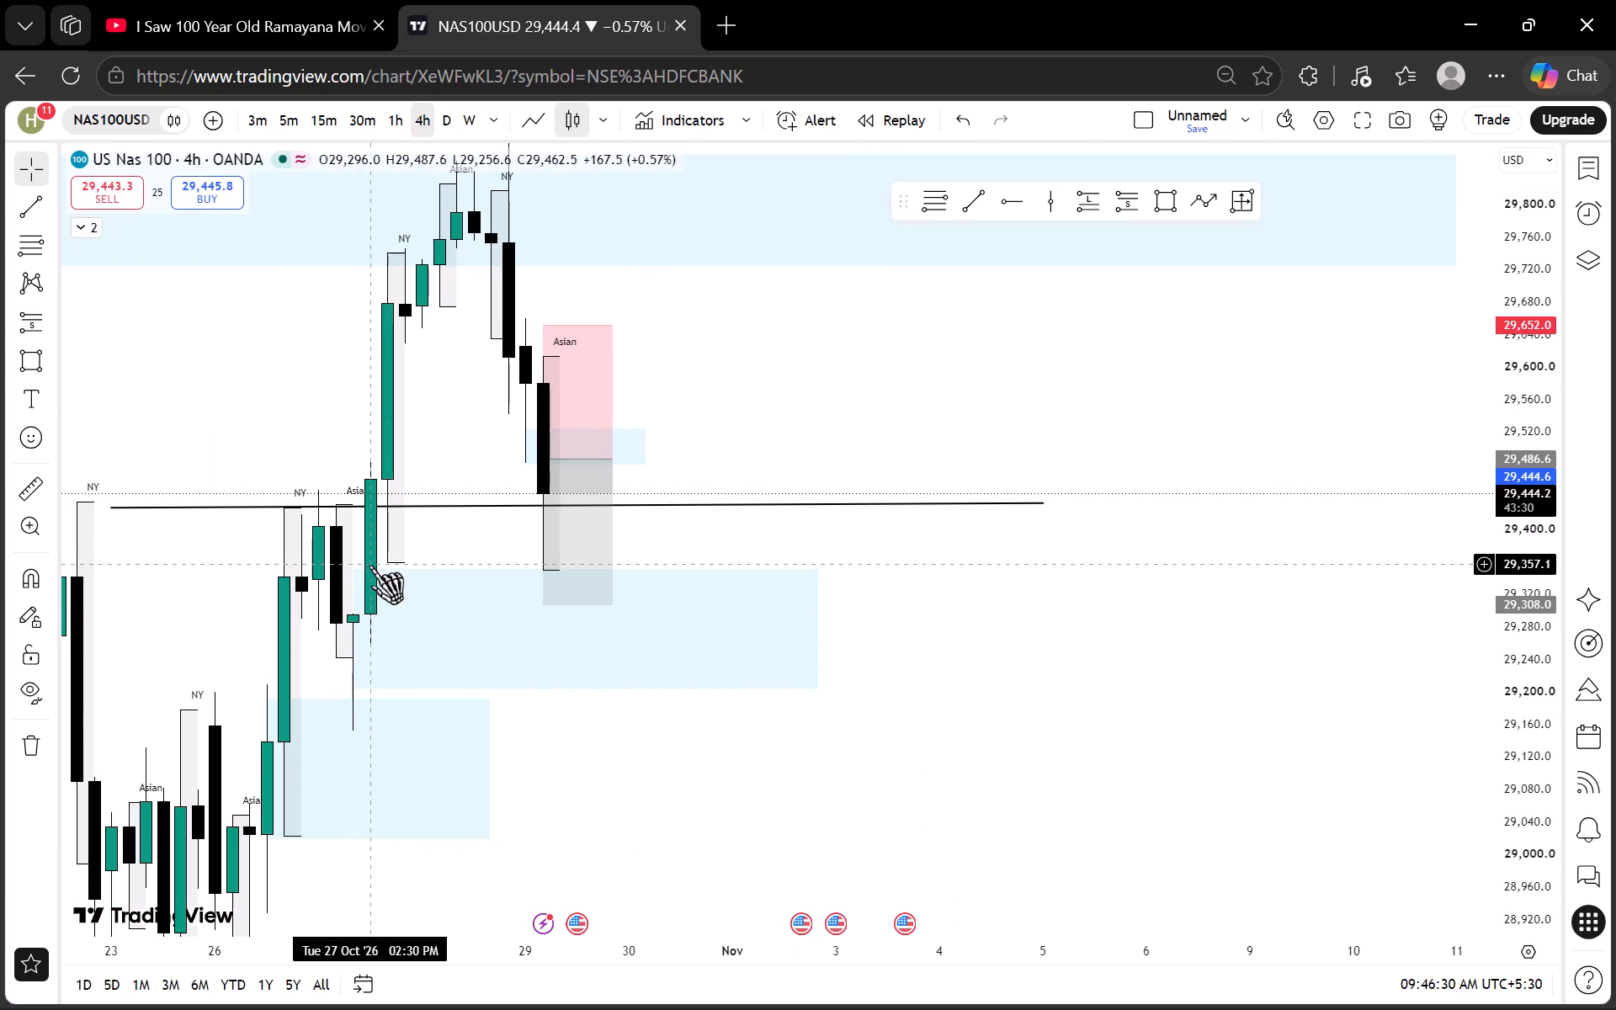
left_click_drag(356, 569, 352, 596)
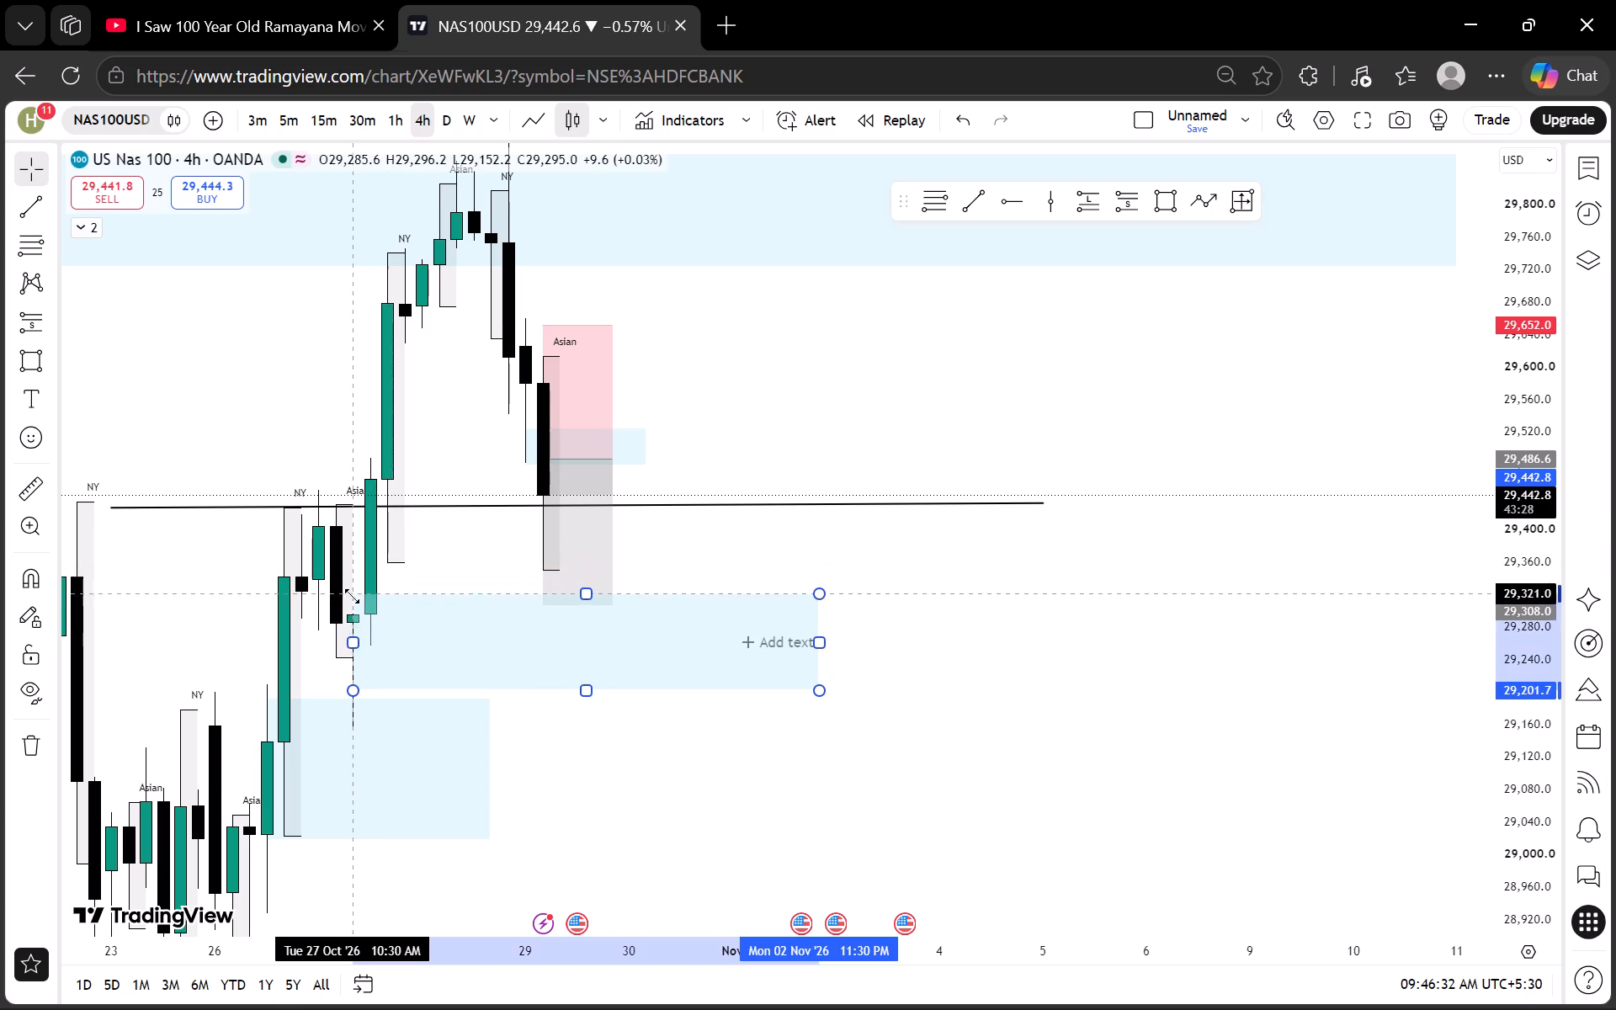
left_click_drag(352, 596, 343, 598)
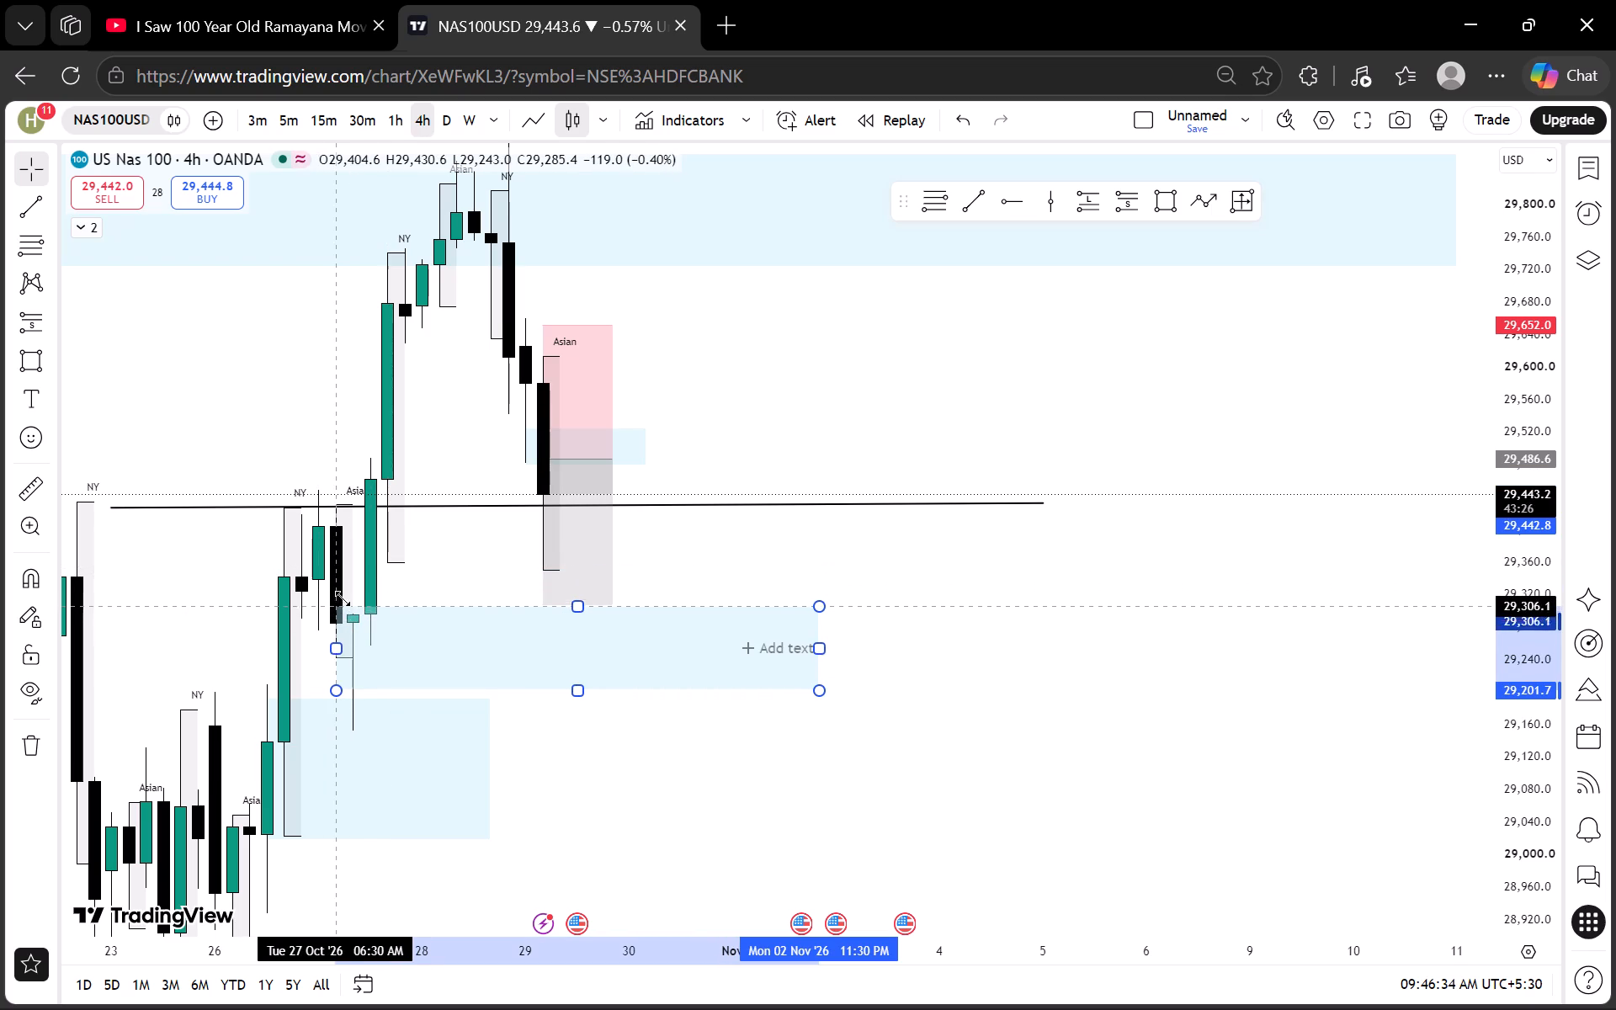
left_click_drag(343, 598, 344, 612)
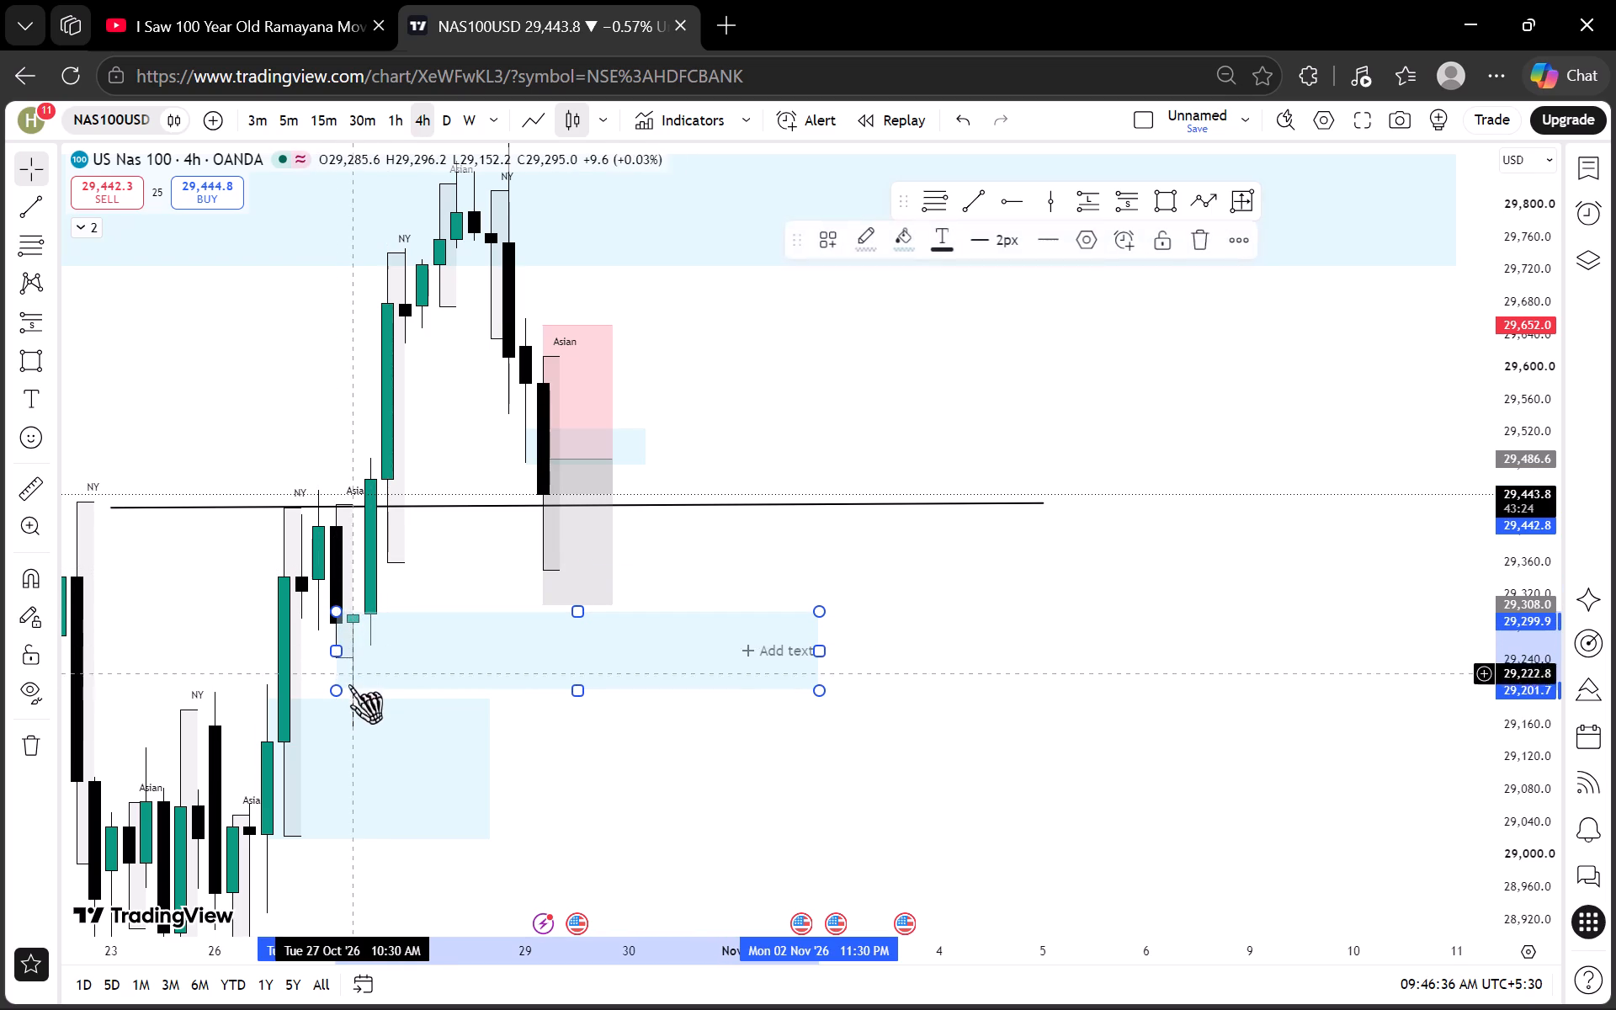
left_click_drag(337, 694, 346, 736)
left_click(667, 788)
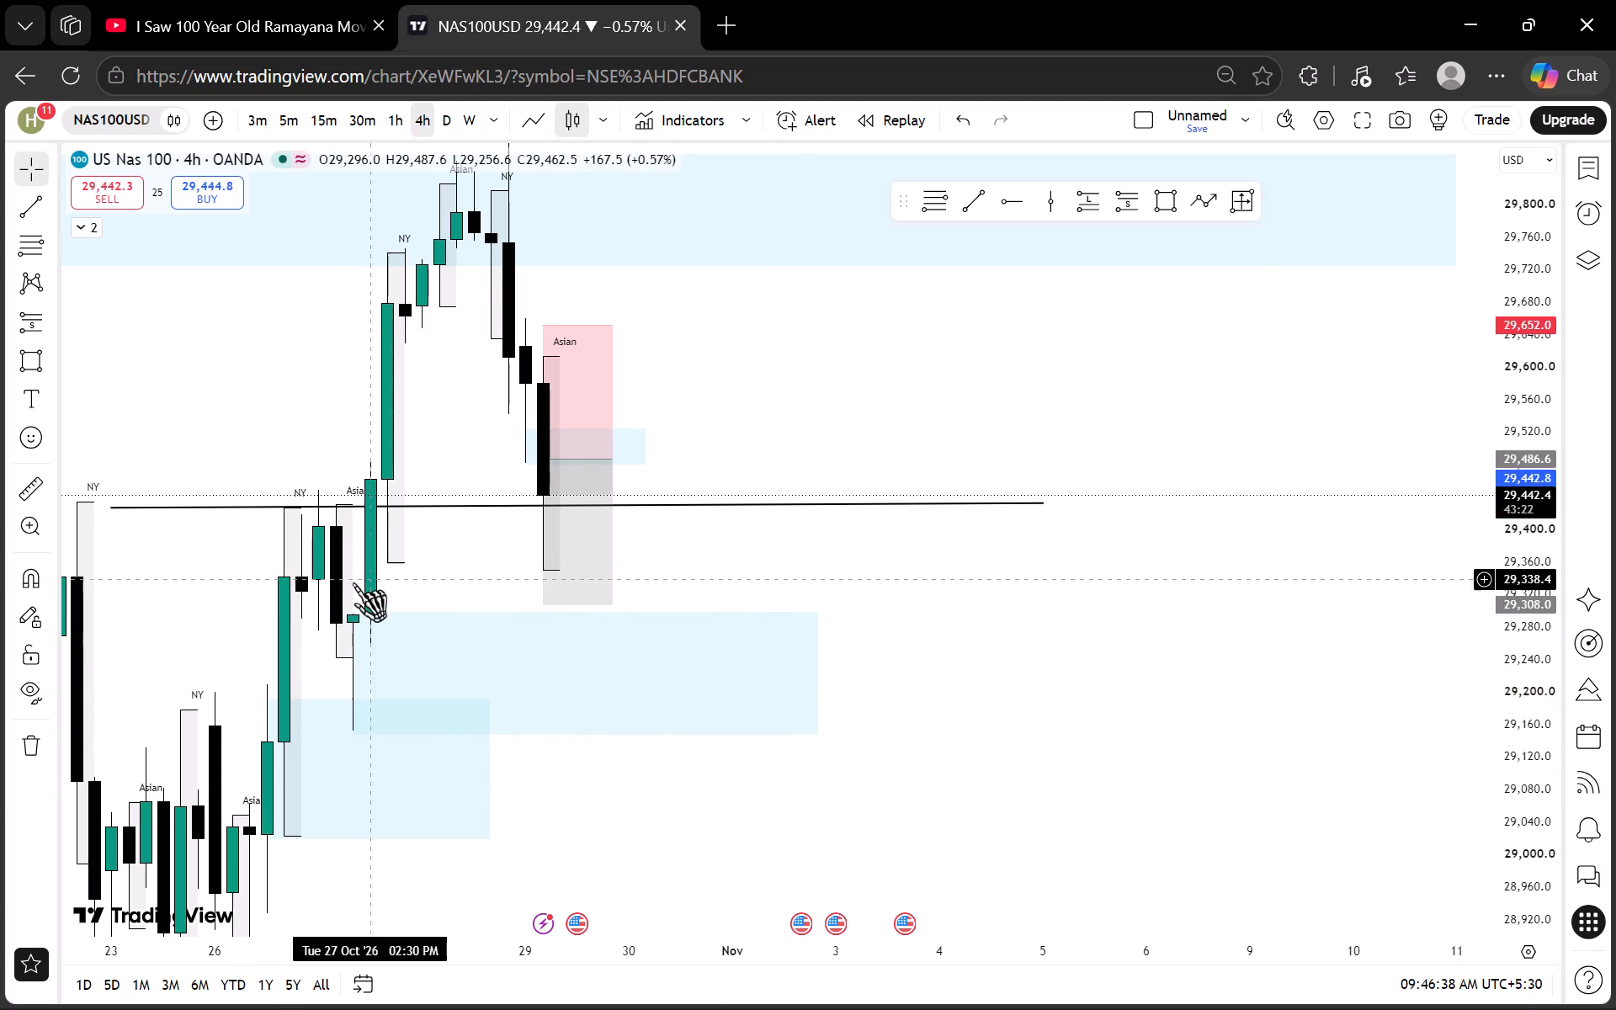
left_click_drag(352, 613, 341, 610)
left_click(753, 577)
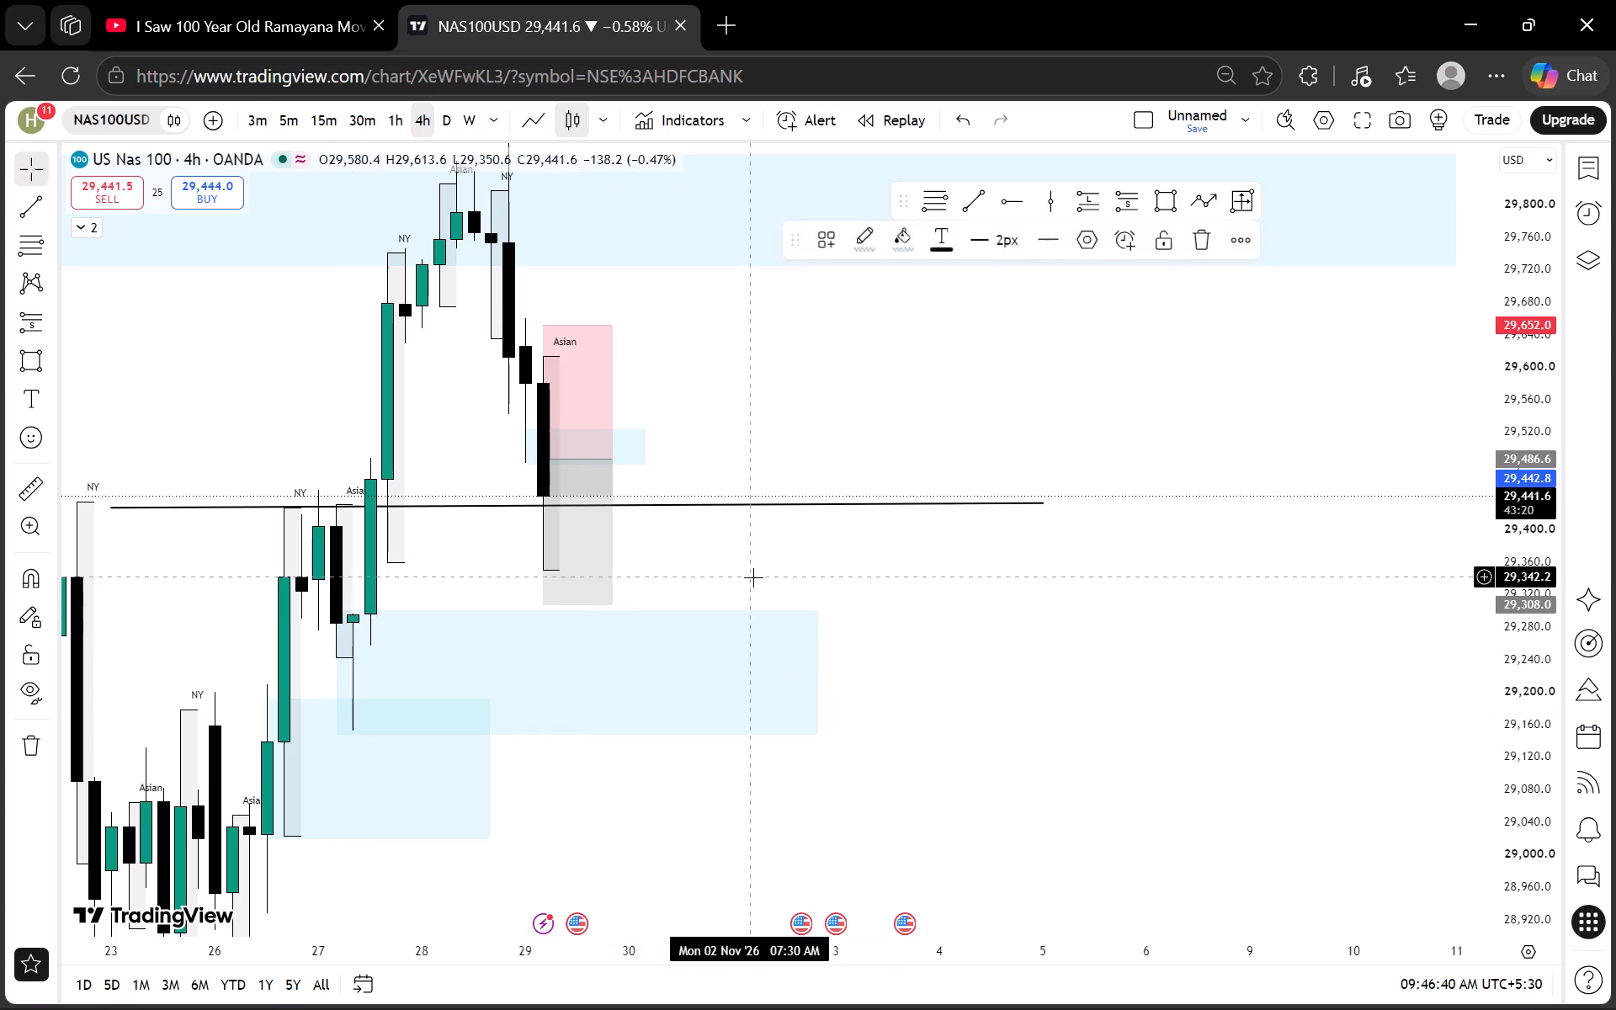
On the 1-hour chart, trim that lower zone to start at the 27 October London session with its top at about 29,252.
left_click(394, 111)
scroll(590, 534, "down", 5)
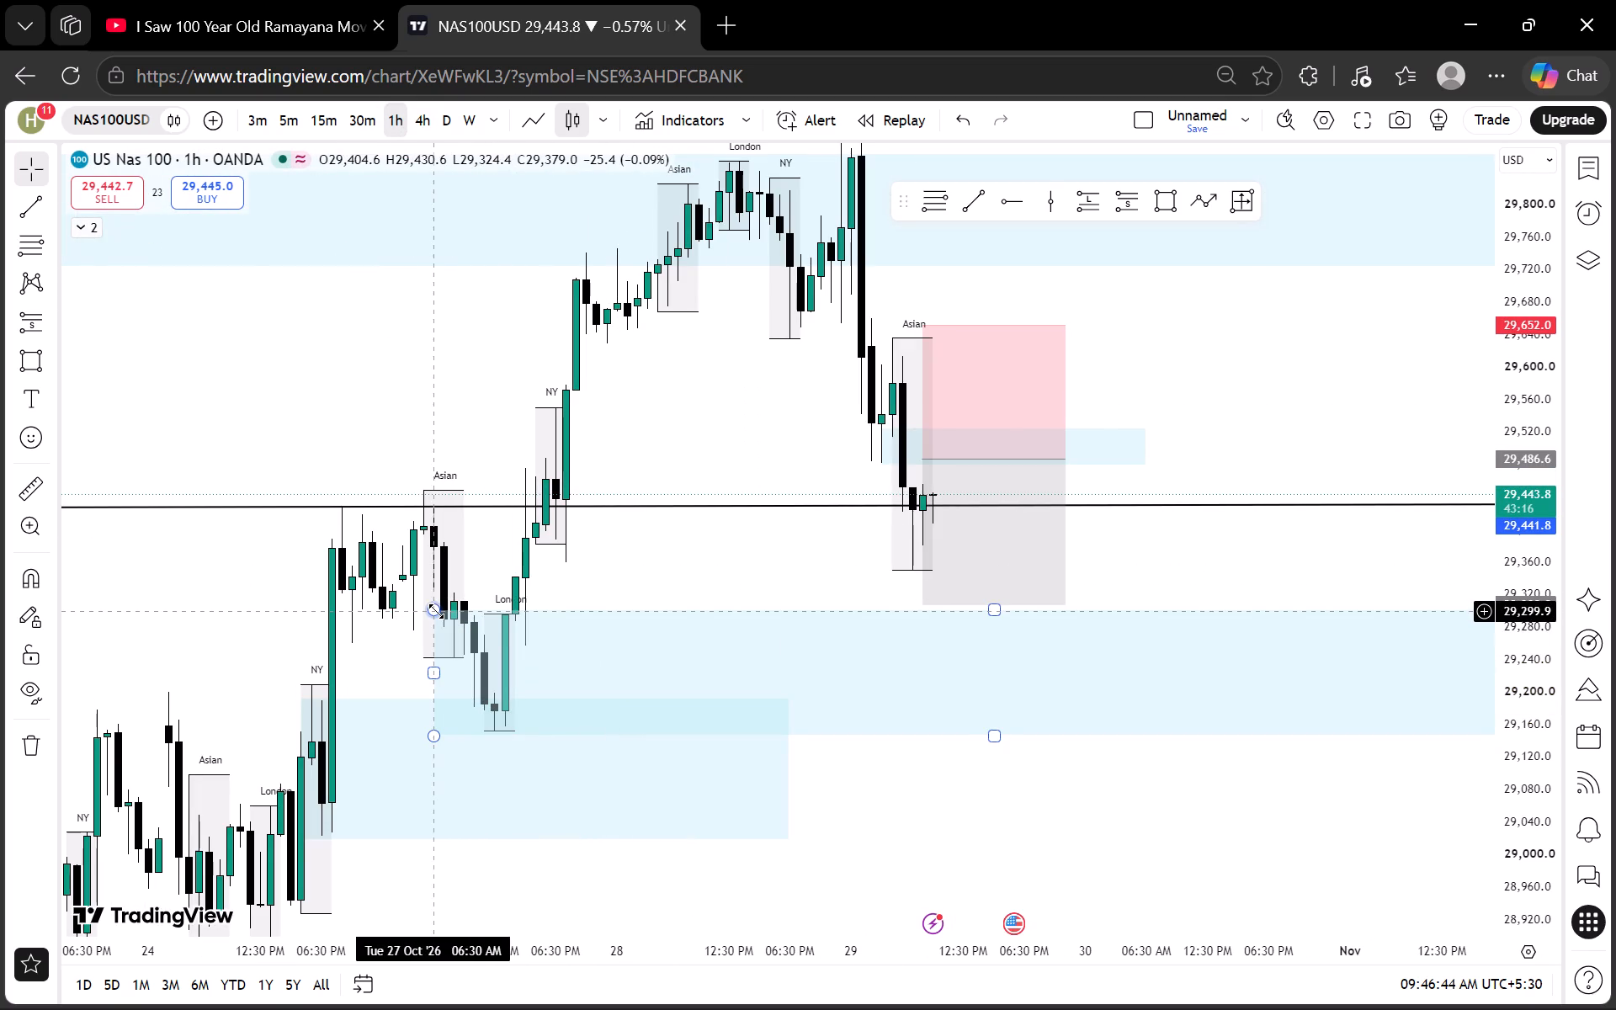
left_click_drag(436, 611, 493, 649)
left_click(632, 586)
Set the short position's target to 29,247.7 at the lower zone and its entry to 29,485.1, starting 29 October 06:30.
left_click_drag(699, 548, 578, 590)
left_click_drag(815, 627, 811, 669)
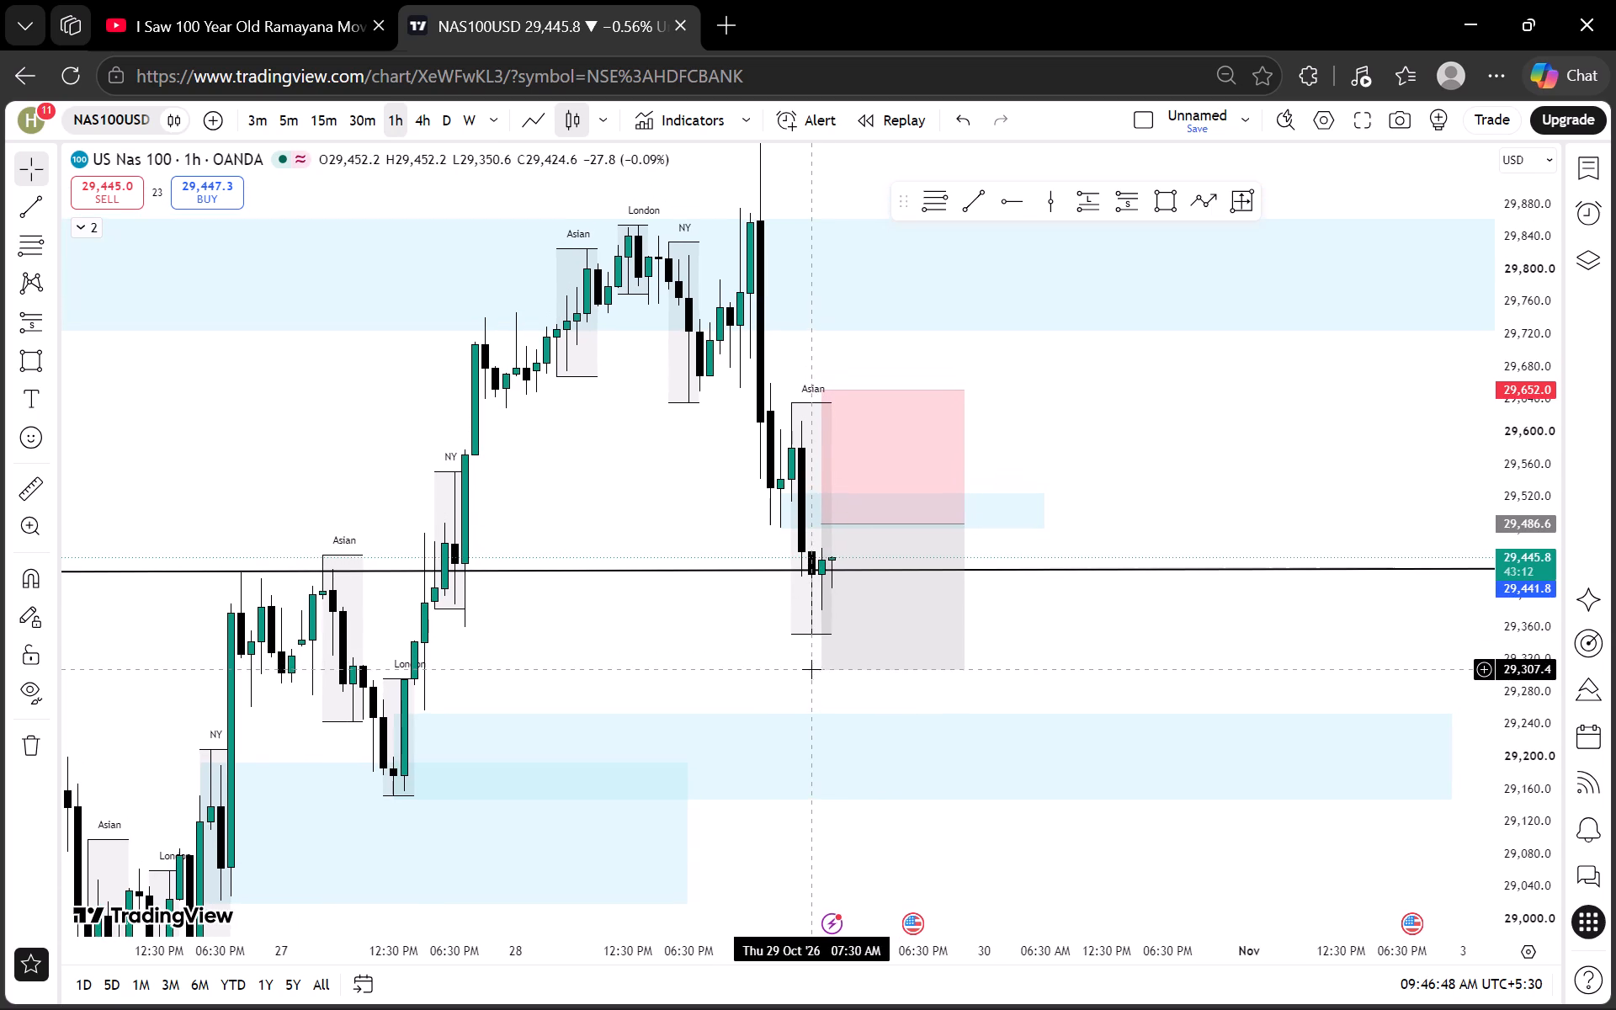
left_click_drag(818, 667, 814, 719)
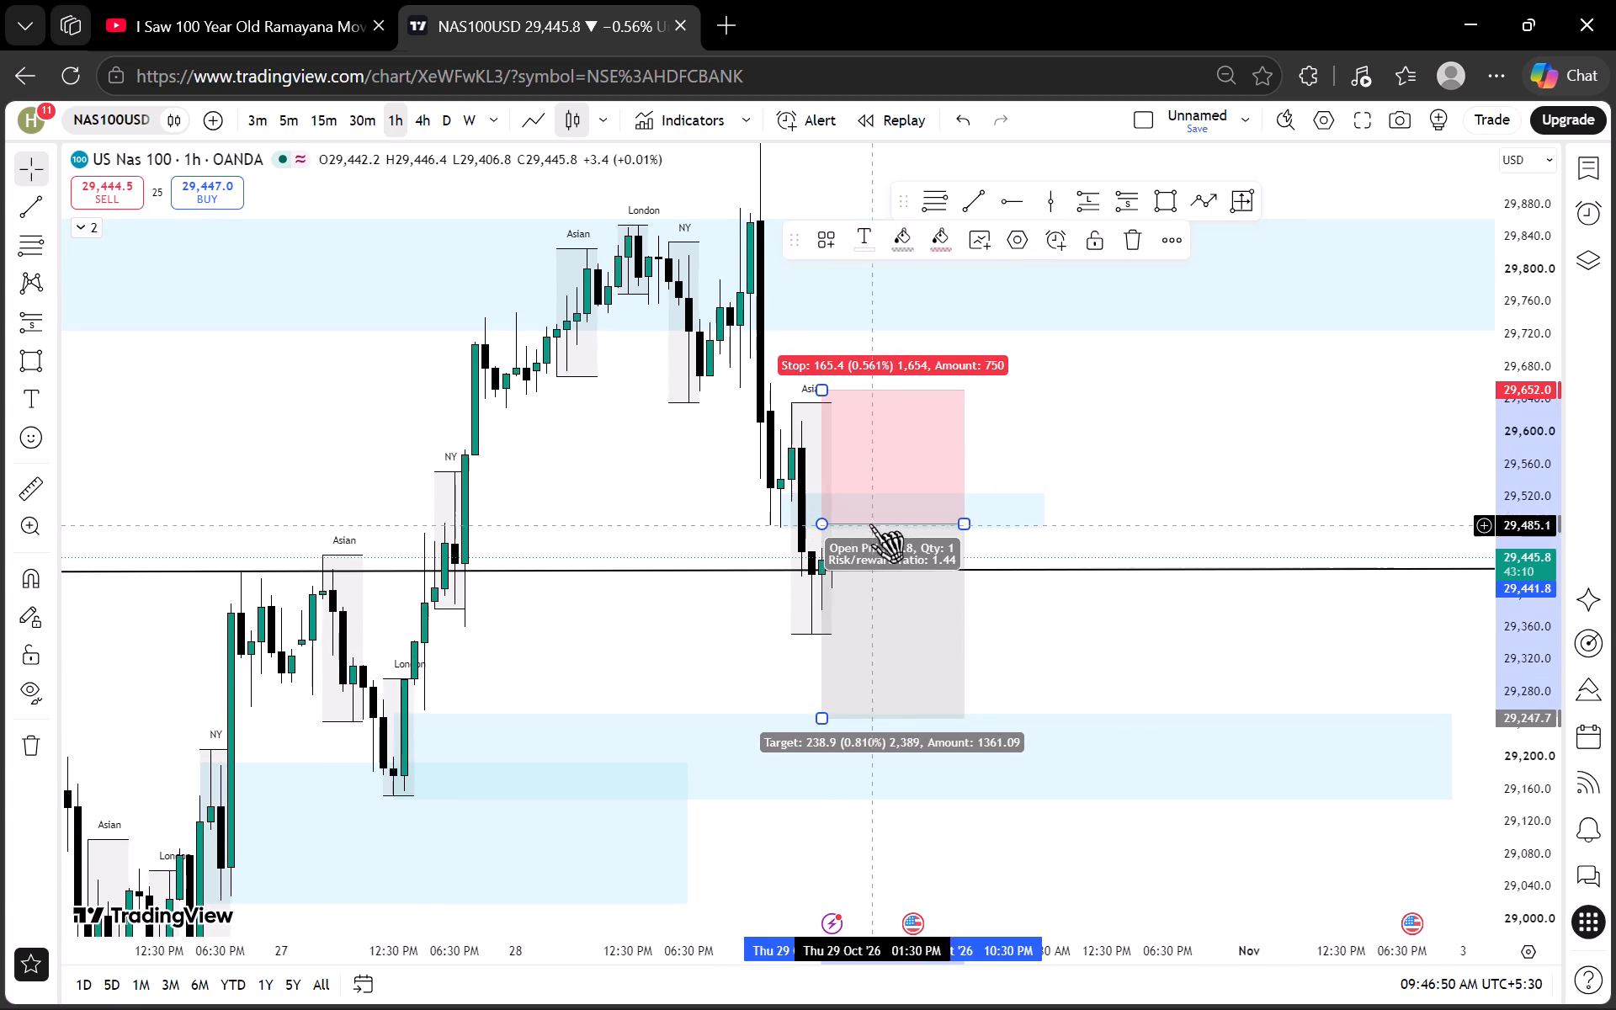
left_click_drag(818, 520, 800, 525)
left_click(986, 433)
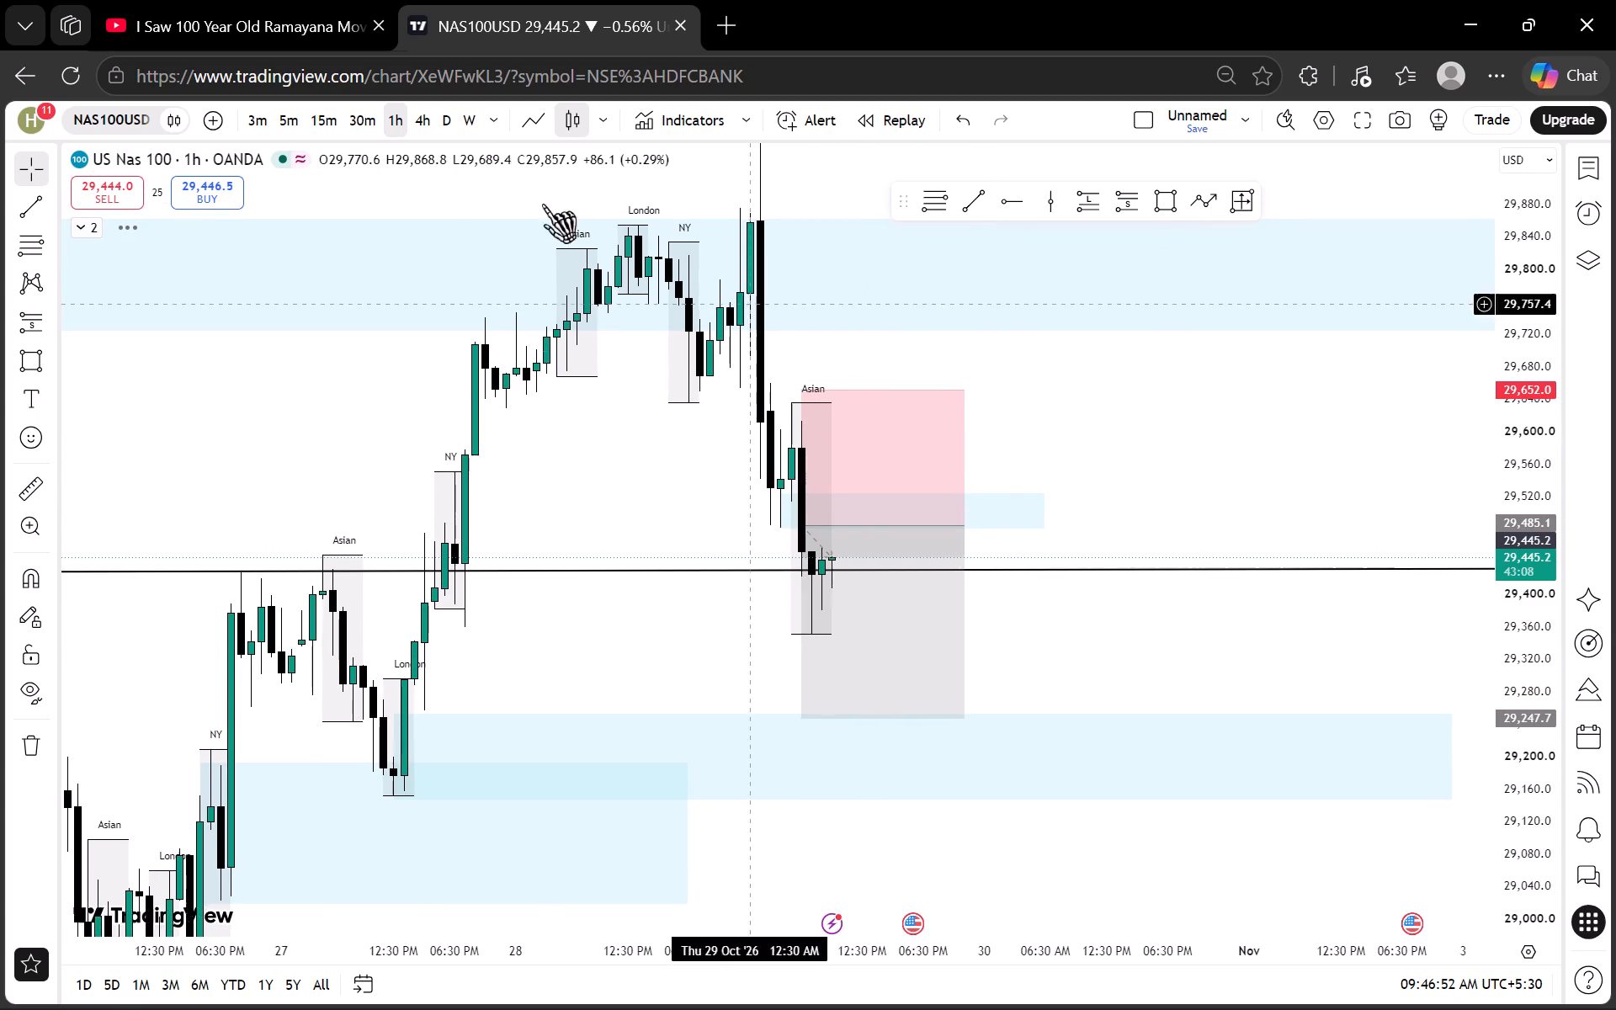
Examine the short position and the Asian session price action on the 30-minute, 15-minute and 5-minute charts.
left_click(365, 109)
scroll(586, 414, "down", 1)
left_click(325, 107)
scroll(577, 453, "down", 3)
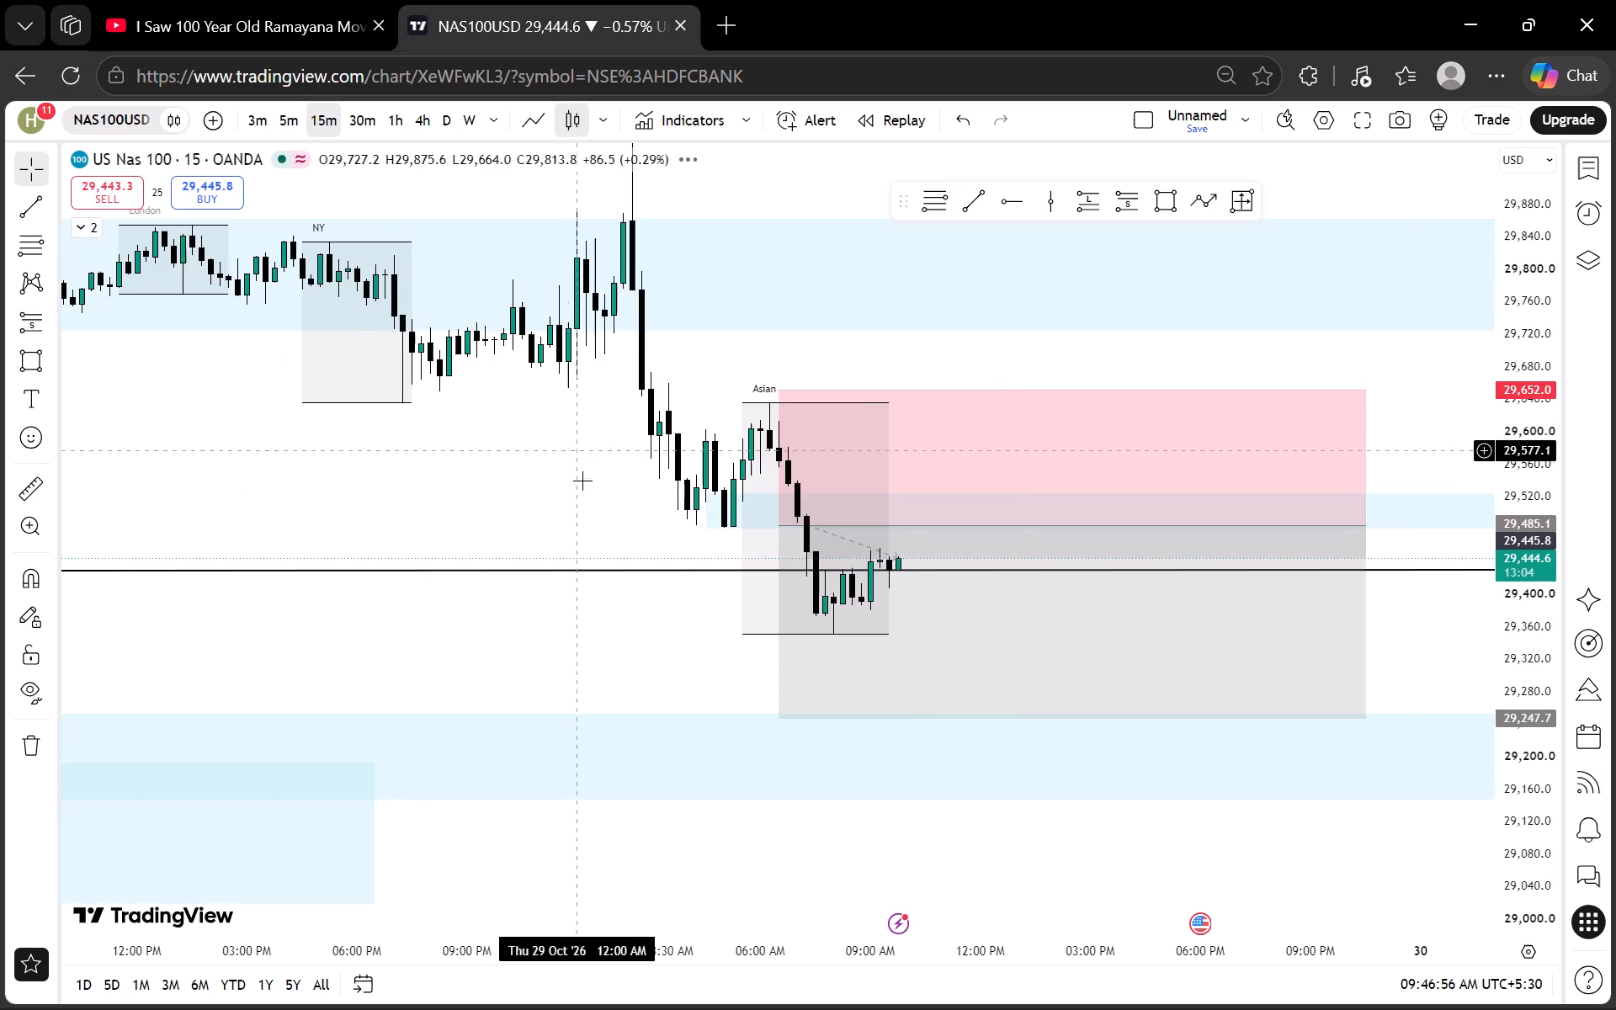
scroll(582, 482, "down", 1)
left_click_drag(732, 449, 458, 447)
scroll(1497, 491, "up", 10)
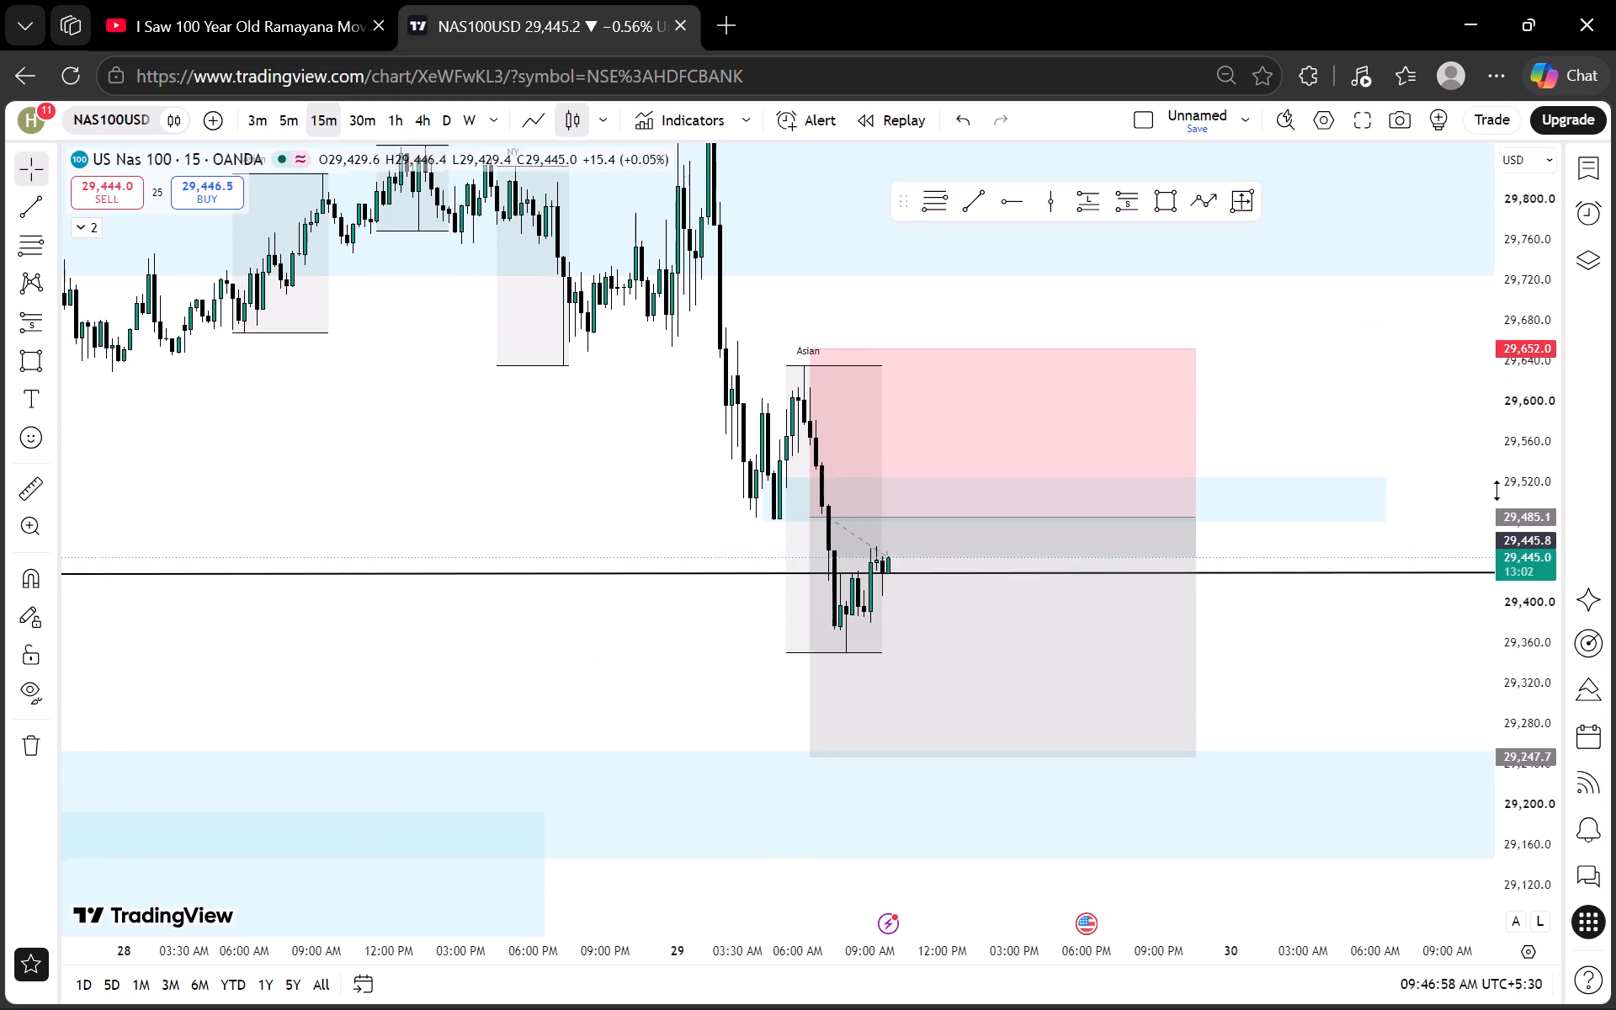
scroll(1497, 491, "up", 10)
scroll(1497, 491, "down", 18)
scroll(907, 449, "up", 2)
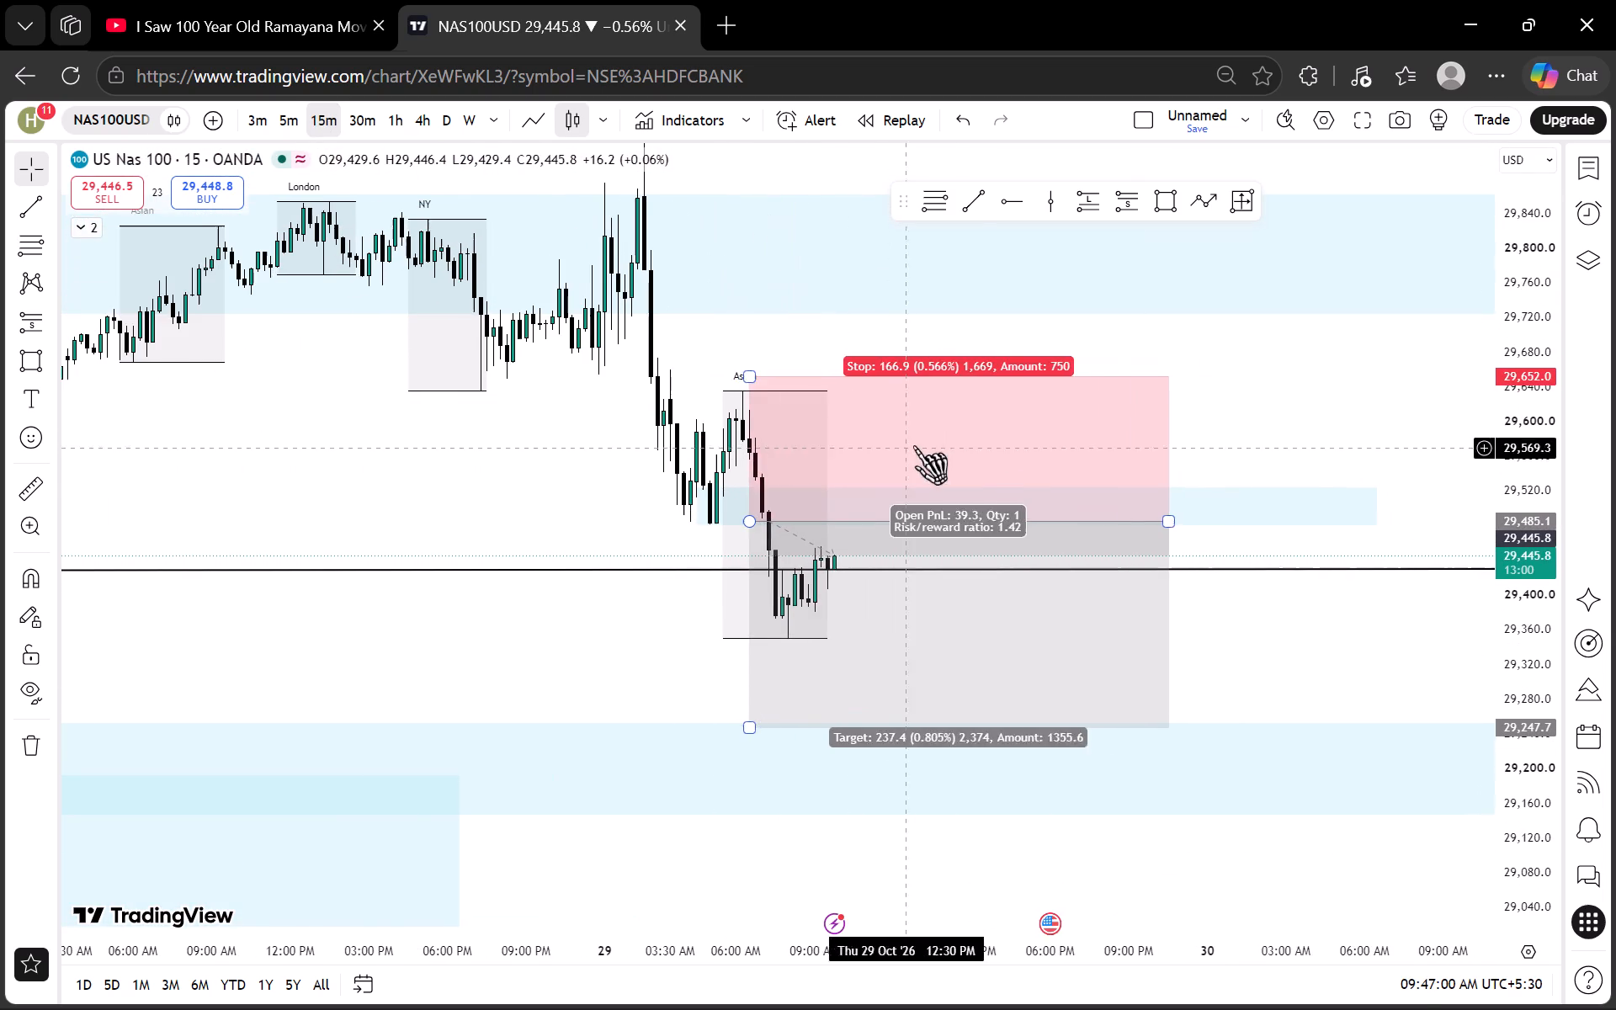
left_click_drag(1337, 350, 1229, 418)
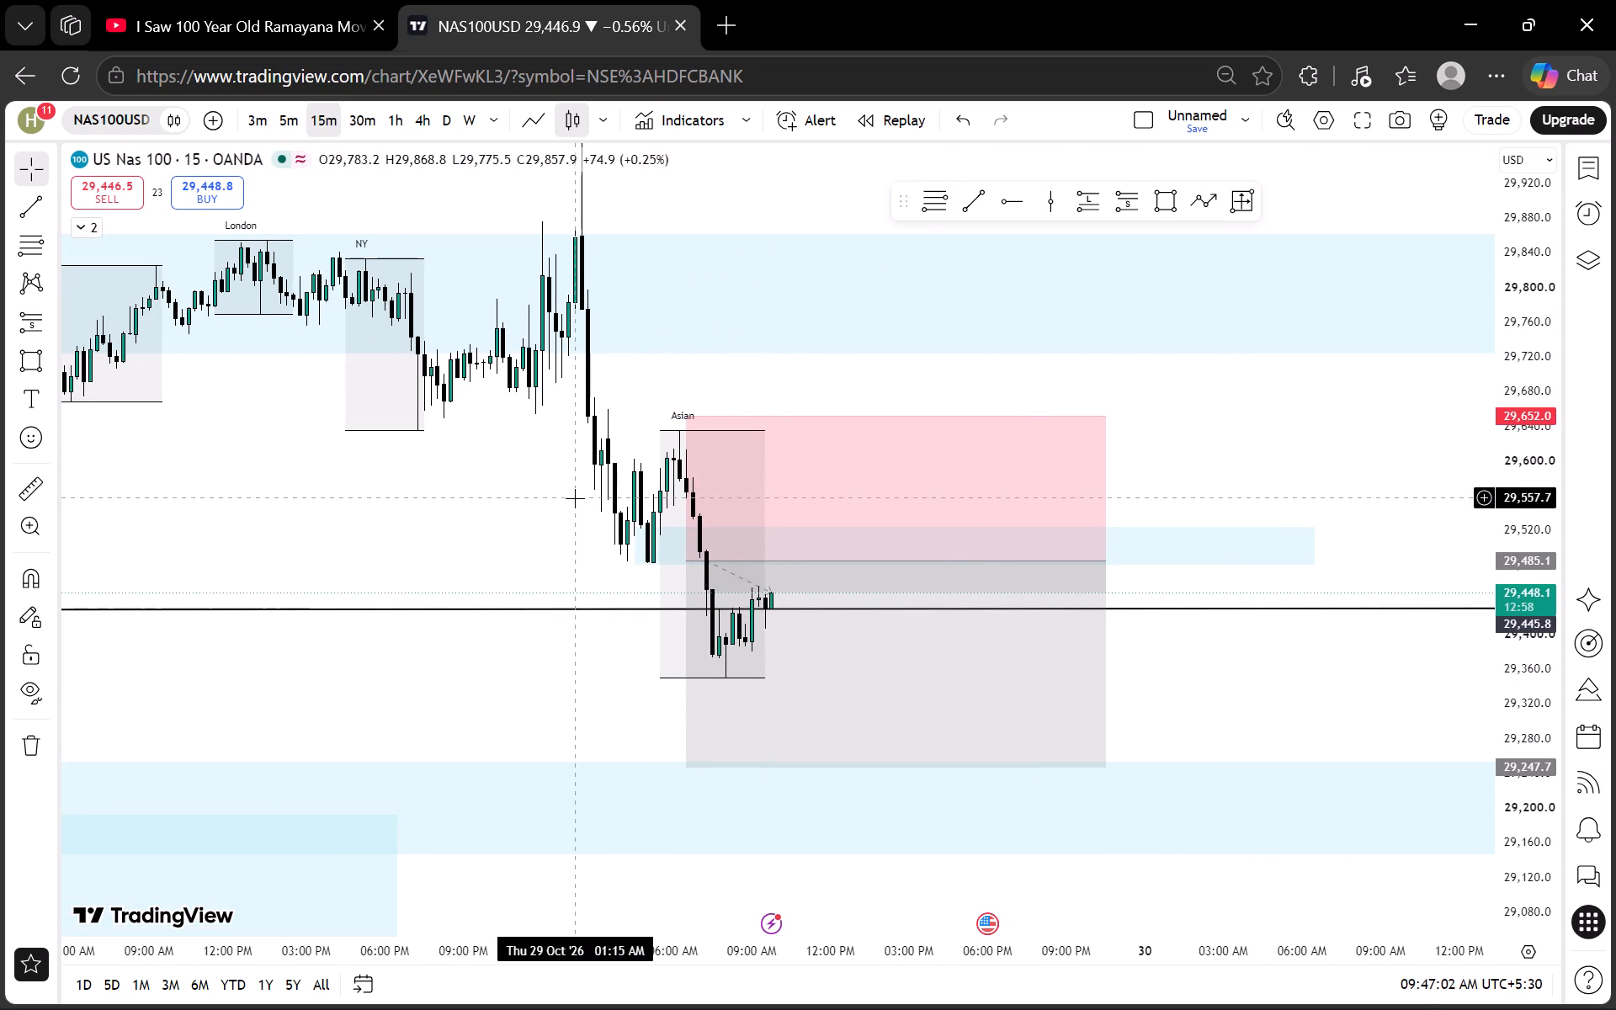
left_click_drag(519, 485, 471, 507)
scroll(558, 497, "up", 1)
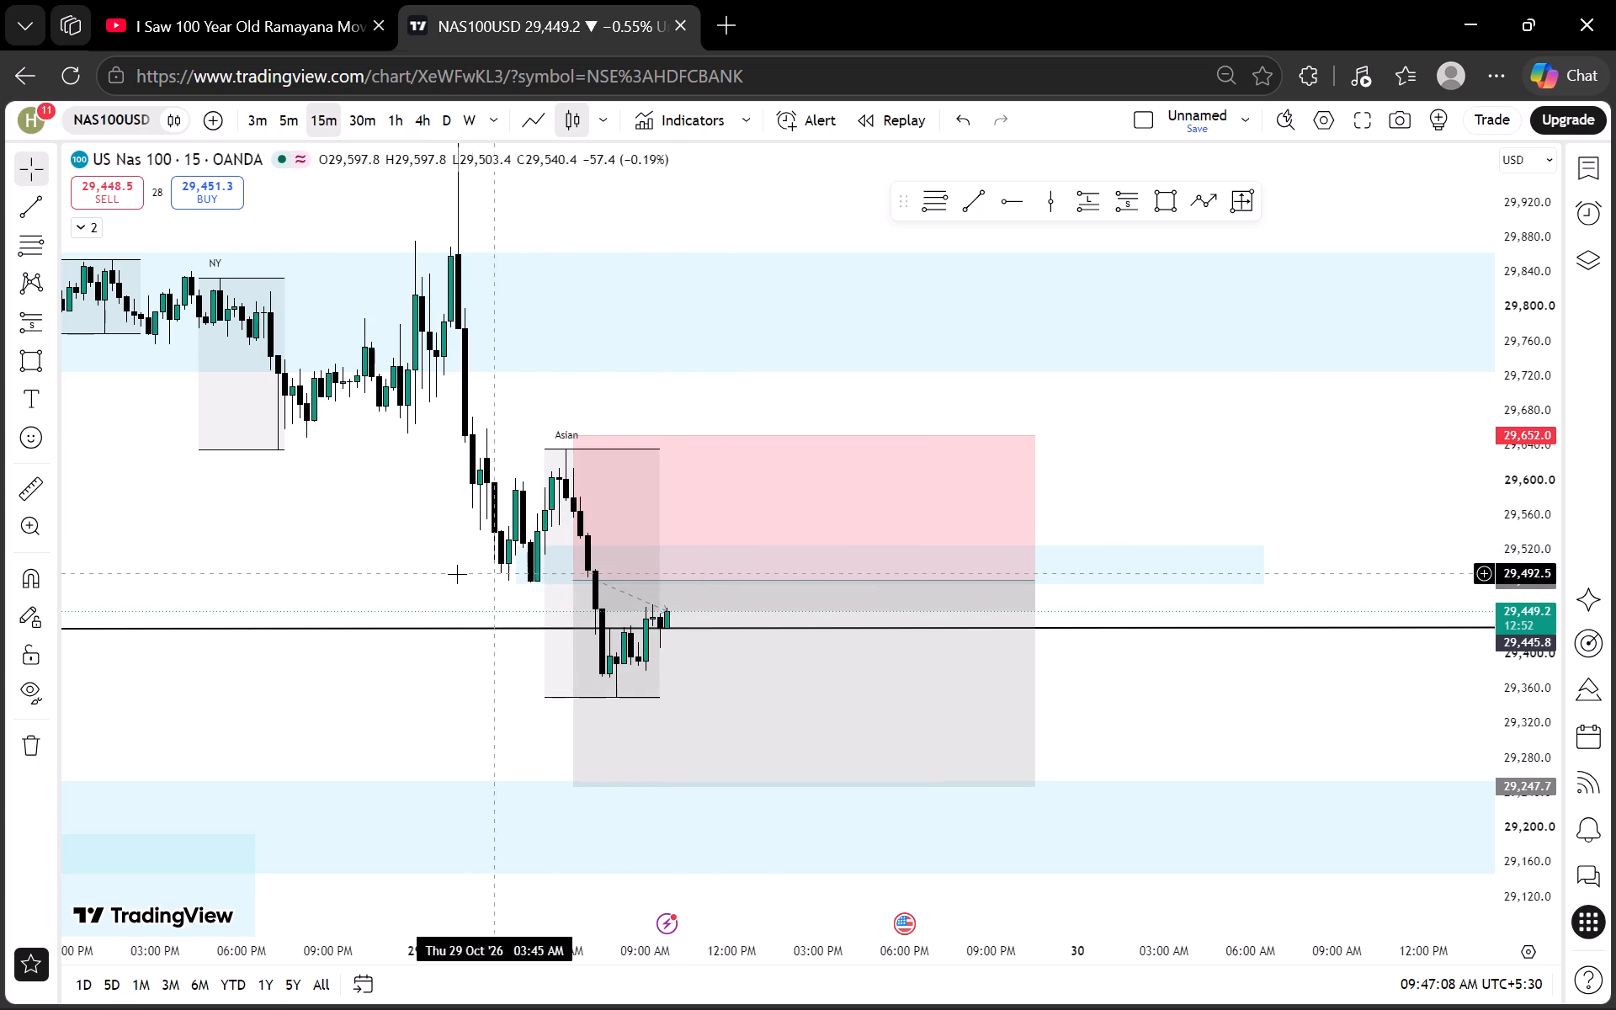
left_click(284, 120)
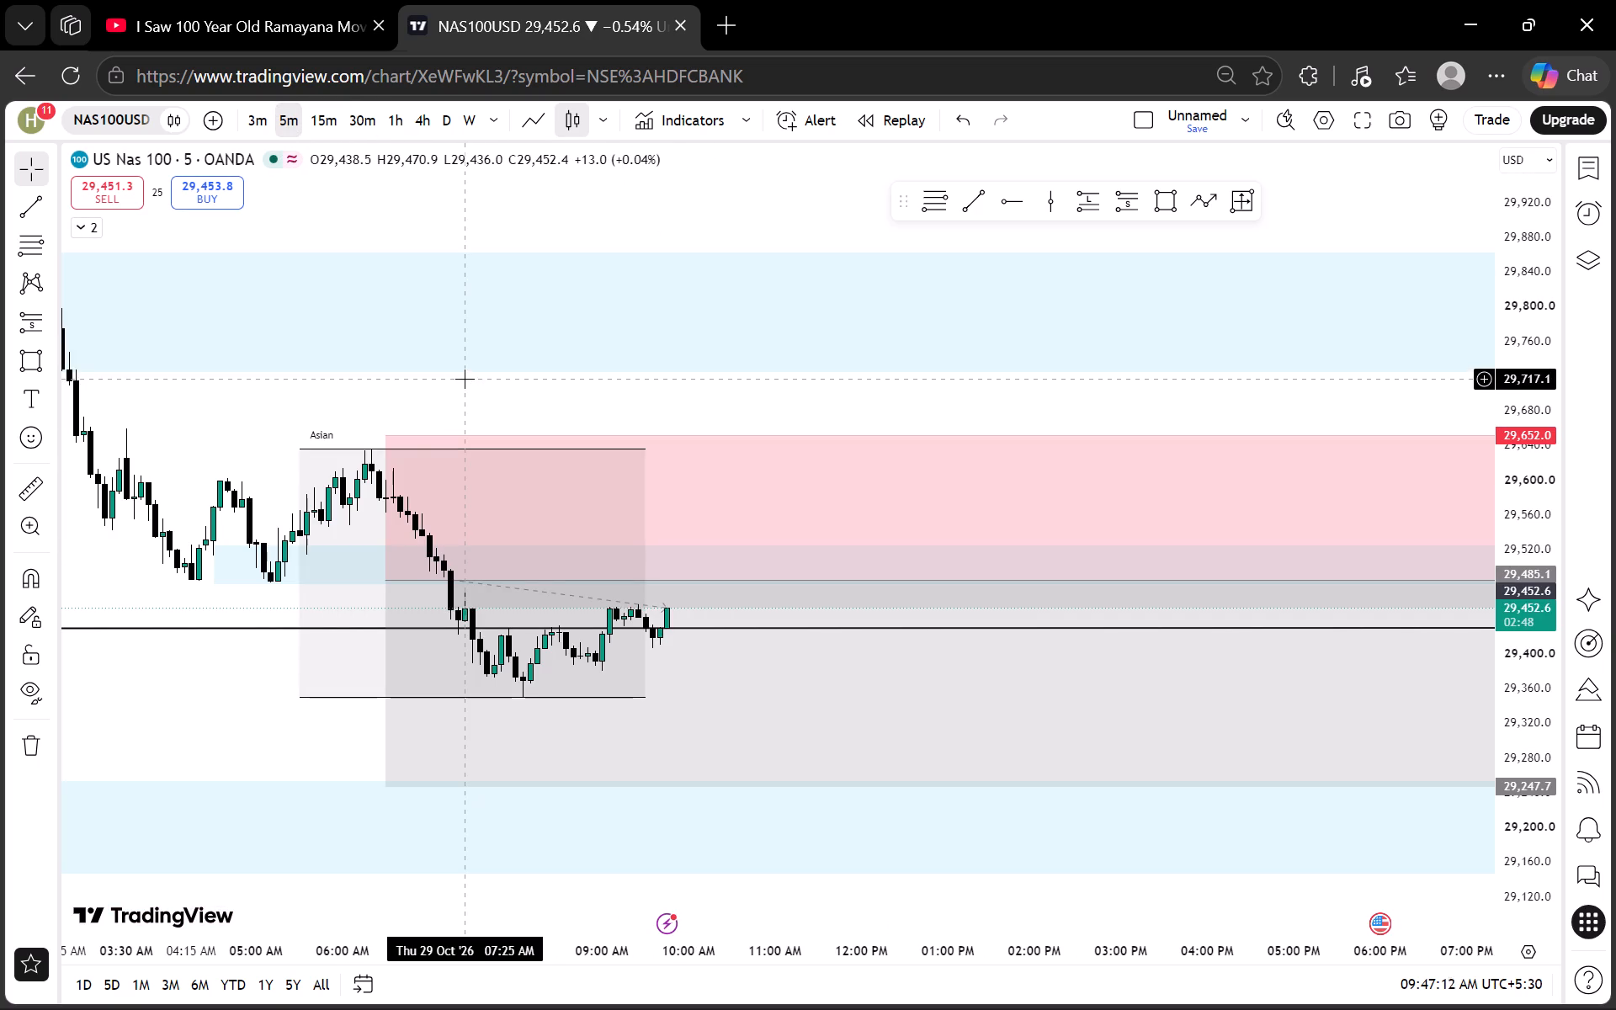
scroll(466, 373, "down", 4)
scroll(1525, 555, "up", 16)
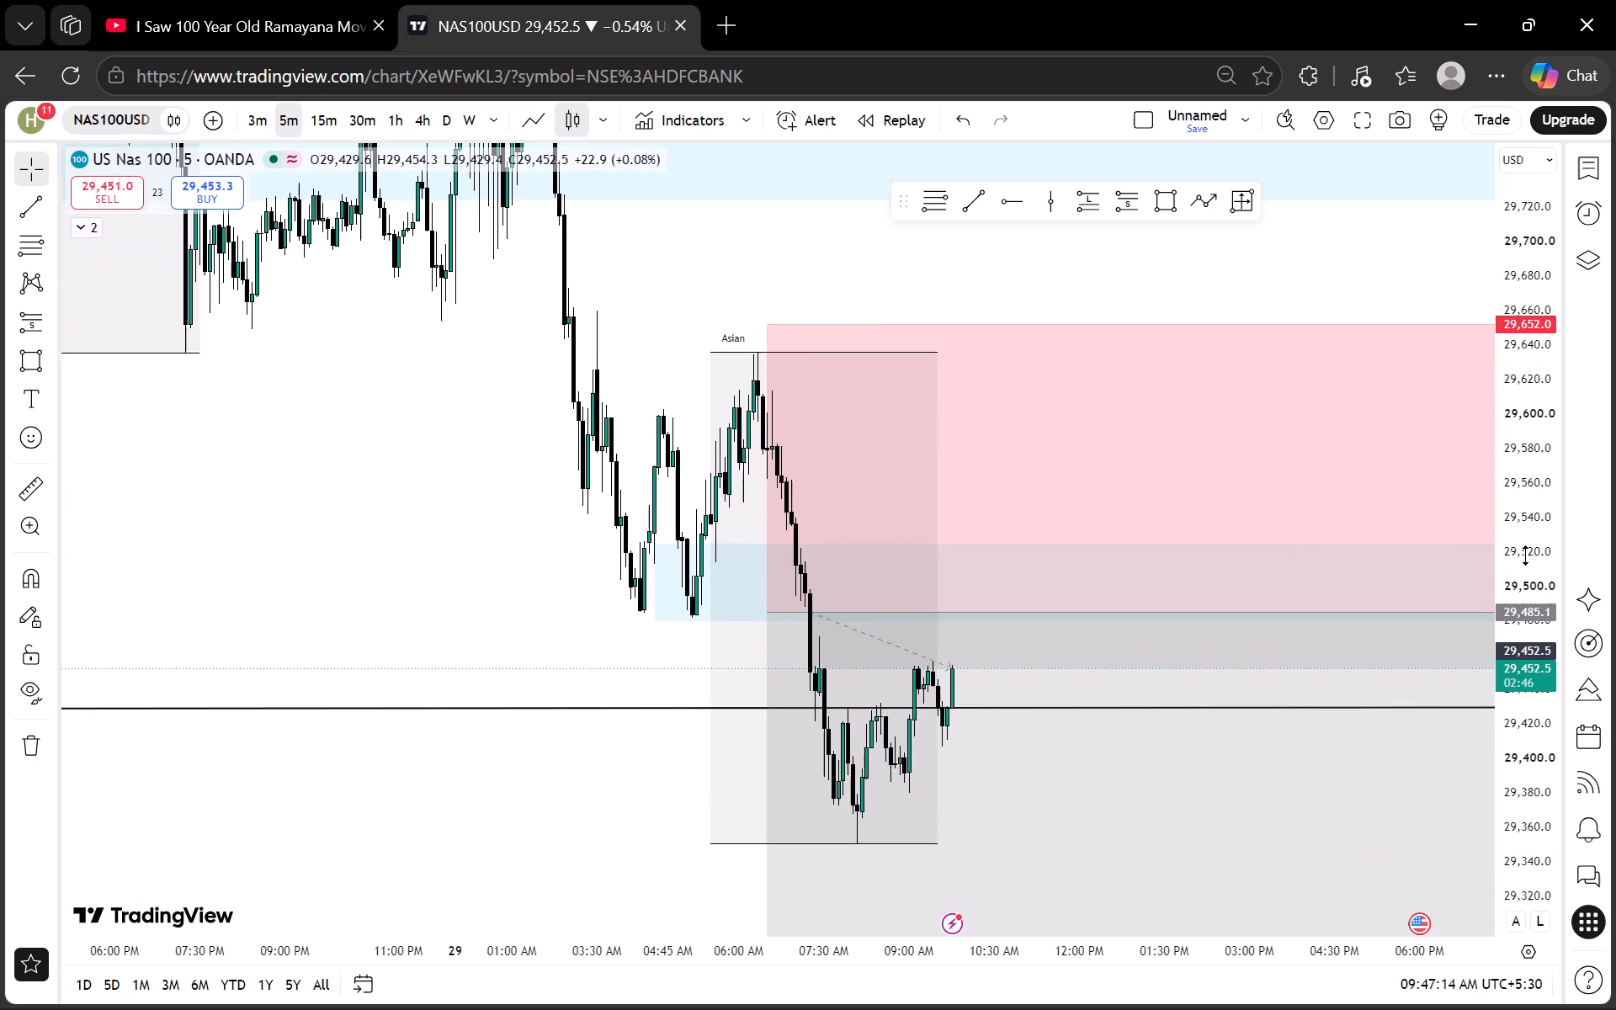
scroll(1526, 555, "up", 13)
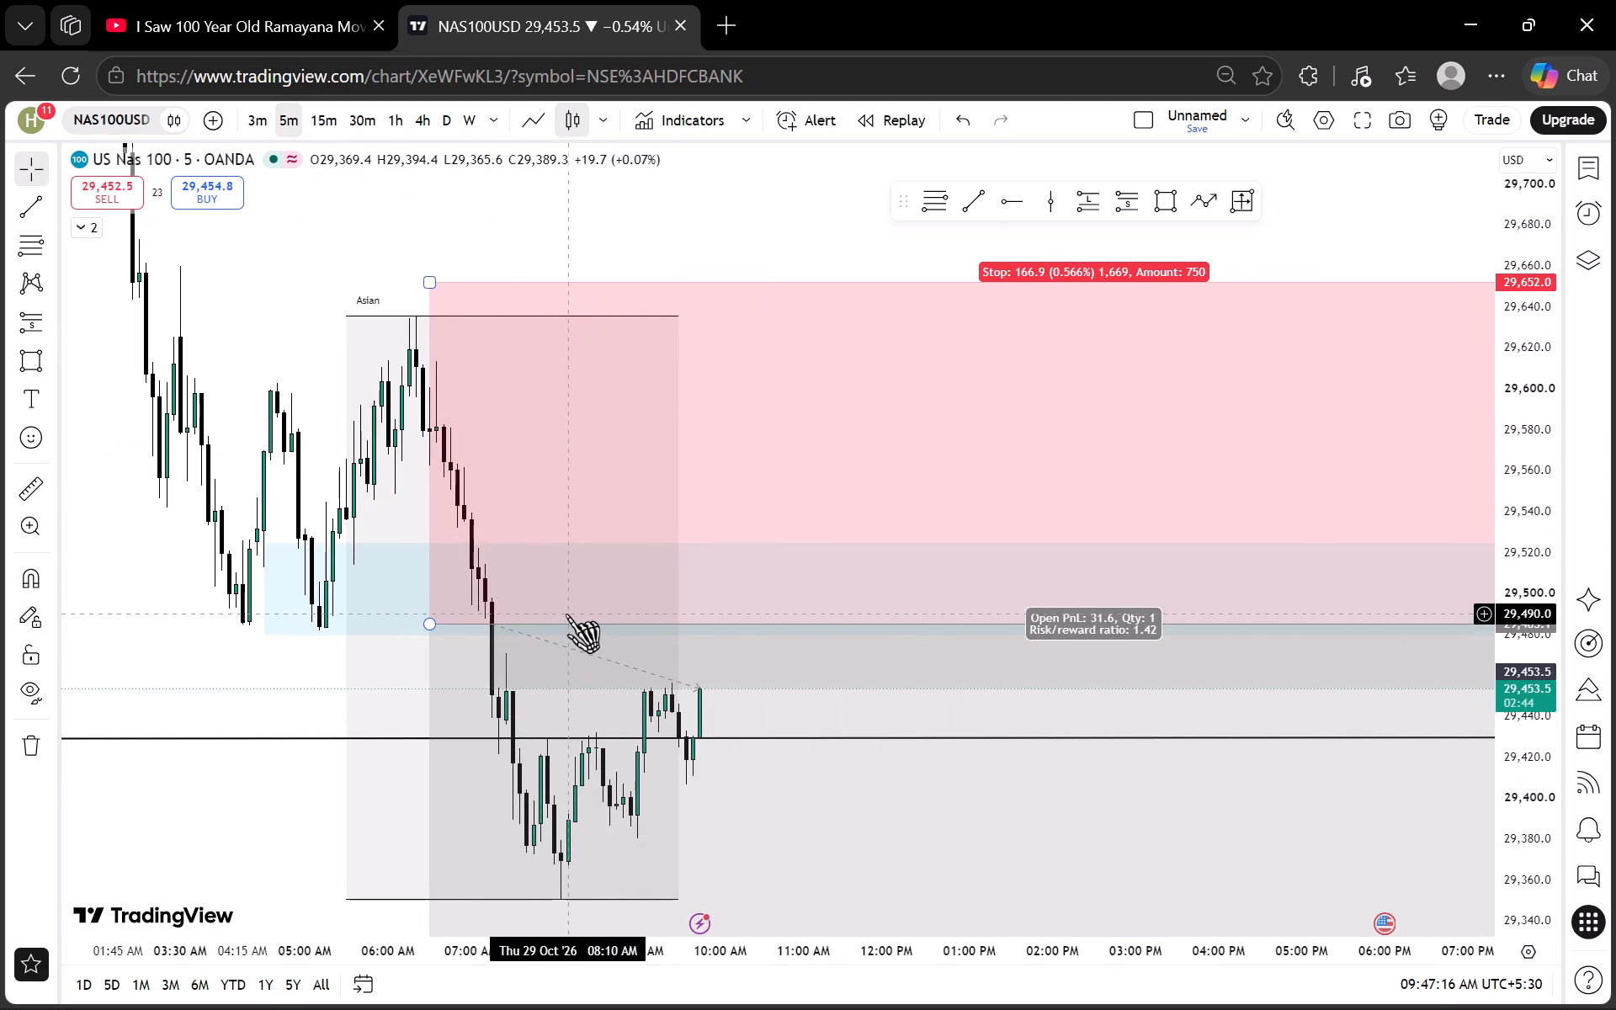
On the 15-minute chart, draw a zone rectangle from 29 October 06:30 at about 29,611 to 17:45 at about 29,539.
left_click(322, 122)
scroll(744, 570, "up", 1)
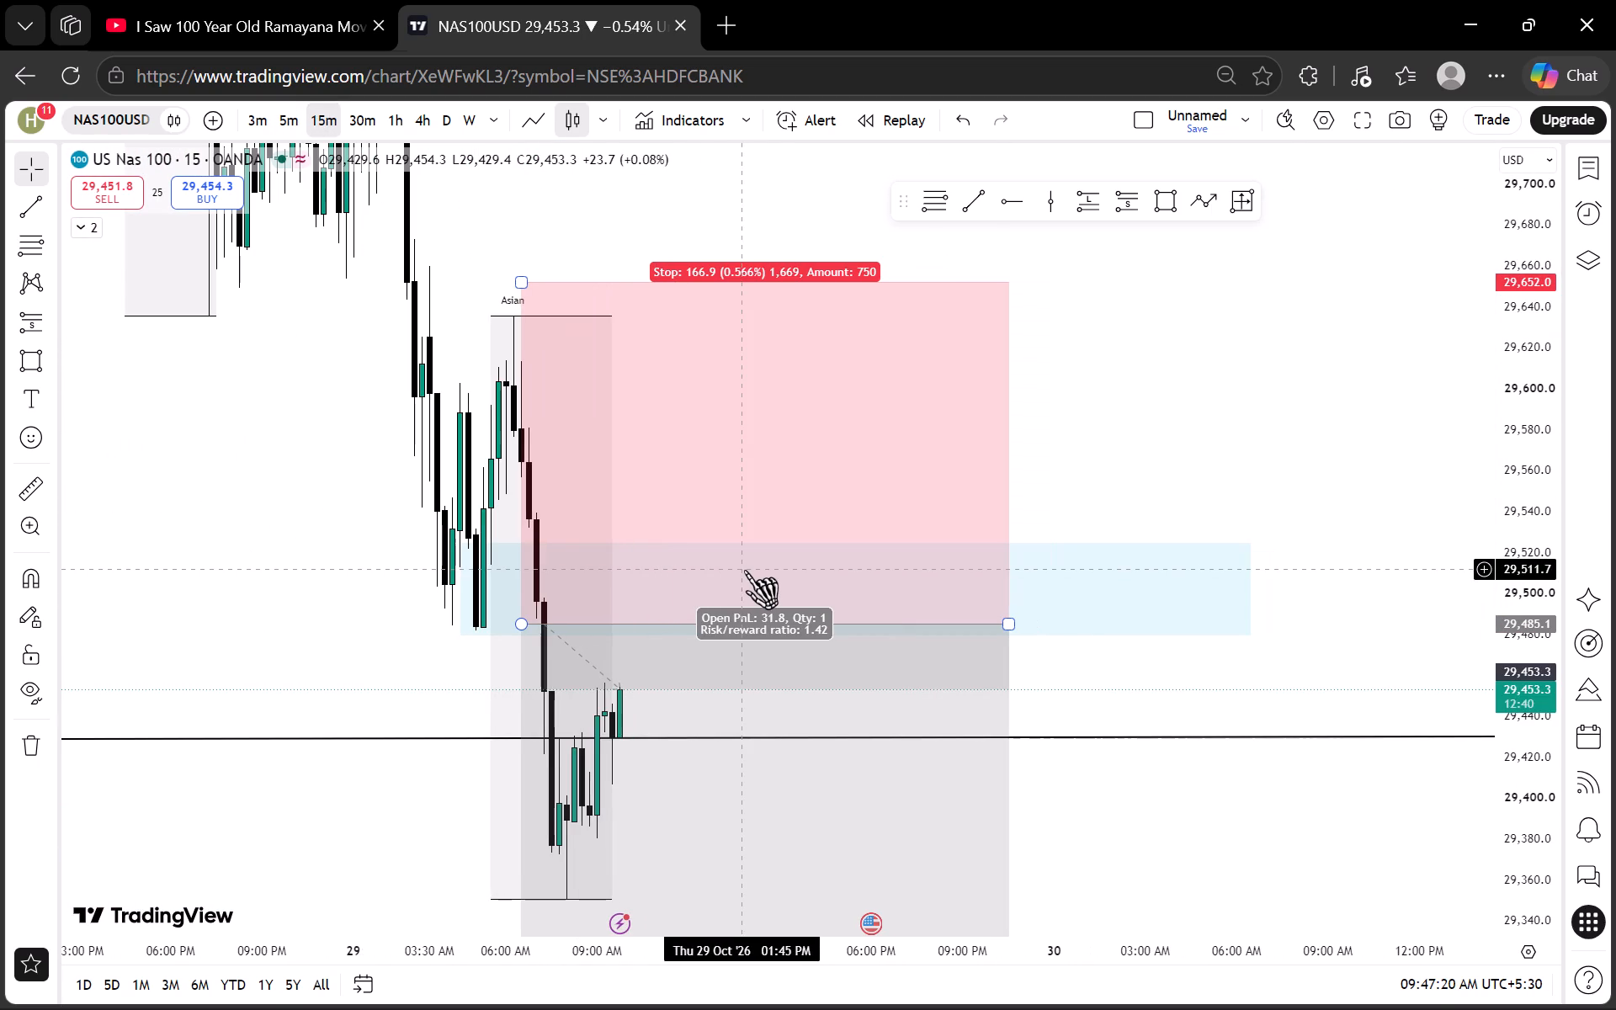
scroll(991, 342, "up", 2)
scroll(1046, 395, "up", 2)
left_click_drag(1035, 410, 1309, 379)
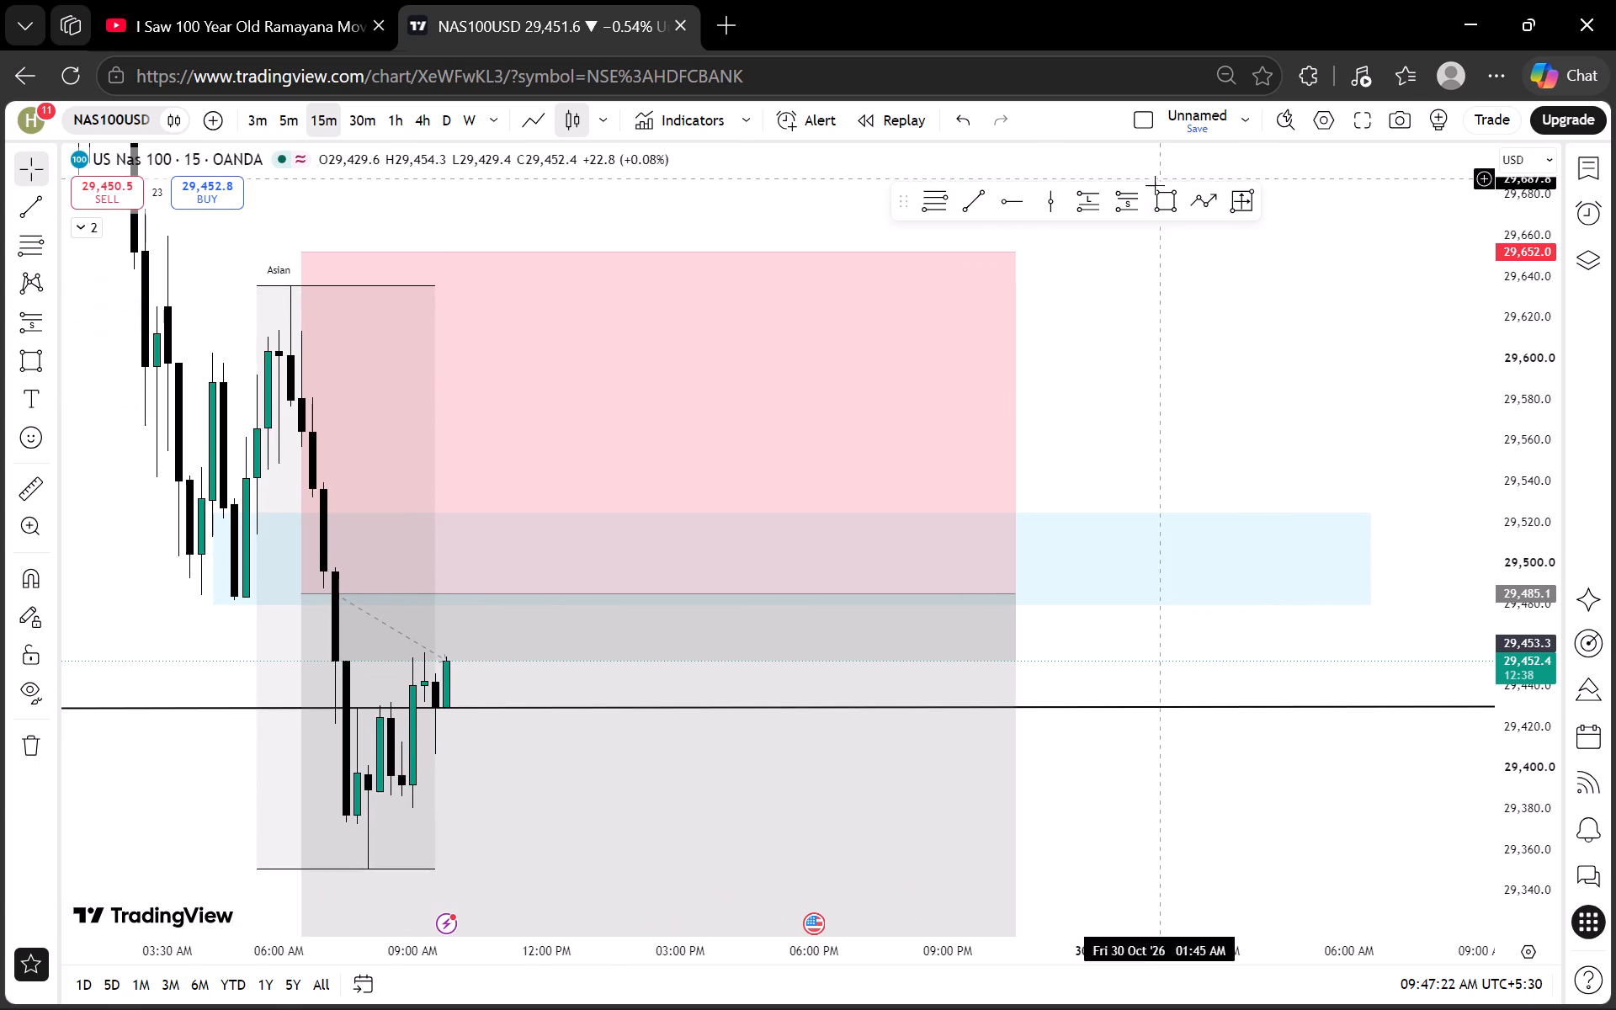
left_click(1172, 207)
left_click(299, 336)
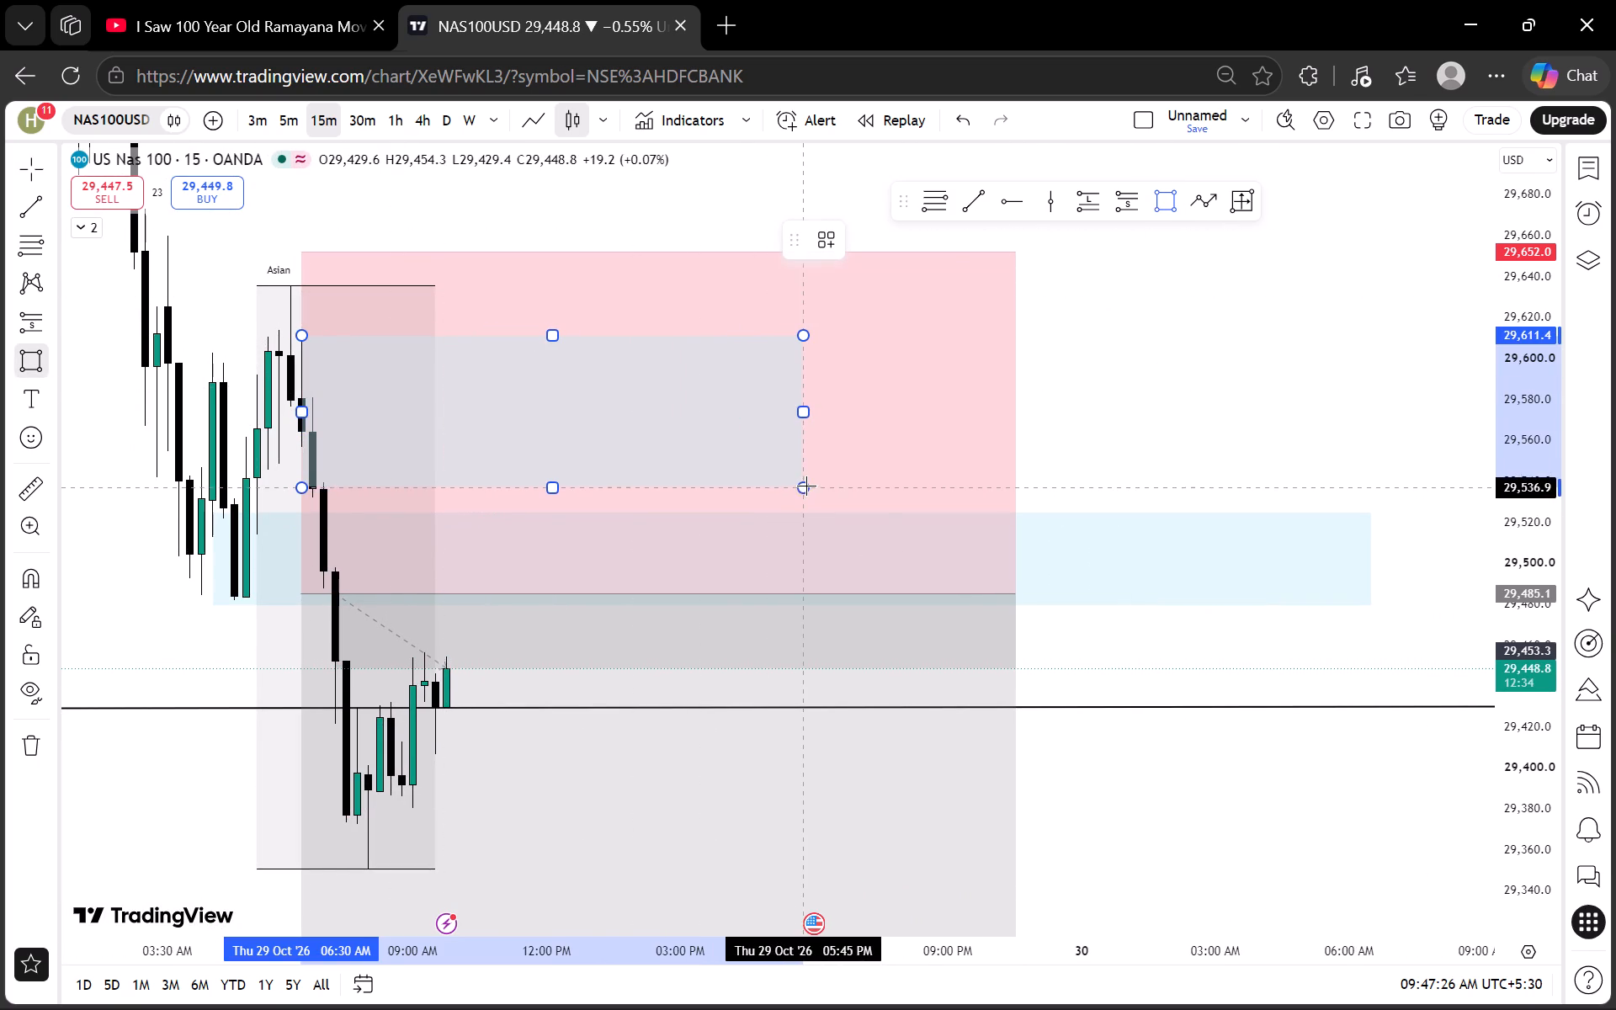
left_click(806, 482)
left_click(1074, 401)
On the 5-minute chart, refine the new zone rectangle within the Asian-session drop to span about 29,565.5 to 29,523.6.
left_click(290, 126)
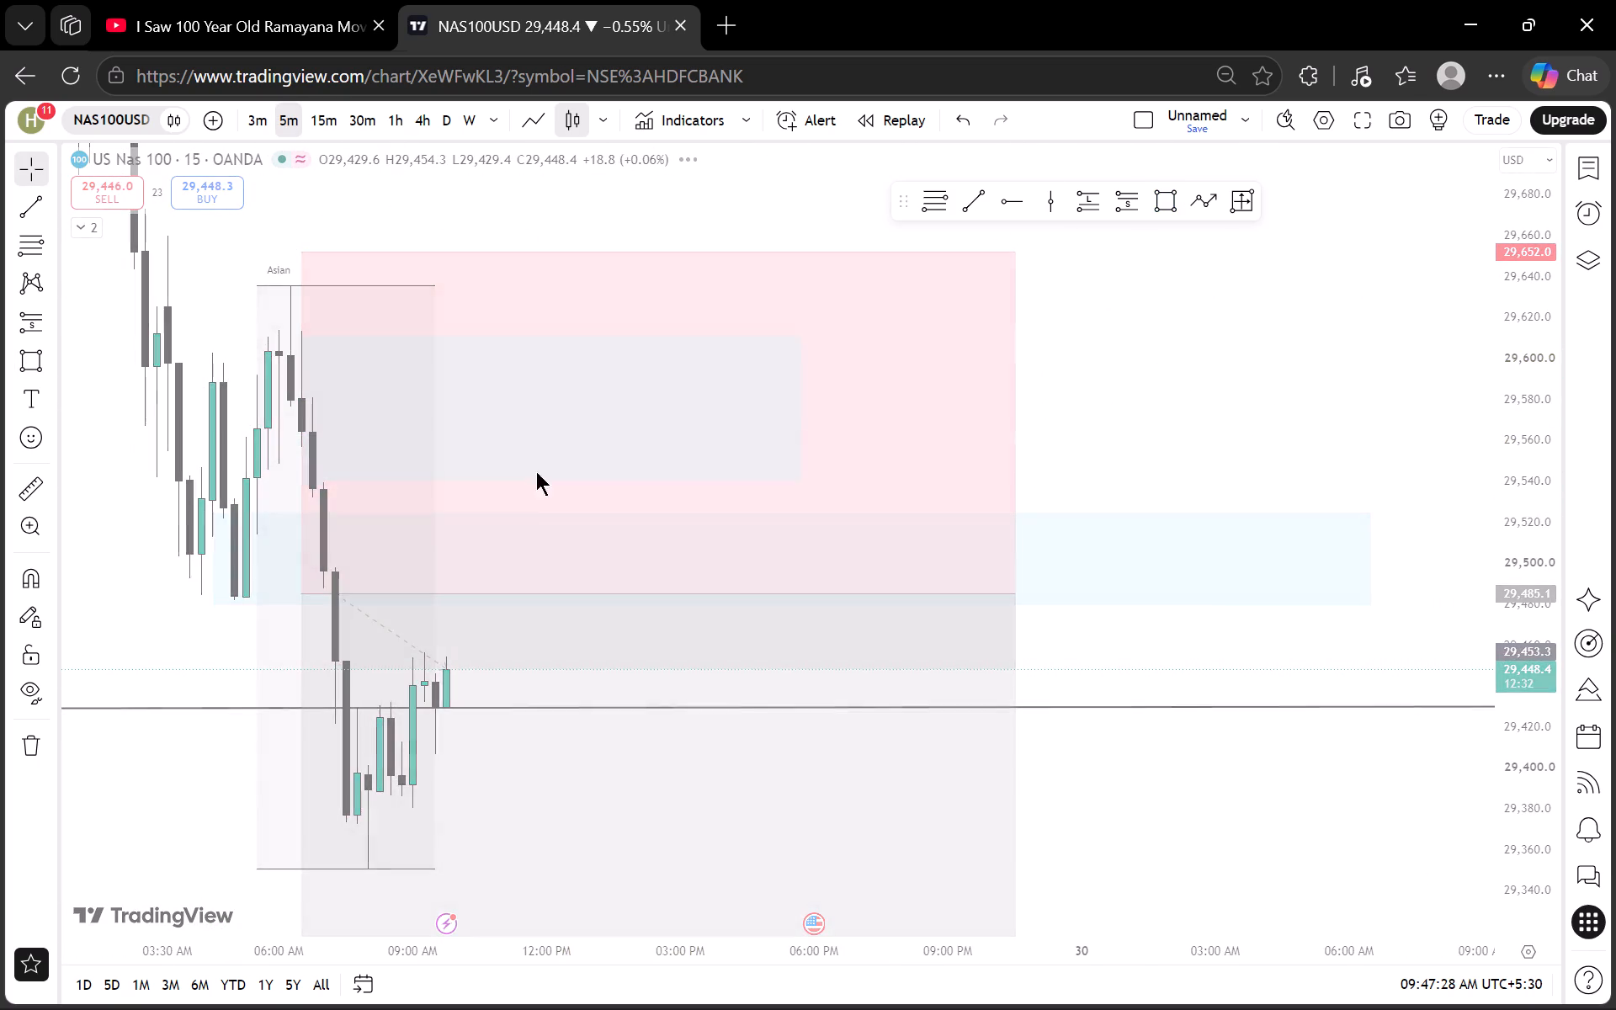
scroll(545, 487, "down", 5)
scroll(554, 518, "up", 2)
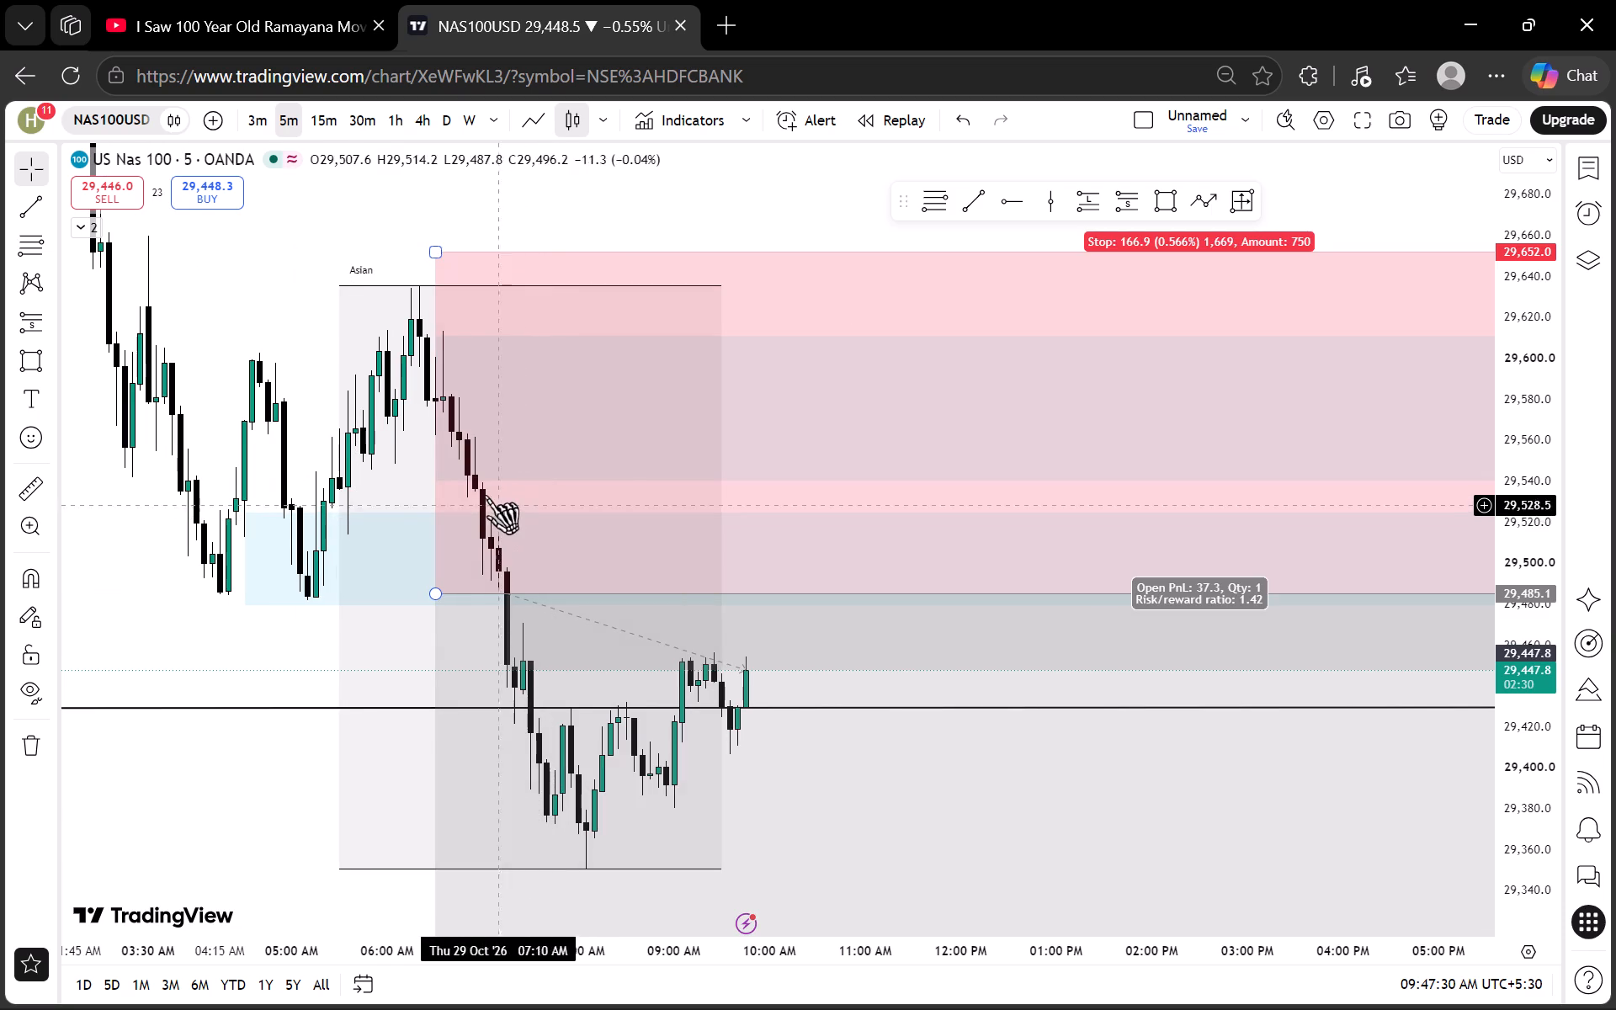
left_click_drag(444, 484, 445, 518)
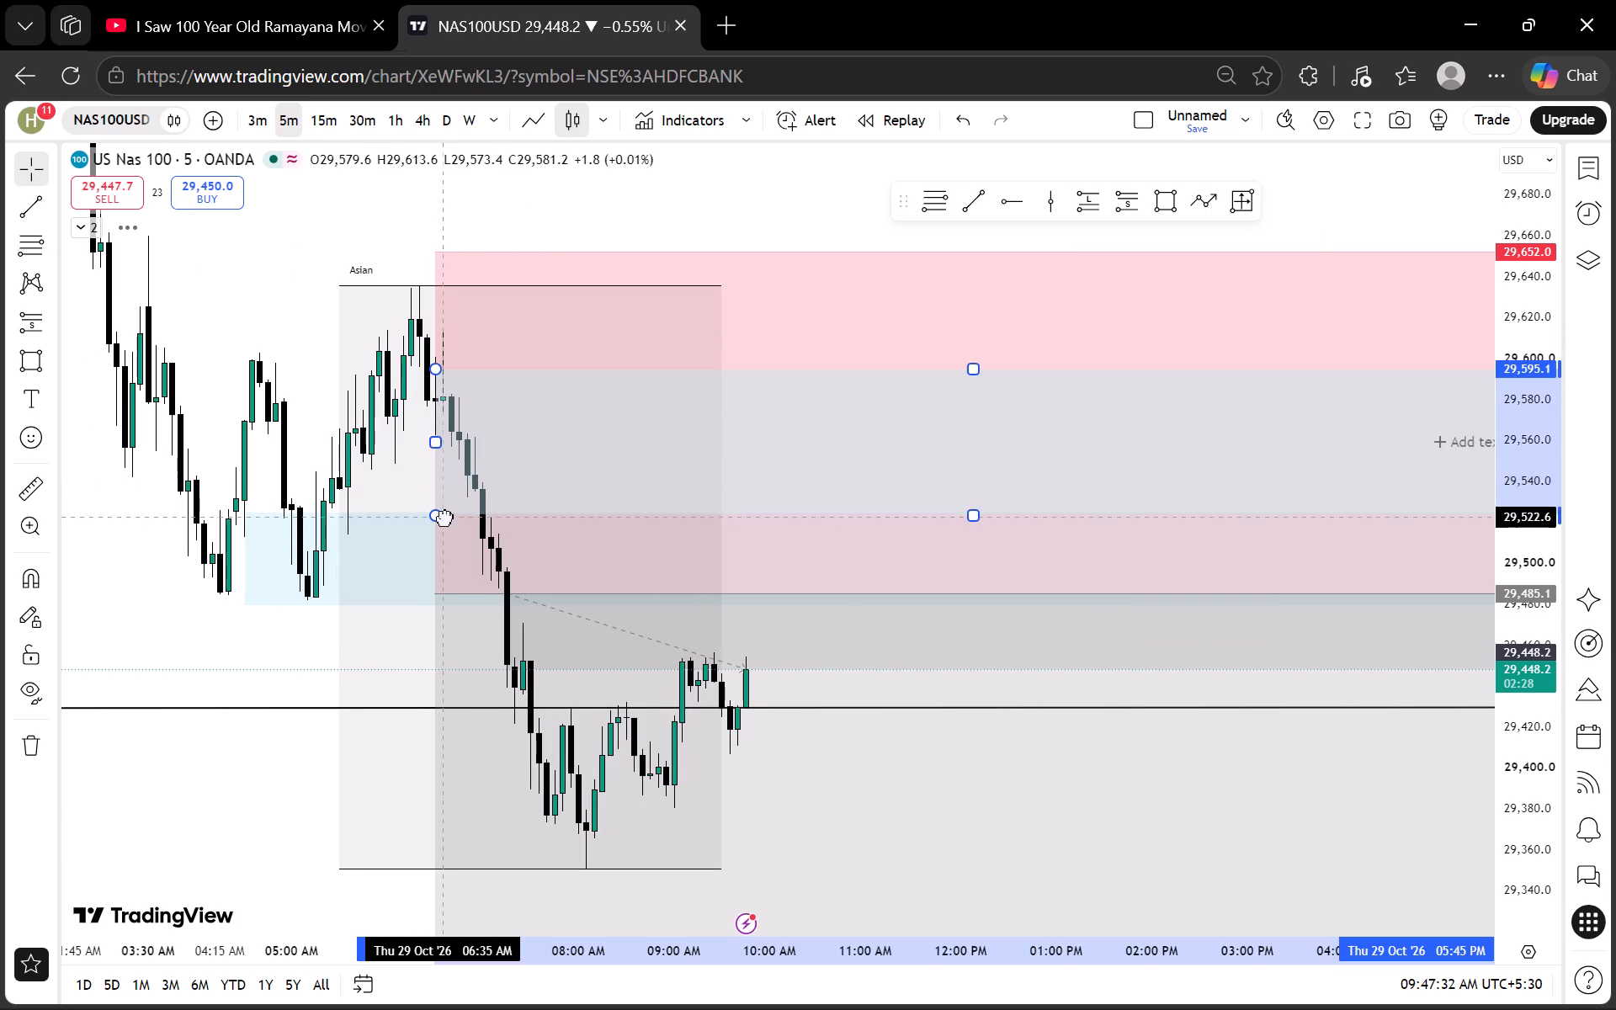
left_click_drag(445, 518, 455, 518)
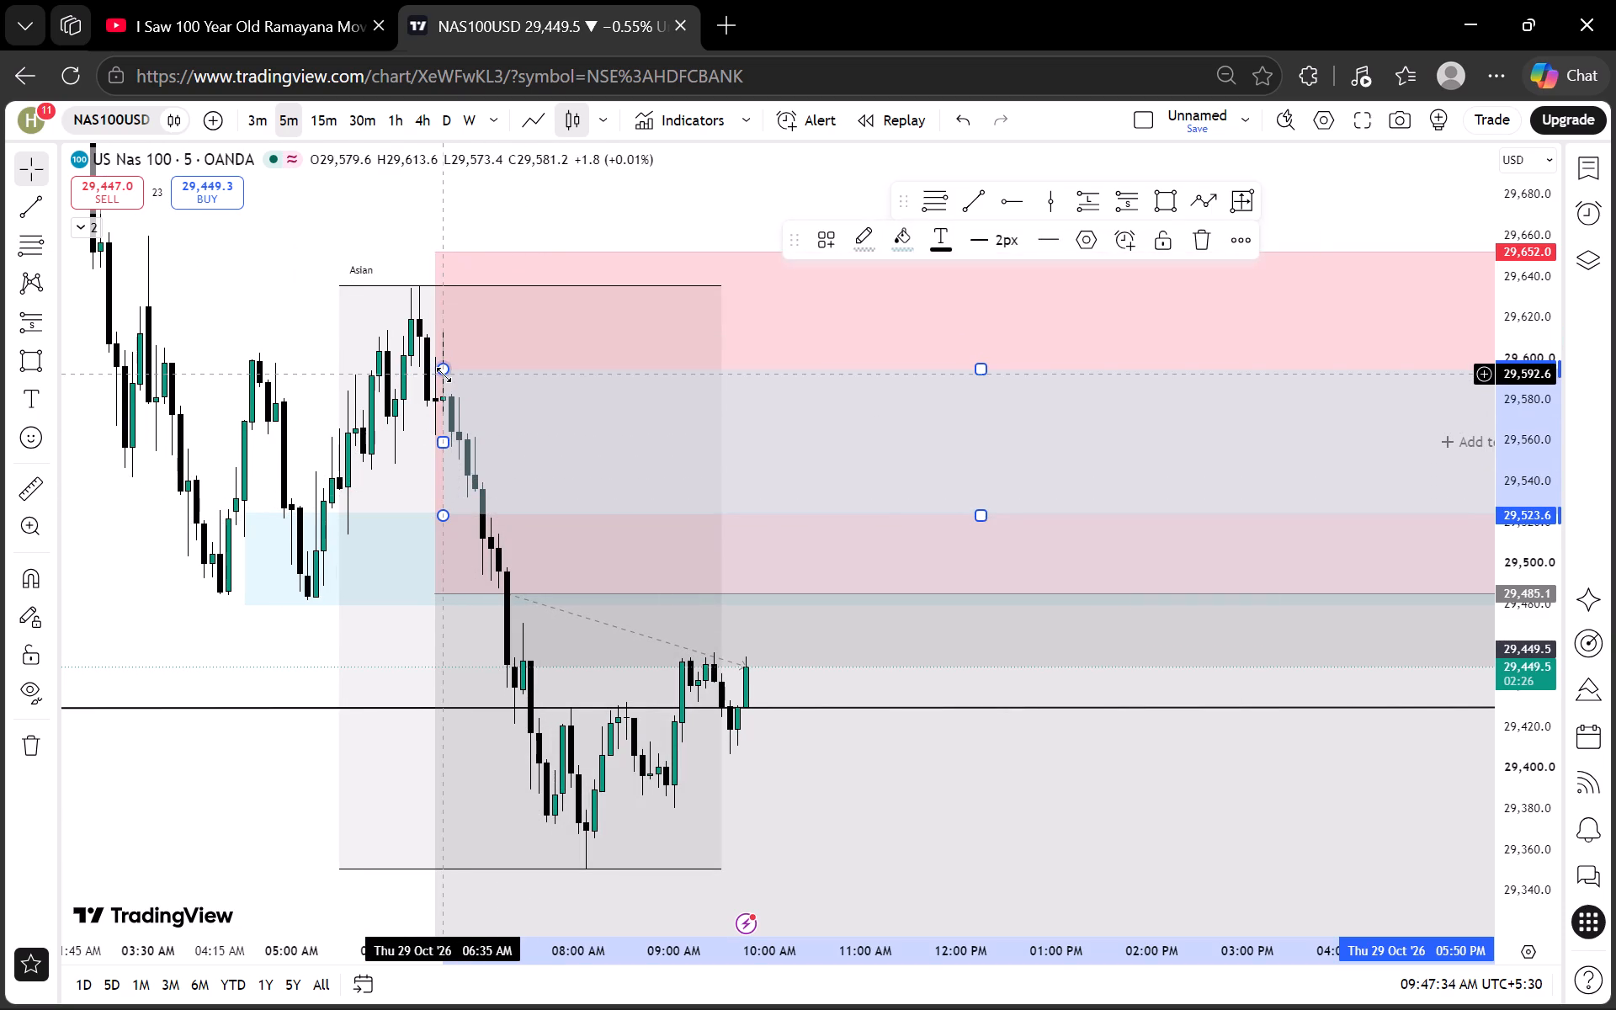
left_click_drag(444, 375, 468, 429)
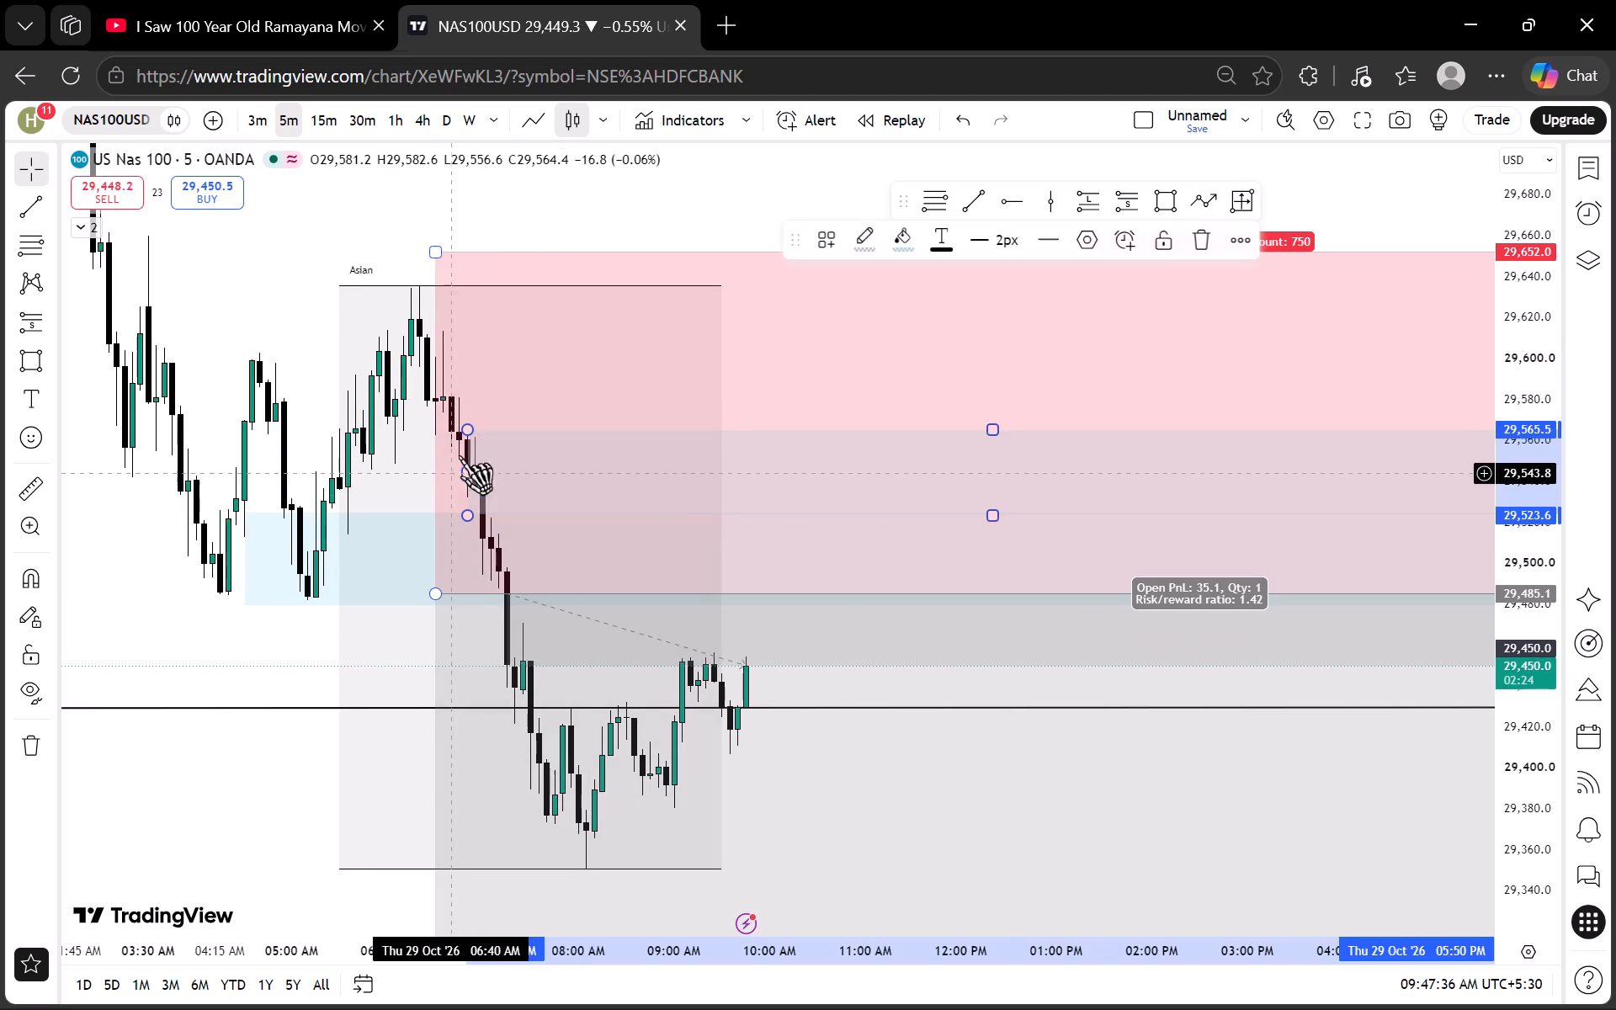
left_click(497, 352)
On the 15-minute chart, delete the blue zone just below the refined one, with its top at about 29,525.
left_click(321, 130)
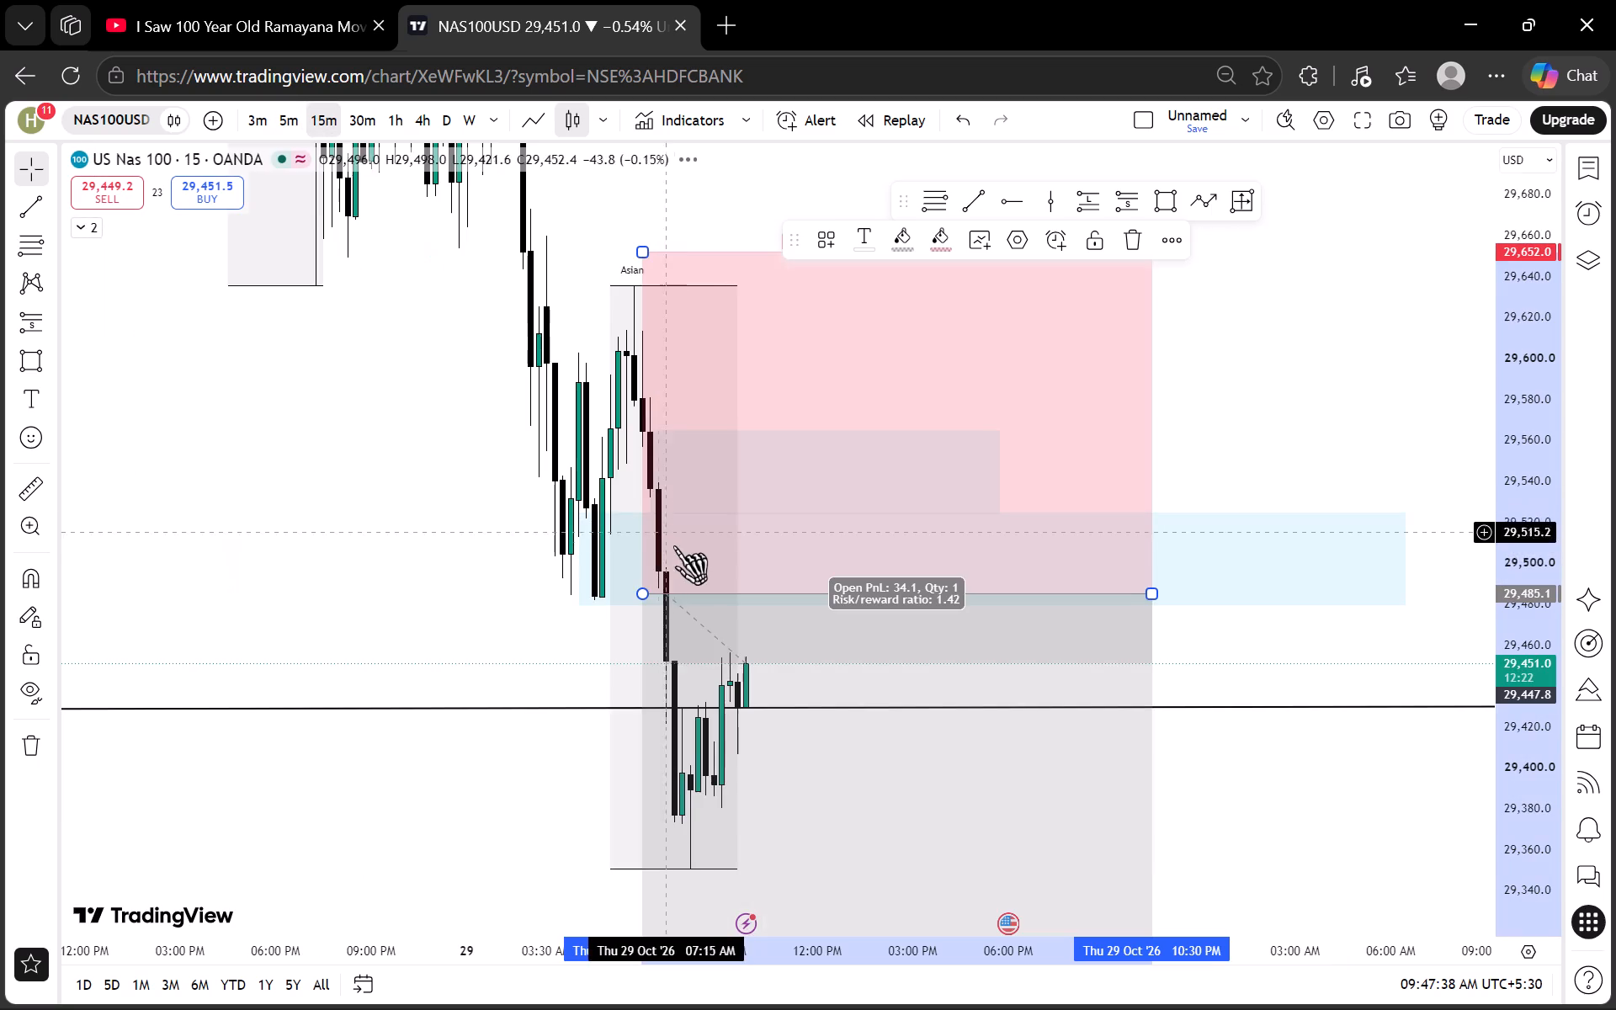
scroll(674, 551, "up", 4)
left_click_drag(770, 473, 959, 477)
left_click(1173, 418)
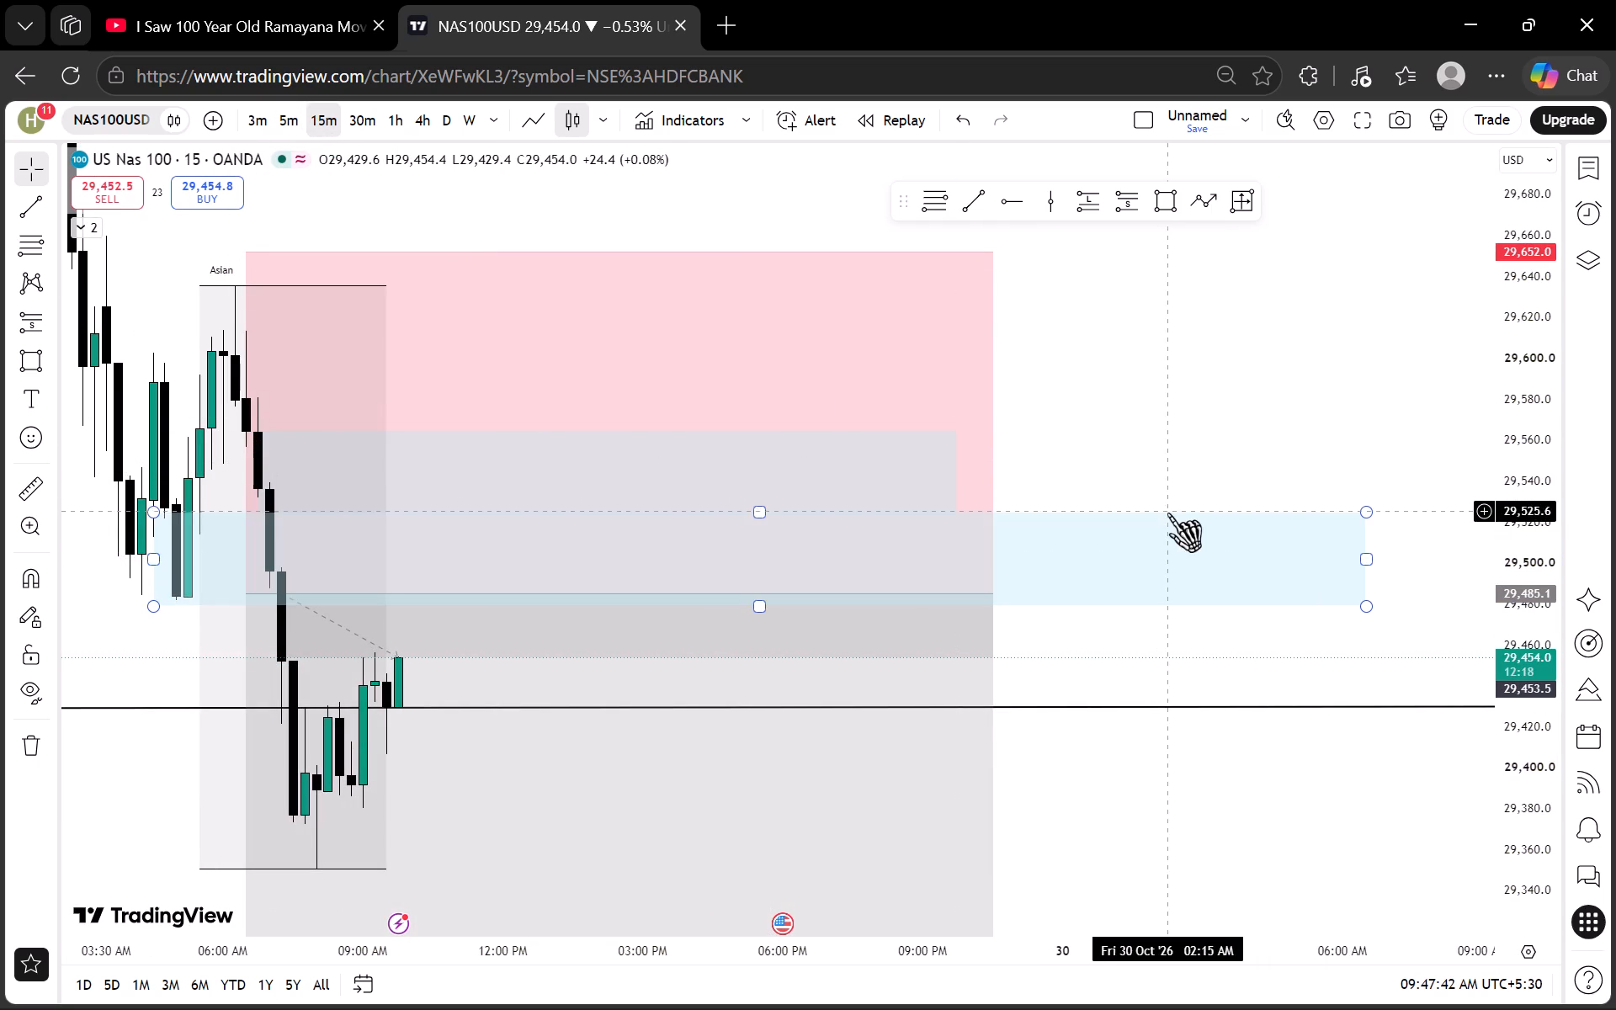
left_click(1167, 513)
left_click(1193, 245)
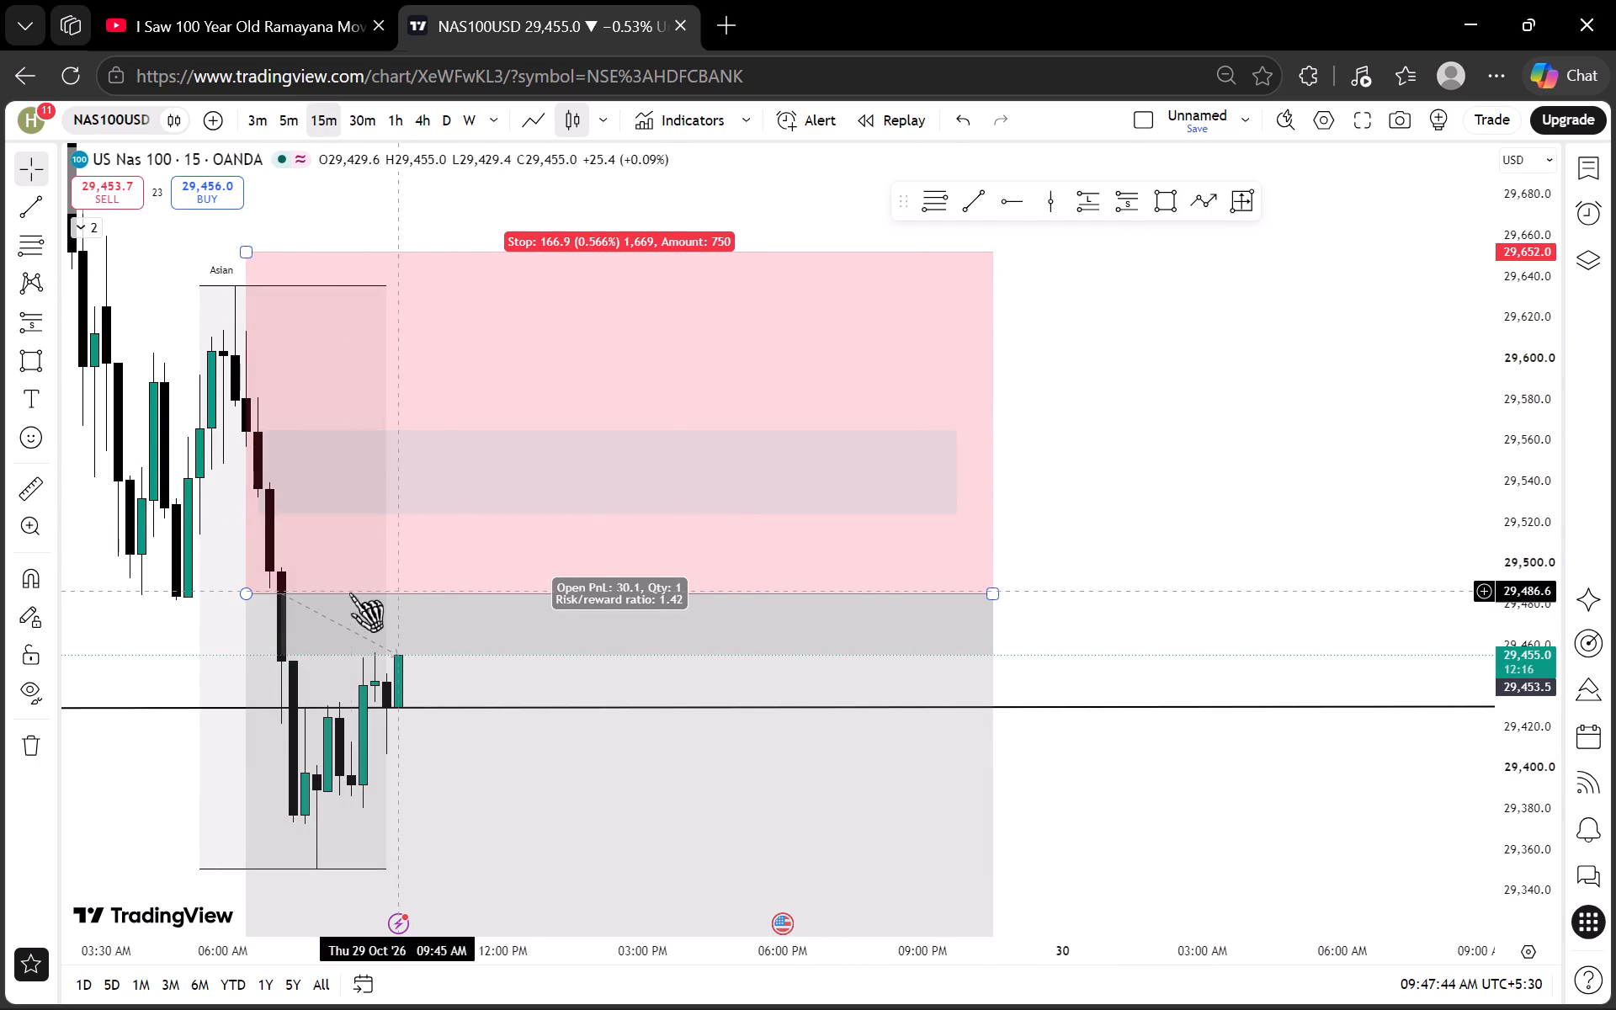
Move the short position's entry to 29,525.1 at the refined zone's bottom, start it later, and set its stop to 29,641.5.
left_click_drag(244, 591, 303, 513)
left_click_drag(312, 245, 290, 260)
left_click_drag(290, 261, 279, 282)
left_click(364, 239)
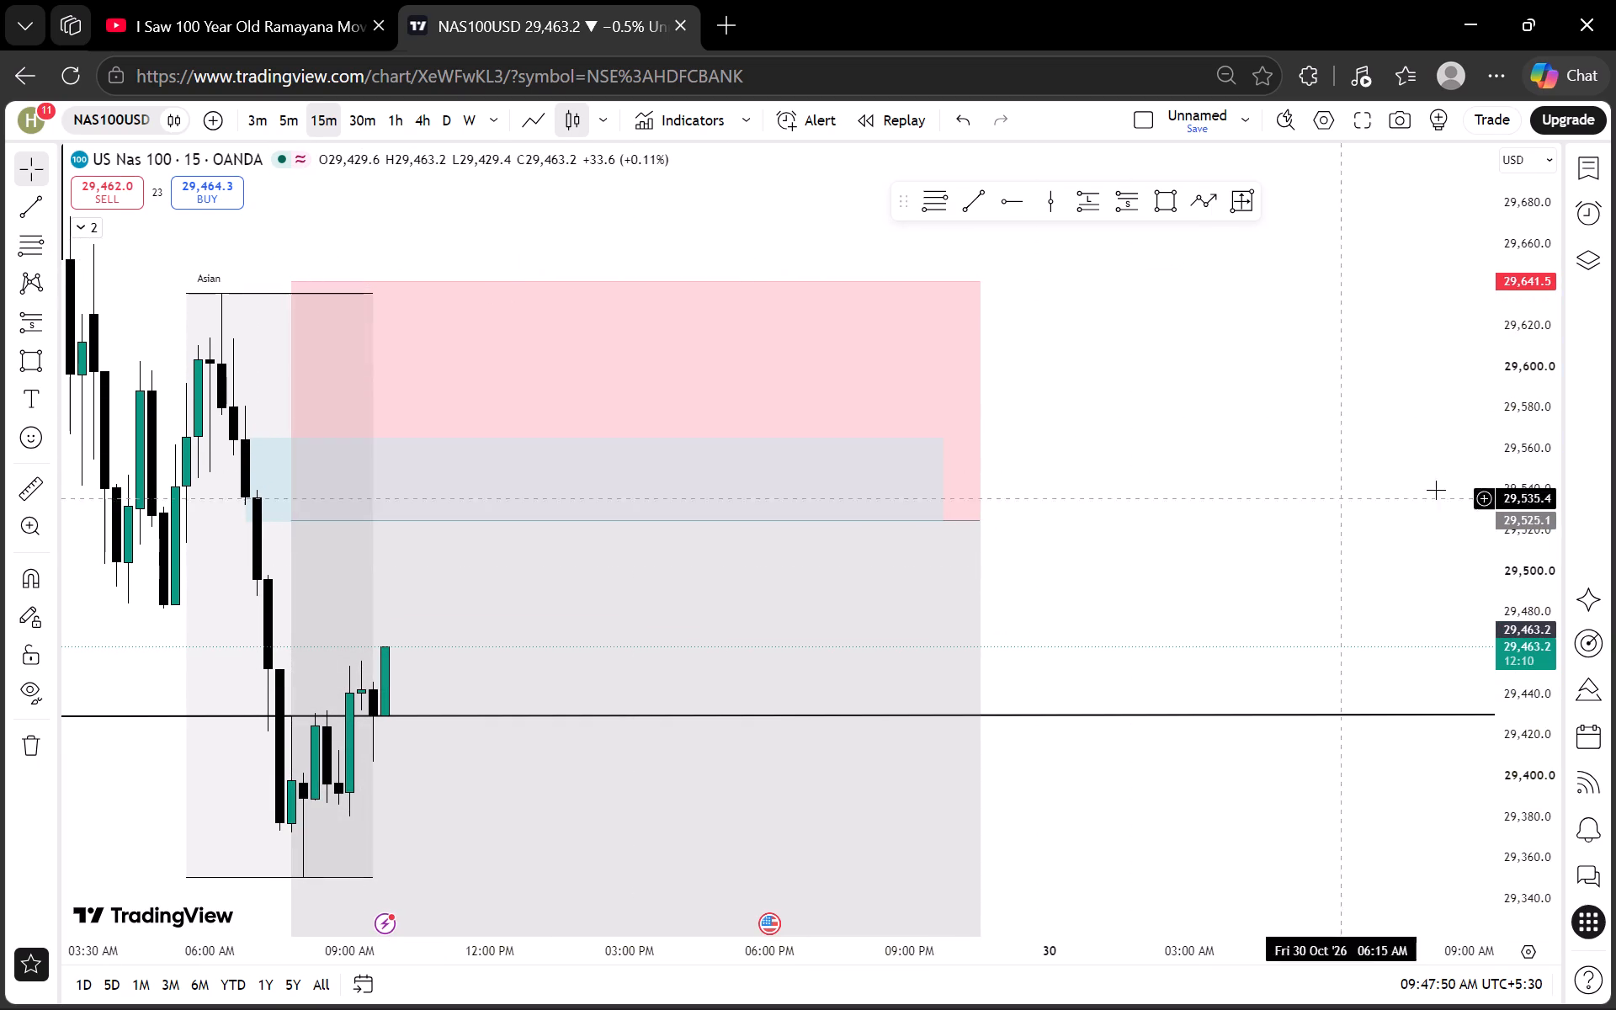
Draw a near-horizontal trend line along the Asian session low at about 29,350, from 29 October 07:15 to about 21:00.
scroll(1510, 469, "down", 18)
left_click_drag(1337, 741, 1284, 542)
scroll(1520, 509, "down", 2)
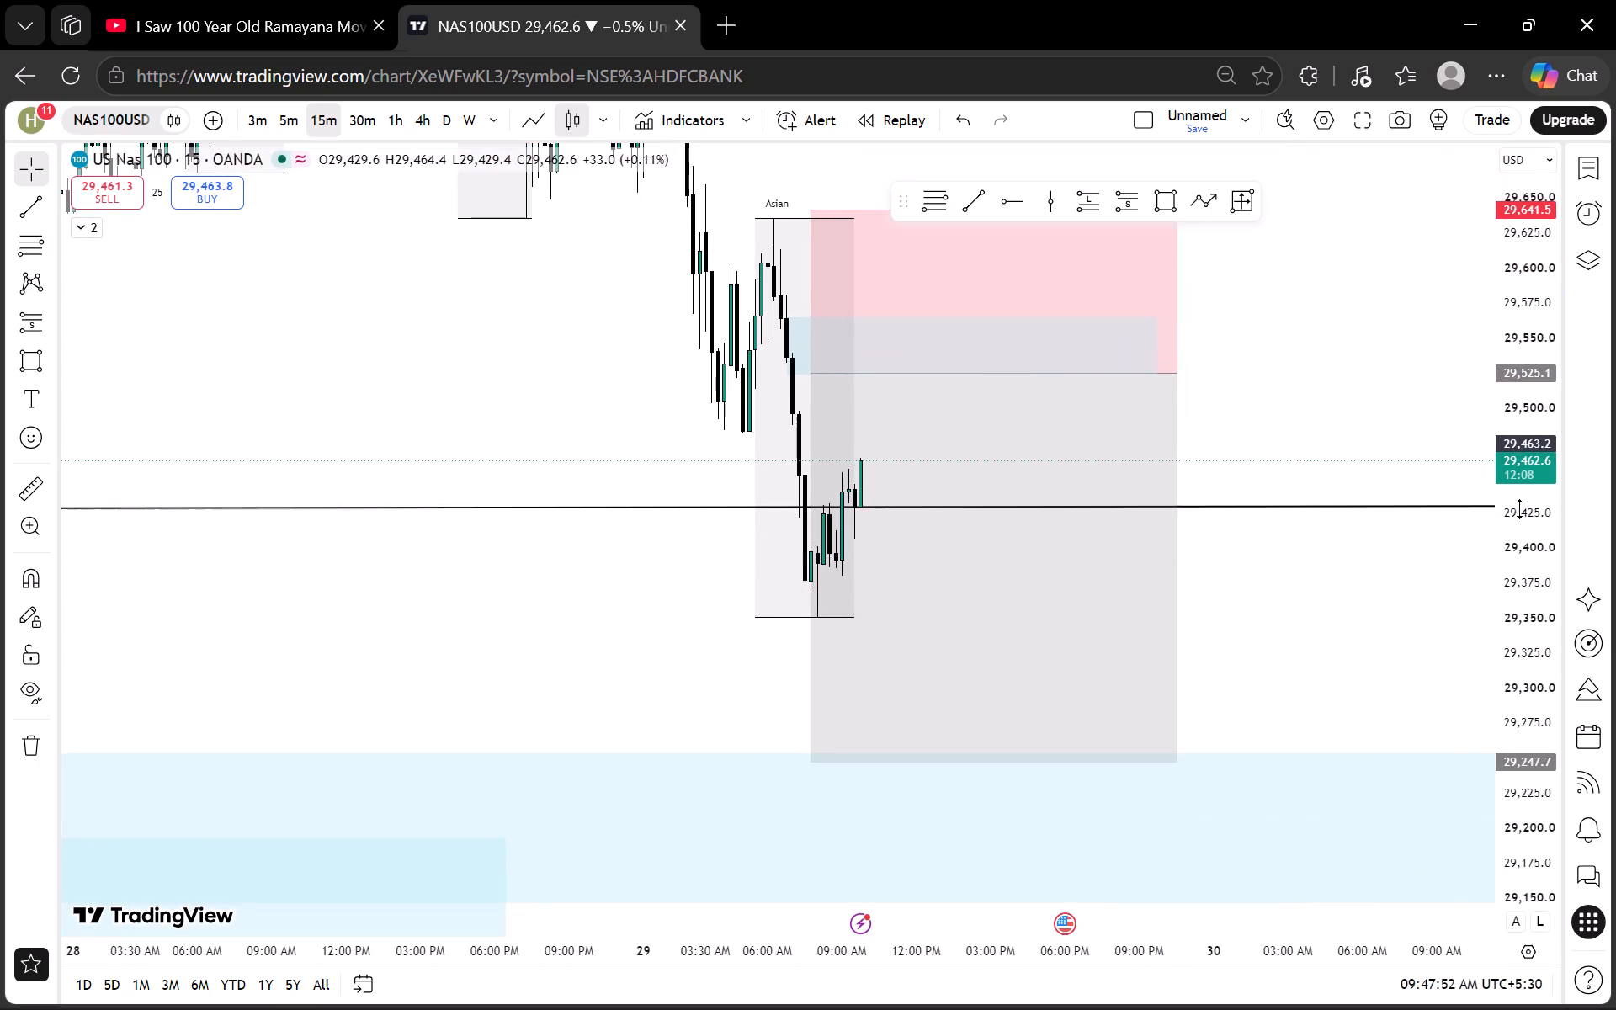
scroll(1520, 509, "down", 9)
left_click_drag(1382, 379, 1289, 397)
left_click(972, 182)
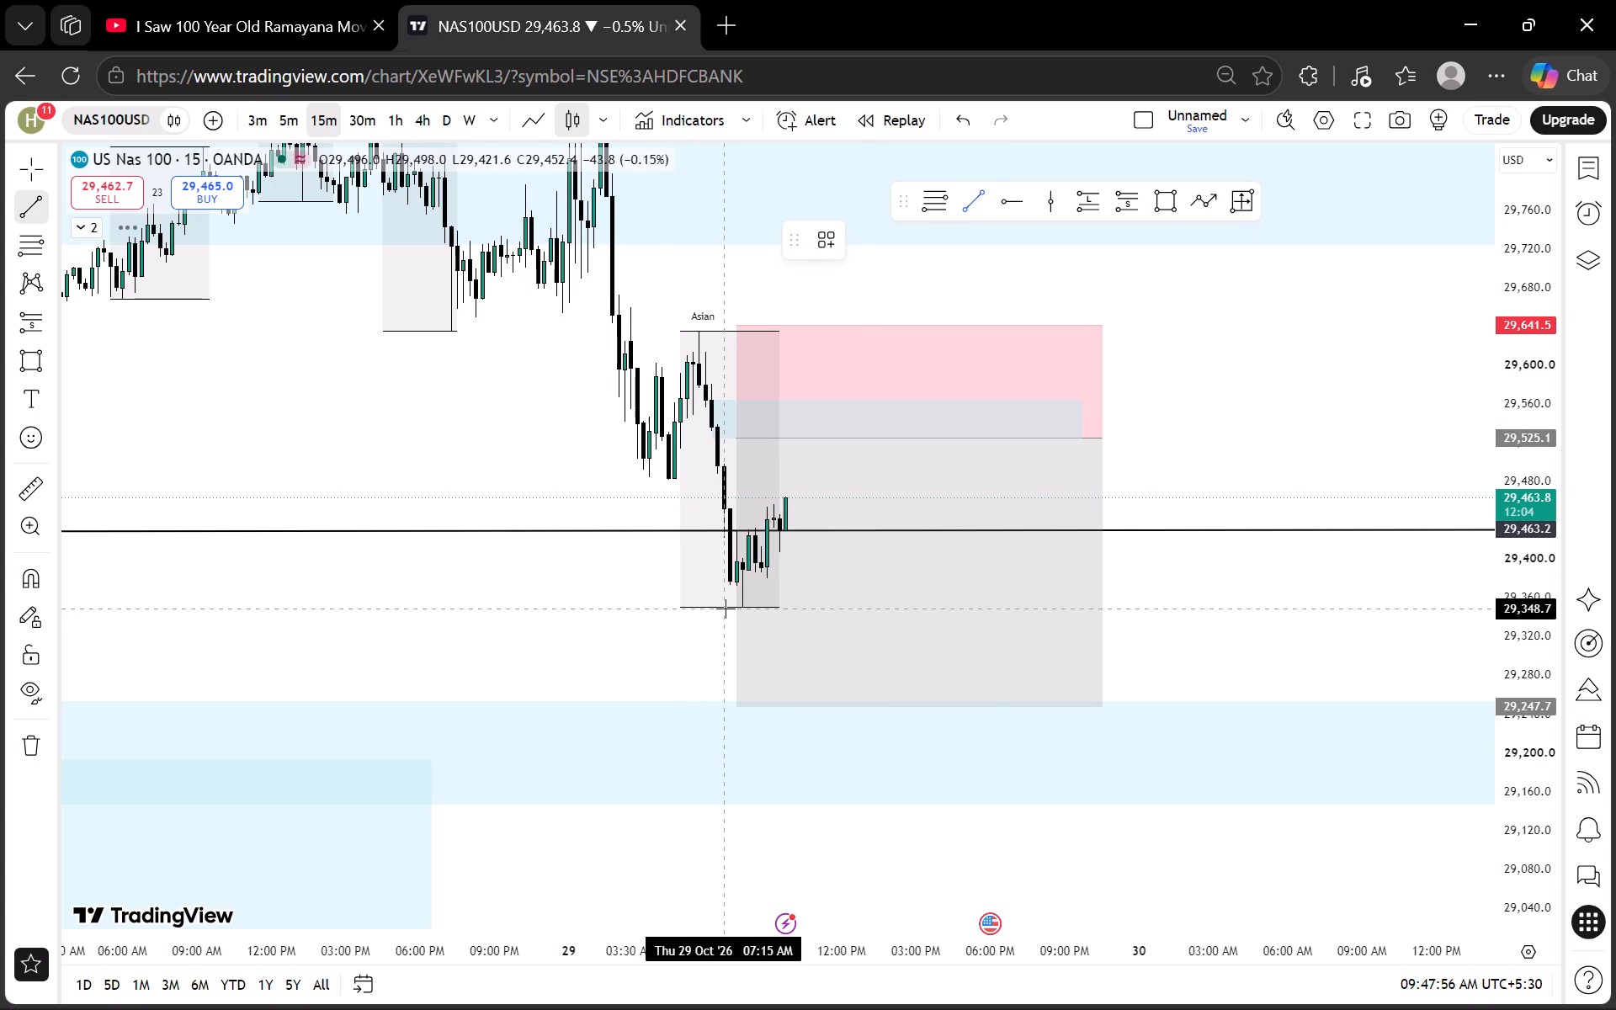
left_click(726, 607)
left_click(1050, 609)
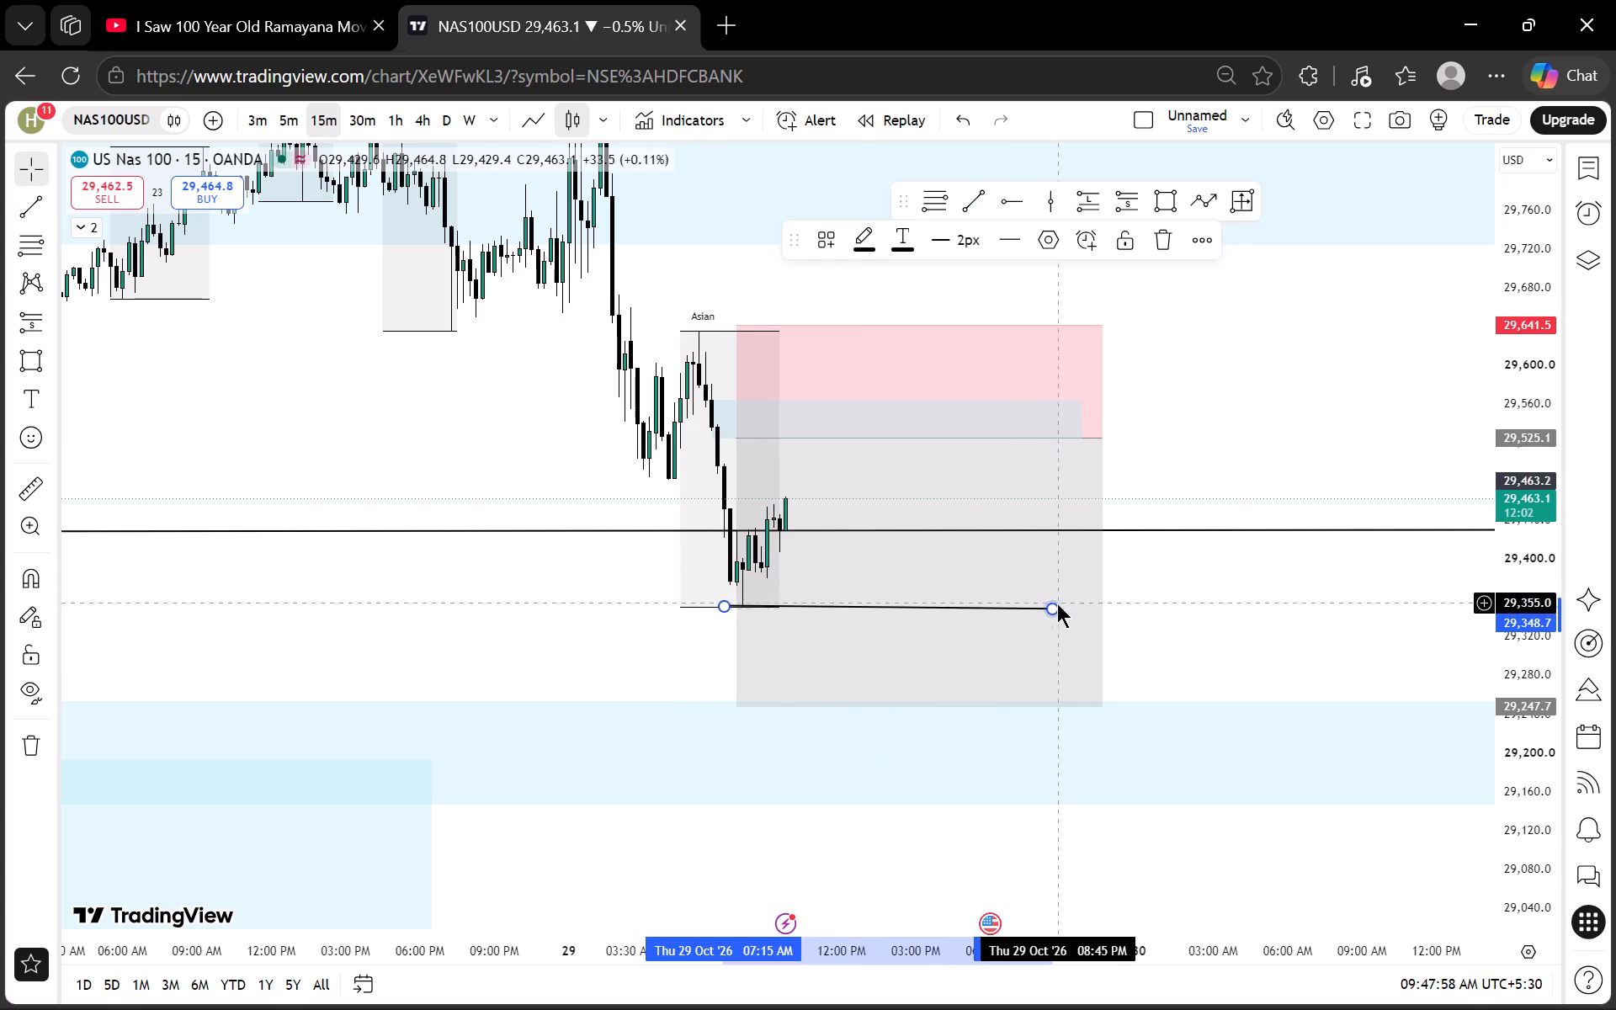
left_click_drag(1058, 606, 1067, 604)
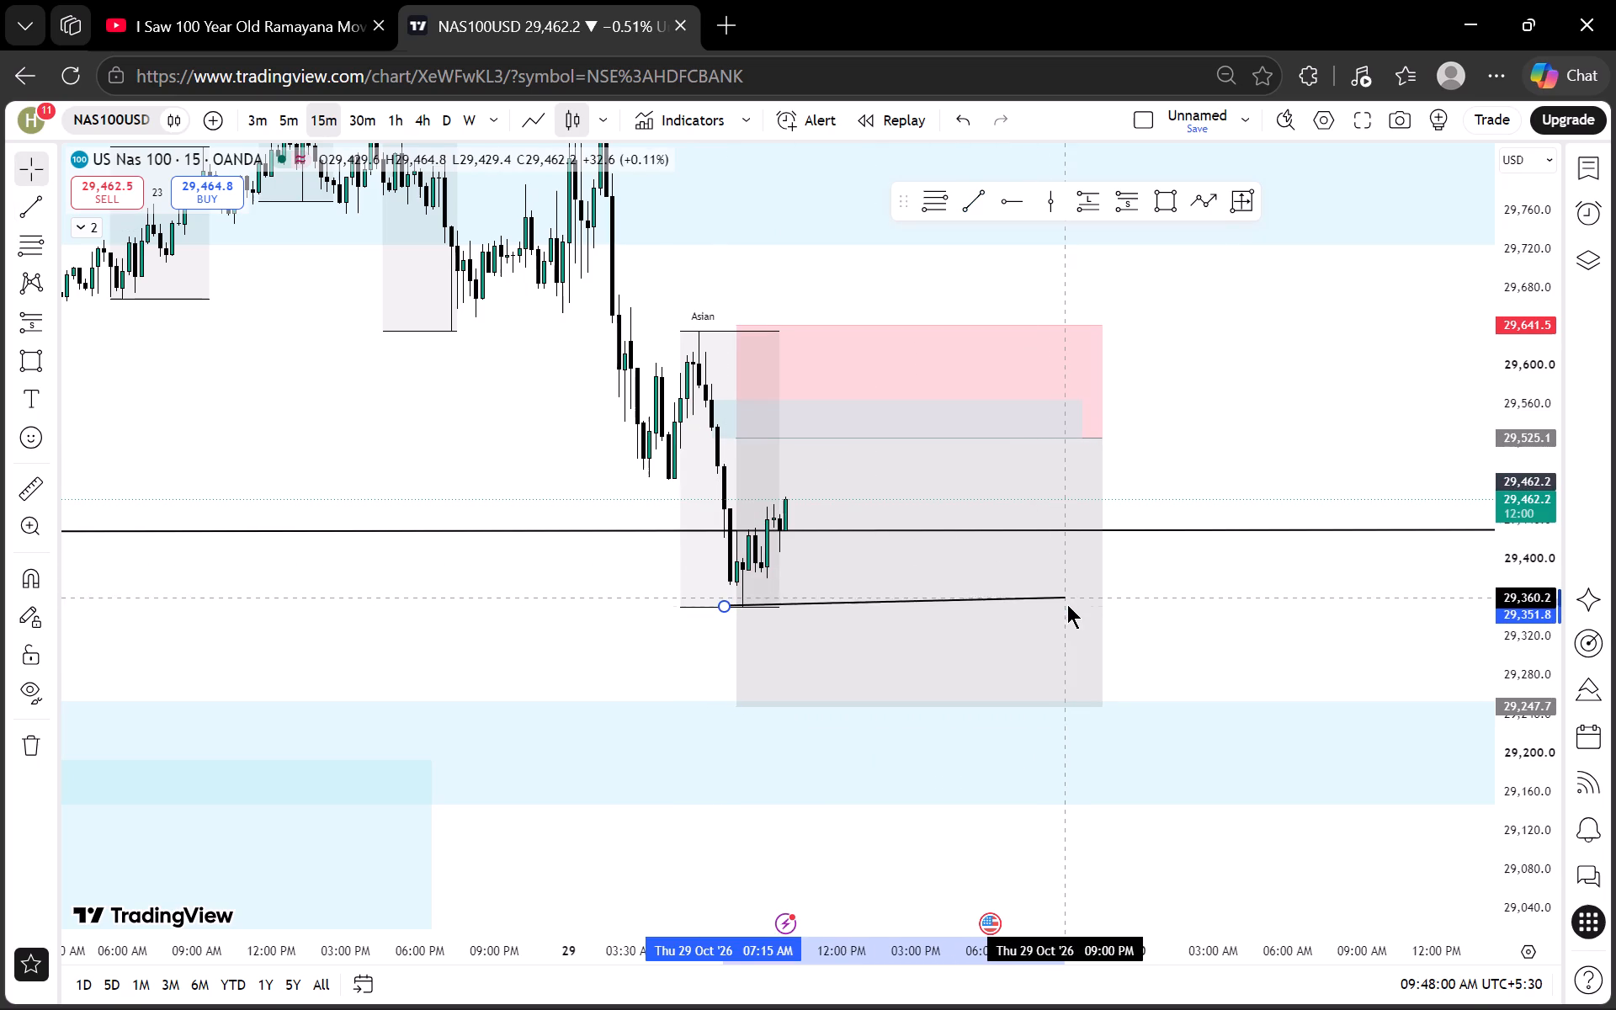
left_click_drag(1067, 604, 1068, 609)
left_click(1146, 591)
Examine the NAS100USD short setup and surrounding zones on the 15-minute, 30-minute, 5-minute, 1-hour and 4-hour charts.
scroll(1506, 462, "down", 8)
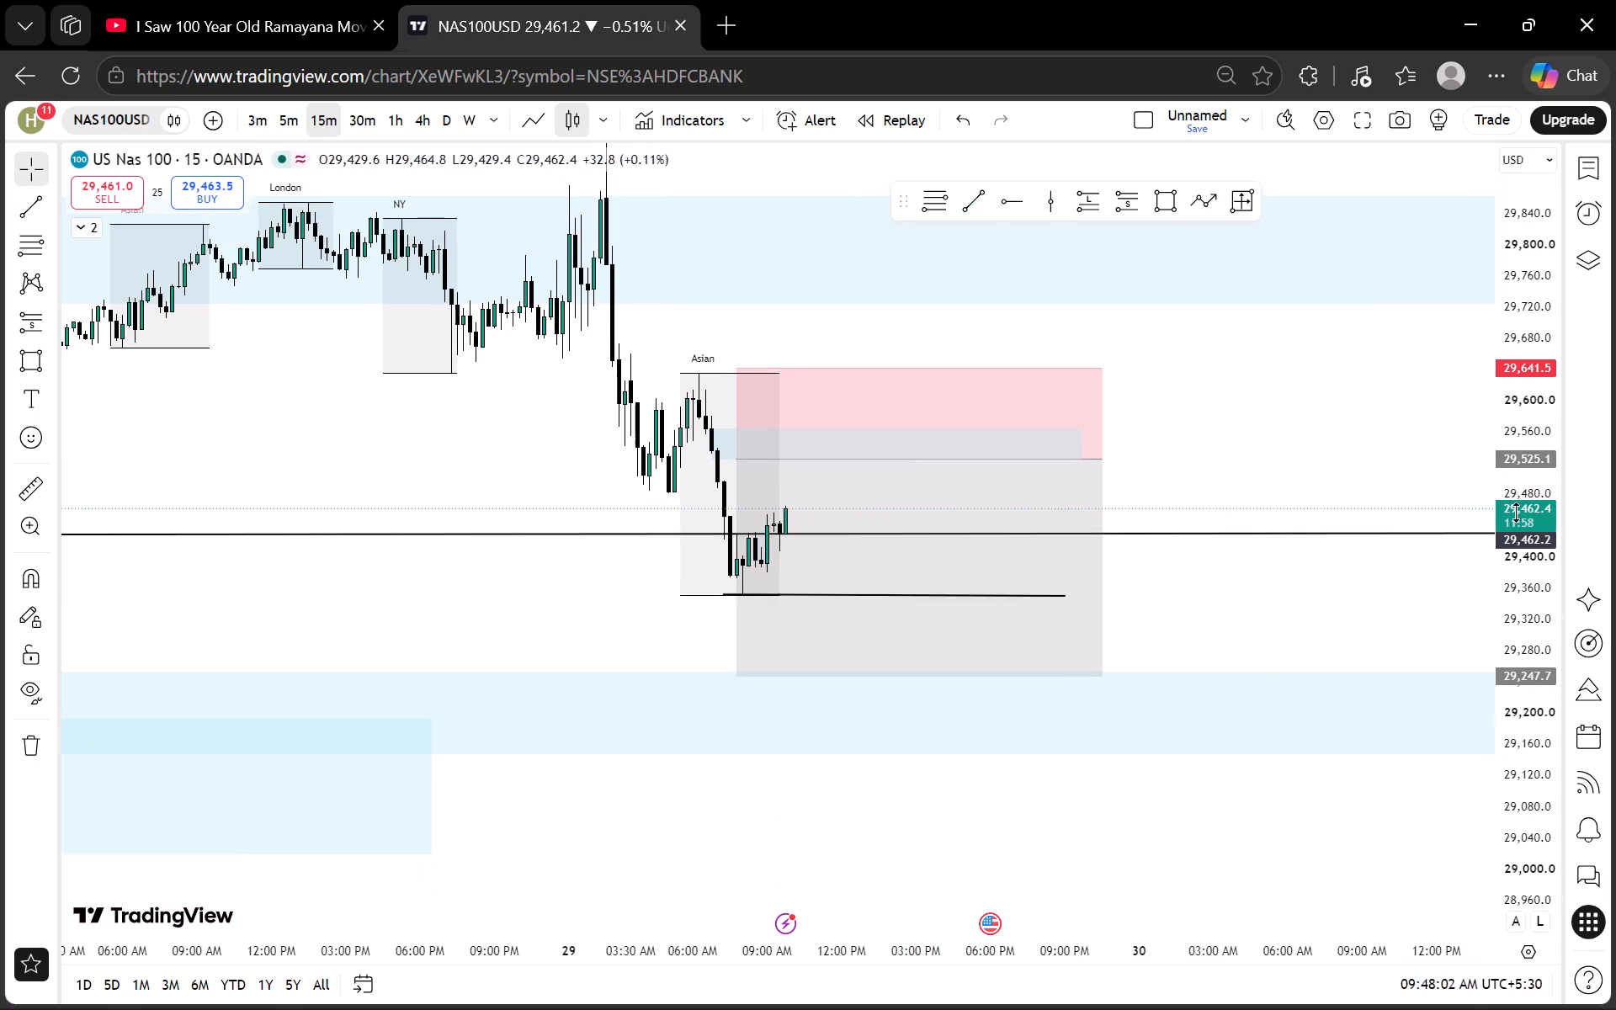
scroll(1517, 513, "down", 6)
left_click_drag(748, 470, 734, 415)
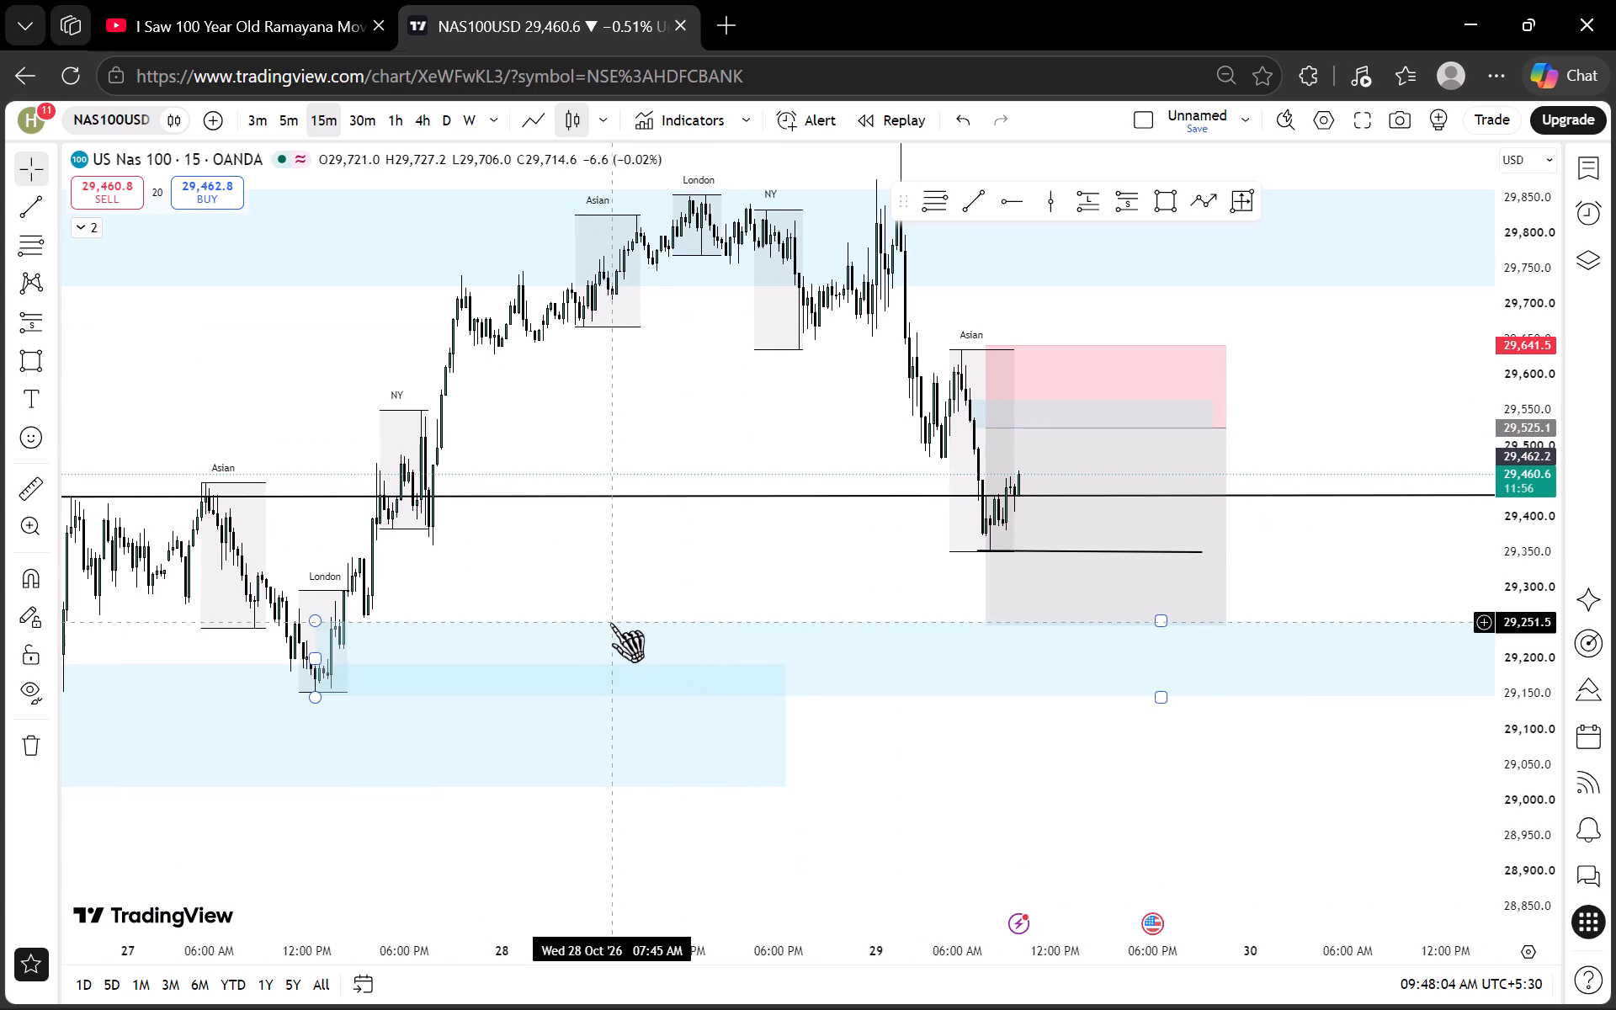
scroll(593, 533, "down", 2)
left_click_drag(800, 565, 726, 555)
scroll(726, 555, "up", 2)
left_click(352, 122)
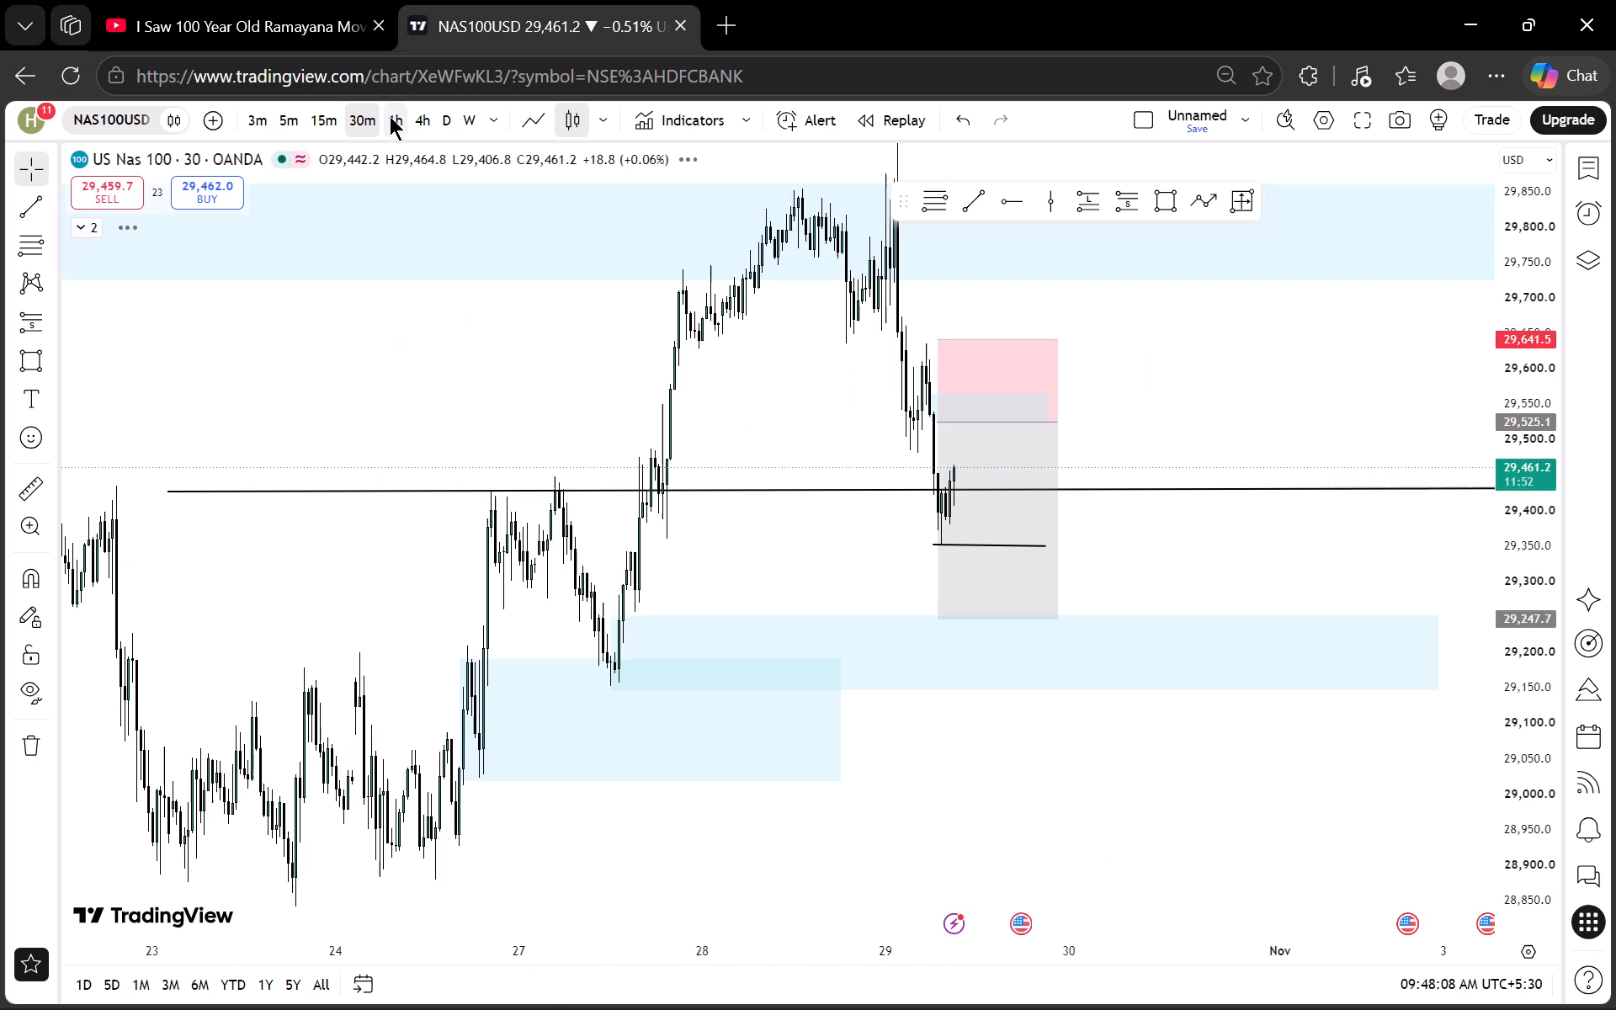
left_click(342, 116)
left_click(311, 118)
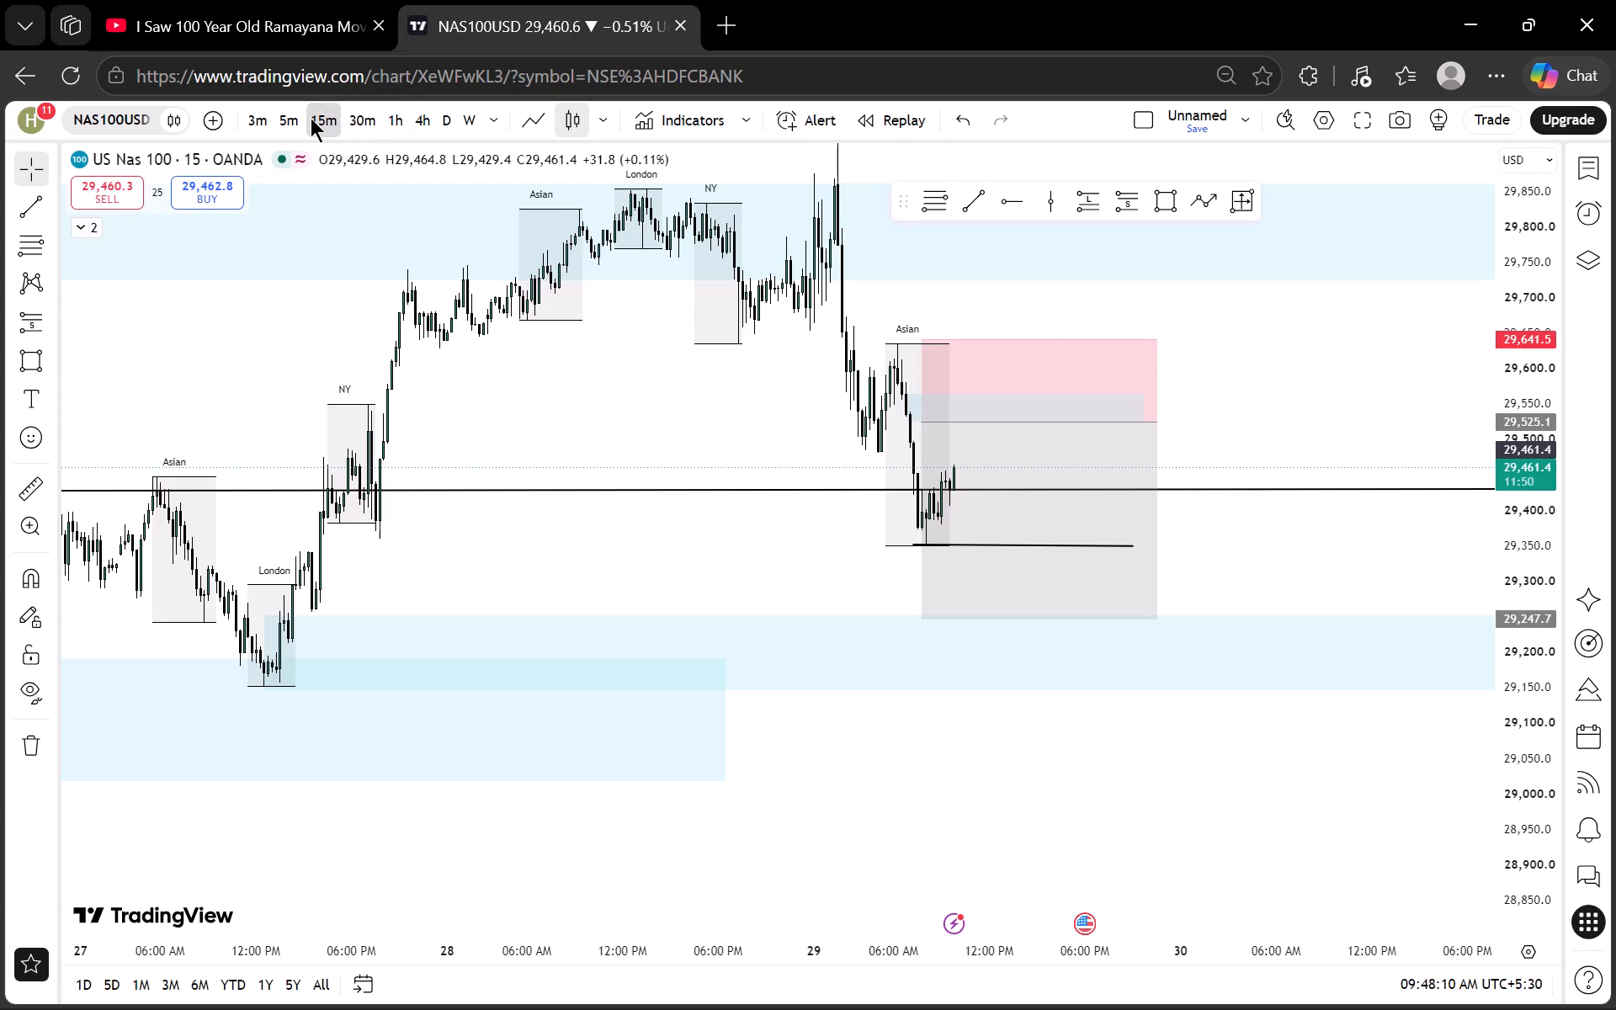
left_click(292, 112)
scroll(454, 425, "down", 5)
scroll(492, 488, "down", 5)
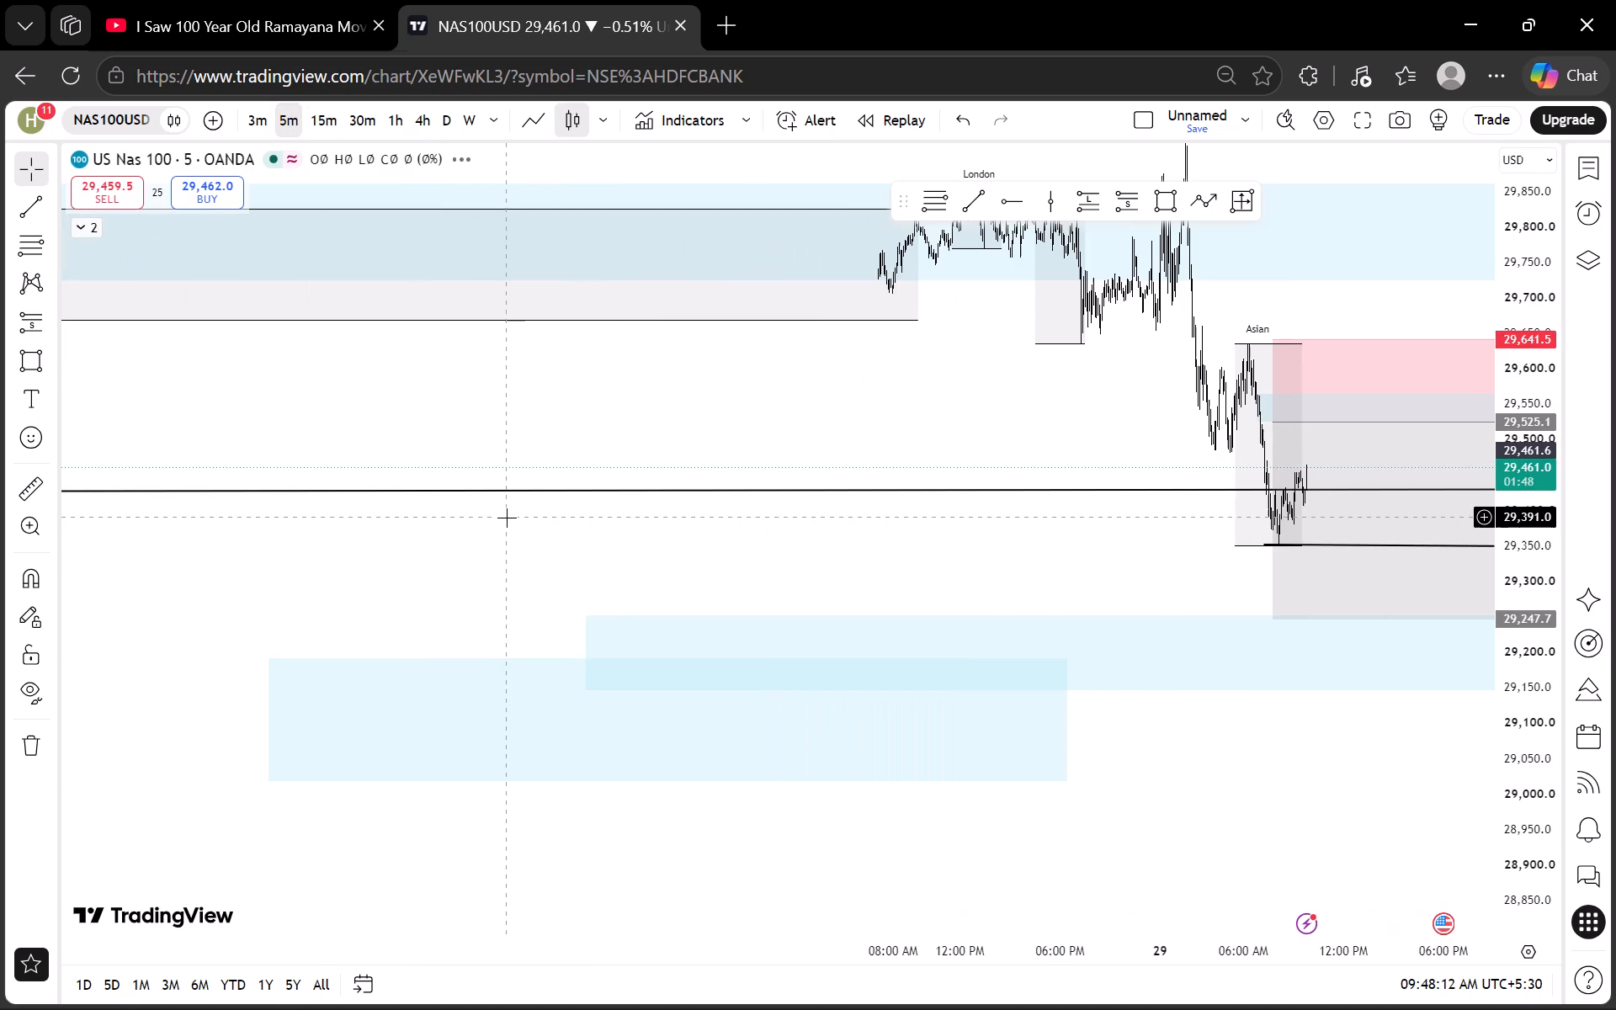
scroll(529, 524, "up", 4)
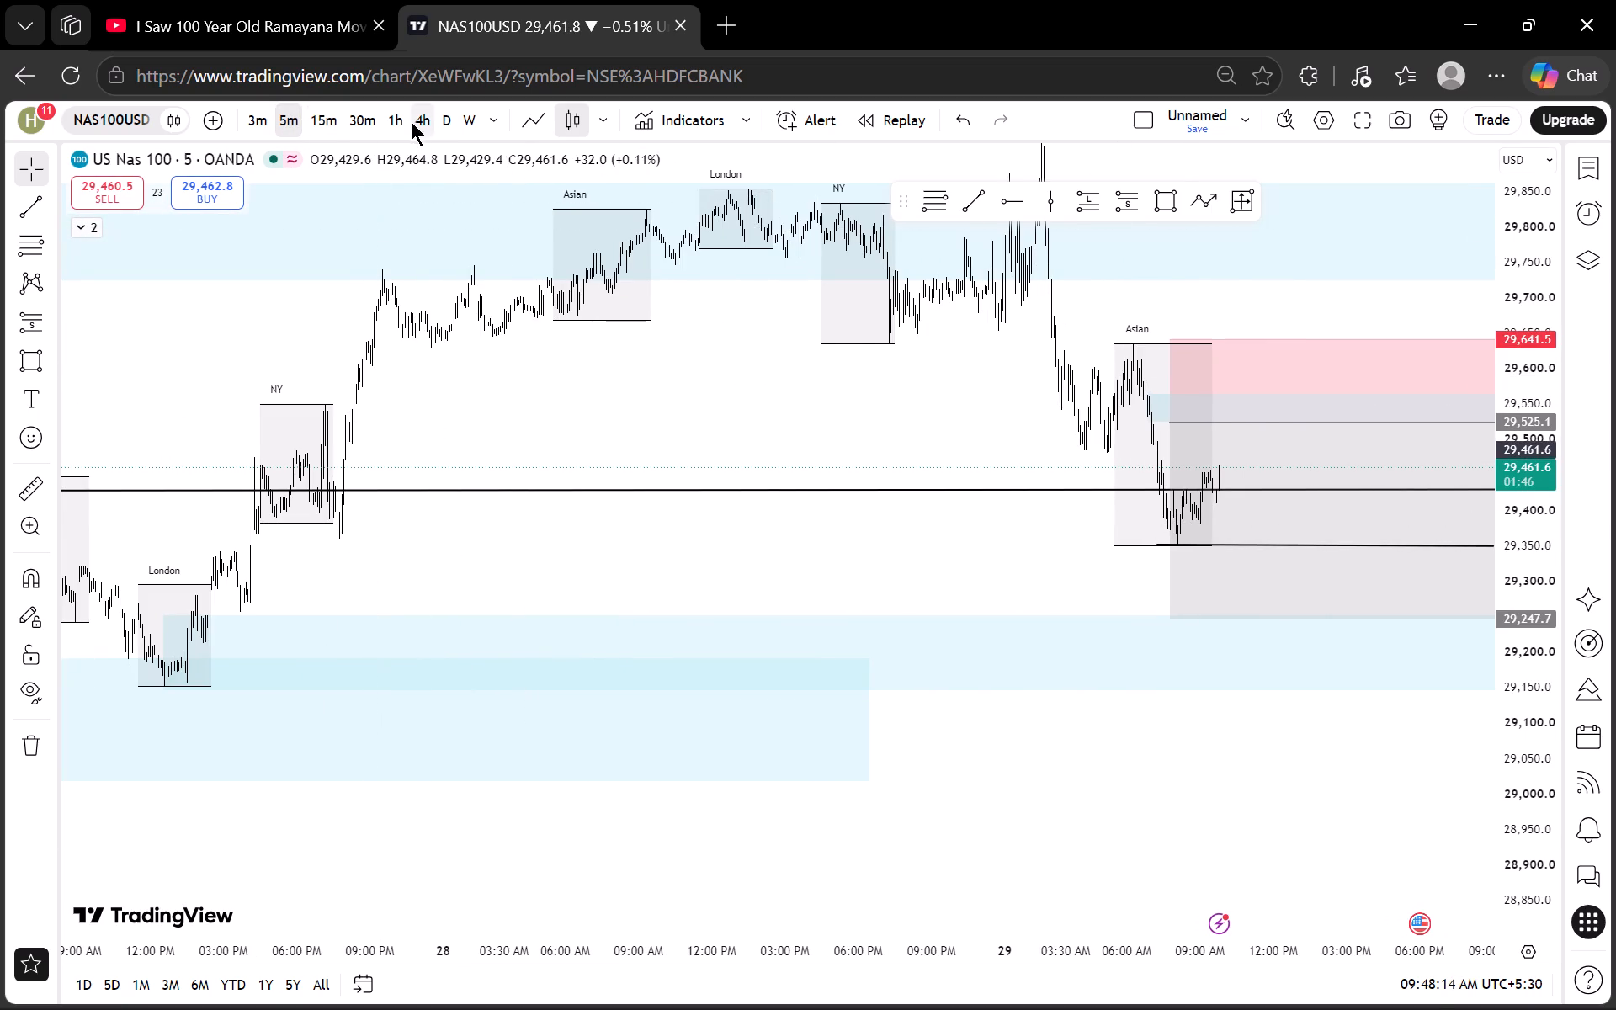
left_click(406, 118)
scroll(912, 530, "up", 7)
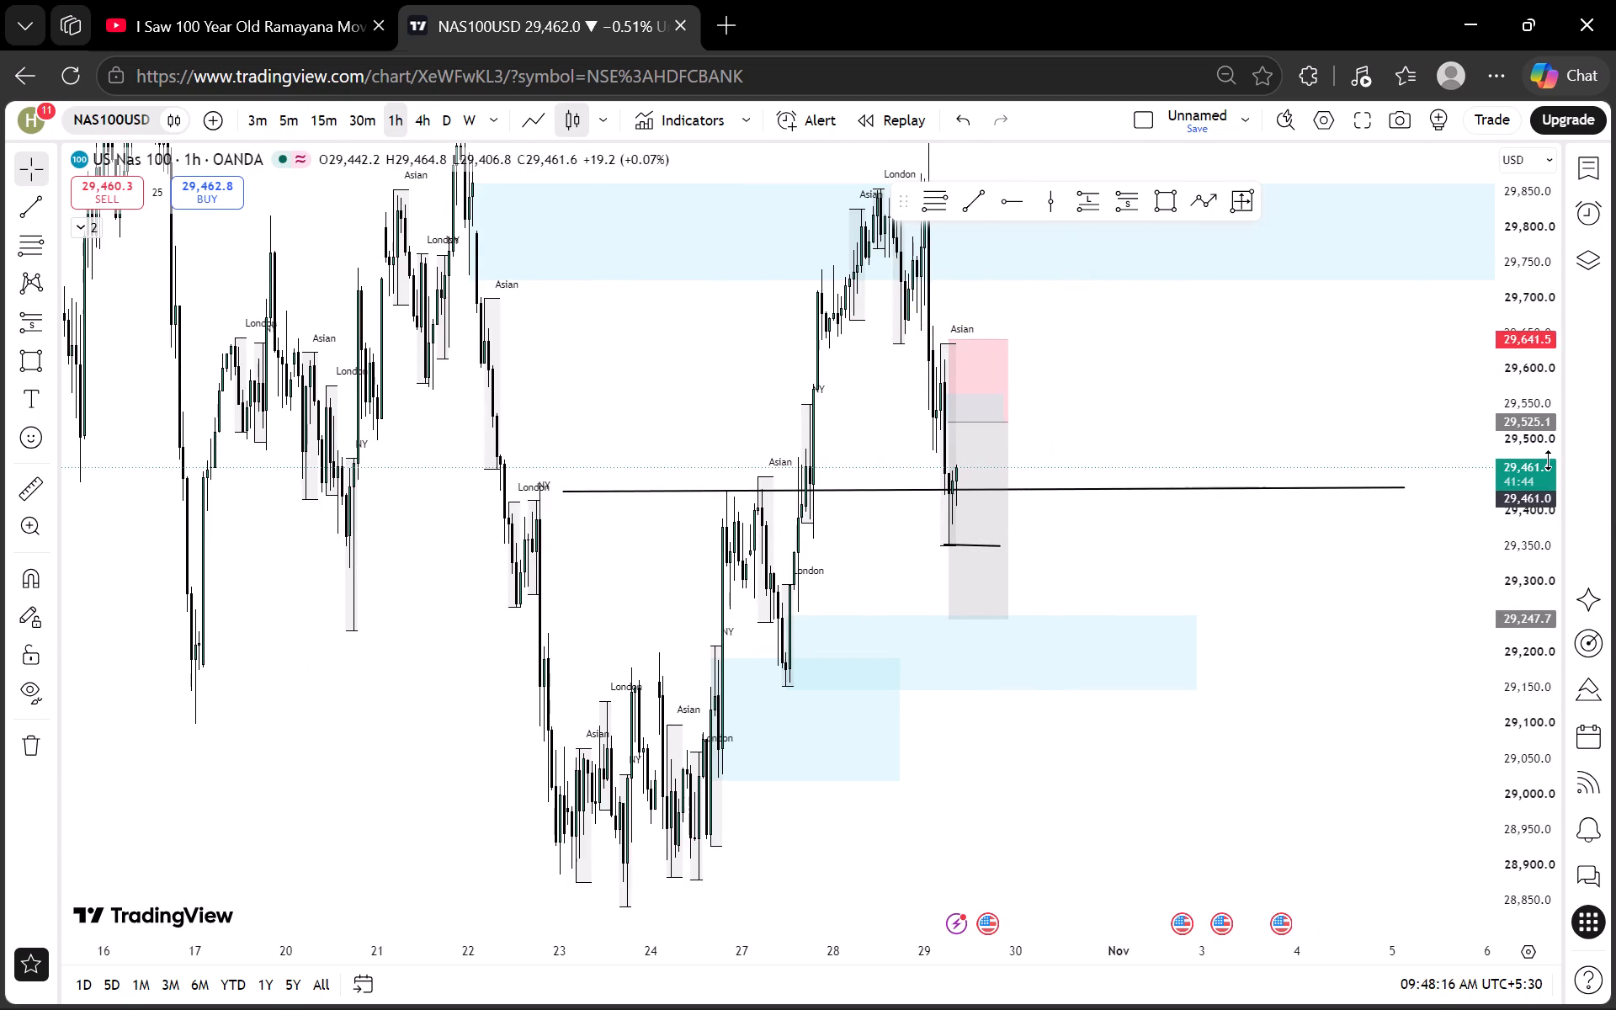
scroll(1545, 455, "down", 20)
scroll(1545, 455, "down", 3)
left_click(421, 113)
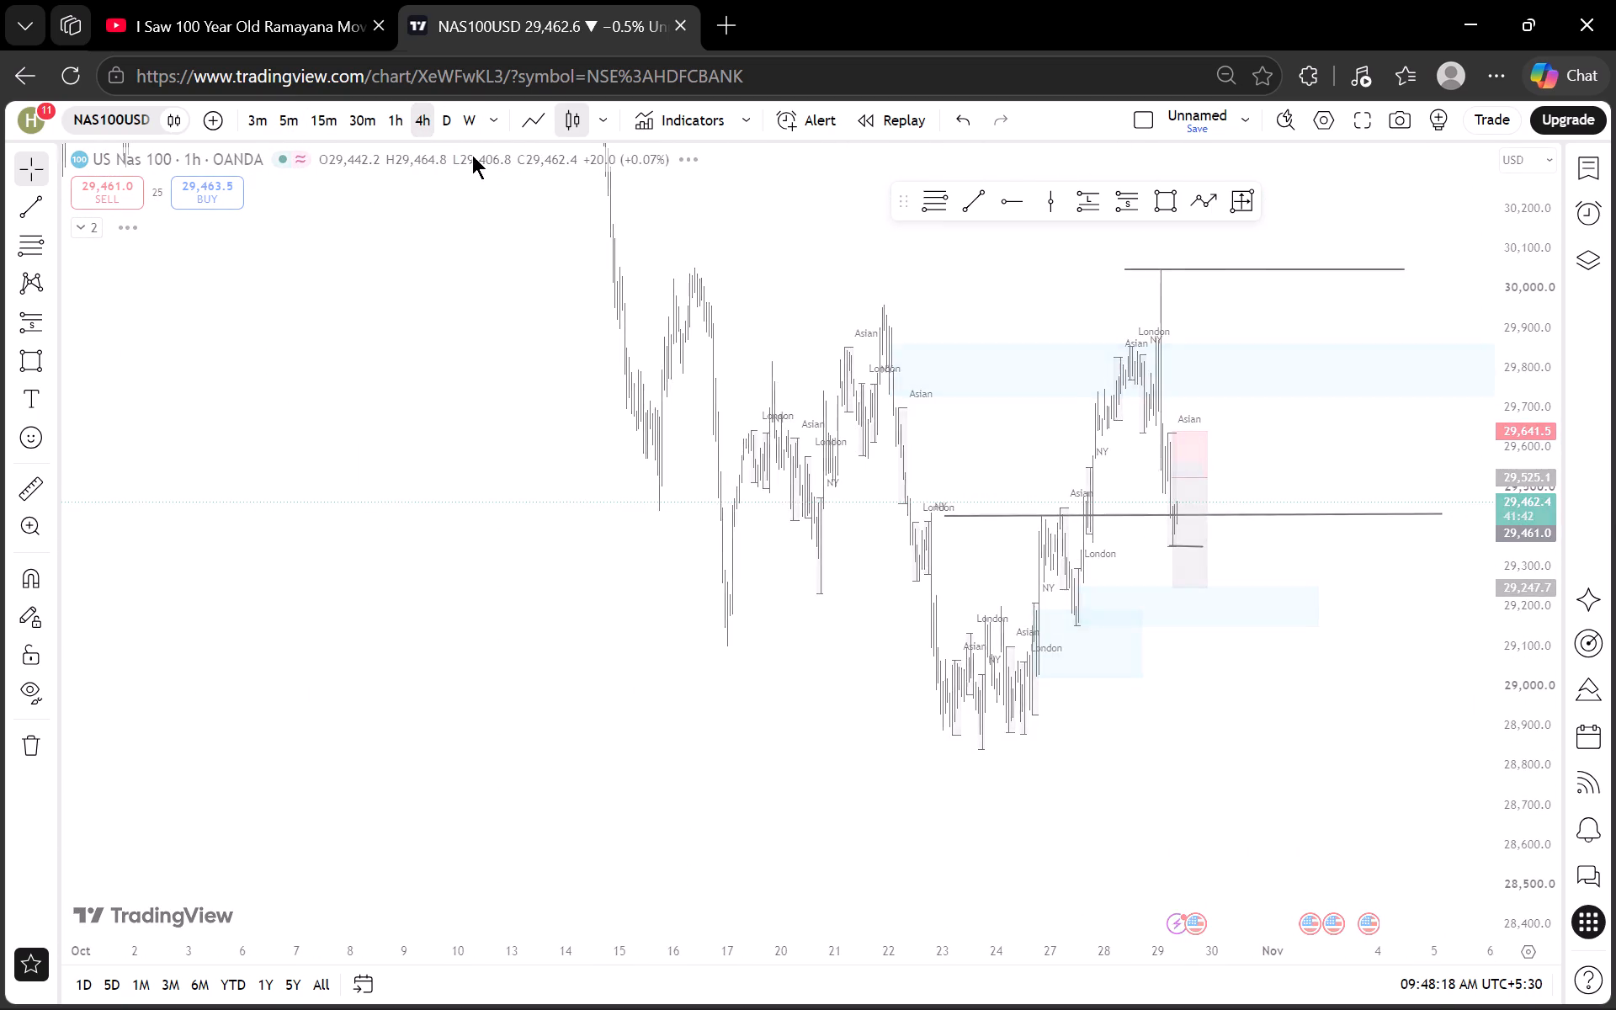
scroll(1550, 469, "down", 19)
scroll(1409, 619, "up", 8)
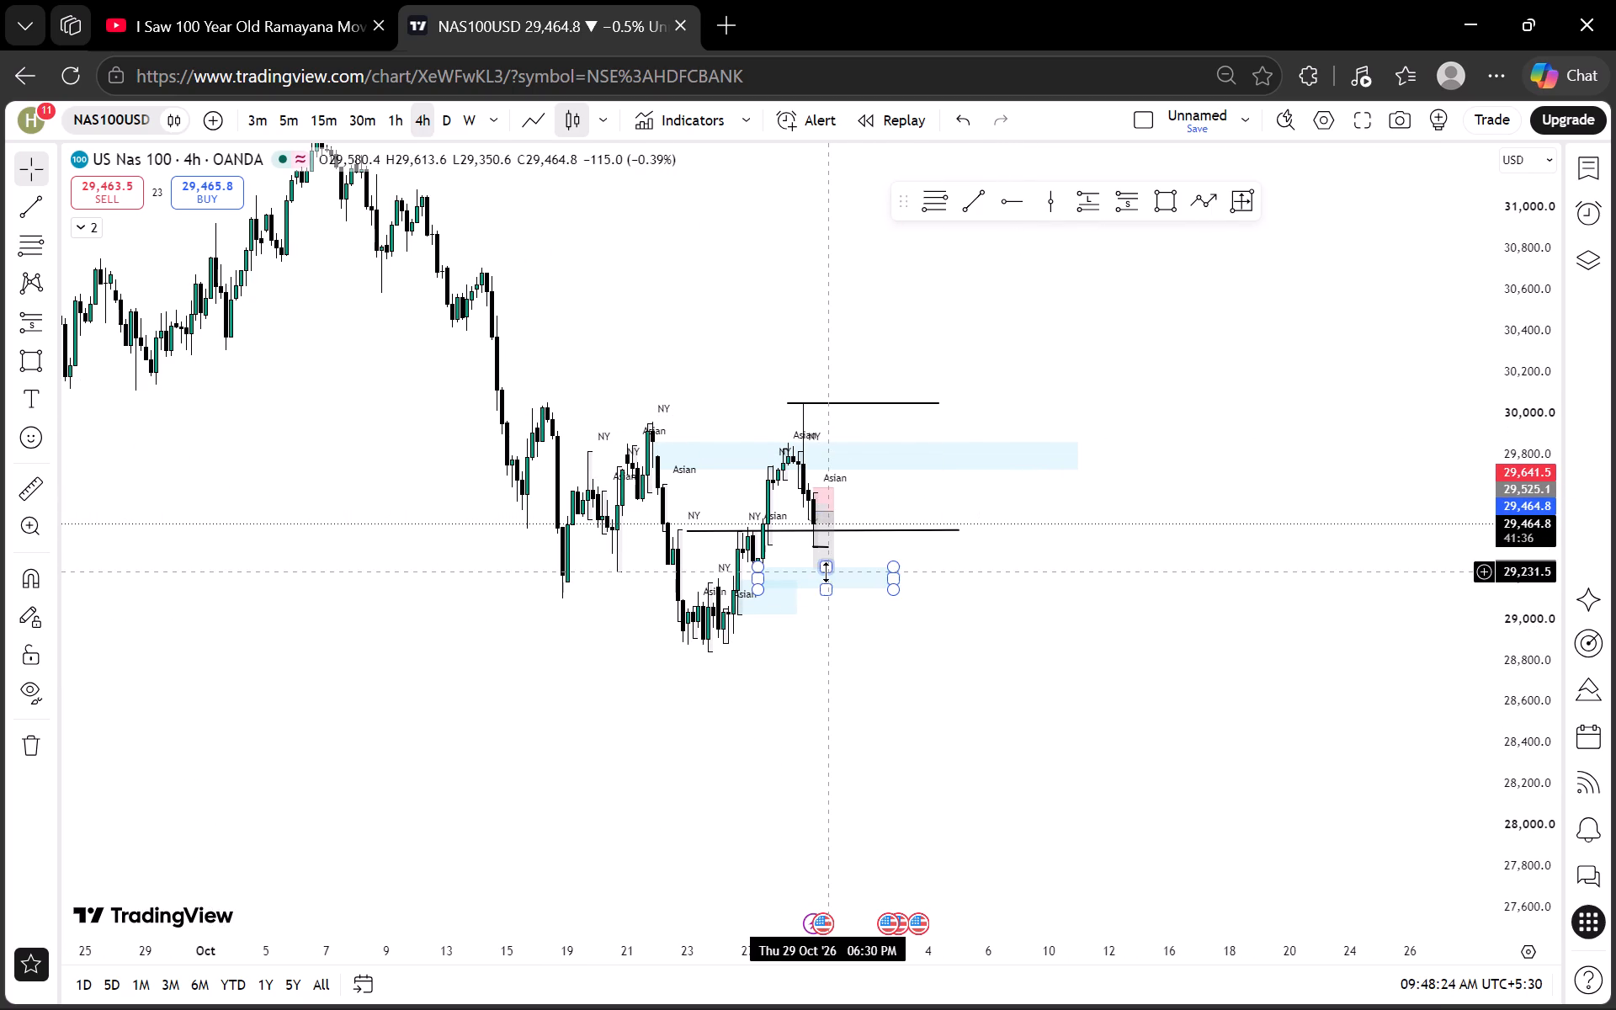
scroll(1128, 590, "down", 1)
left_click_drag(1147, 613, 1057, 617)
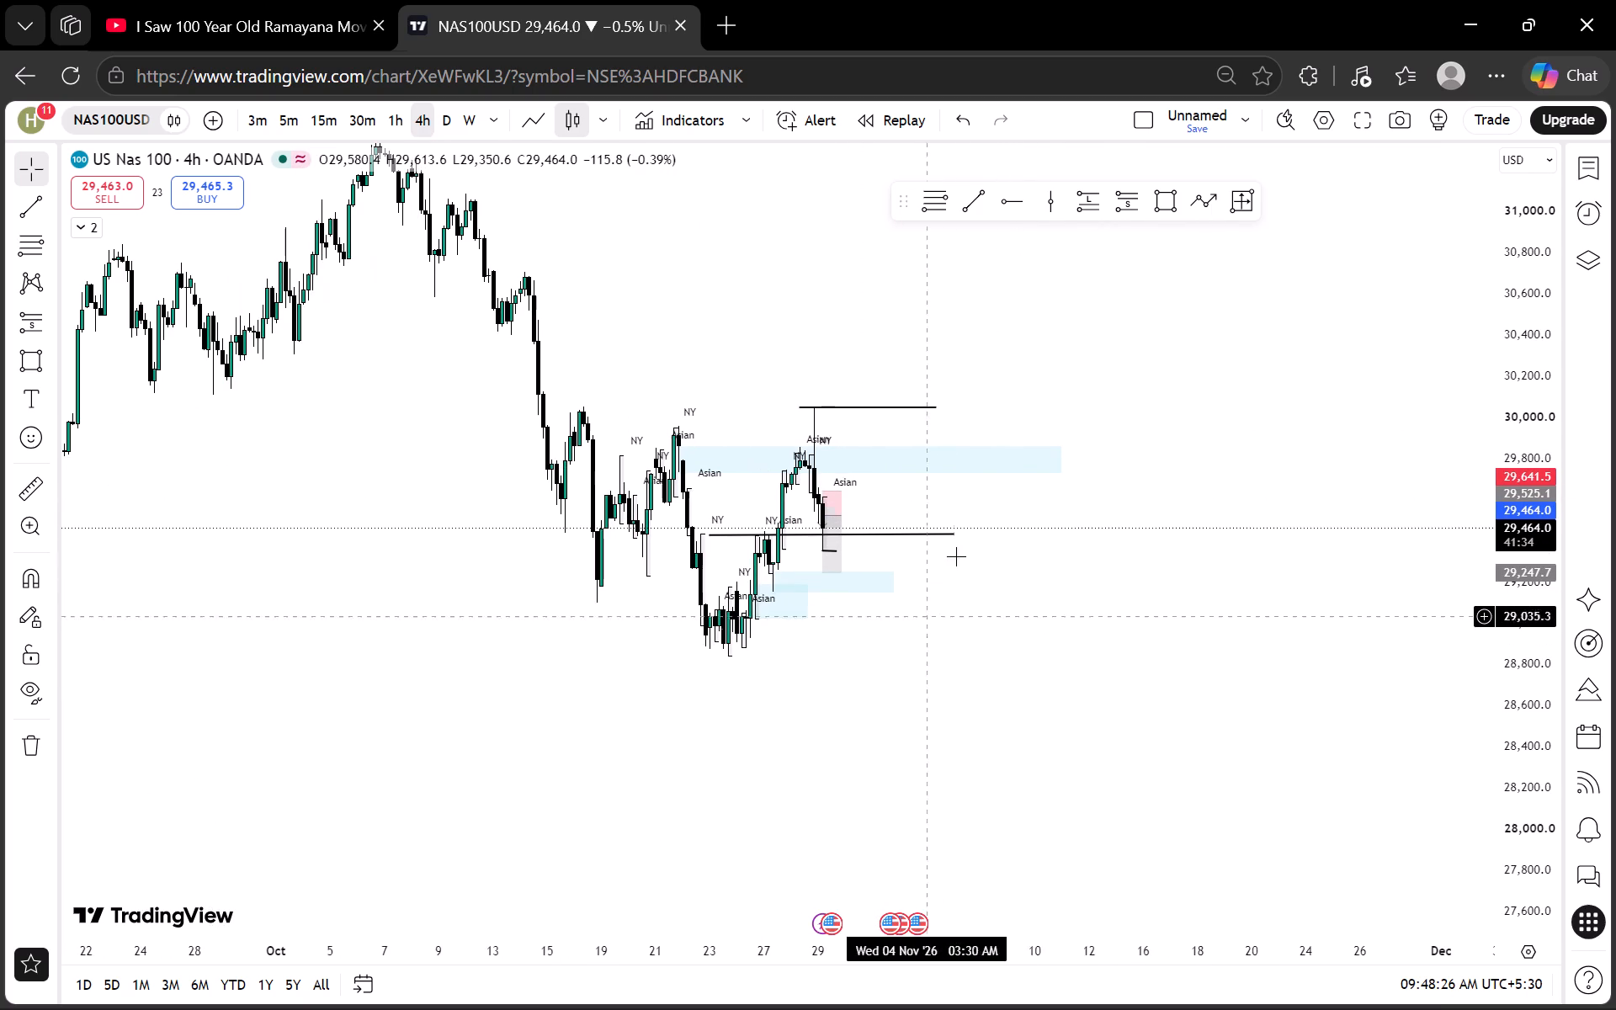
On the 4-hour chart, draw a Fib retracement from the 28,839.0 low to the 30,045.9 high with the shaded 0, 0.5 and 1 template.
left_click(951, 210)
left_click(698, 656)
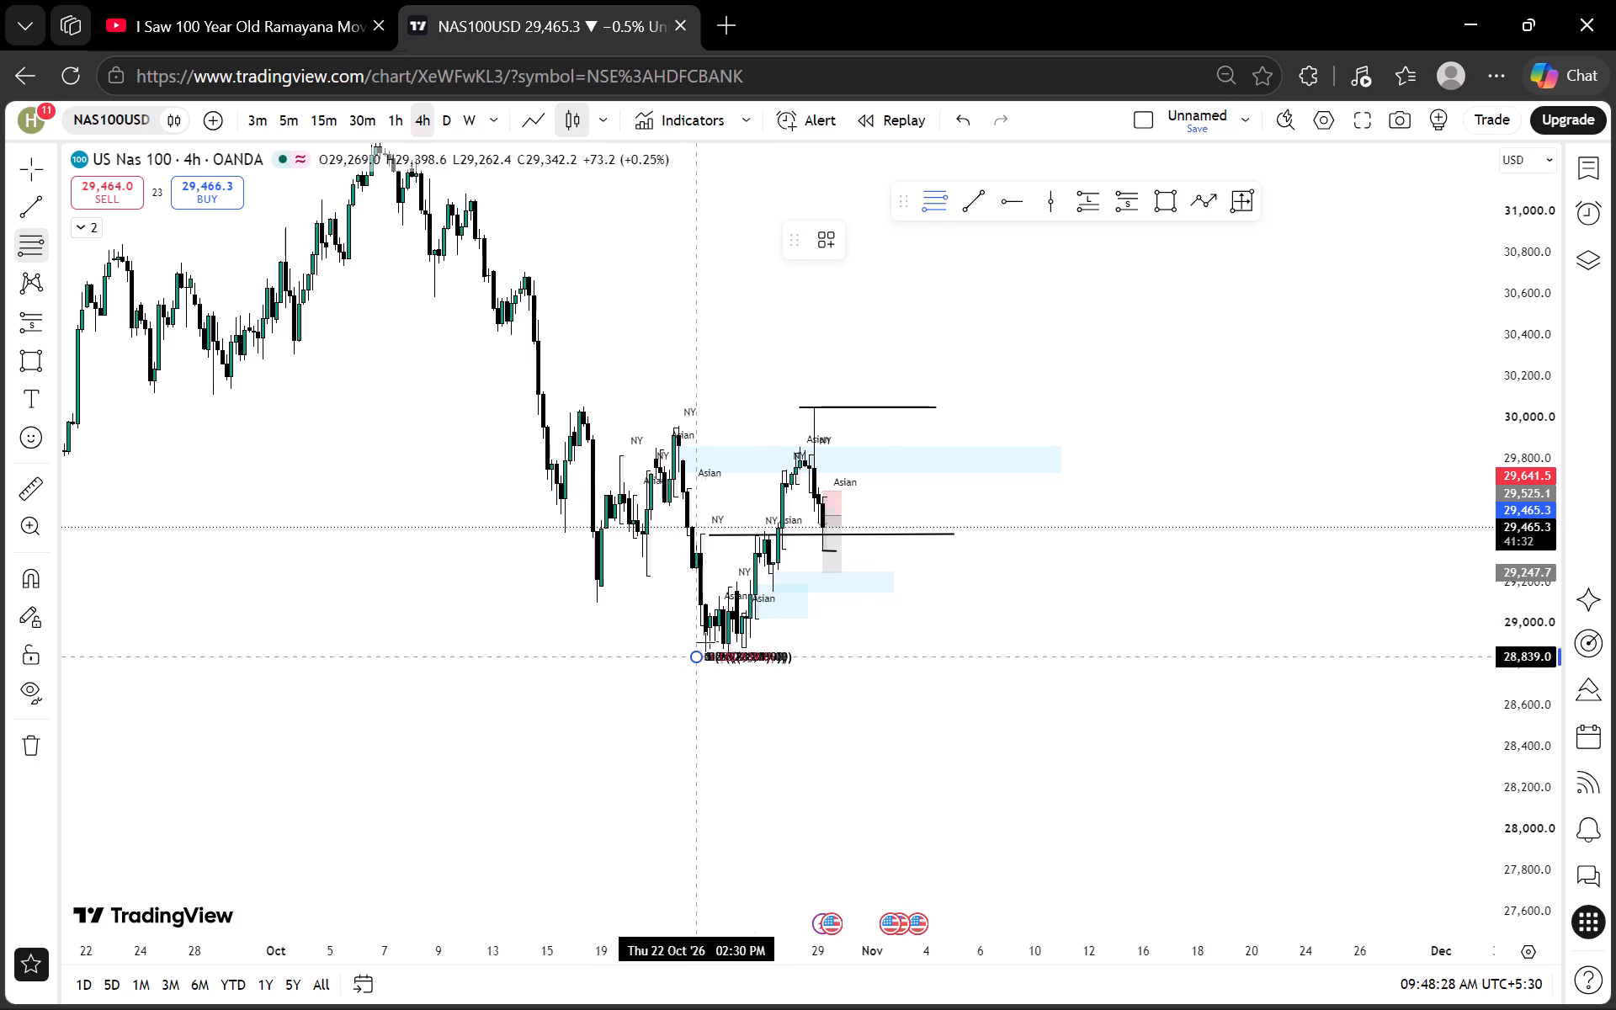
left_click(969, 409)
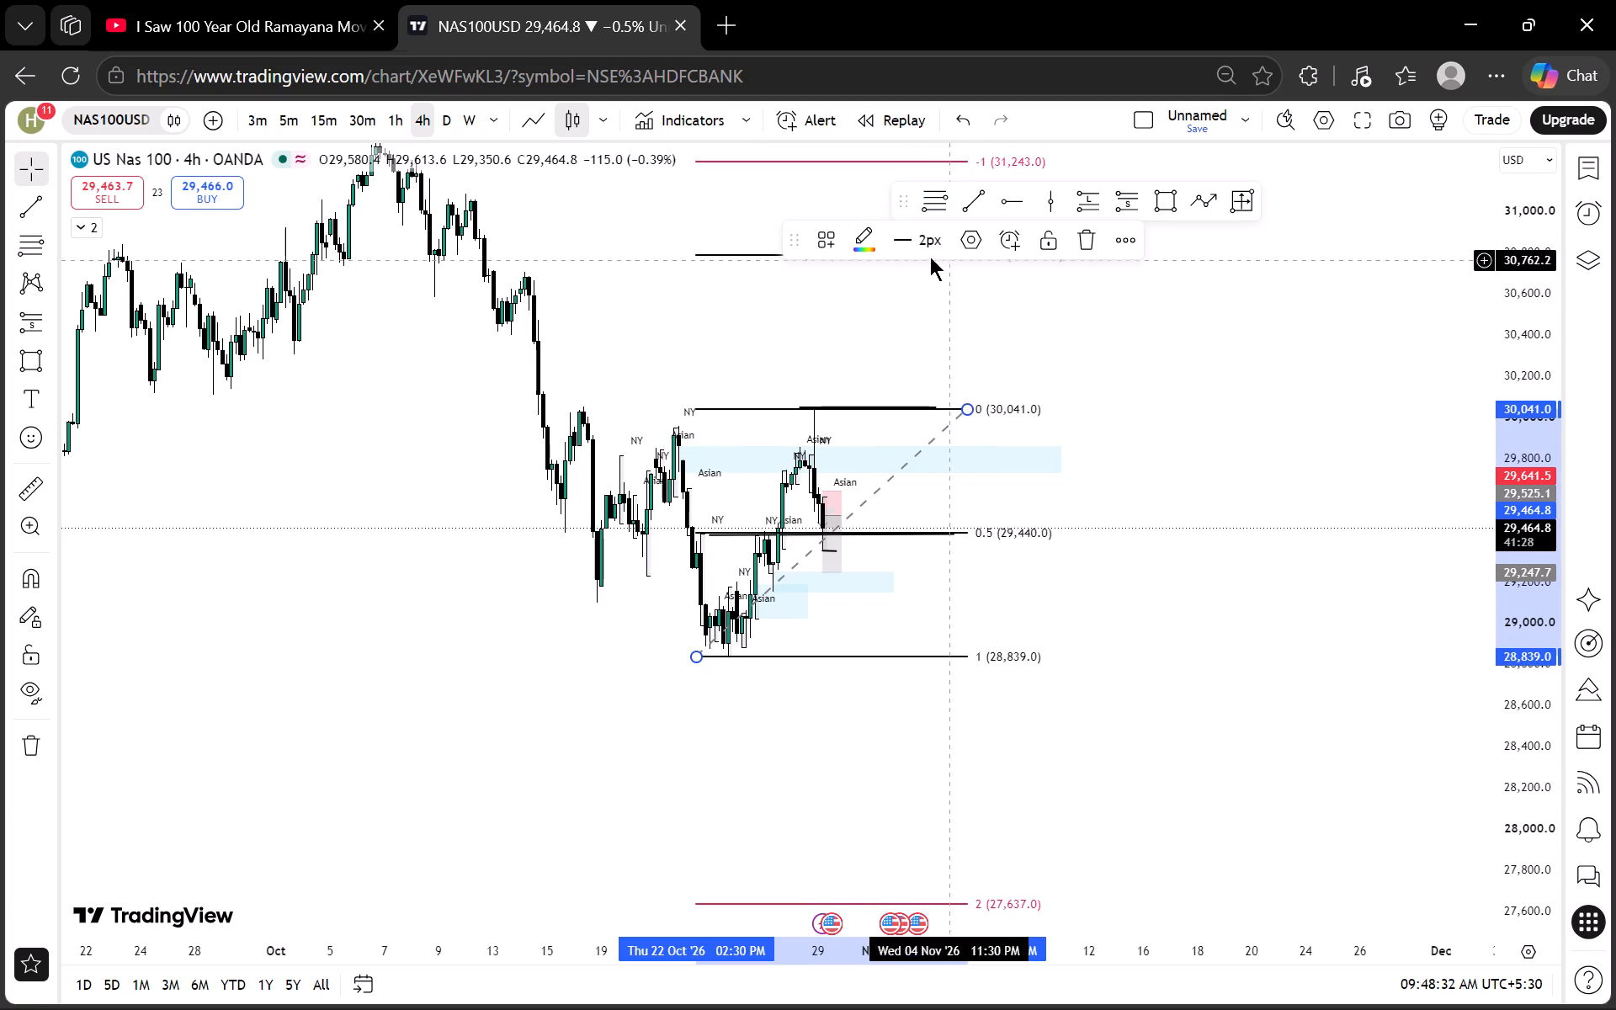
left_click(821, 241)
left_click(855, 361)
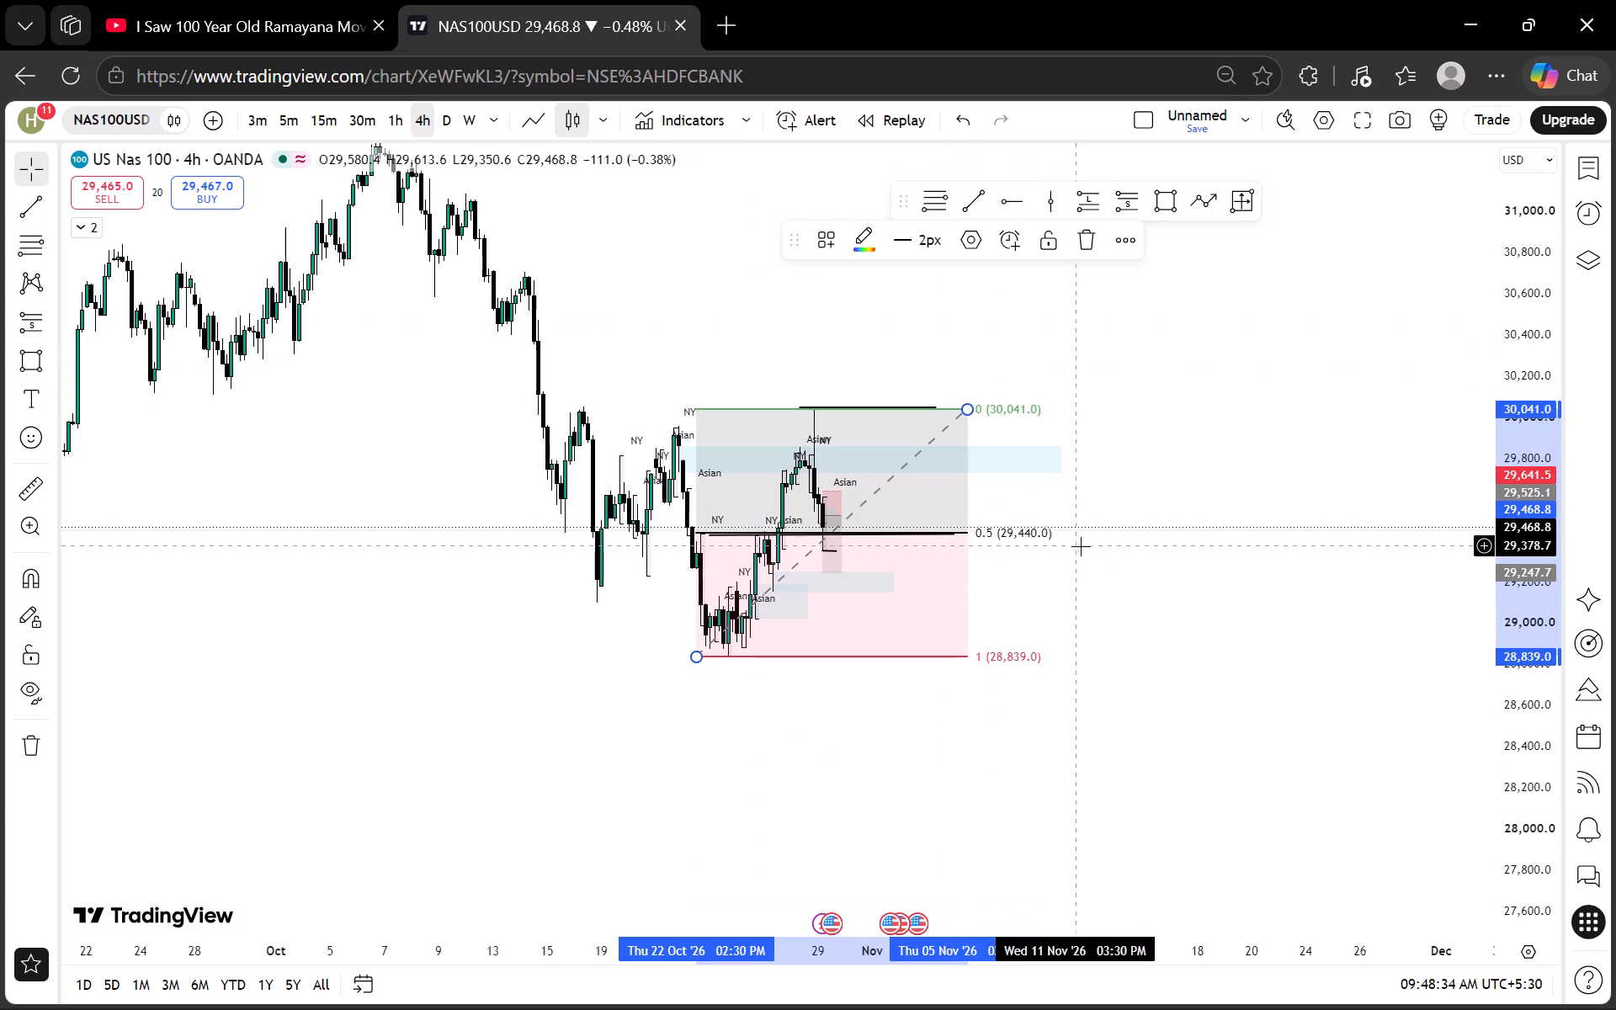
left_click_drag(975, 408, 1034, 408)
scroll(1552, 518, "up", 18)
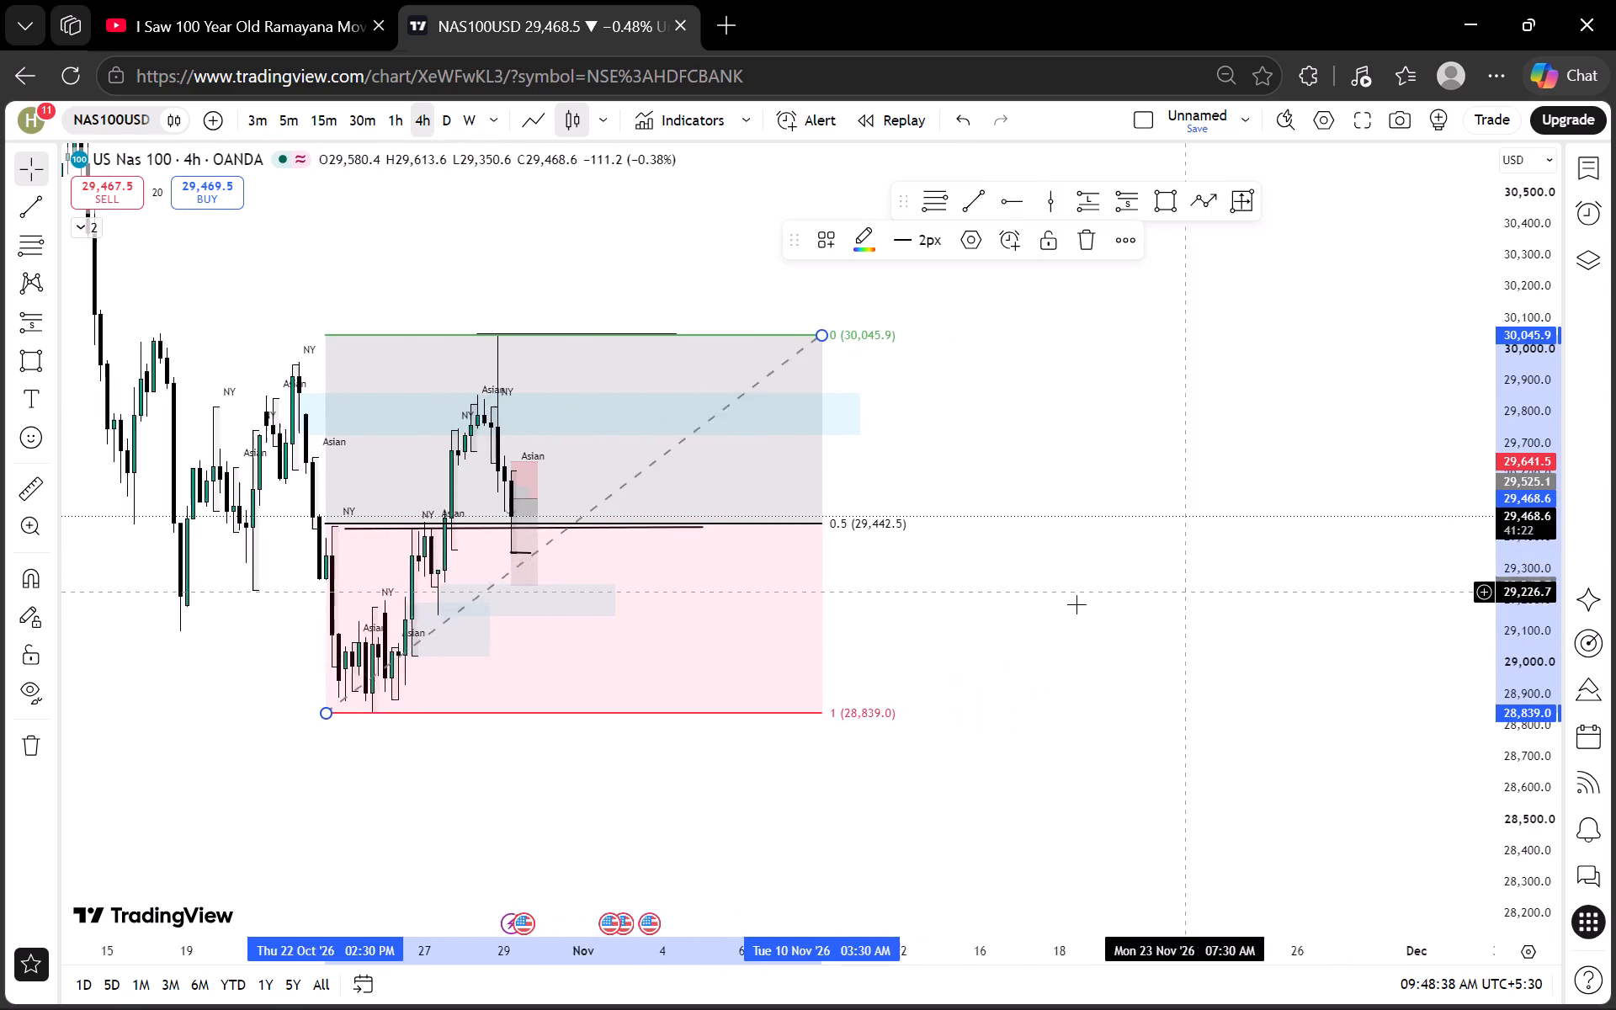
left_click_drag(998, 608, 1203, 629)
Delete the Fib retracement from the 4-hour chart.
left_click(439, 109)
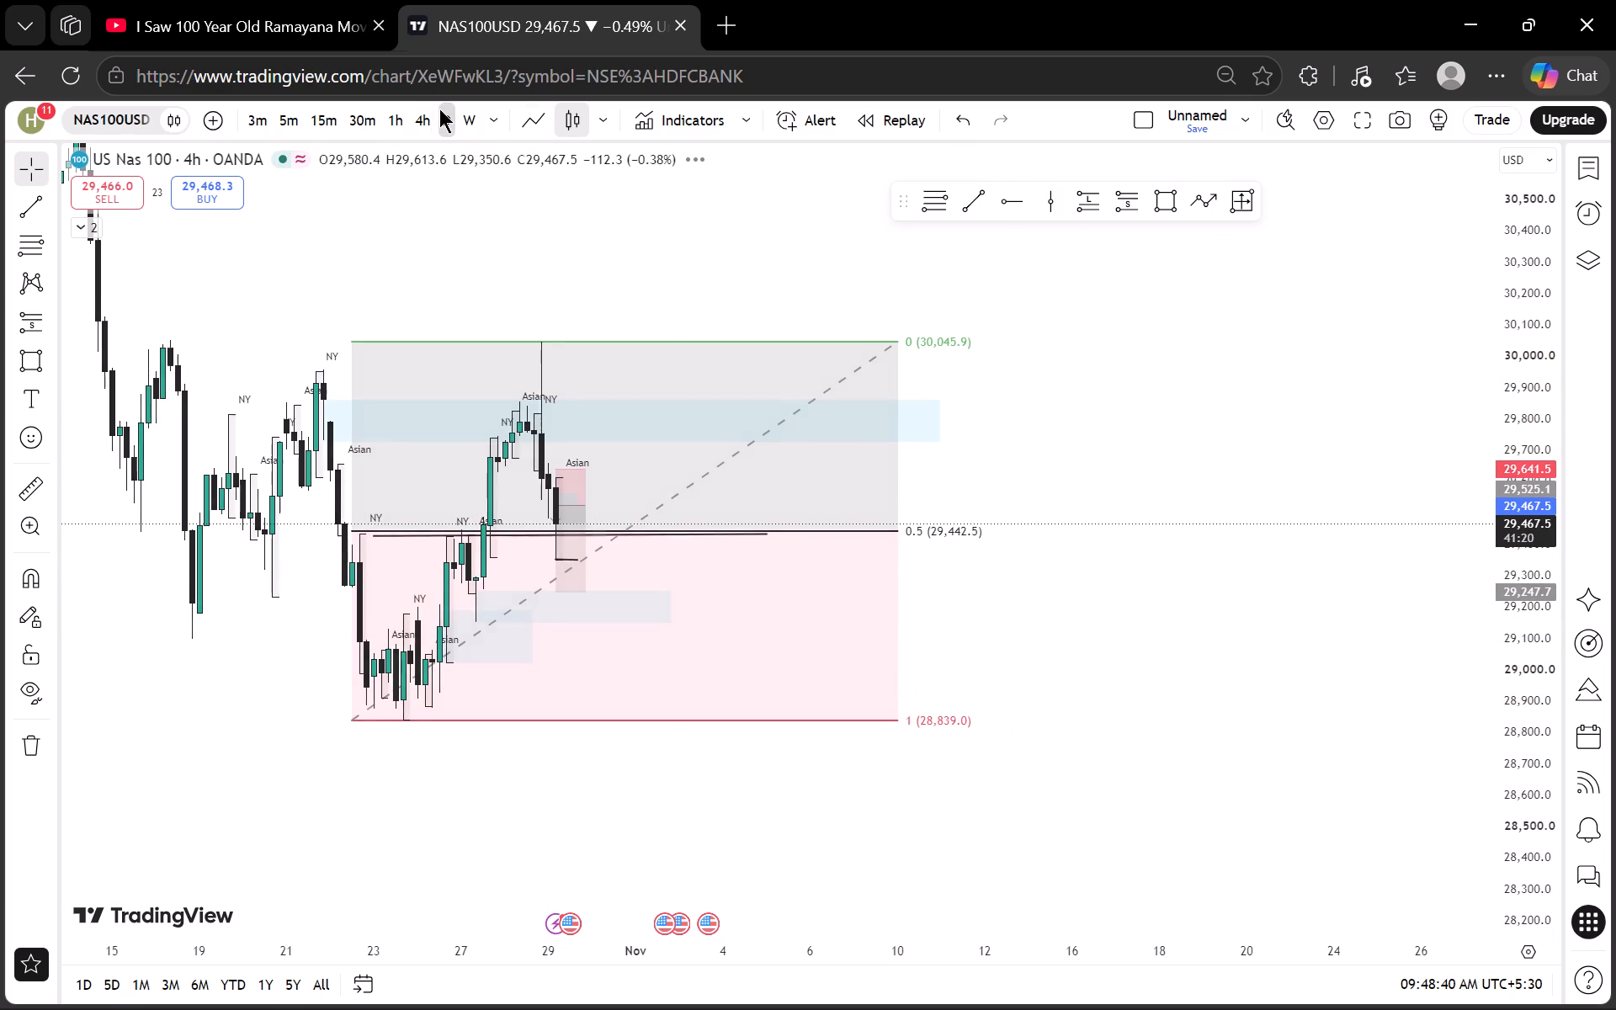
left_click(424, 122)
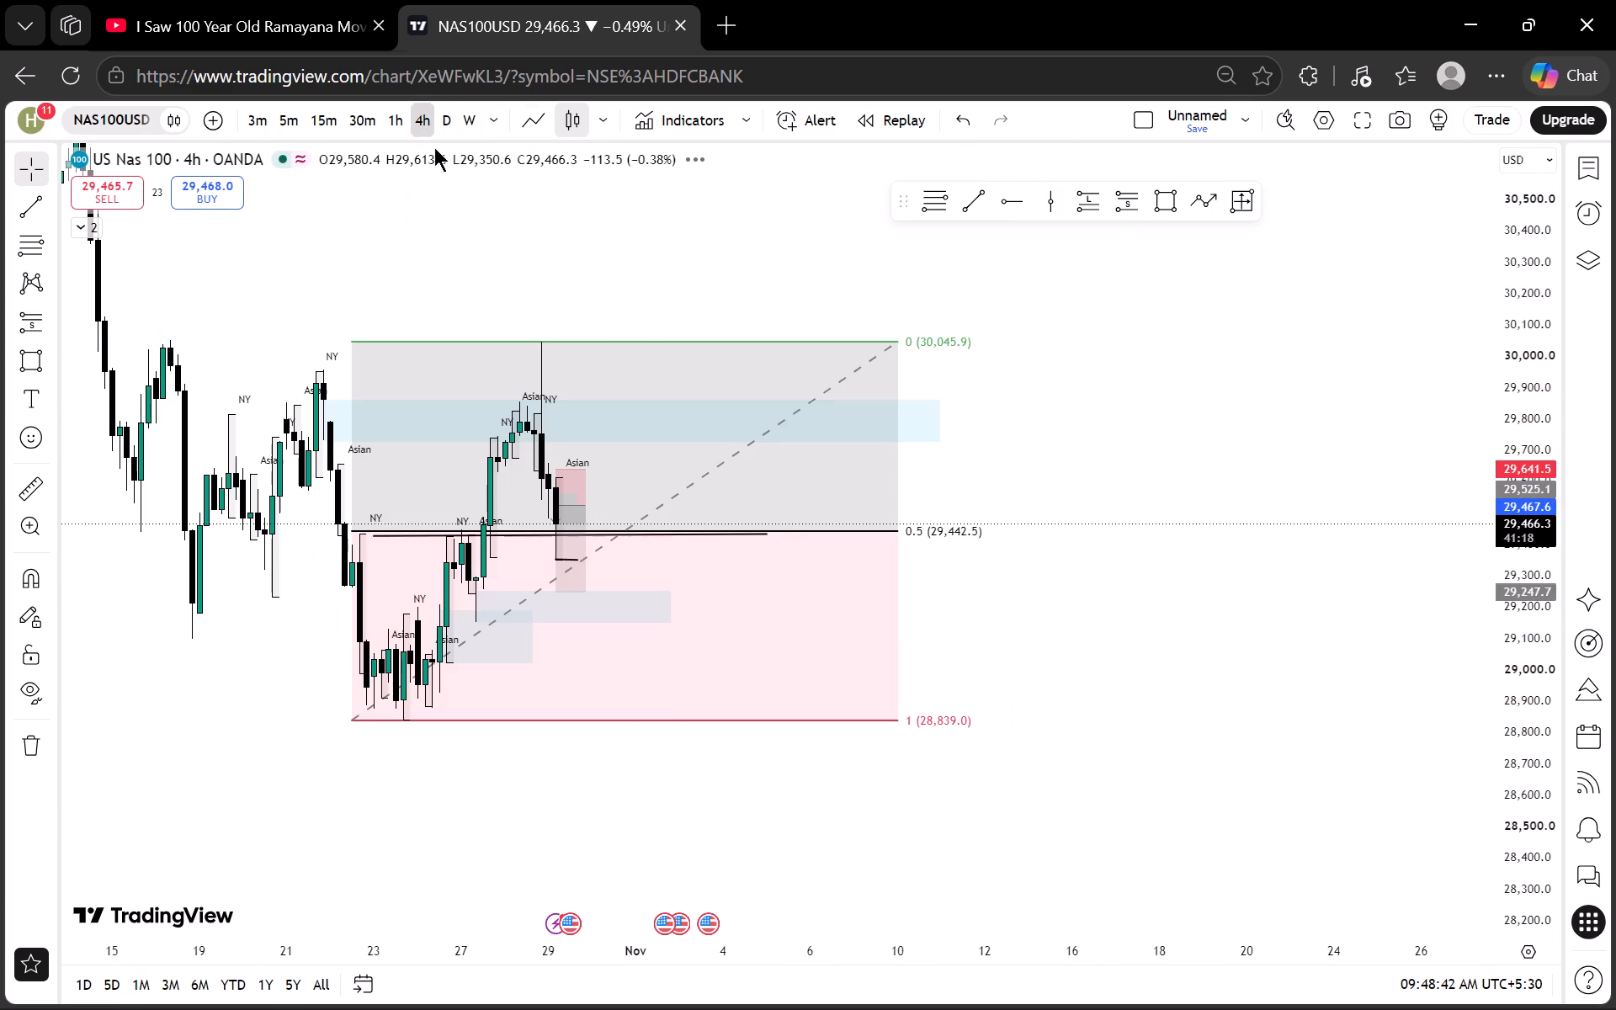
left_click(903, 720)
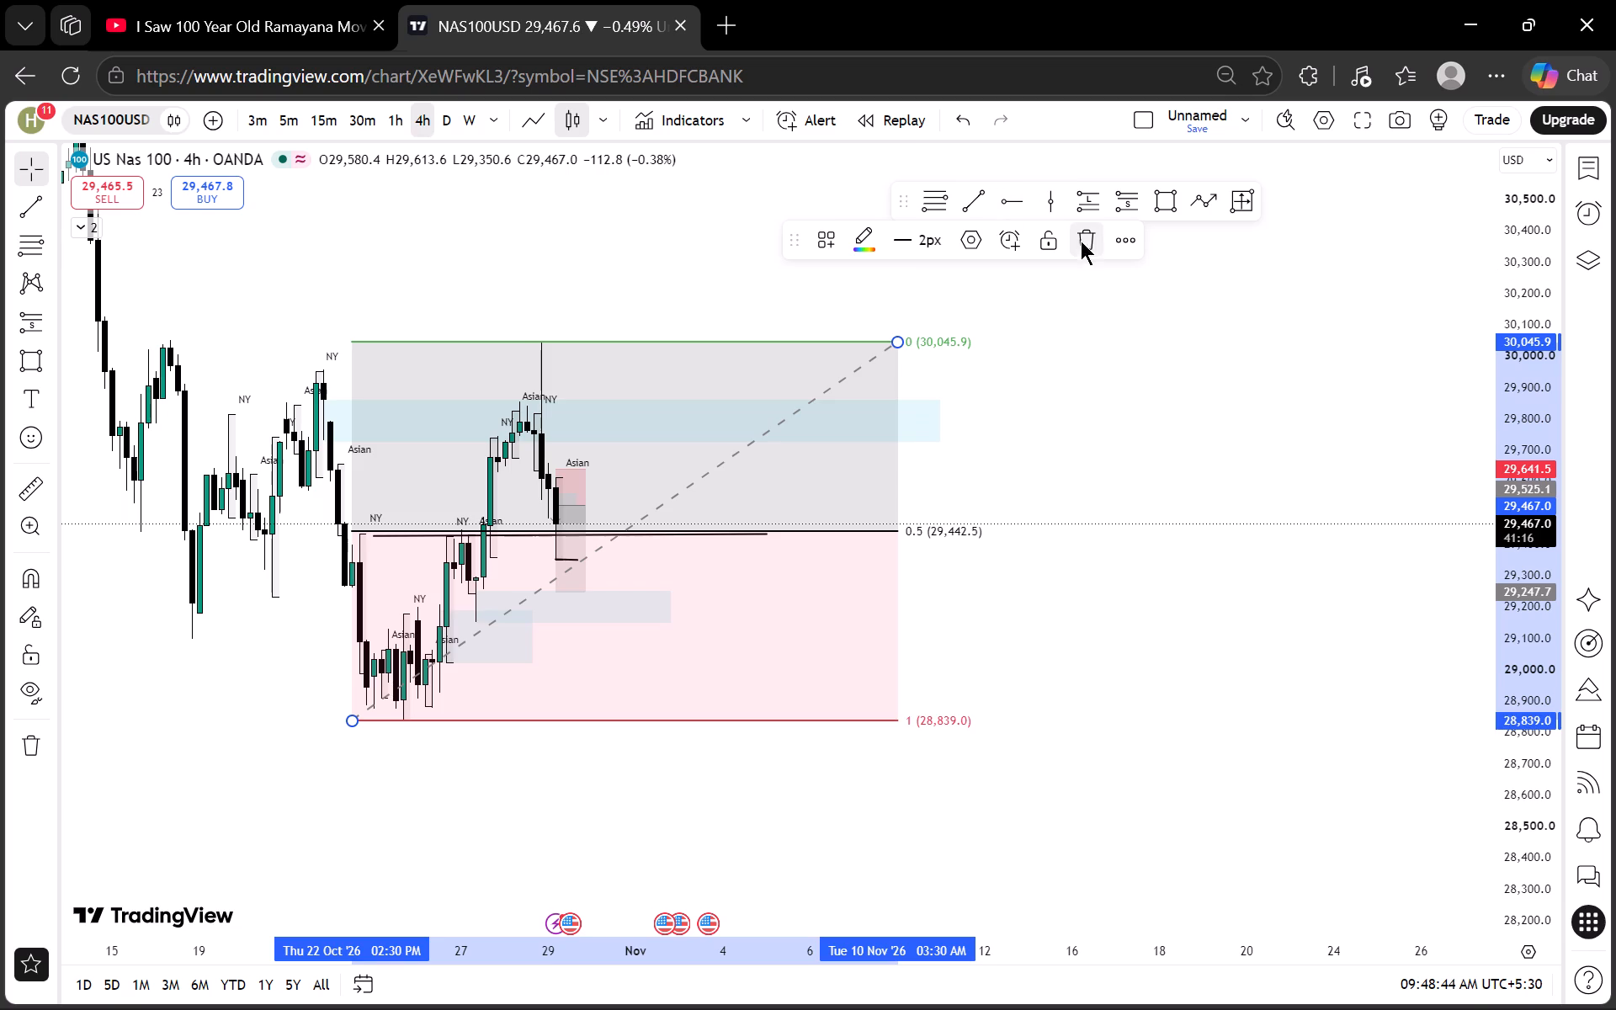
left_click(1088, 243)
Switch the chart symbol from NAS100USD to XAUUSD.
scroll(1544, 505, "up", 5)
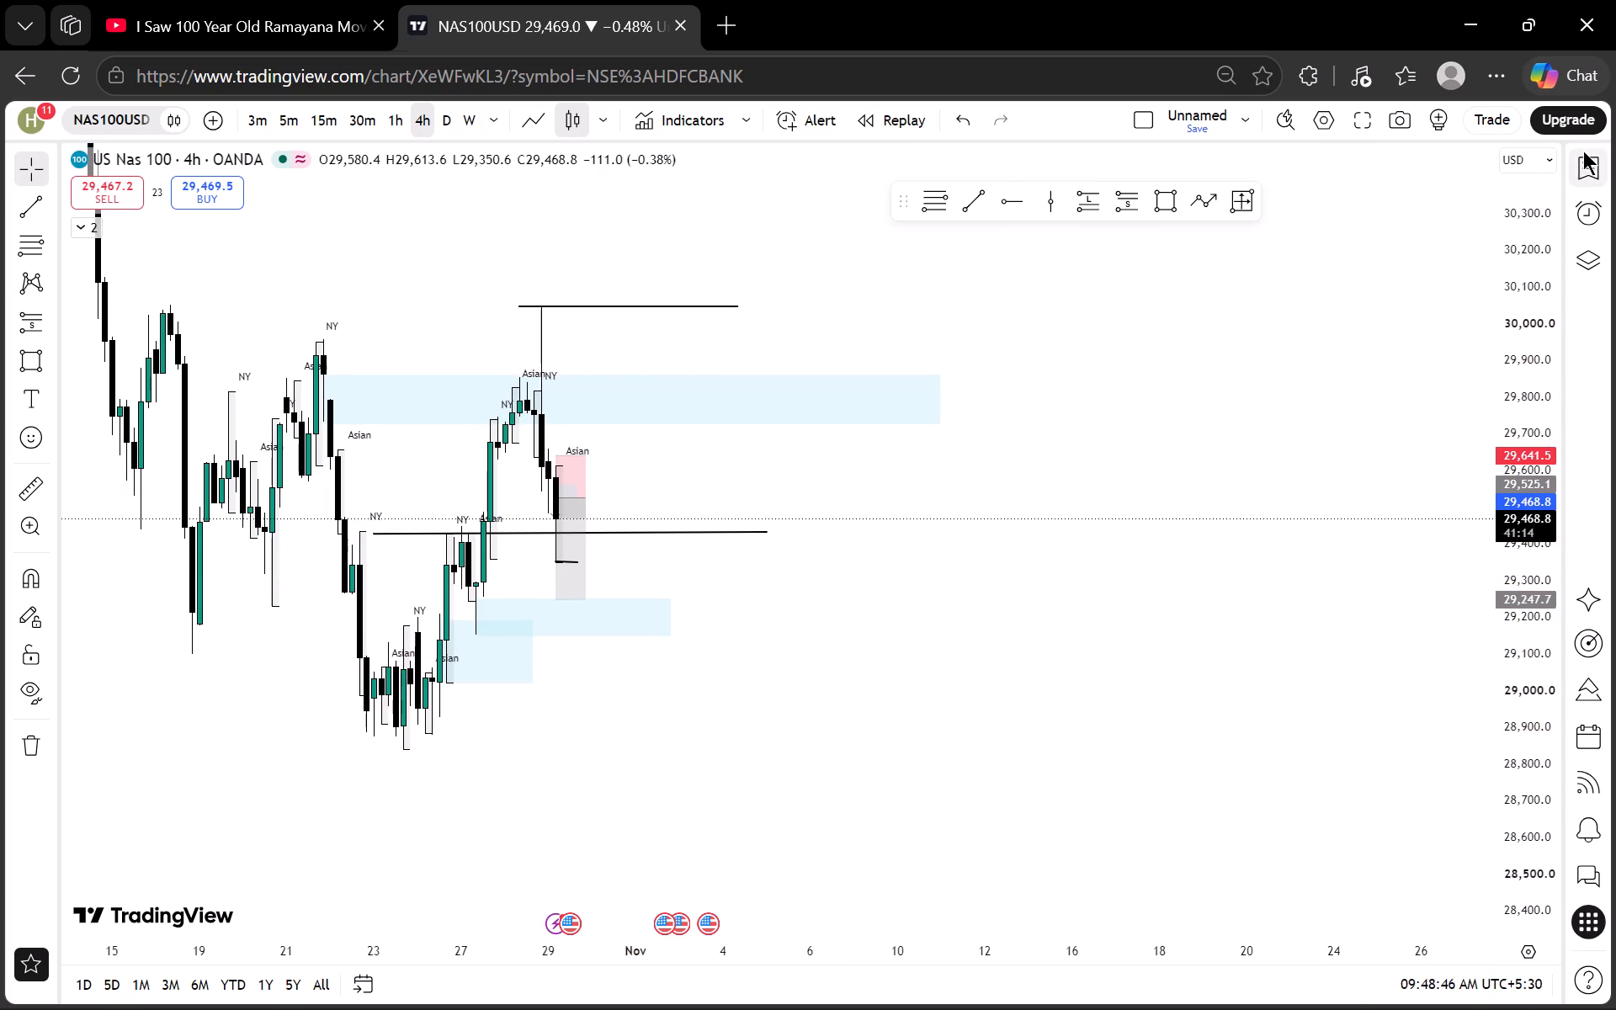
left_click(1583, 151)
left_click(1446, 237)
left_click(1582, 162)
Examine XAUUSD's marked zones and swing levels on the 4-hour chart, including PWH, PDH, PDL and Week Swing.
scroll(1513, 463, "down", 3)
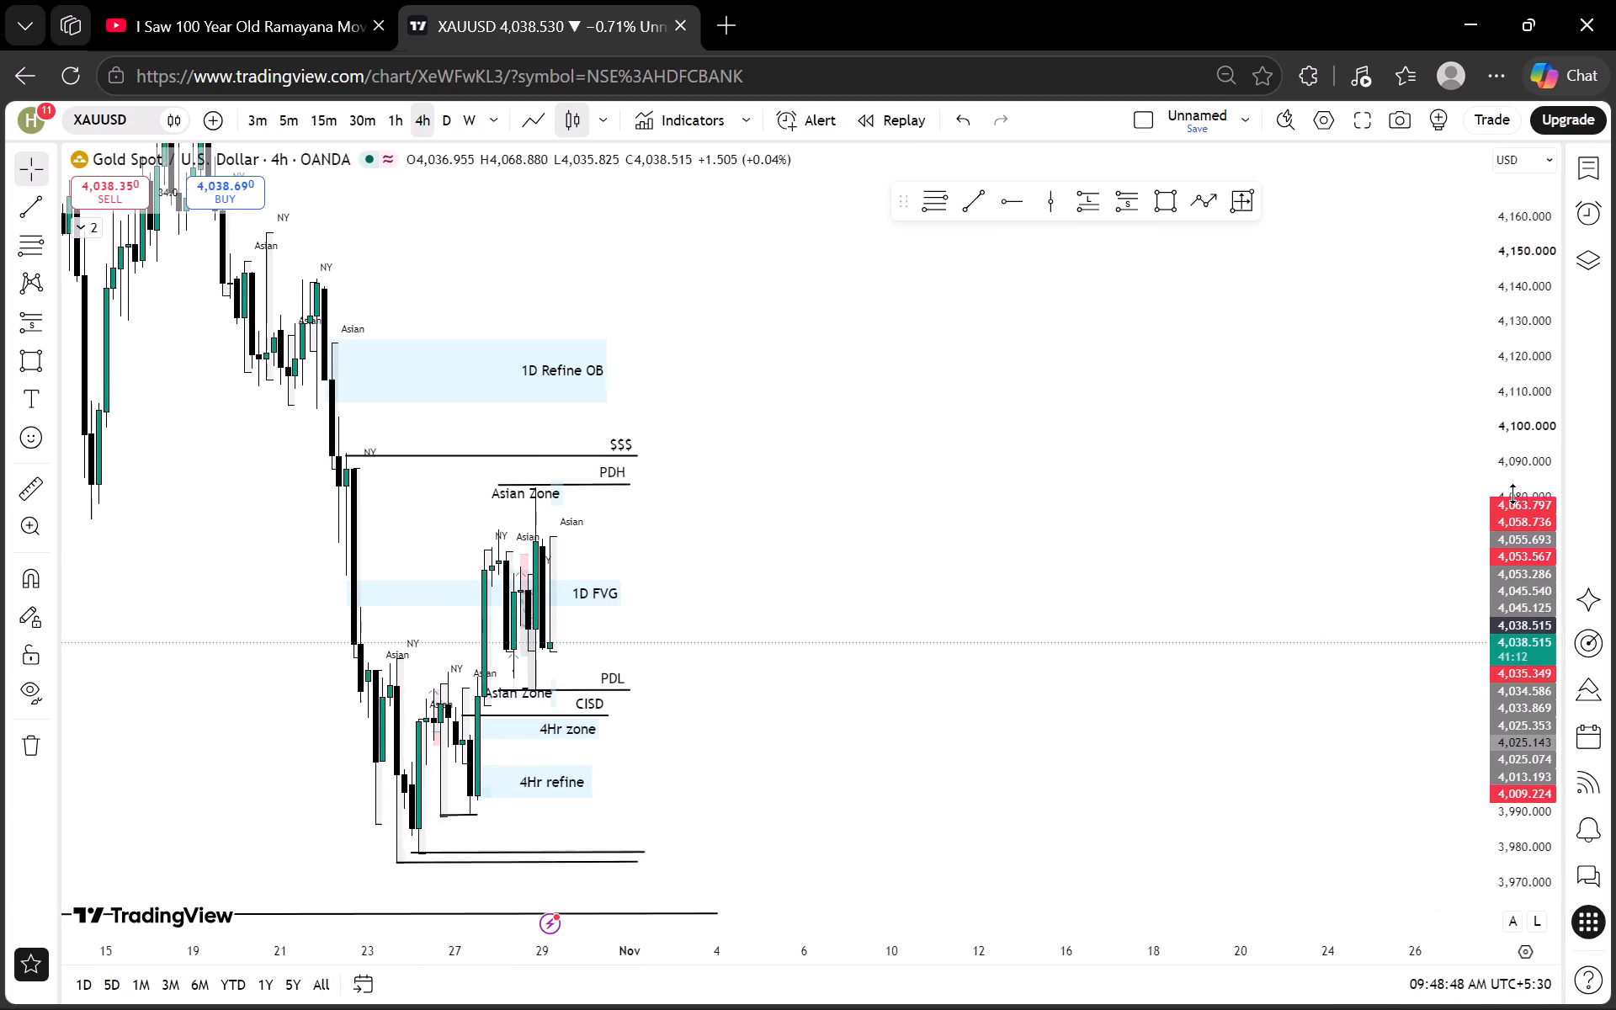
scroll(1513, 494, "down", 7)
scroll(986, 607, "up", 3)
left_click_drag(932, 582, 1199, 470)
scroll(1202, 472, "down", 6)
scroll(1536, 423, "down", 3)
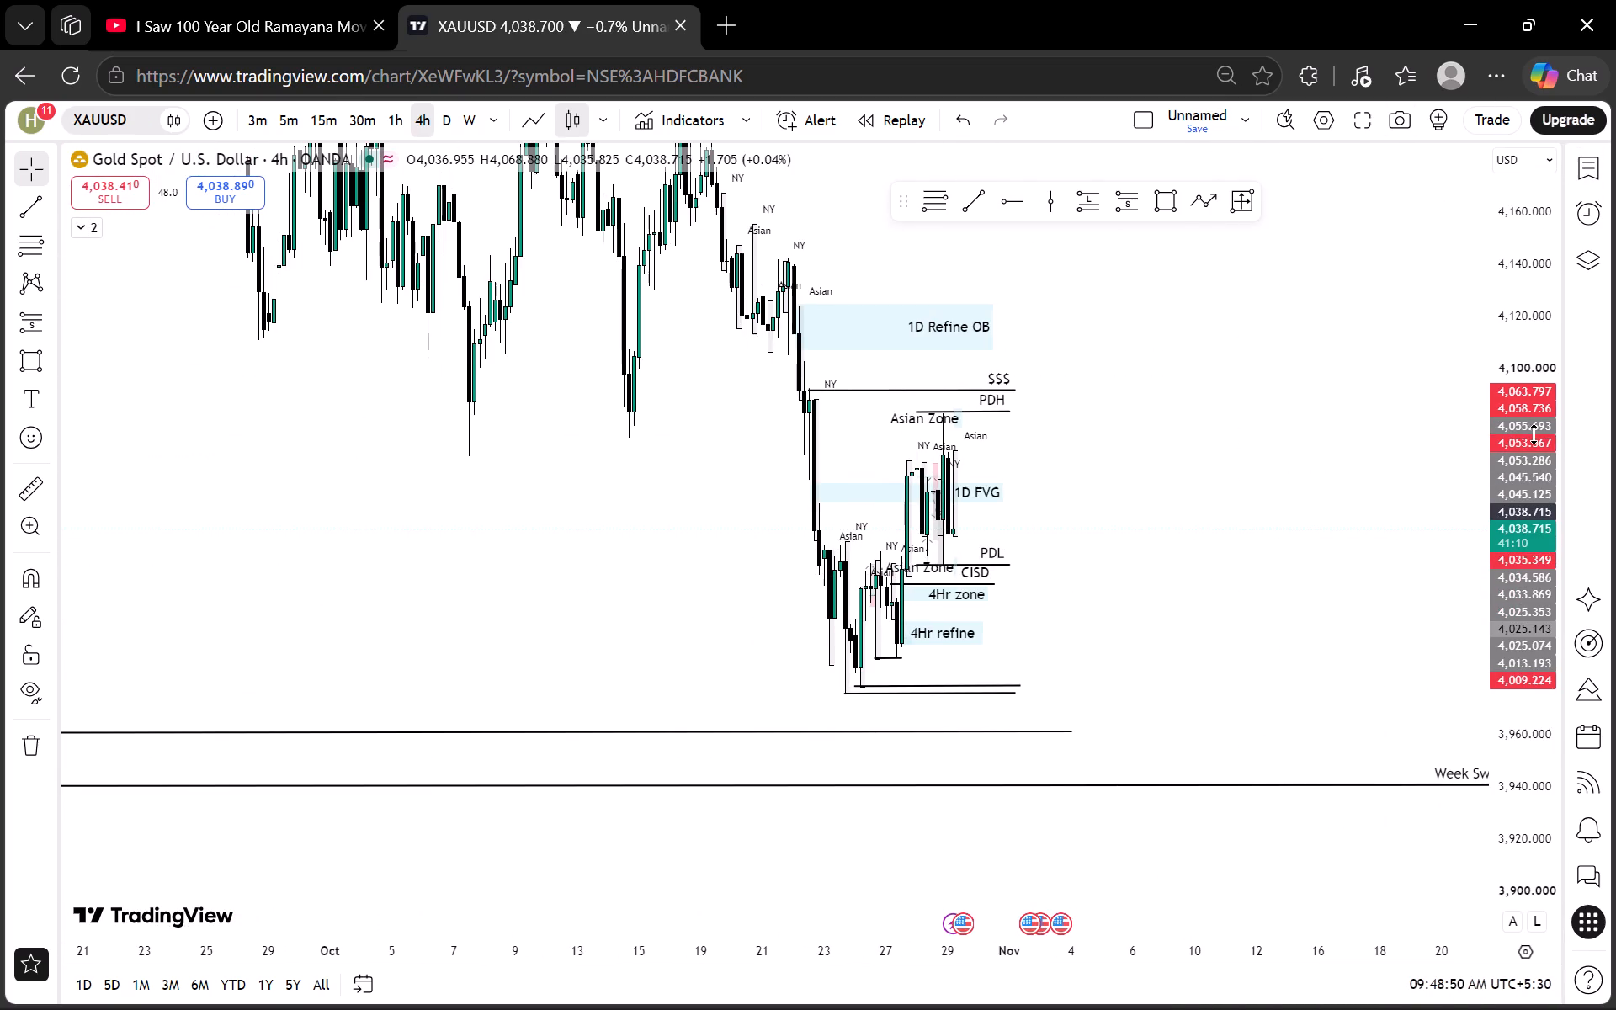
scroll(1534, 441, "down", 5)
scroll(1511, 520, "up", 6)
scroll(1511, 520, "down", 9)
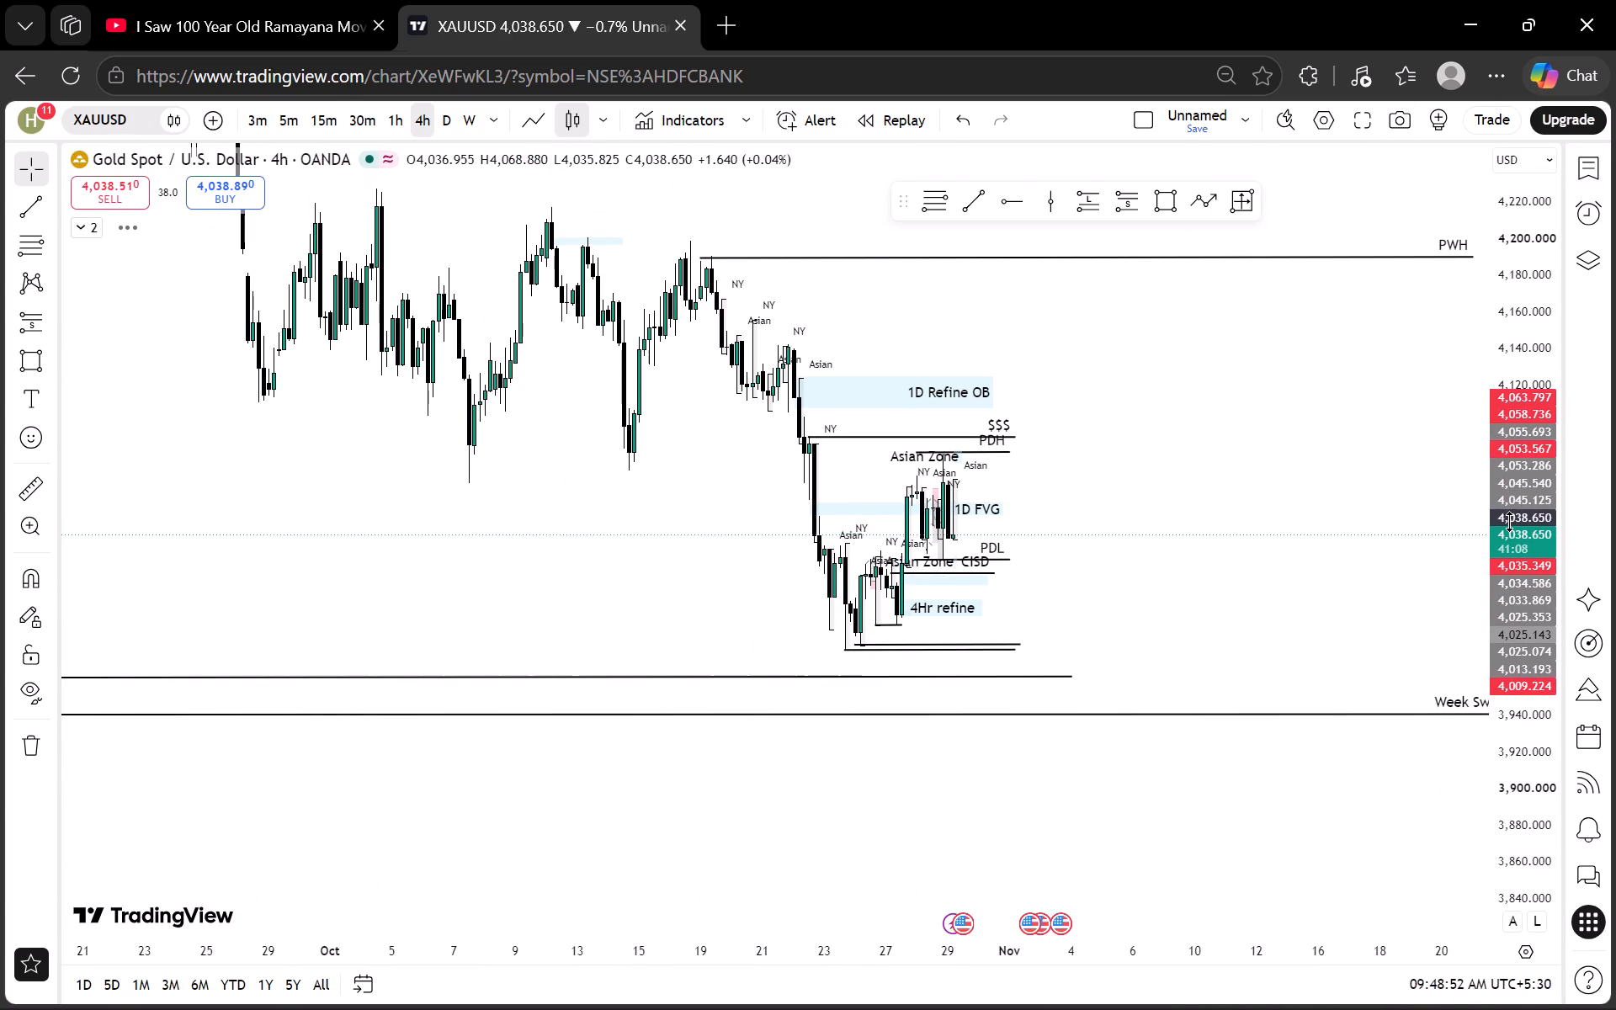
Examine XAUUSD's recent price action against the PWH and Week Swing levels on the daily chart.
left_click(441, 119)
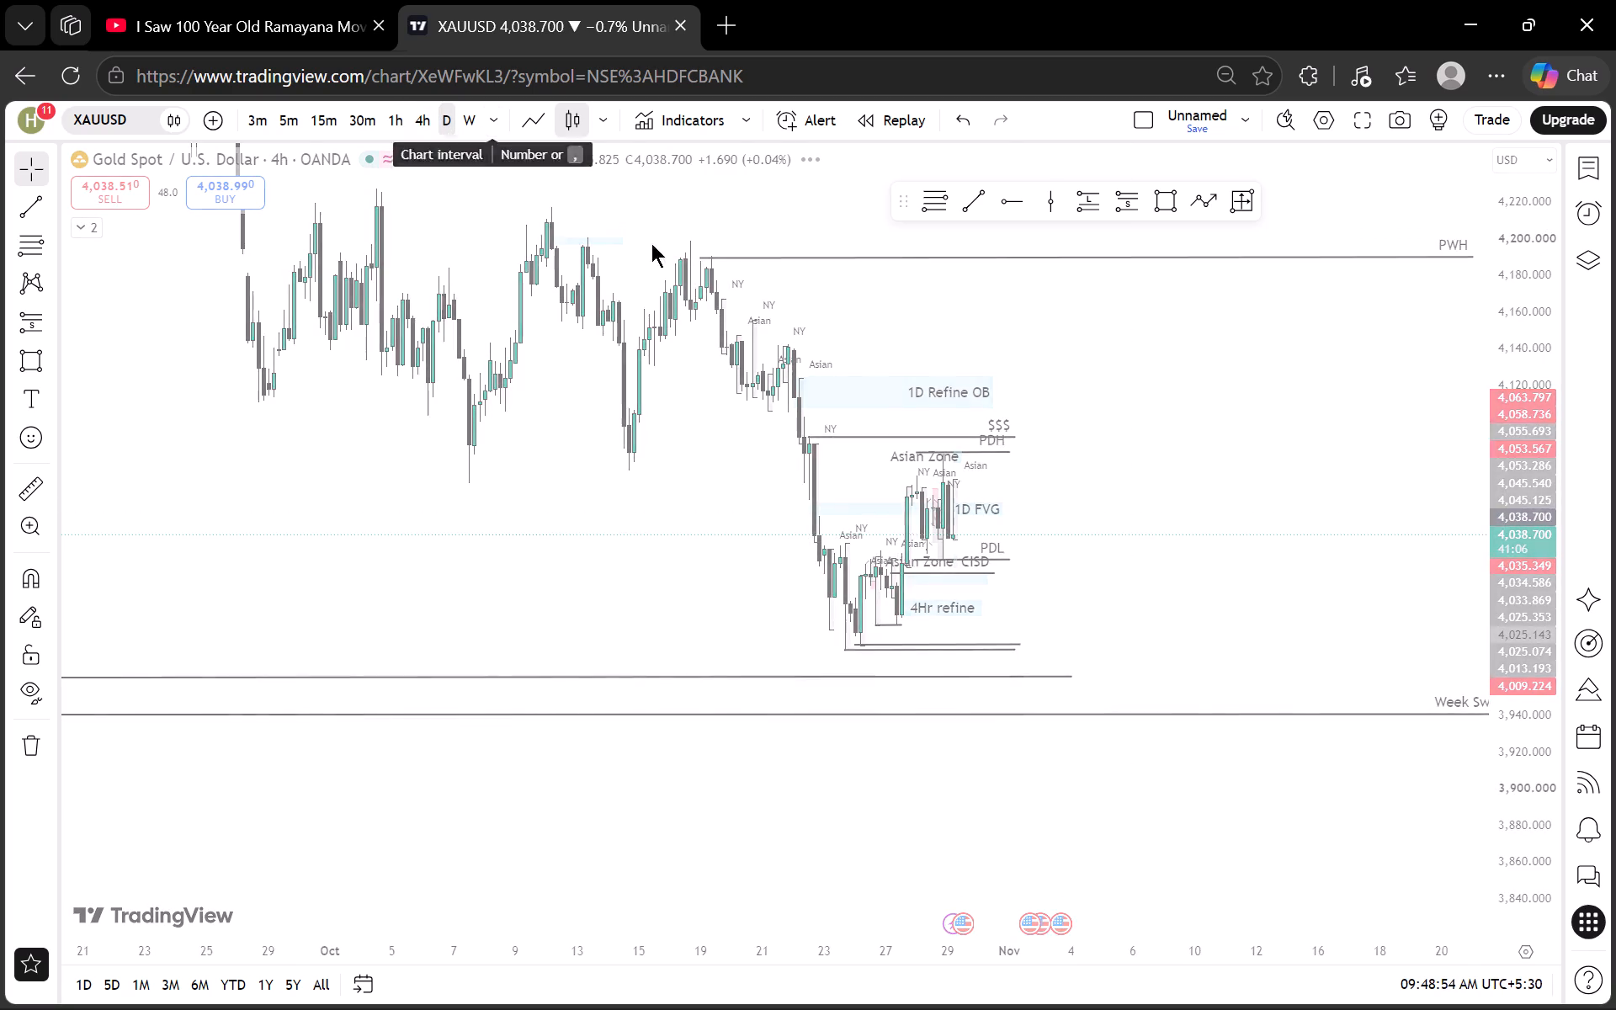
scroll(1045, 447, "up", 5)
scroll(1516, 415, "down", 7)
scroll(1531, 455, "up", 2)
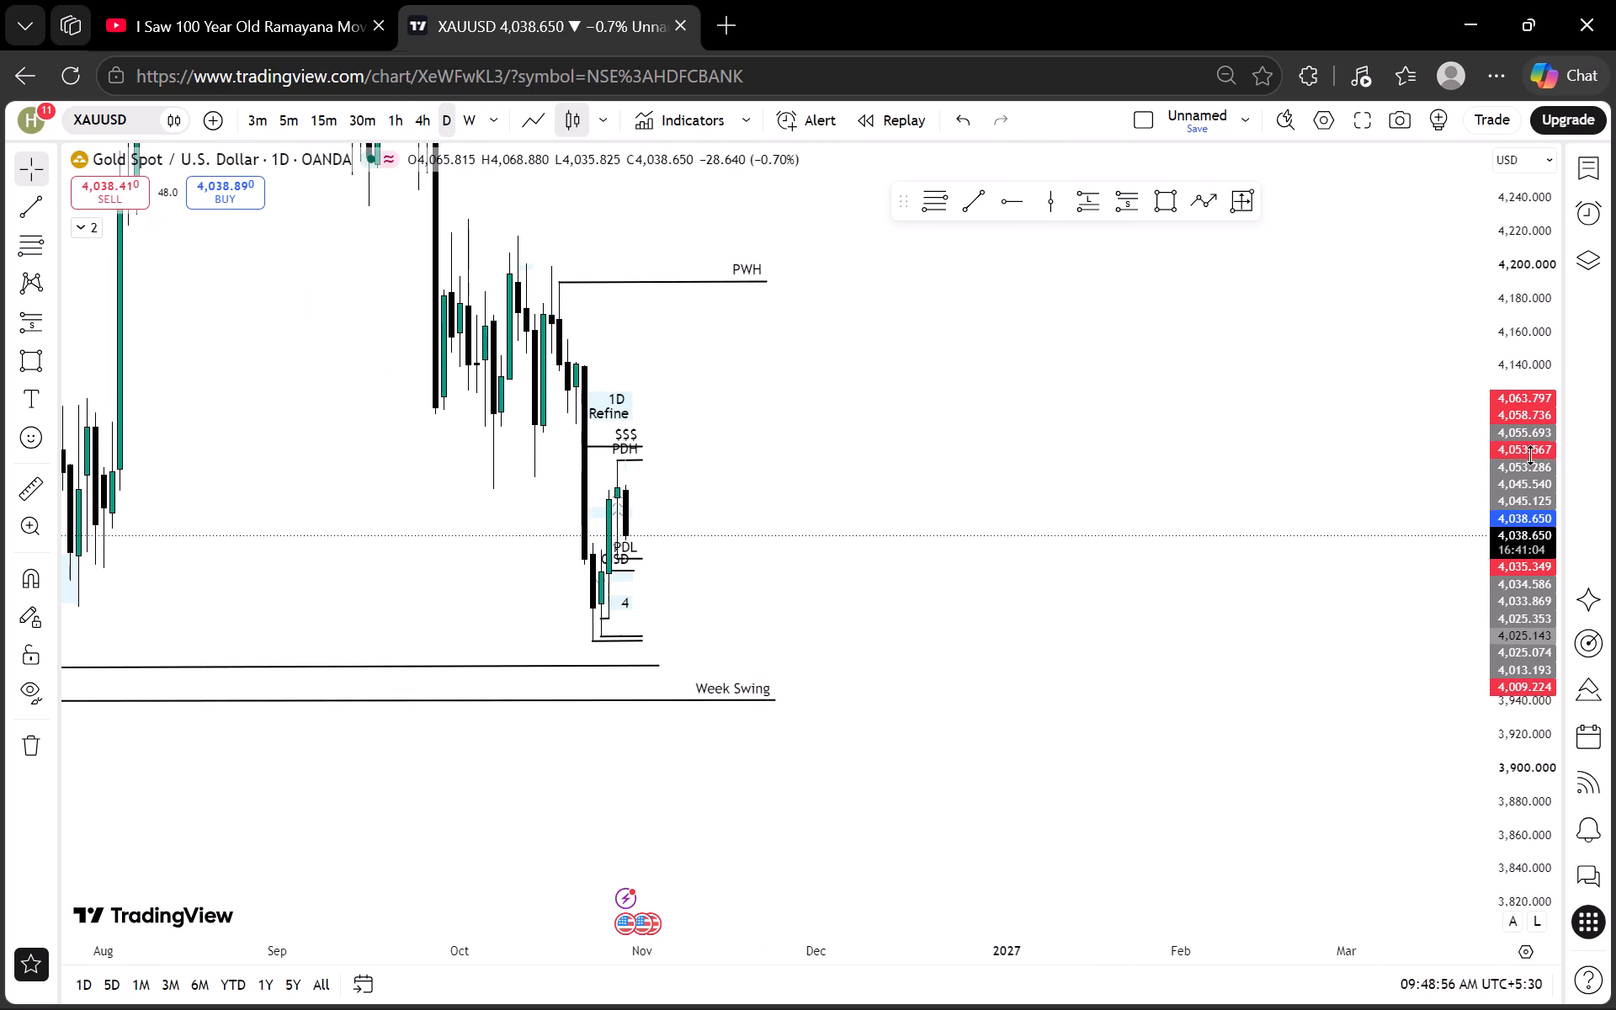
scroll(1531, 455, "up", 4)
scroll(709, 406, "up", 3)
left_click_drag(662, 406, 846, 384)
Examine XAUUSD's session ranges and the 1D and 4Hr zones on the 1-hour chart.
left_click(406, 112)
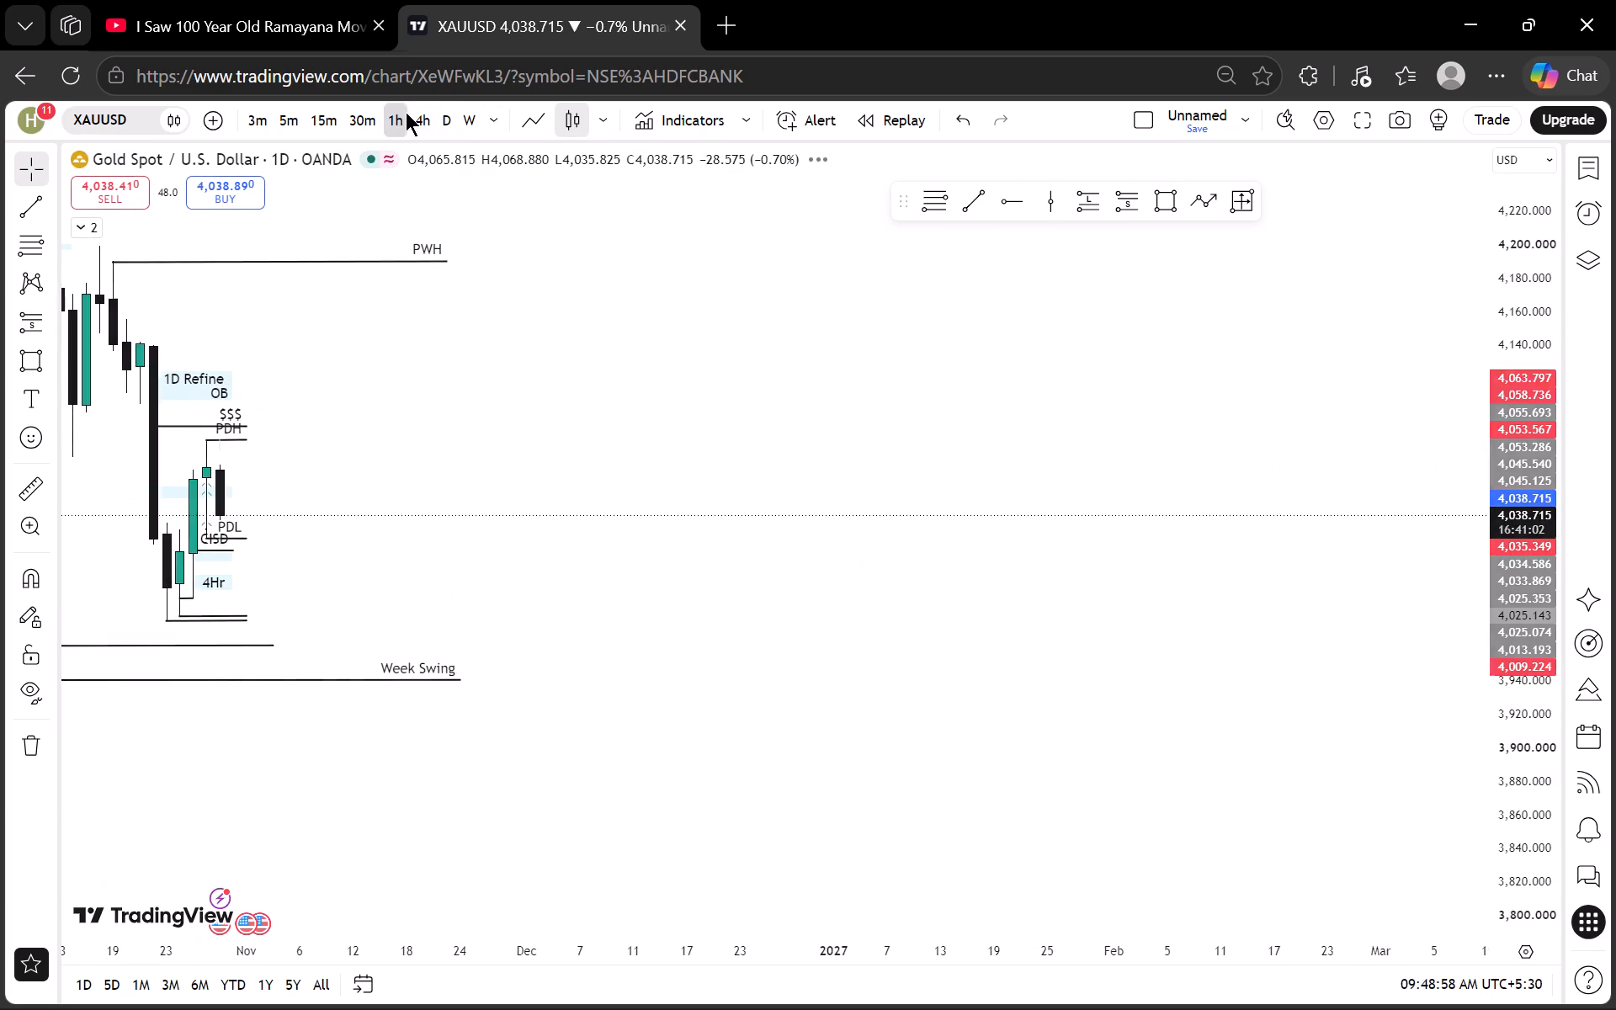
scroll(575, 319, "down", 9)
scroll(1446, 518, "up", 8)
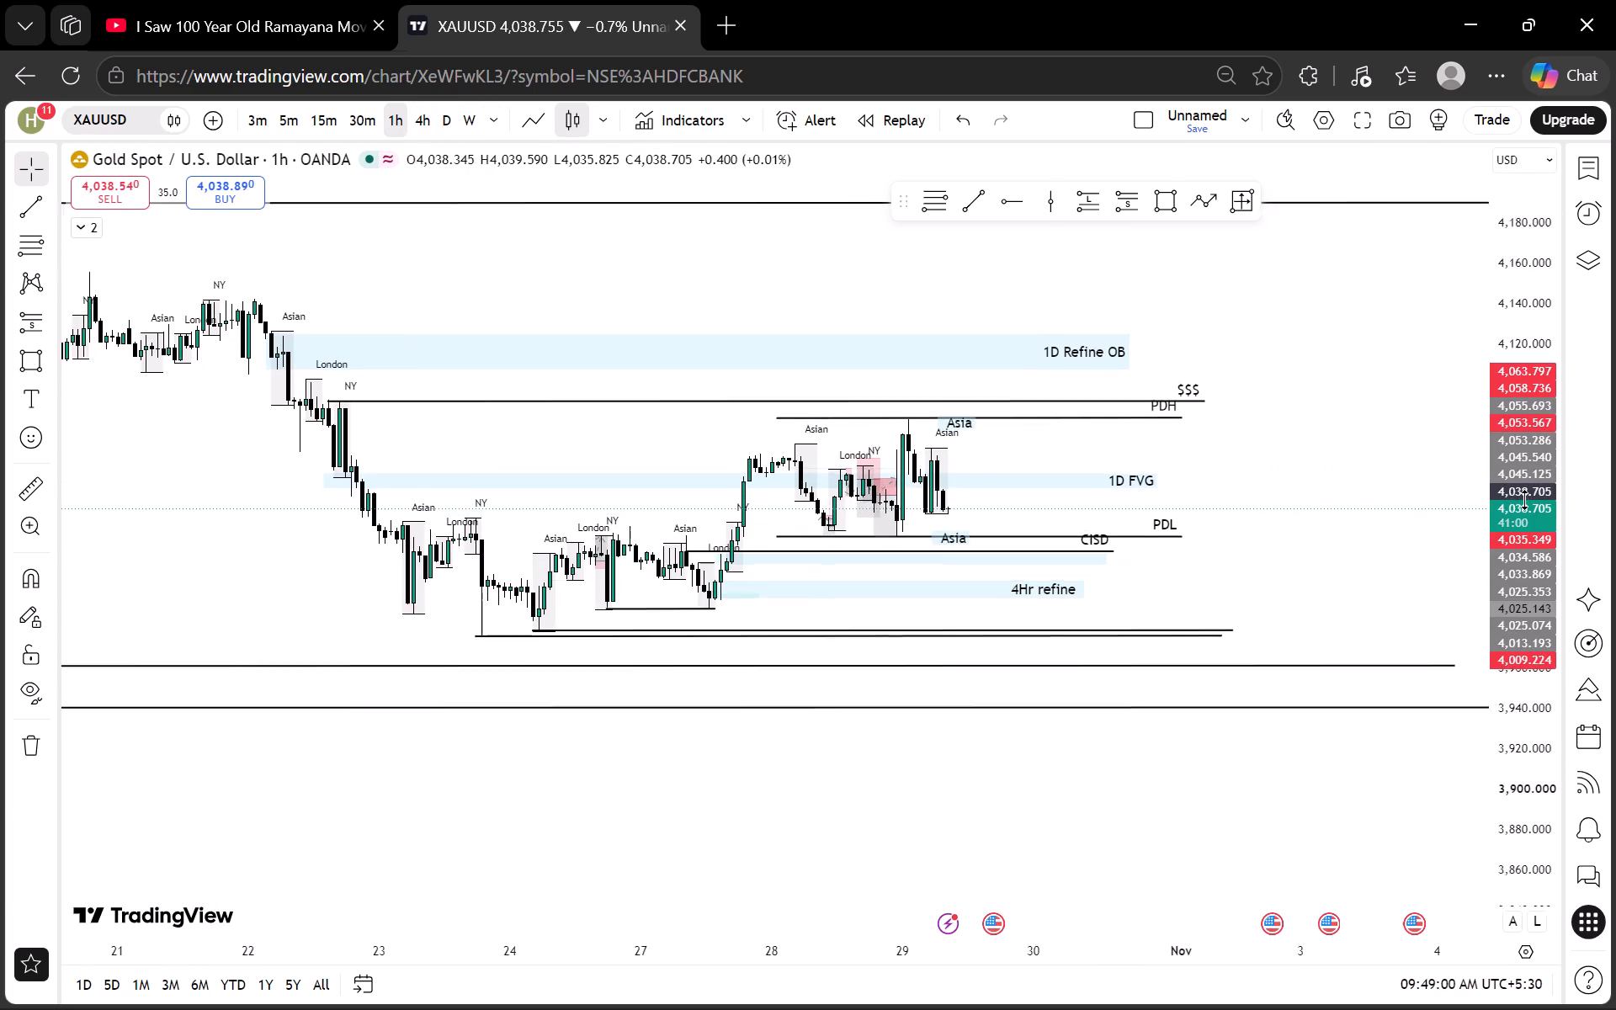
scroll(1525, 500, "up", 8)
scroll(1012, 470, "down", 6)
left_click_drag(756, 531, 499, 527)
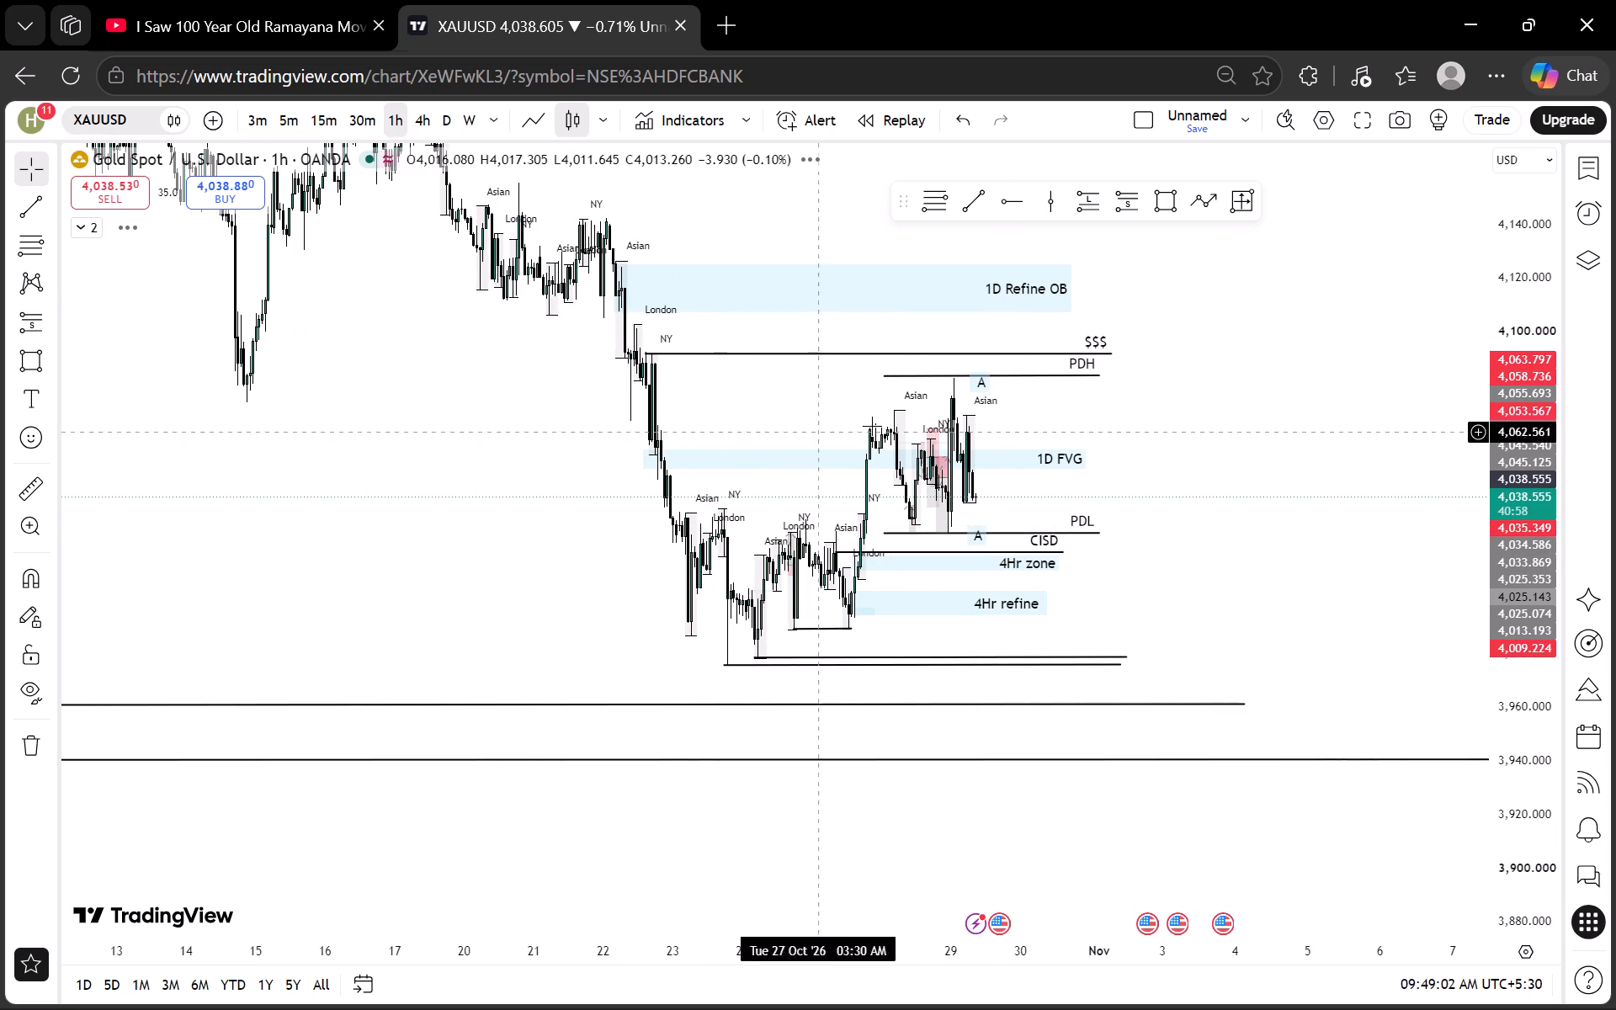
left_click_drag(1332, 390, 1245, 408)
scroll(1245, 408, "up", 1)
left_click_drag(1201, 395, 1123, 407)
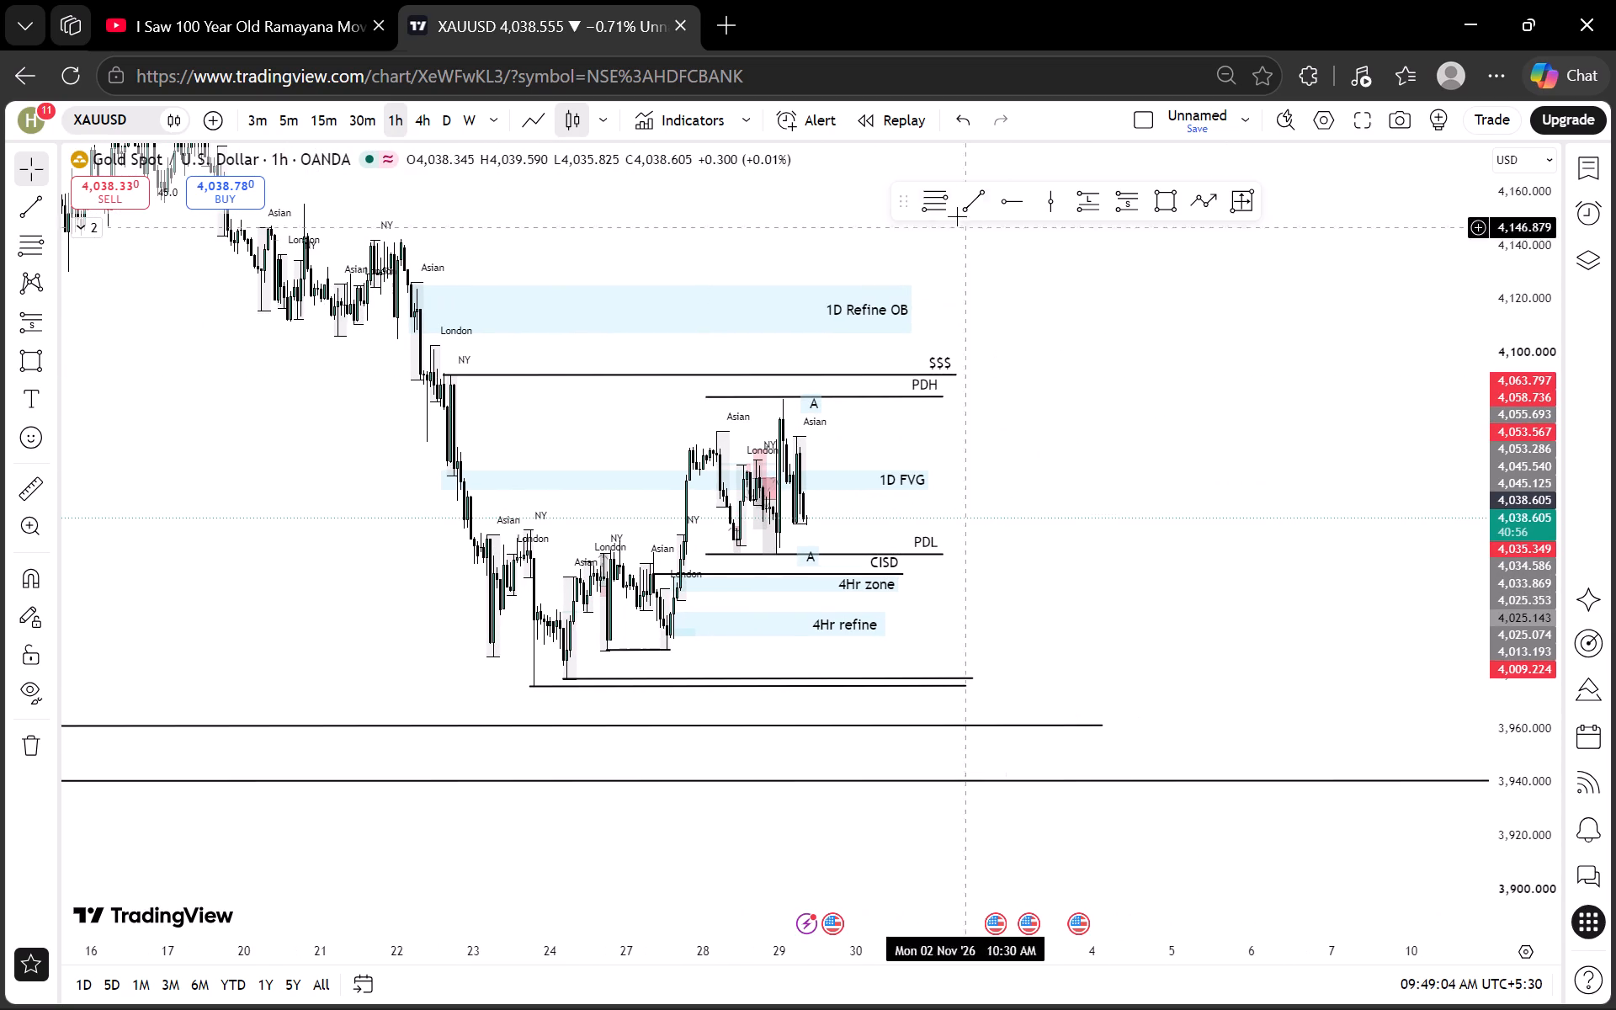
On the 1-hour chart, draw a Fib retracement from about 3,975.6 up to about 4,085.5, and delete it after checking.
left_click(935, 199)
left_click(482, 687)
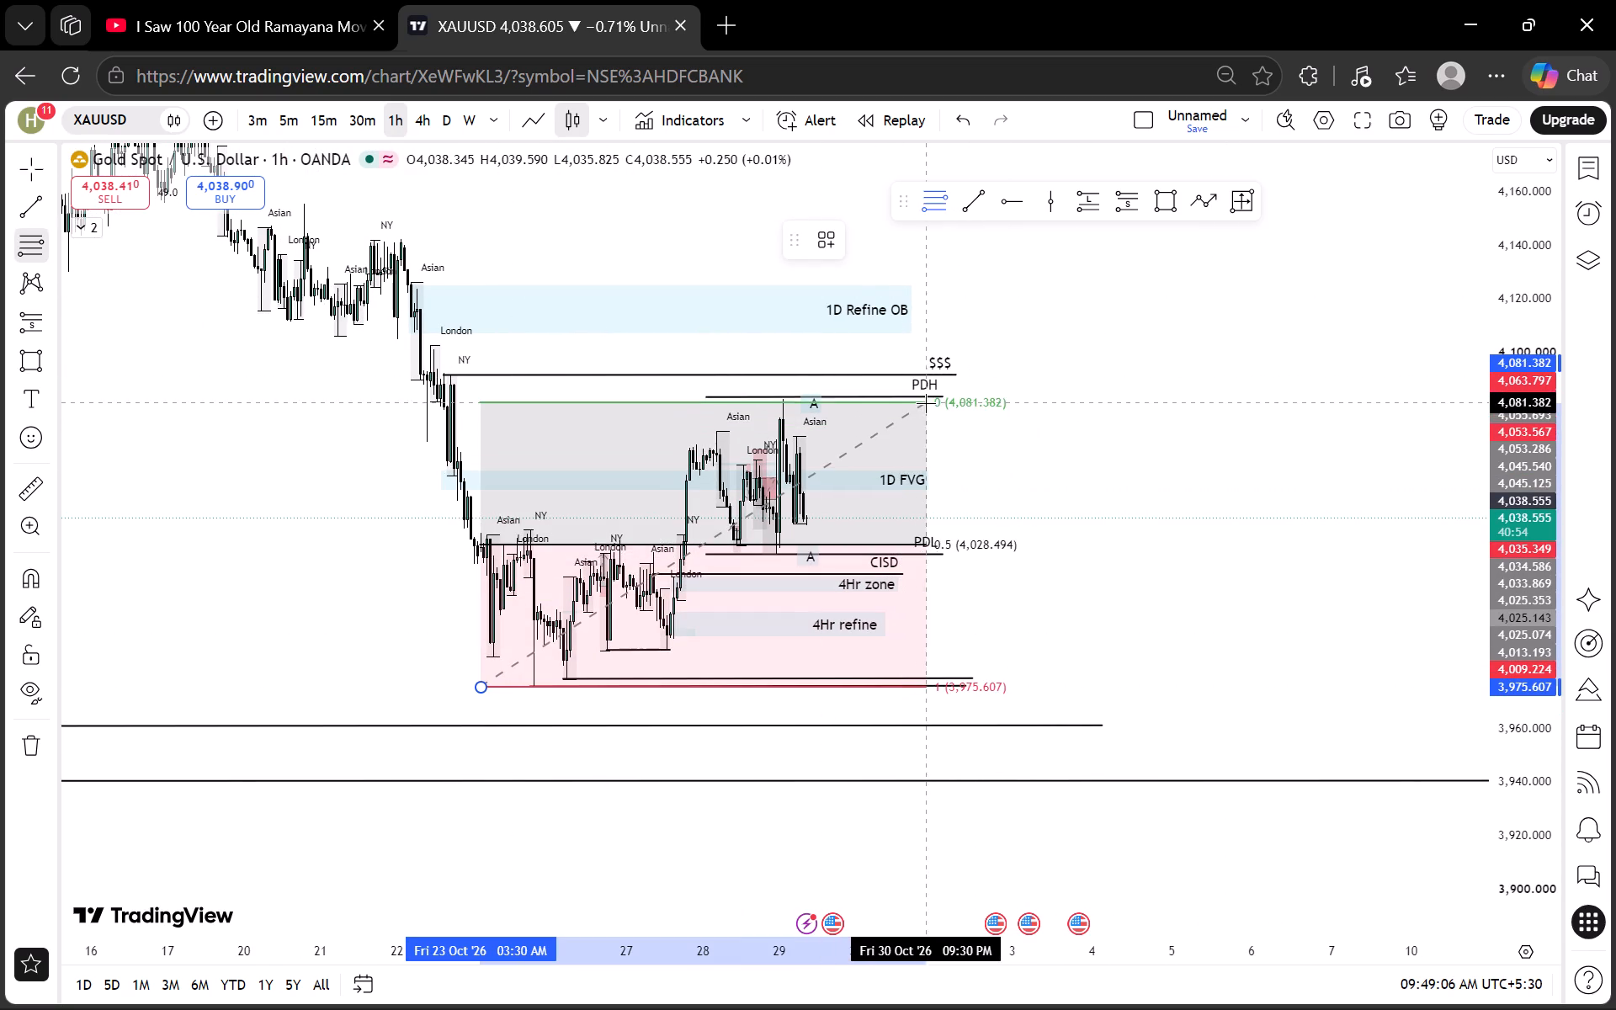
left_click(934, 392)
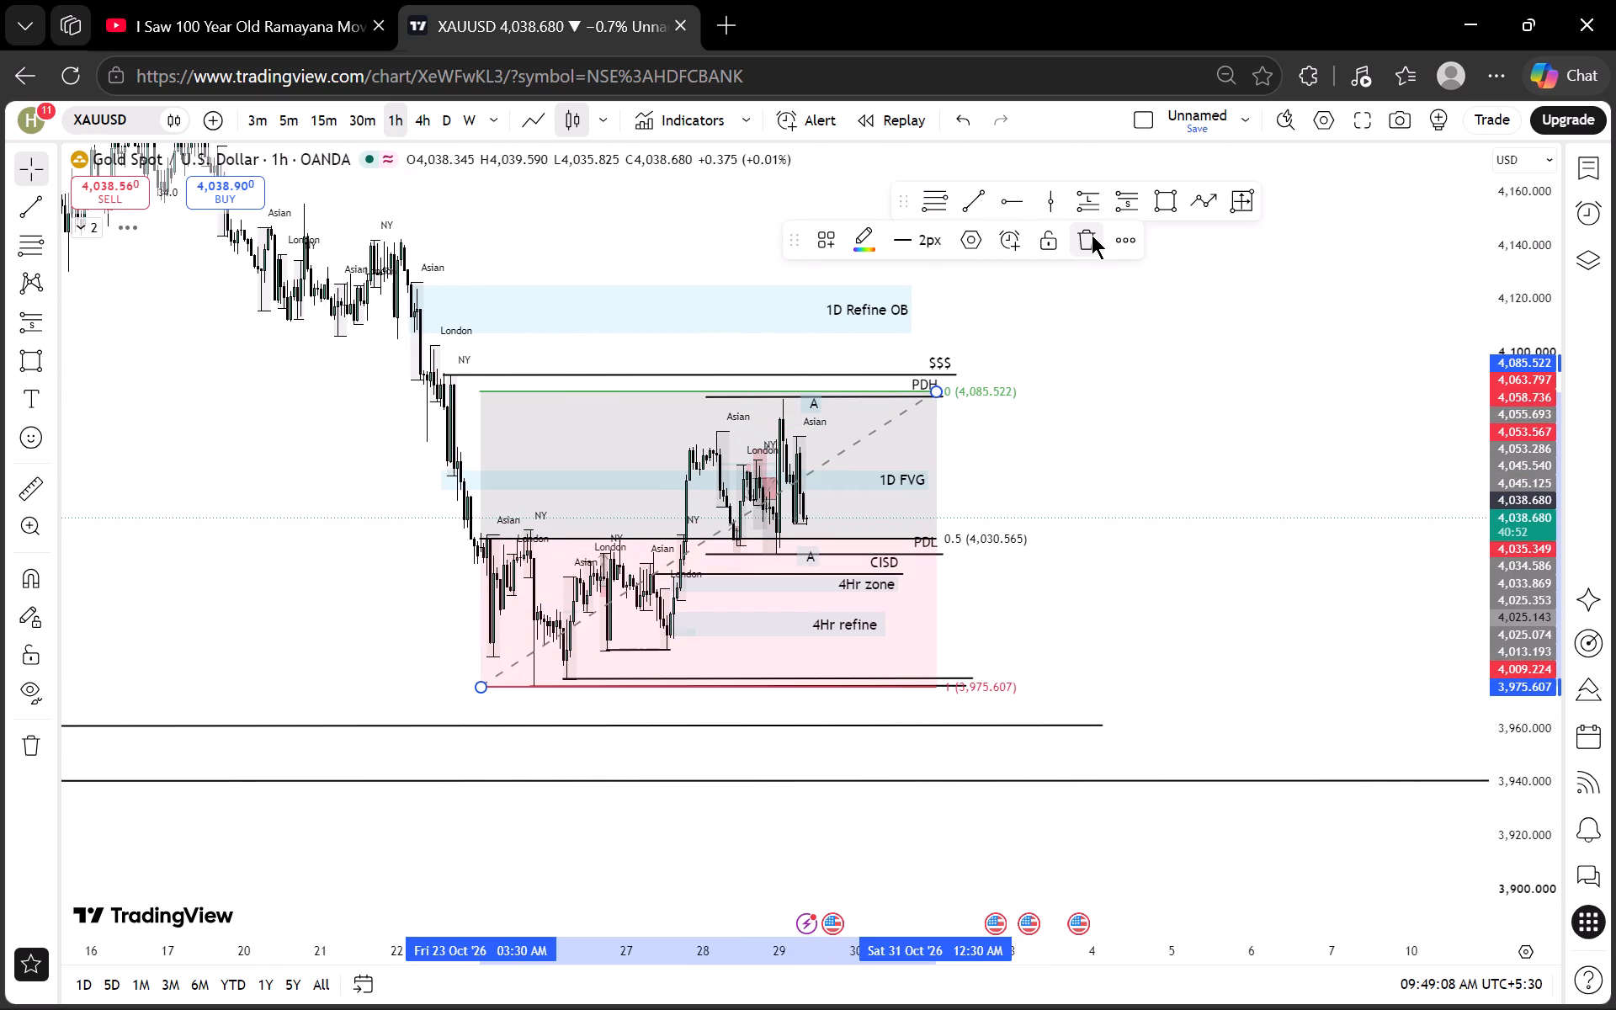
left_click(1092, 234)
Examine XAUUSD's recent decline and rebound between the PWH and Week Swing levels on the 1-hour and 4-hour charts.
scroll(1523, 513, "up", 3)
scroll(1491, 507, "down", 5)
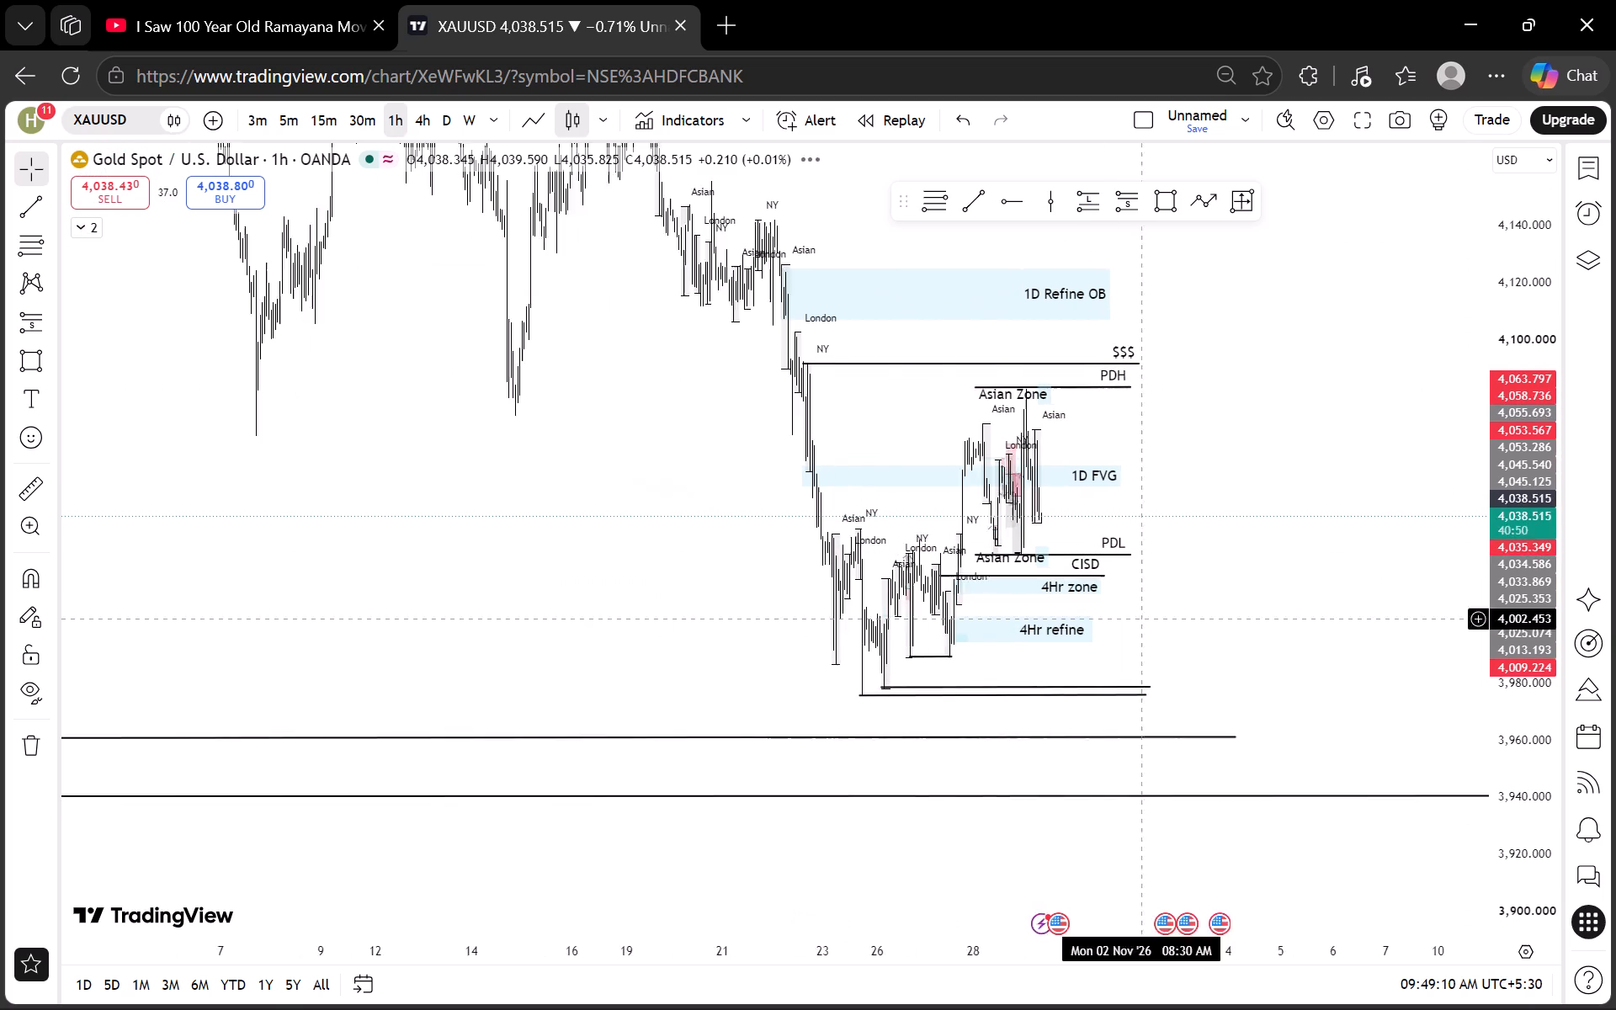
scroll(913, 602, "down", 4)
scroll(651, 554, "up", 8)
scroll(768, 610, "up", 1)
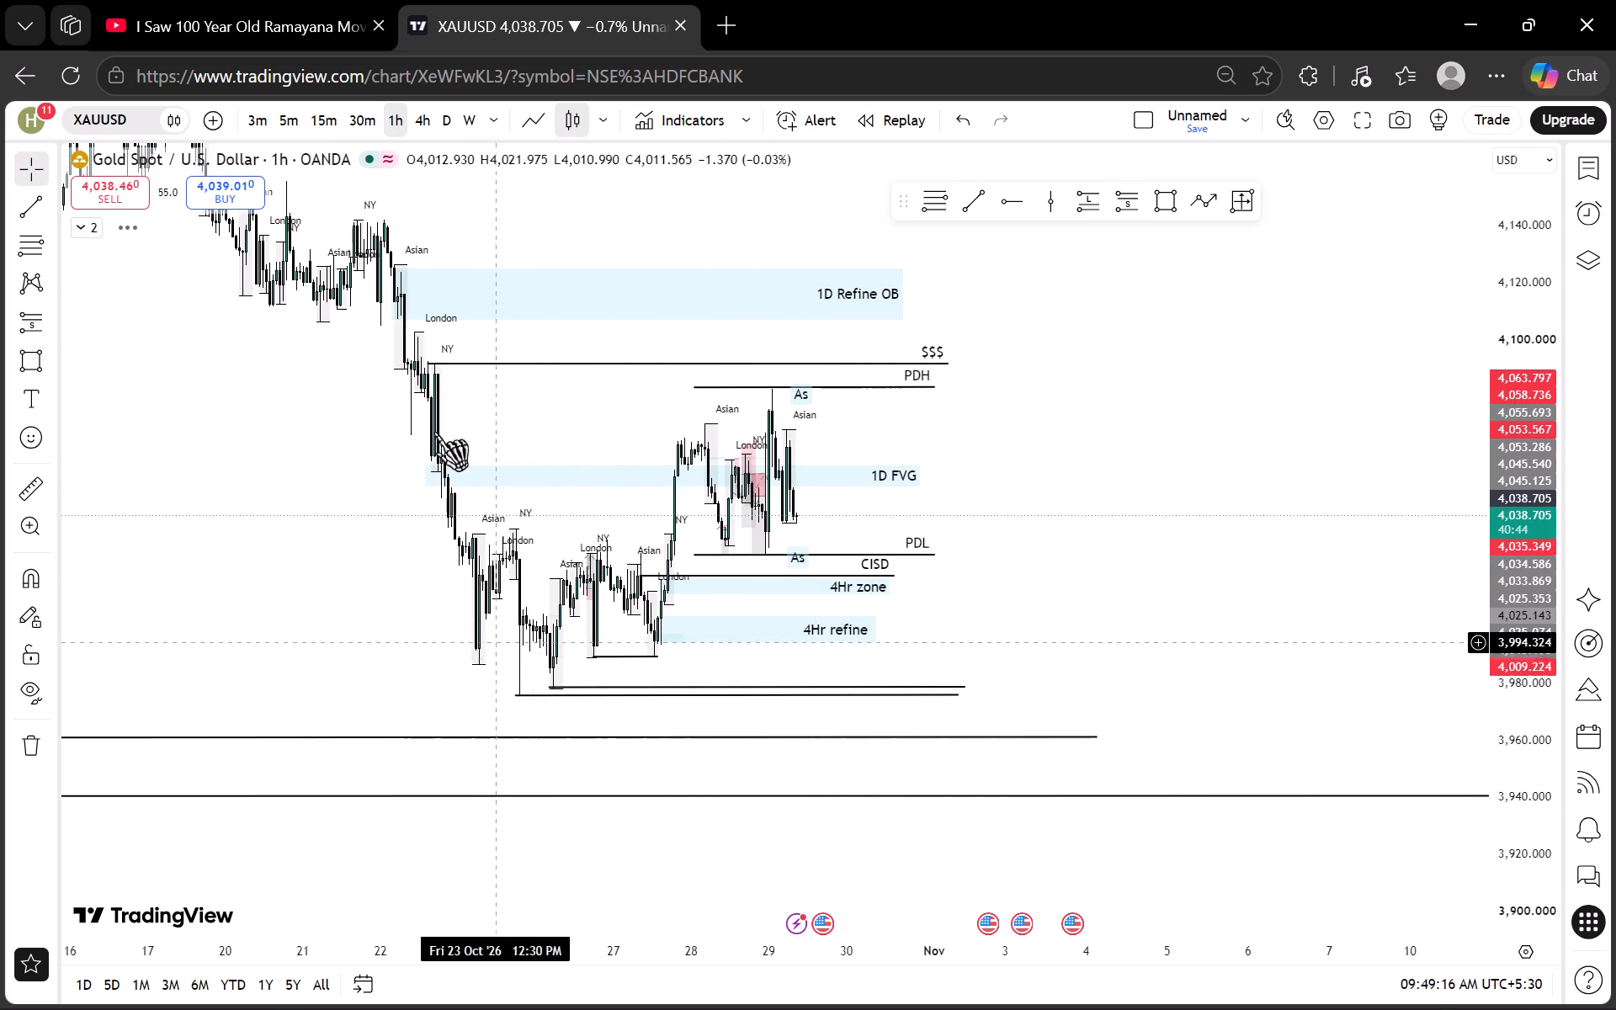
left_click(412, 119)
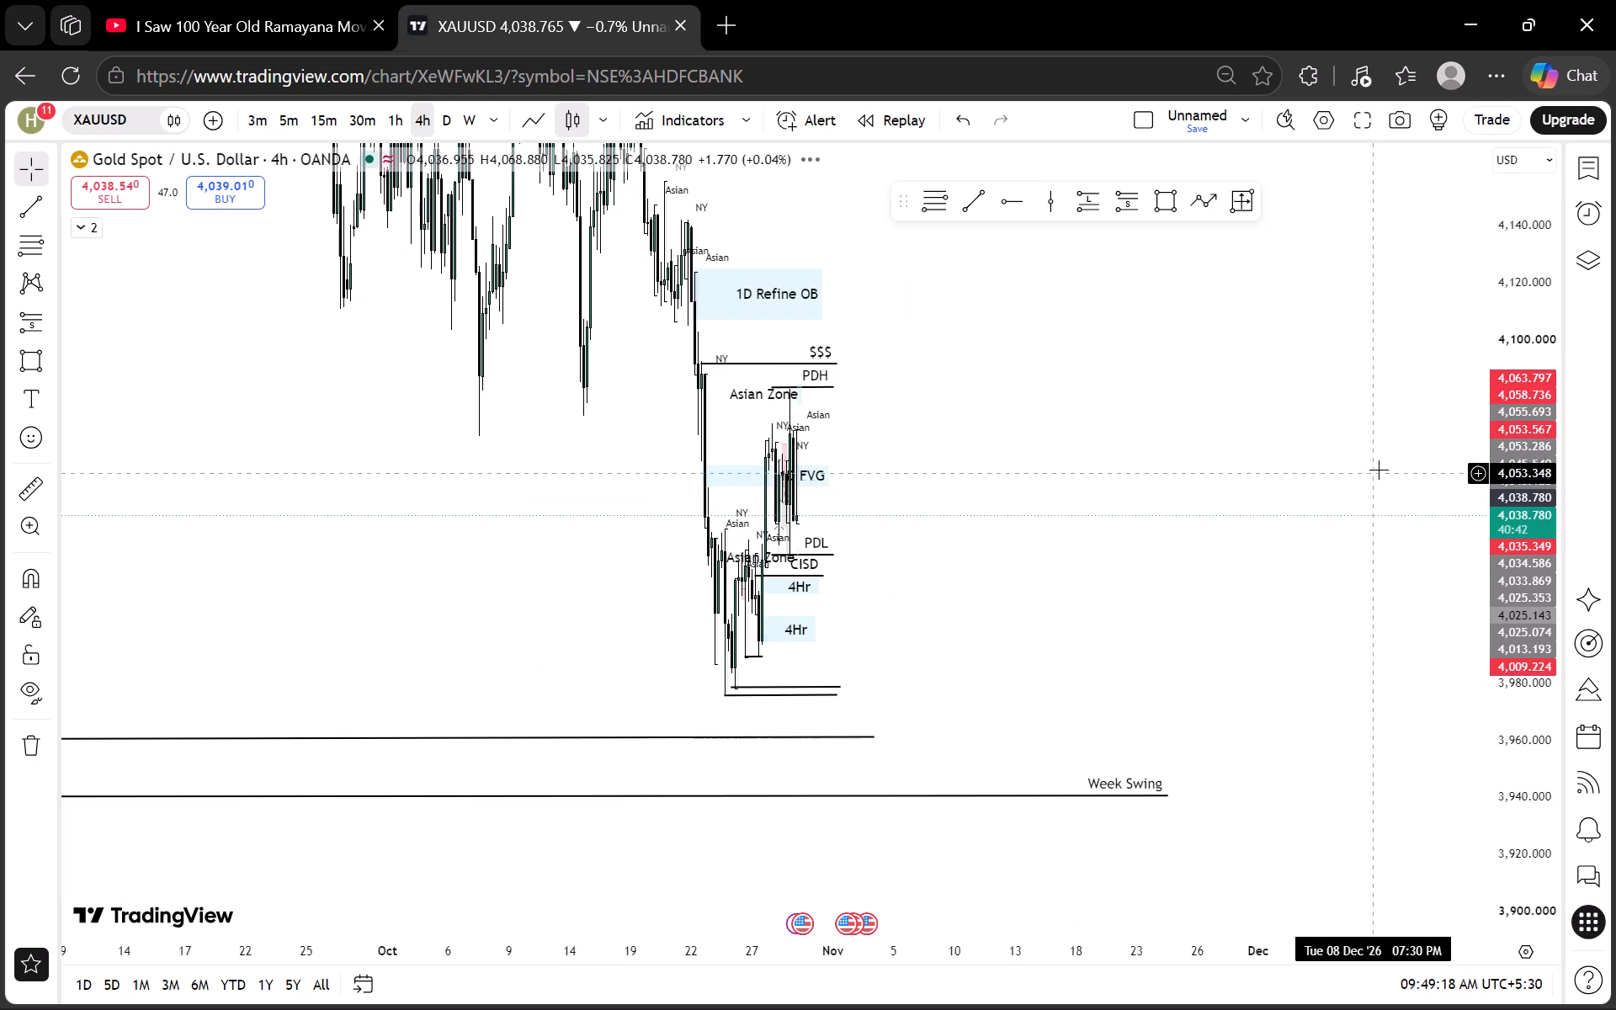
scroll(1185, 513, "up", 6)
left_click_drag(716, 555, 1034, 551)
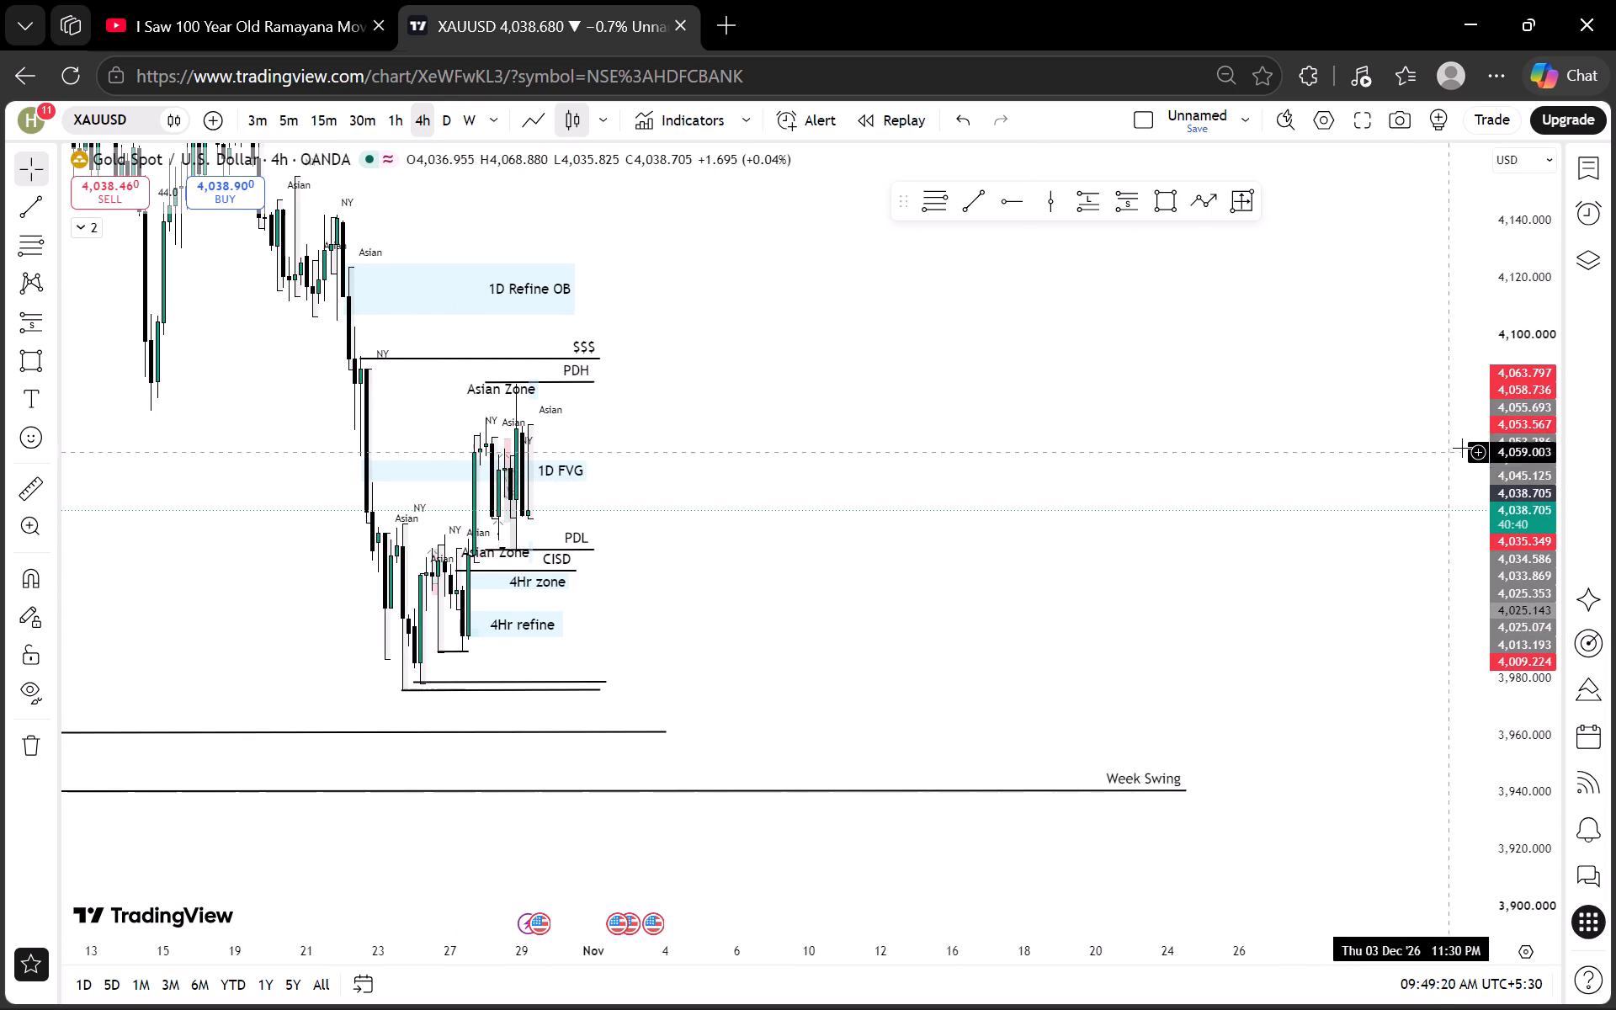
scroll(1517, 425, "down", 20)
scroll(1517, 425, "down", 4)
left_click_drag(543, 482, 476, 587)
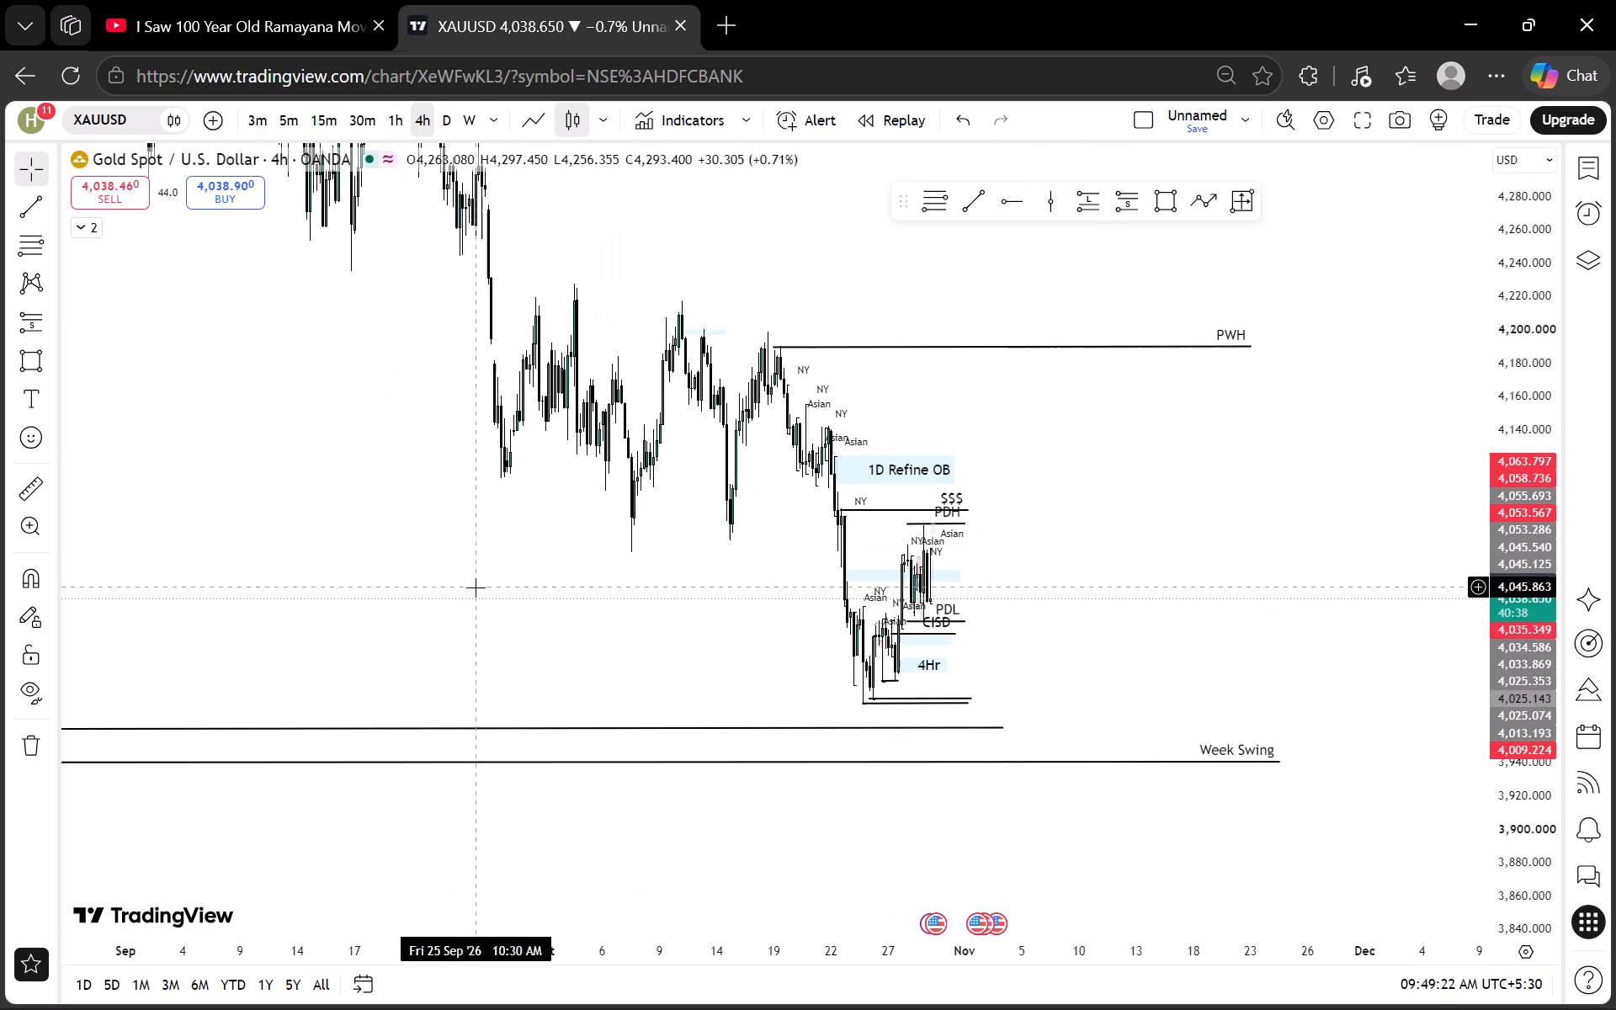
left_click_drag(407, 522, 432, 742)
left_click_drag(331, 637, 235, 466)
scroll(325, 543, "up", 4)
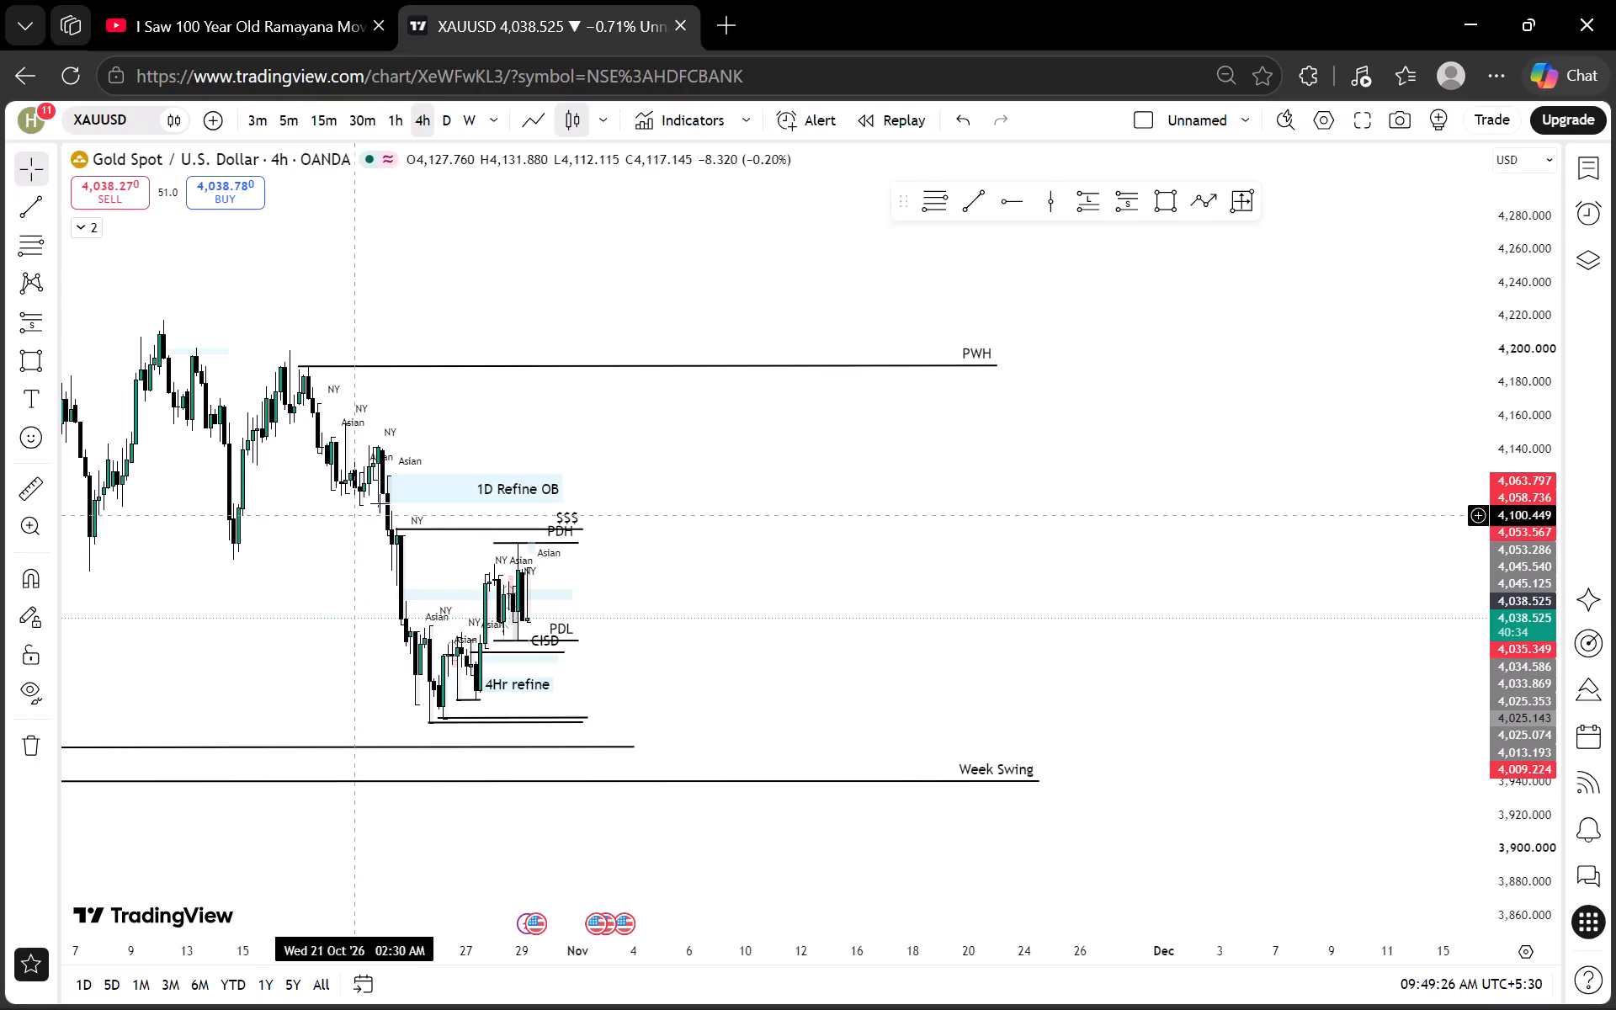
left_click_drag(913, 482, 1080, 441)
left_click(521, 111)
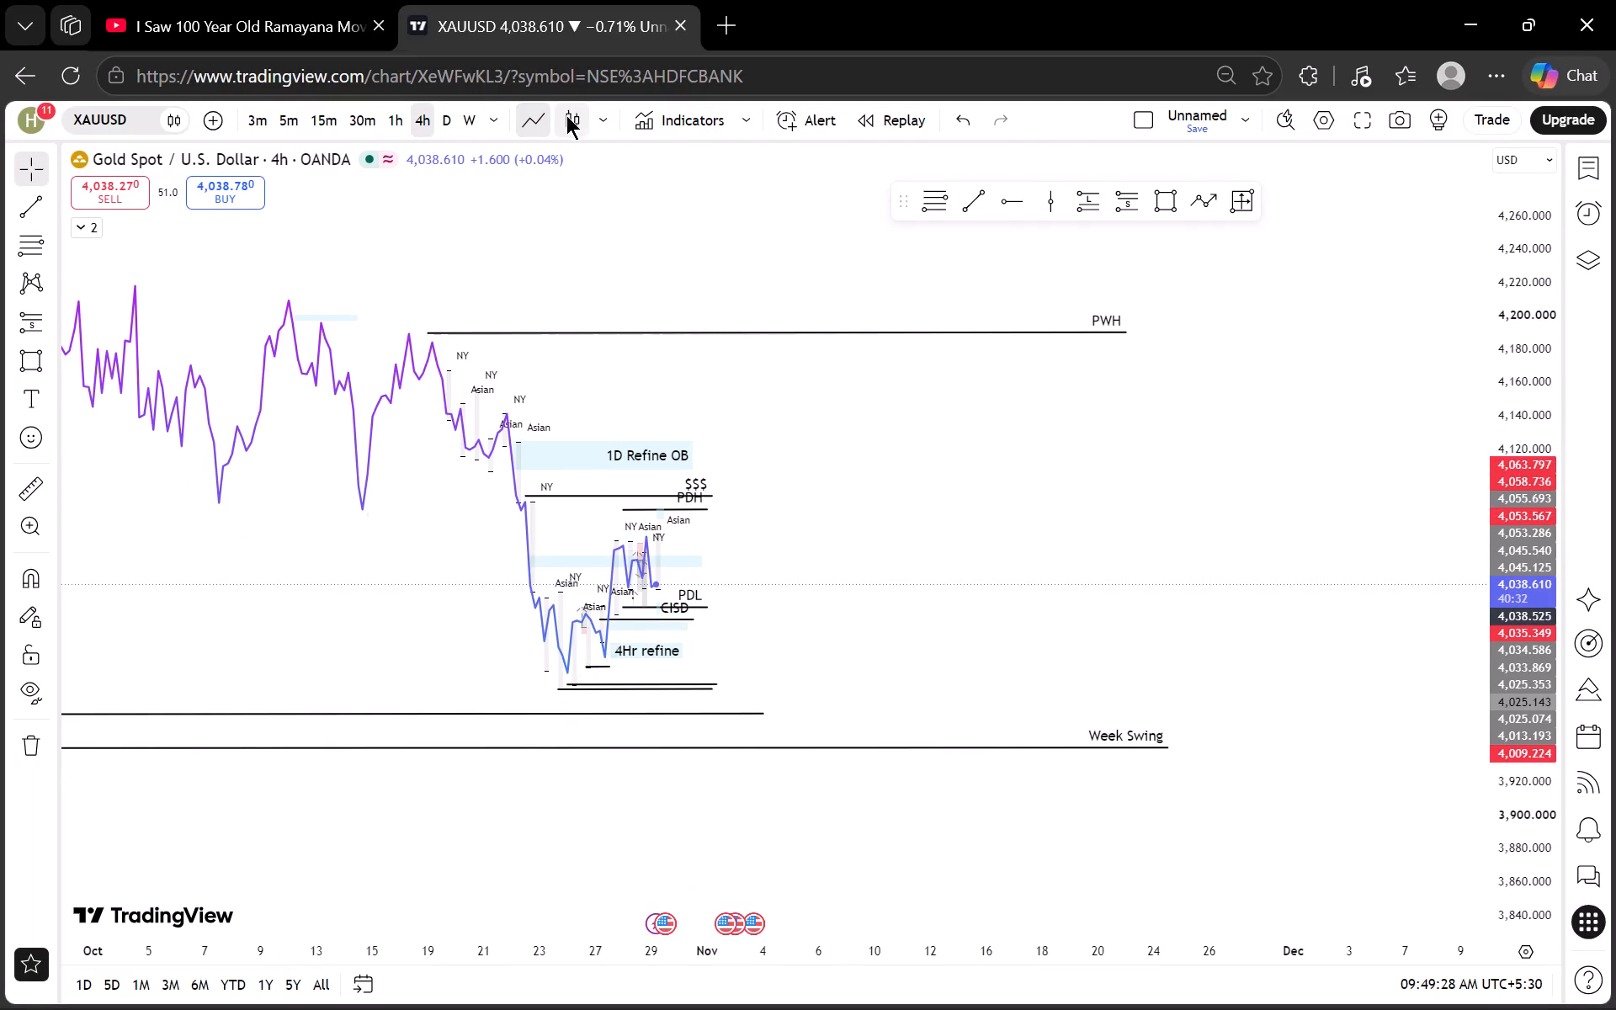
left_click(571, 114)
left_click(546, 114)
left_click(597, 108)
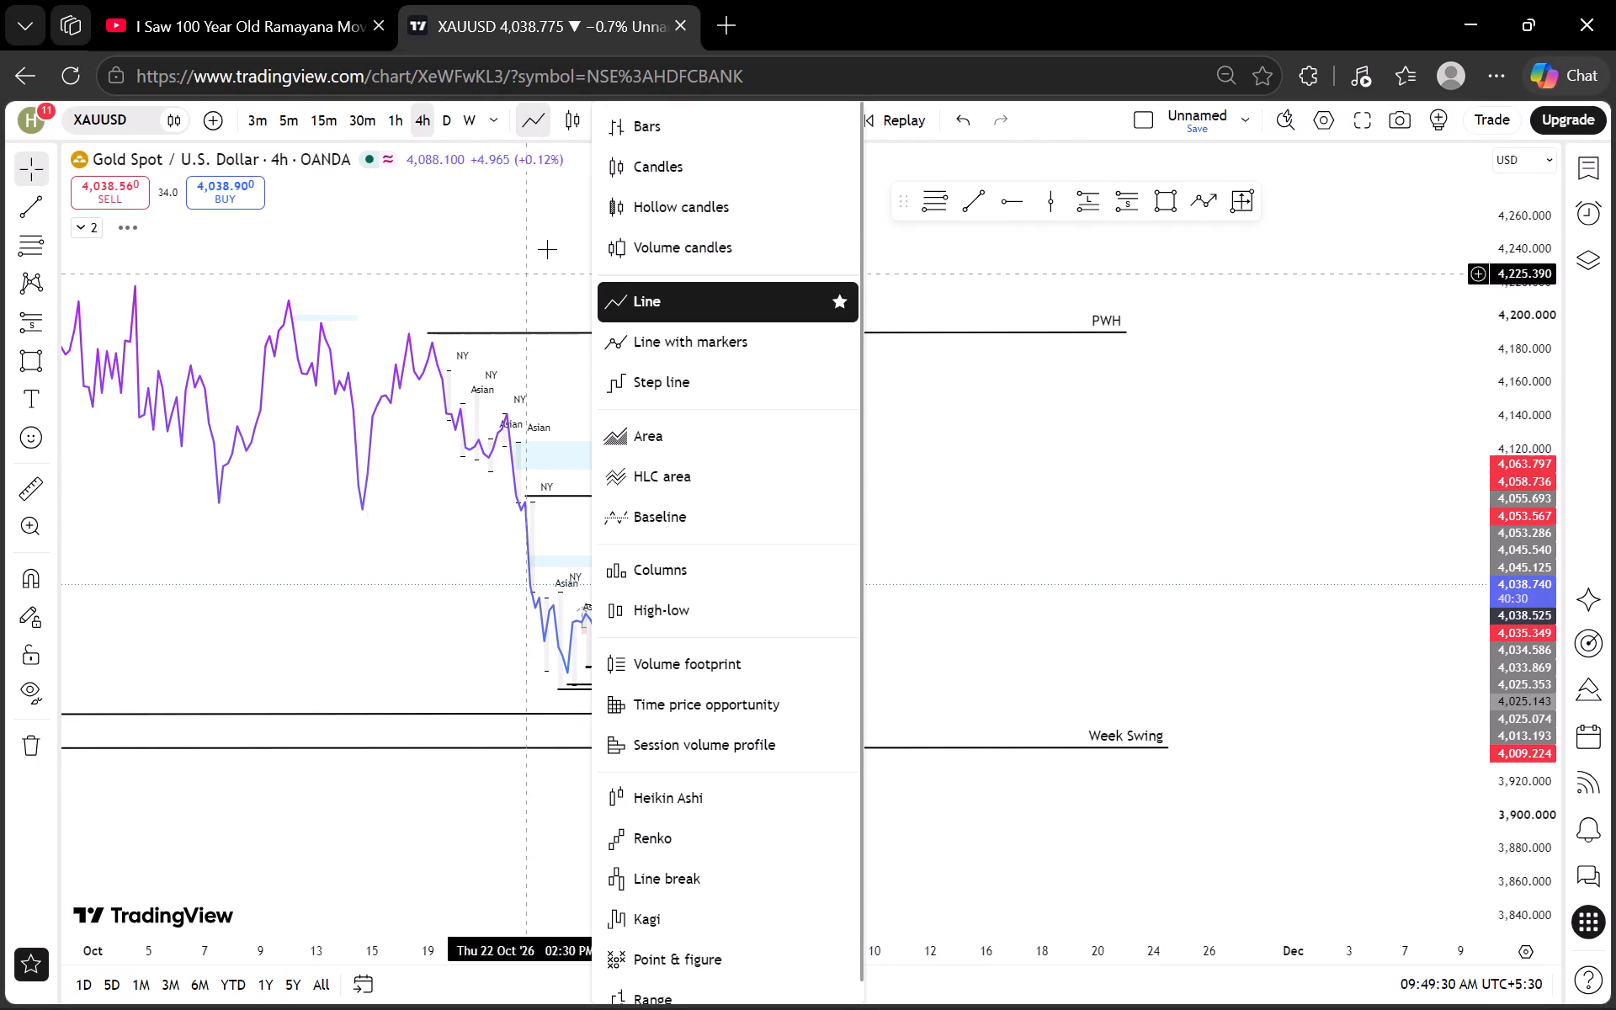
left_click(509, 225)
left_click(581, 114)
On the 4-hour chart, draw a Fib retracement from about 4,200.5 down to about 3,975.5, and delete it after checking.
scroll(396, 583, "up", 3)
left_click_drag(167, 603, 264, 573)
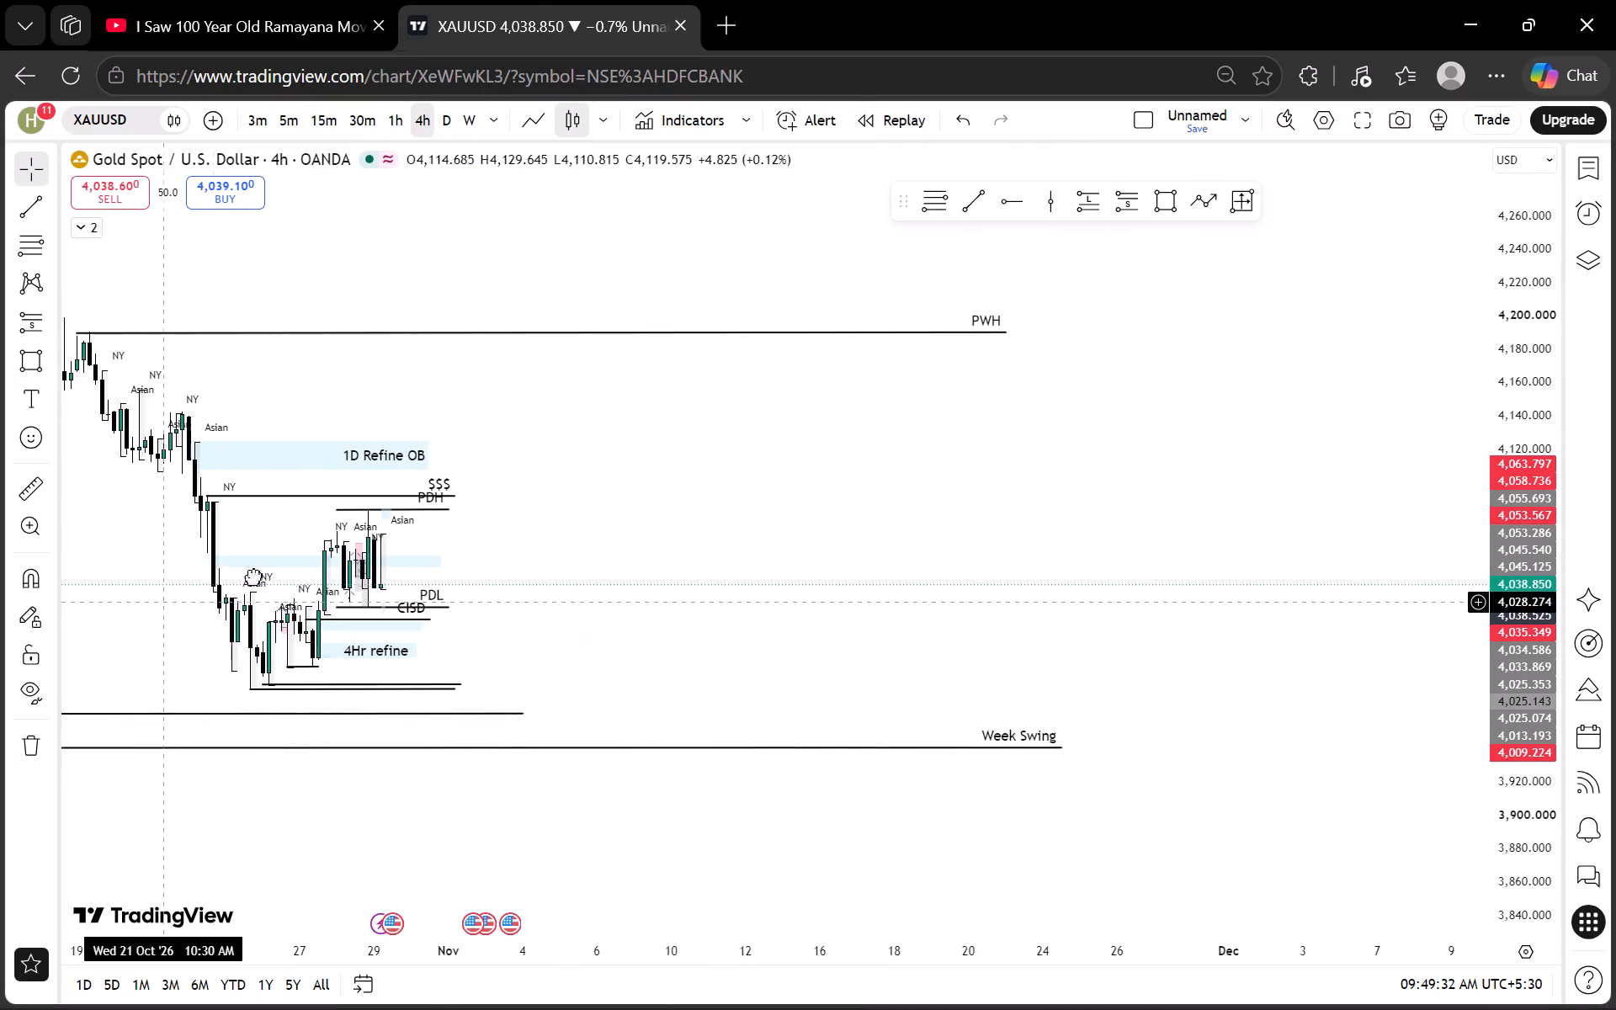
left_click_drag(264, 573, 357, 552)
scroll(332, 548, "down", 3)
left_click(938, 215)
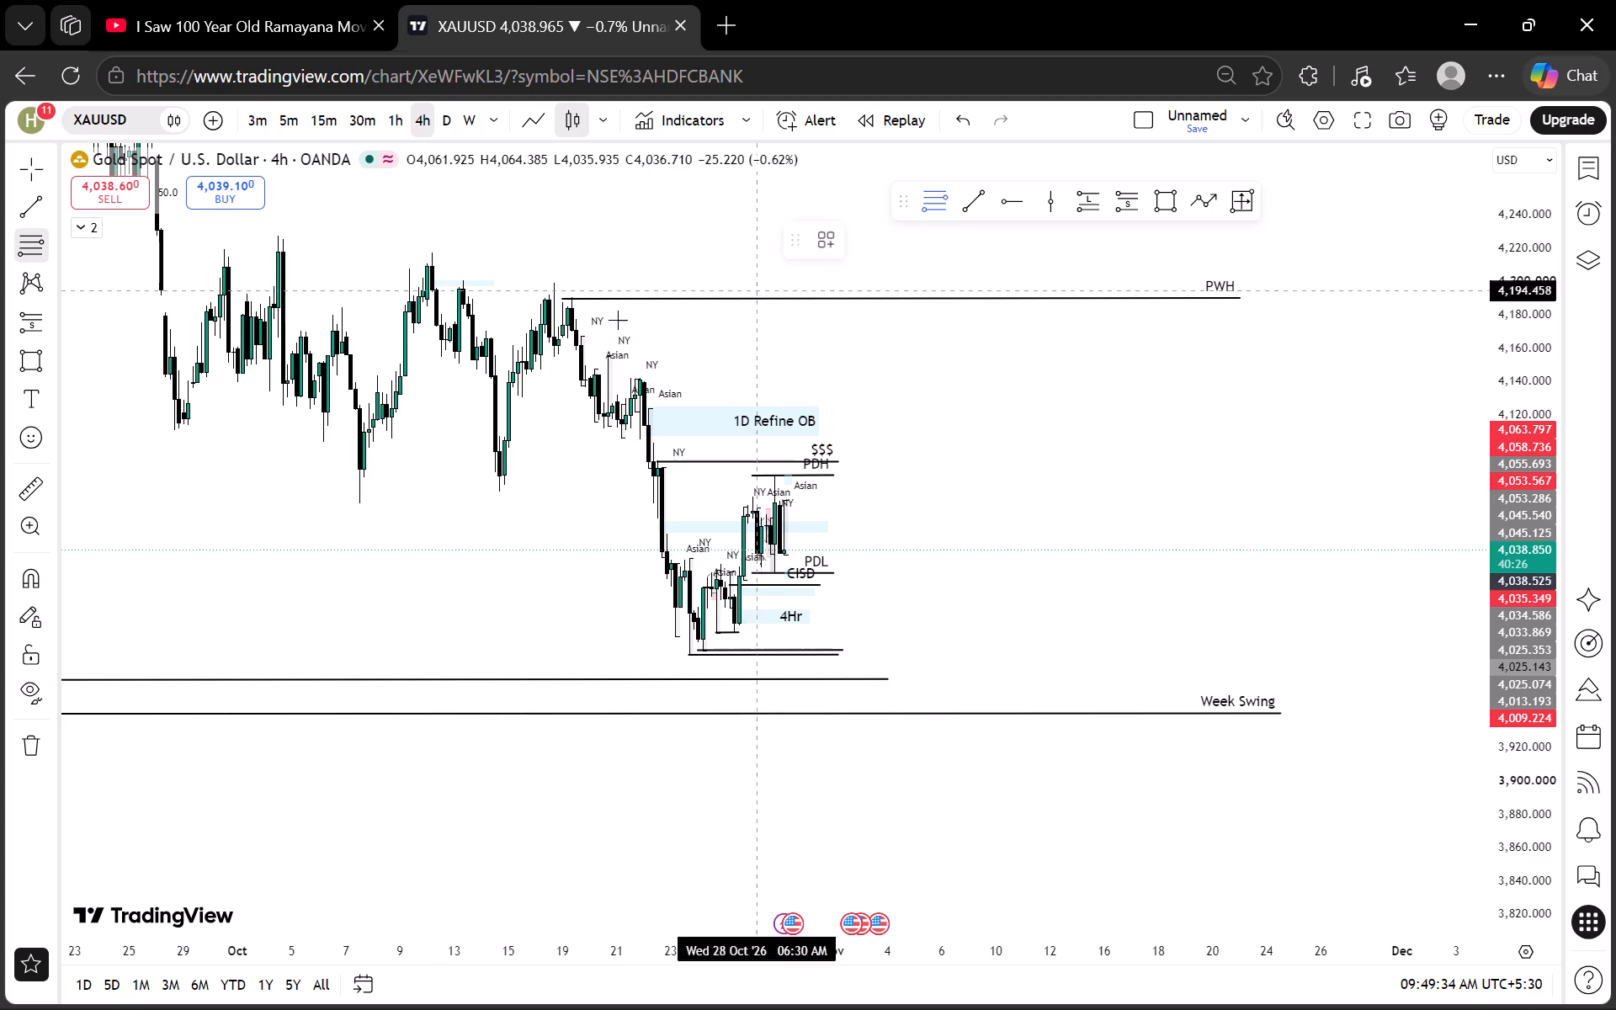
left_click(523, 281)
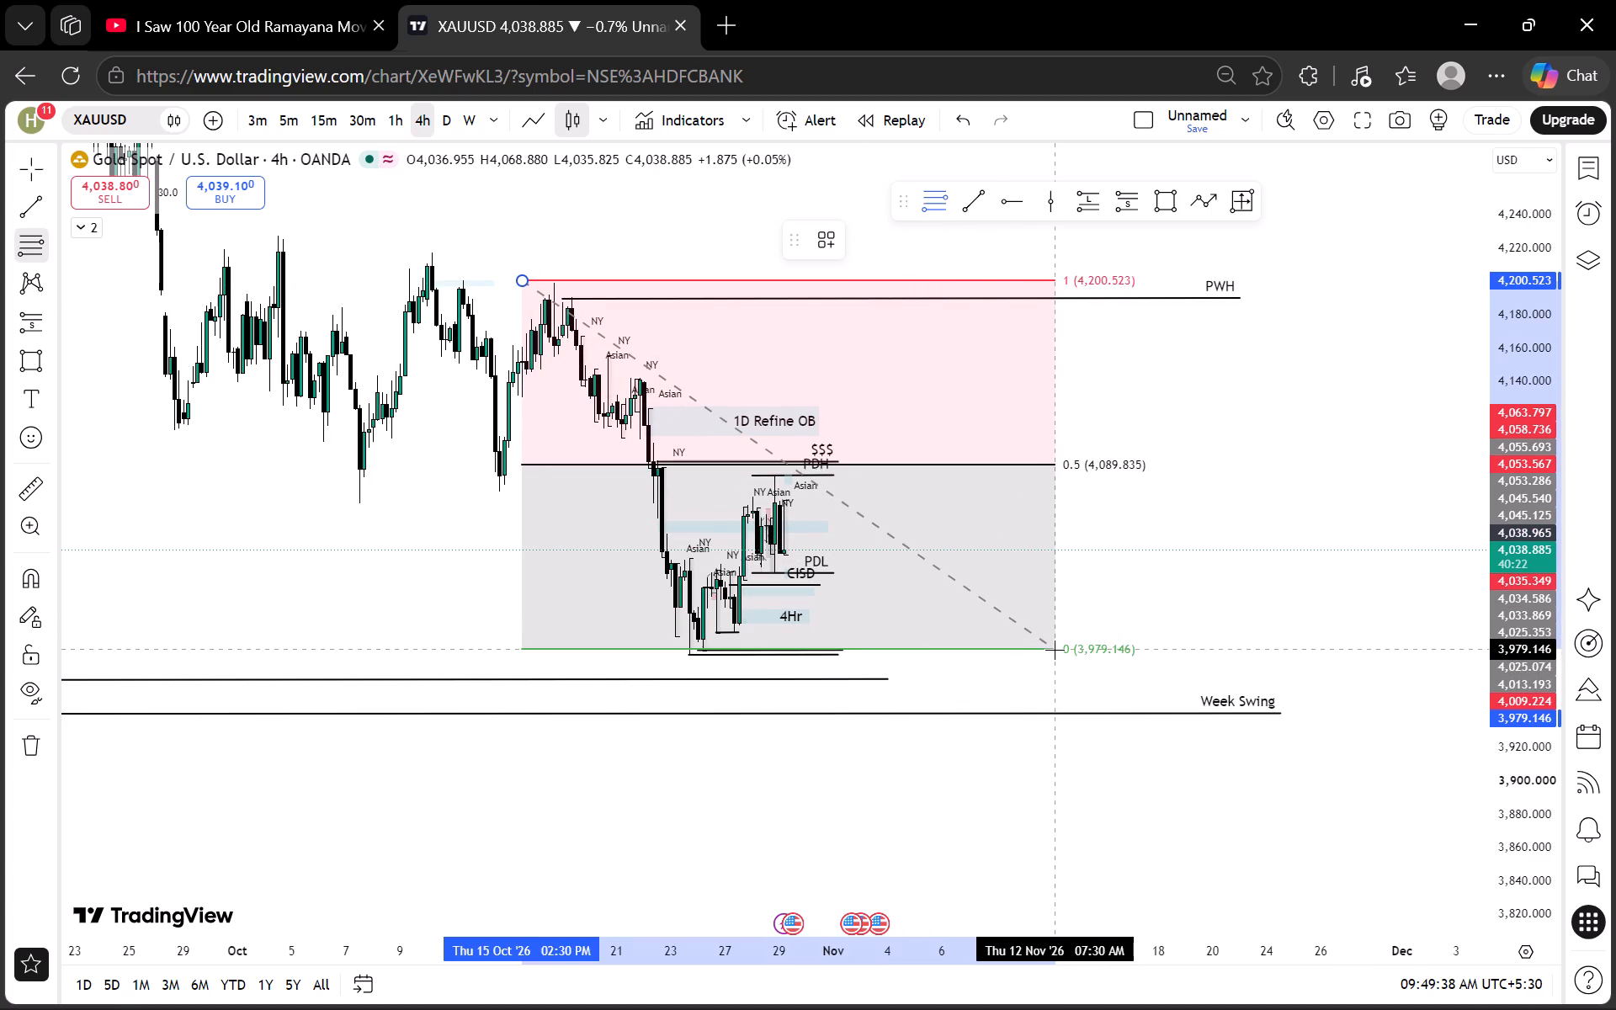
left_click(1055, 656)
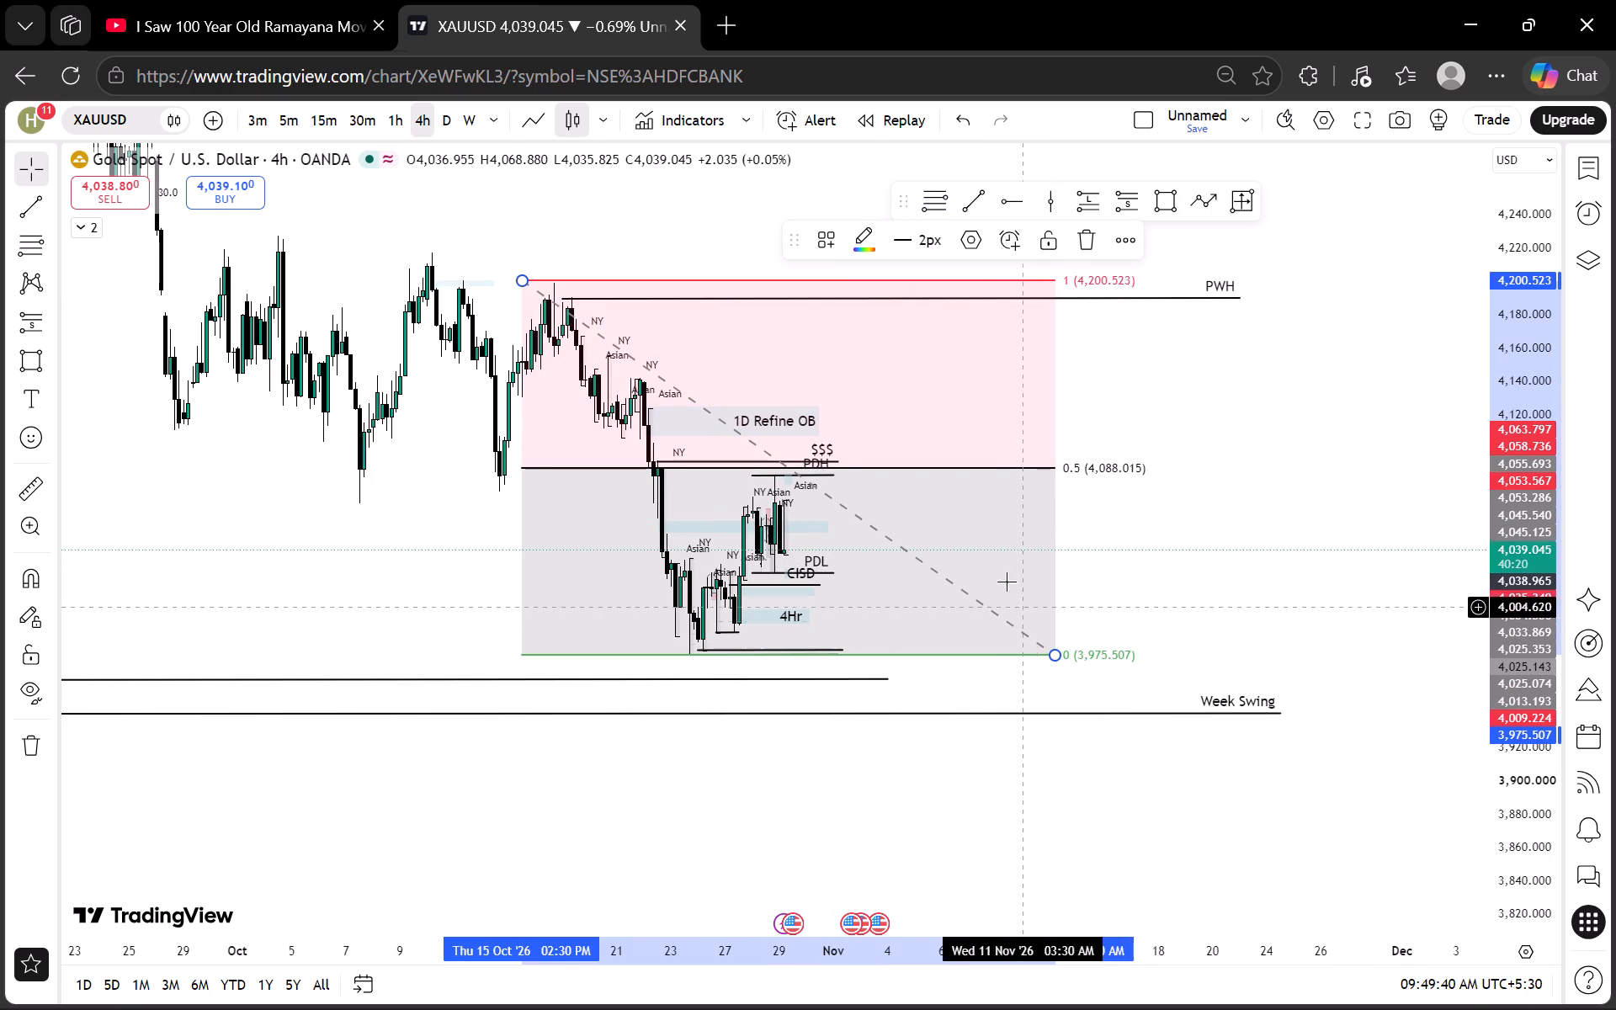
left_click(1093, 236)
Examine XAUUSD's larger swings and levels on the weekly and daily charts.
left_click(460, 120)
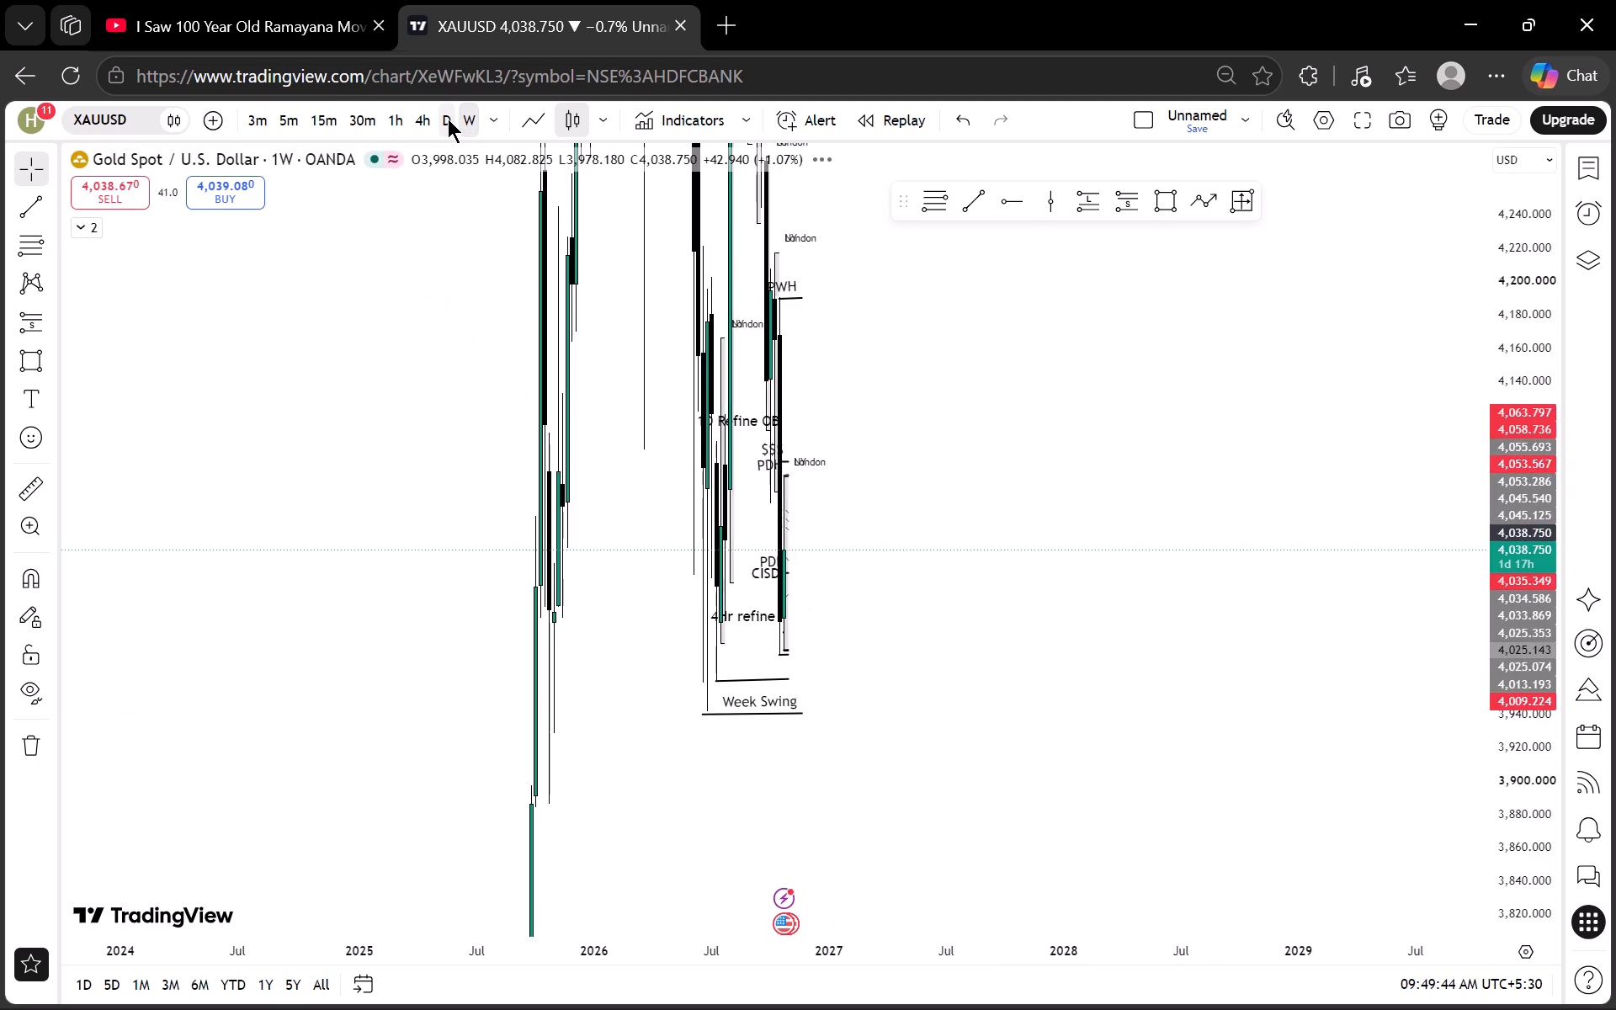
left_click(448, 119)
scroll(970, 470, "up", 7)
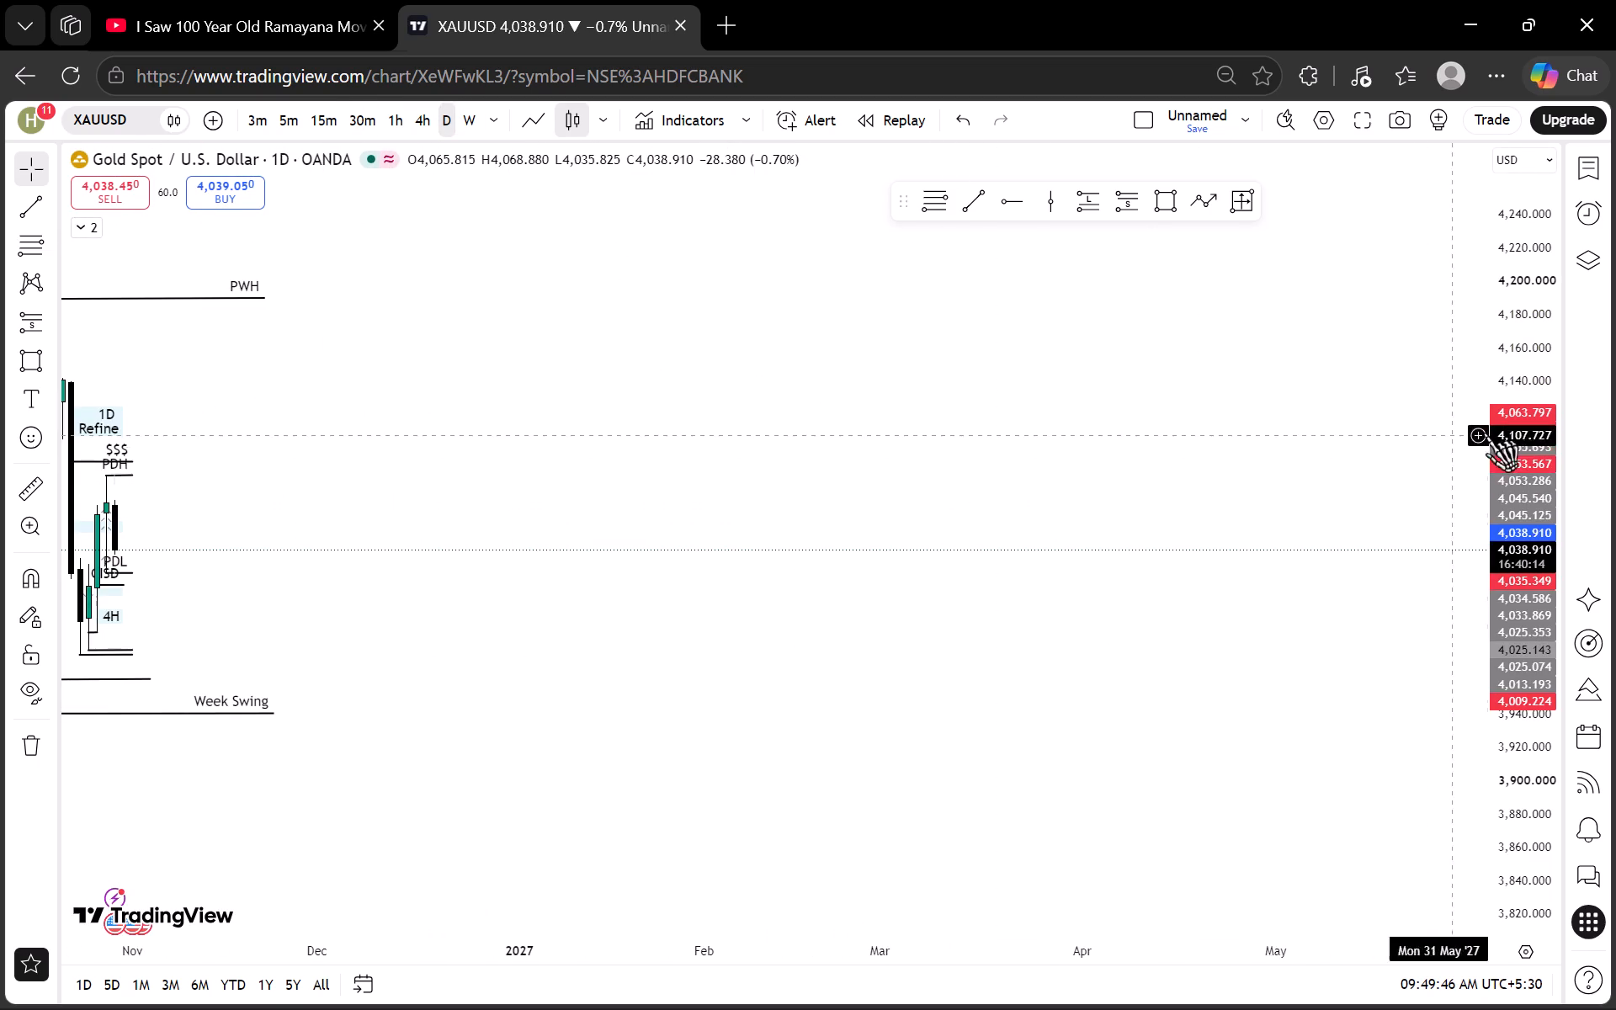
scroll(1485, 433, "down", 20)
scroll(1485, 433, "down", 9)
scroll(955, 439, "down", 4)
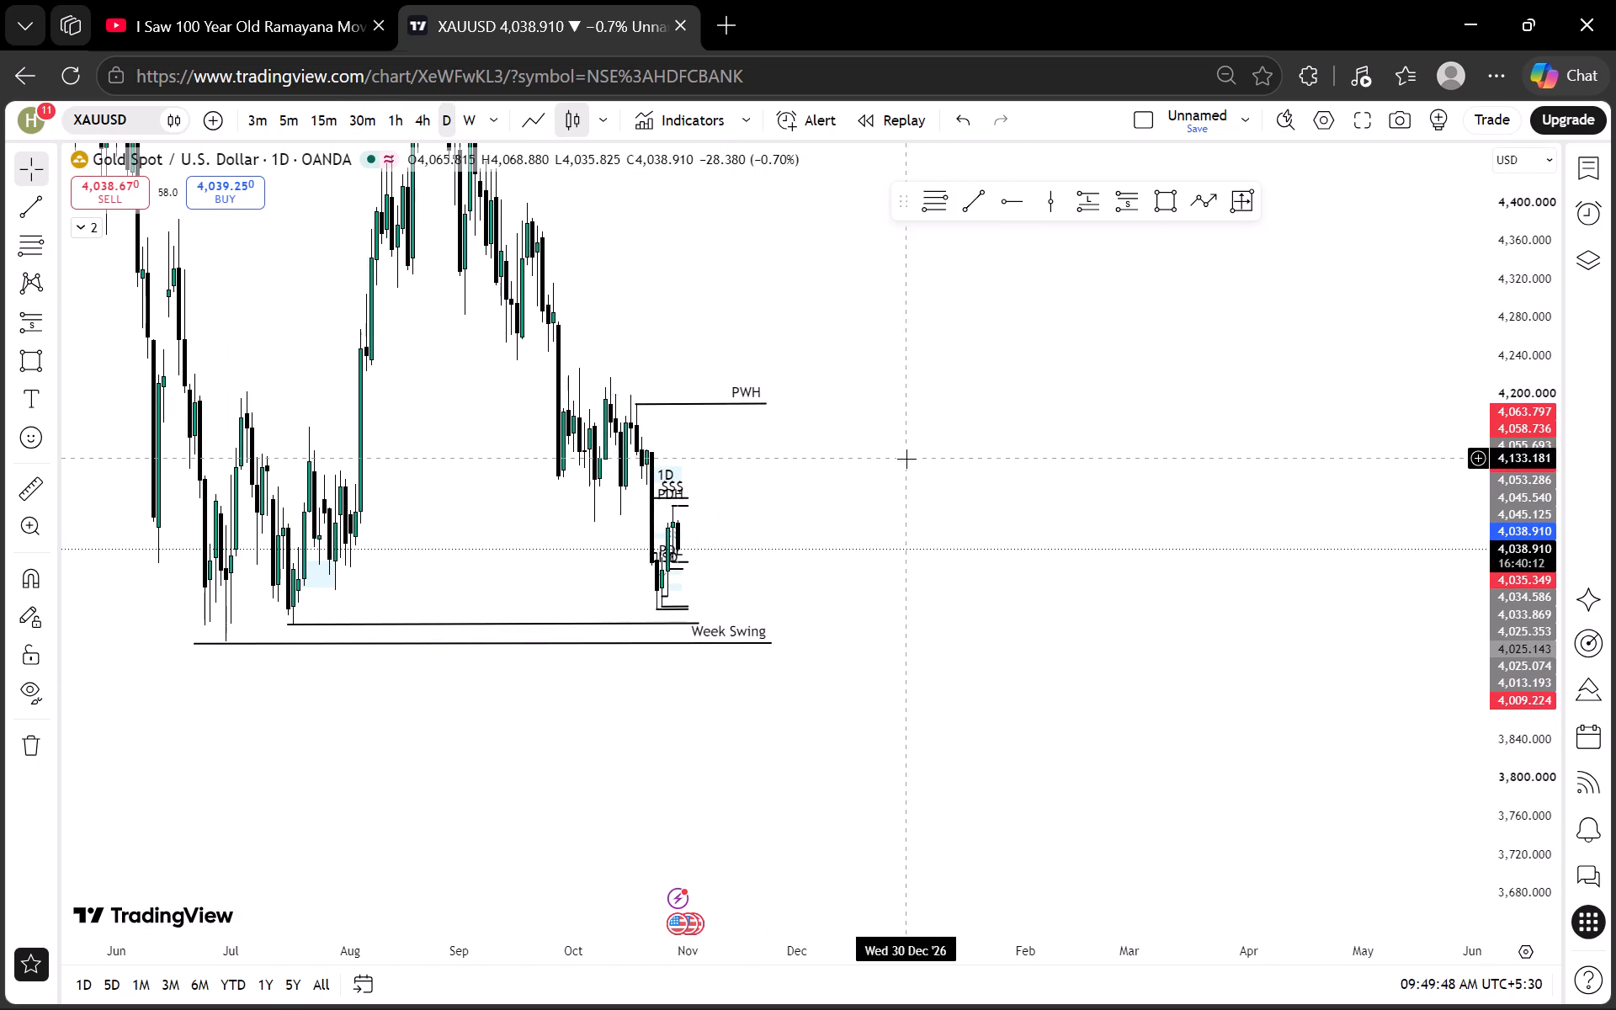
left_click_drag(929, 437, 944, 486)
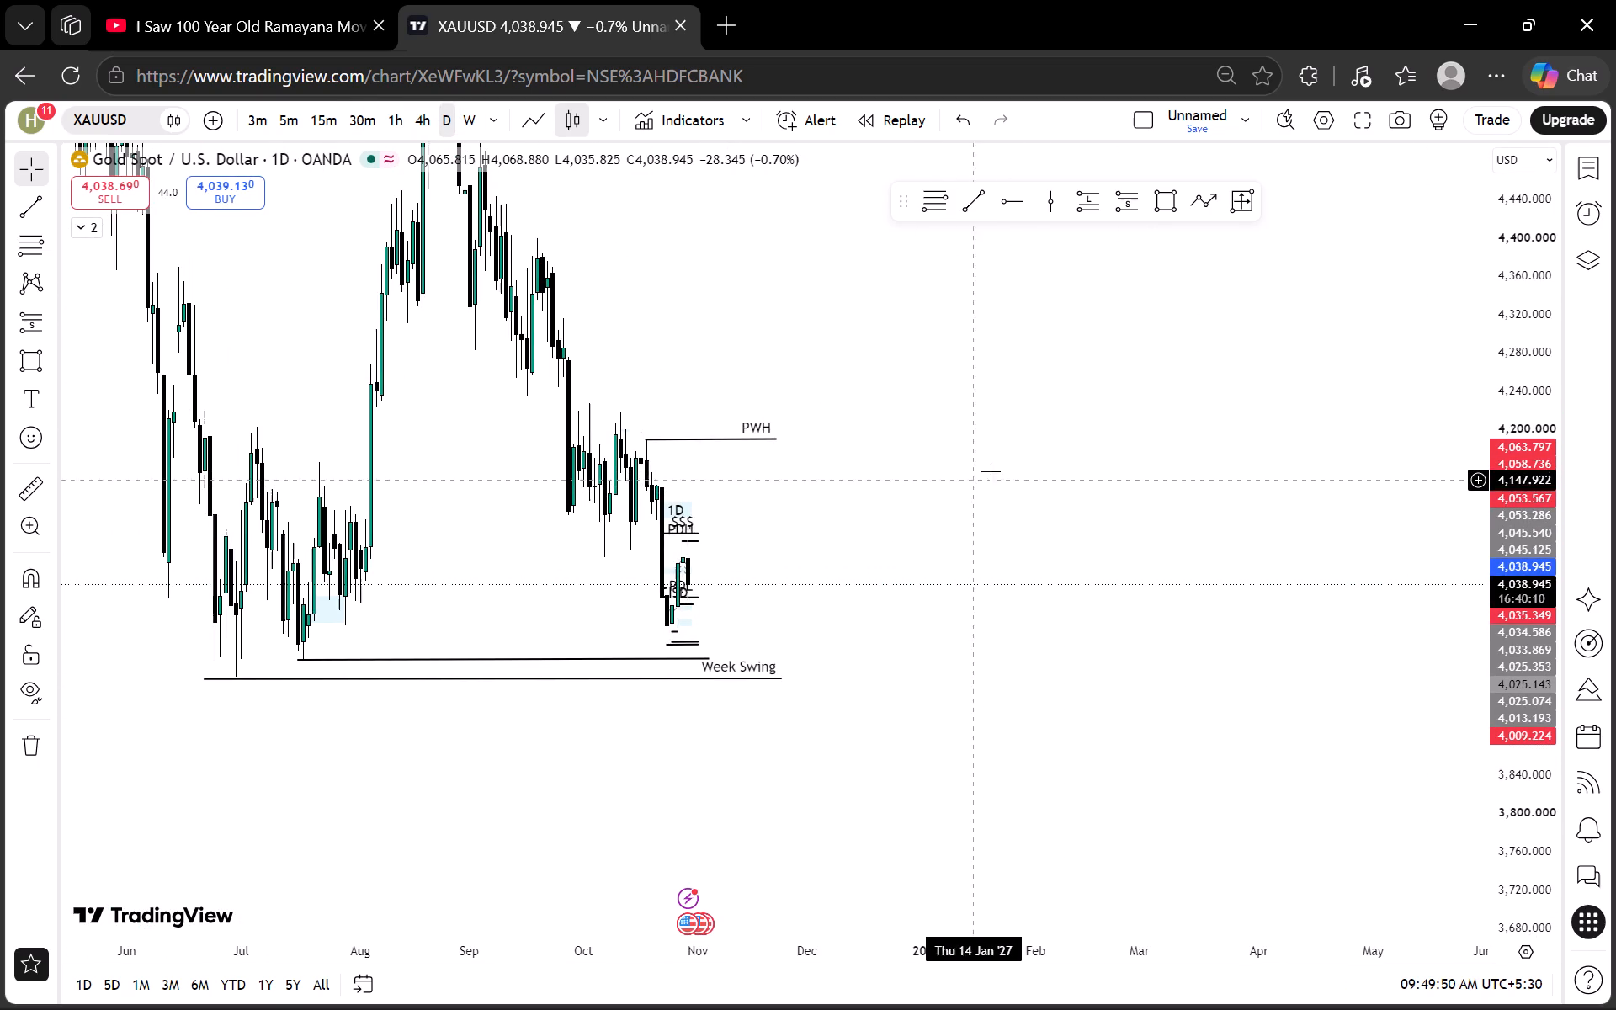
scroll(1033, 464, "up", 2)
left_click_drag(1027, 460, 1135, 431)
left_click_drag(1109, 410, 1253, 569)
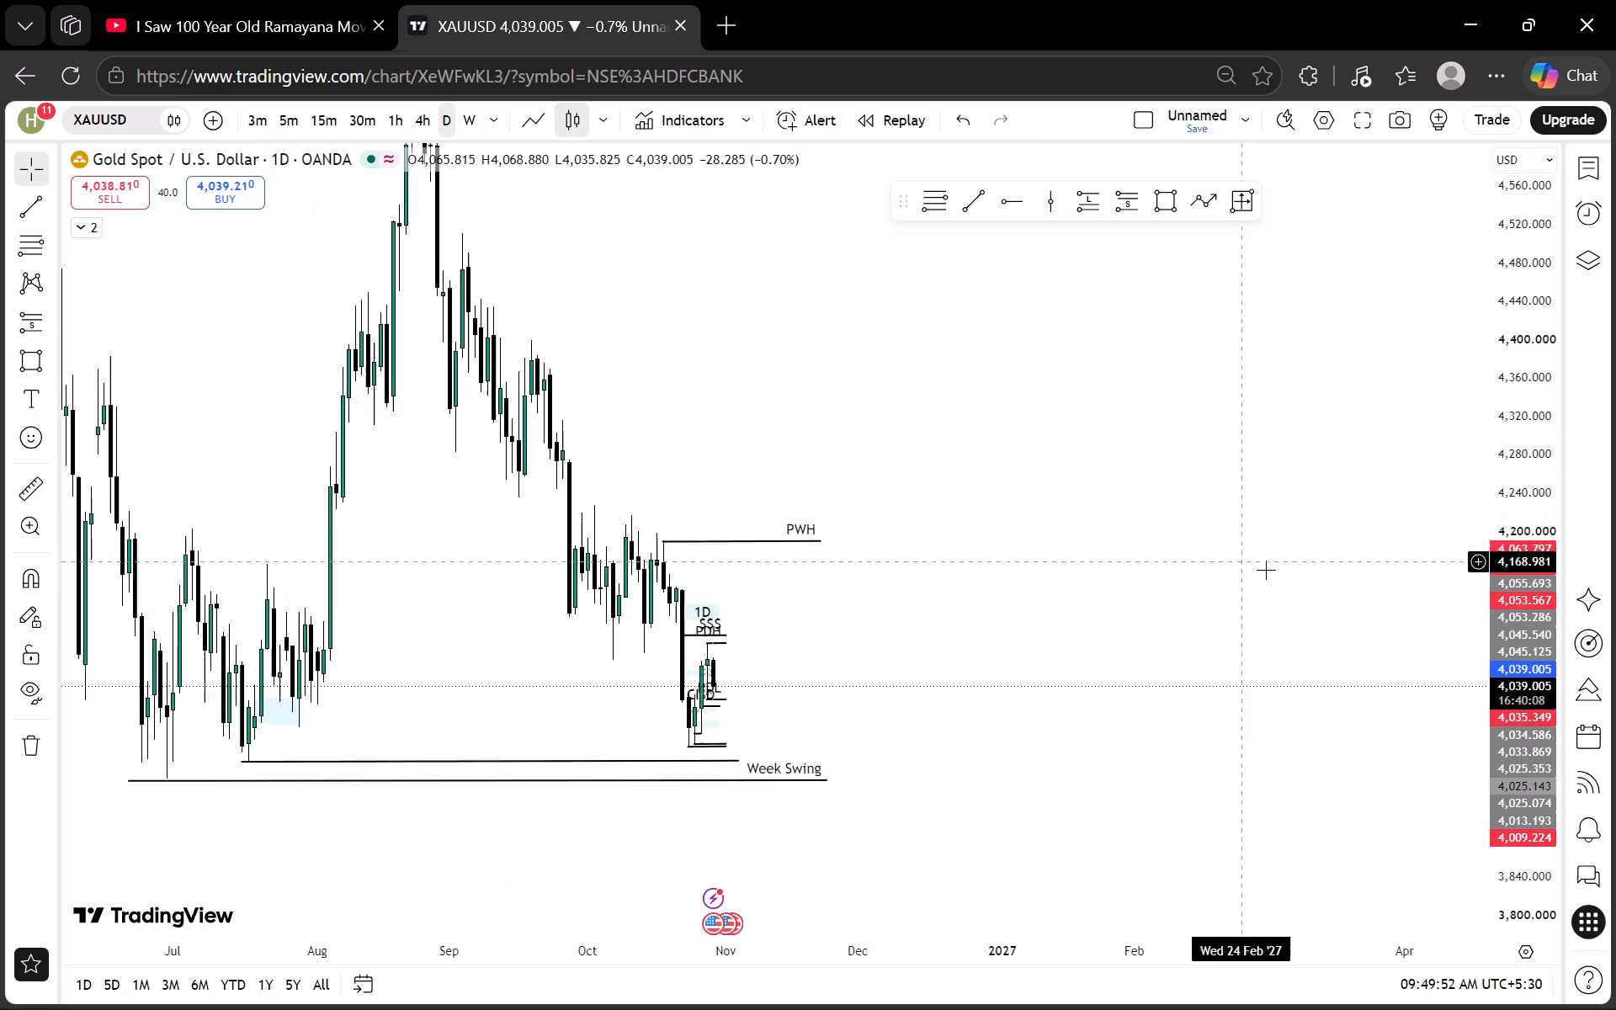
scroll(1527, 456, "down", 8)
scroll(1518, 478, "up", 12)
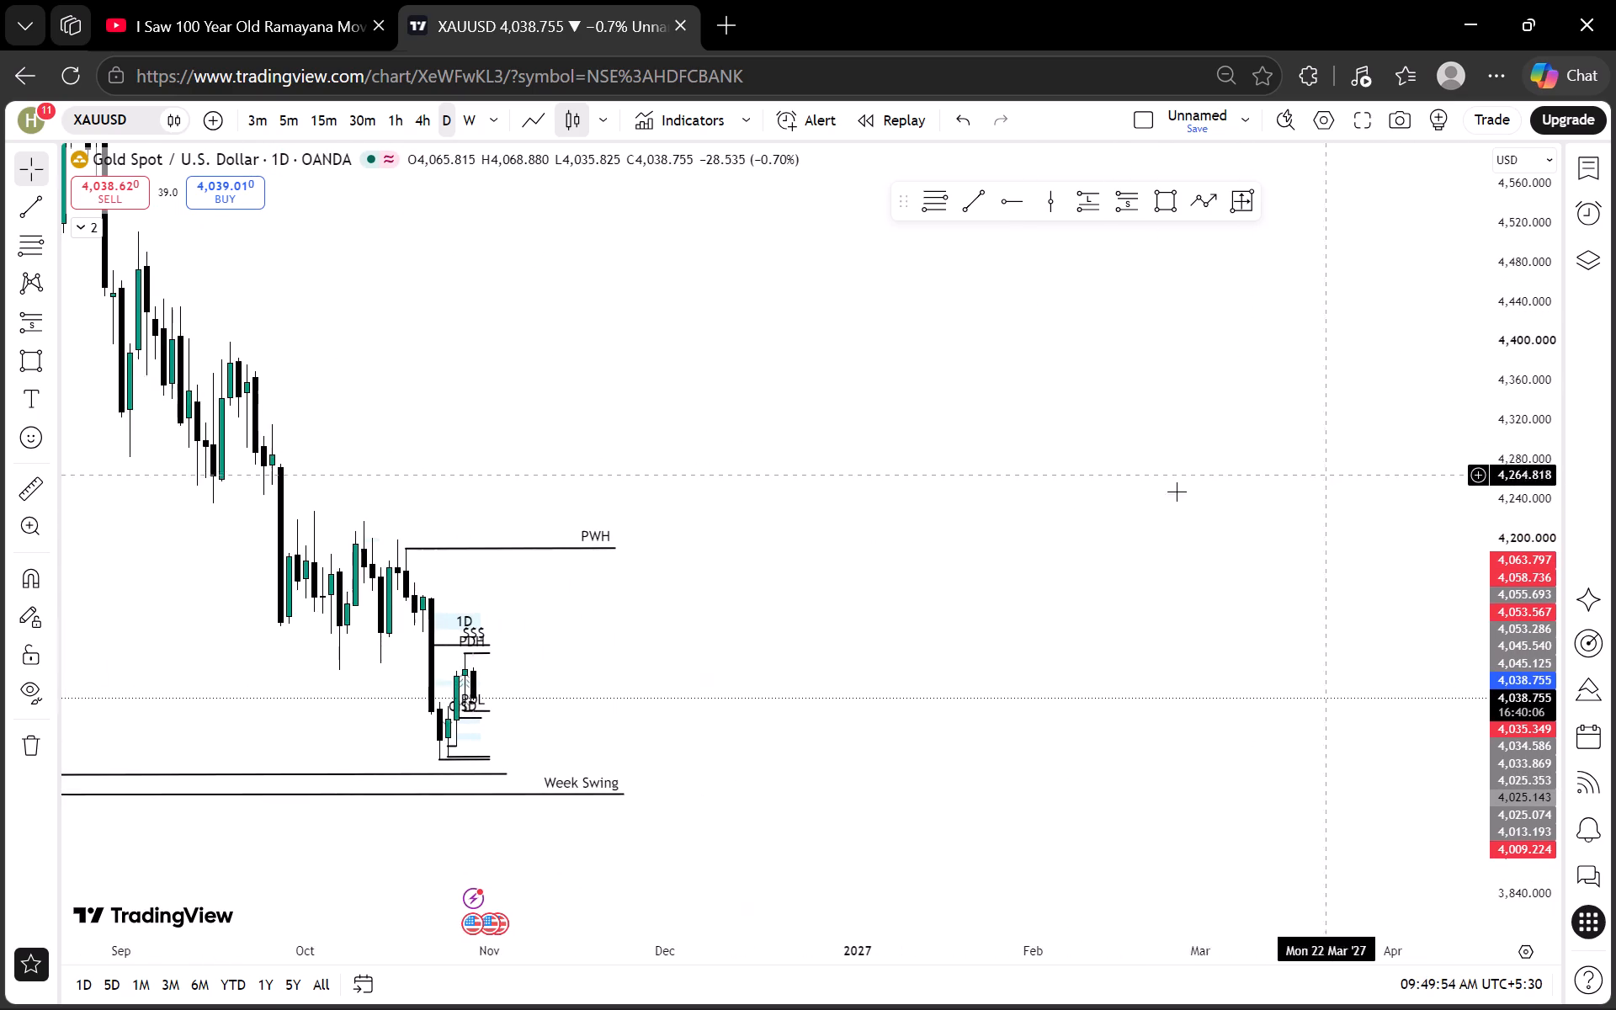
left_click_drag(1093, 531, 1233, 461)
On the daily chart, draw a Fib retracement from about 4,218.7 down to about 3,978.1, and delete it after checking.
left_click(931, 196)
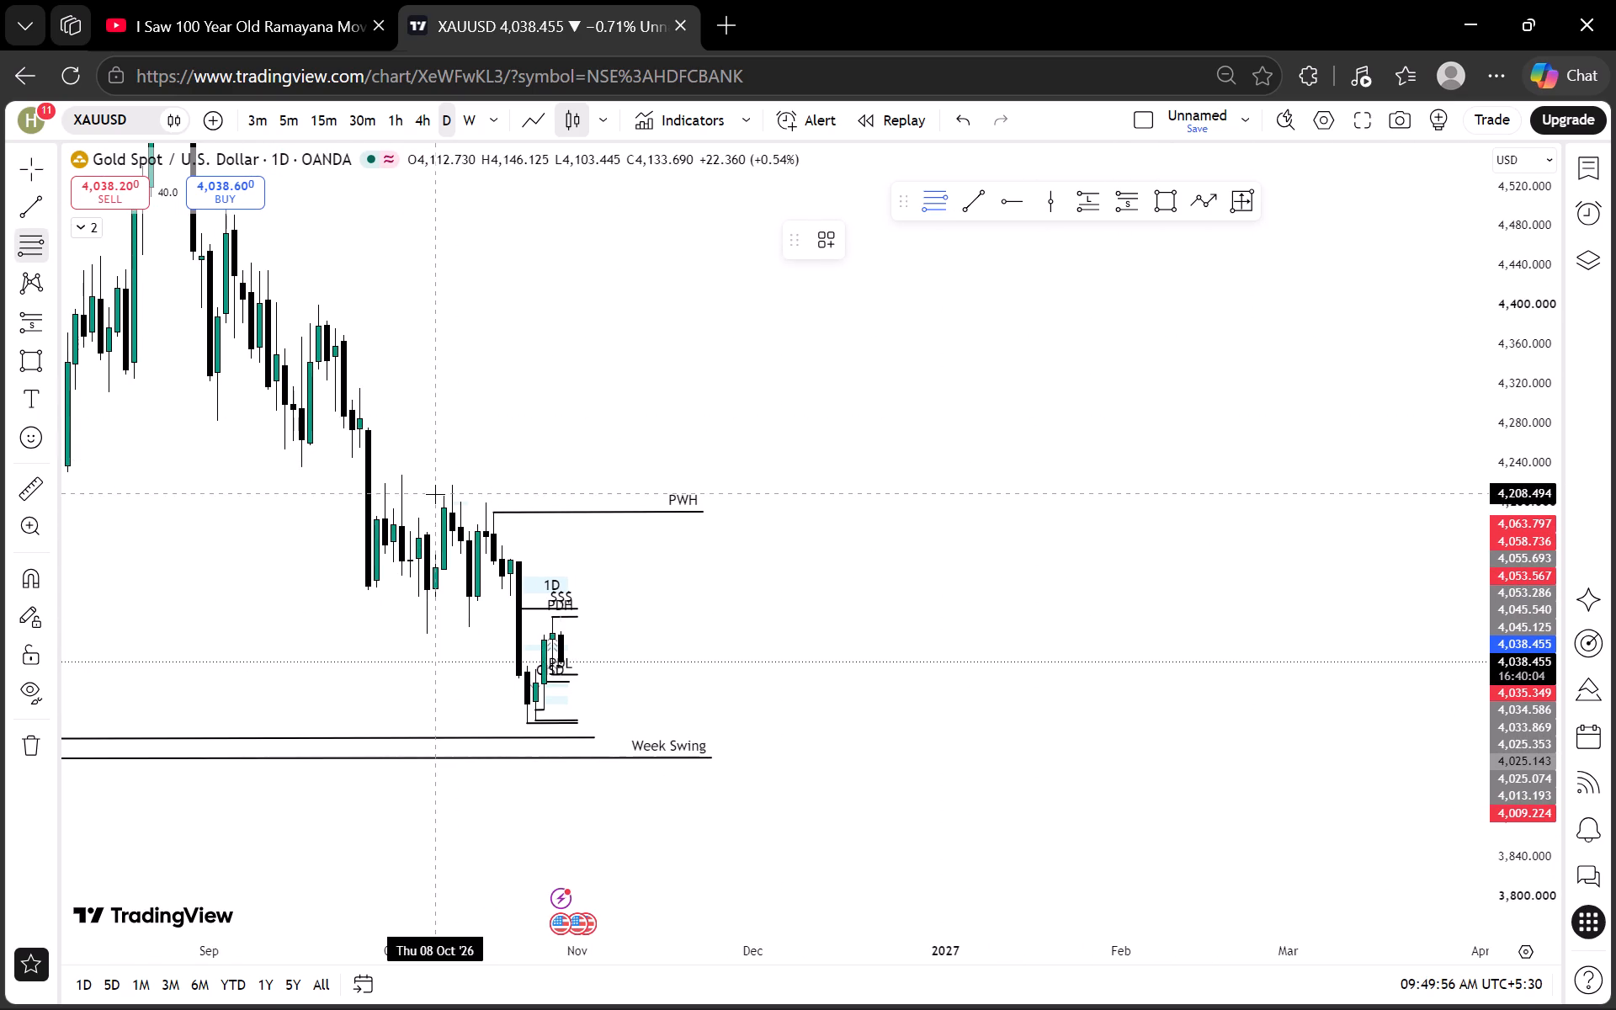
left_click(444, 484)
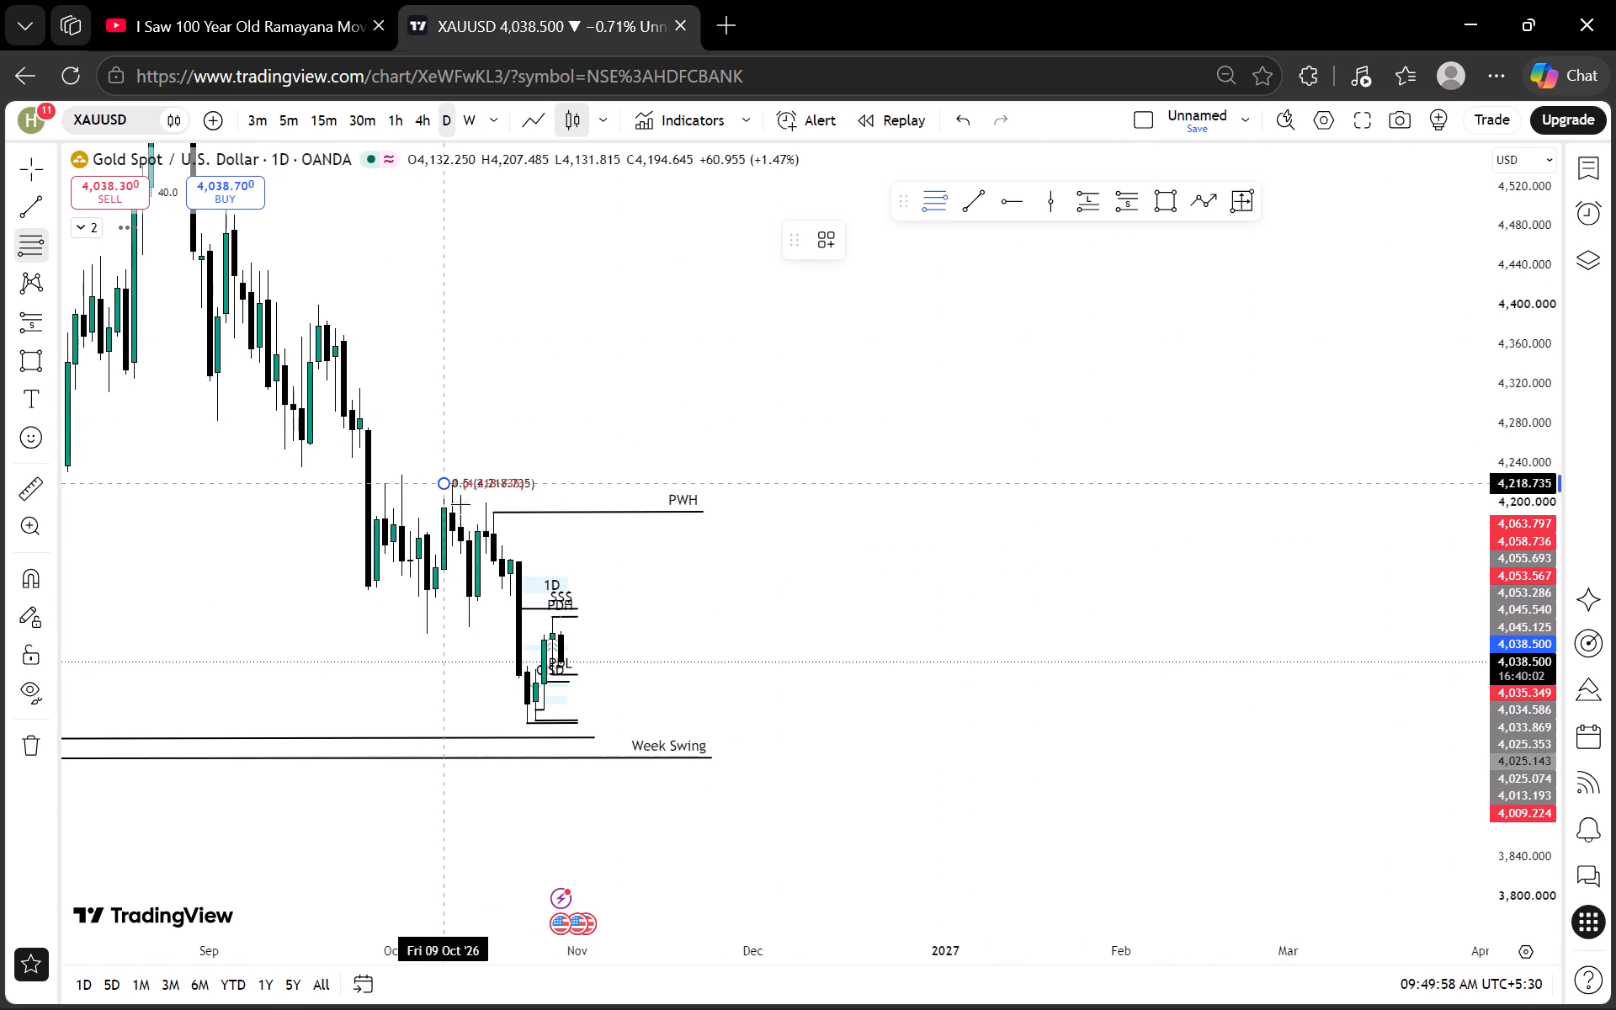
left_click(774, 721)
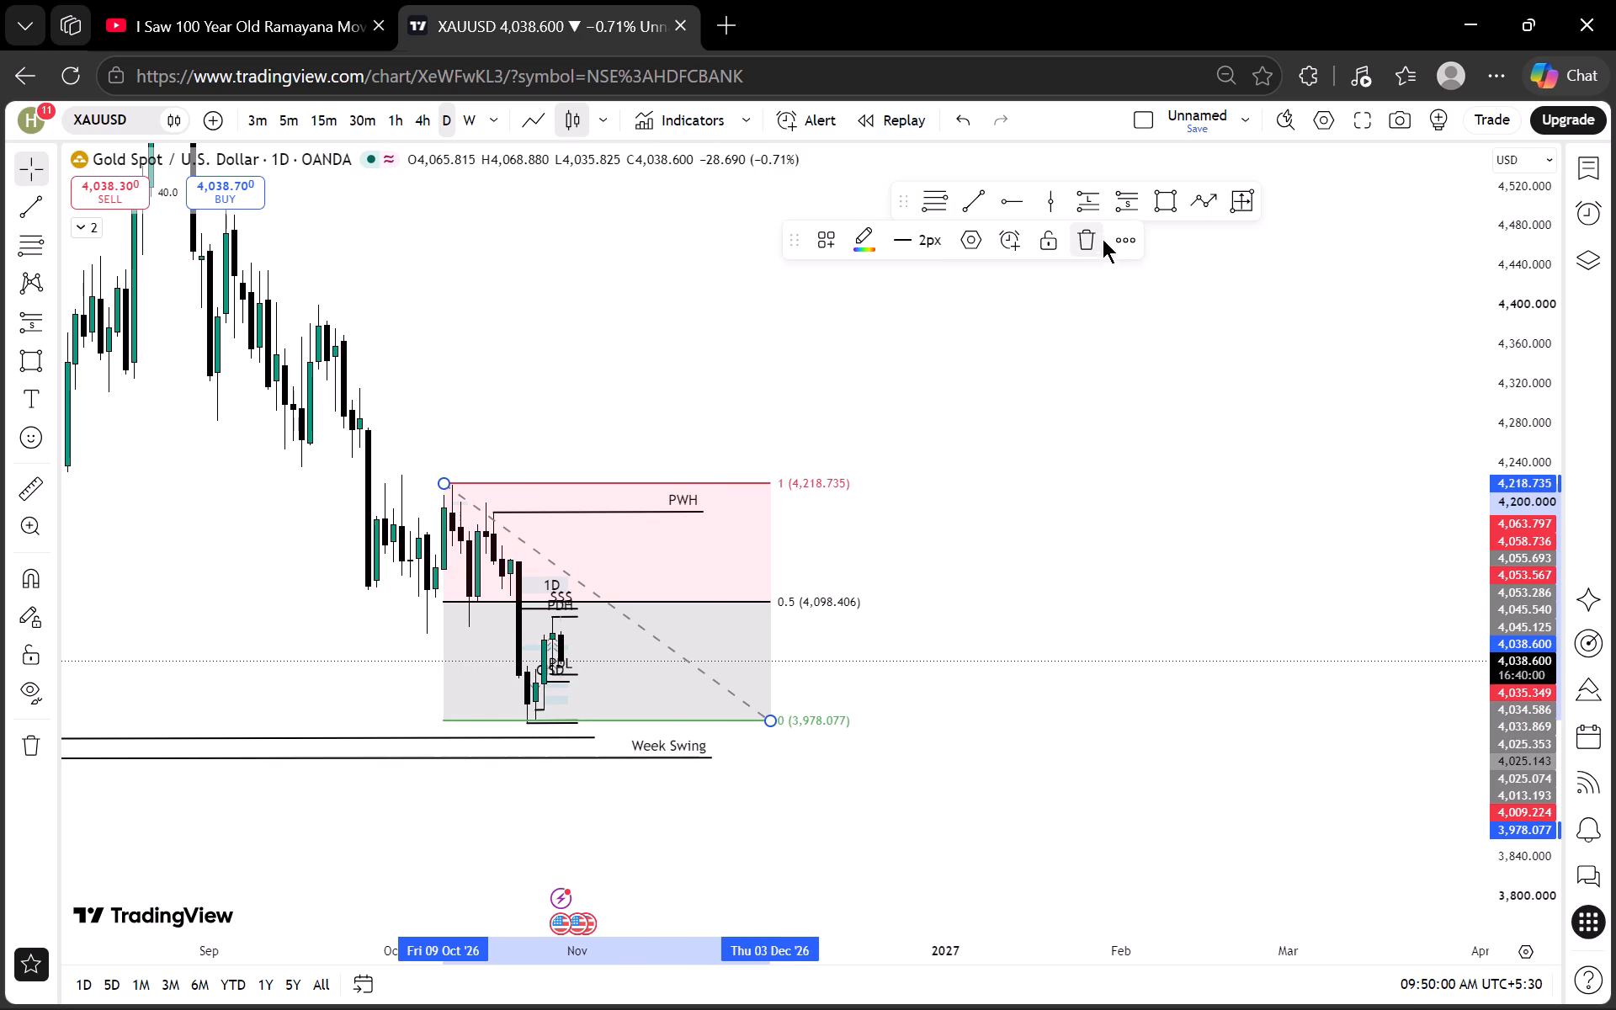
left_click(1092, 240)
Examine XAUUSD's decline and rebound between the PWH and Week Swing levels on the daily and 4-hour charts.
left_click_drag(807, 566, 885, 497)
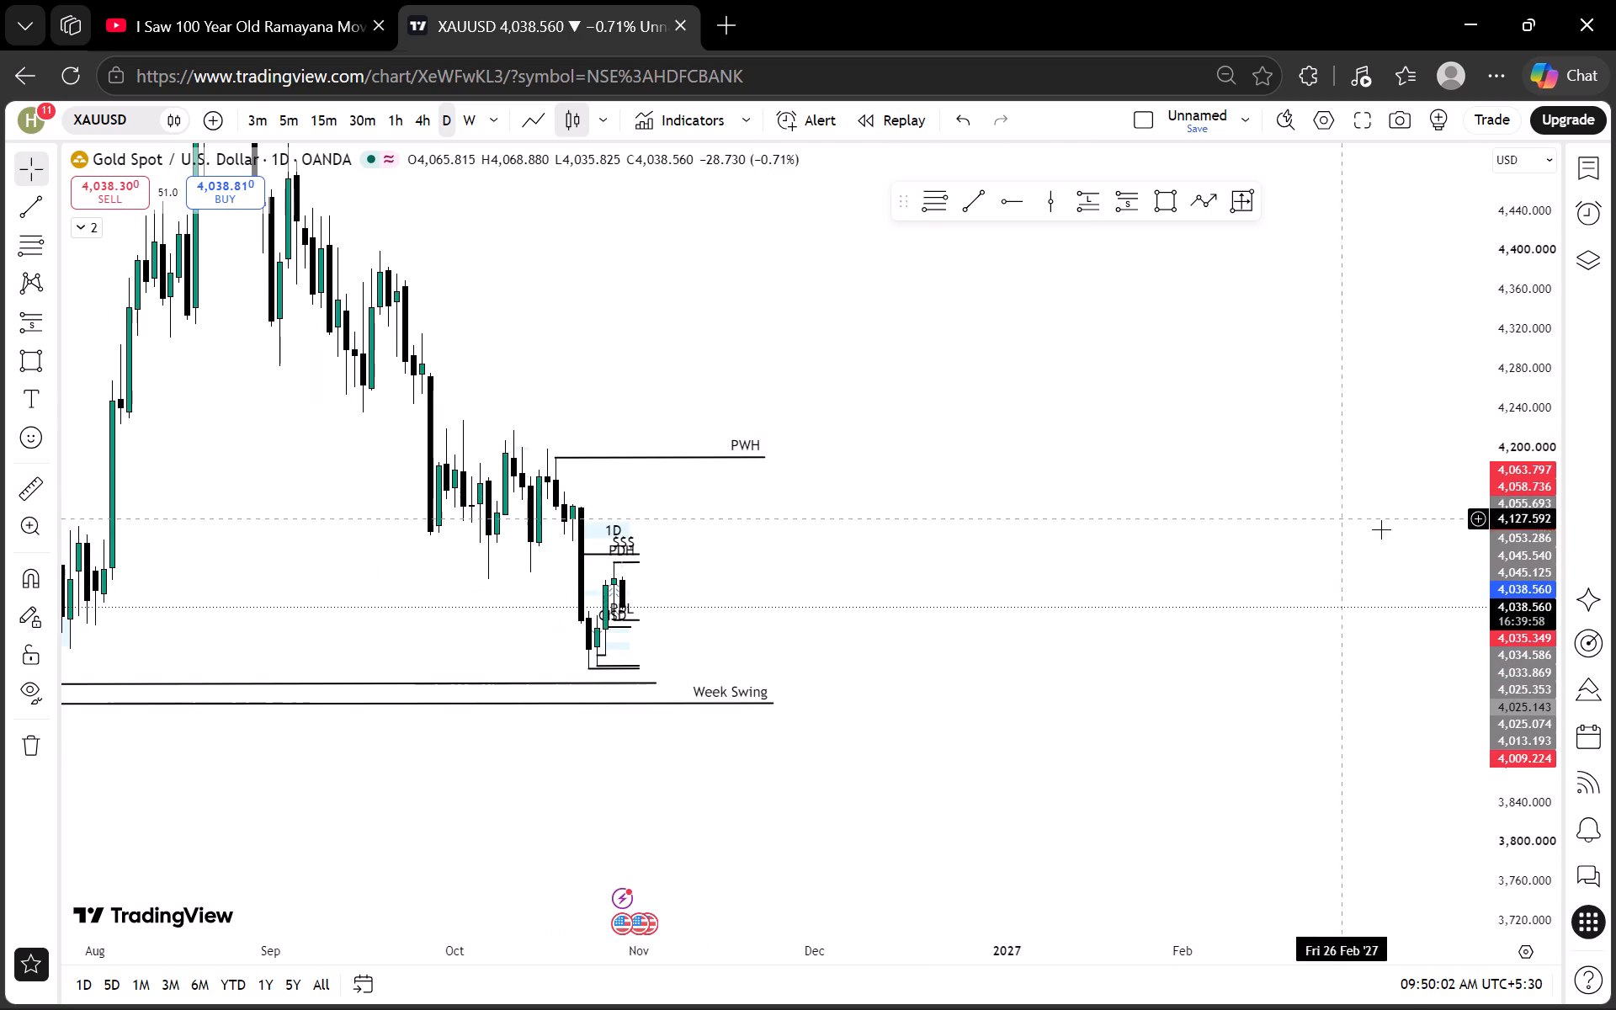
scroll(1529, 532, "up", 10)
left_click_drag(882, 401, 1030, 358)
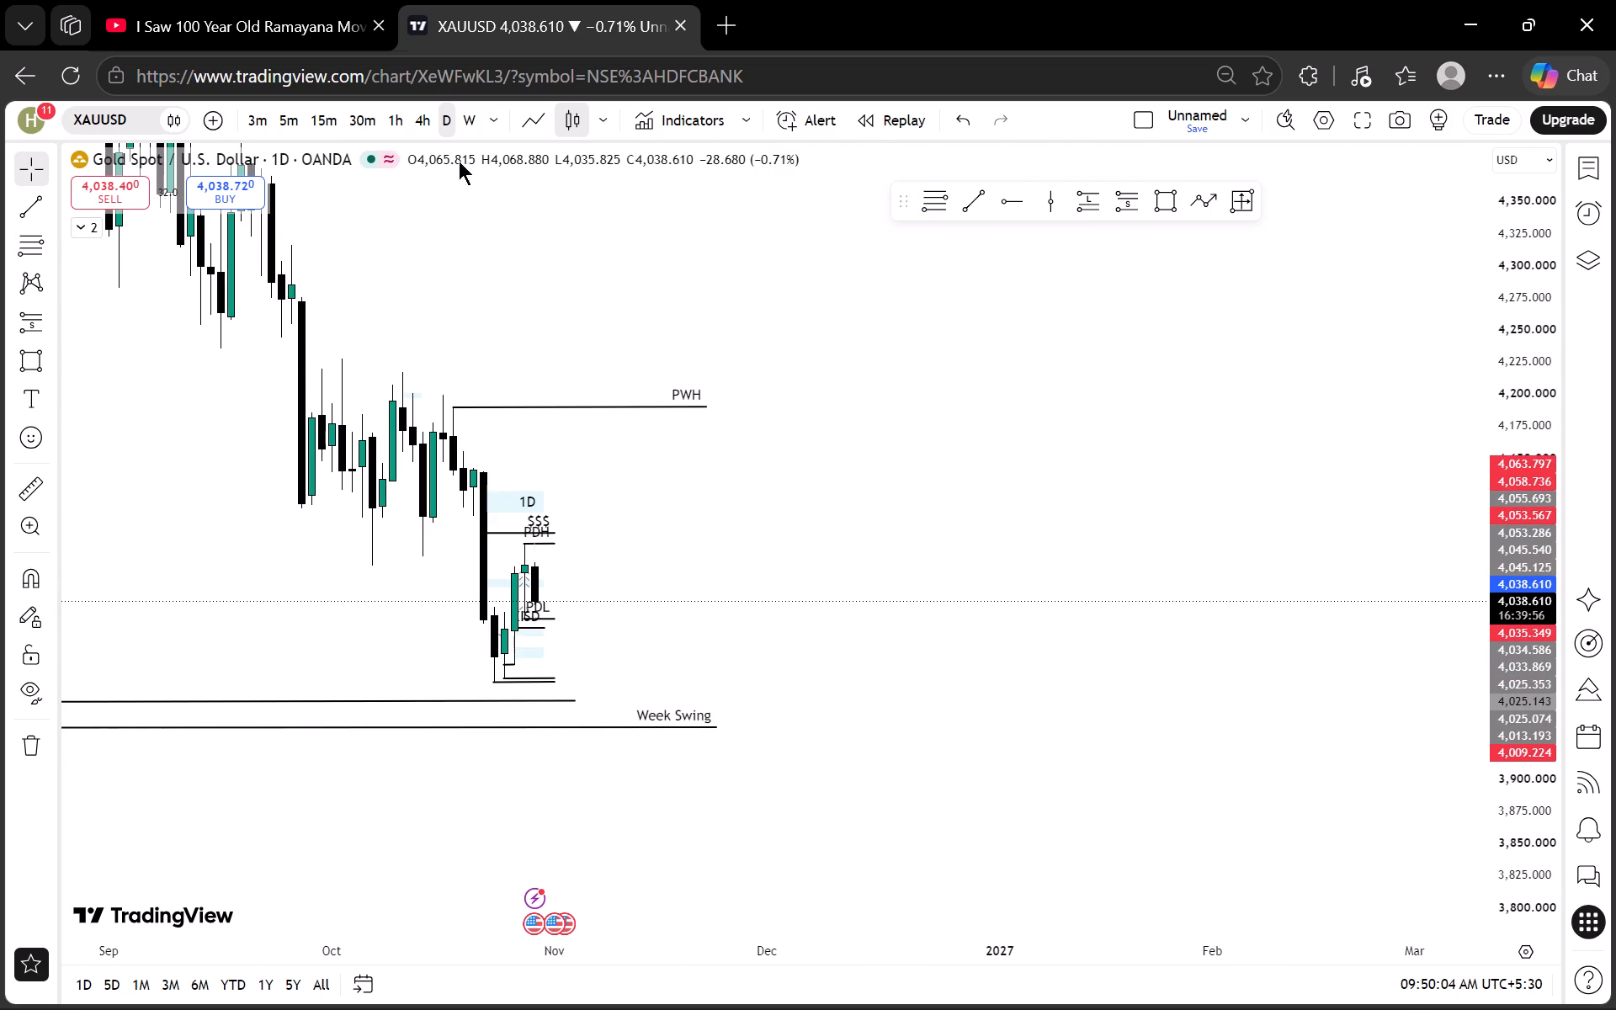
left_click(414, 120)
scroll(765, 478, "down", 6)
scroll(672, 513, "down", 3)
left_click_drag(783, 603, 698, 603)
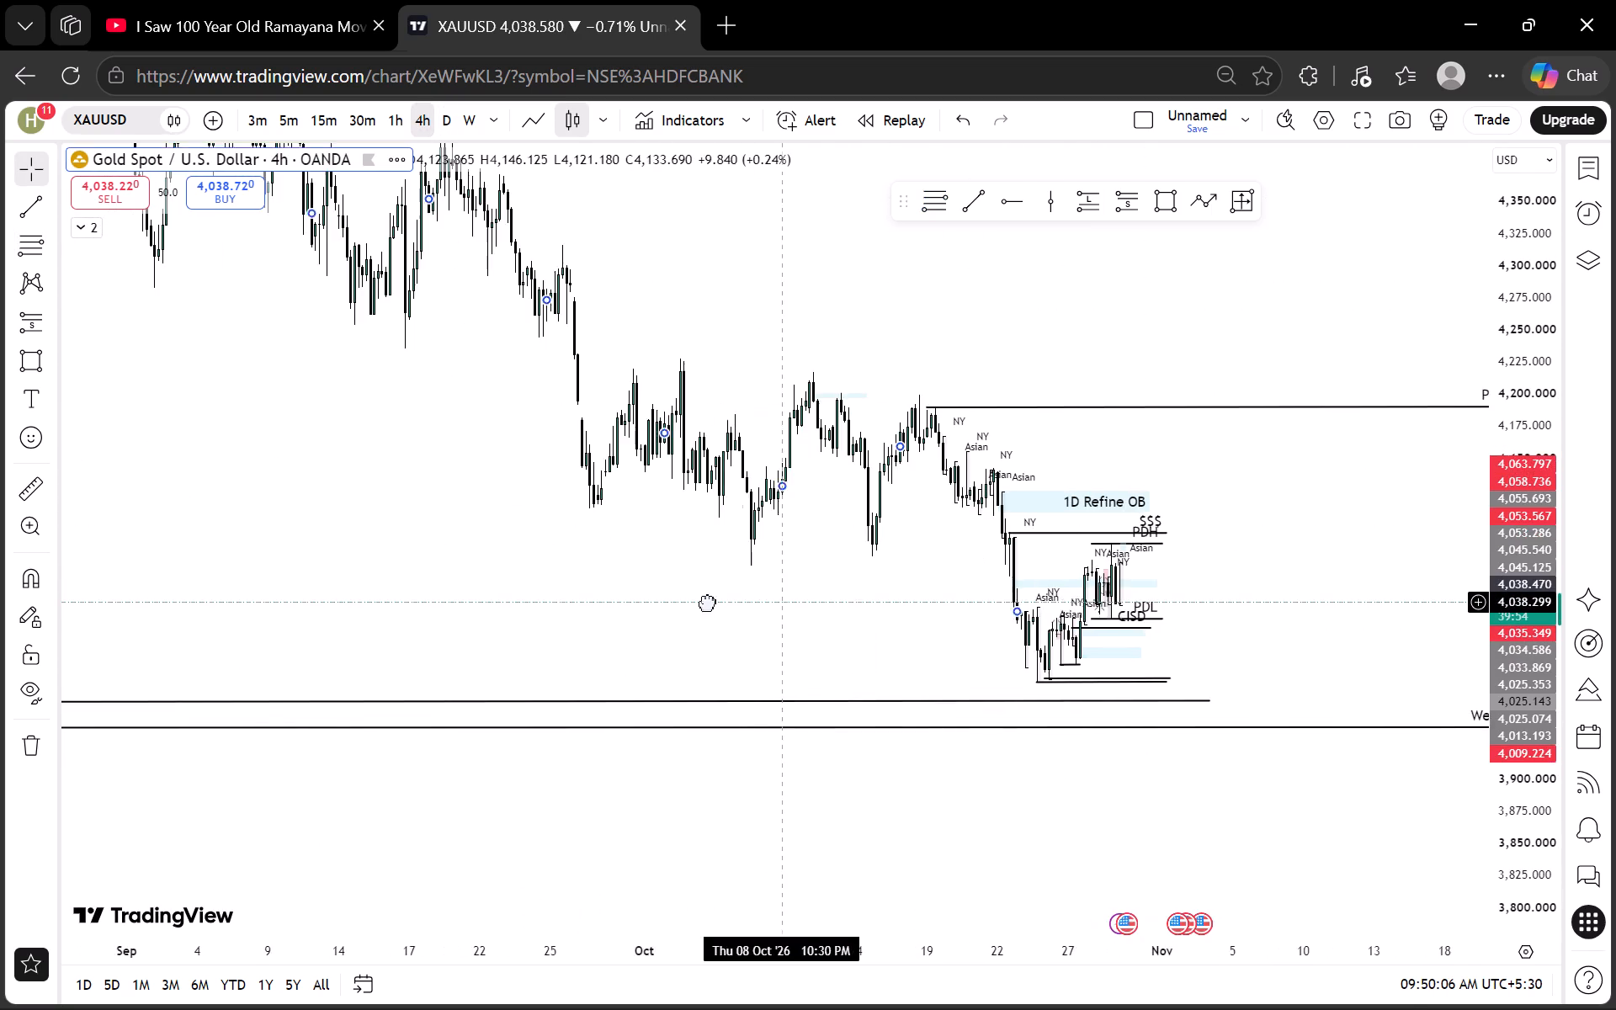
left_click_drag(698, 603, 529, 598)
scroll(1532, 540, "up", 15)
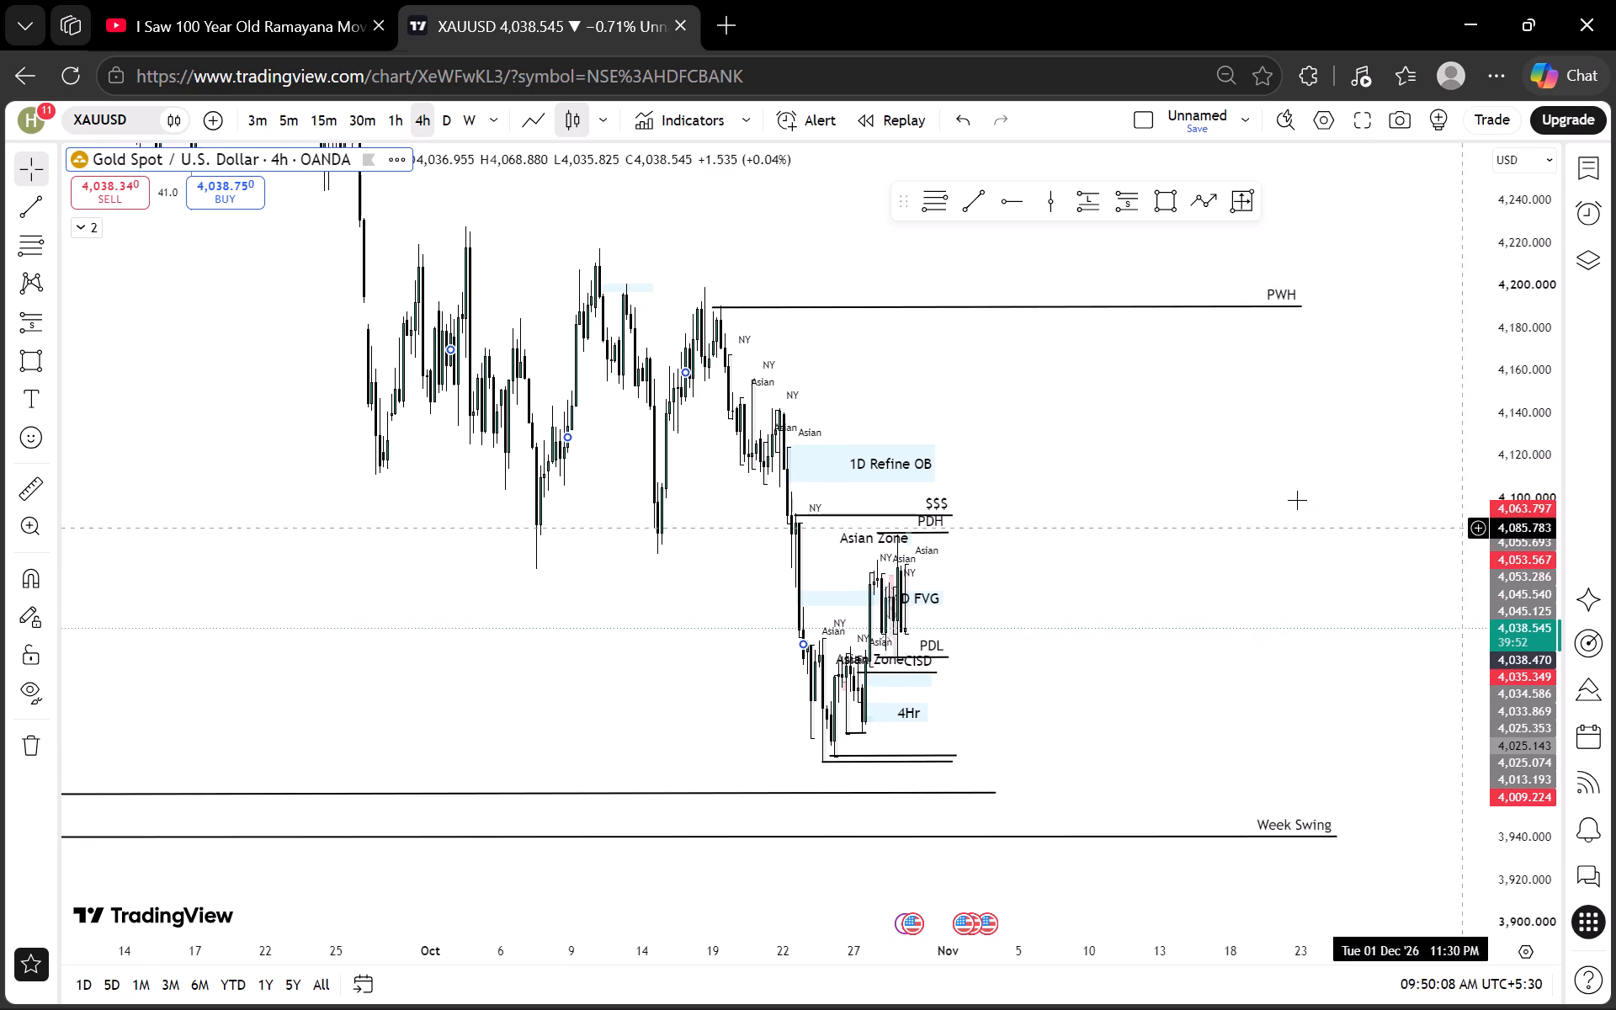
scroll(1292, 500, "up", 6)
left_click_drag(877, 547, 1122, 493)
scroll(1081, 511, "up", 3)
left_click_drag(1013, 529, 1329, 518)
scroll(1523, 525, "up", 4)
scroll(1523, 525, "down", 3)
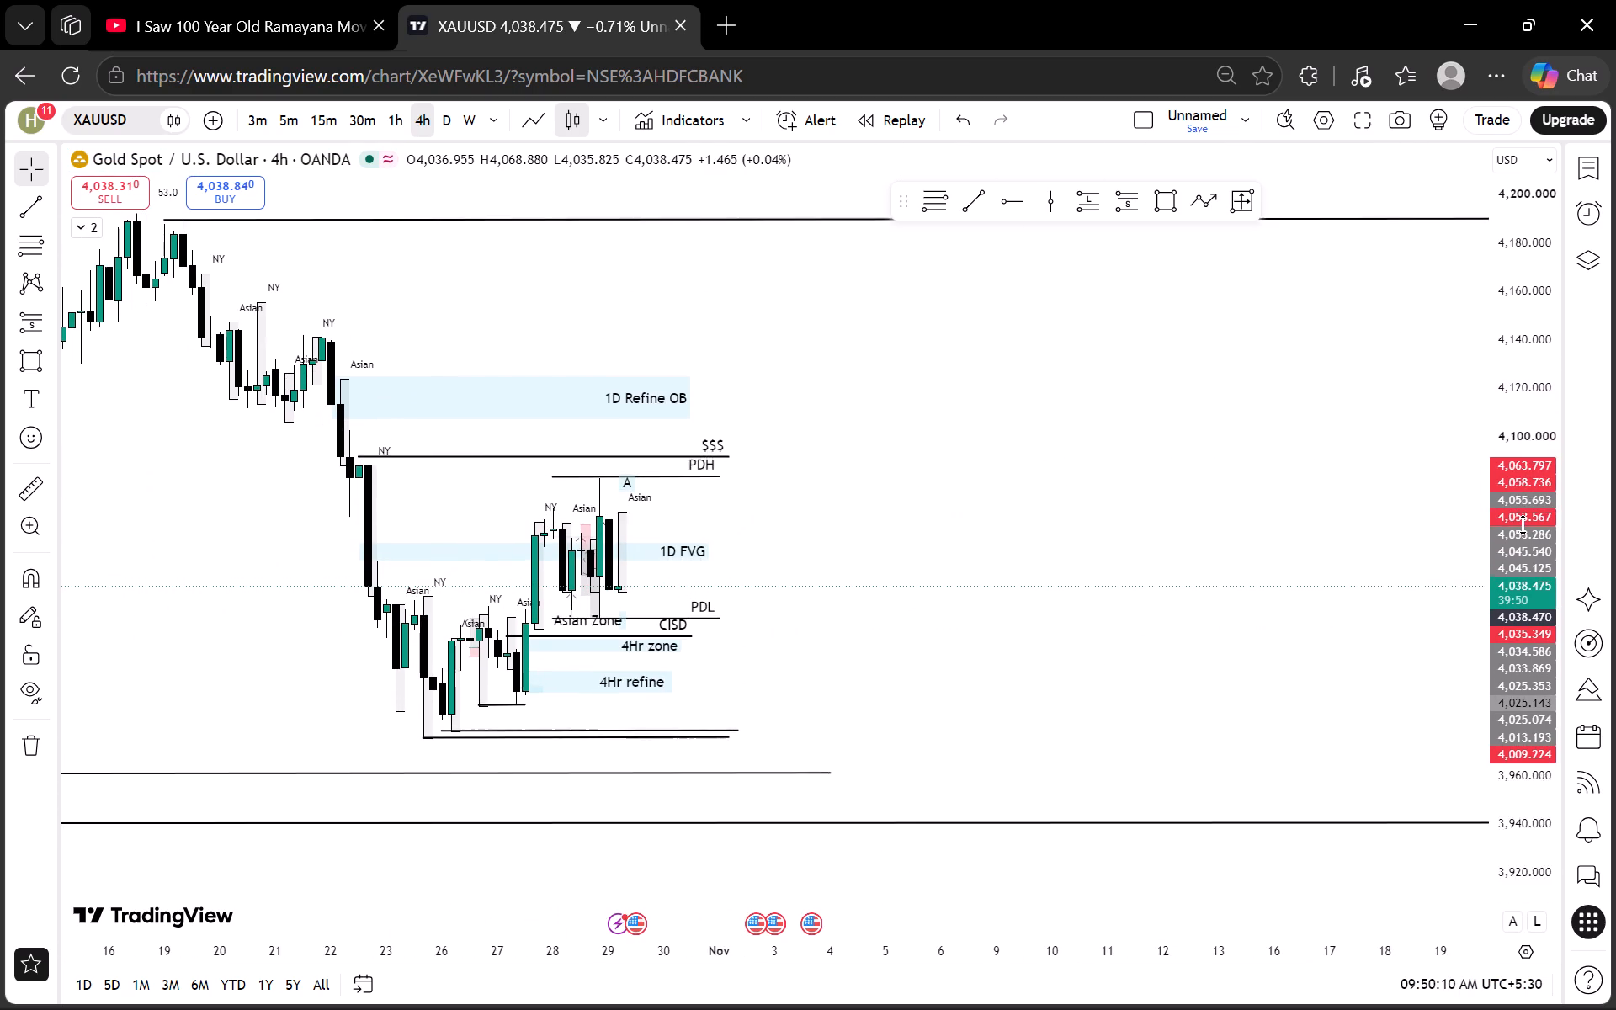
scroll(1523, 525, "down", 2)
Examine XAUUSD's session ranges, PDH, PDL and 4Hr zones around the current price on the 1-hour chart.
left_click(391, 132)
scroll(679, 484, "down", 5)
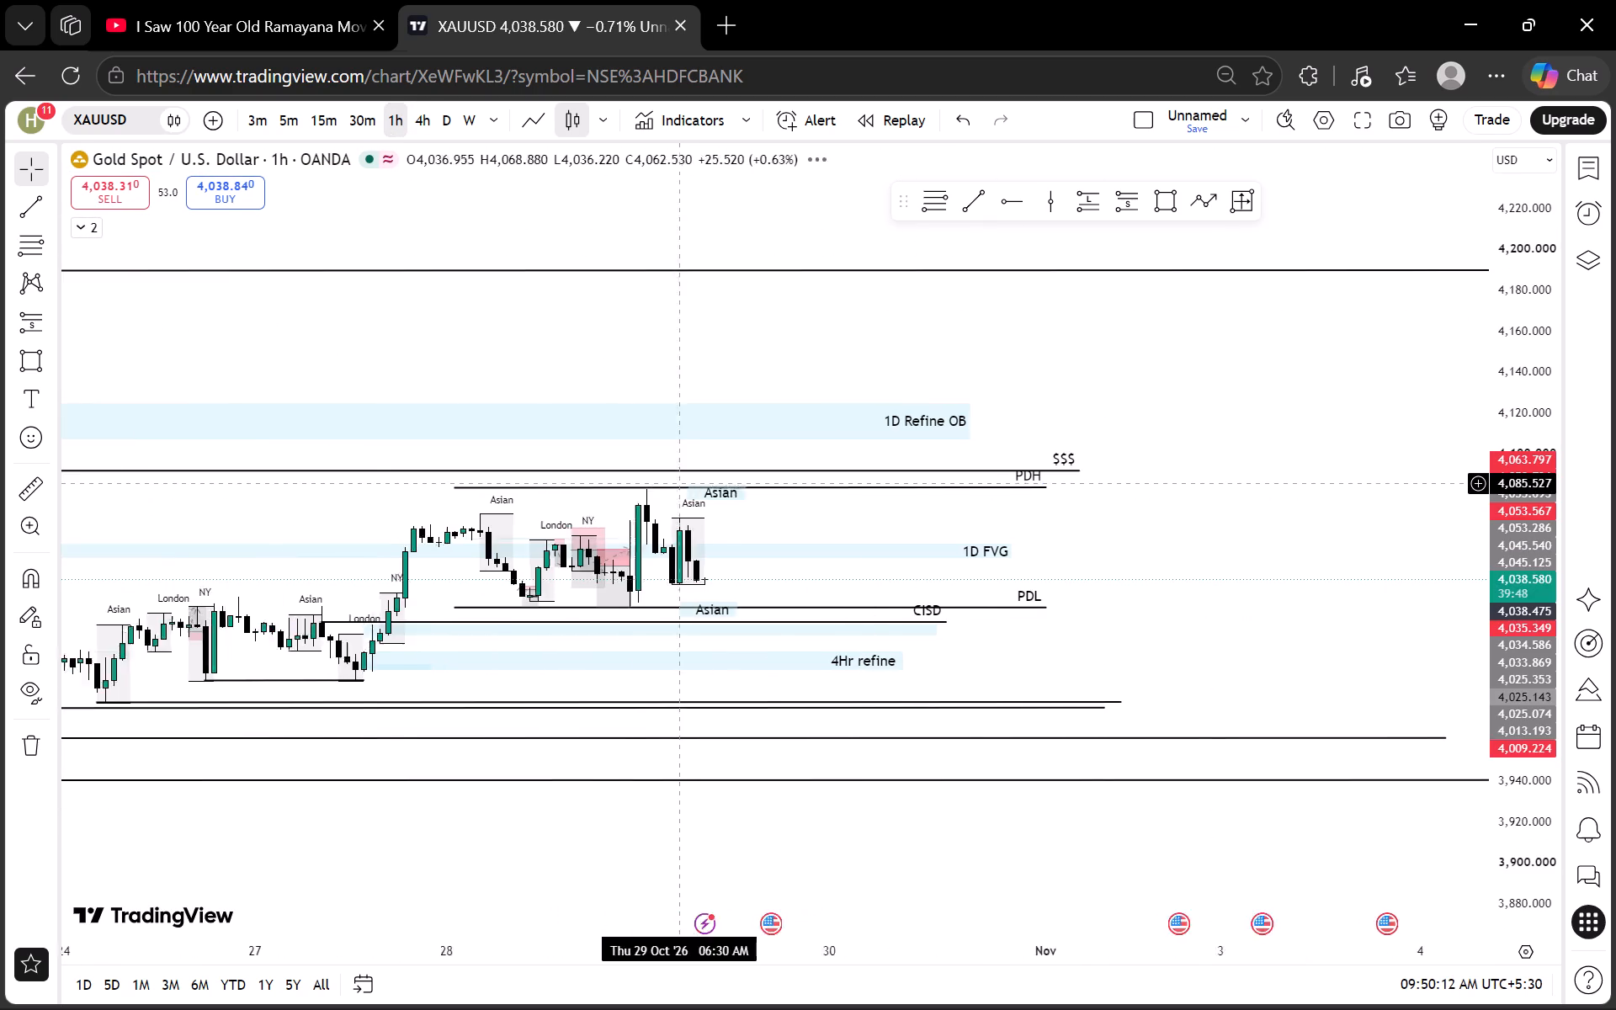
scroll(1525, 500, "up", 20)
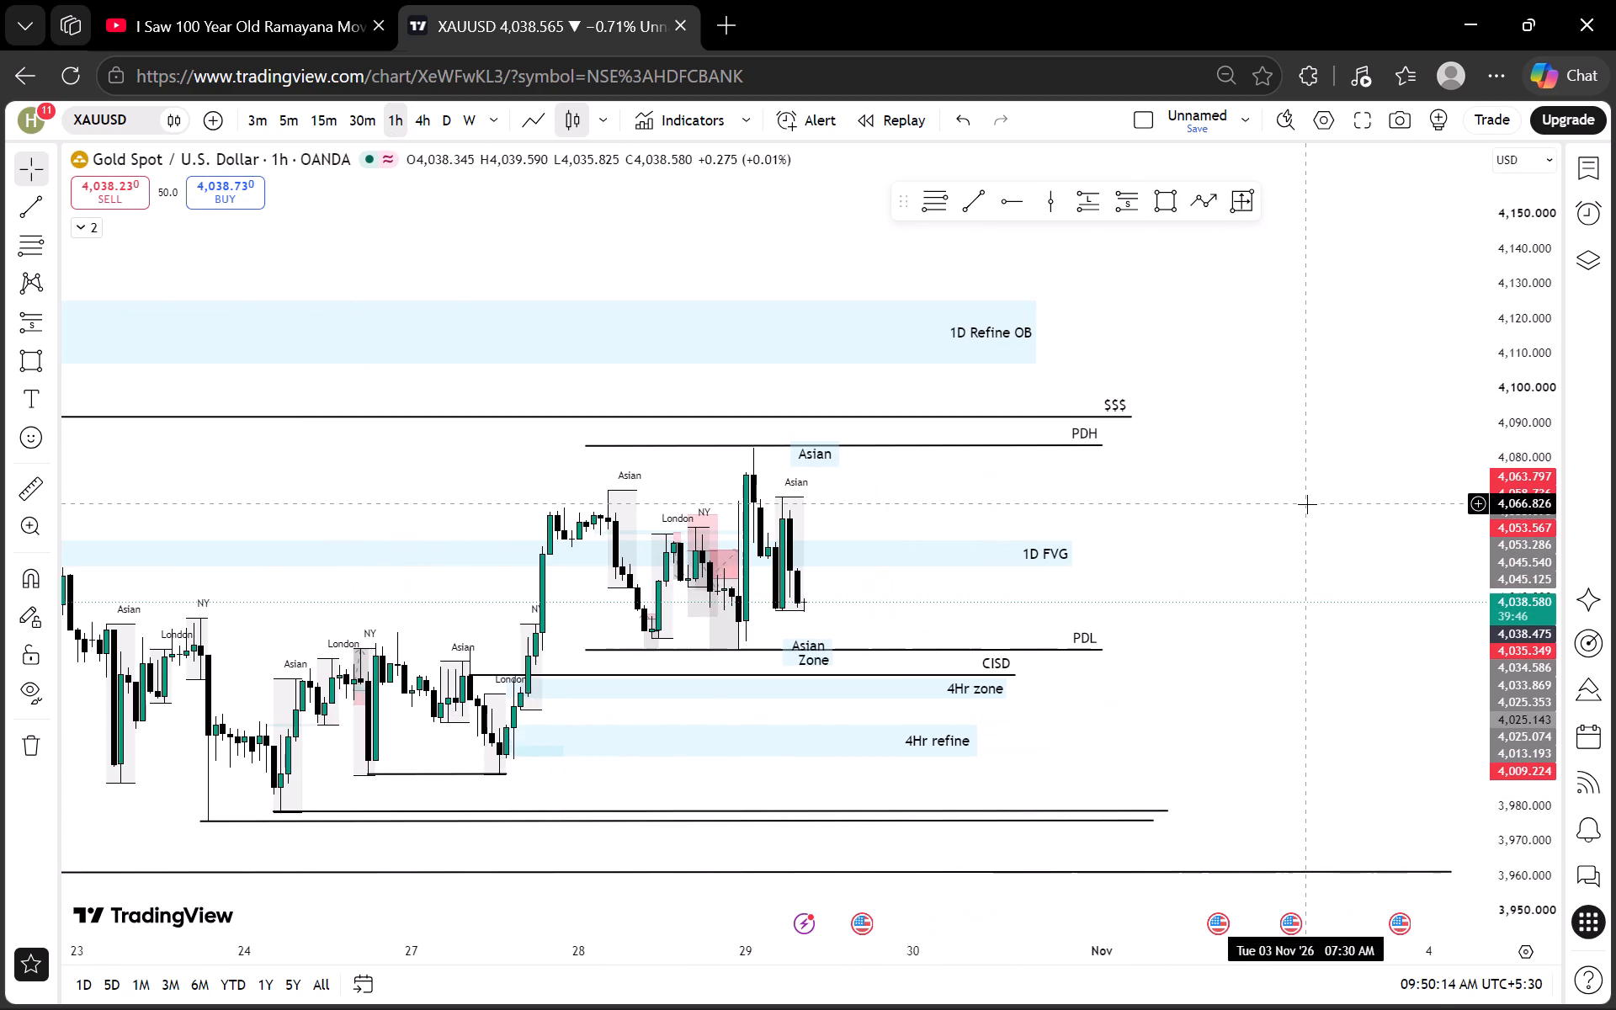
scroll(1307, 504, "up", 1)
scroll(1304, 507, "down", 4)
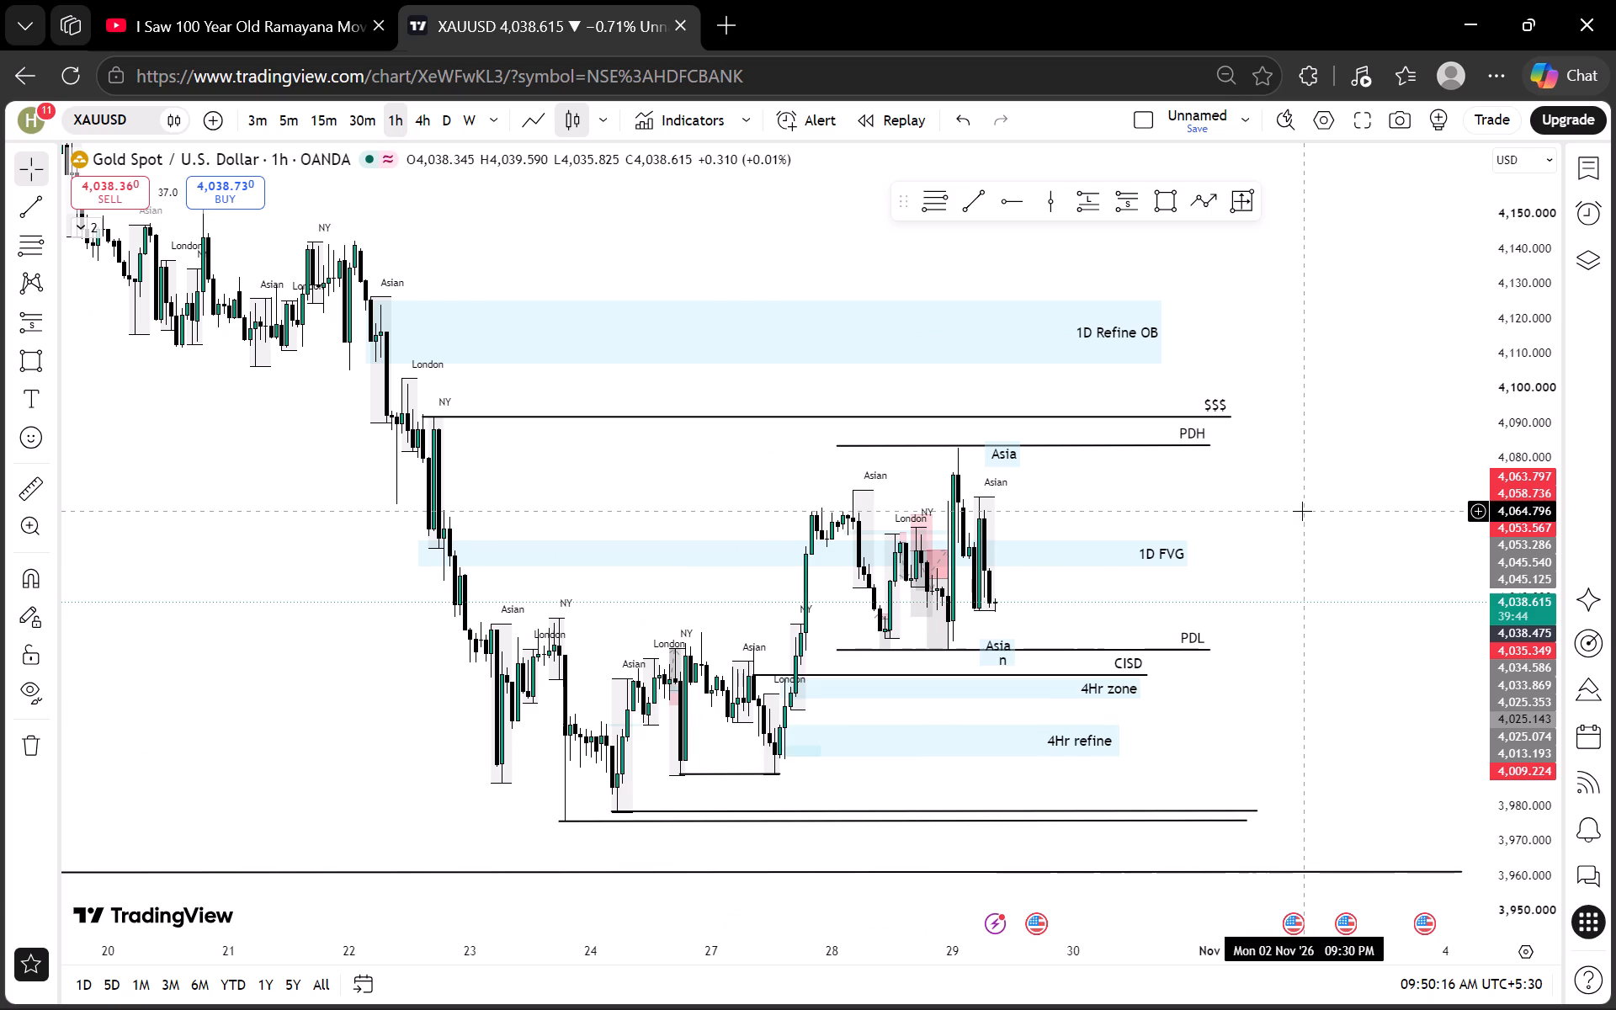
left_click_drag(1302, 300, 1144, 371)
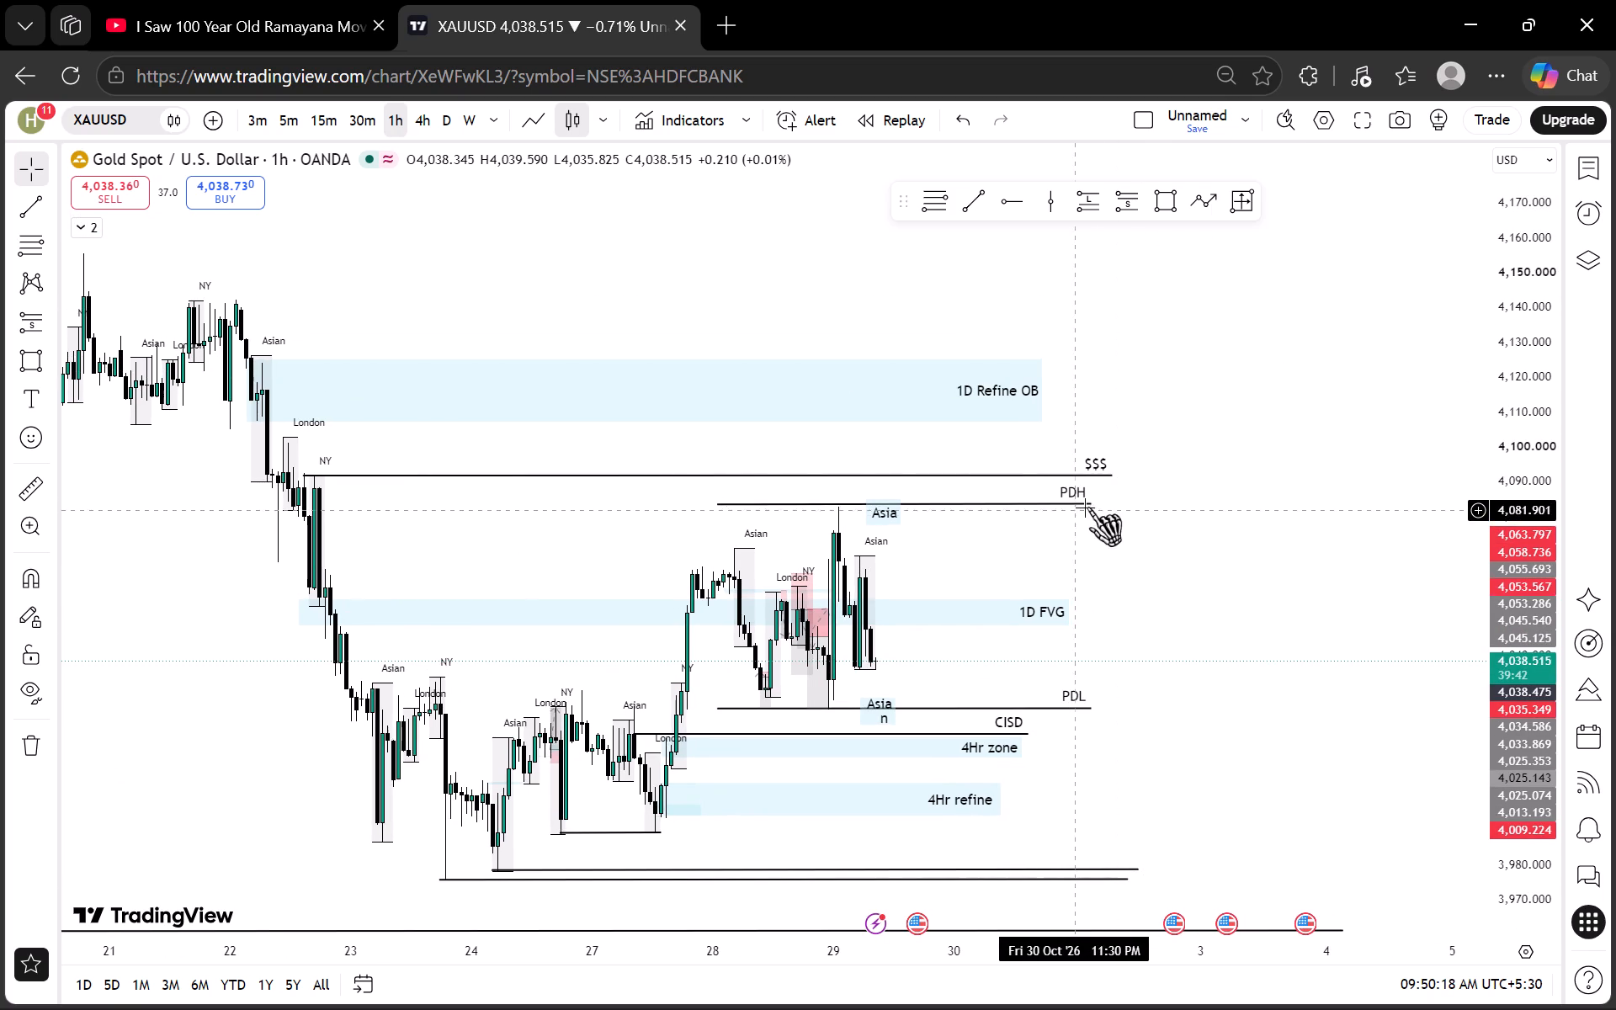
scroll(1127, 561, "up", 4)
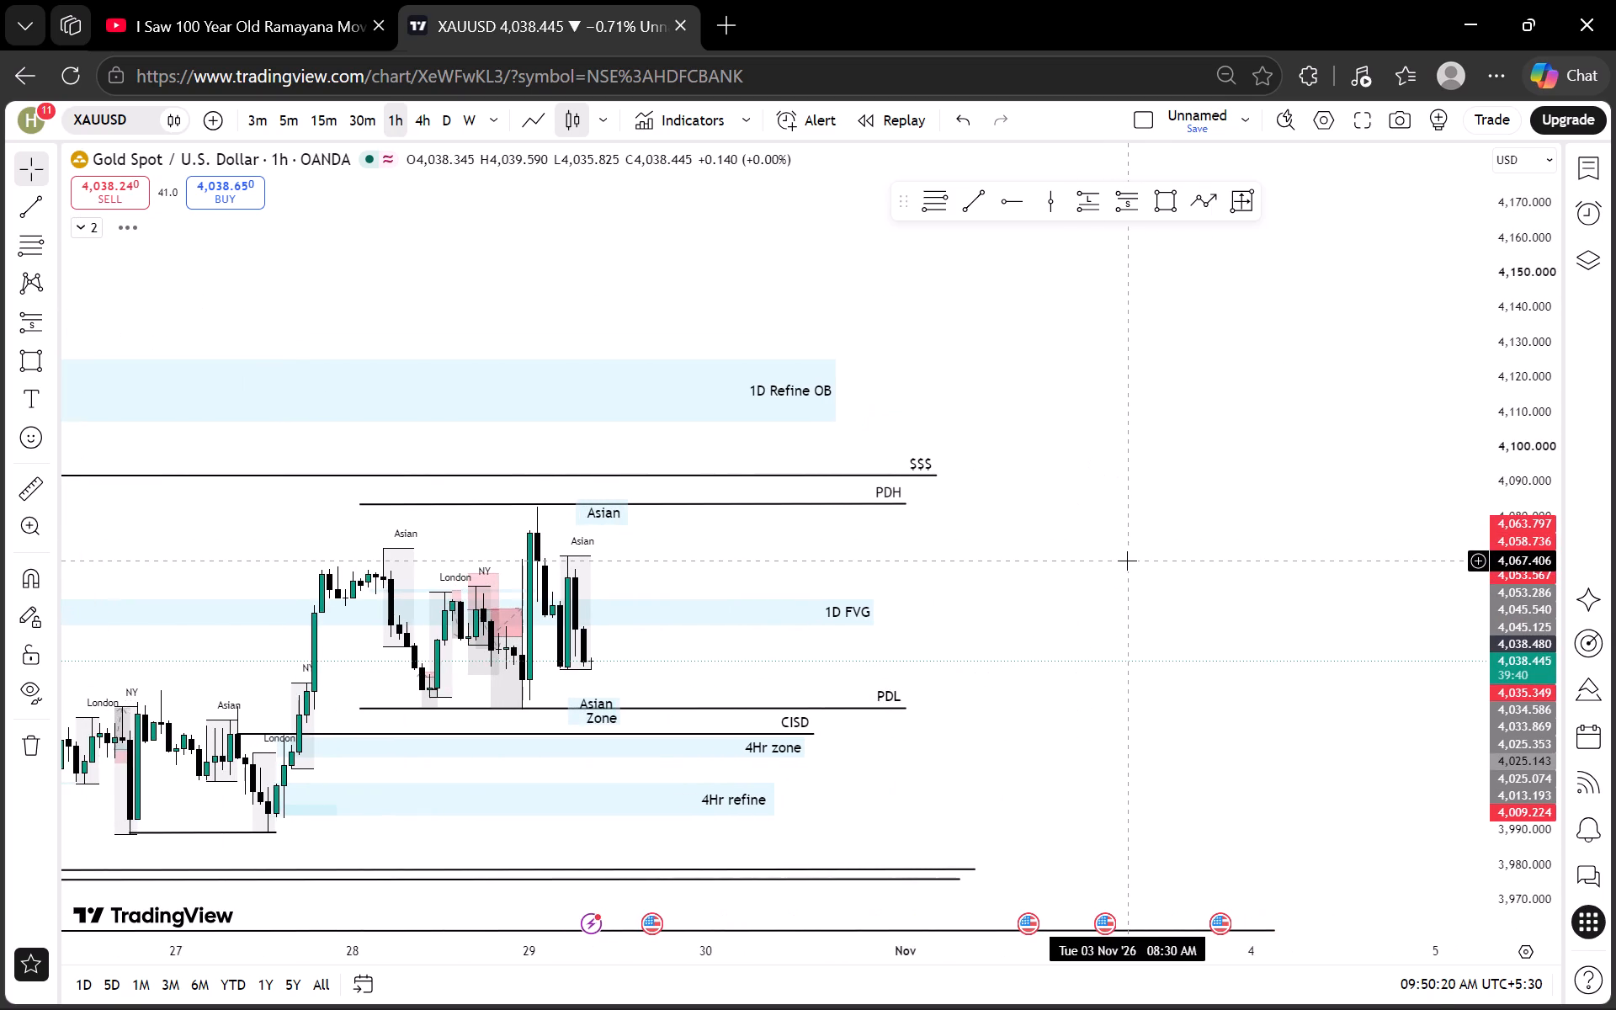
scroll(1113, 569, "up", 2)
left_click_drag(1048, 578, 1196, 535)
scroll(1540, 412, "down", 10)
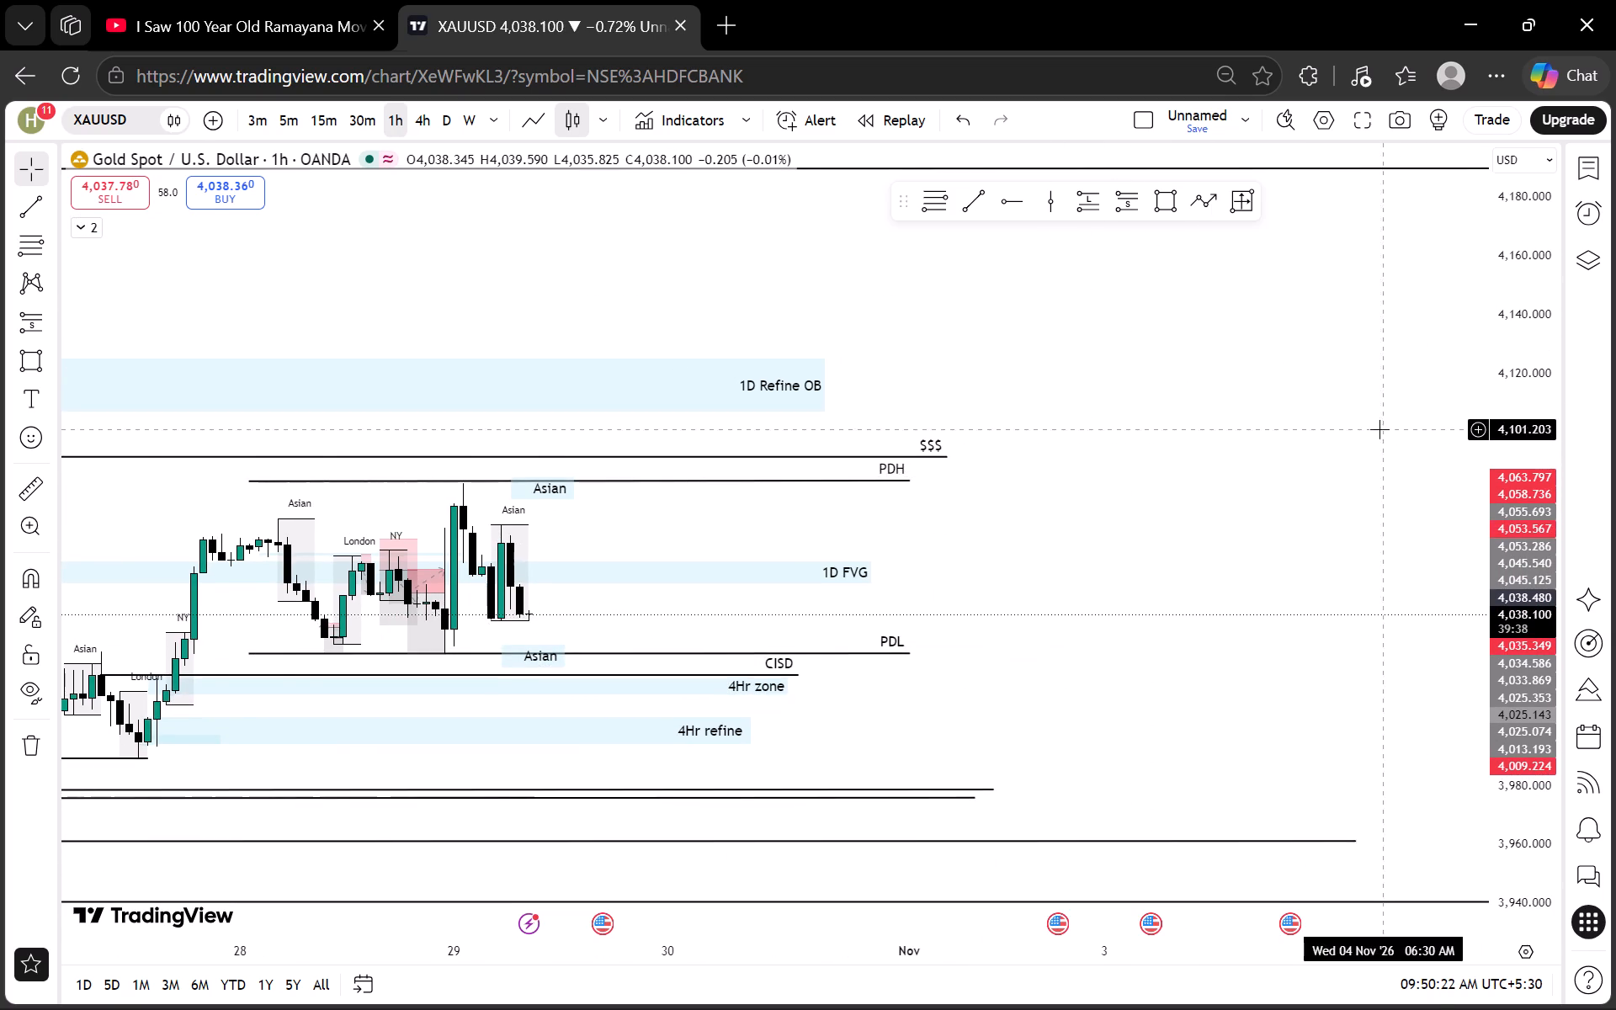
scroll(1379, 429, "down", 2)
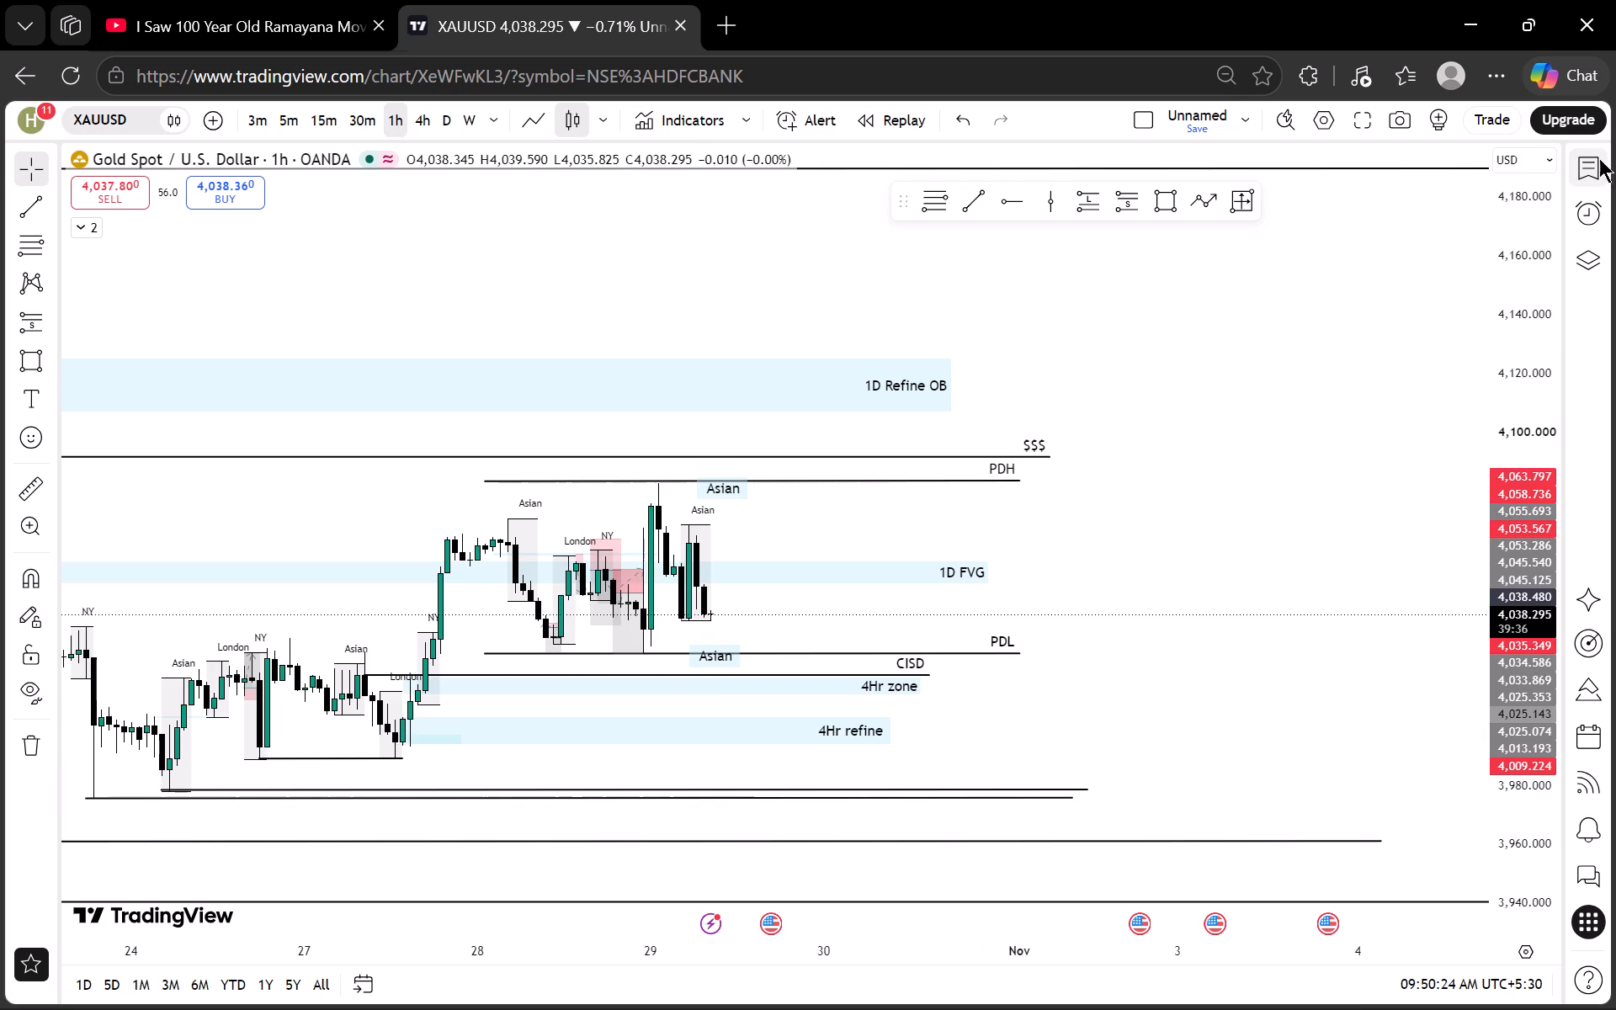
Switch the chart from XAUUSD to the Nifty 50 Index in the watchlist, and hide the watchlist.
left_click(1585, 162)
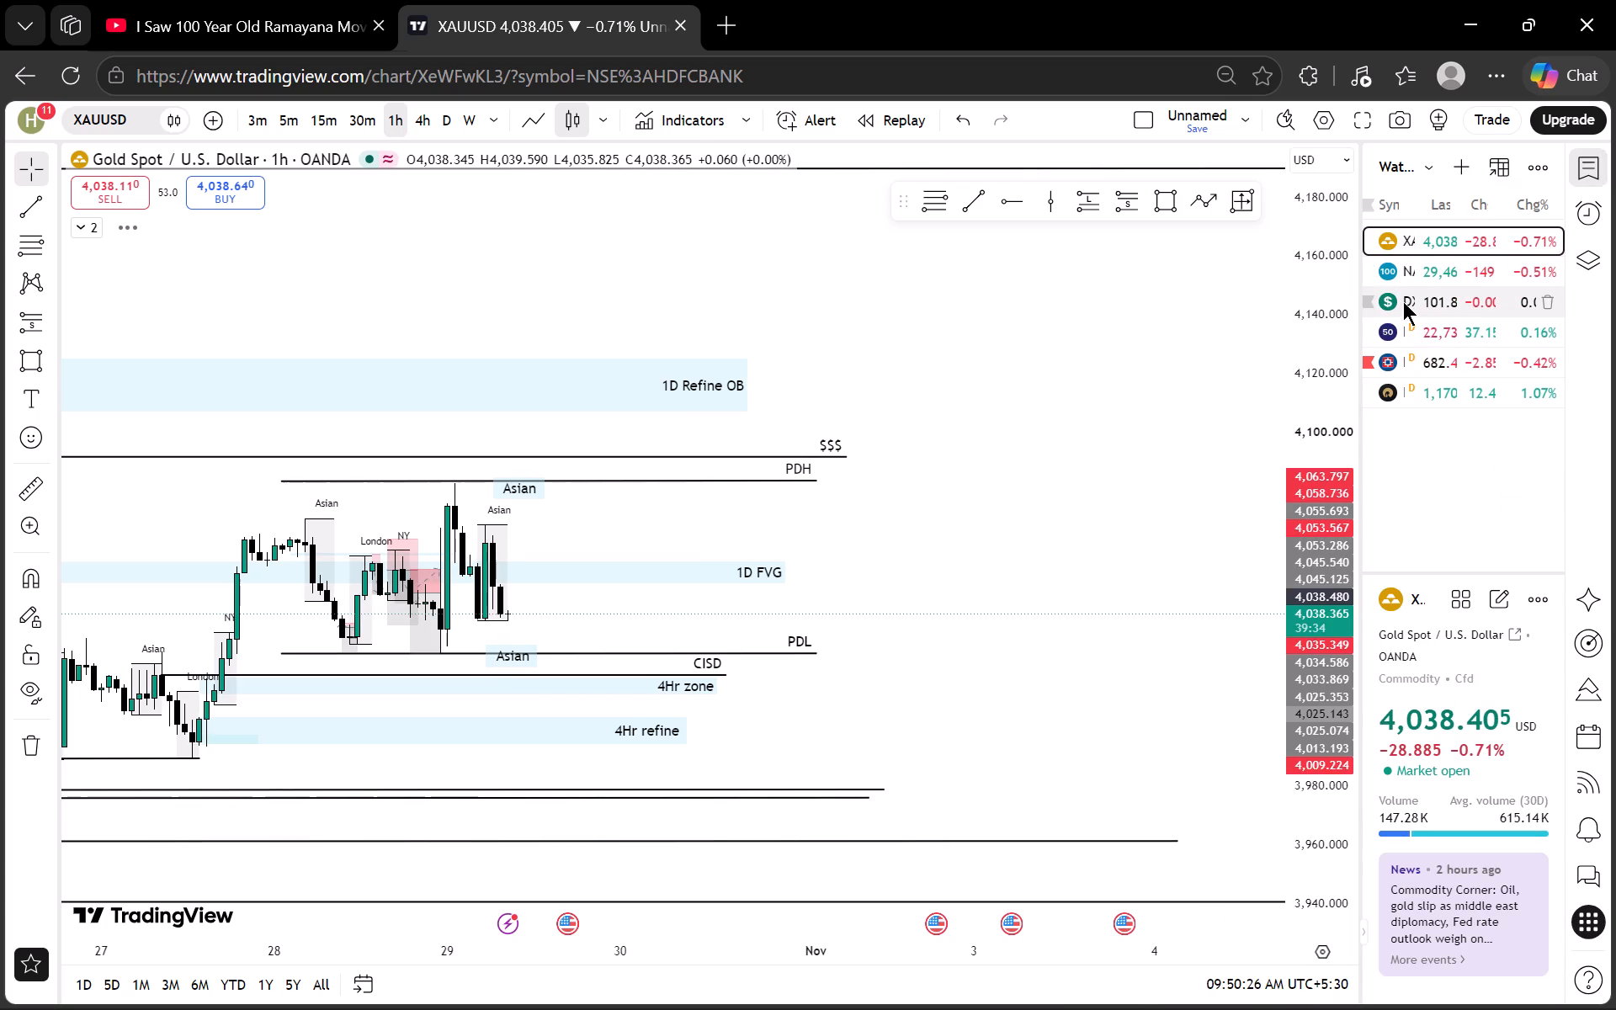
left_click(1404, 321)
left_click(1596, 167)
Examine the Nifty 50 Index's session ranges, marked zones and existing long position on the 1-hour and 30-minute charts.
scroll(1484, 474, "down", 3)
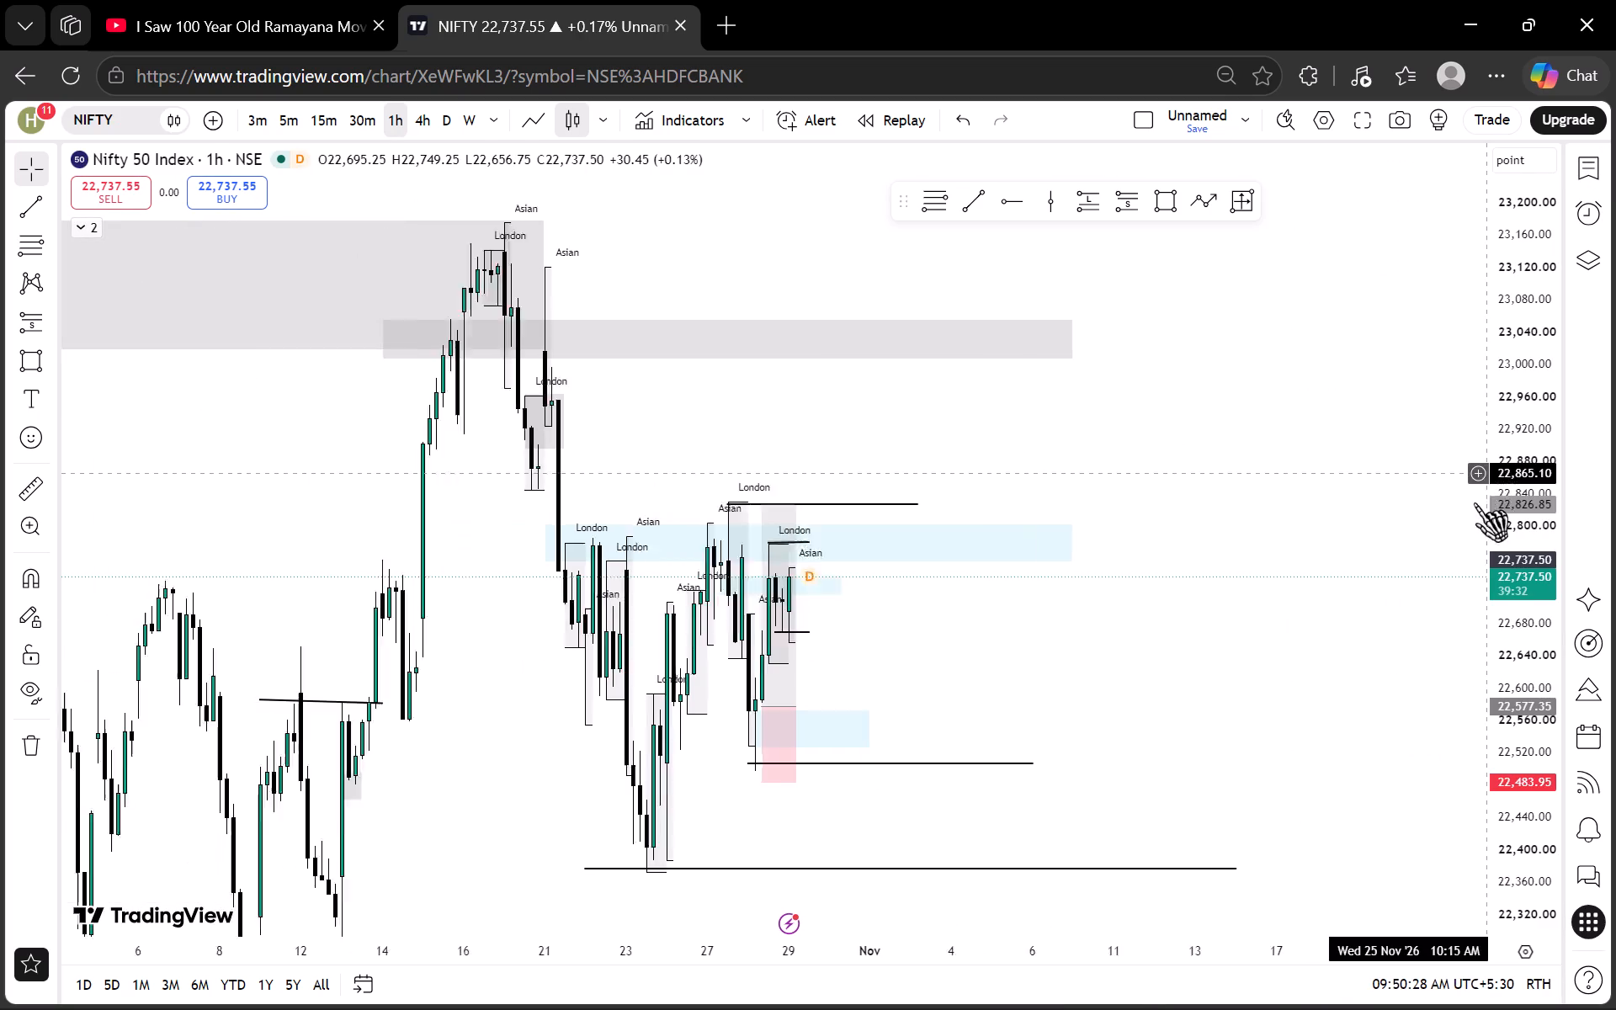
scroll(1474, 502, "down", 3)
scroll(1258, 572, "up", 9)
left_click_drag(912, 653, 1113, 593)
scroll(978, 631, "up", 2)
left_click_drag(928, 646, 1031, 622)
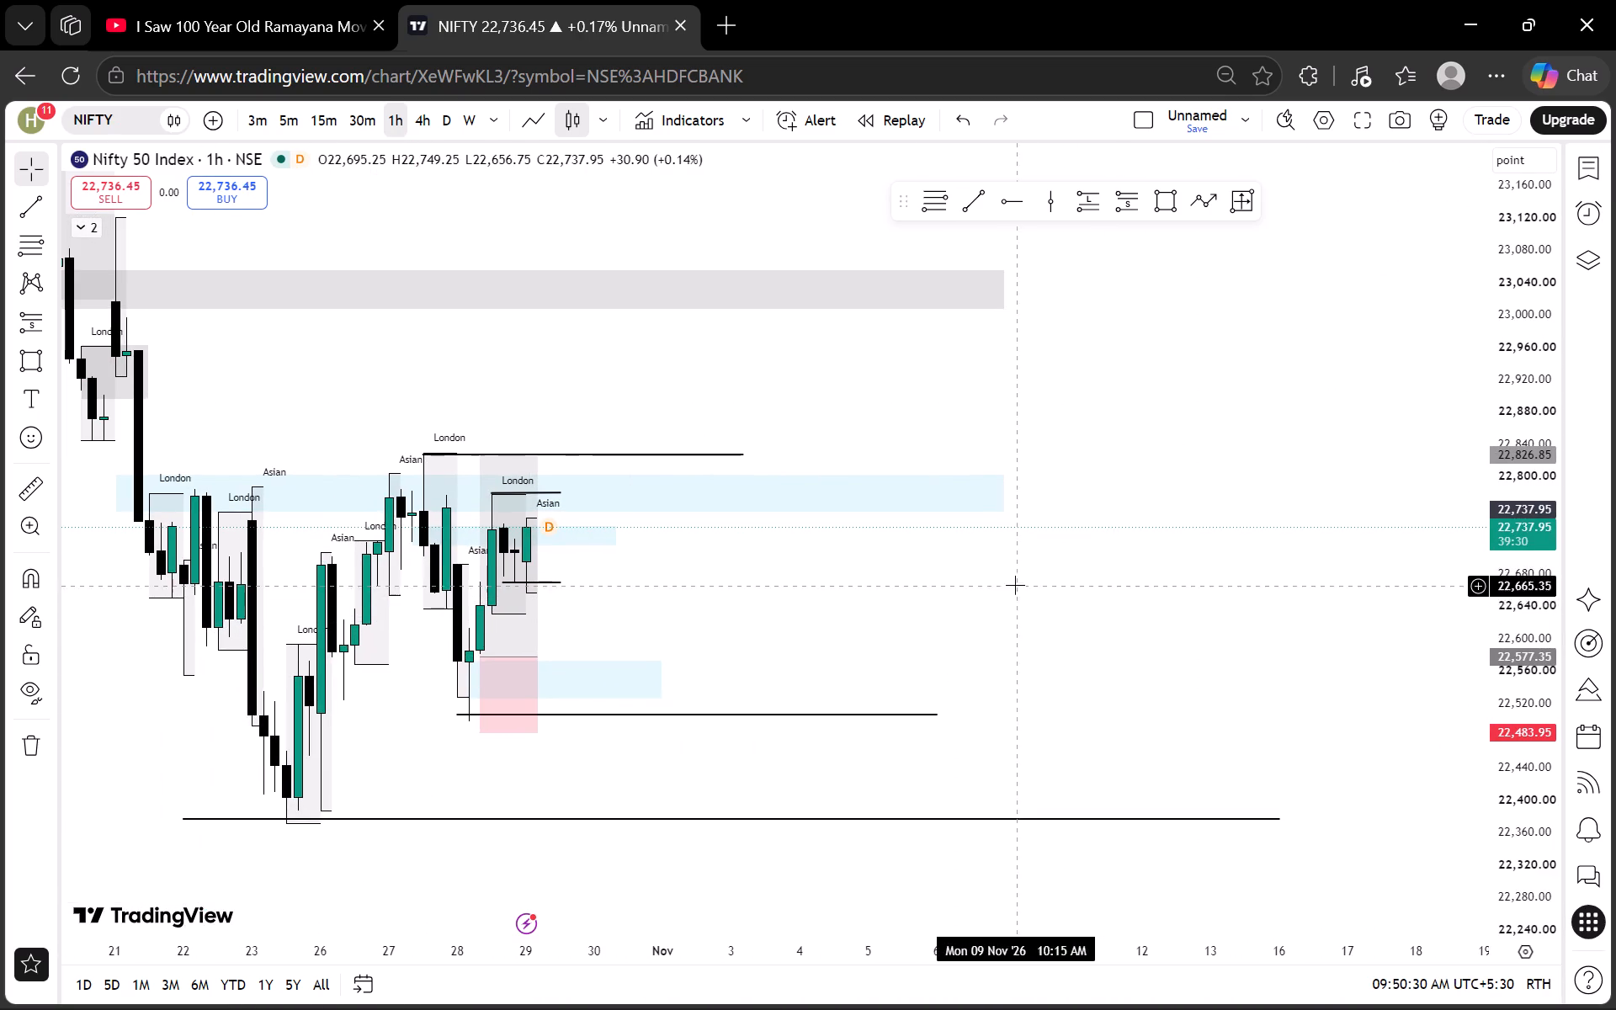
left_click(359, 124)
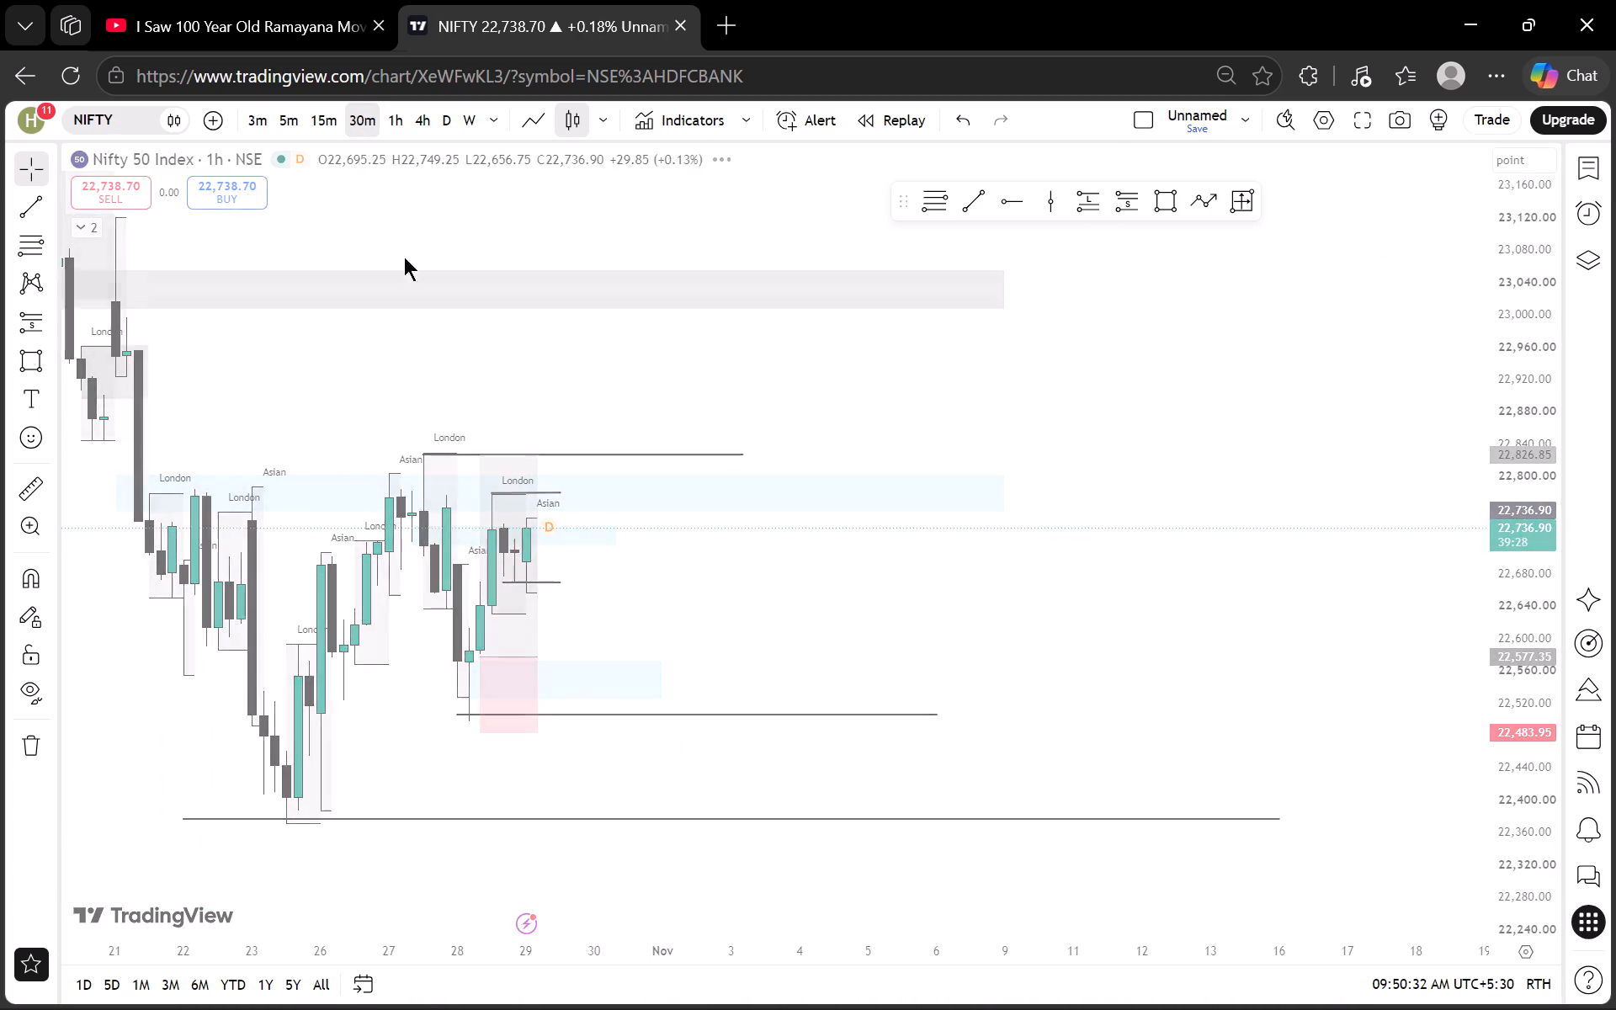
scroll(615, 508, "down", 3)
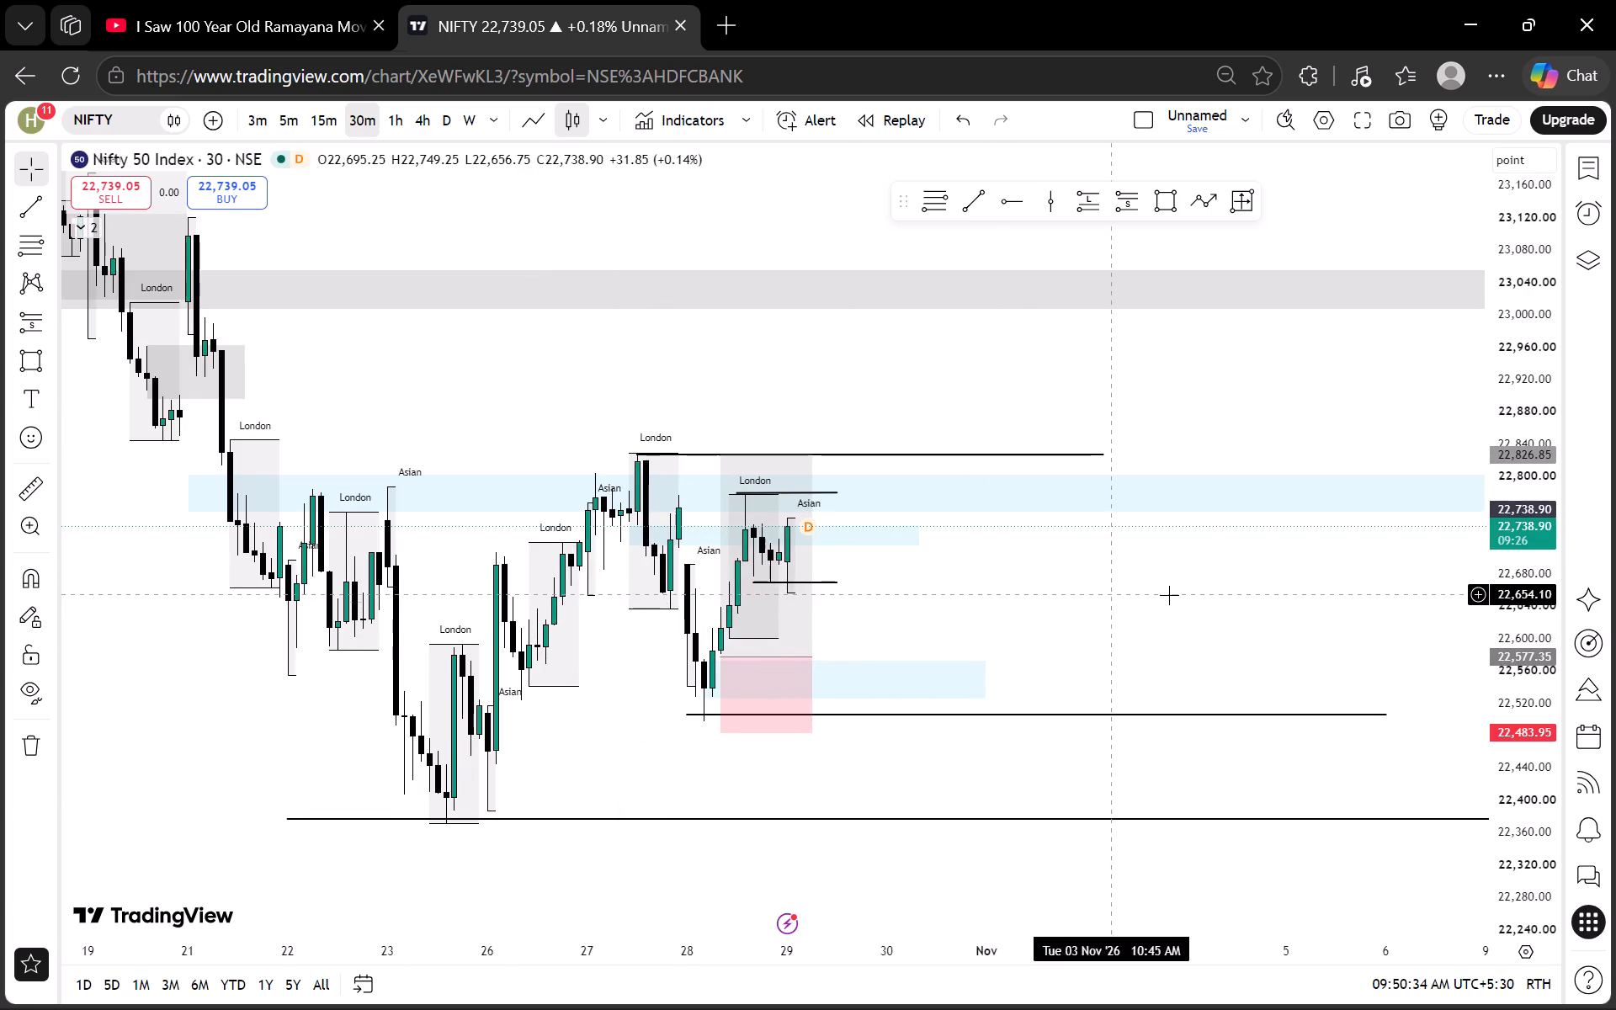
left_click(398, 120)
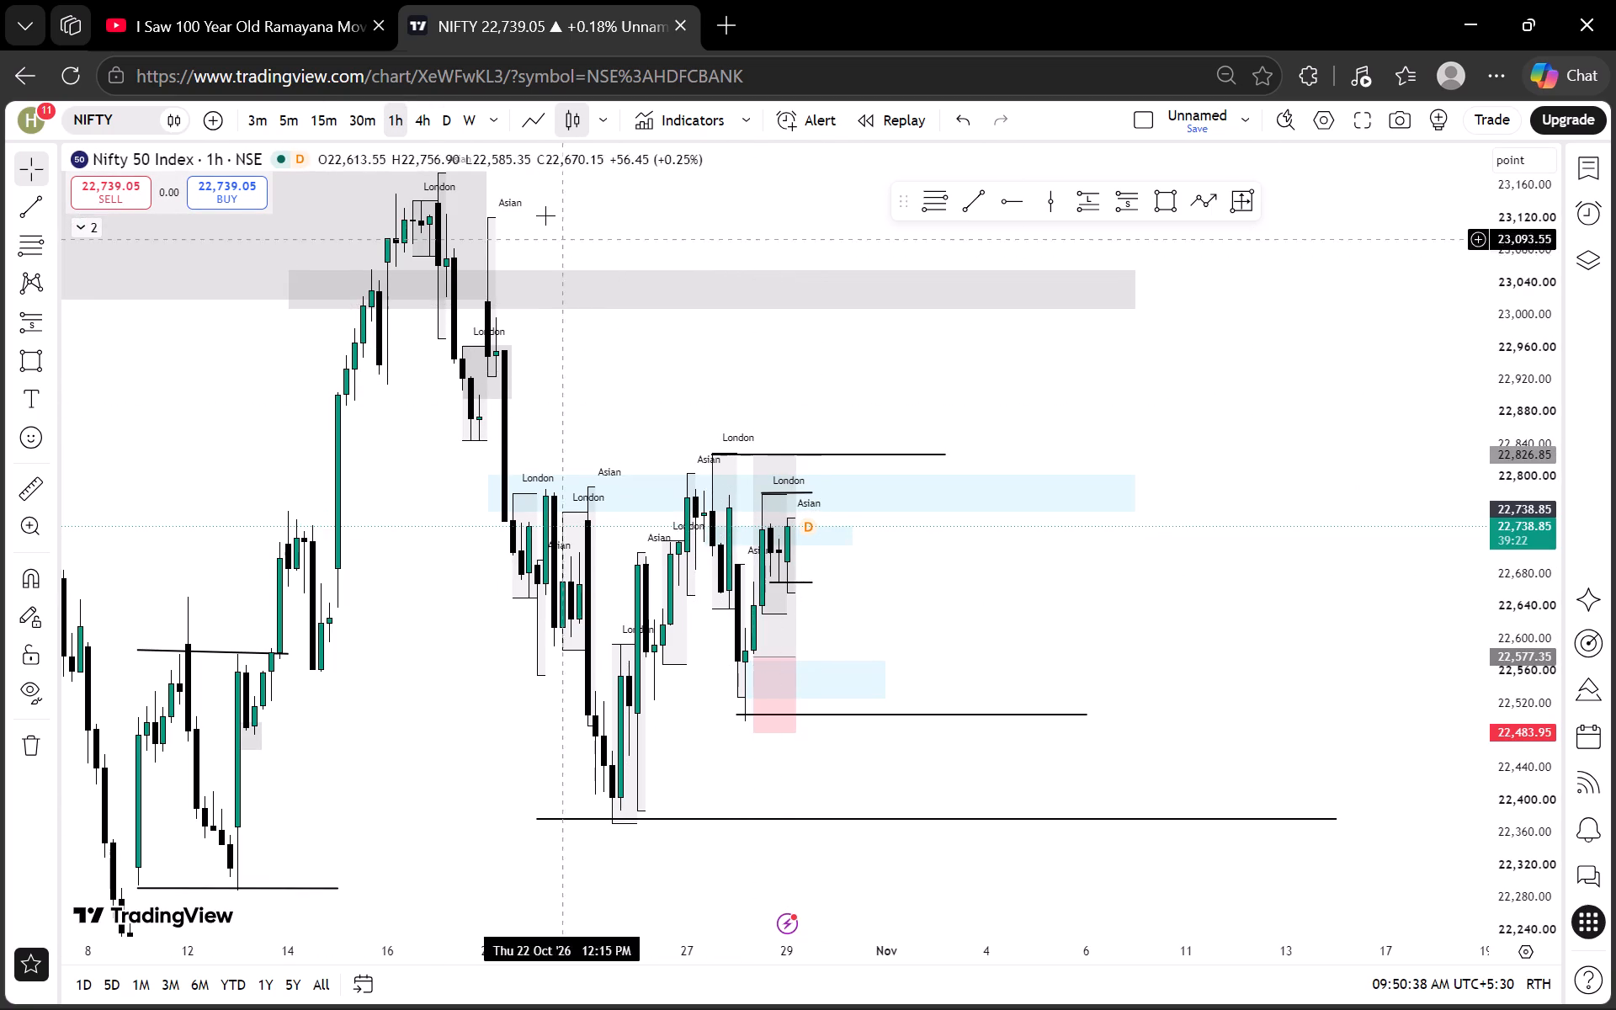
left_click(396, 106)
Examine the Nifty 50 Index's recent swings, shaded zones and level lines on the daily chart.
left_click(455, 123)
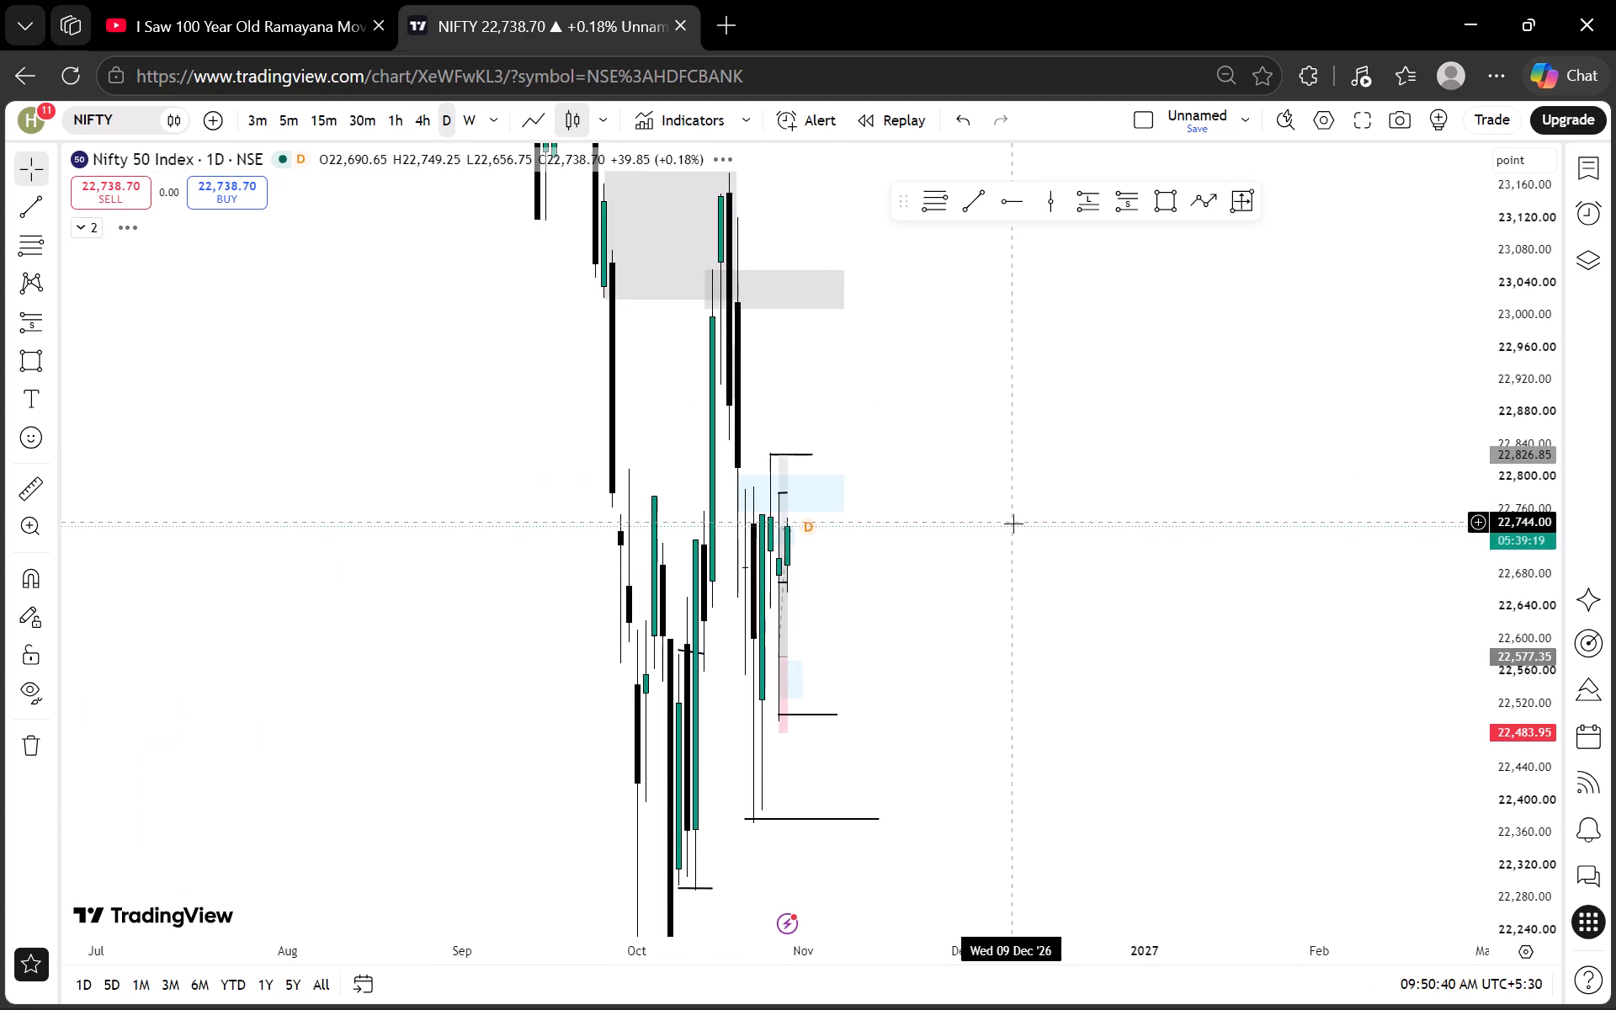
scroll(1013, 524, "up", 8)
left_click_drag(620, 582, 735, 582)
scroll(736, 582, "up", 10)
left_click_drag(572, 582, 1104, 591)
left_click_drag(678, 604, 1423, 596)
scroll(1518, 534, "down", 6)
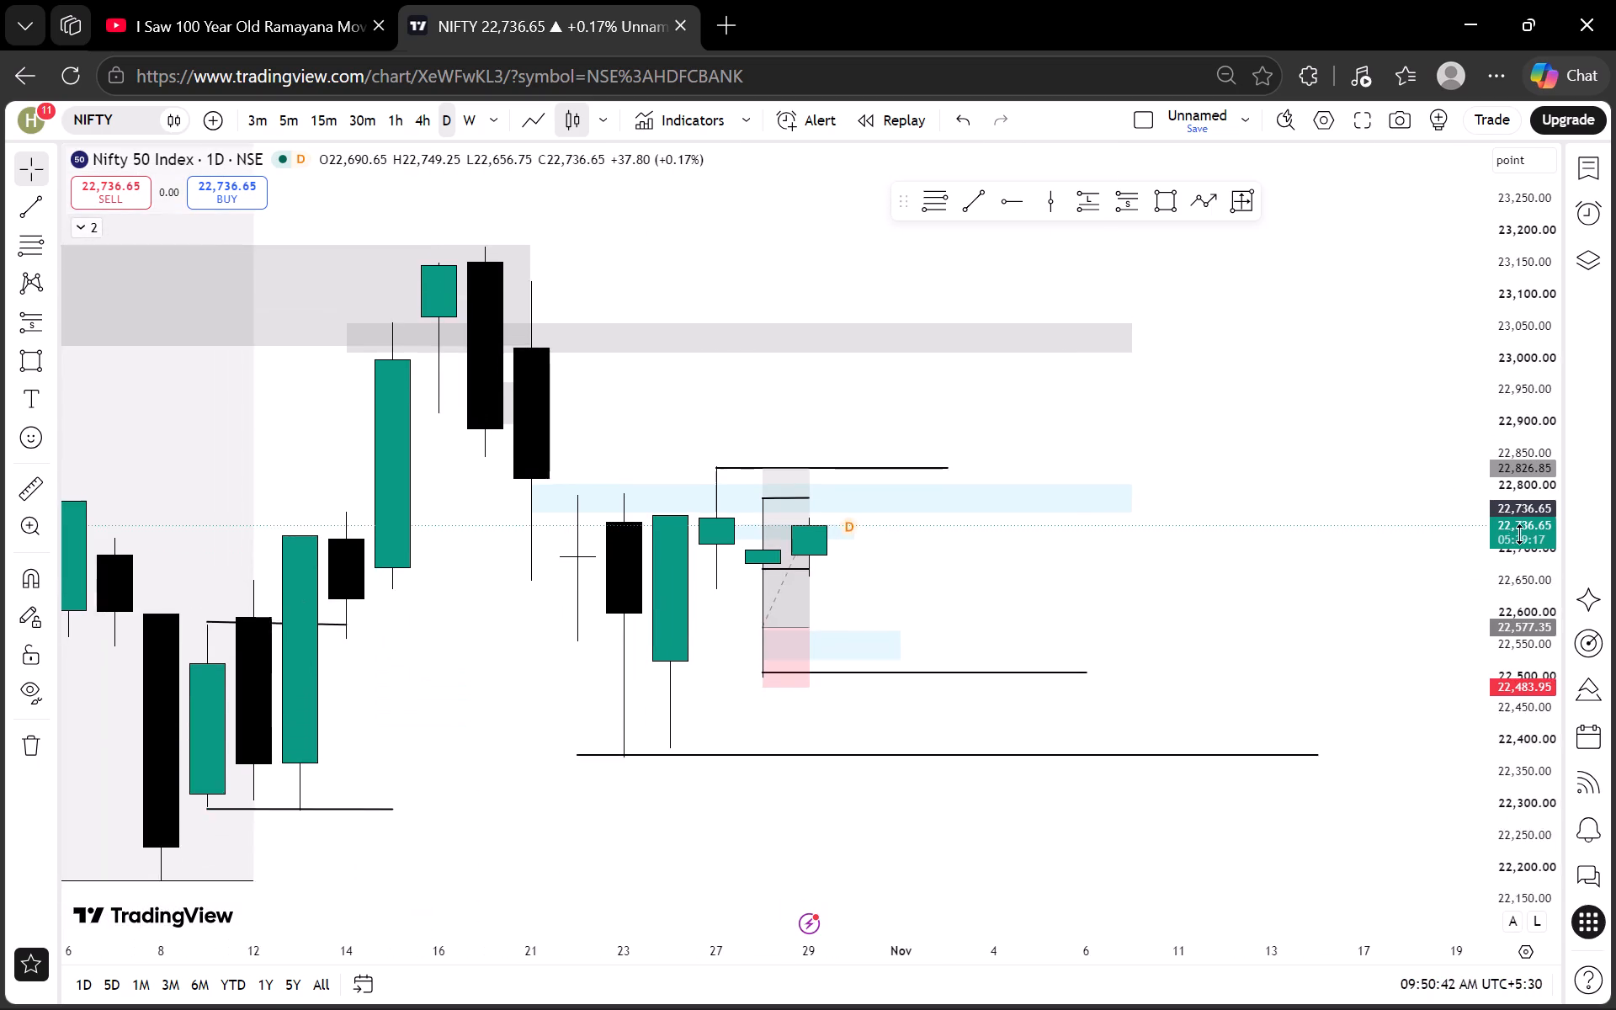
scroll(1520, 534, "down", 13)
left_click_drag(1395, 569, 1125, 569)
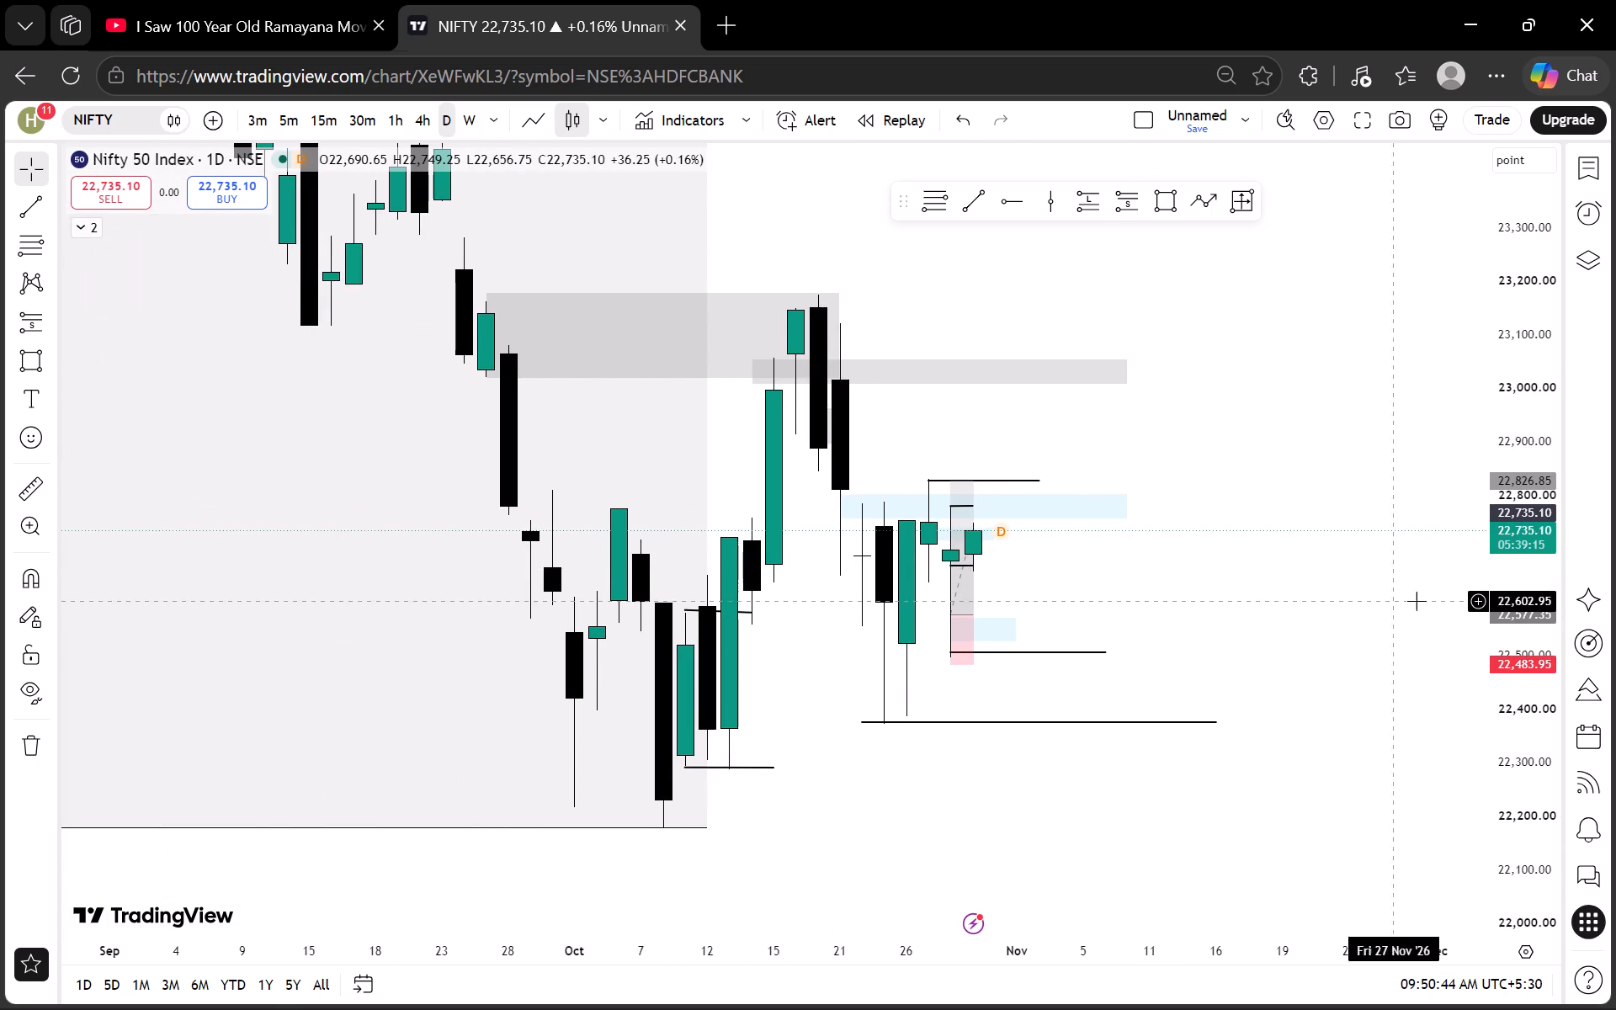
scroll(1535, 601, "up", 10)
scroll(1150, 607, "up", 7)
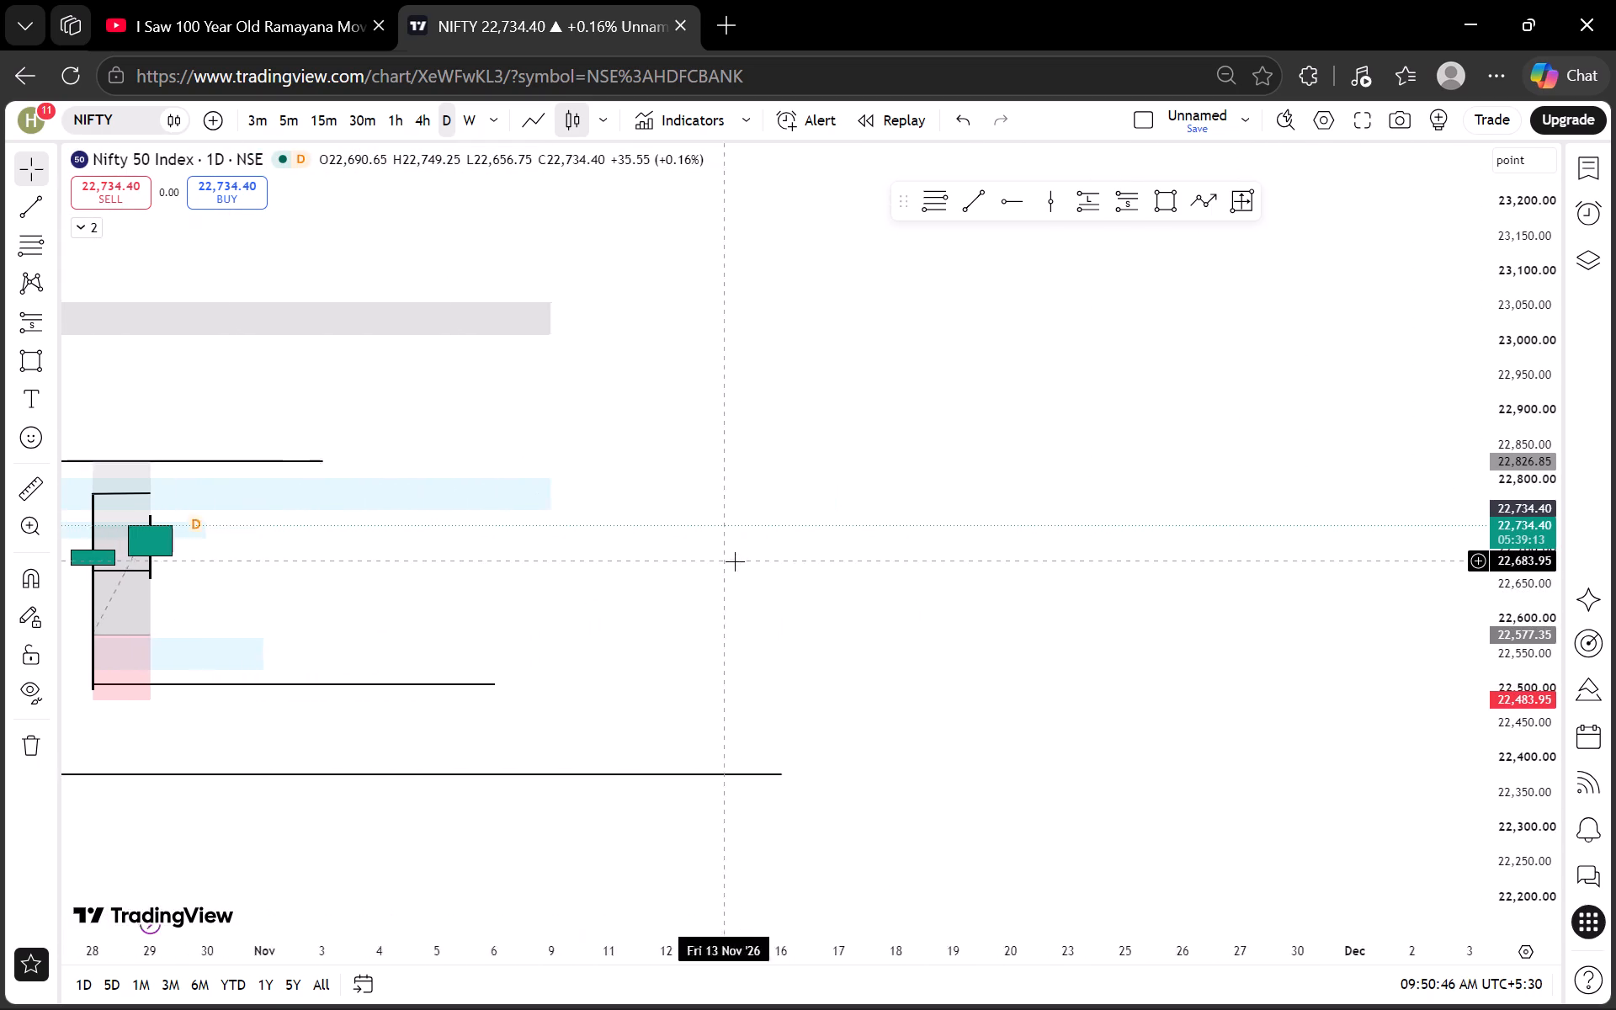
scroll(735, 561, "up", 1)
left_click_drag(735, 561, 853, 548)
scroll(744, 570, "down", 3)
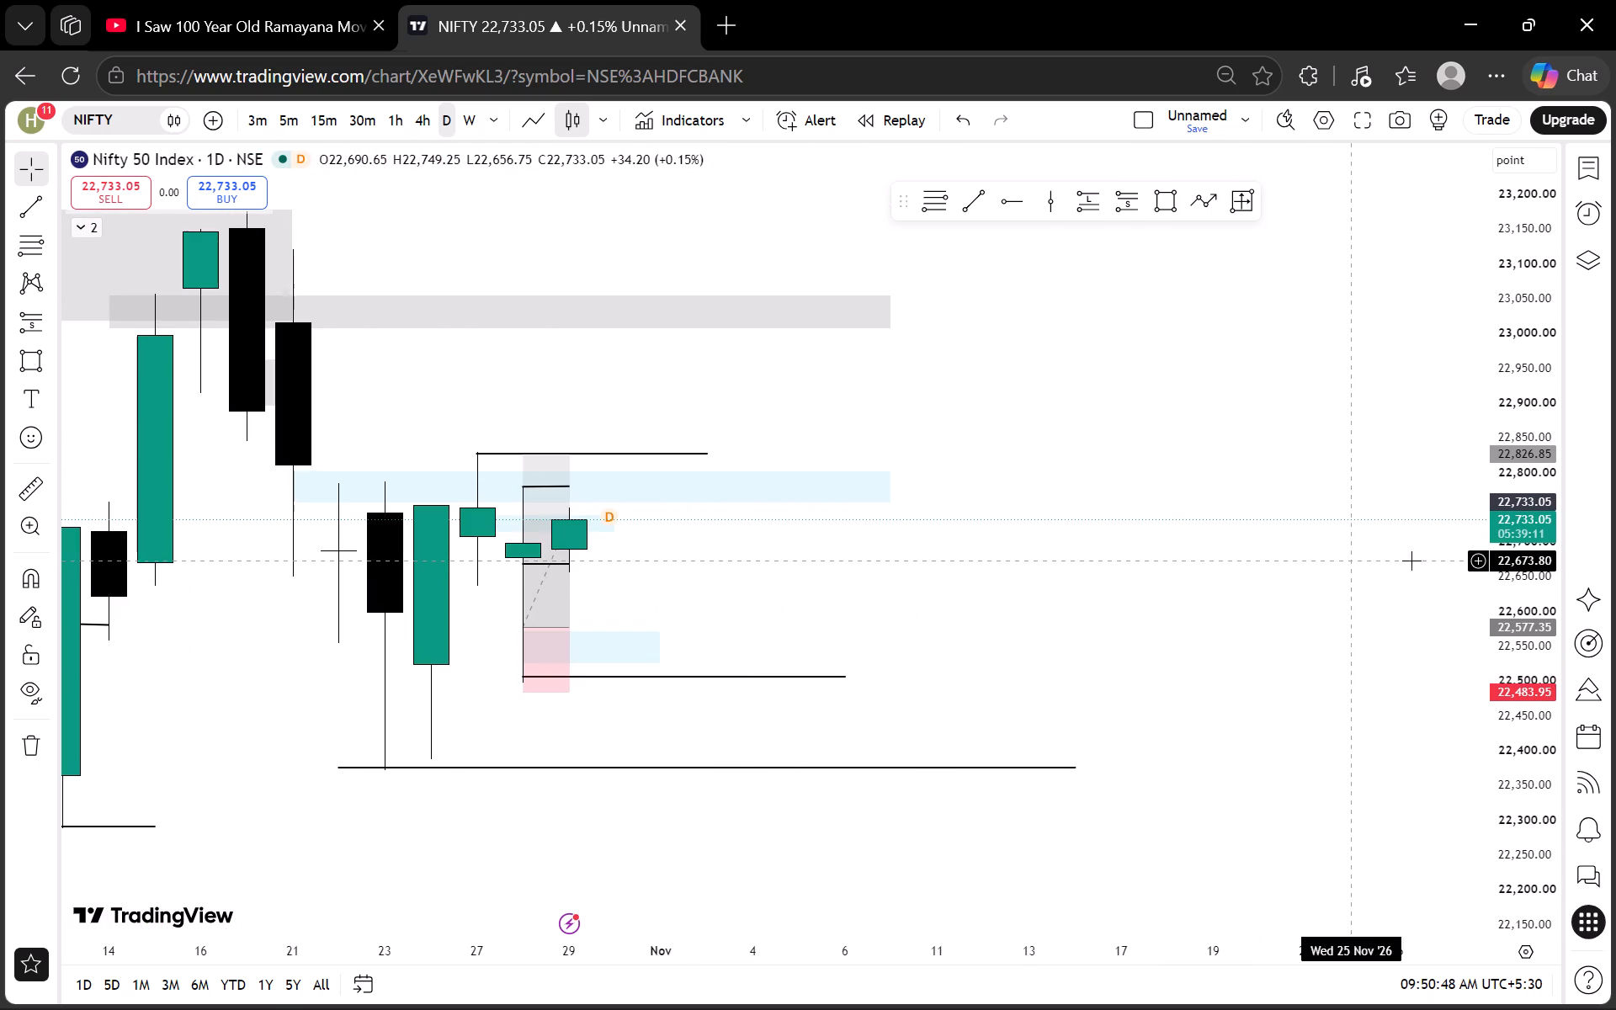
scroll(1480, 561, "up", 4)
scroll(1376, 554, "down", 4)
scroll(1551, 588, "up", 5)
scroll(1283, 524, "down", 5)
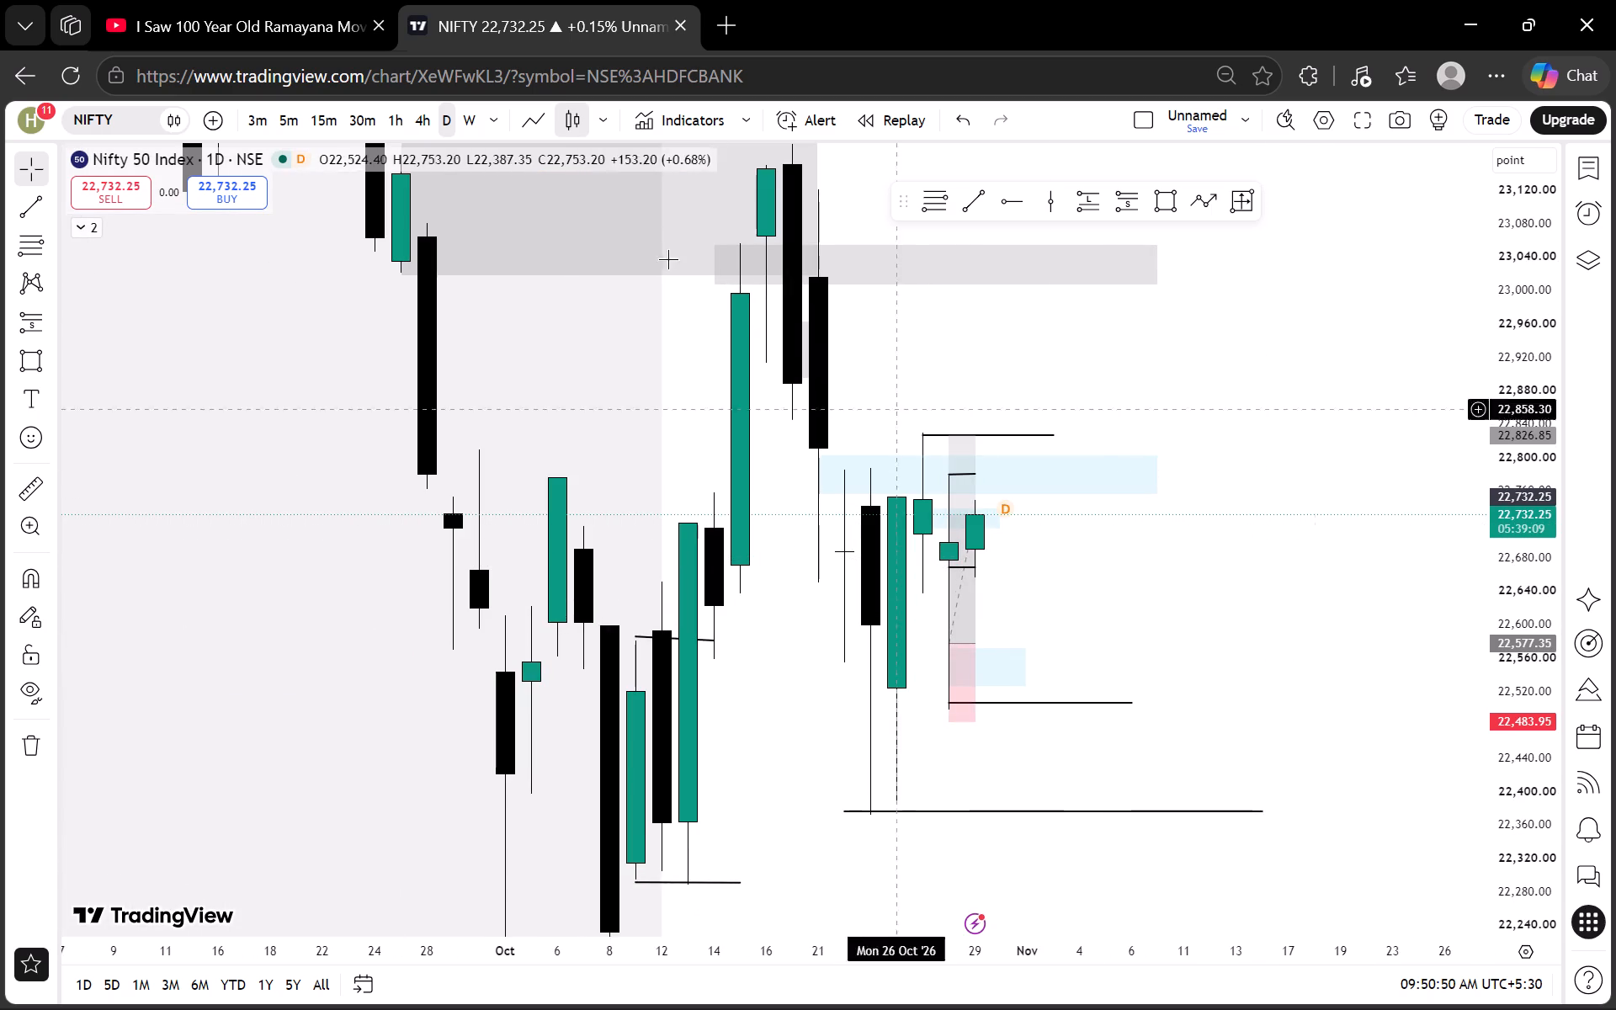
Examine the Nifty 50 Index's price action around the marked zones on the 4-hour and 30-minute charts.
left_click(412, 114)
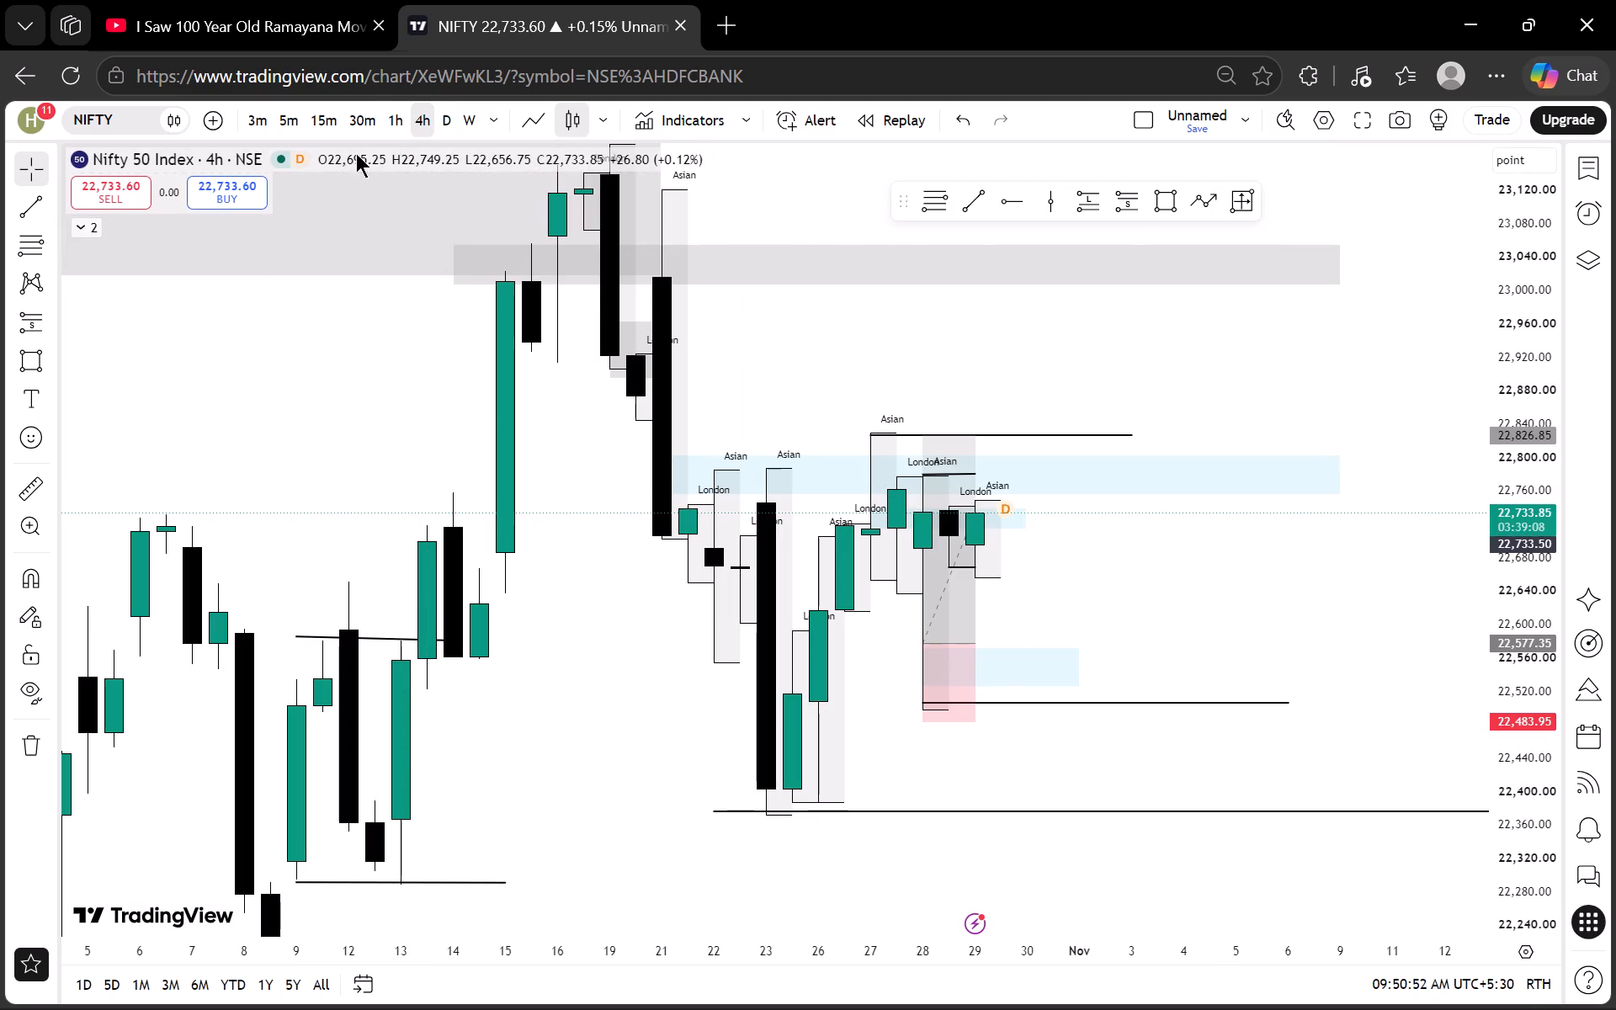
left_click(385, 108)
left_click(343, 119)
scroll(626, 325, "down", 4)
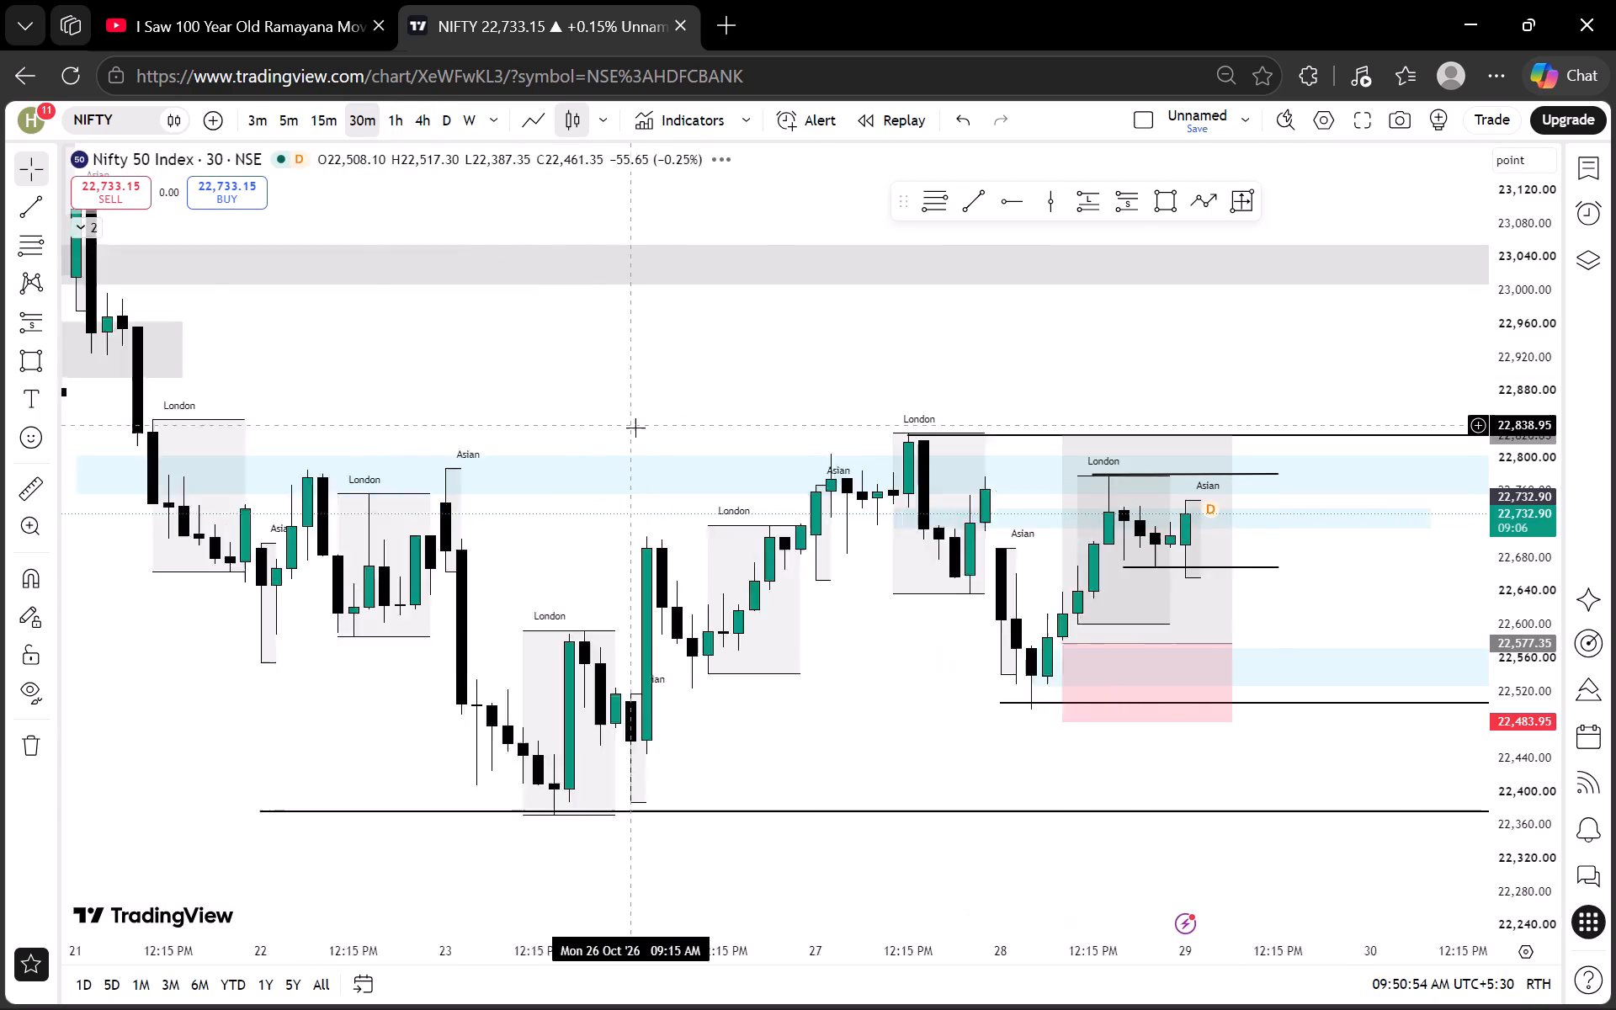
scroll(635, 428, "down", 7)
left_click_drag(1161, 634, 603, 620)
scroll(1537, 559, "up", 6)
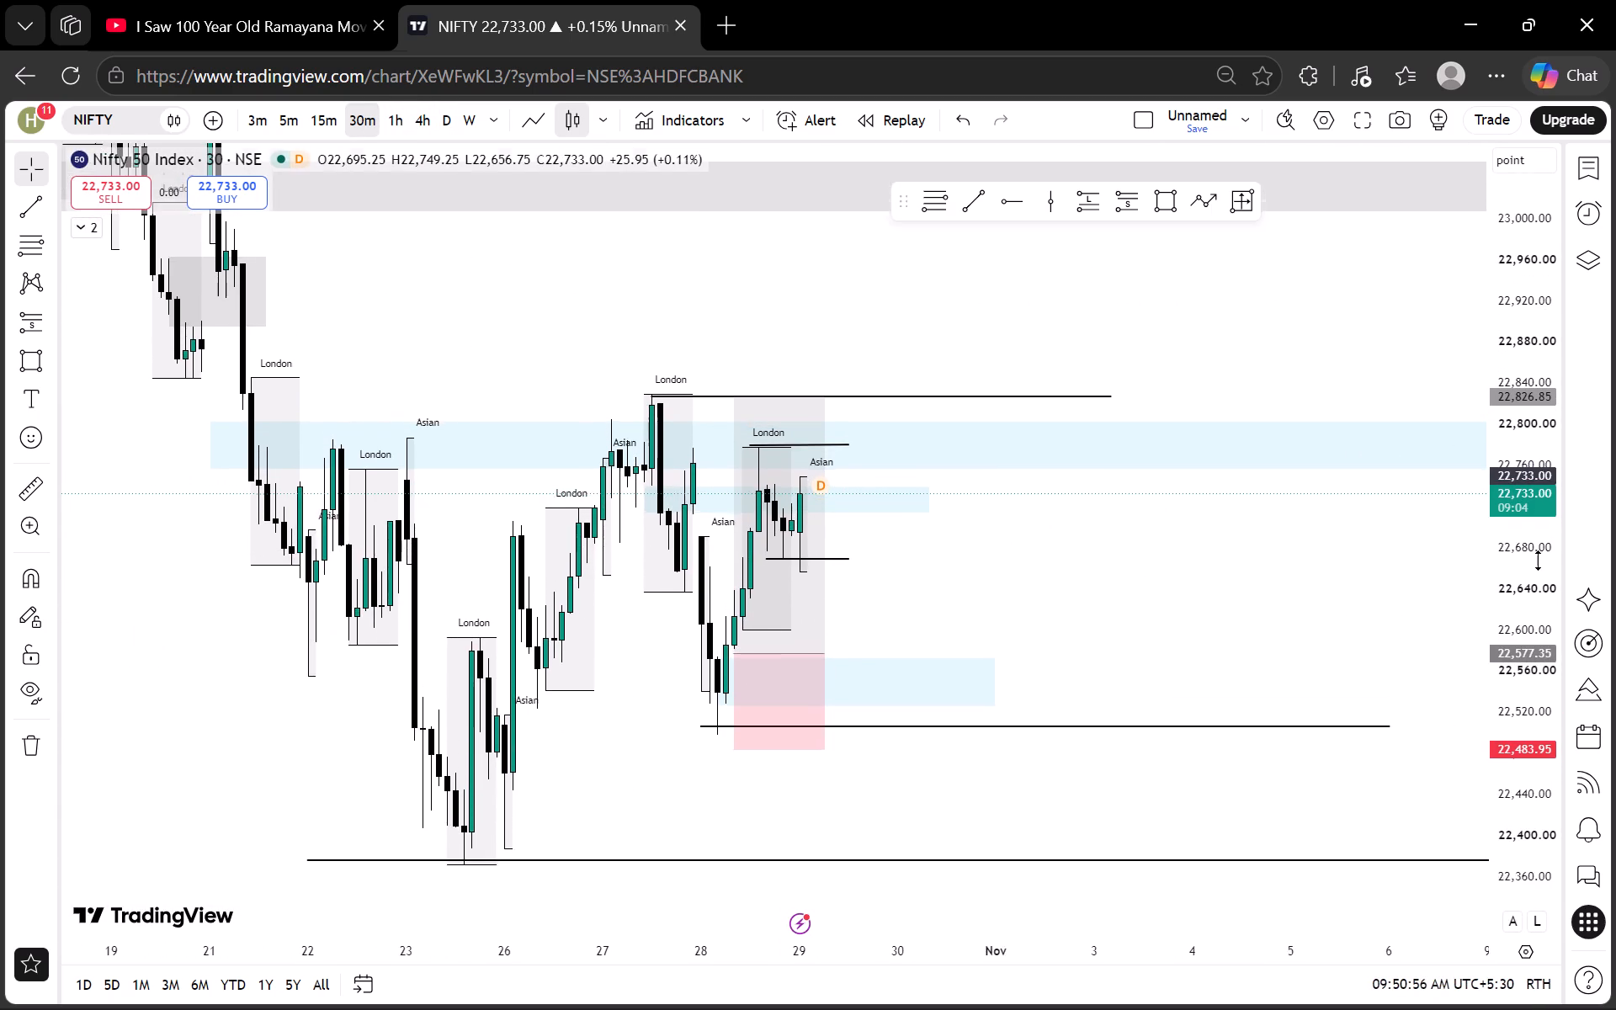
scroll(1539, 561, "up", 6)
On the 15-minute chart, move the short lower level line down to the latest Asian low, about 22,655, and extend it forward in time.
left_click(333, 110)
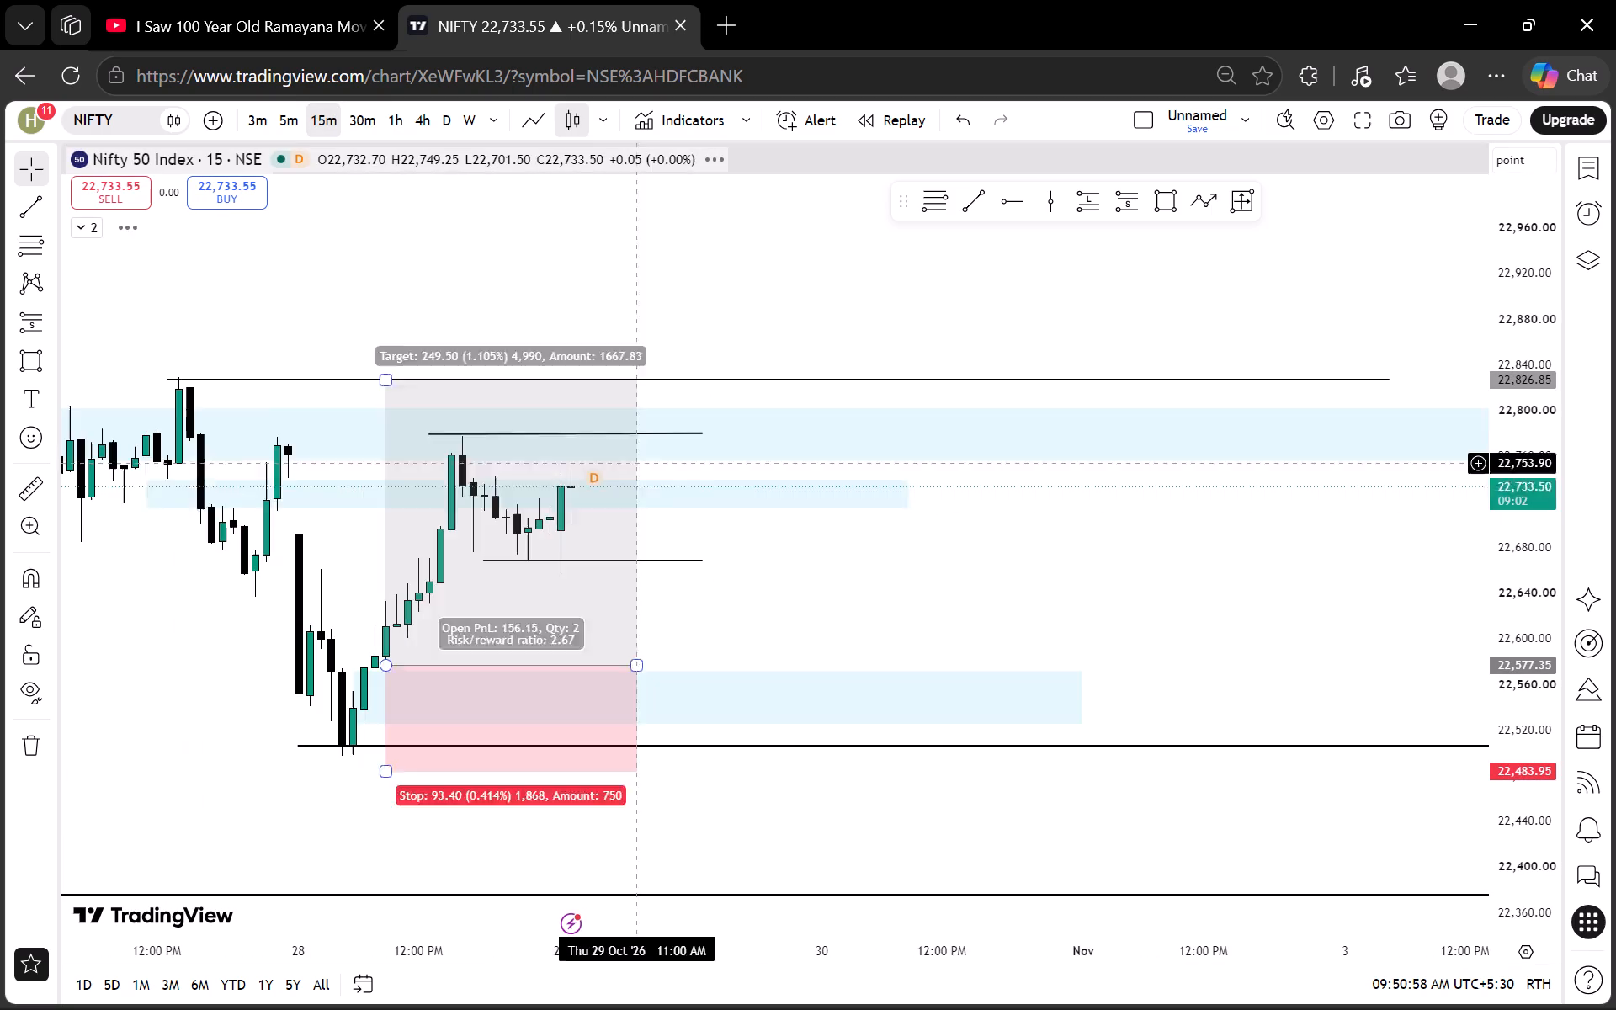
scroll(667, 509, "down", 4)
left_click_drag(1137, 619, 1053, 598)
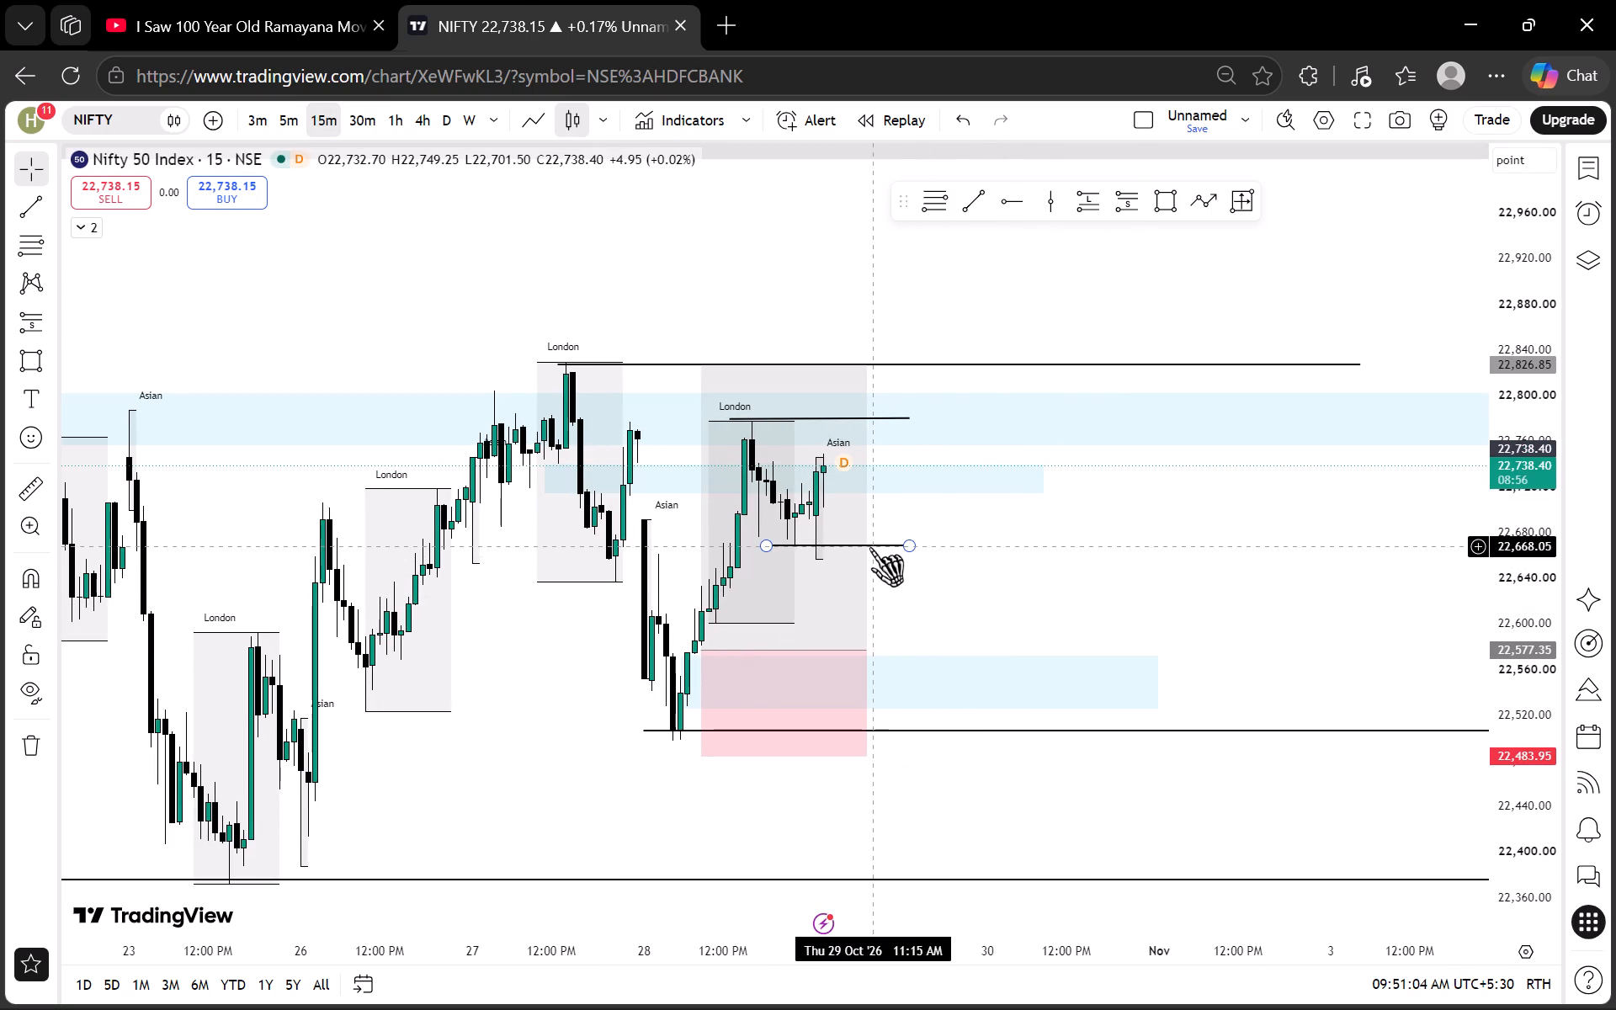
left_click_drag(869, 547, 899, 561)
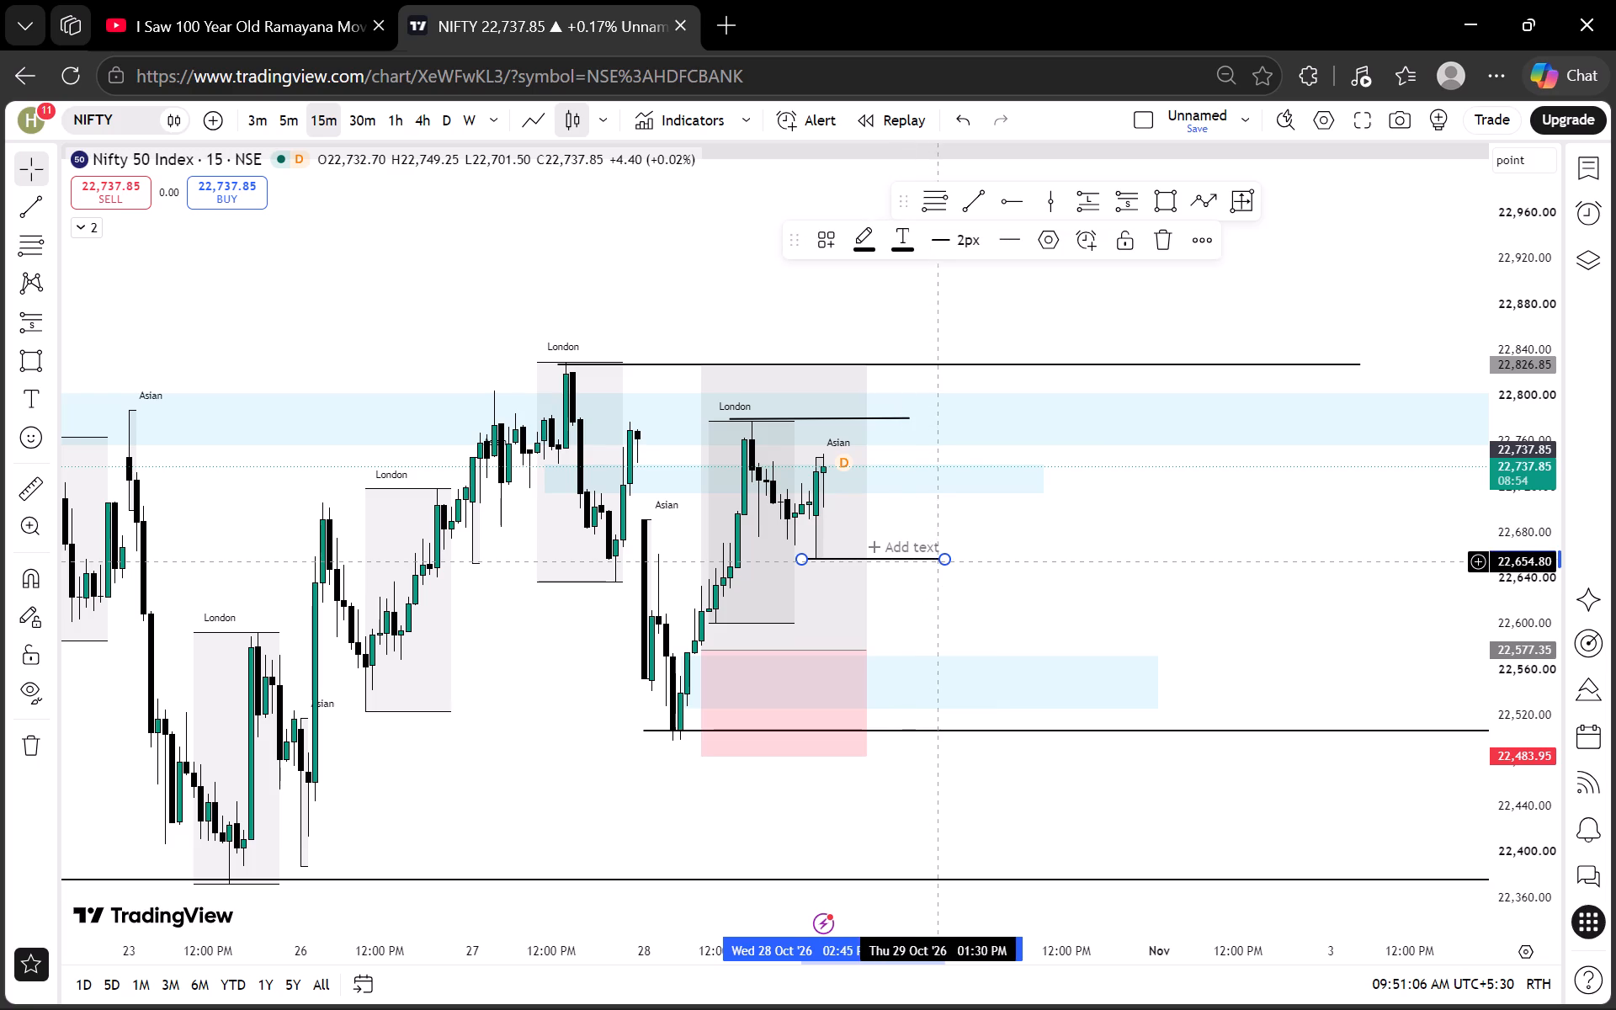
left_click_drag(946, 560, 997, 561)
left_click(1071, 561)
Move the long position forward to the latest Asian session with entry at 22,571.15 and target at 22,820.65, and set its stop to 22,487.50.
left_click_drag(832, 624, 931, 623)
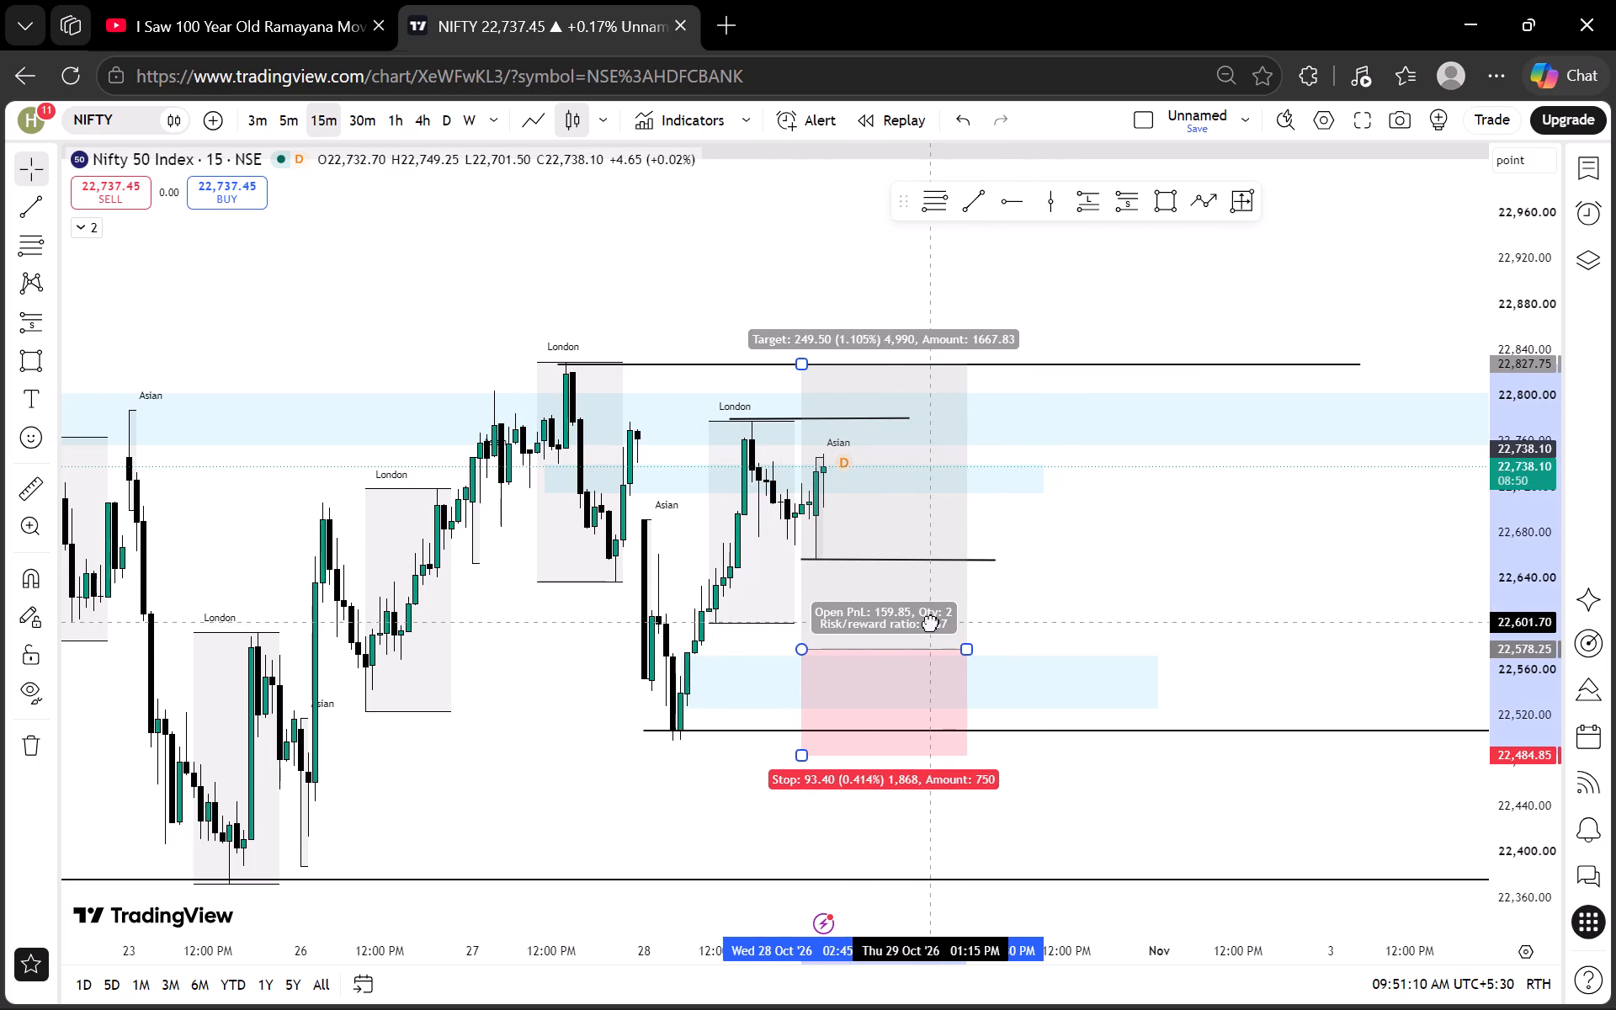
left_click_drag(931, 623, 934, 630)
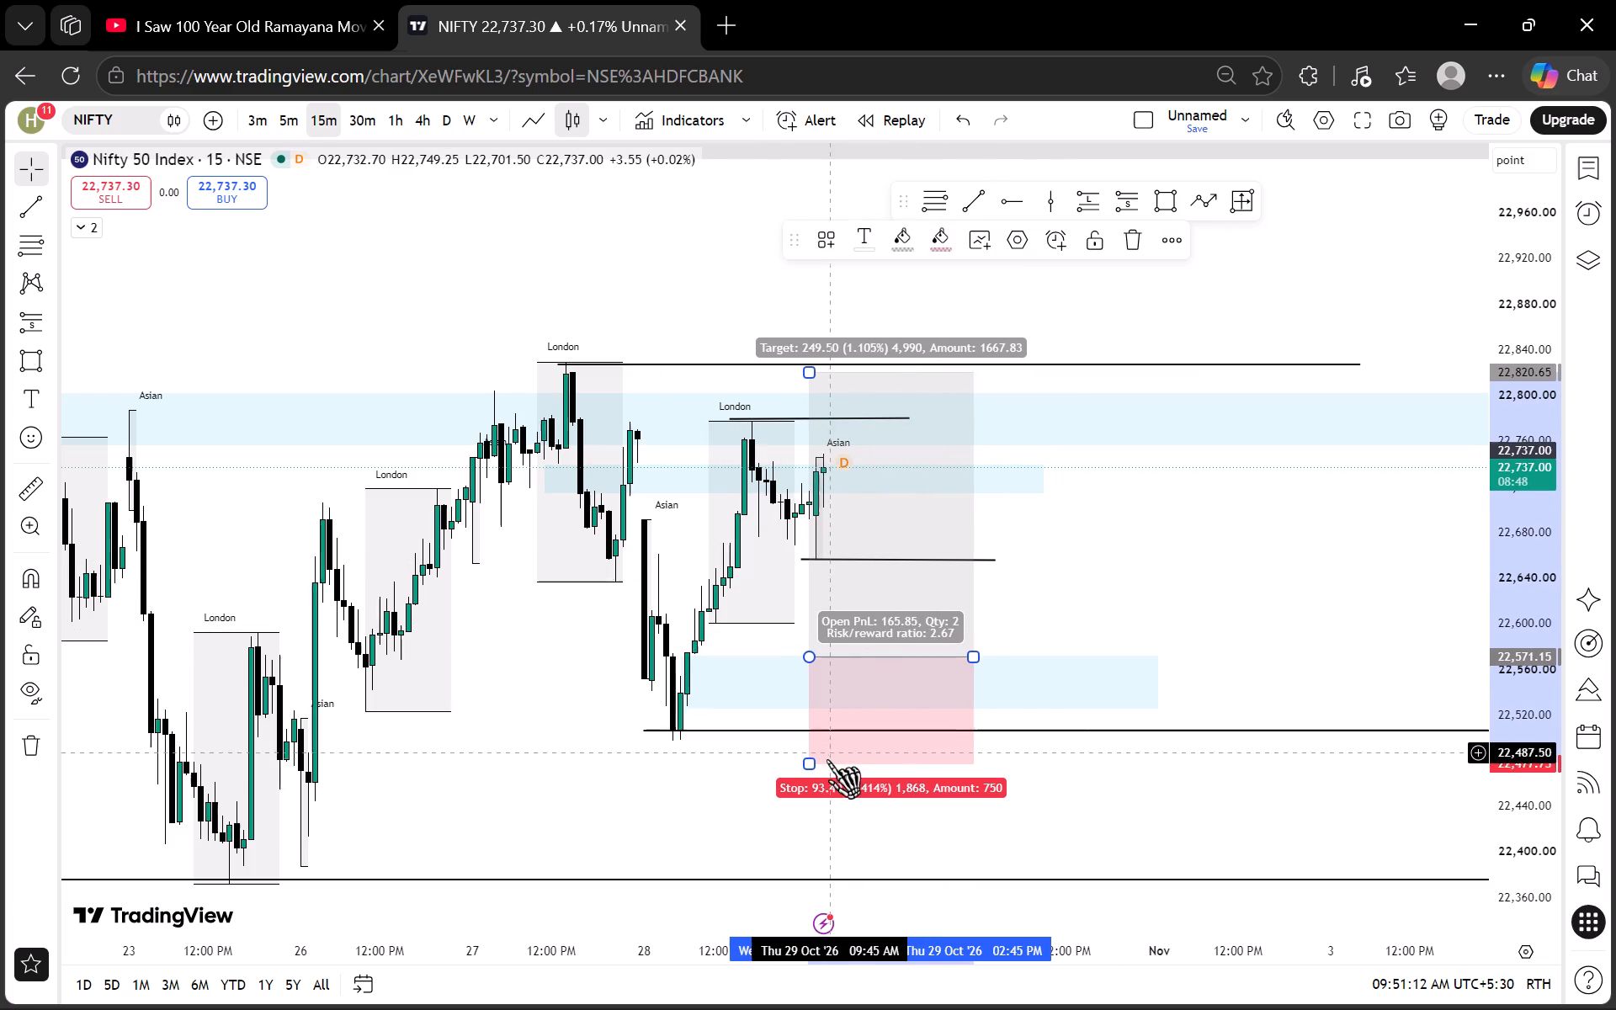
left_click_drag(805, 768, 800, 753)
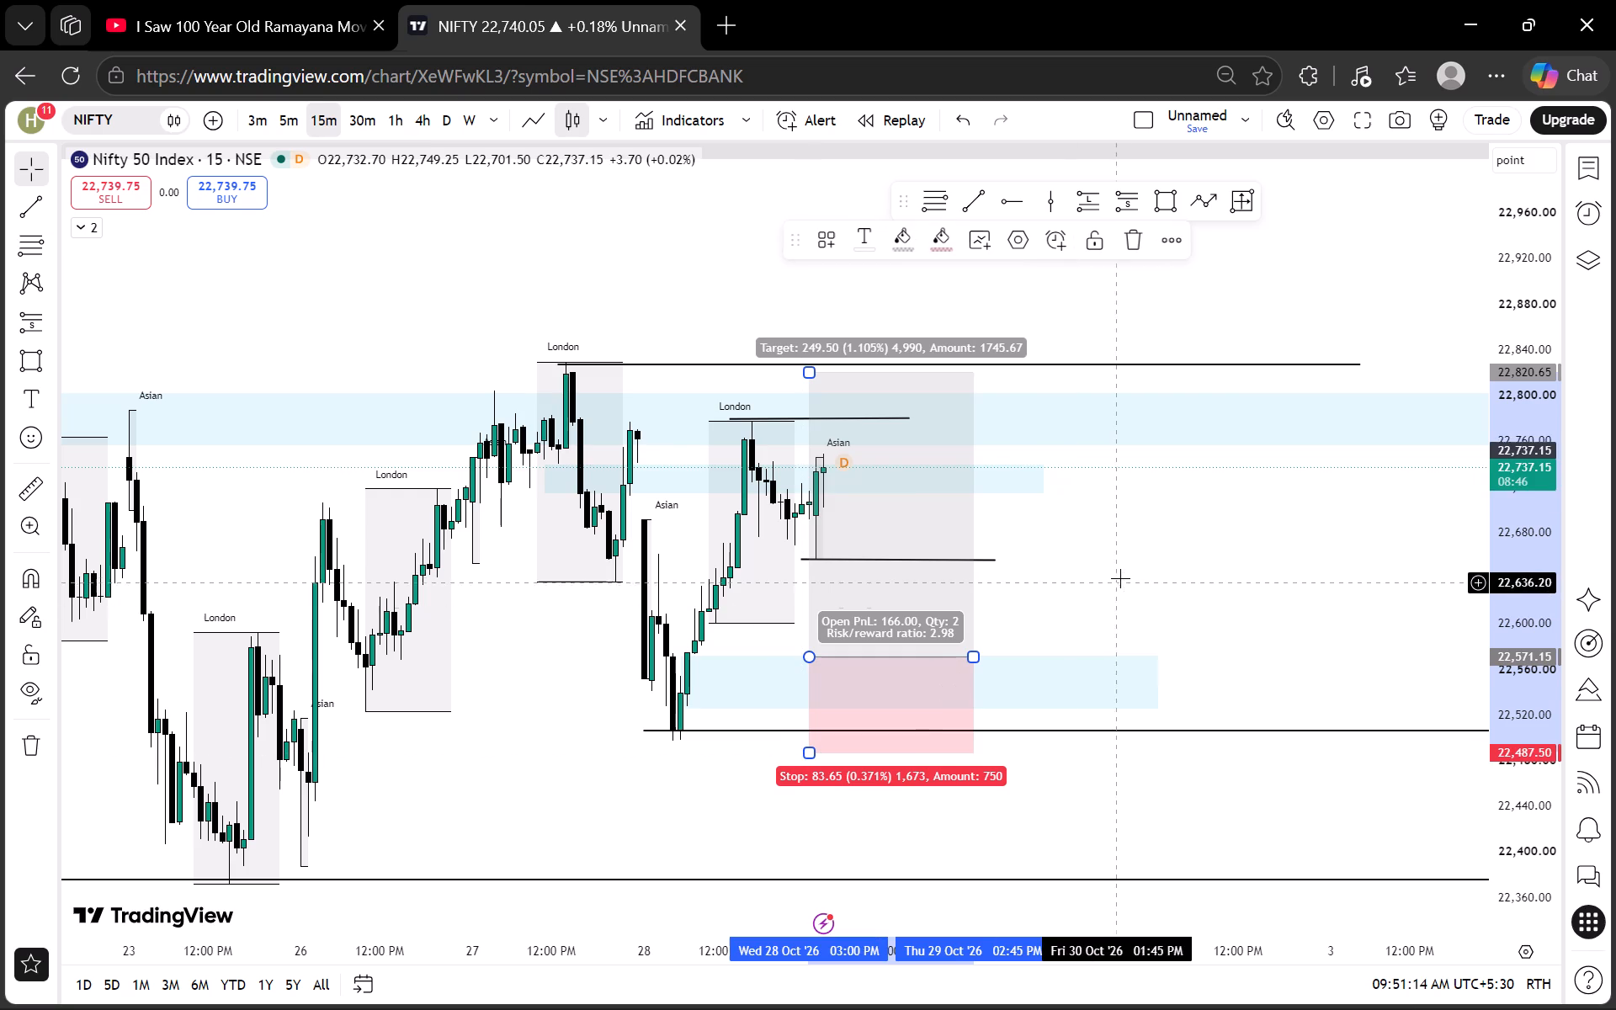
Lock the adjusted long position drawing on the Nifty 50 chart and deselect it.
left_click(912, 531)
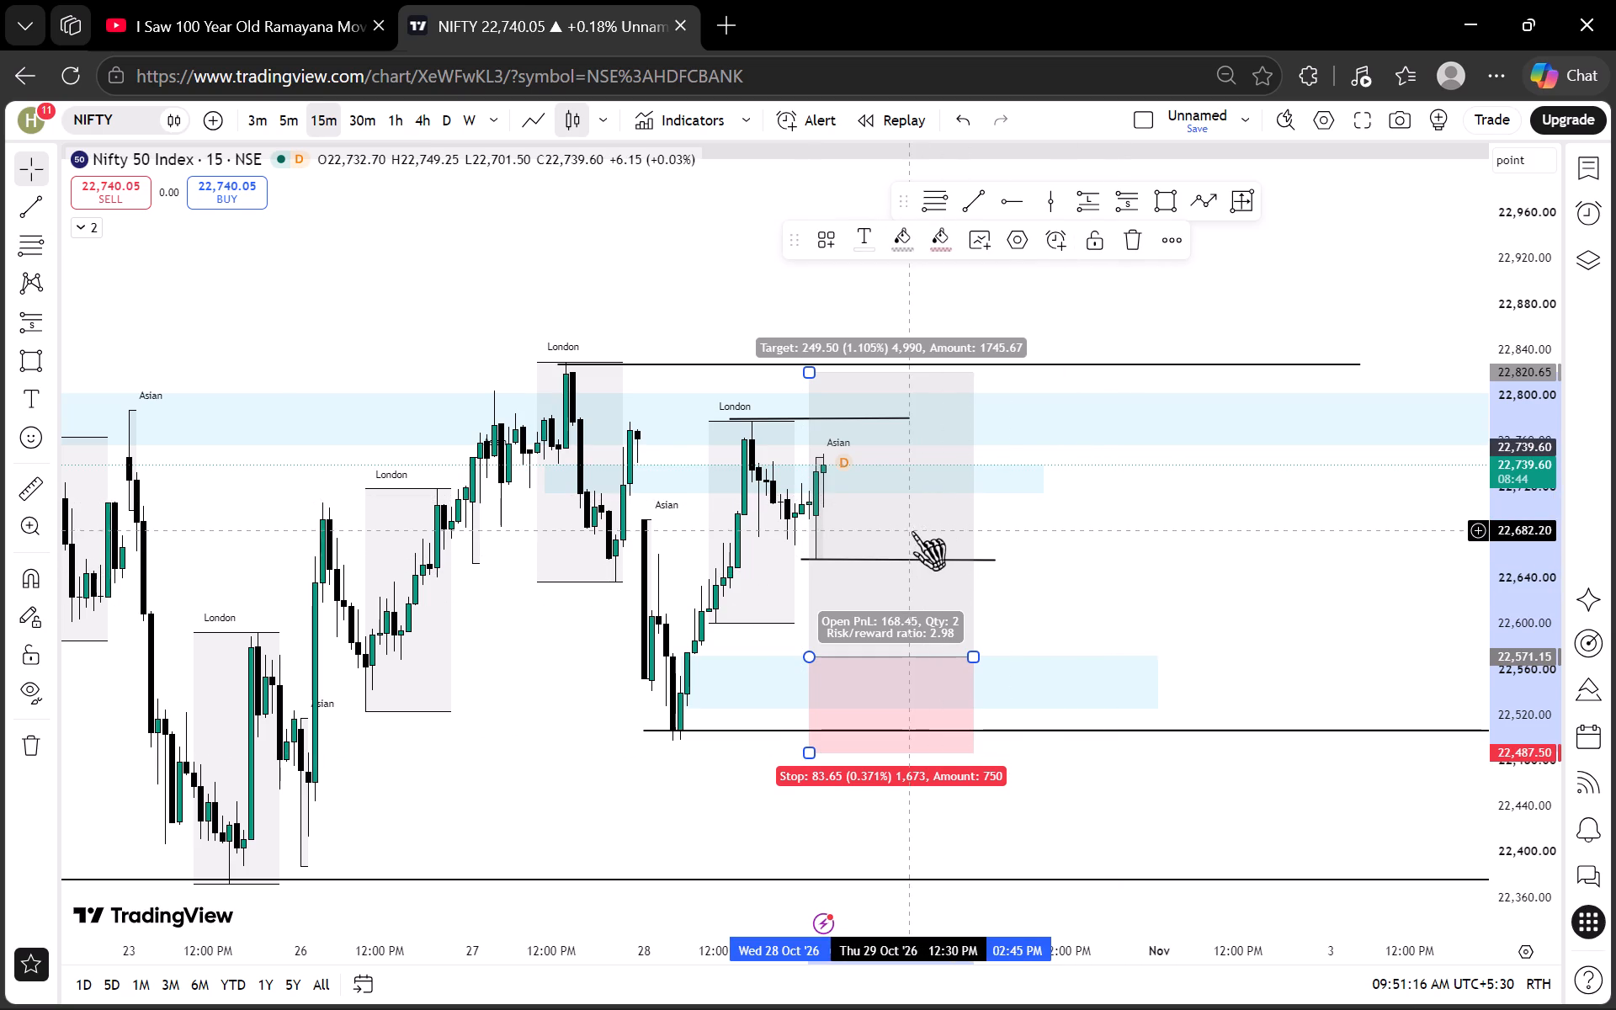
left_click(1089, 249)
left_click(1072, 513)
scroll(1504, 423, "down", 5)
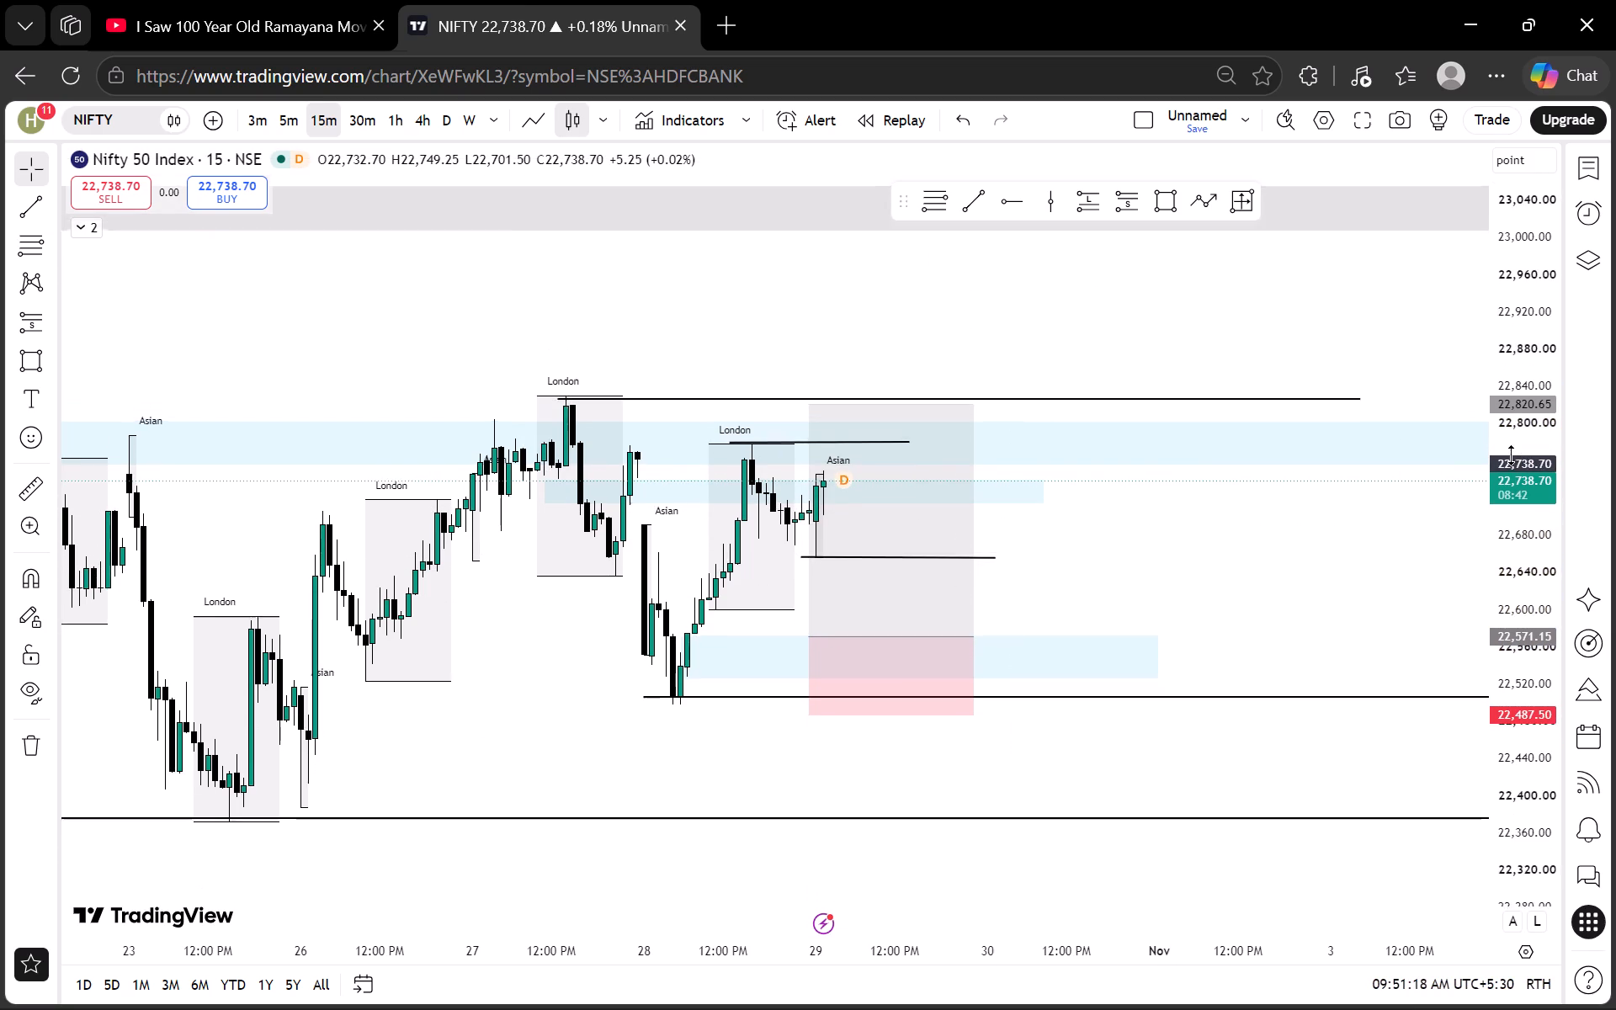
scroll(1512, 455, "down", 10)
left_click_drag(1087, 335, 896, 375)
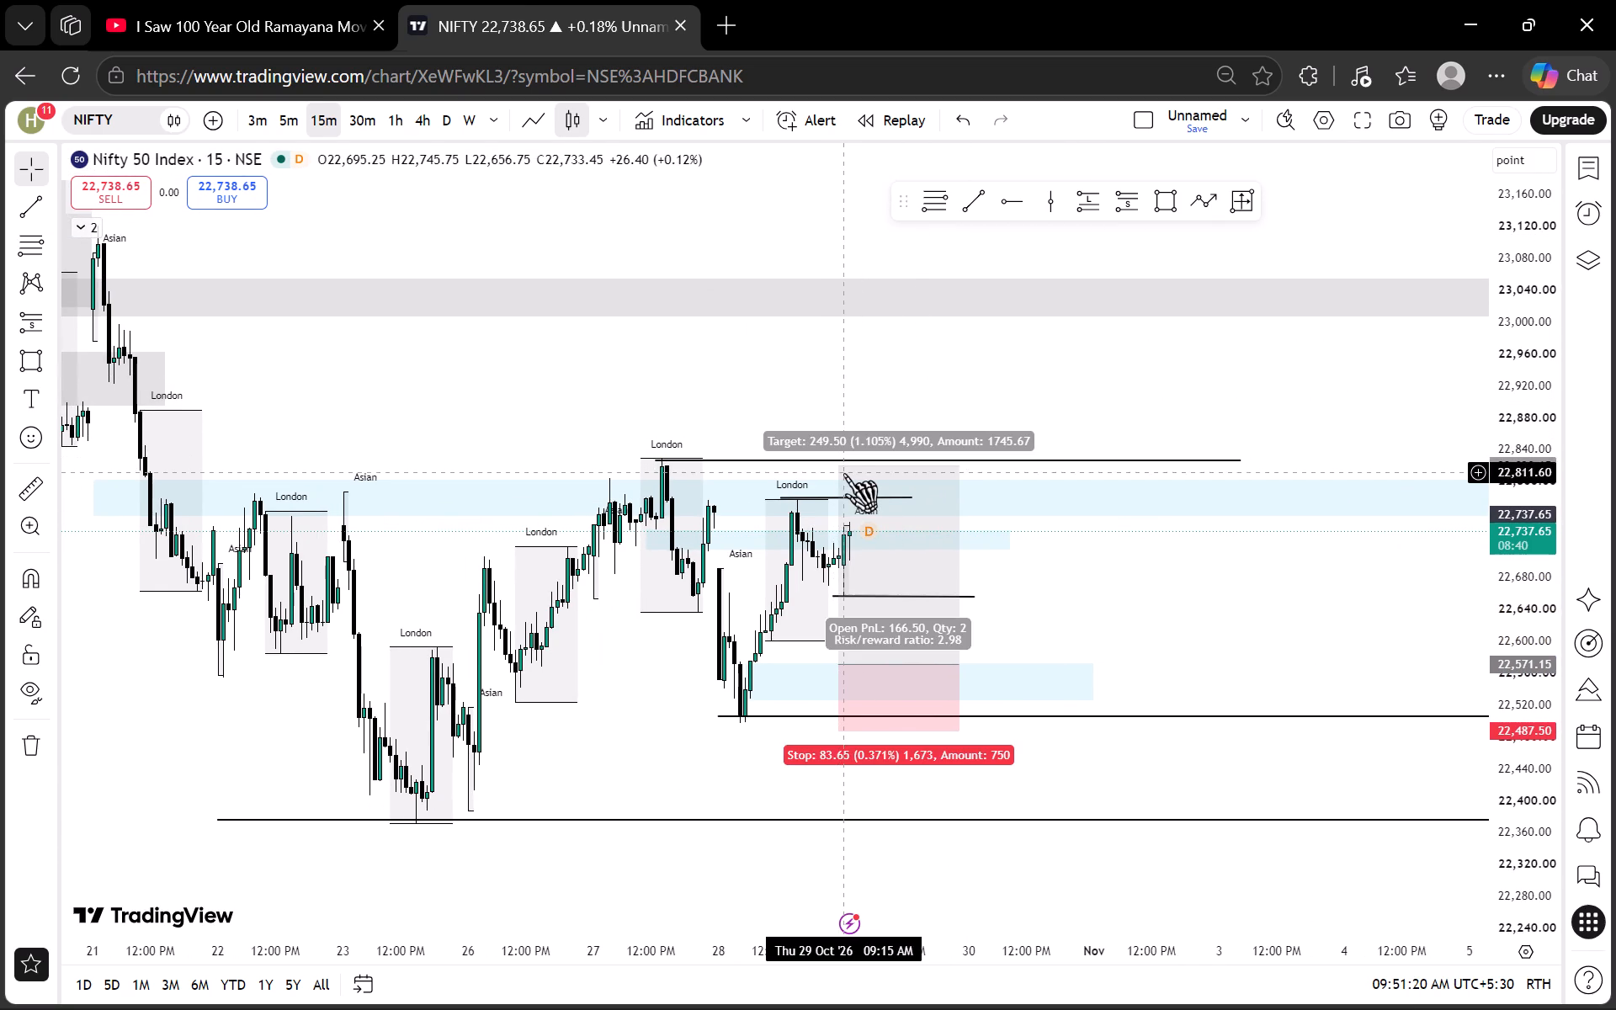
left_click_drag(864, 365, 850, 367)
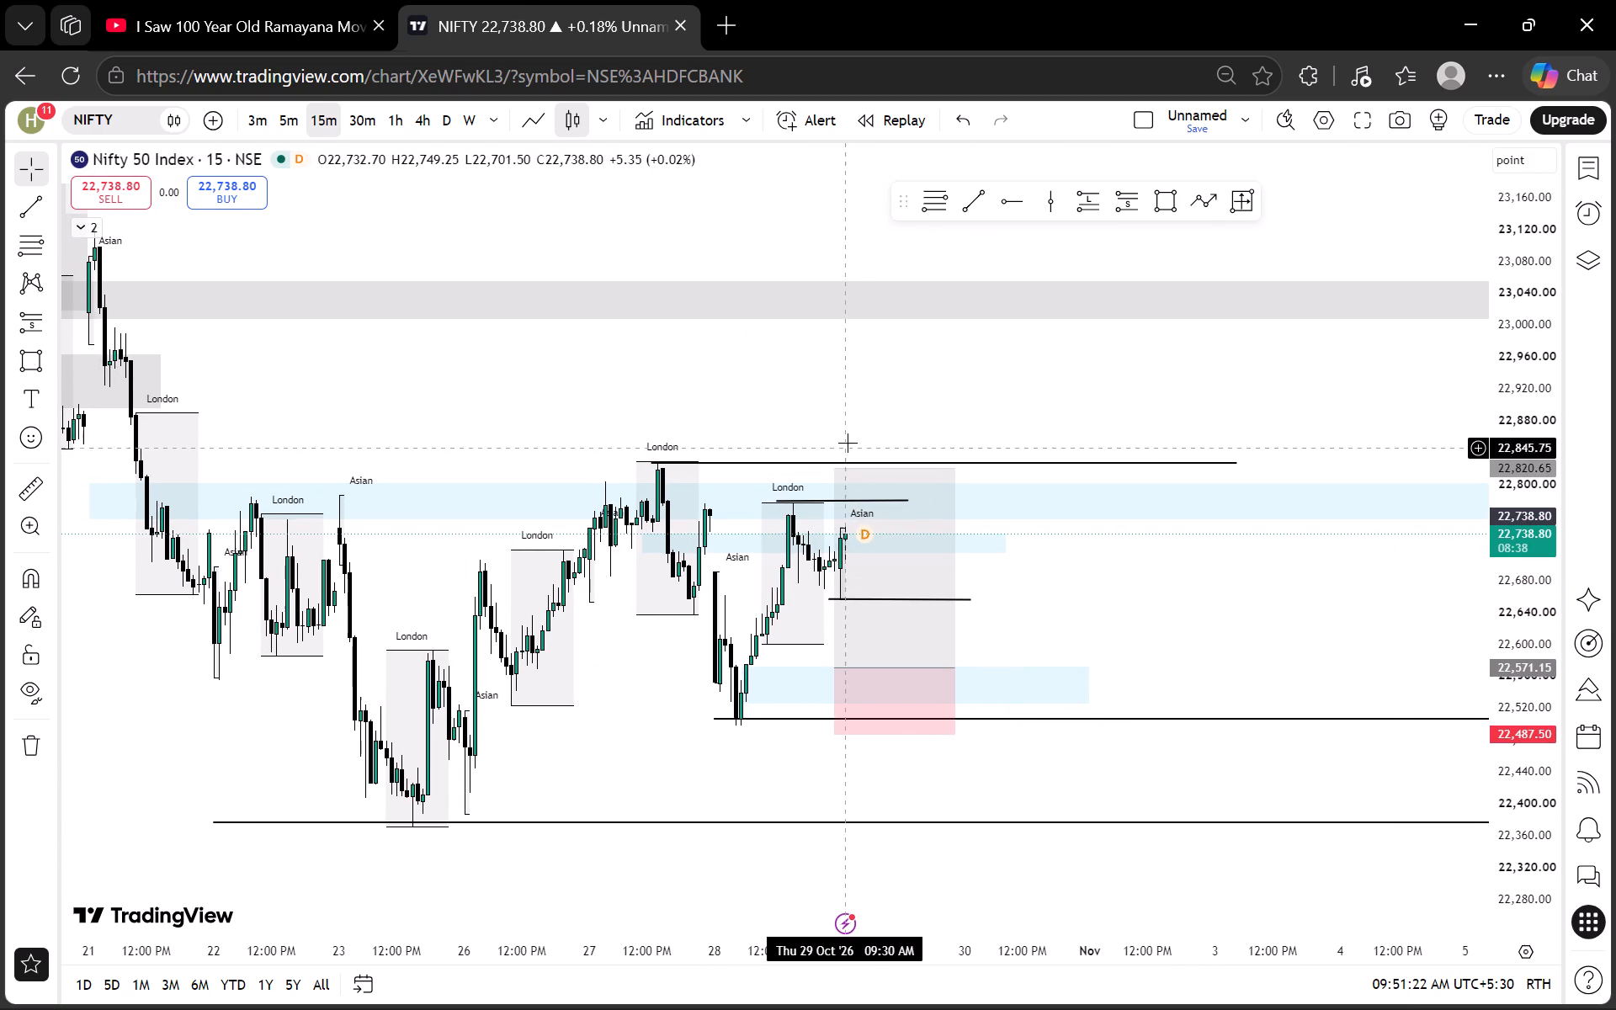
Show the watchlist and switch the 15-minute chart to HDFC Bank.
left_click(1586, 167)
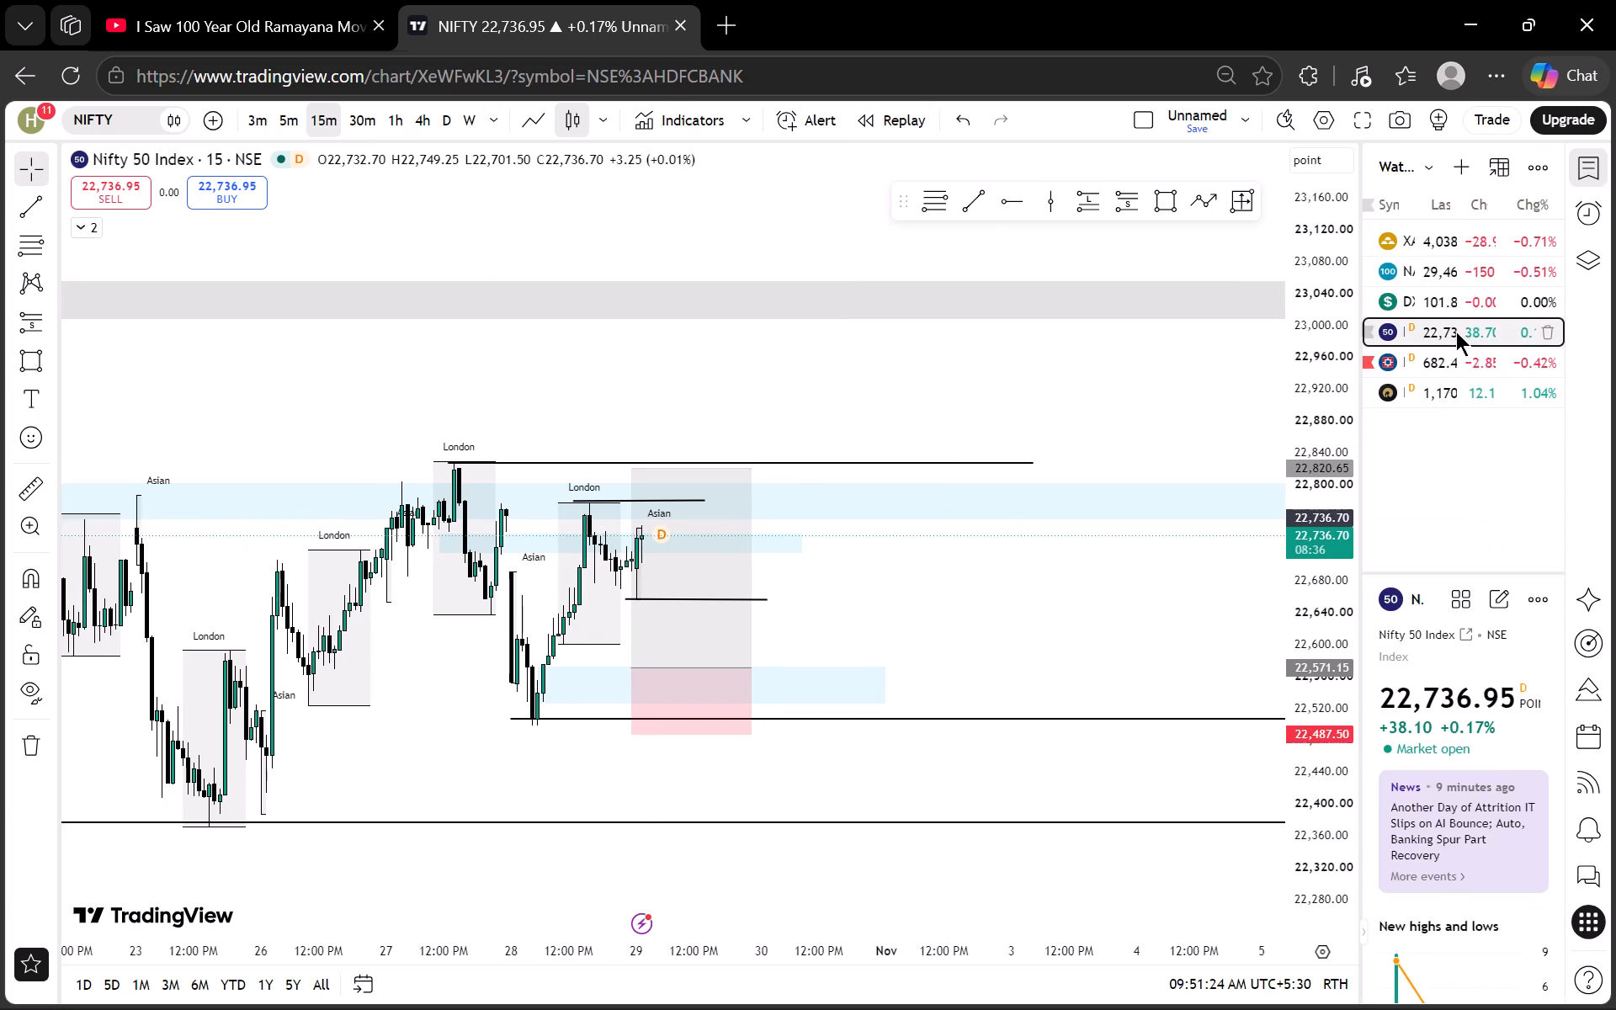
left_click(1432, 358)
Unlock the HDFC Bank long position, lower its entry to 678.20 near the latest Asian low, and shift it slightly forward with target at 706.75.
scroll(1293, 513, "down", 5)
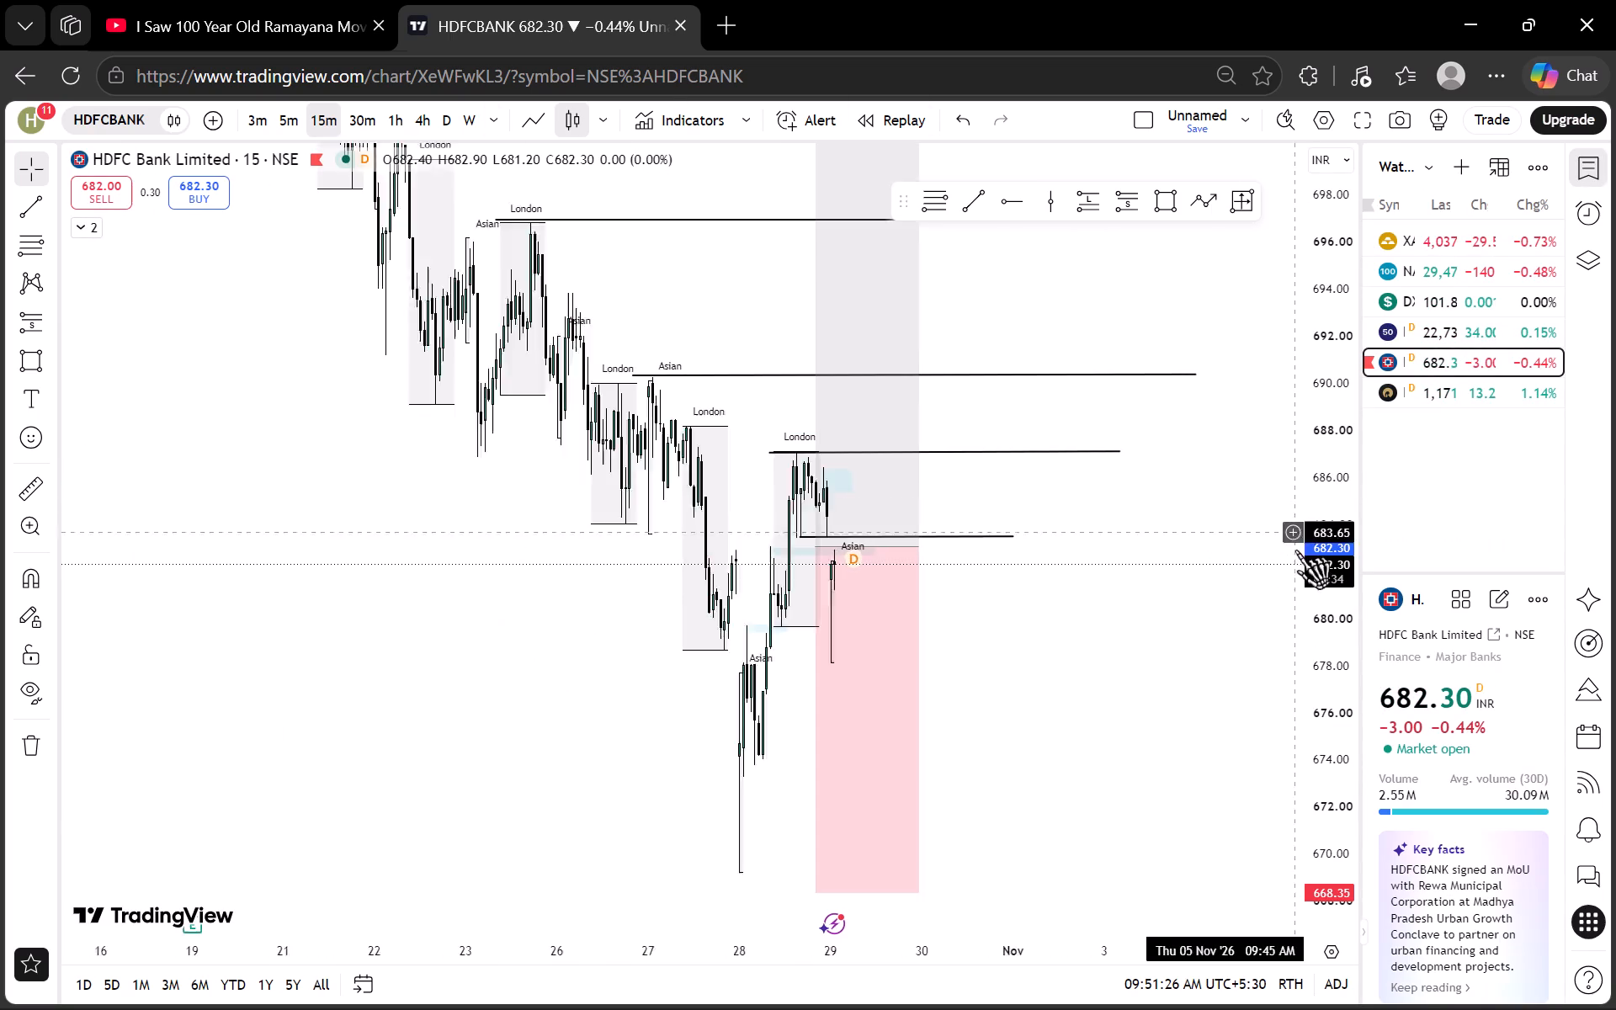
scroll(1316, 531, "down", 10)
scroll(1269, 593, "up", 5)
scroll(1264, 599, "down", 5)
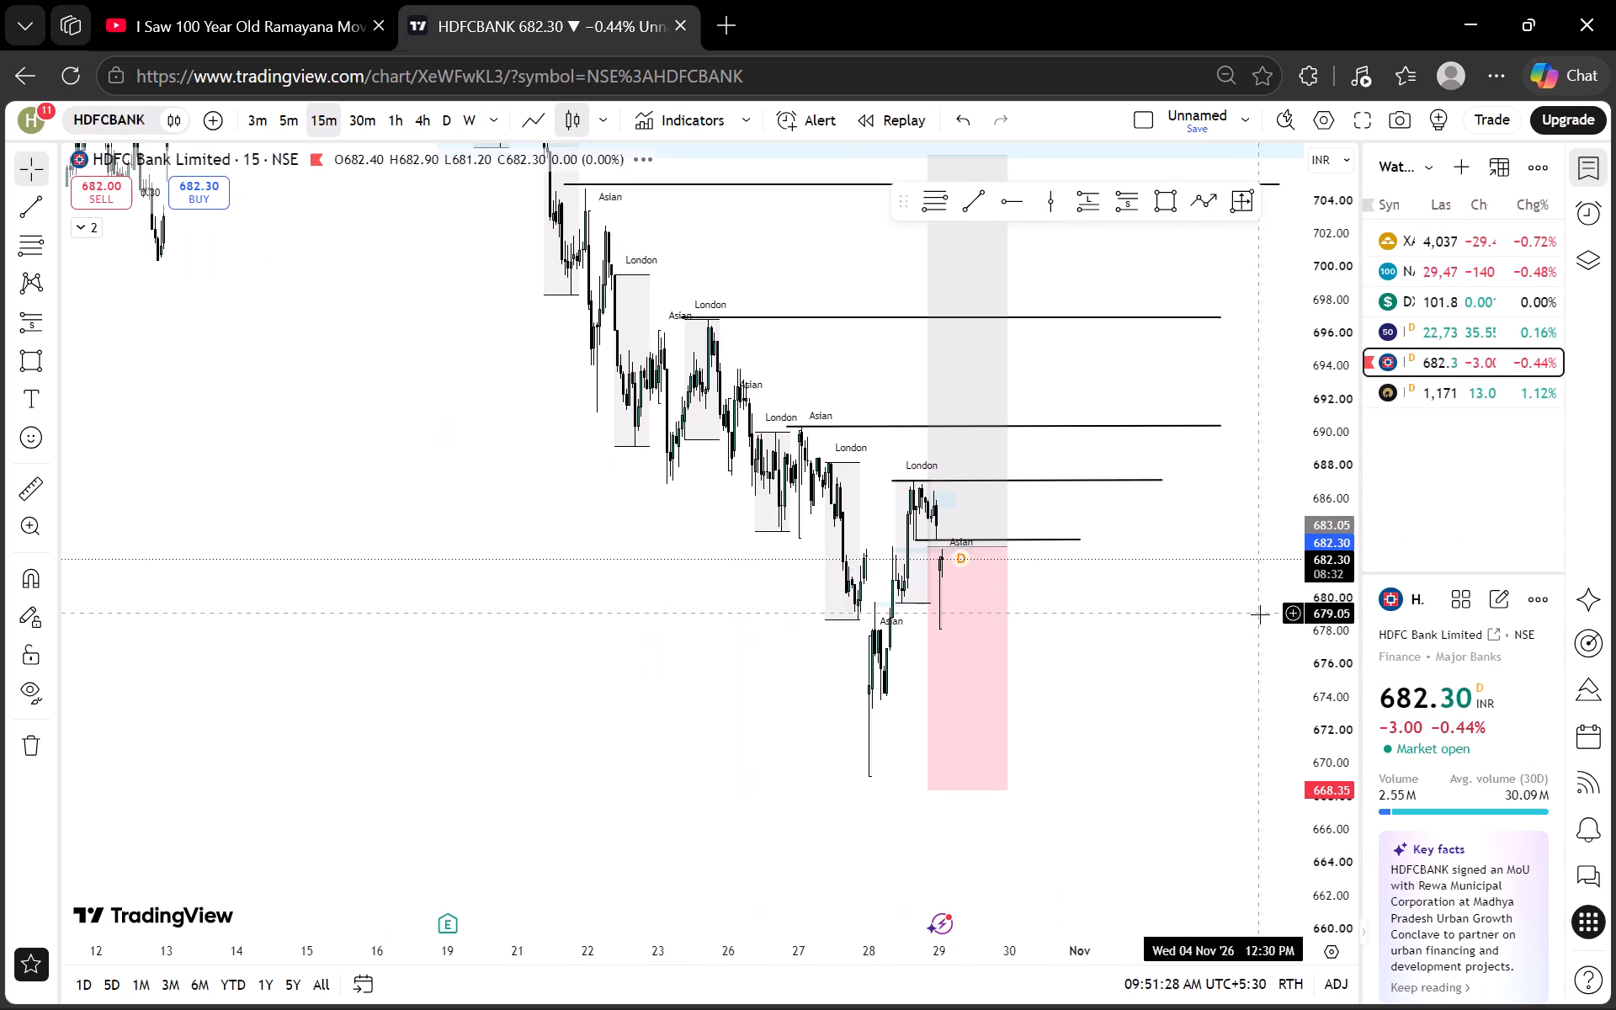
scroll(1329, 605, "down", 4)
scroll(1171, 632, "up", 6)
scroll(1060, 632, "up", 1)
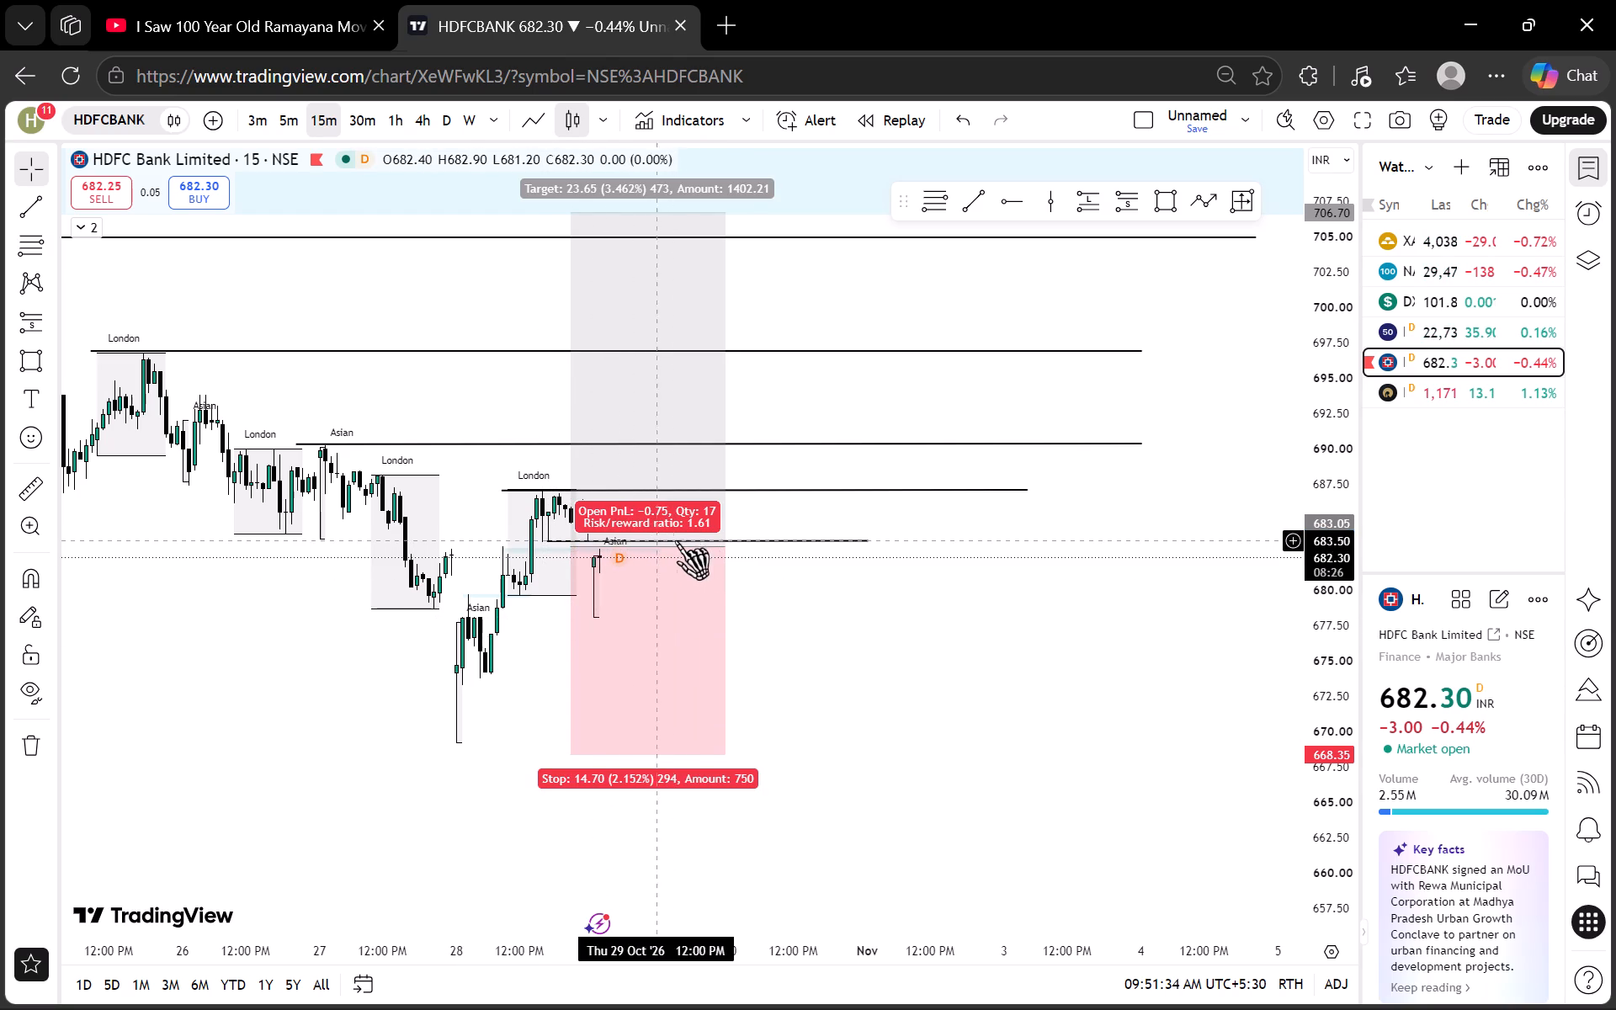
left_click(714, 548)
left_click_drag(1108, 250, 1100, 250)
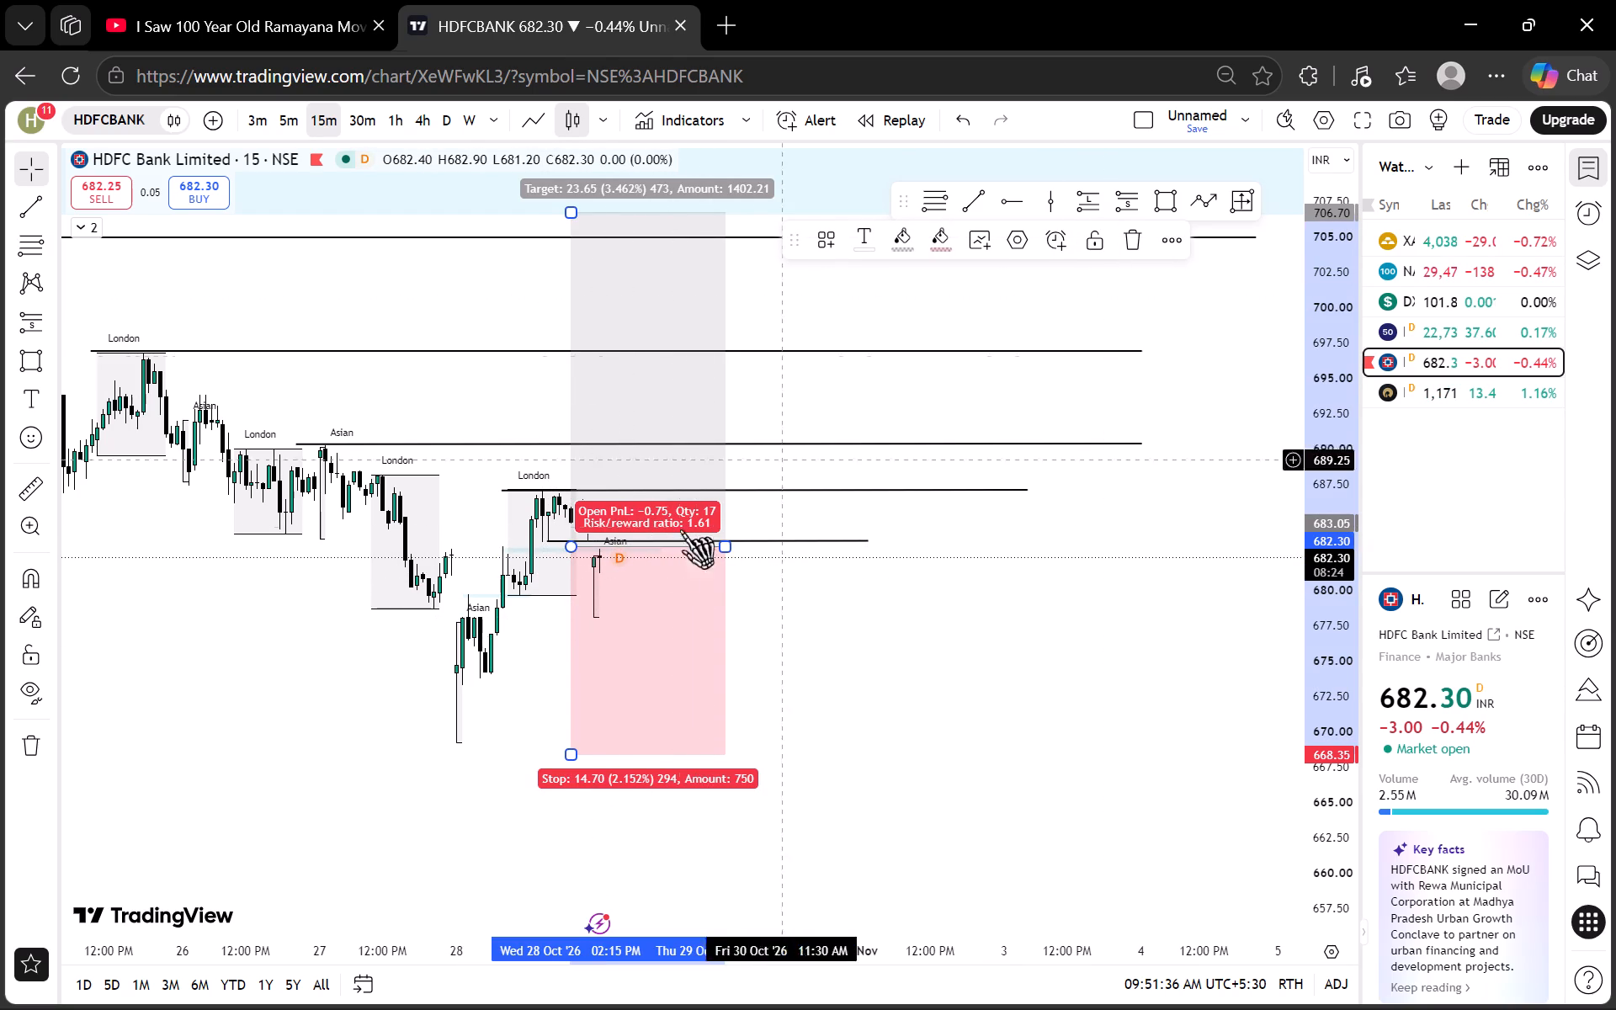
left_click_drag(726, 545, 709, 605)
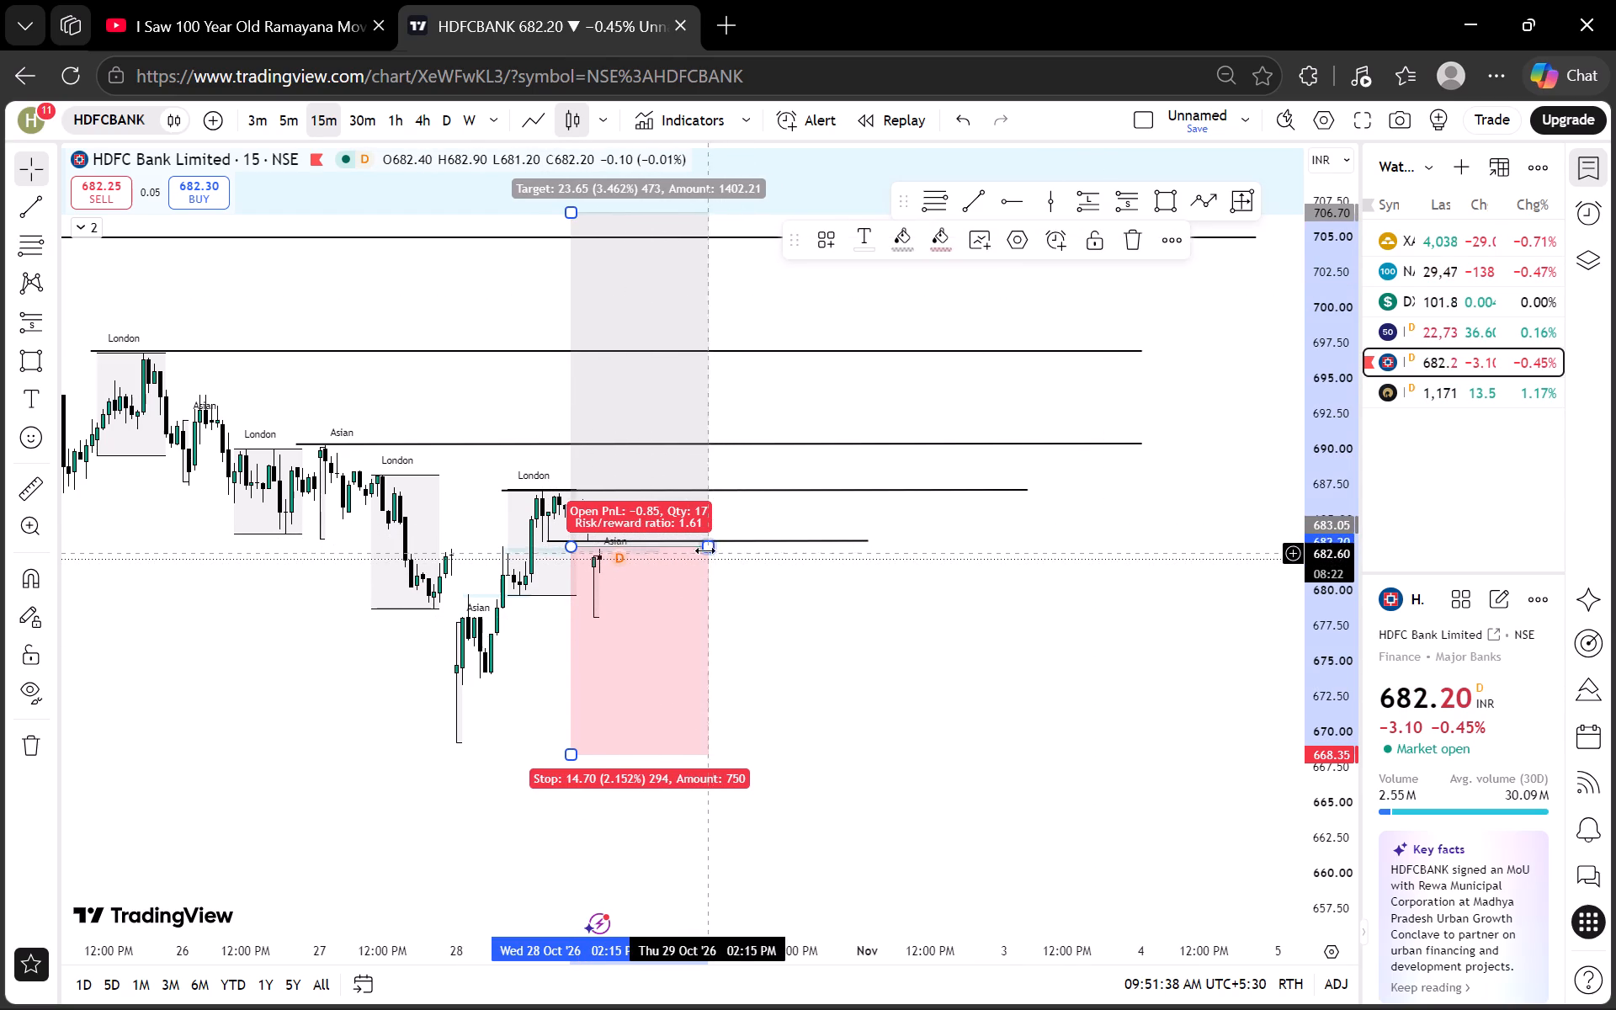
left_click_drag(702, 546, 701, 613)
left_click_drag(708, 545, 723, 545)
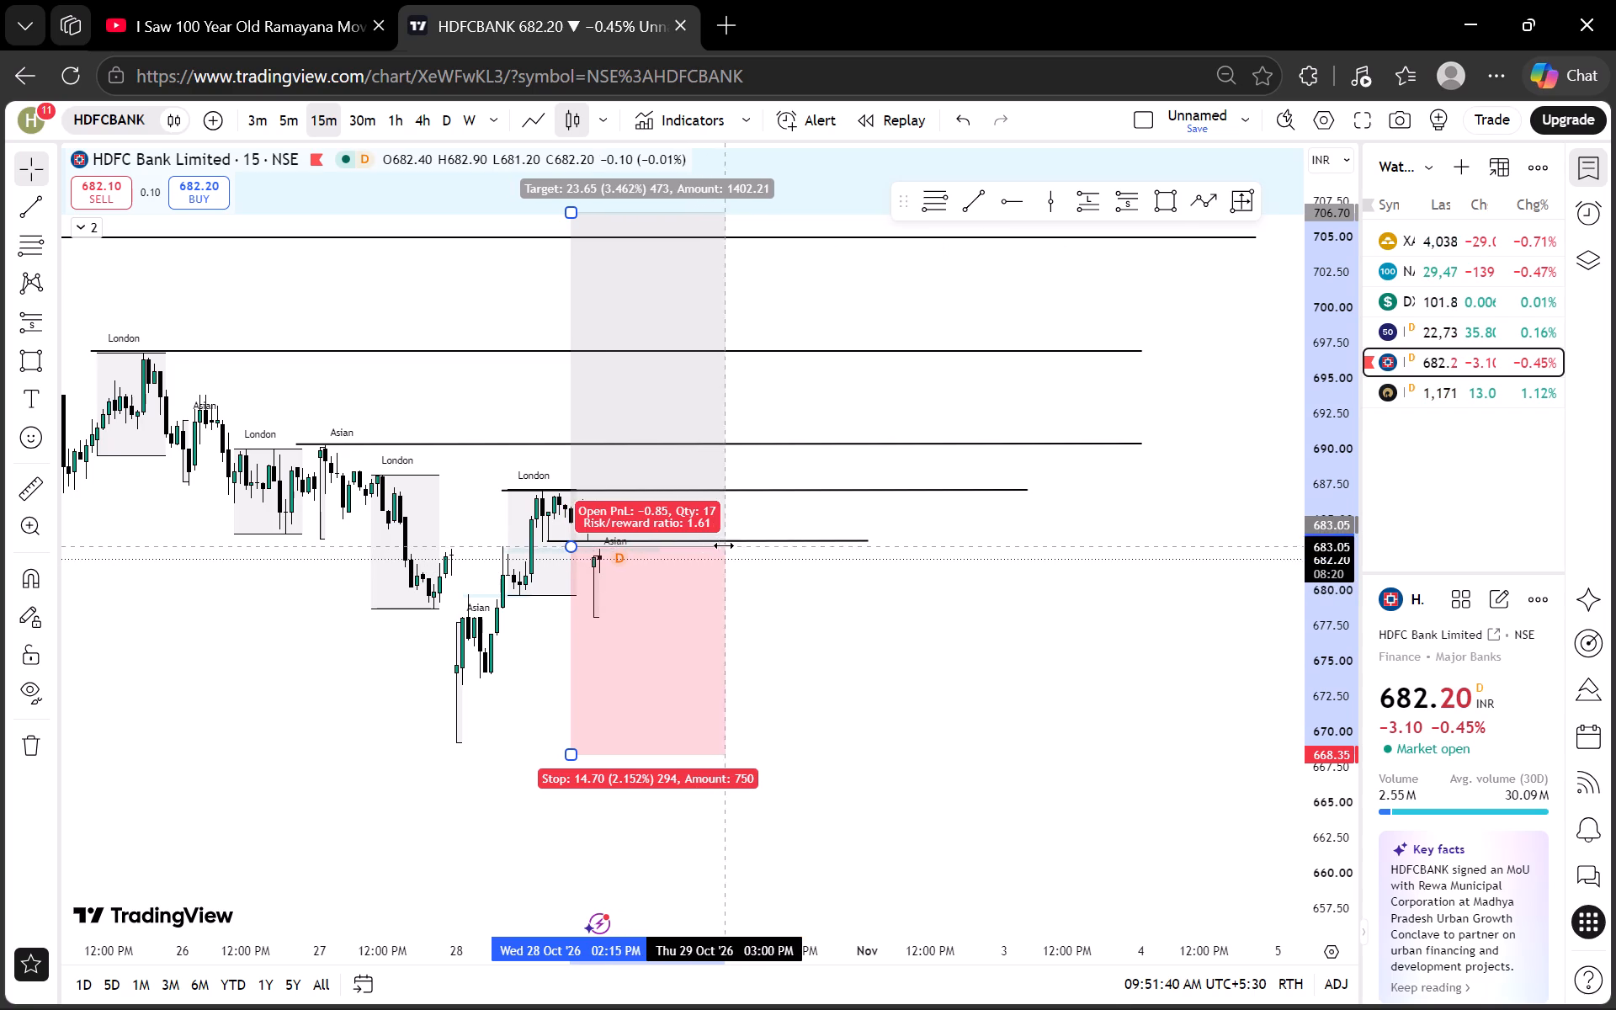
left_click_drag(572, 546, 568, 610)
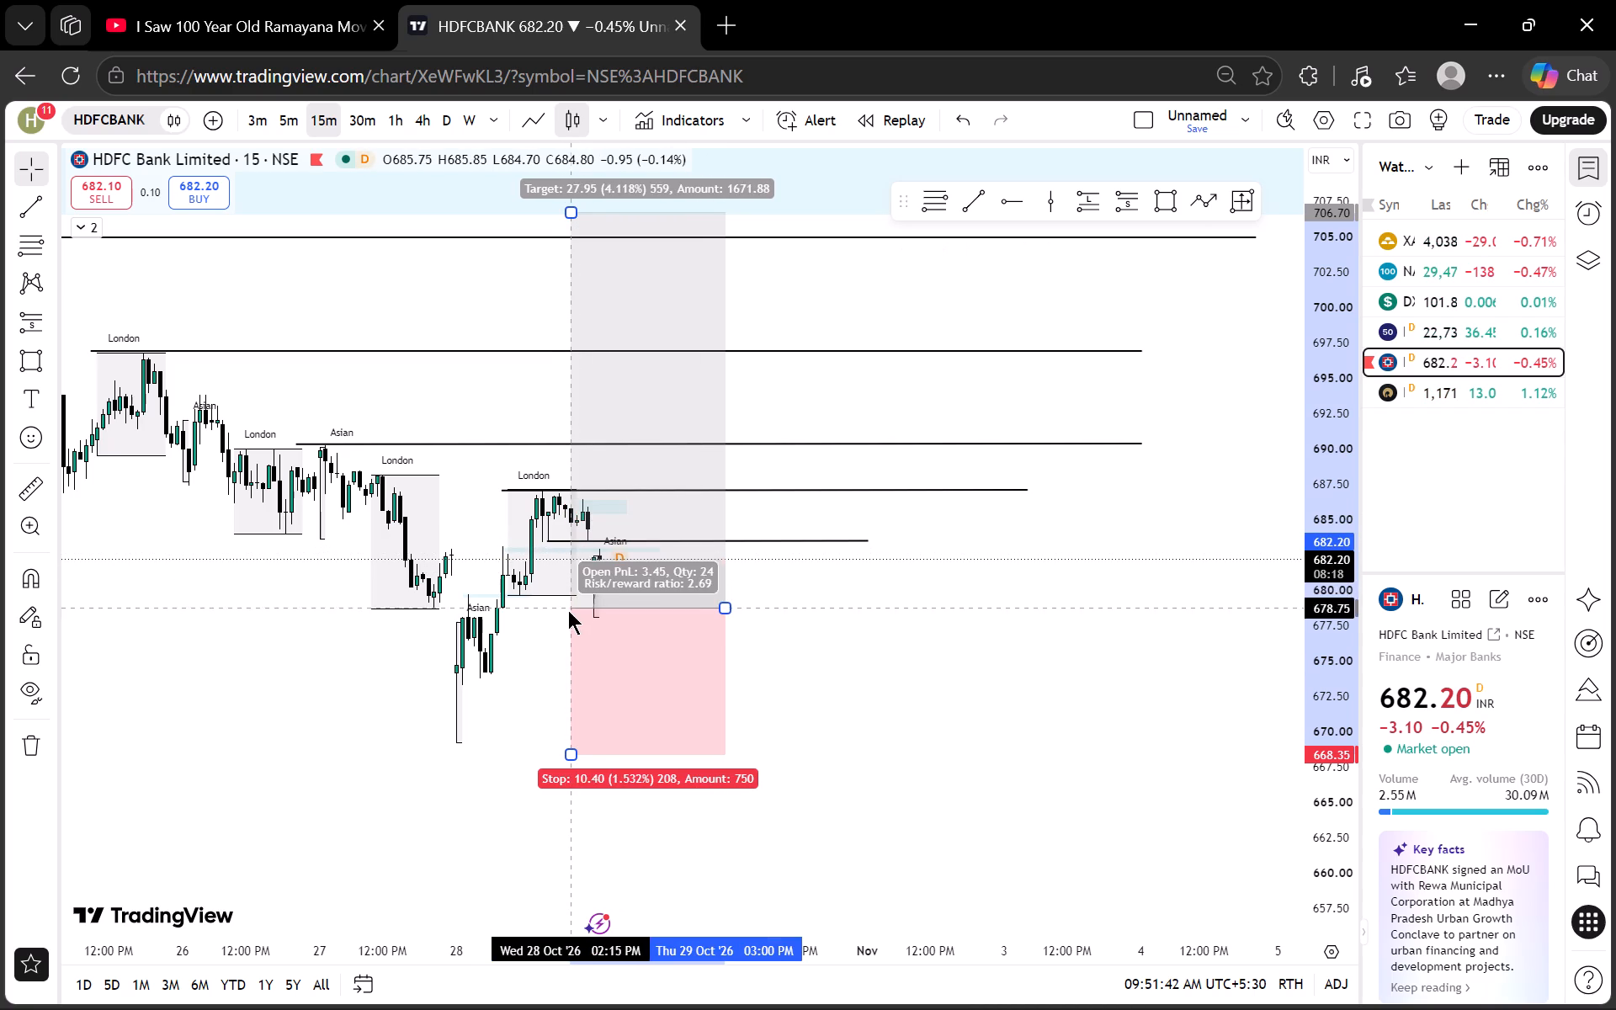
left_click_drag(568, 610, 558, 617)
left_click_drag(656, 595, 662, 594)
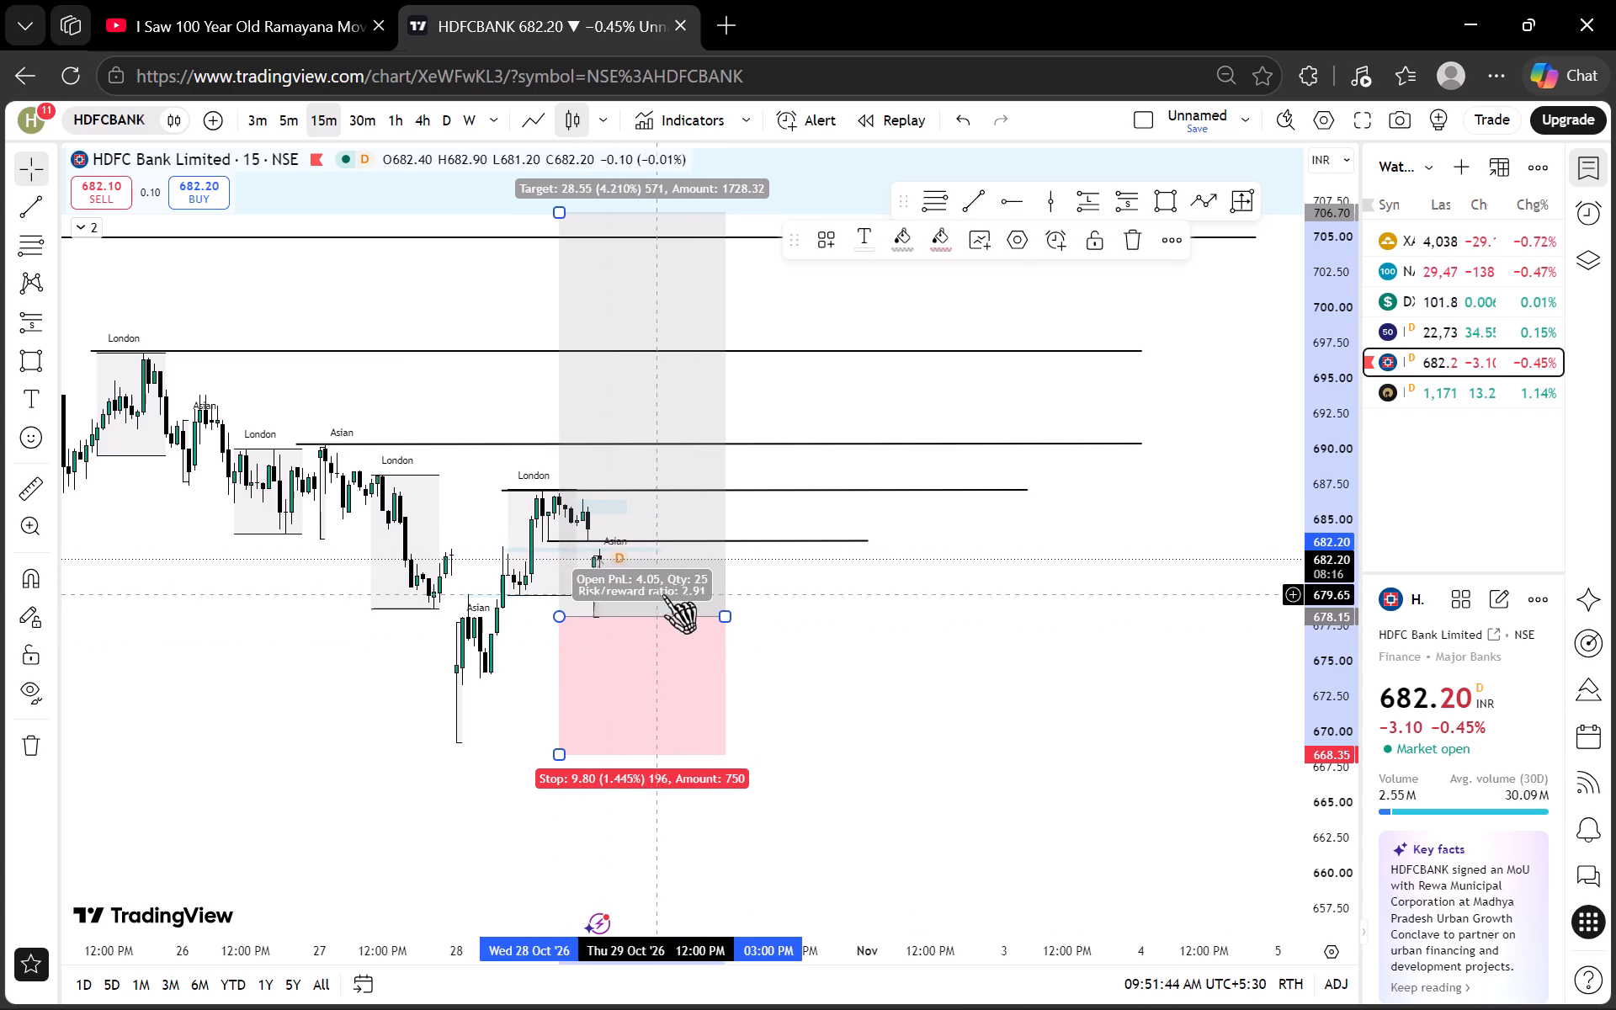
left_click_drag(662, 594, 688, 594)
left_click(688, 594)
Set the long position's stop to 672.80 and fine-tune its entry to 678.25.
left_click(587, 750)
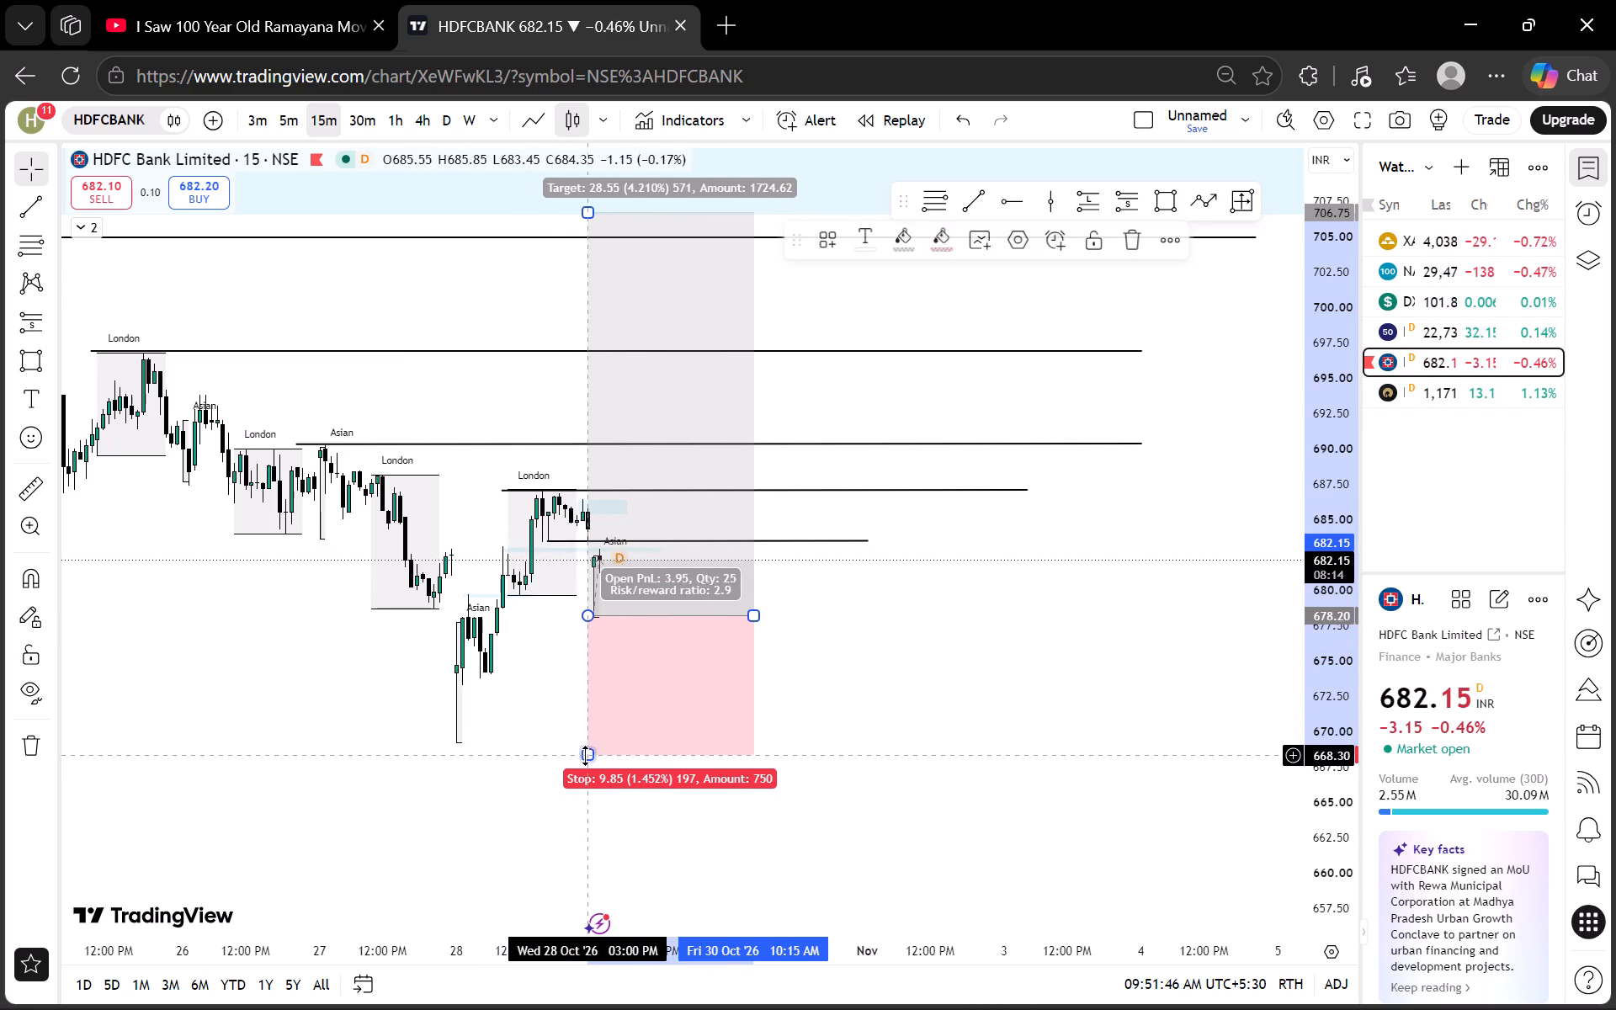
left_click_drag(585, 752, 582, 692)
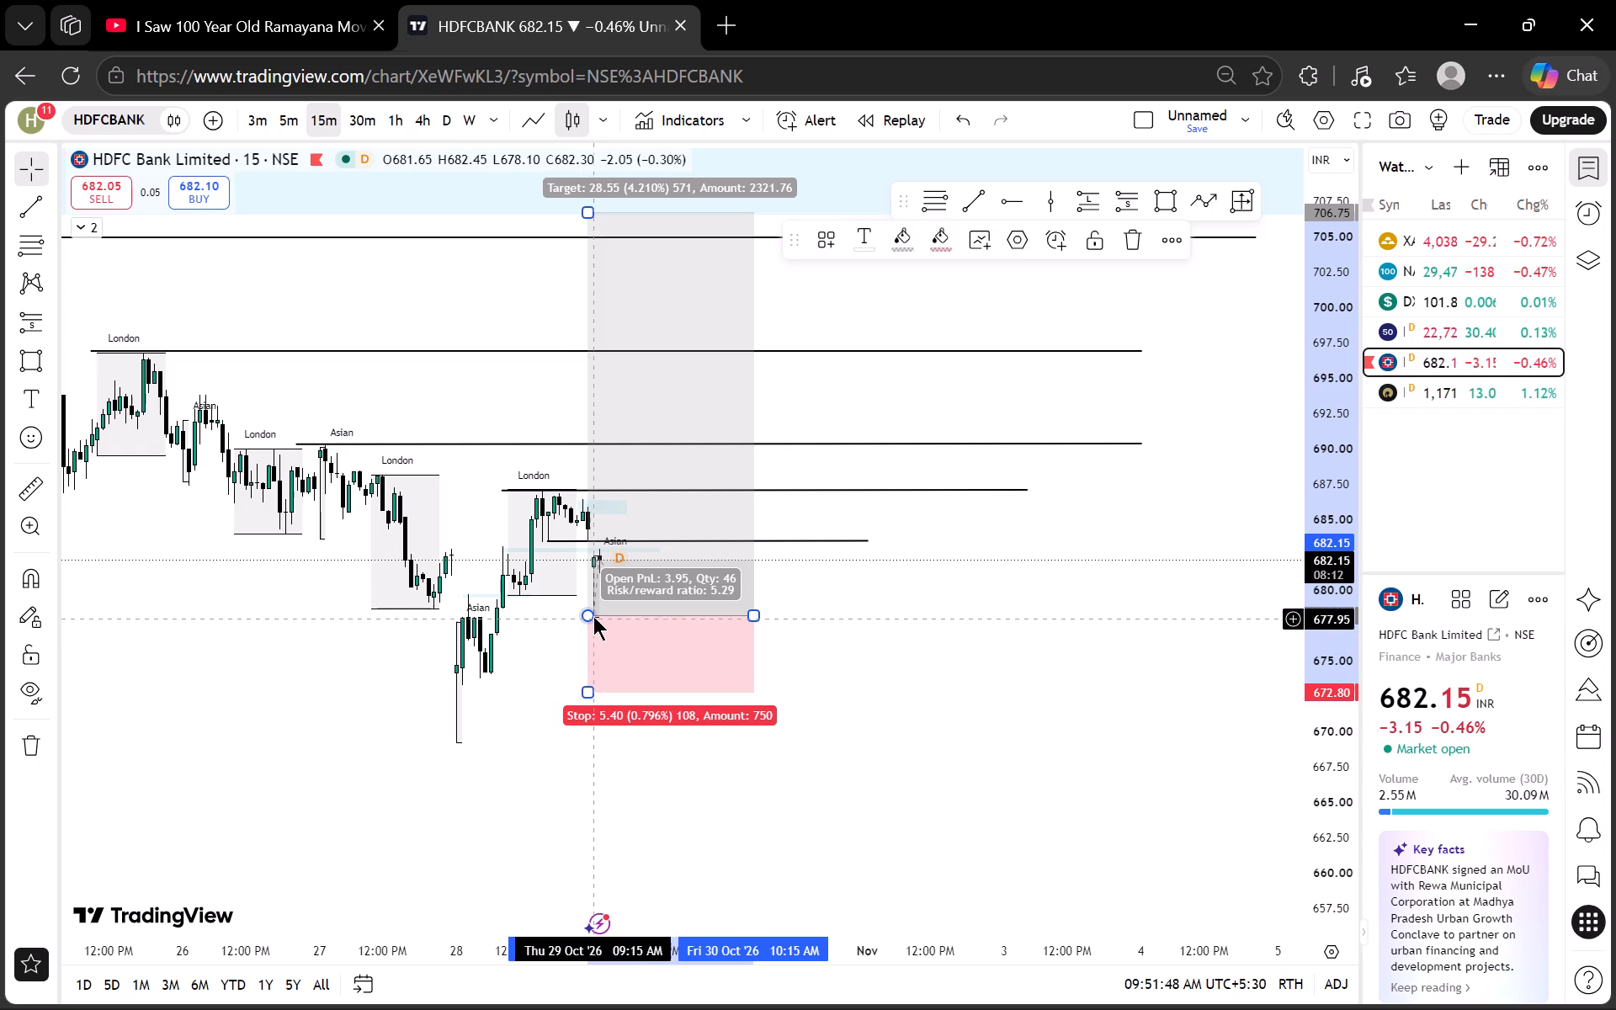
left_click_drag(593, 615, 581, 614)
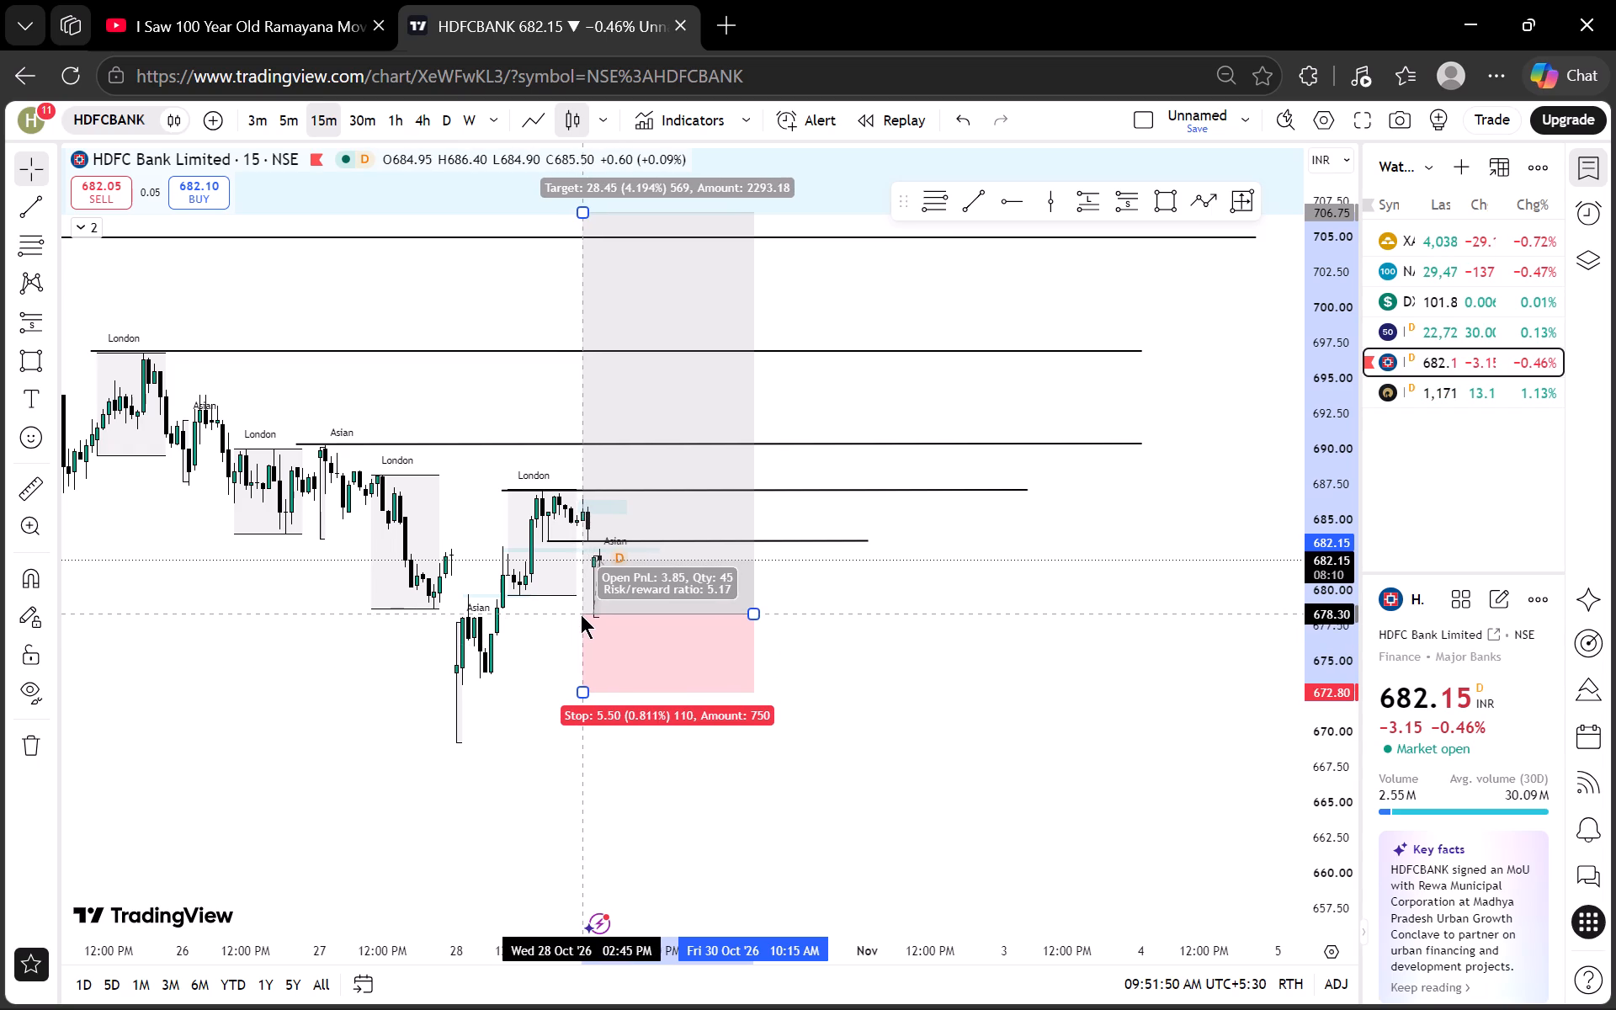
left_click_drag(581, 614, 584, 615)
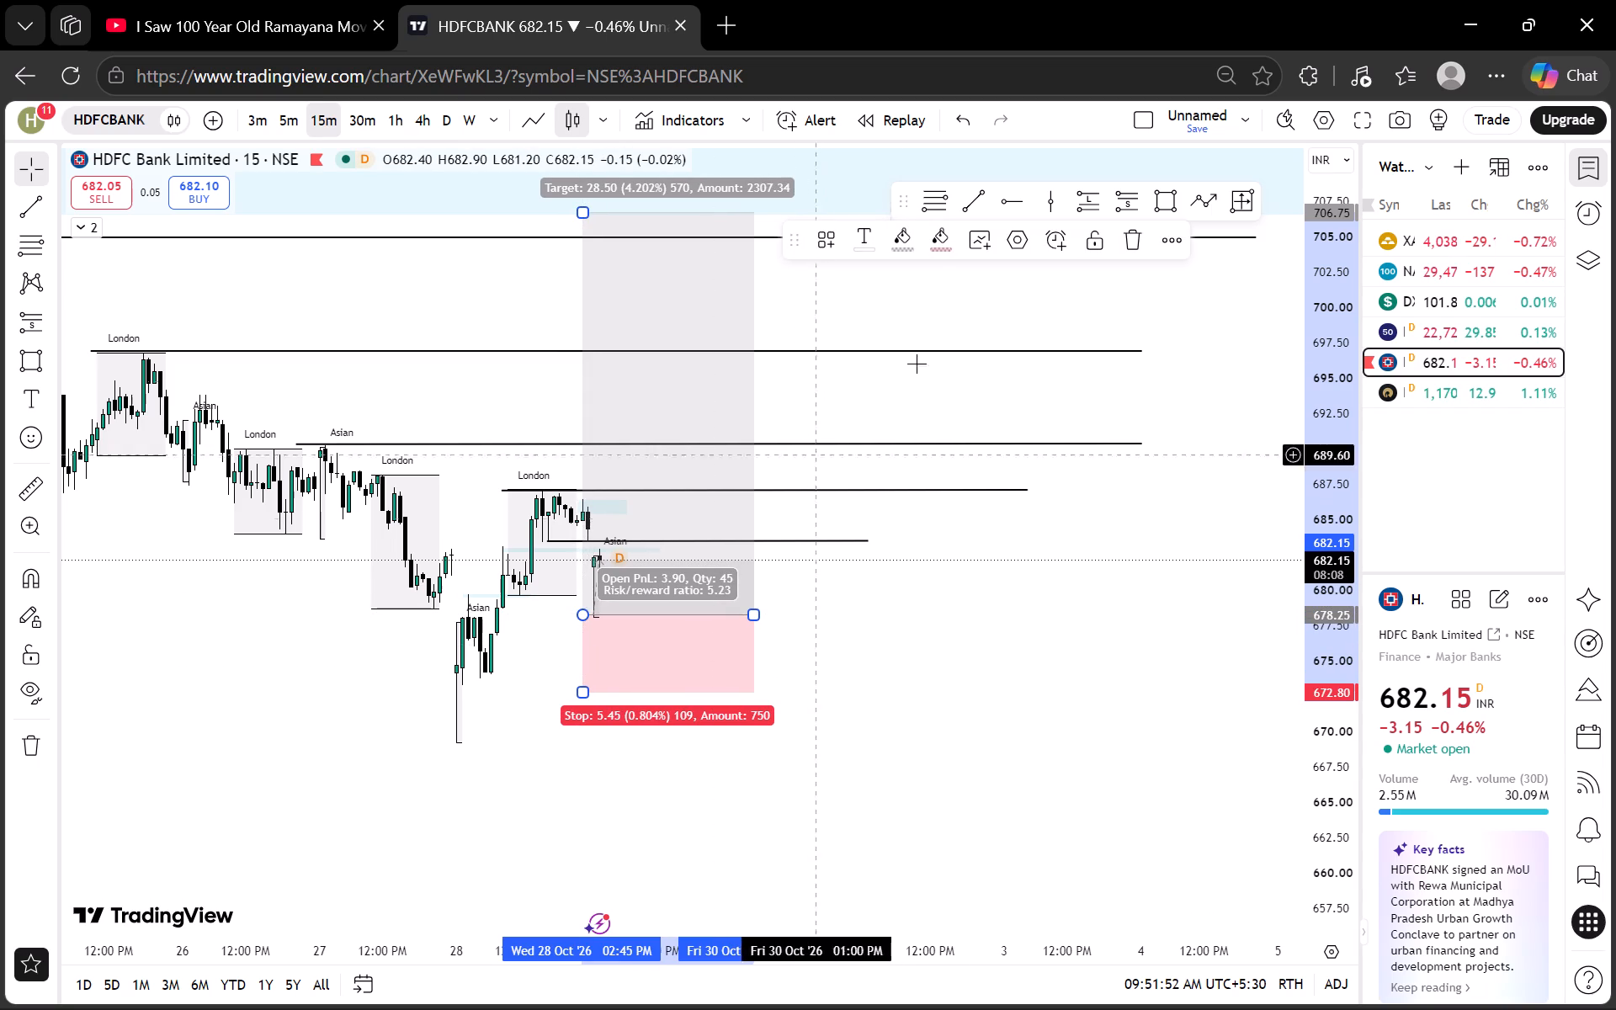
Lock the adjusted HDFC Bank long position and deselect it.
left_click(1106, 247)
left_click(1008, 635)
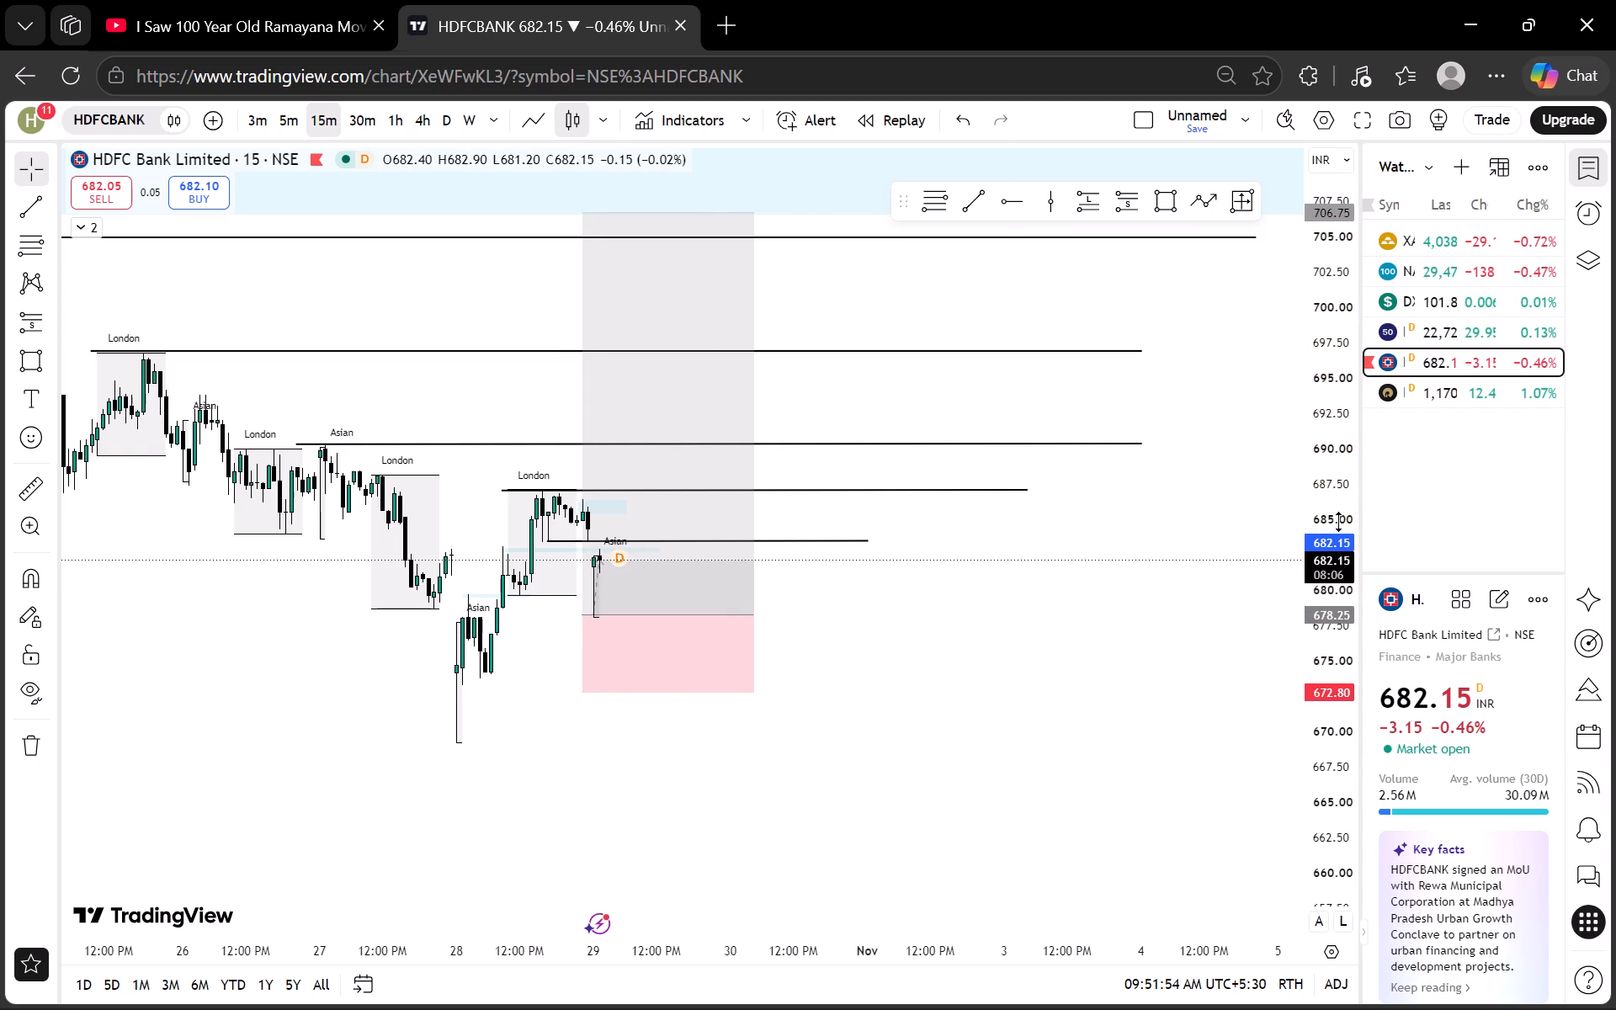
Examine HDFC Bank's price action around the marked levels and long position on the 1-hour, 4-hour, daily and weekly charts.
left_click(367, 121)
left_click(390, 109)
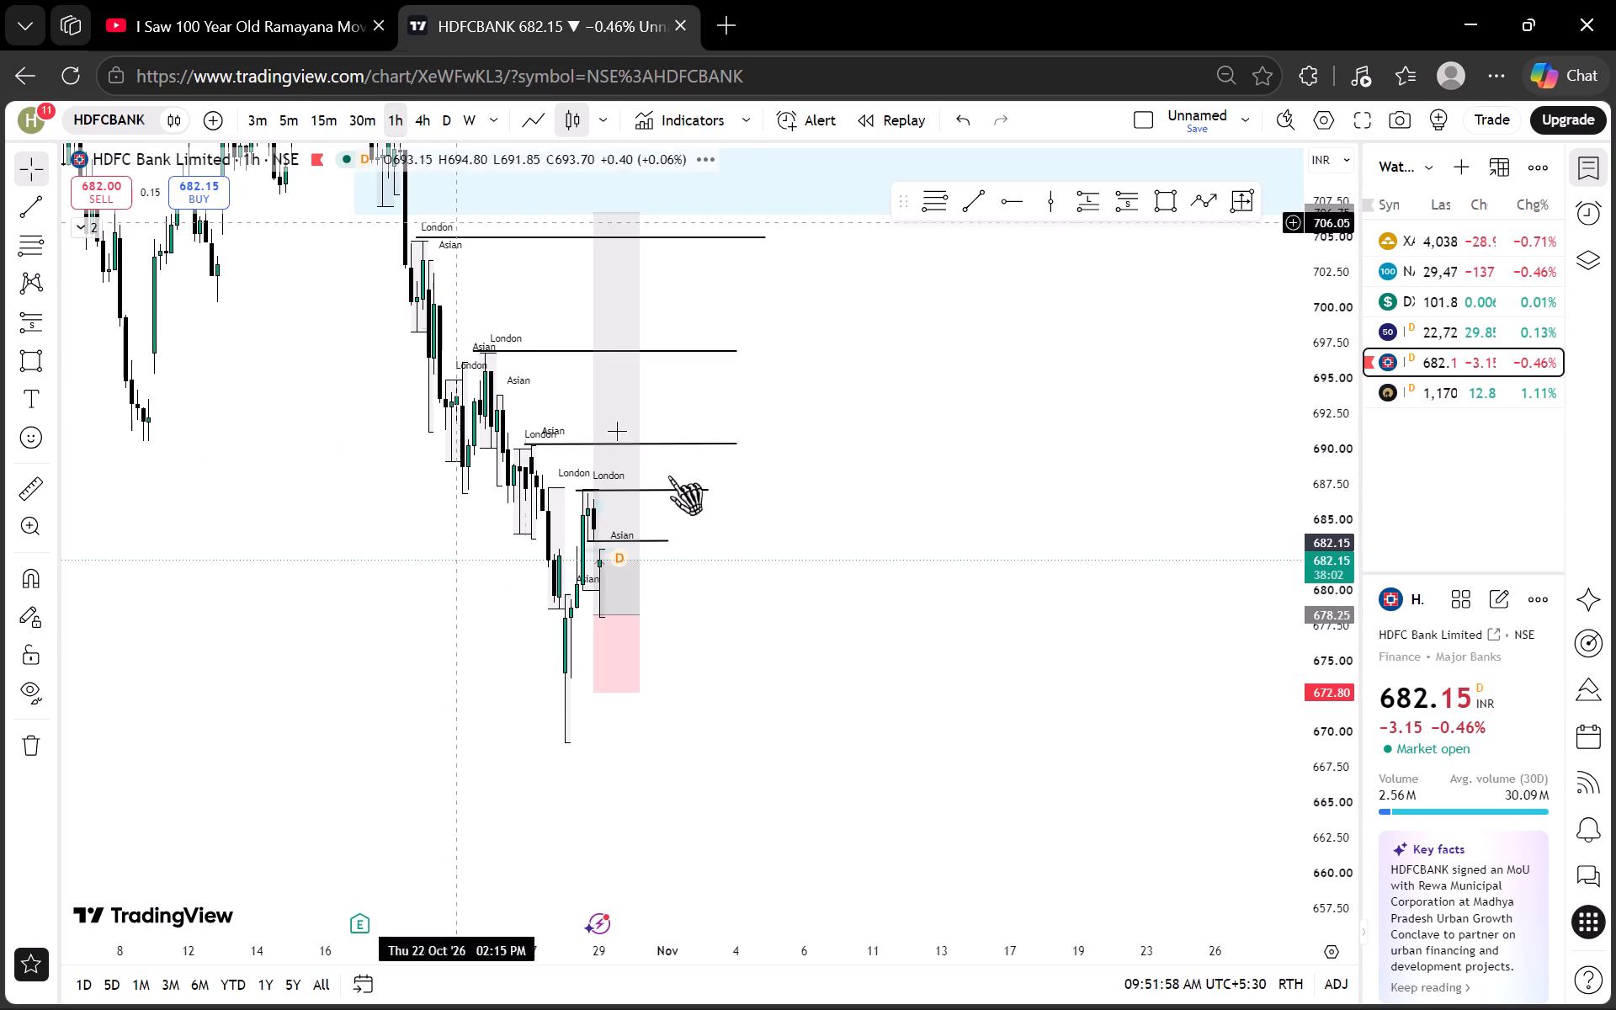
left_click(420, 110)
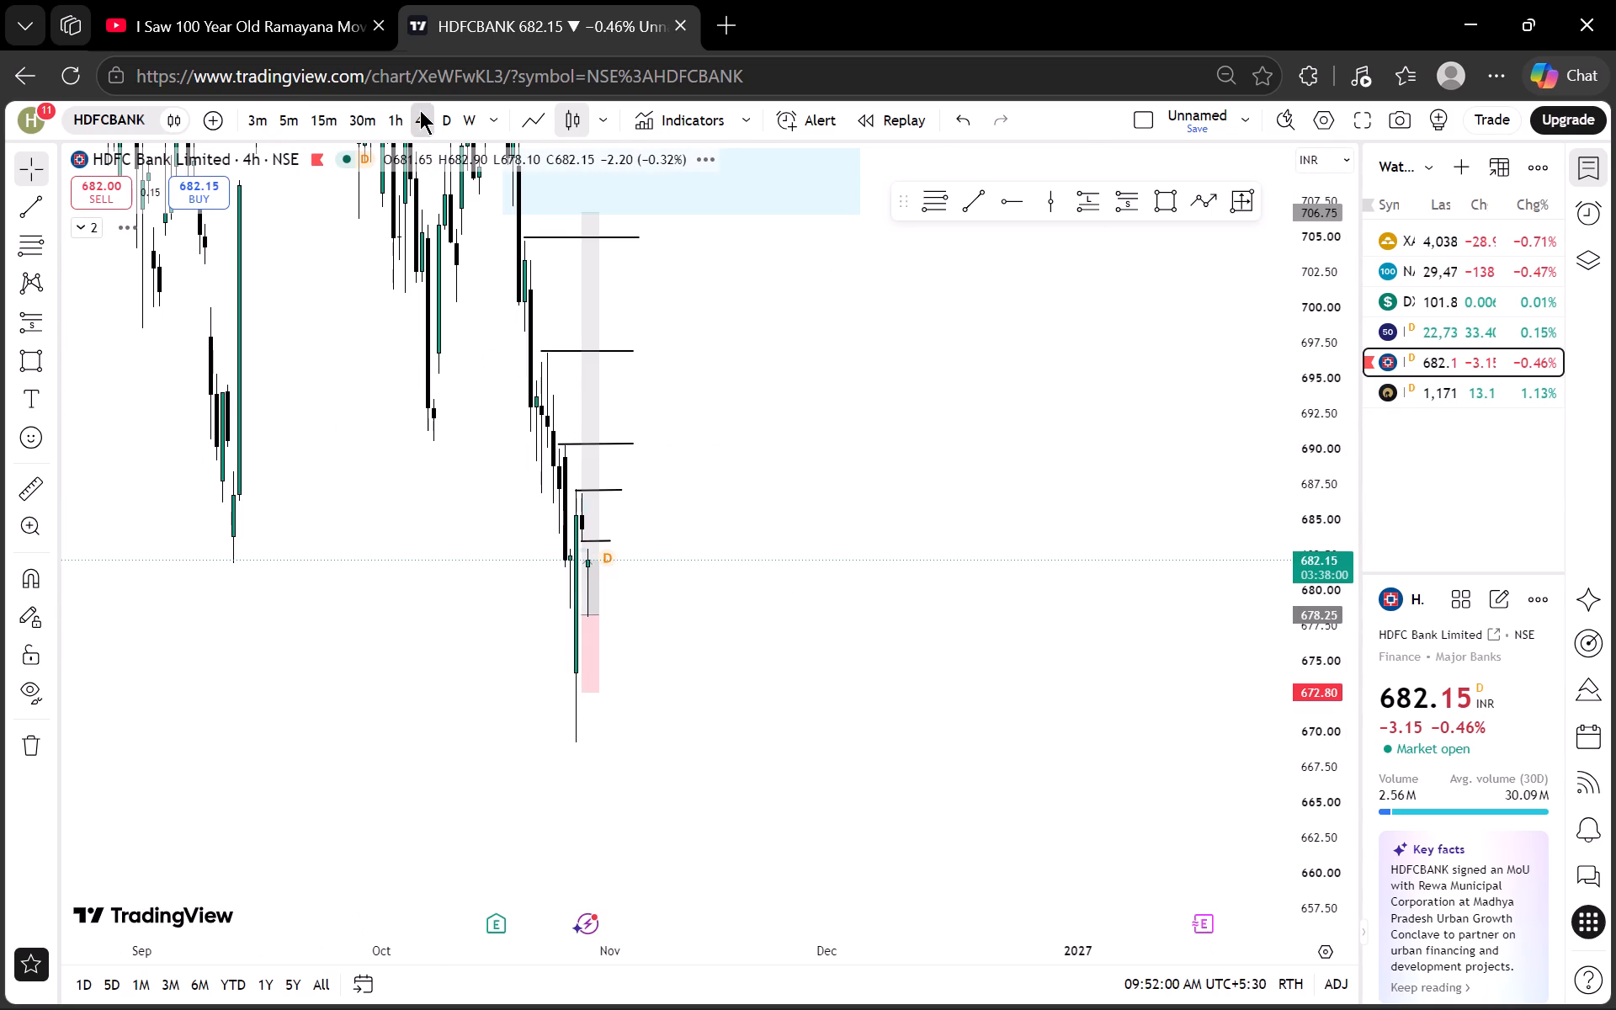
scroll(924, 597, "up", 3)
left_click_drag(761, 651, 1000, 621)
scroll(987, 621, "up", 3)
left_click_drag(816, 636, 1158, 613)
scroll(1302, 502, "down", 8)
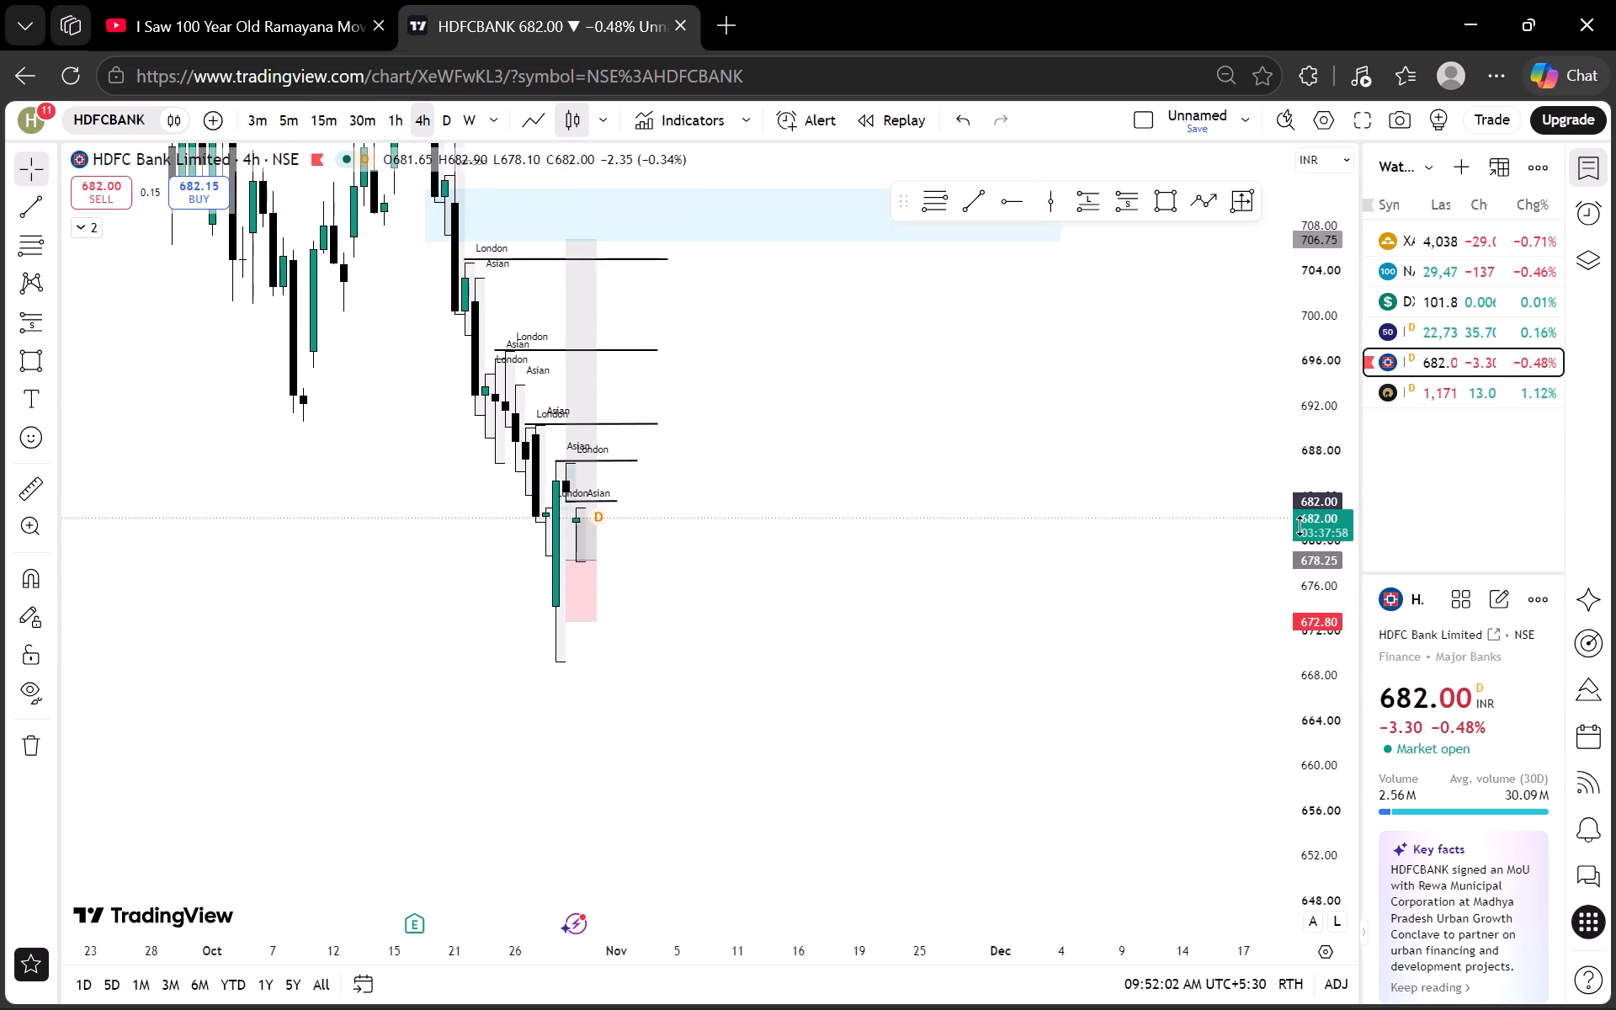
scroll(1300, 526, "down", 19)
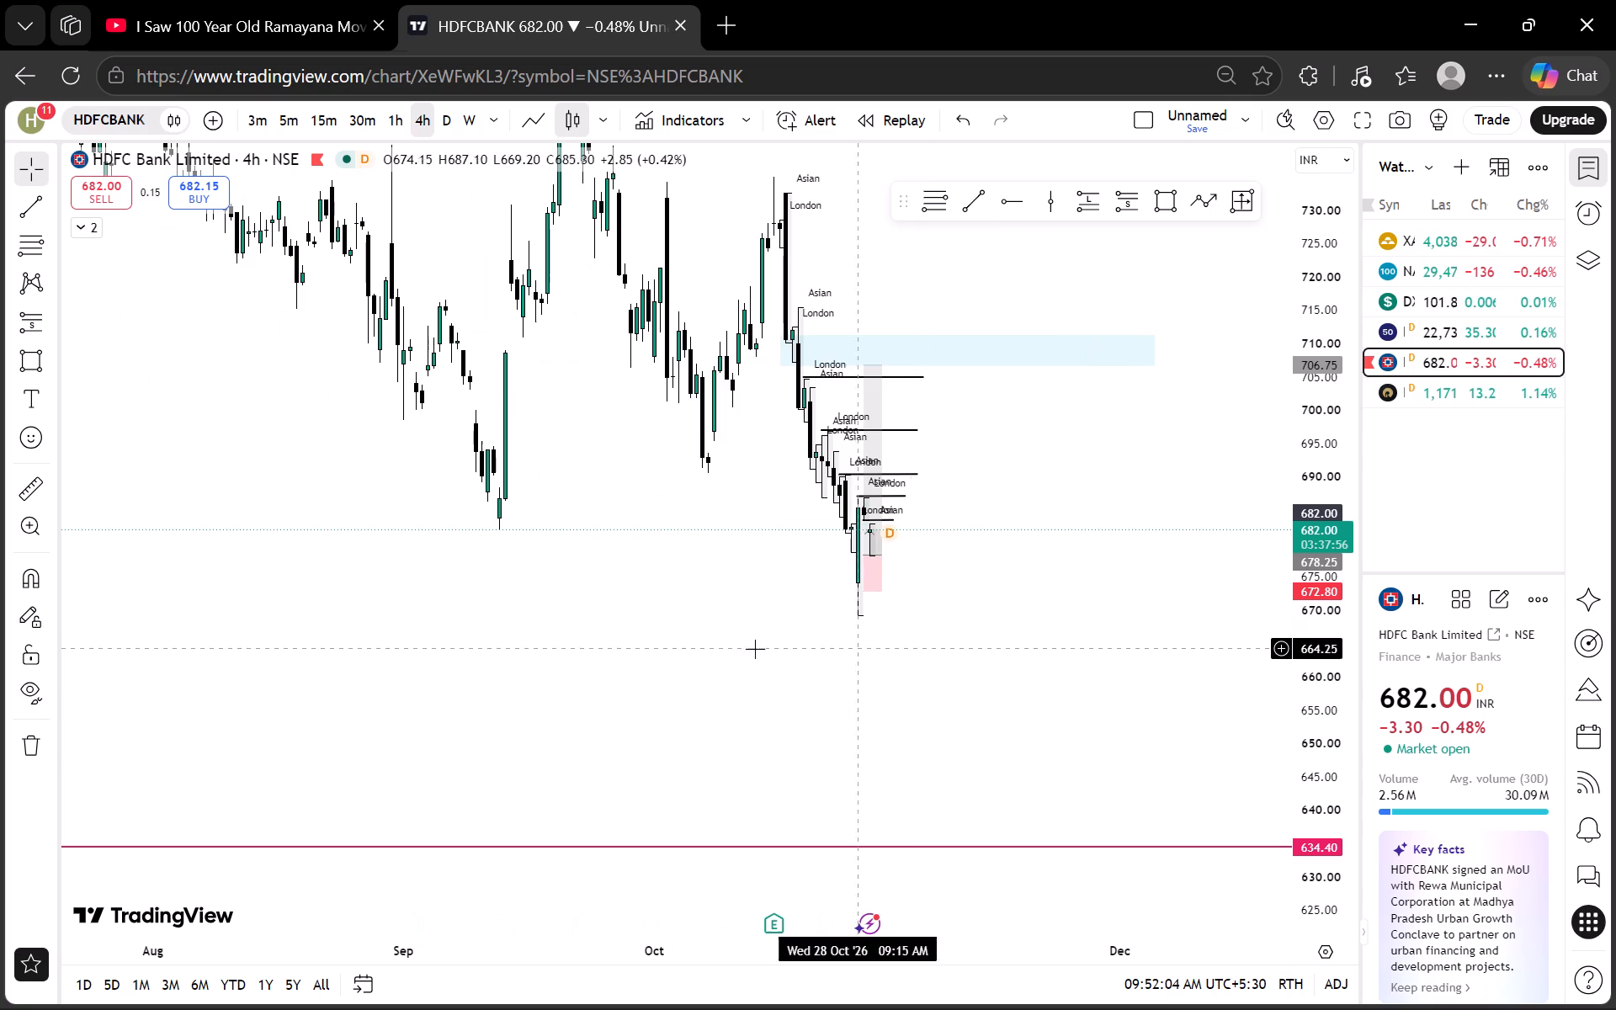
scroll(470, 656, "down", 5)
left_click(446, 119)
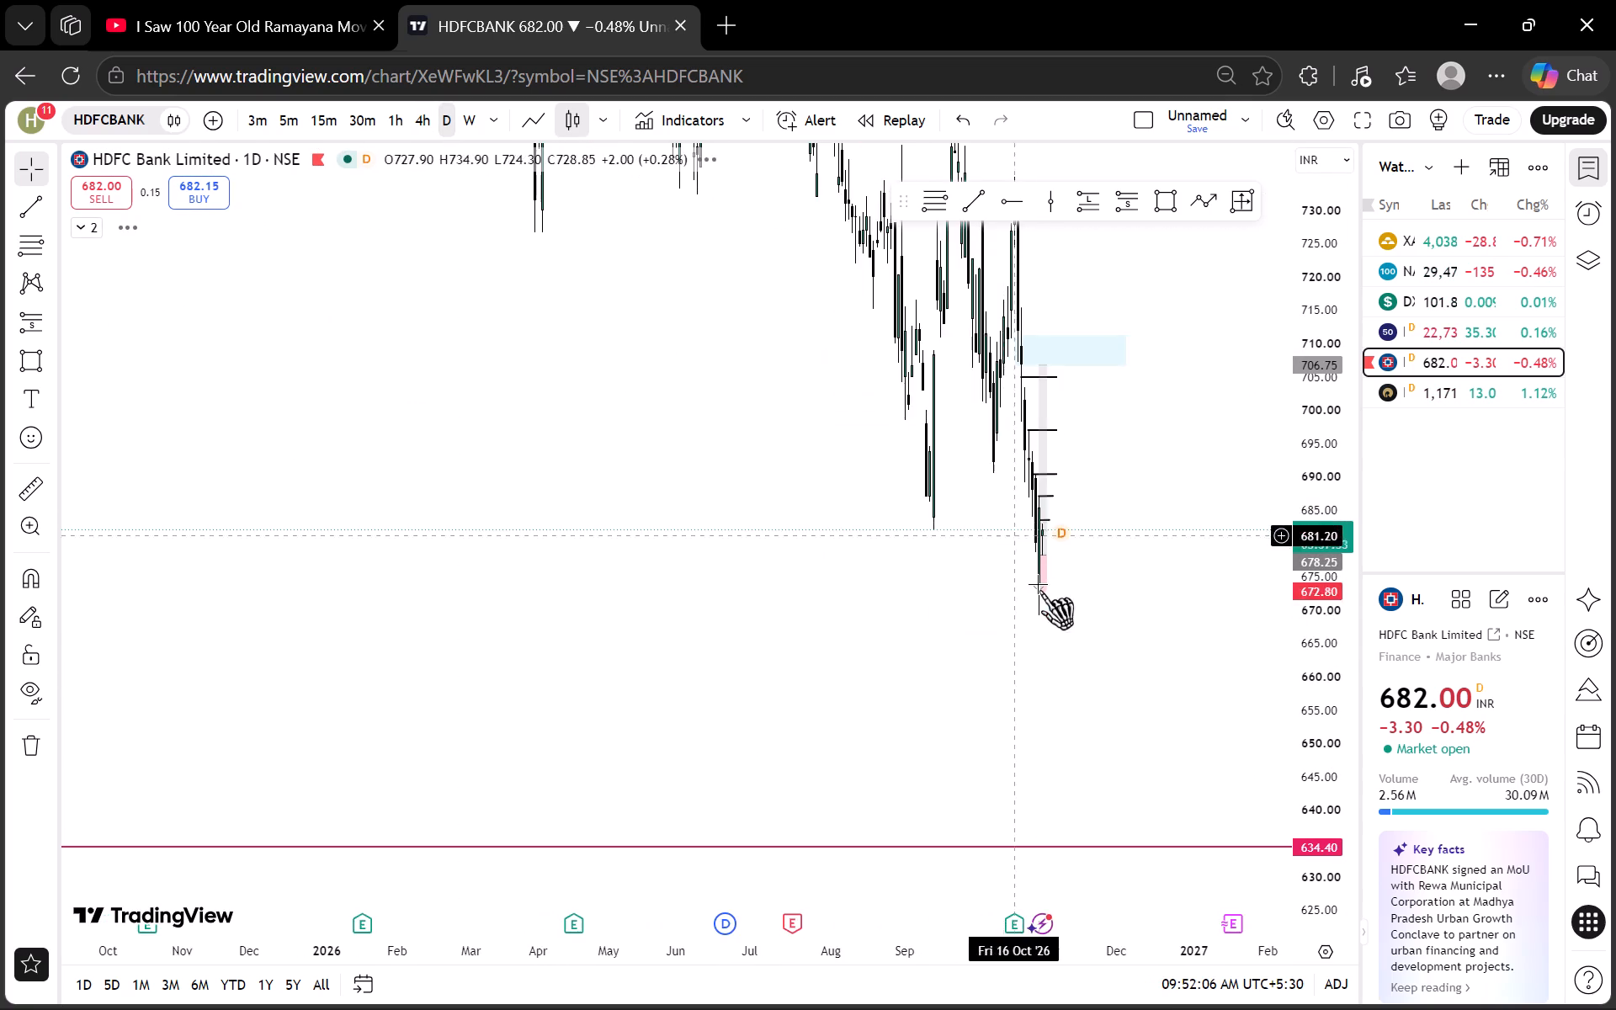
scroll(1050, 608, "up", 13)
left_click_drag(558, 676, 873, 670)
scroll(873, 670, "up", 4)
left_click_drag(667, 671, 1023, 652)
scroll(1362, 512, "down", 6)
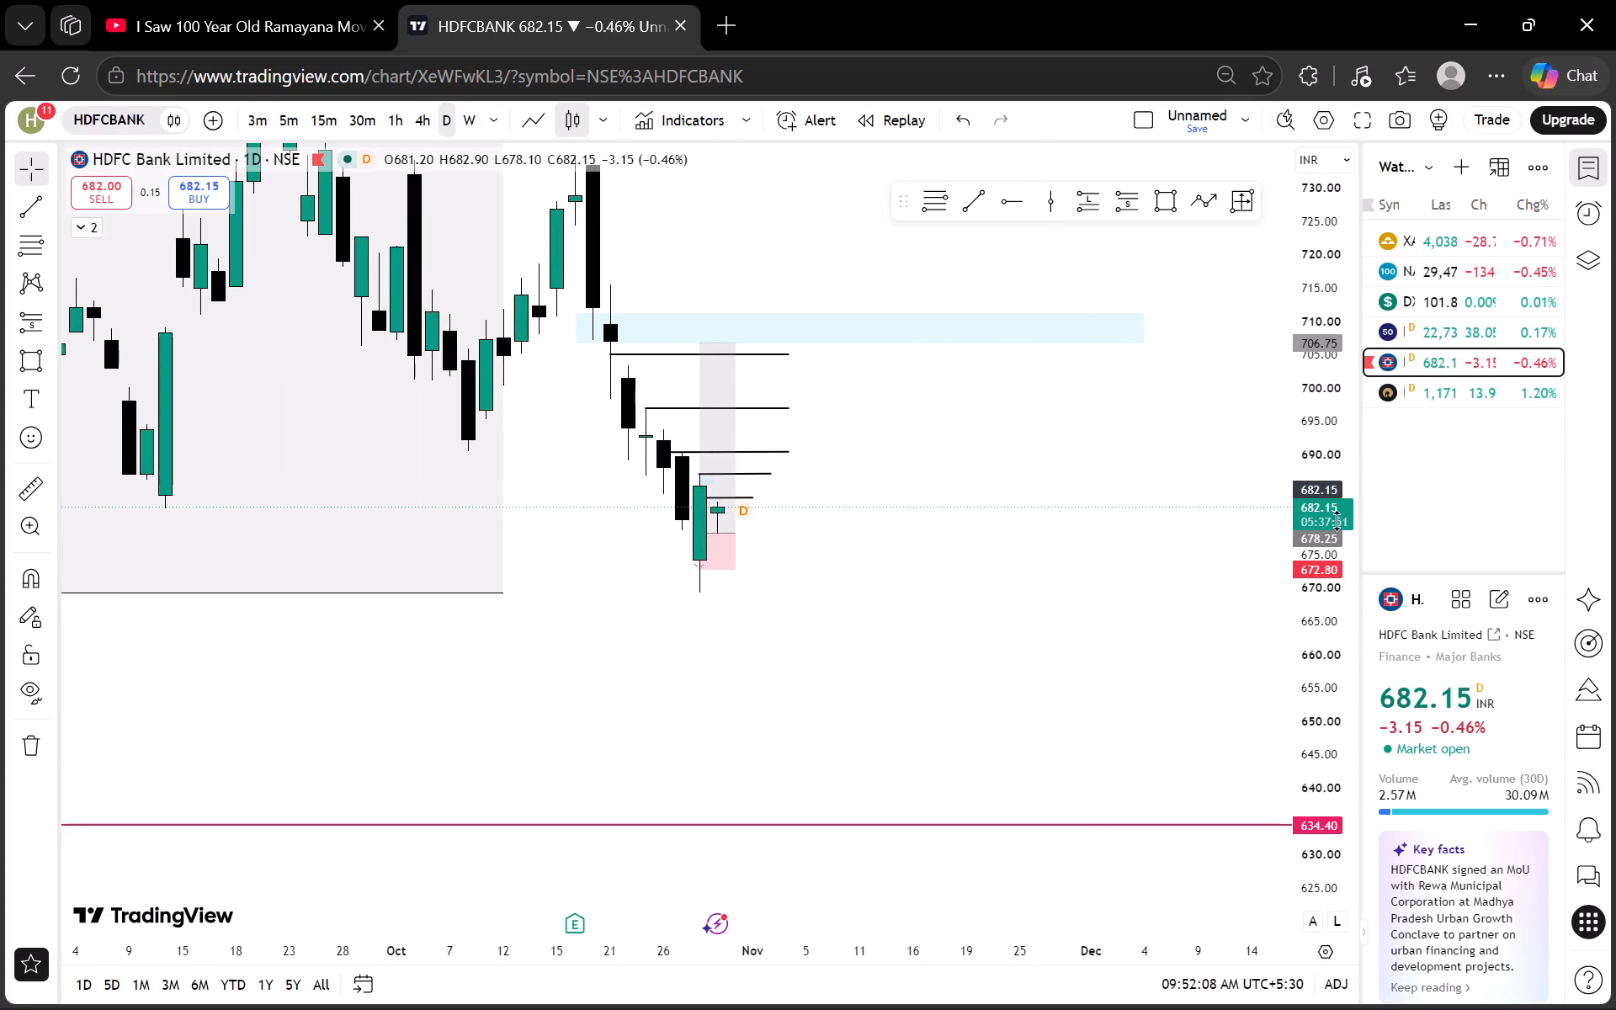
scroll(1337, 521, "down", 20)
scroll(1337, 521, "down", 20)
scroll(1337, 521, "down", 5)
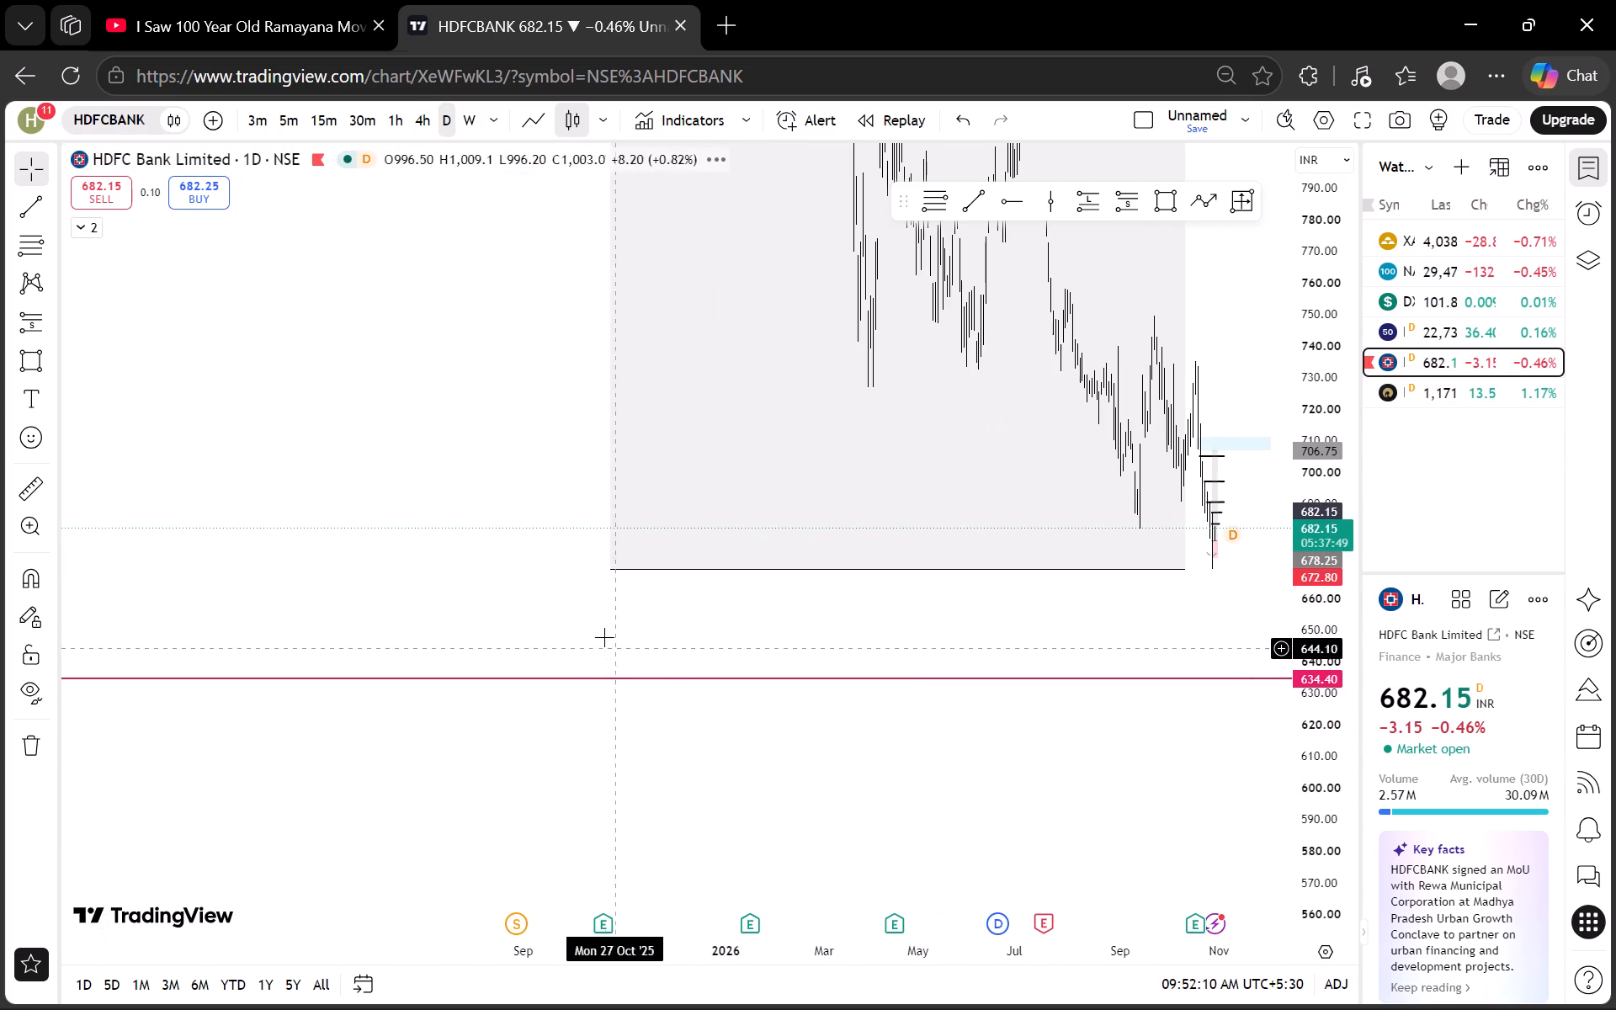
left_click(478, 118)
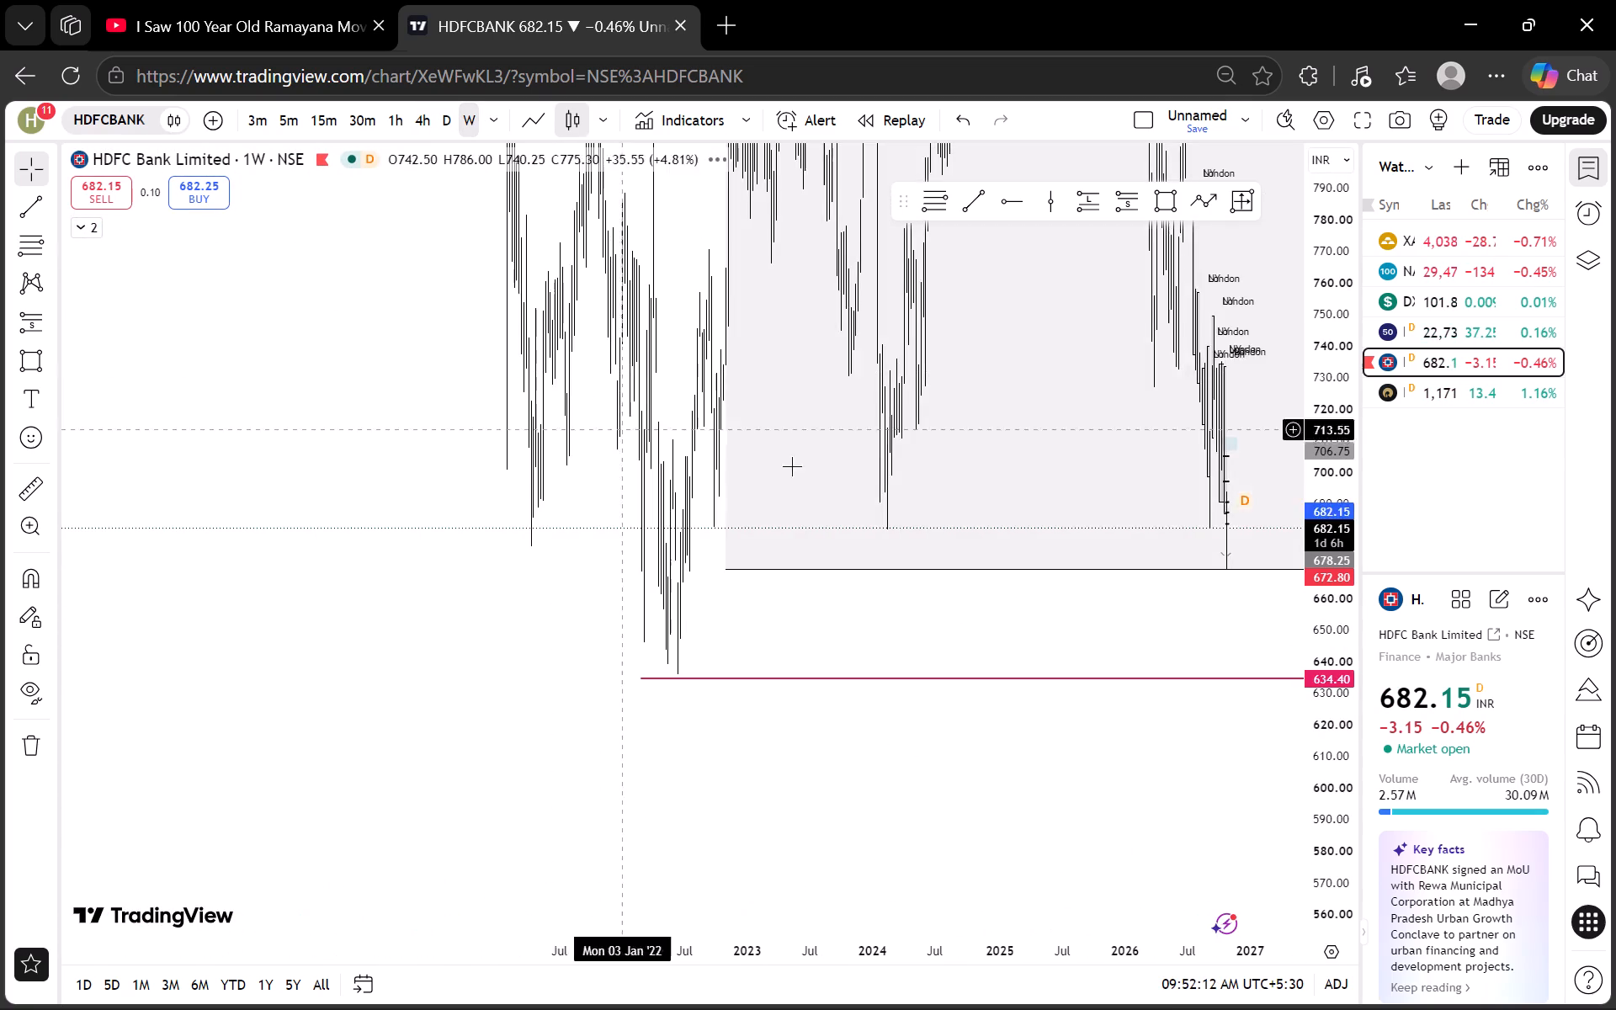
scroll(951, 505, "up", 10)
scroll(631, 587, "down", 3)
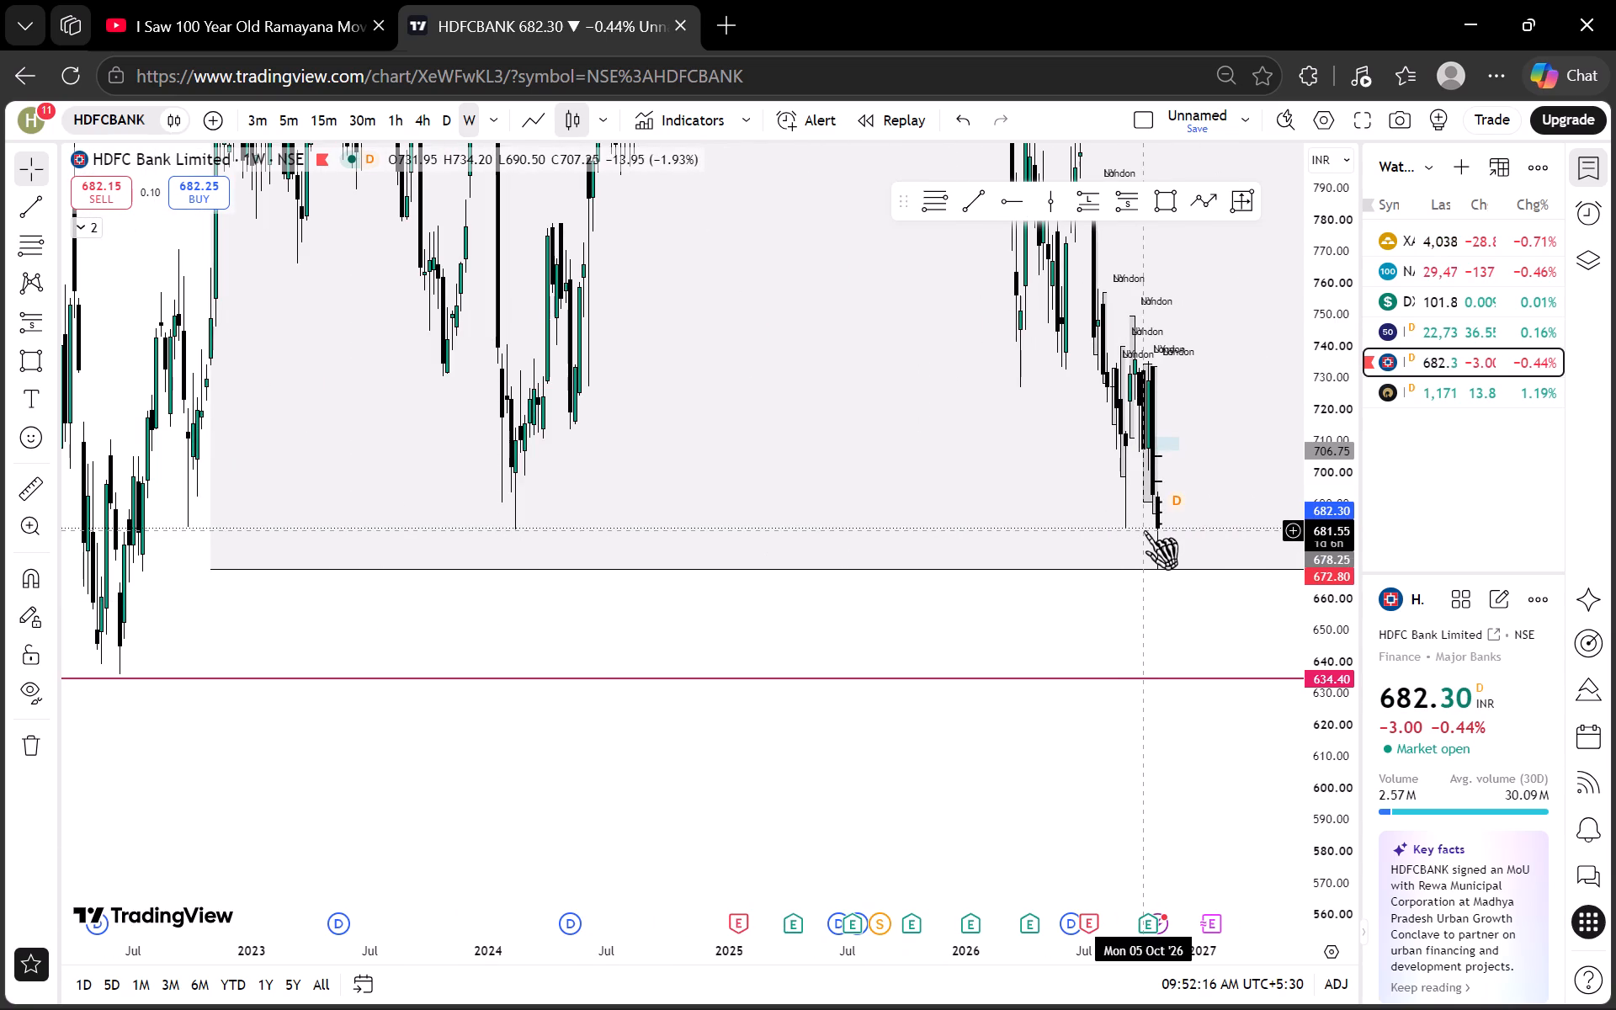
scroll(1003, 592, "up", 10)
scroll(887, 619, "up", 4)
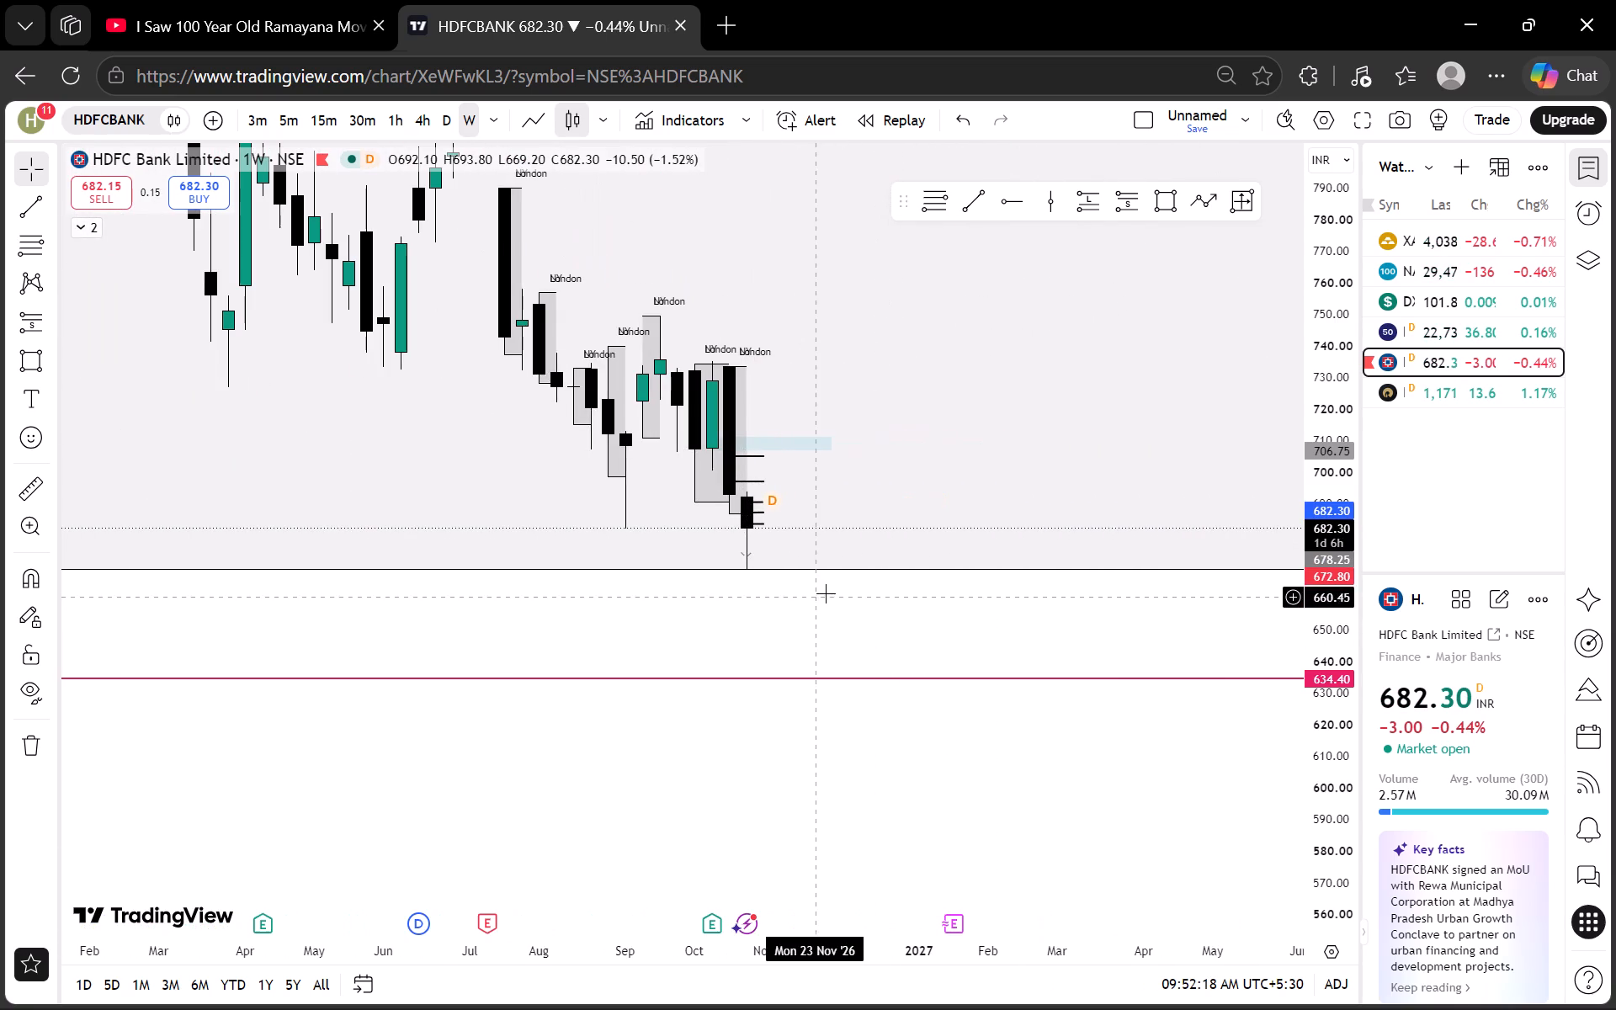
Review HDFC Bank's recent swings and the long setup from the daily chart back down through 4-hour and 1-hour to 30-minute.
left_click(447, 116)
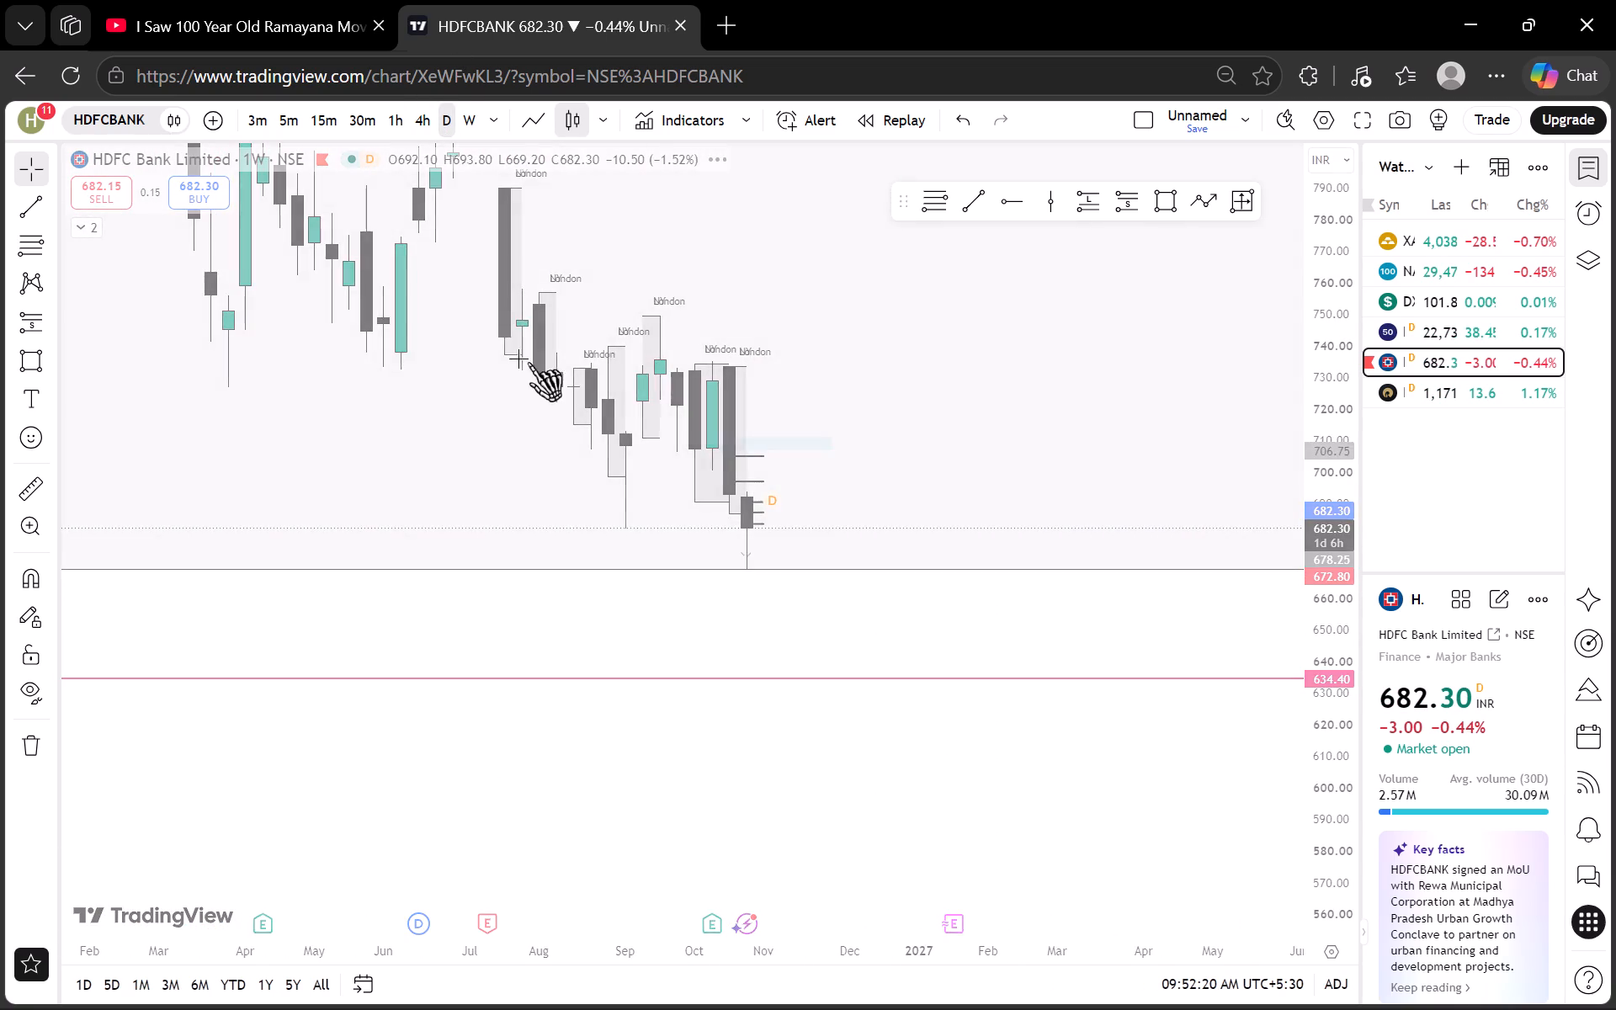
scroll(522, 362, "down", 4)
scroll(1293, 517, "up", 11)
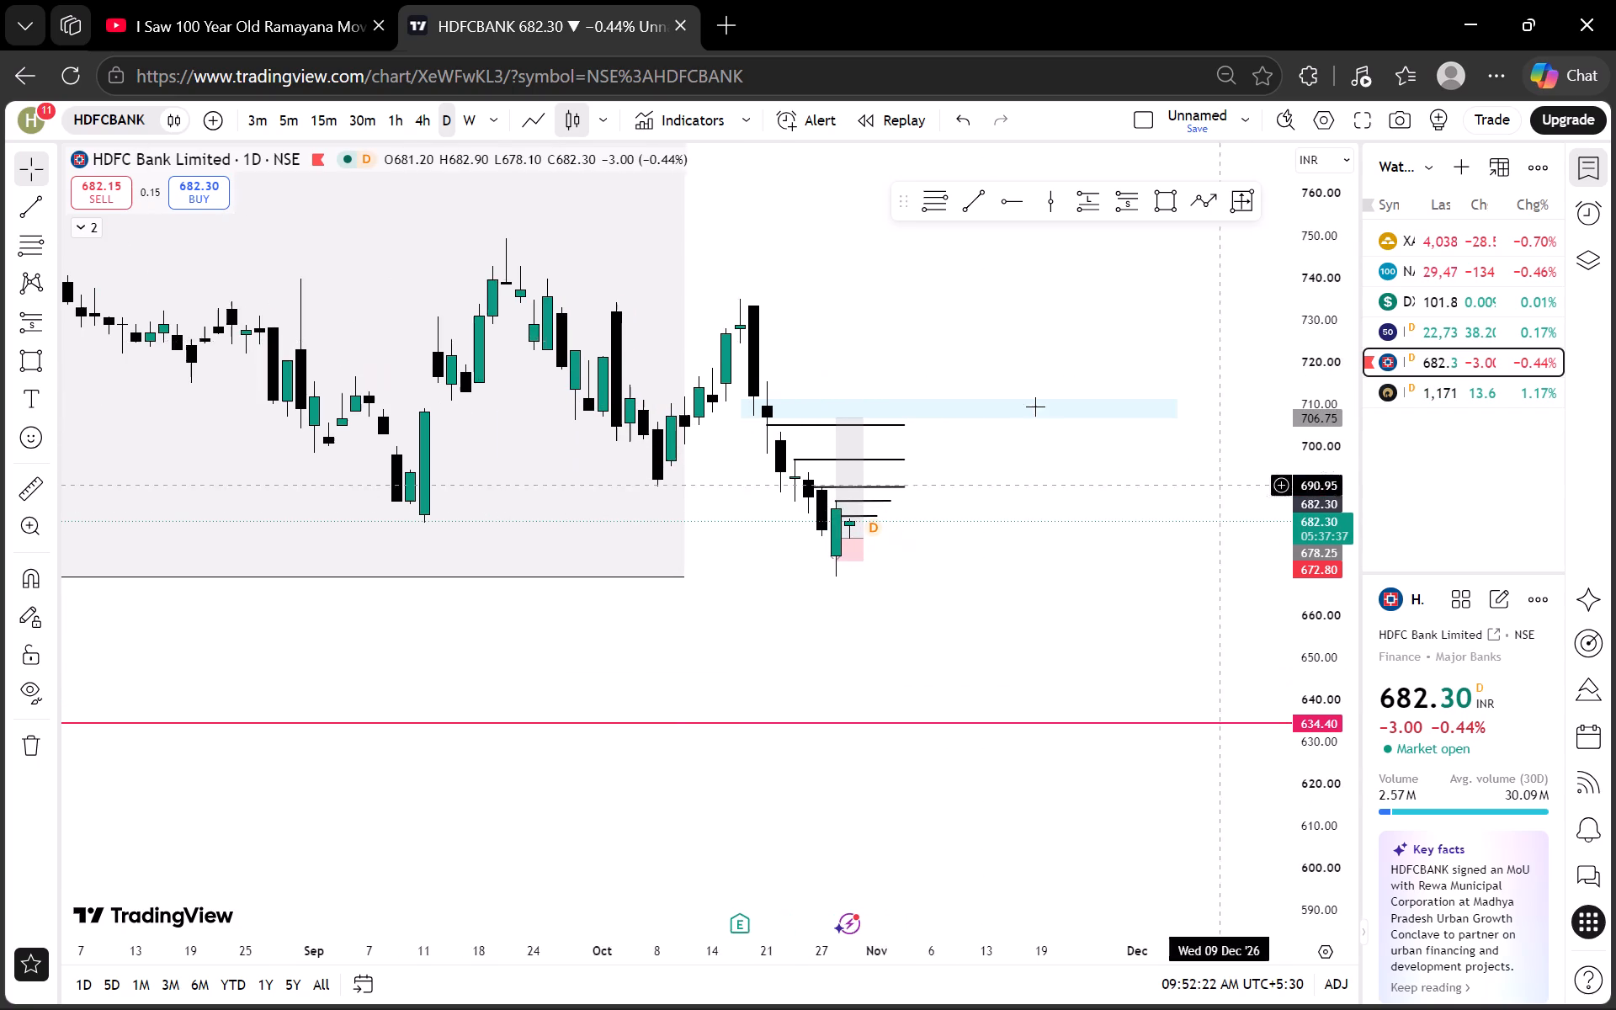
left_click(433, 109)
scroll(575, 327, "down", 6)
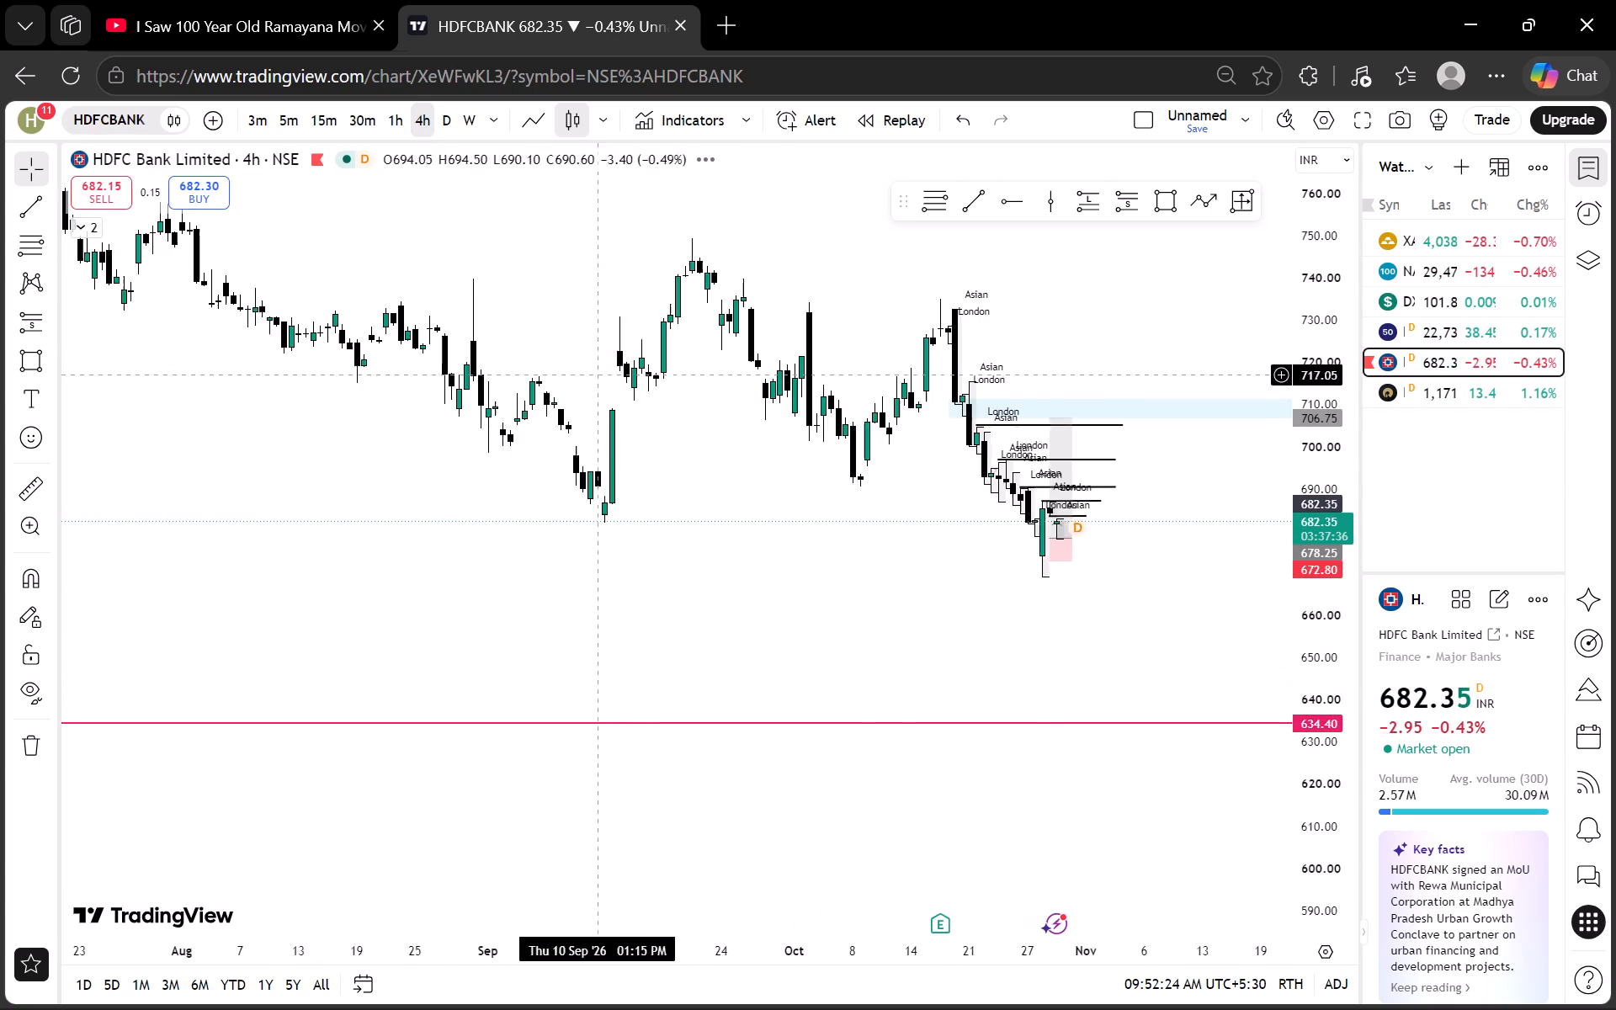
left_click_drag(1062, 590, 818, 578)
scroll(1284, 529, "up", 16)
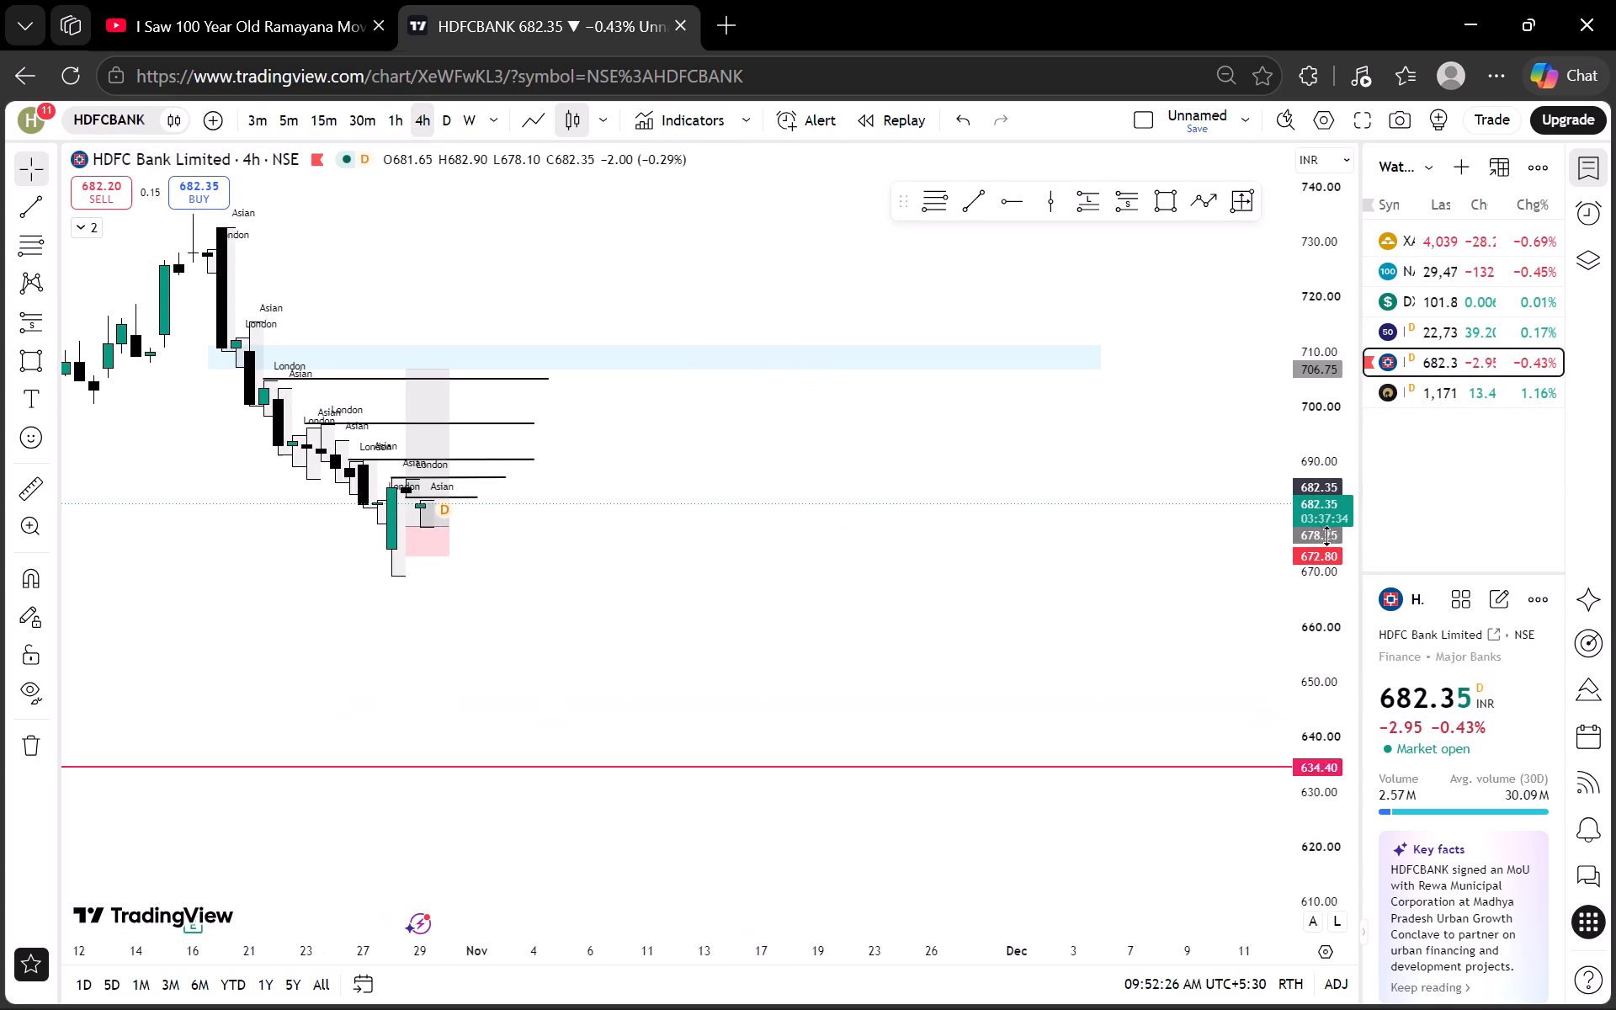
scroll(1327, 536, "up", 20)
left_click_drag(505, 520, 685, 574)
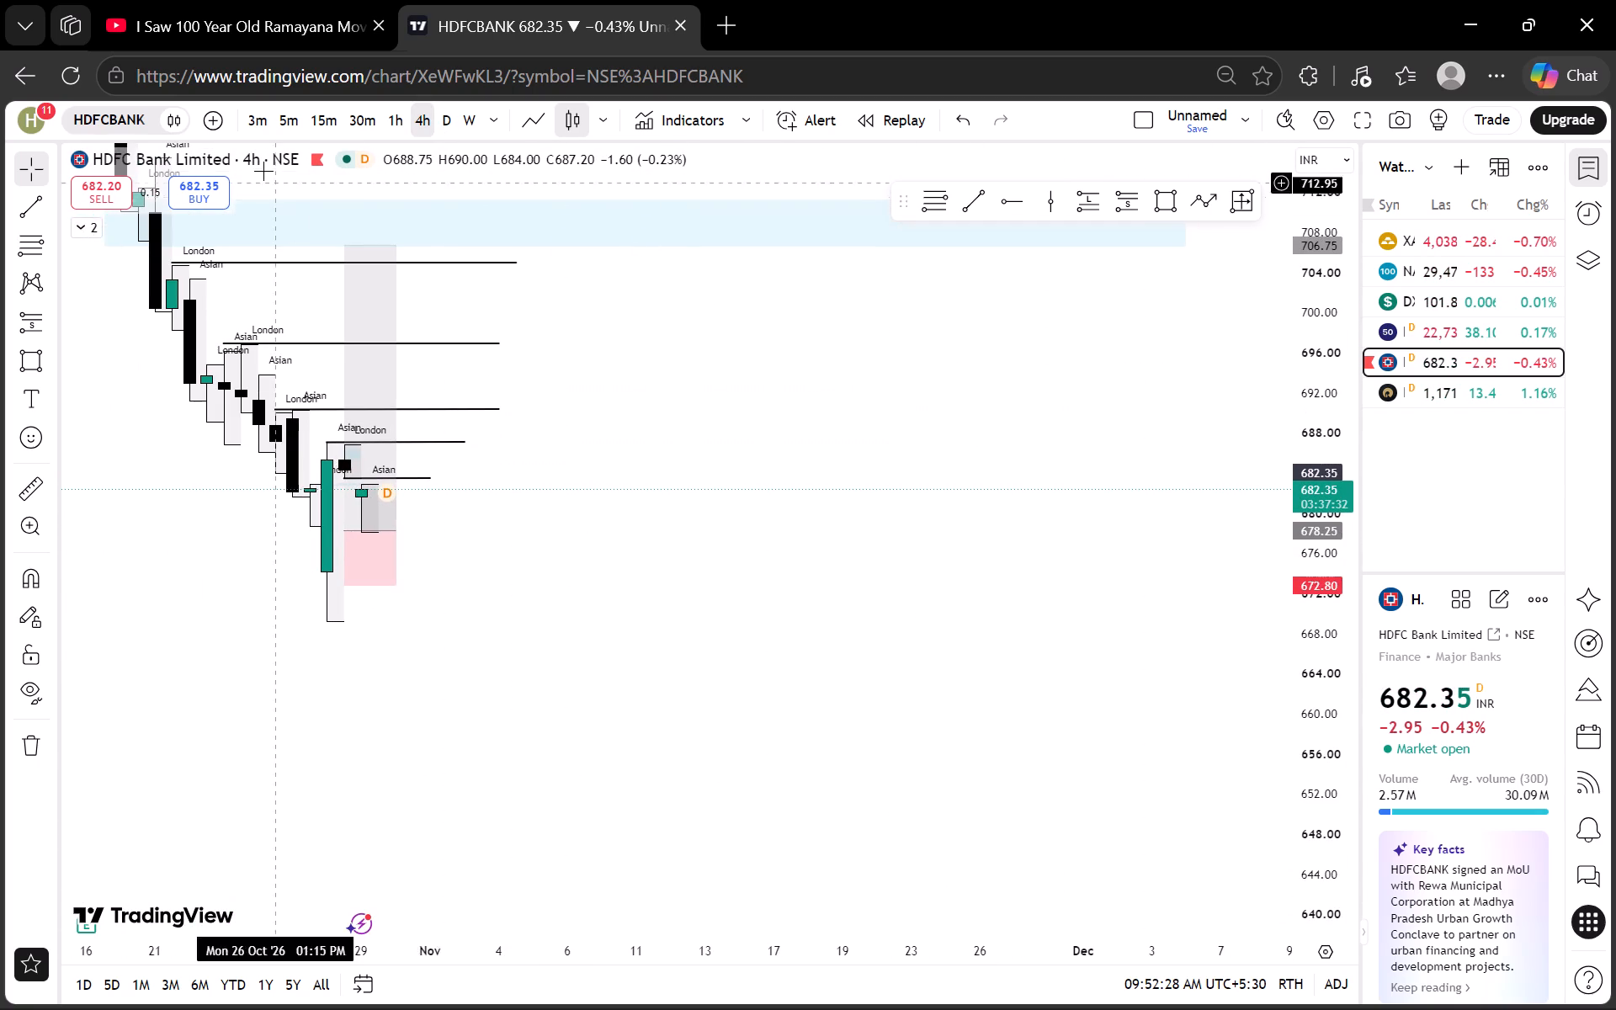
left_click(397, 112)
scroll(515, 490, "down", 7)
left_click_drag(1047, 561, 928, 595)
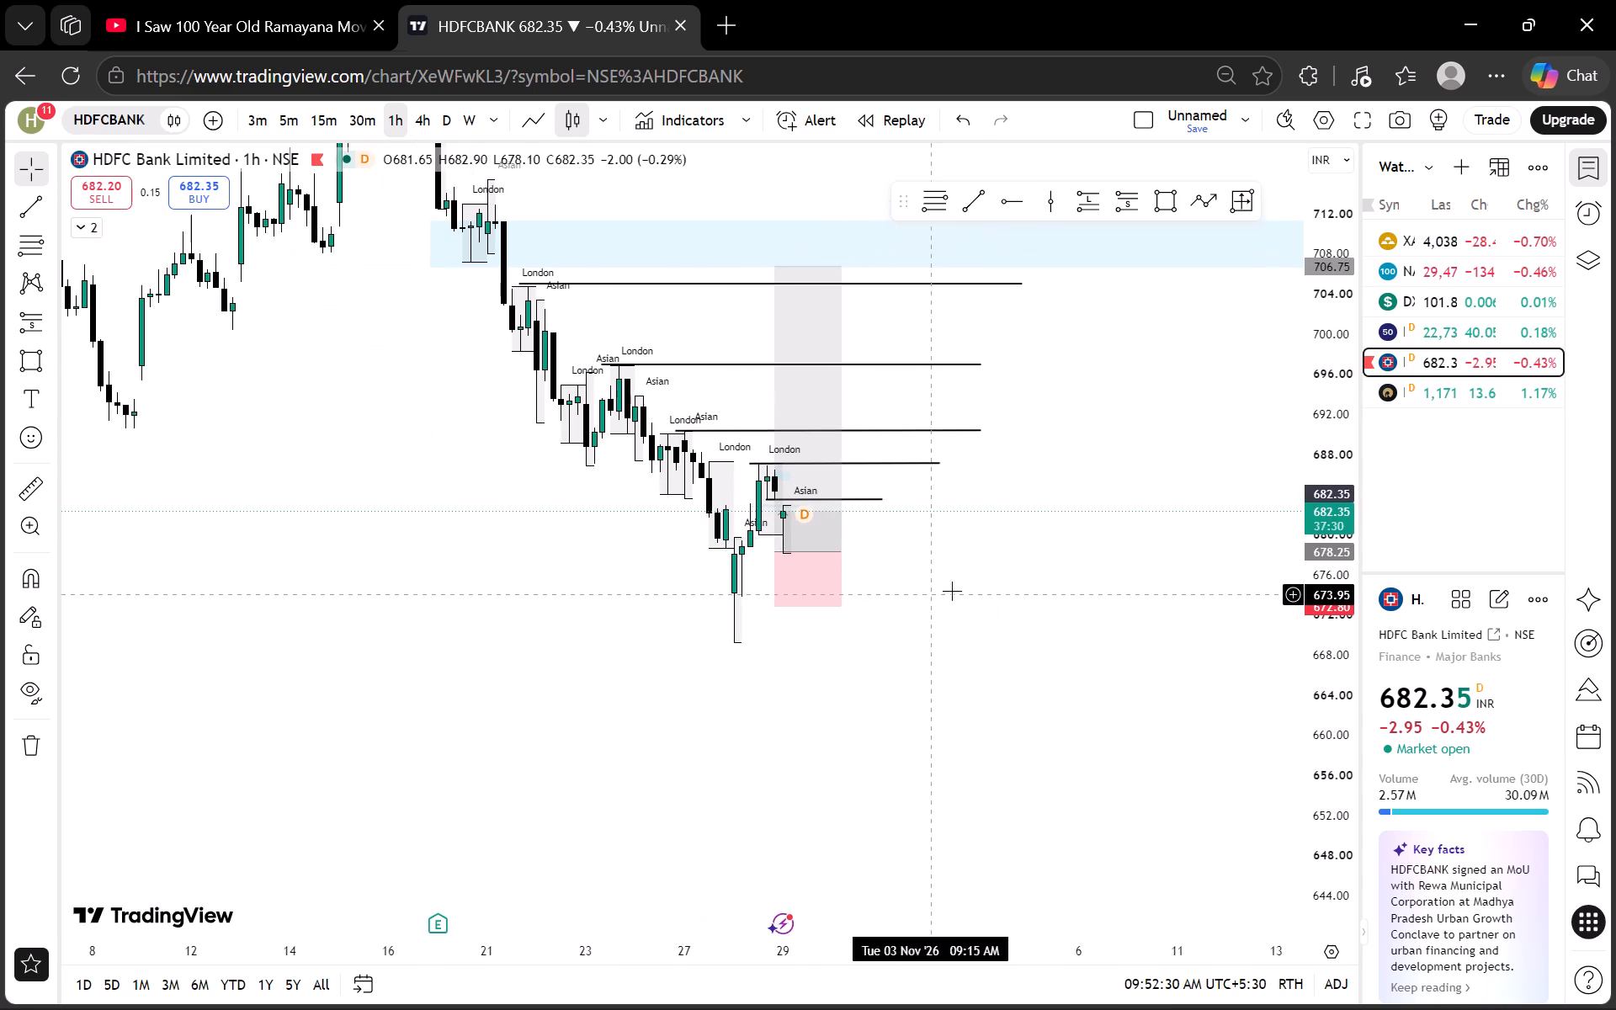
scroll(1339, 561, "up", 18)
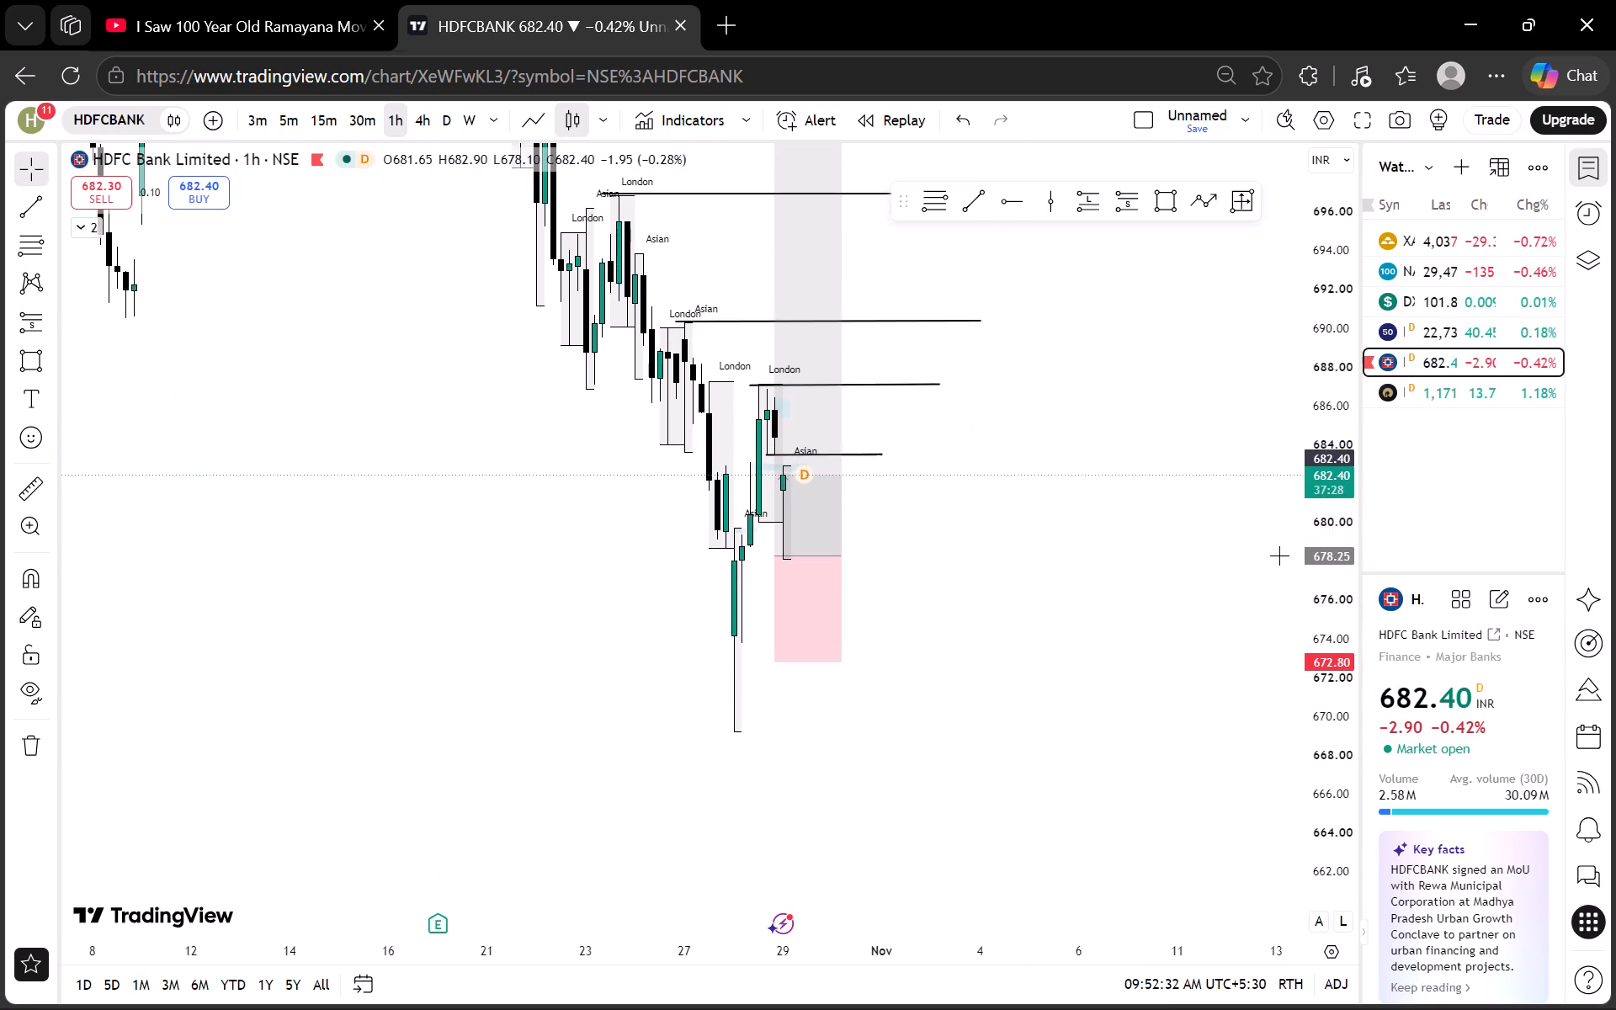
scroll(1273, 555, "up", 8)
left_click_drag(761, 540, 821, 578)
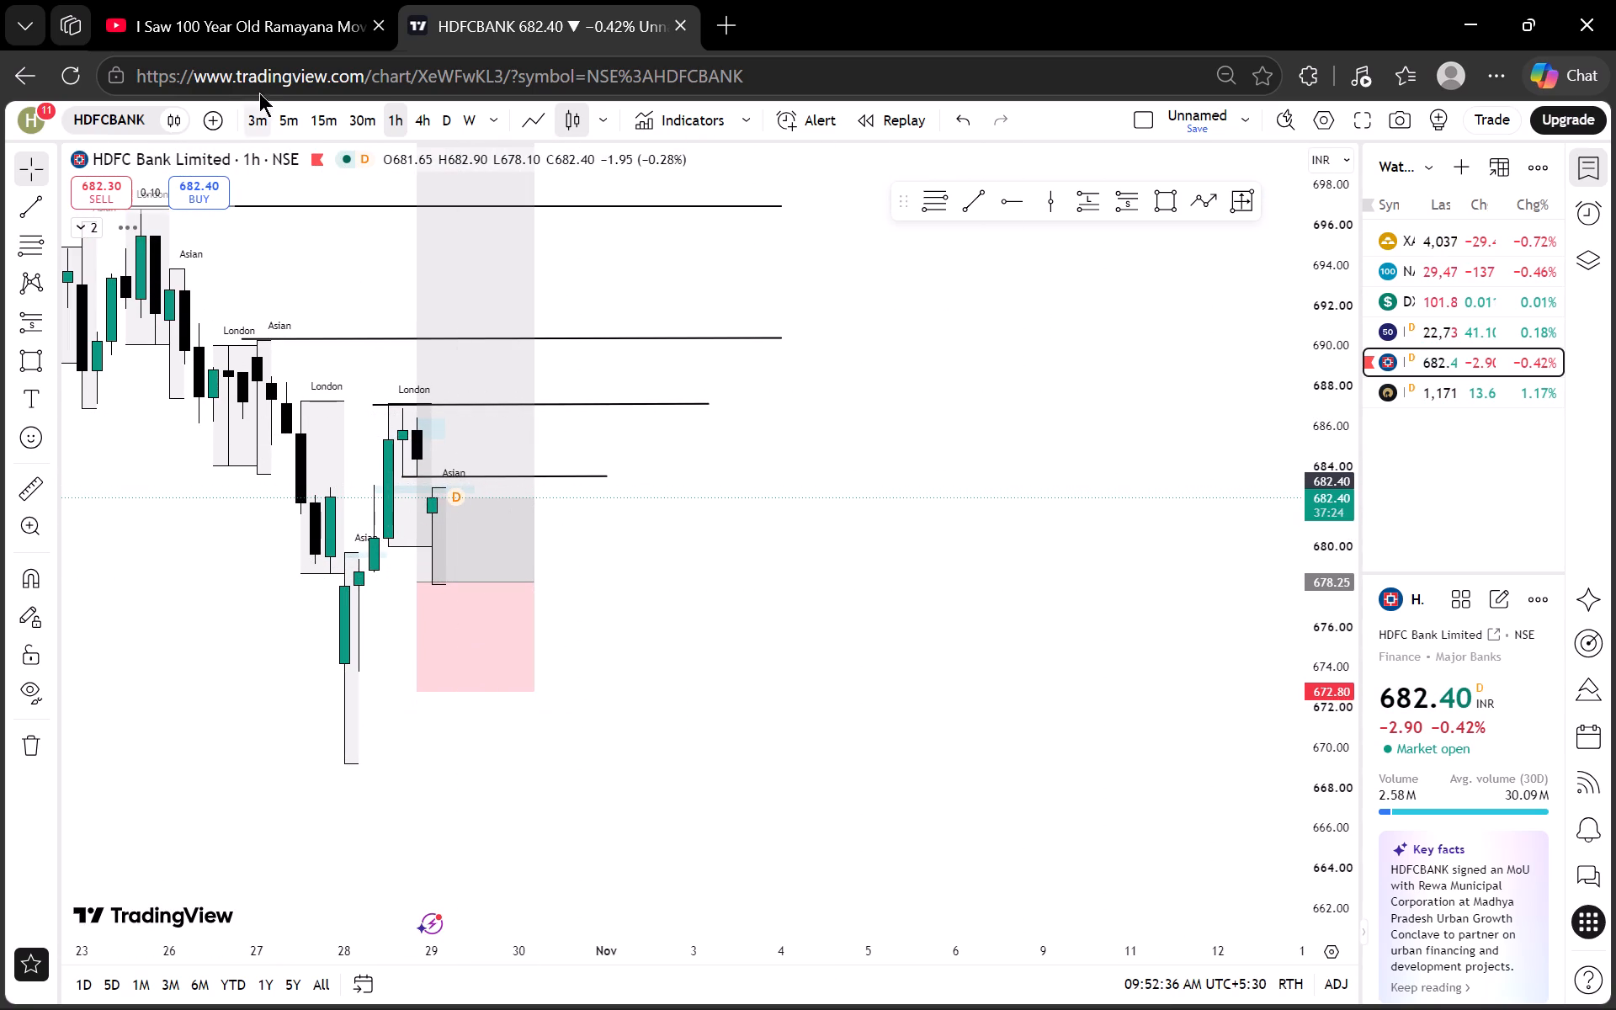
left_click(359, 113)
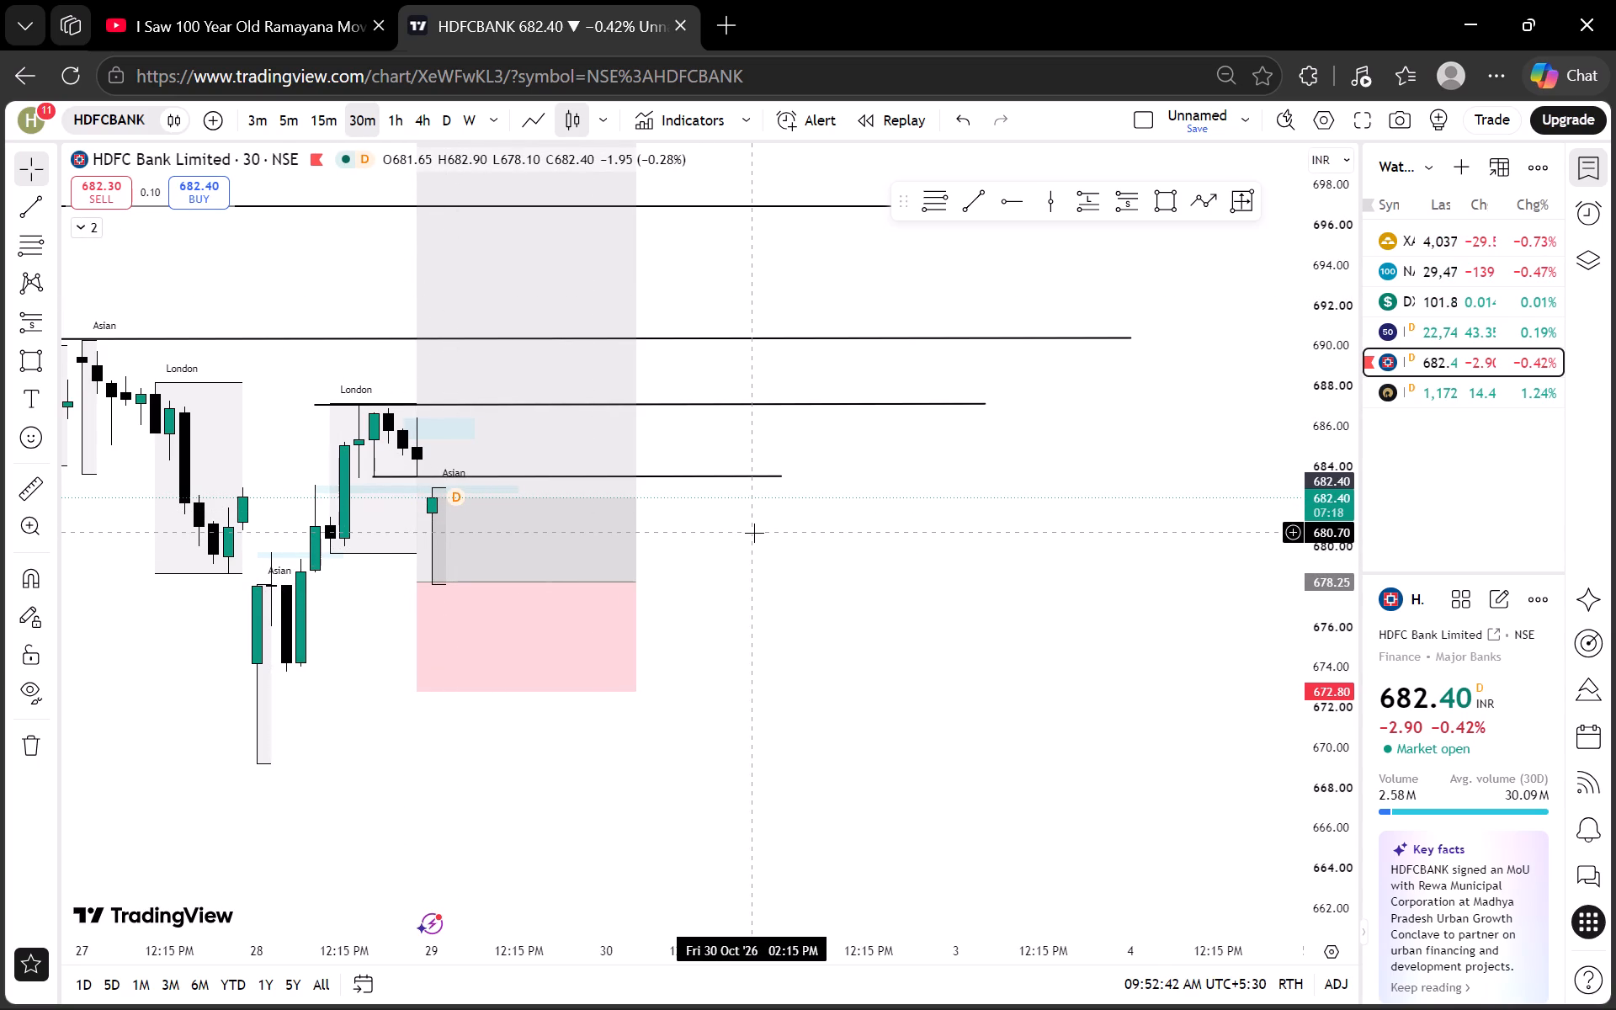
Examine HDFC Bank's recent price action around the marked levels and long position on the 15-minute and 5-minute charts.
left_click(323, 121)
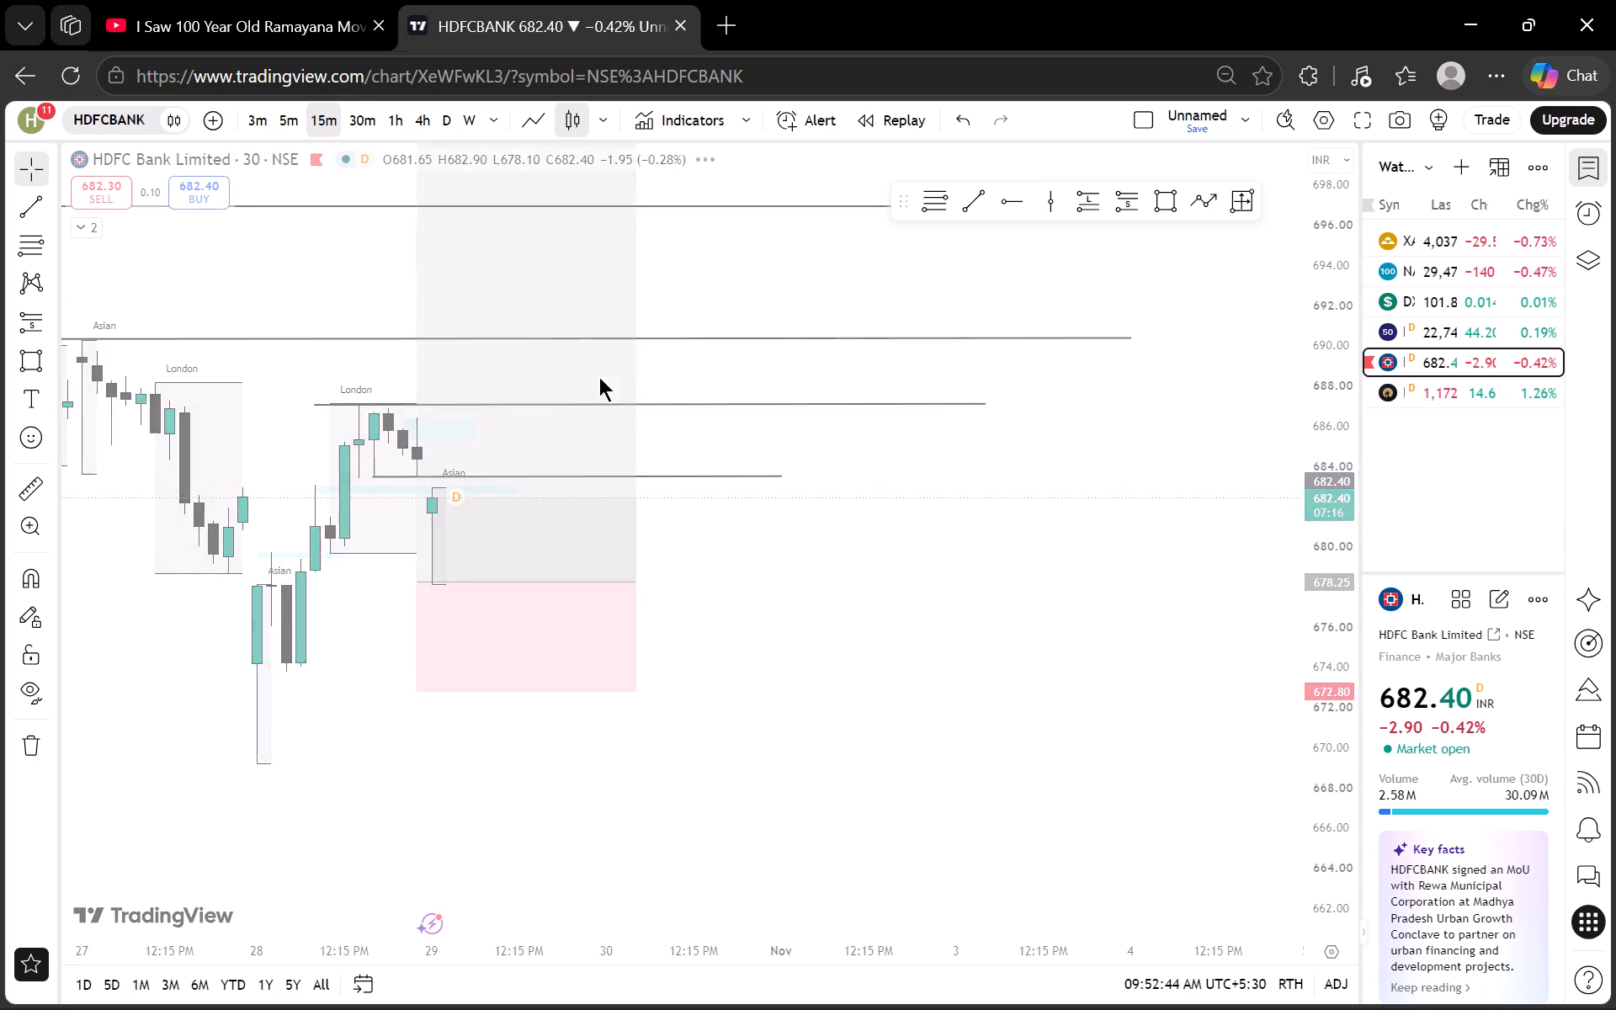
scroll(601, 376, "down", 4)
left_click_drag(1081, 538, 1007, 553)
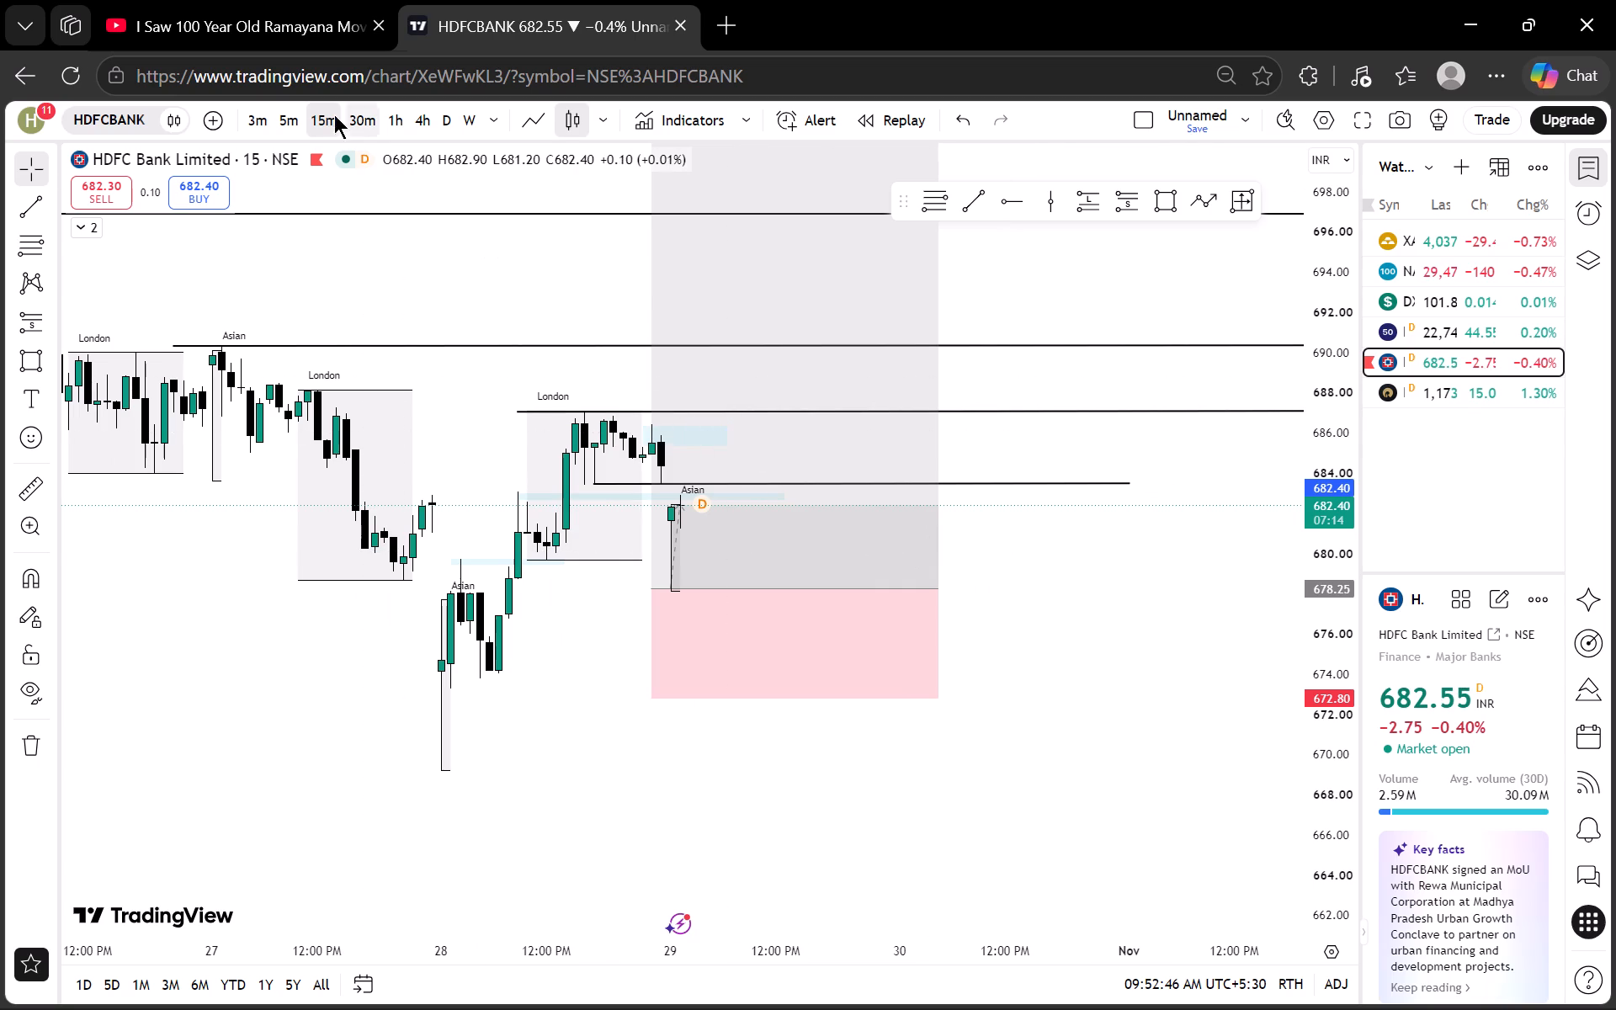
left_click(285, 117)
scroll(818, 444, "down", 4)
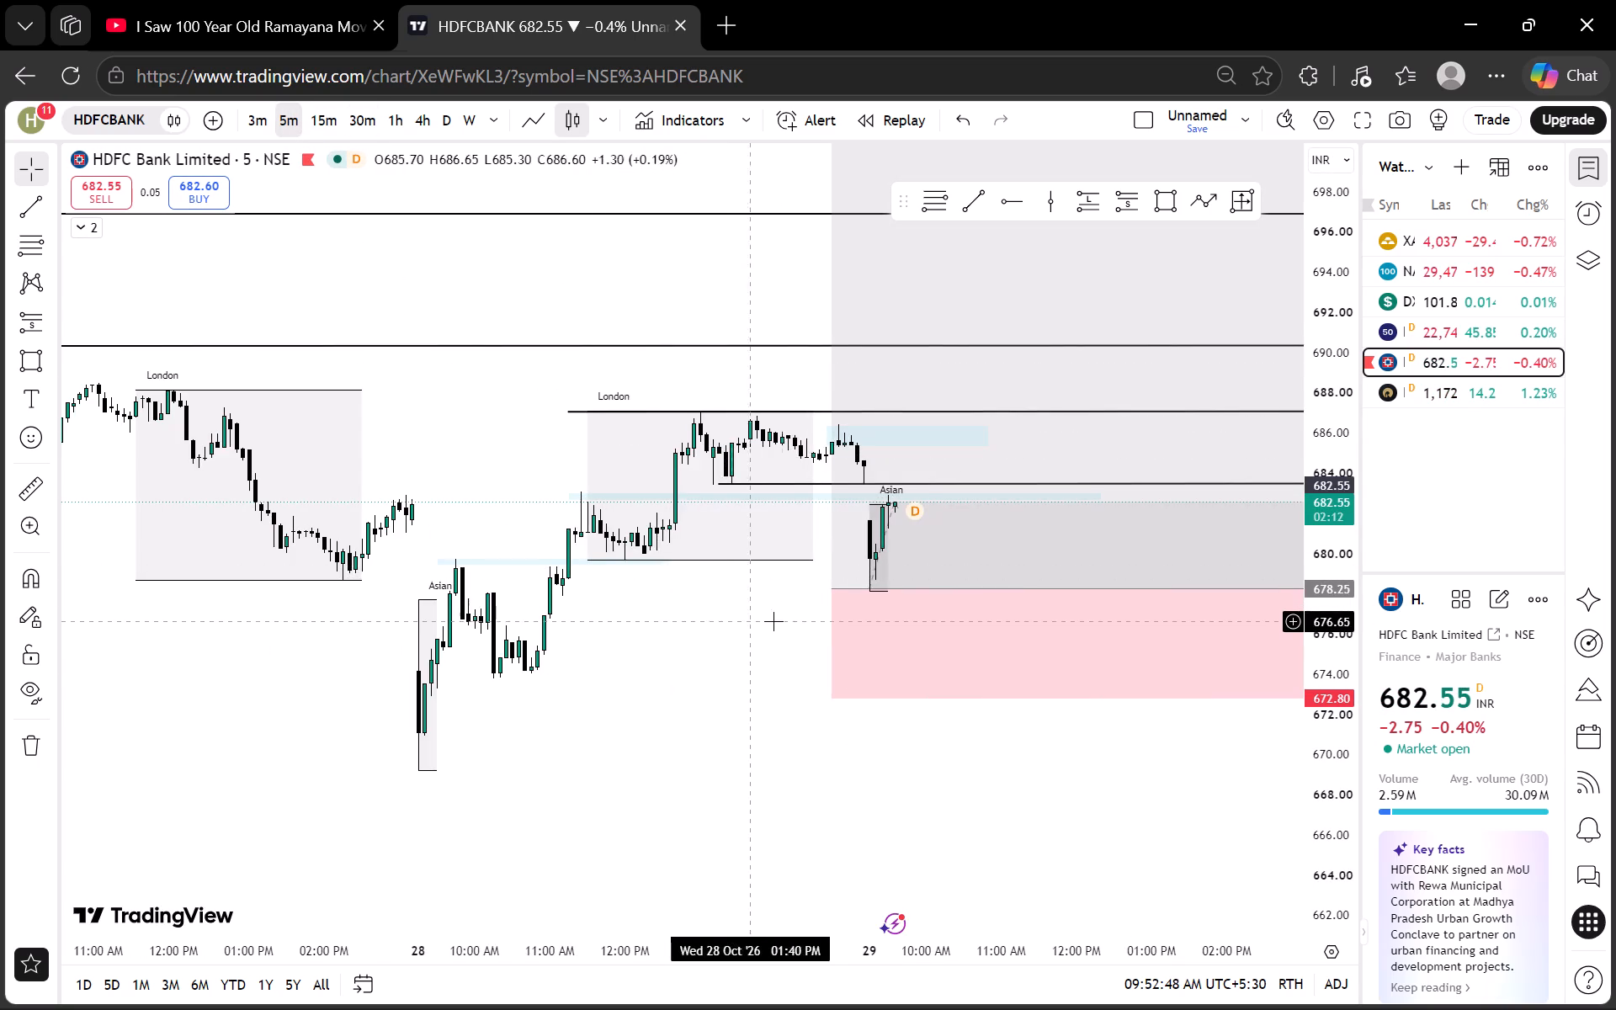
left_click_drag(785, 619, 536, 624)
scroll(1316, 497, "down", 4)
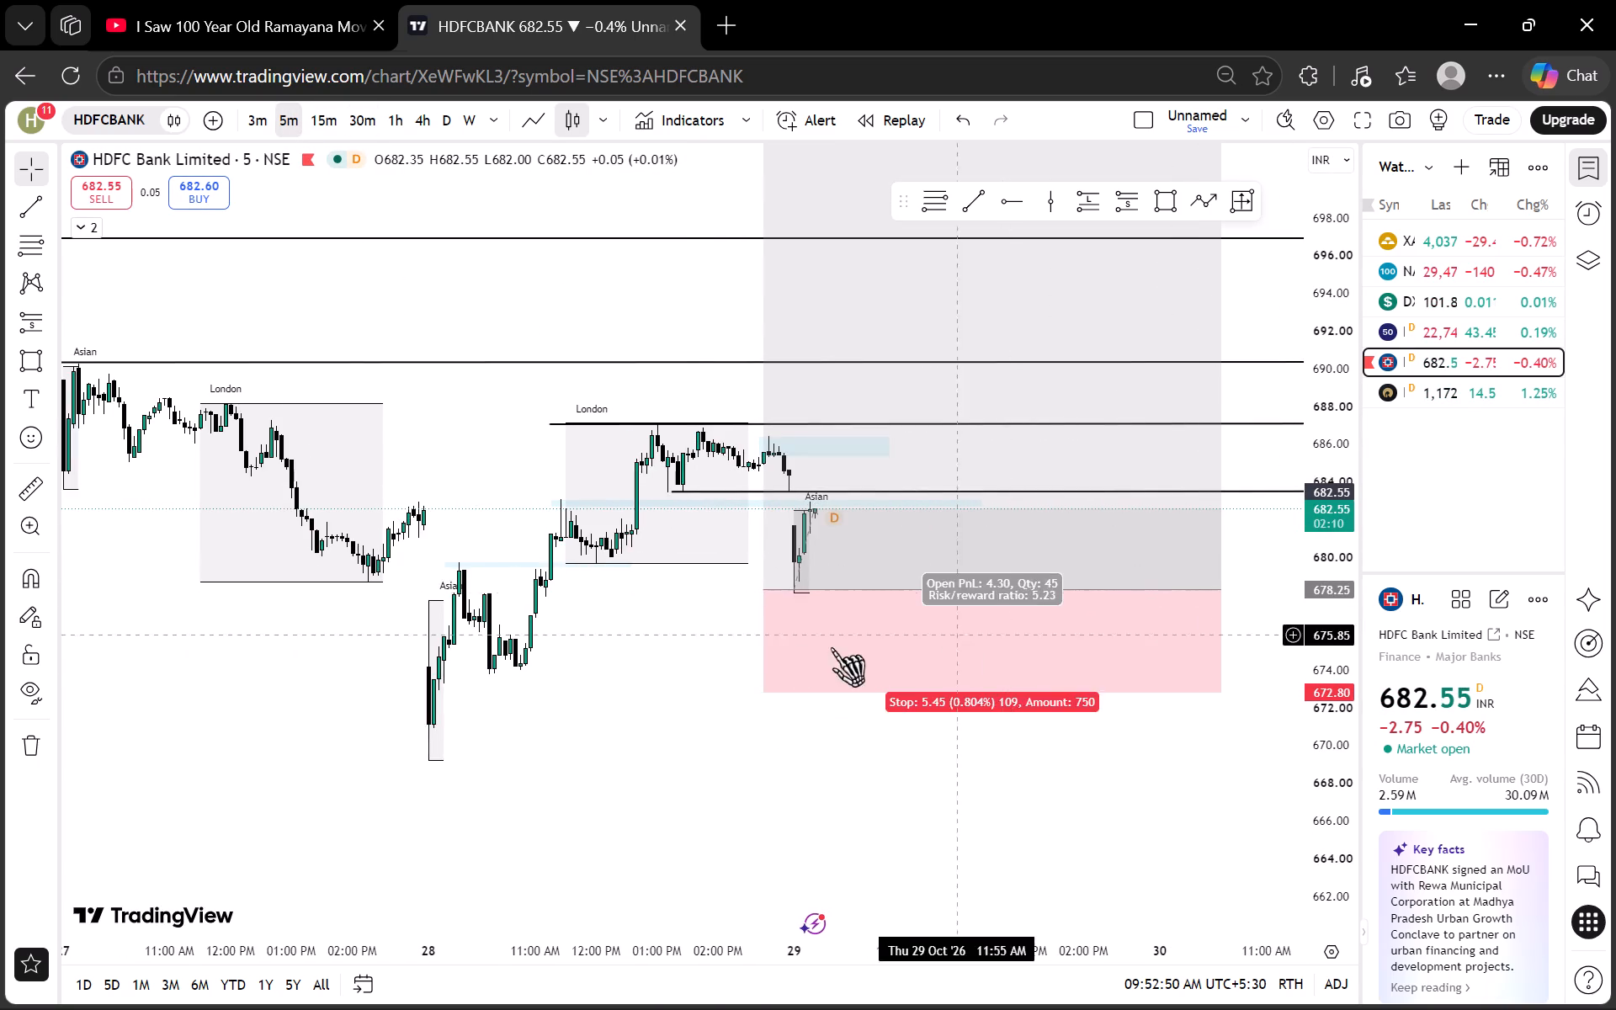
scroll(720, 703, "down", 1)
left_click_drag(811, 713, 531, 688)
scroll(515, 616, "down", 1)
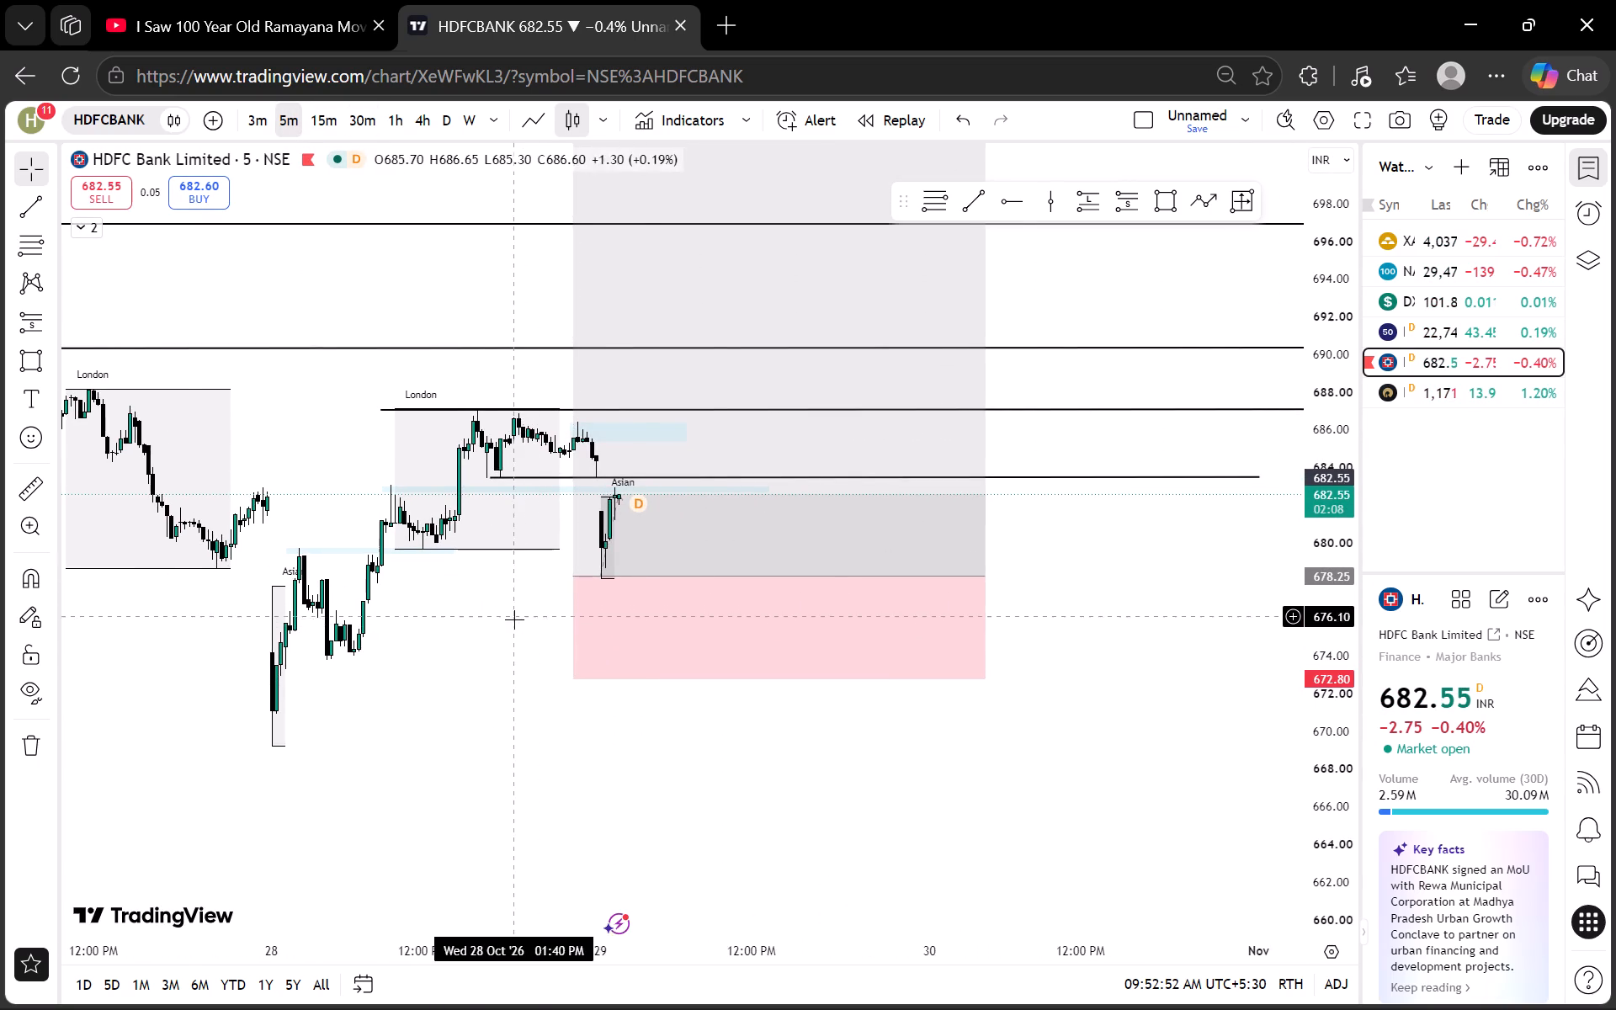
scroll(514, 626, "down", 1)
scroll(528, 532, "down", 2)
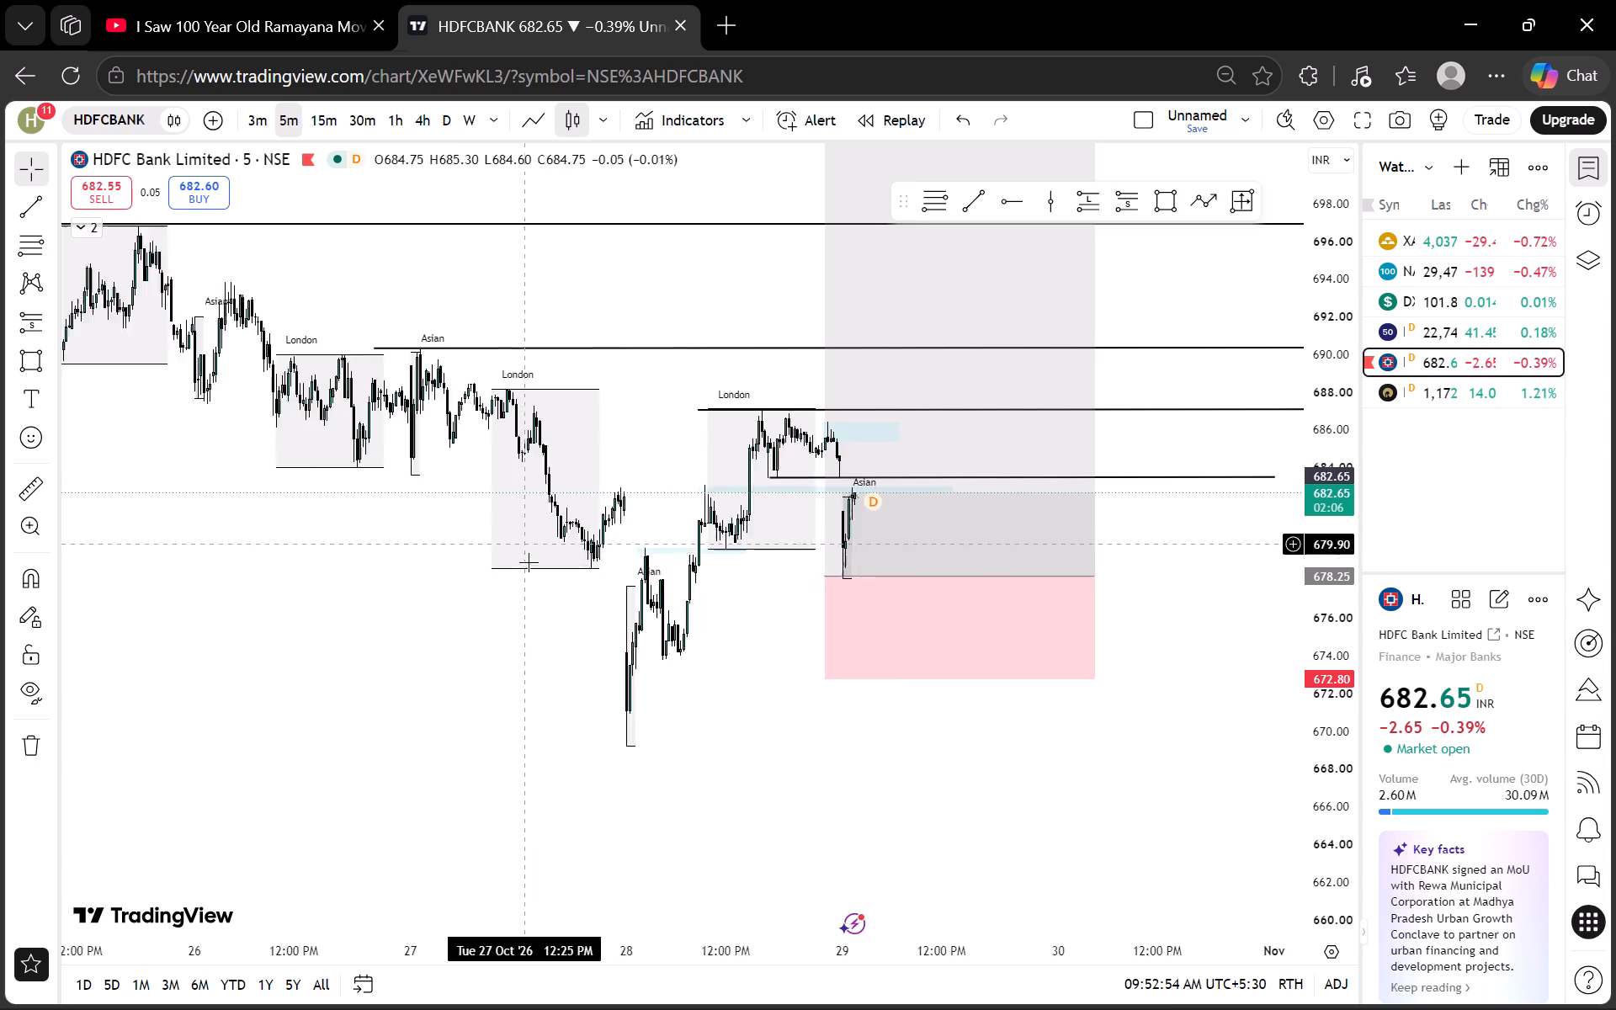
scroll(529, 562, "down", 5)
scroll(1291, 412, "down", 20)
scroll(1291, 412, "down", 5)
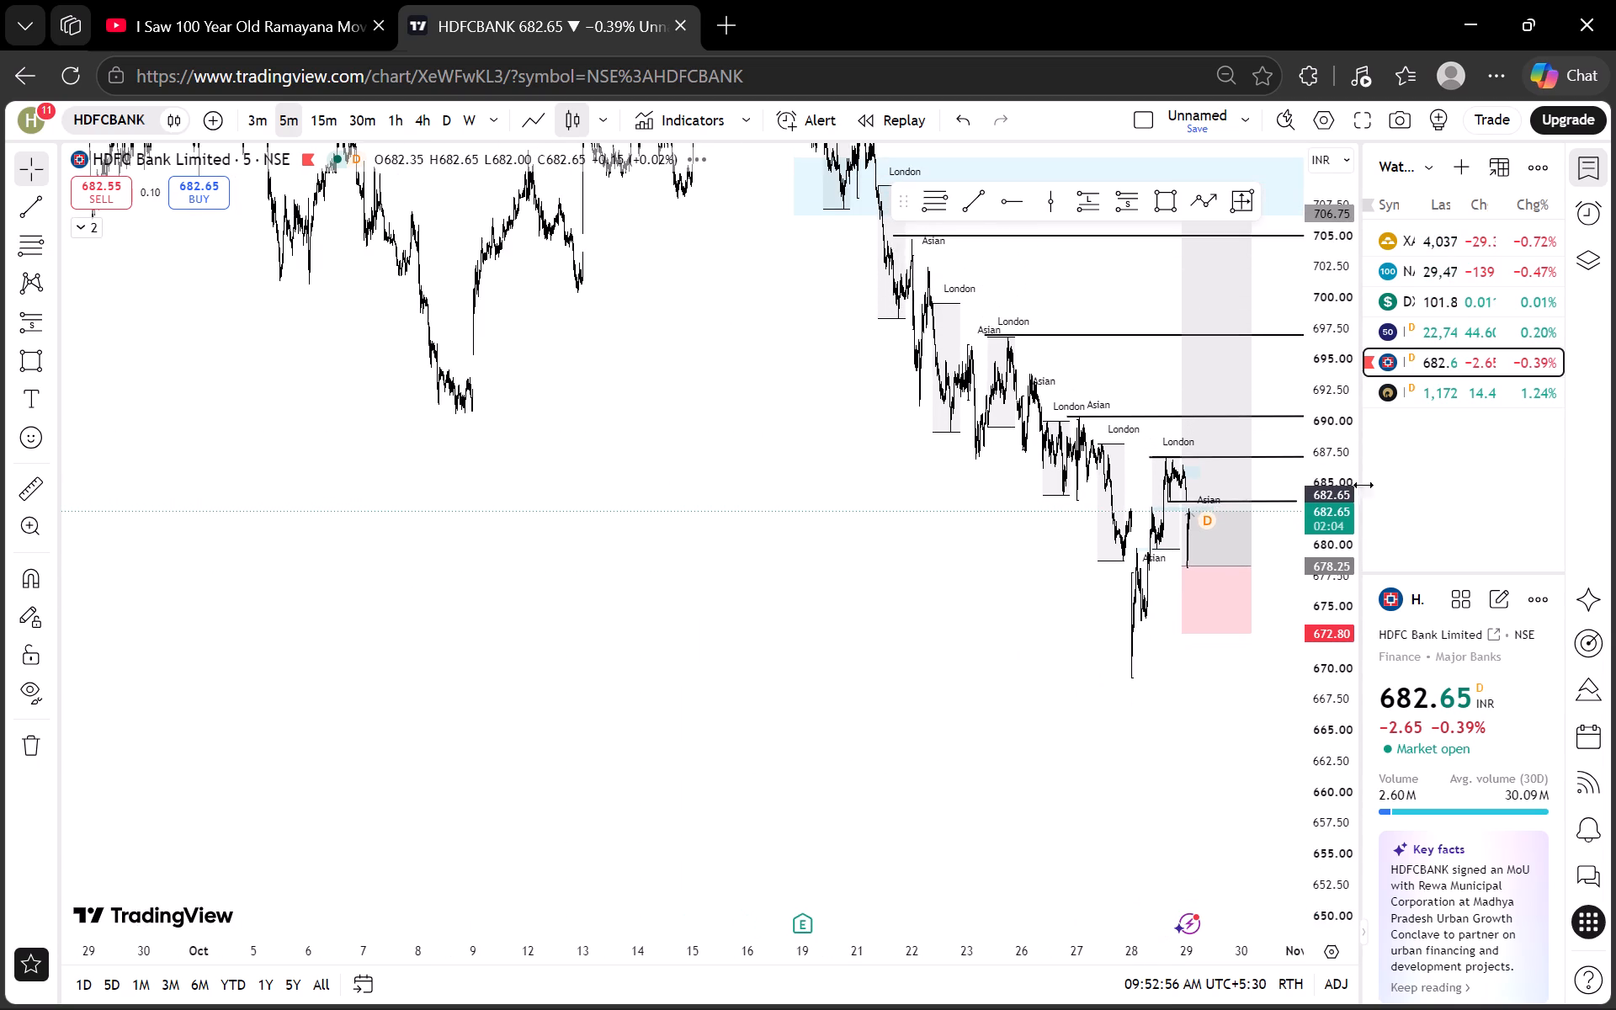
scroll(1363, 485, "down", 18)
scroll(918, 623, "up", 4)
scroll(674, 636, "up", 8)
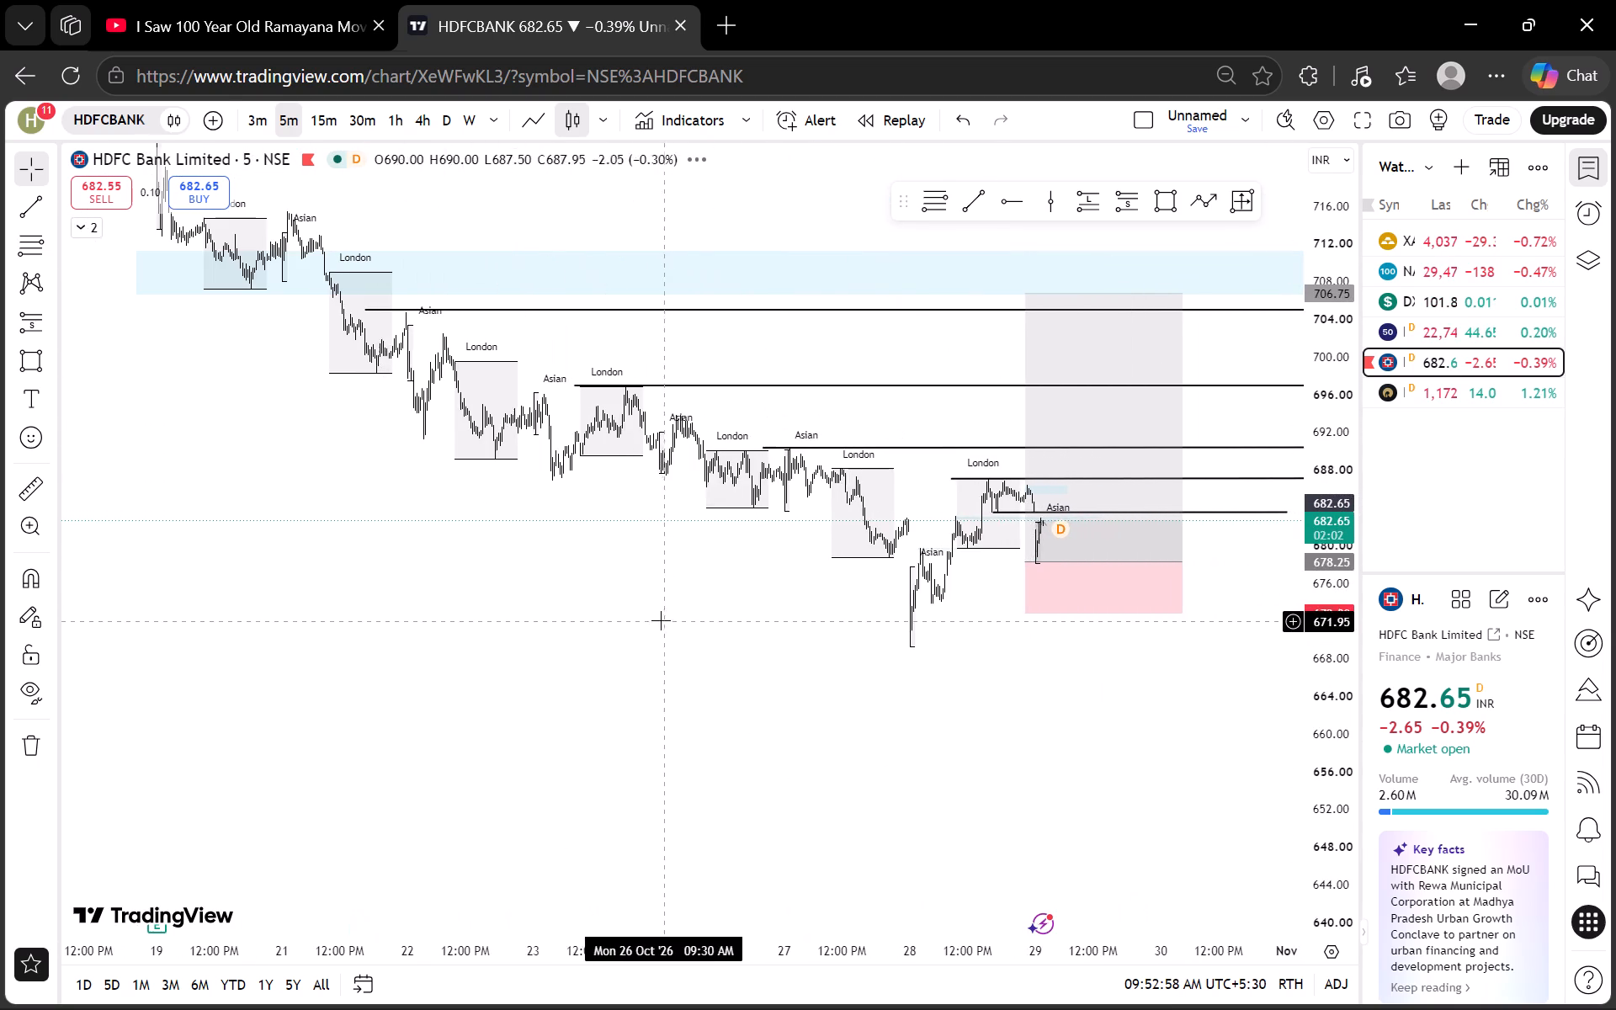
Review HDFC Bank's October decline and the long setup on the 1-hour chart.
left_click(393, 109)
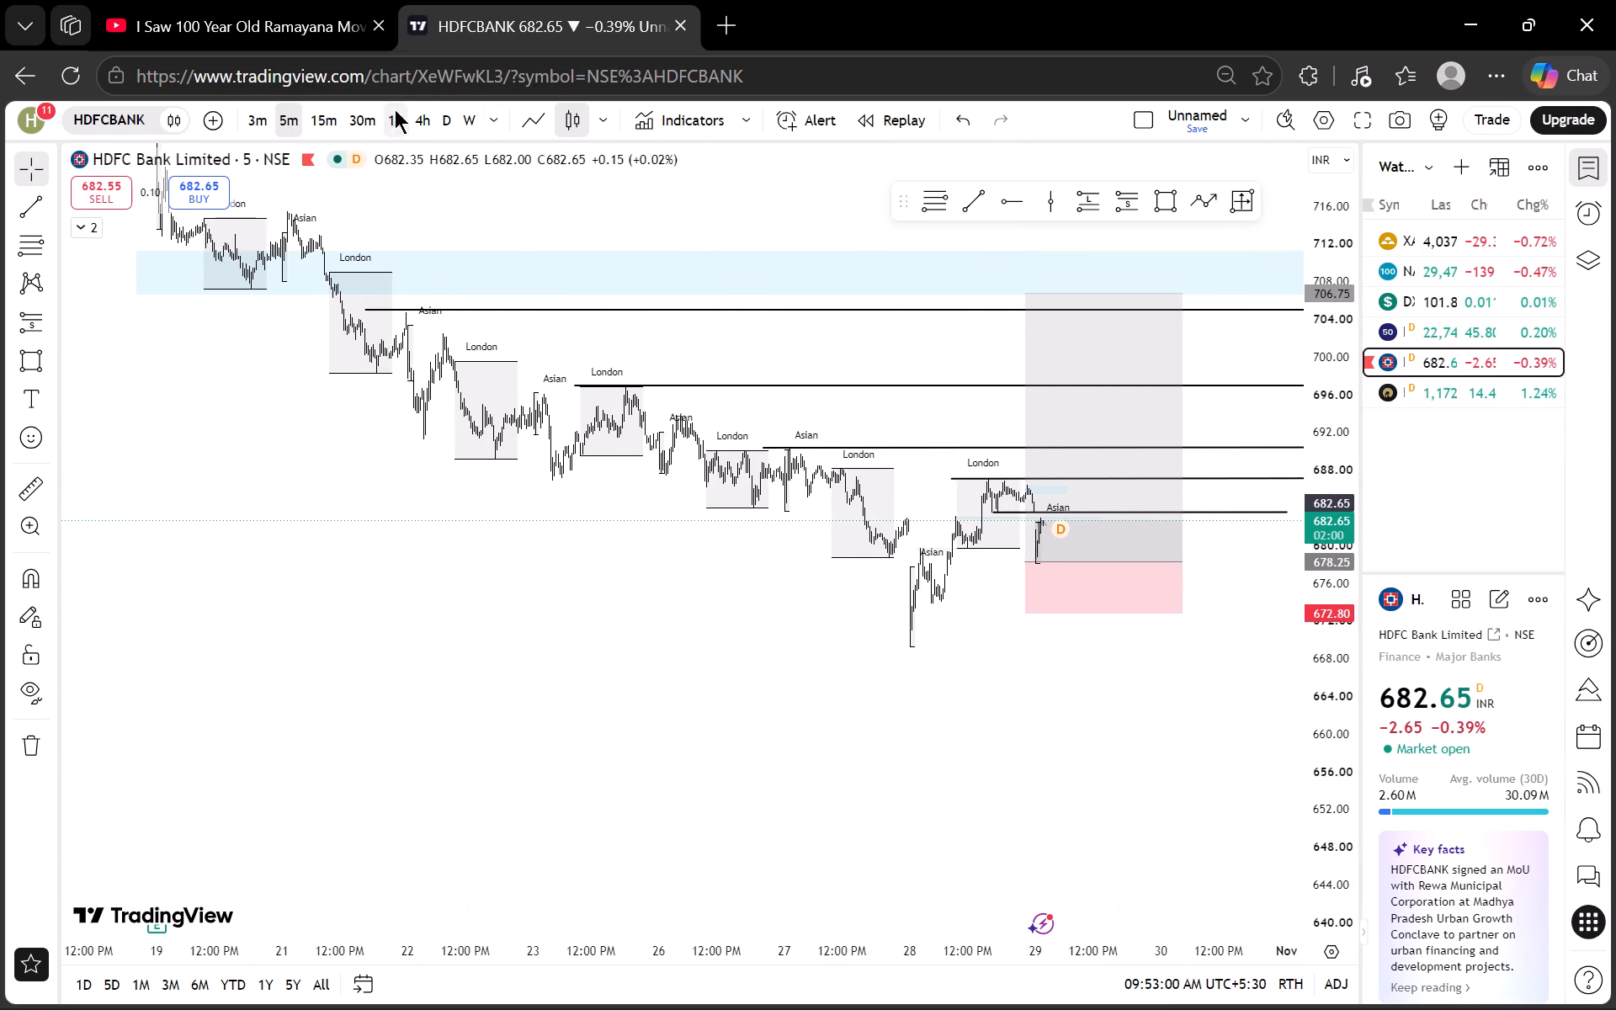
scroll(1116, 470, "up", 7)
scroll(1330, 444, "down", 20)
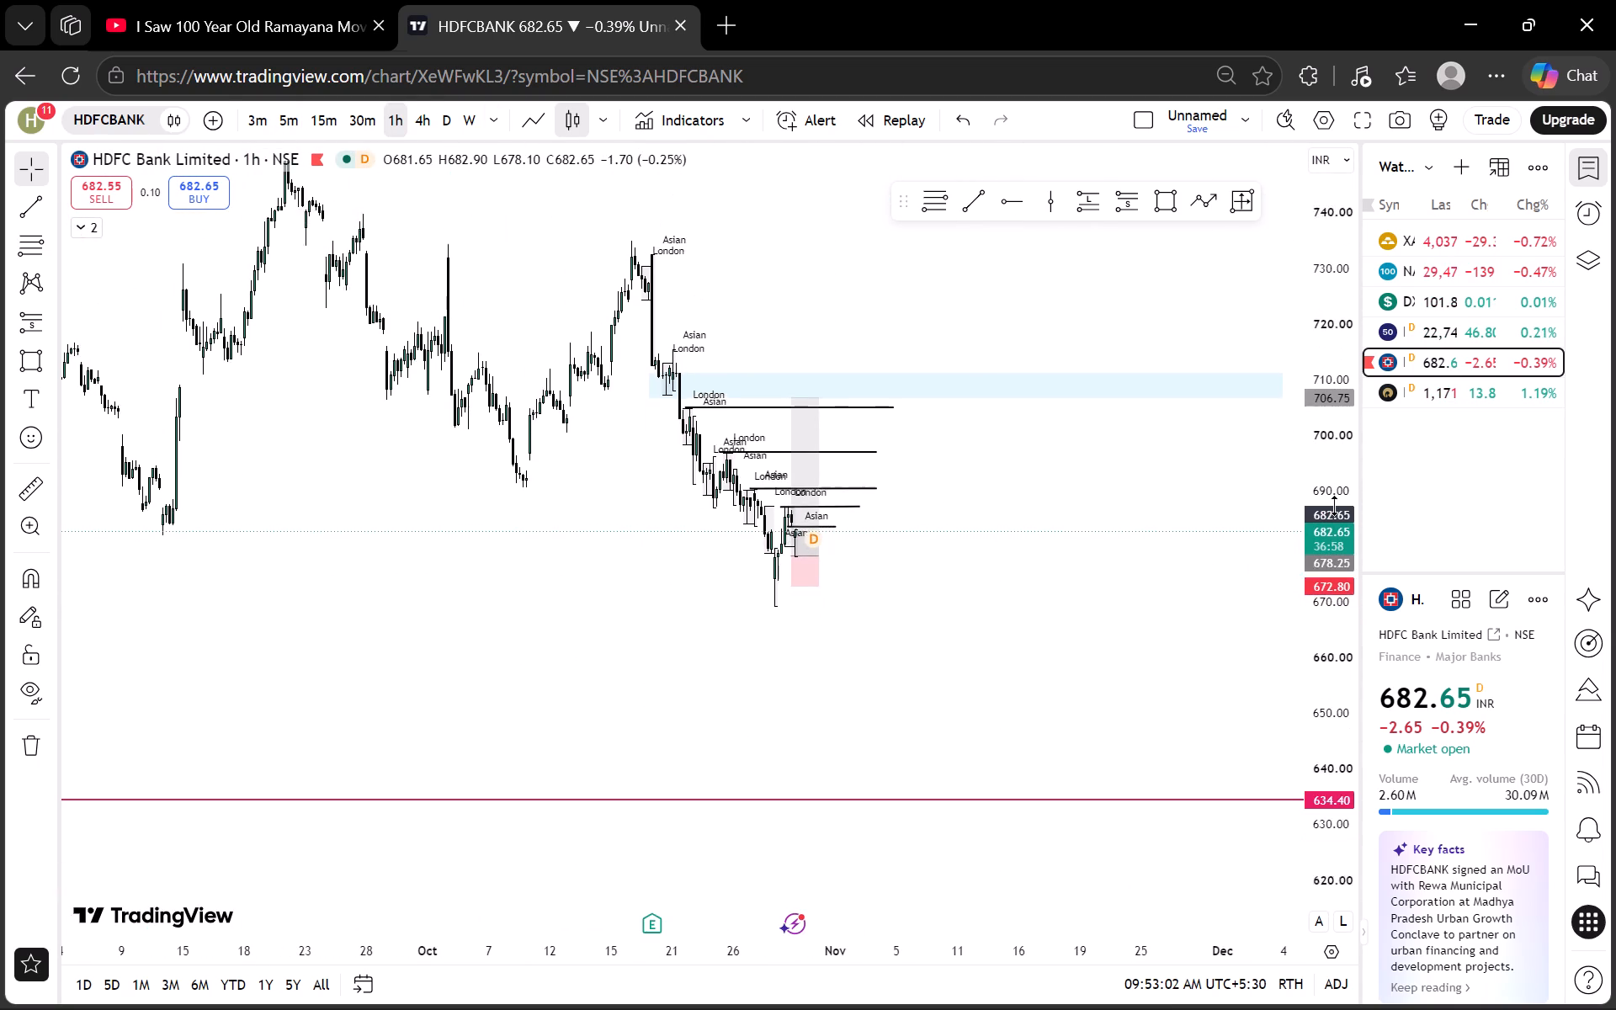
scroll(1335, 506, "down", 3)
scroll(1049, 545, "up", 6)
scroll(571, 233, "down", 4)
scroll(371, 457, "down", 3)
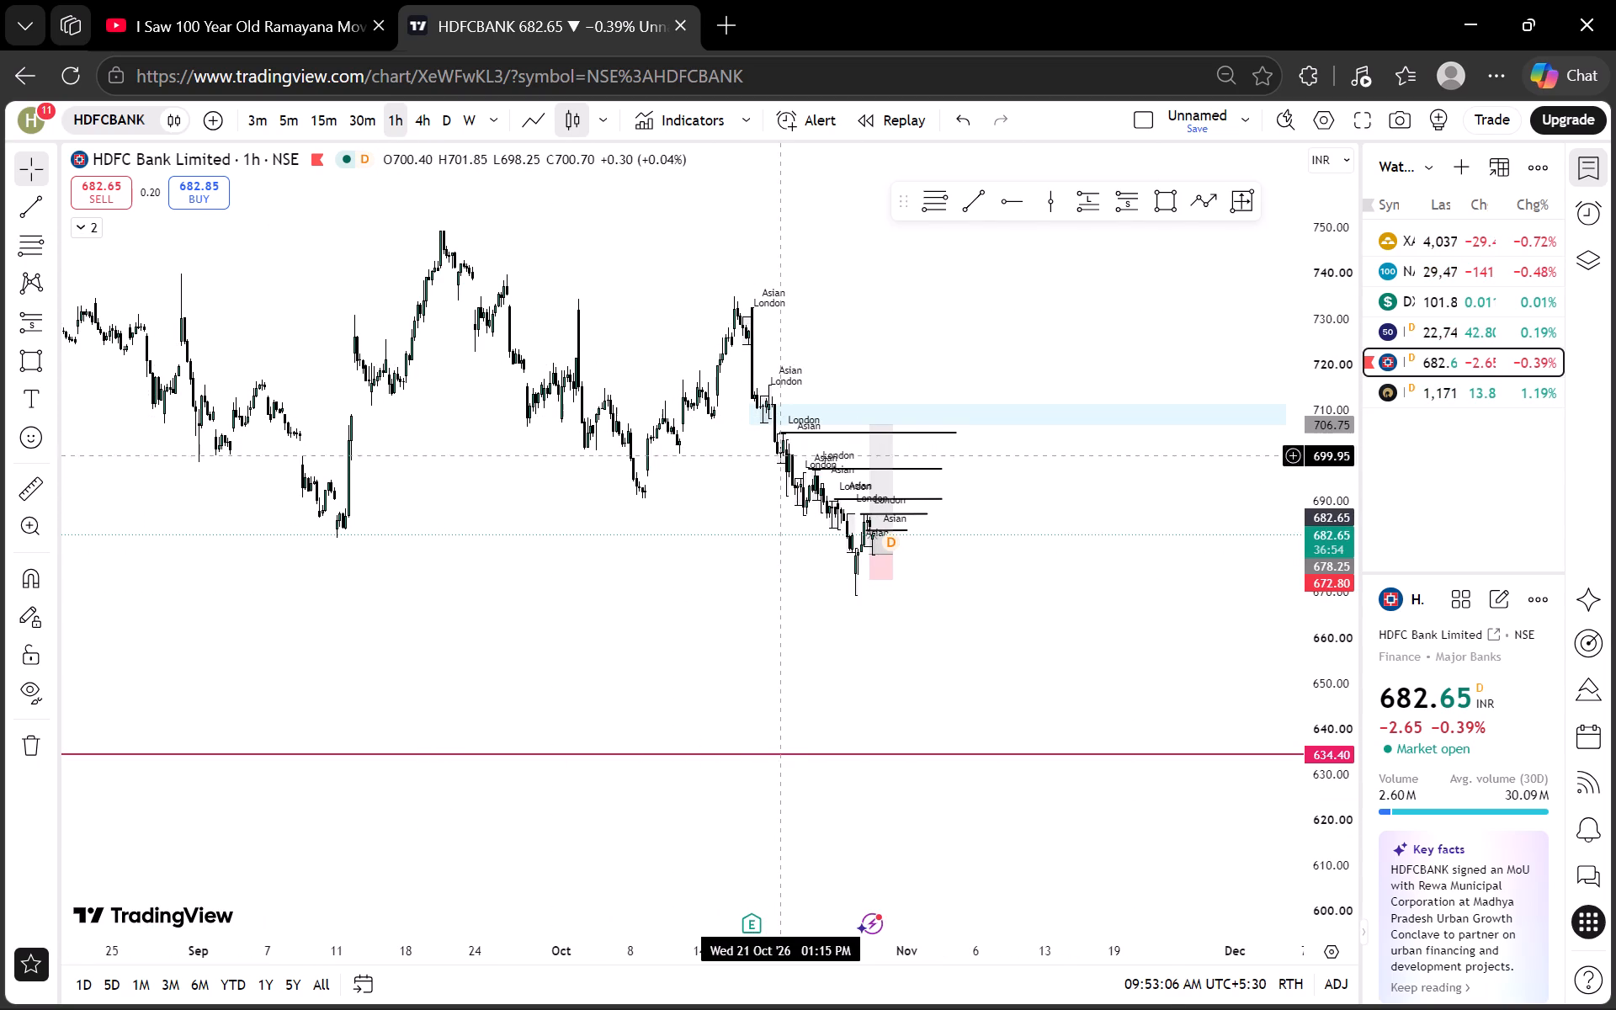
scroll(977, 524, "up", 4)
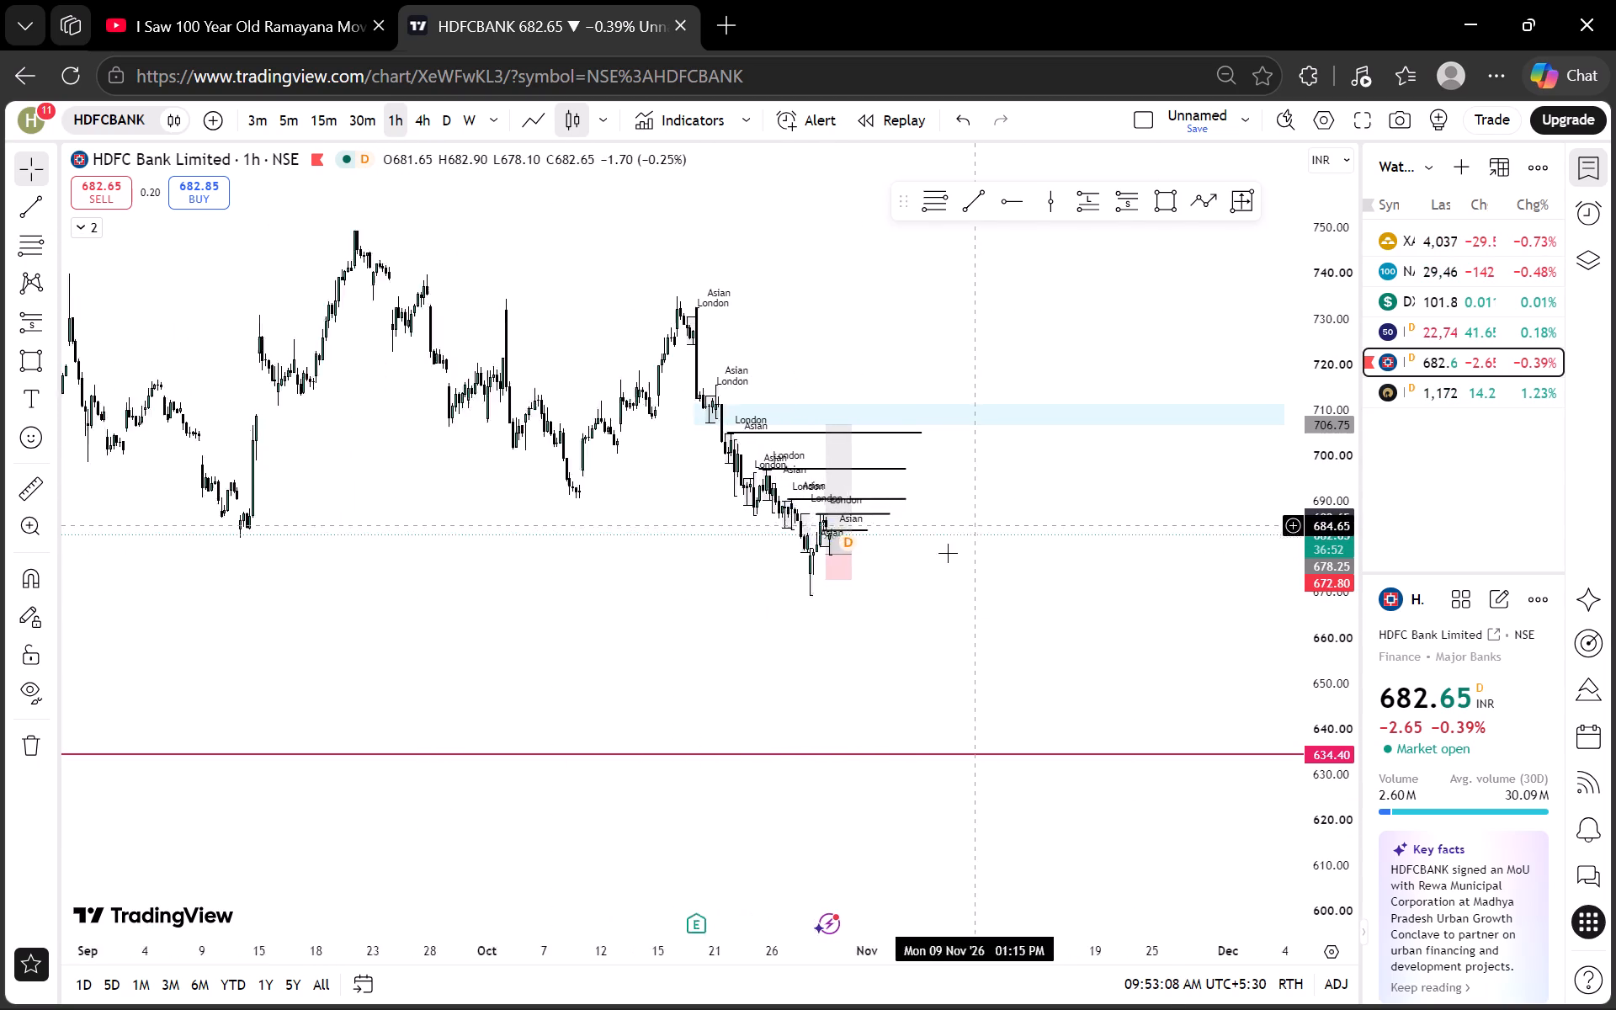
scroll(946, 555, "up", 1)
left_click_drag(939, 641, 1247, 572)
scroll(1325, 543, "up", 18)
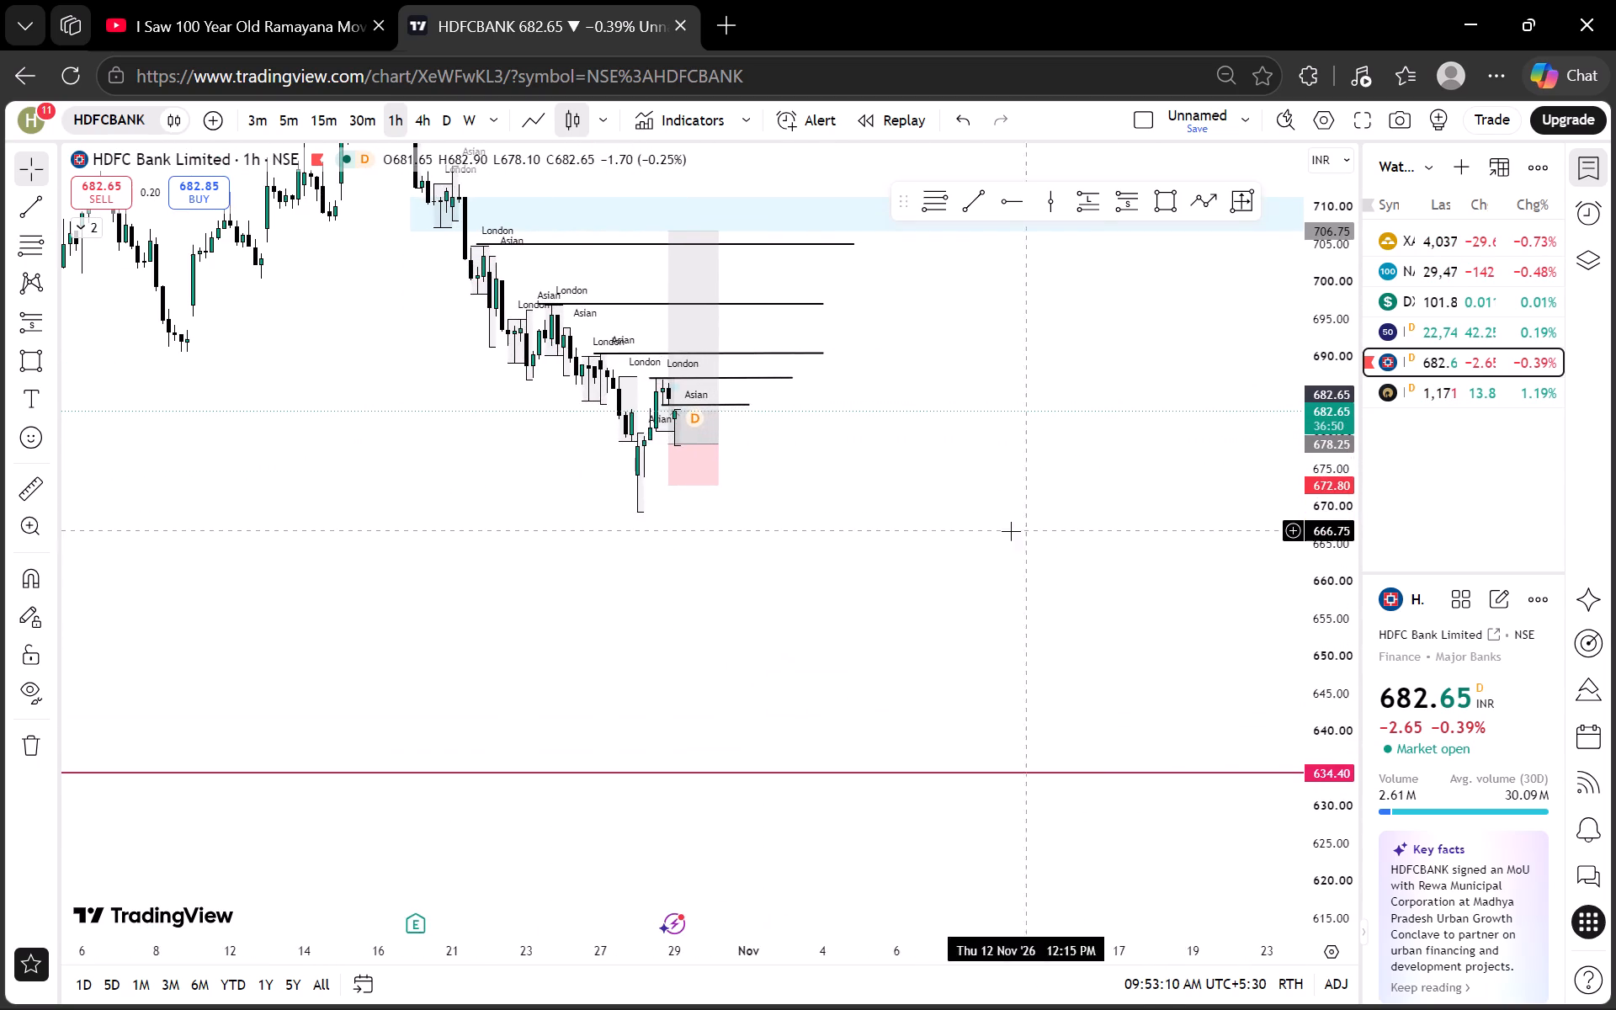
scroll(896, 531, "up", 3)
left_click_drag(860, 531, 860, 635)
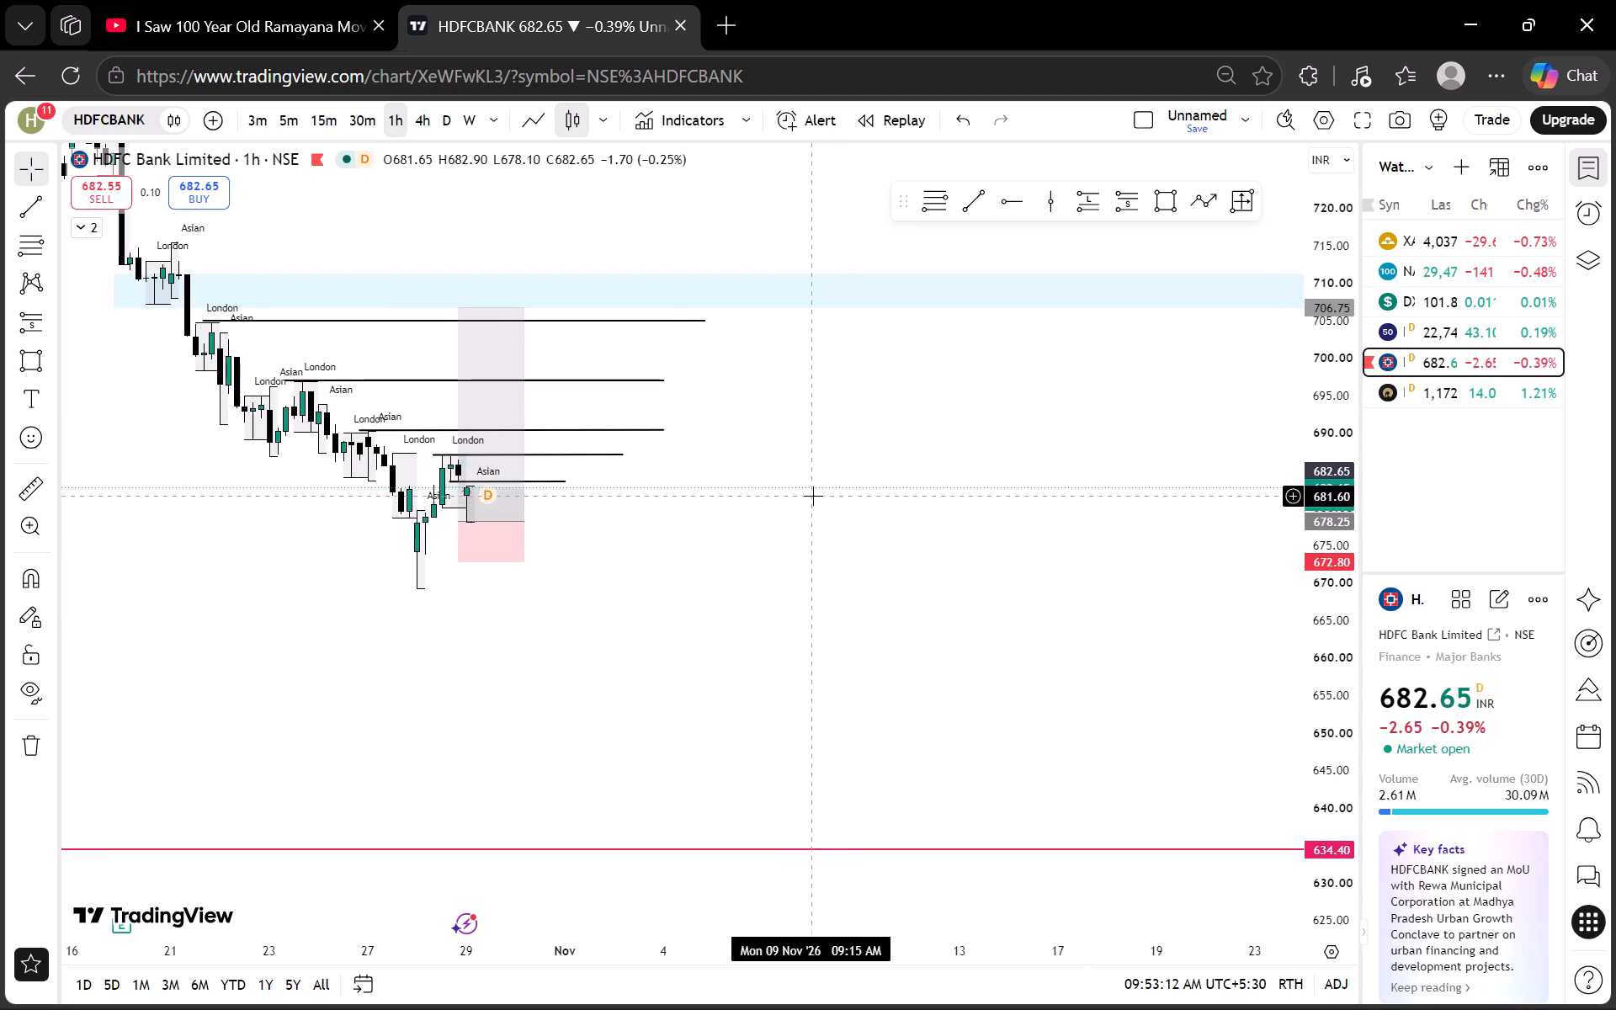
scroll(813, 497, "down", 4)
left_click_drag(1053, 457, 1060, 612)
scroll(1306, 459, "down", 13)
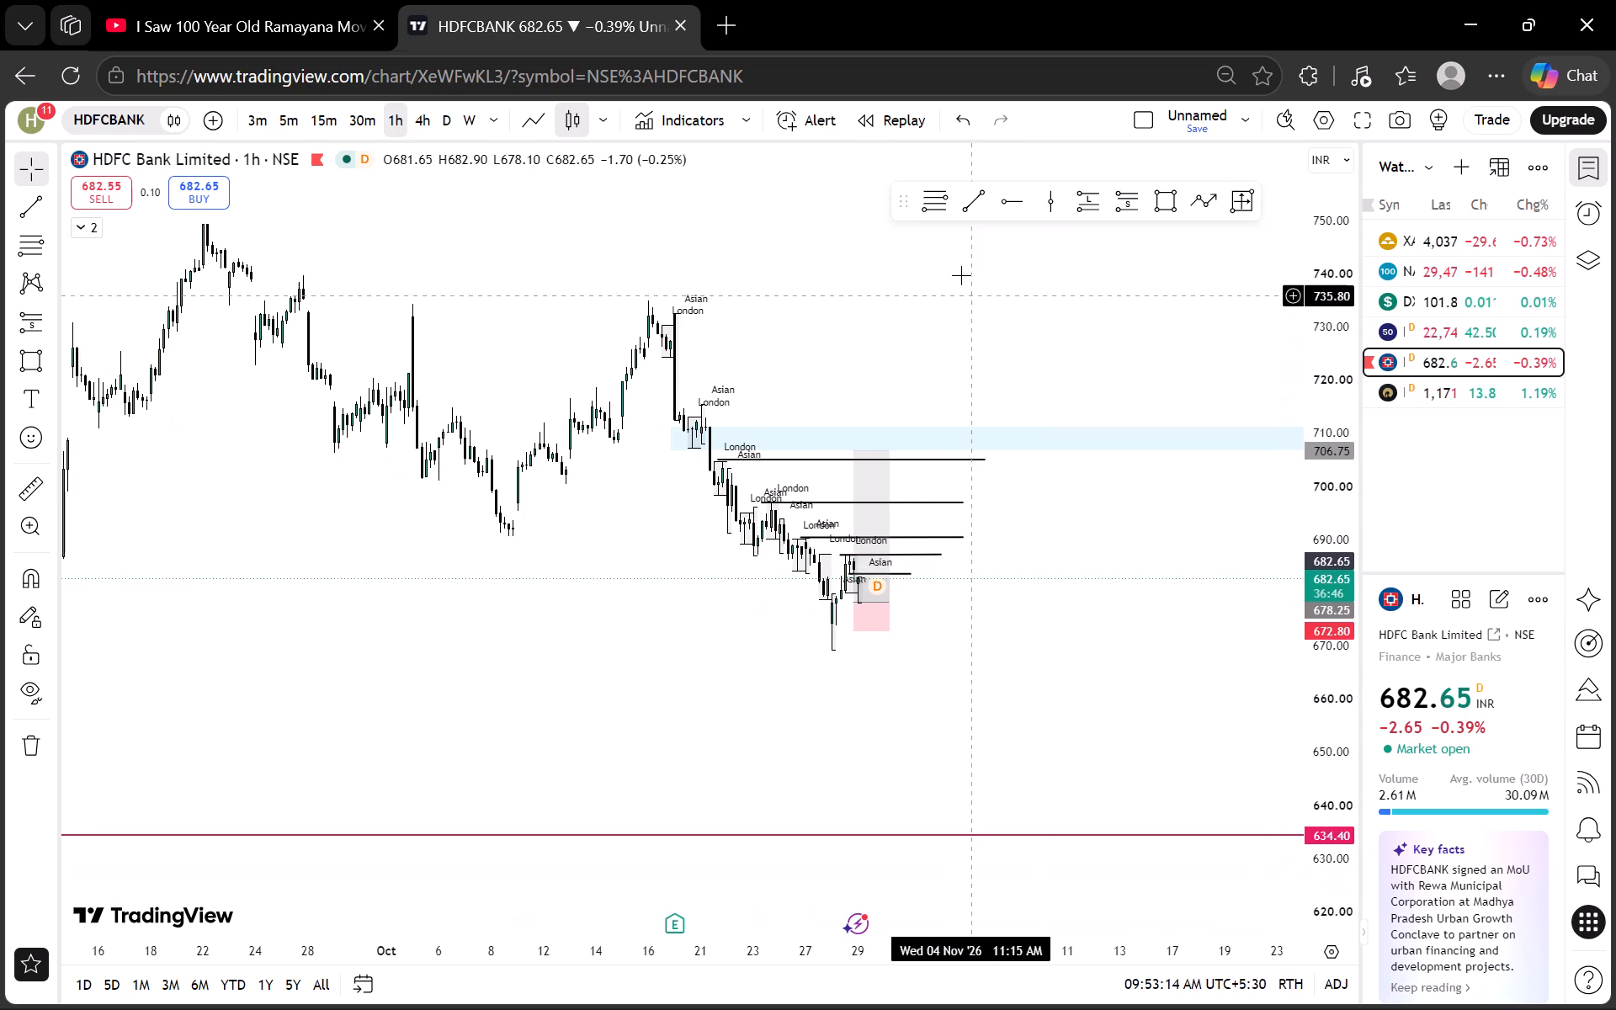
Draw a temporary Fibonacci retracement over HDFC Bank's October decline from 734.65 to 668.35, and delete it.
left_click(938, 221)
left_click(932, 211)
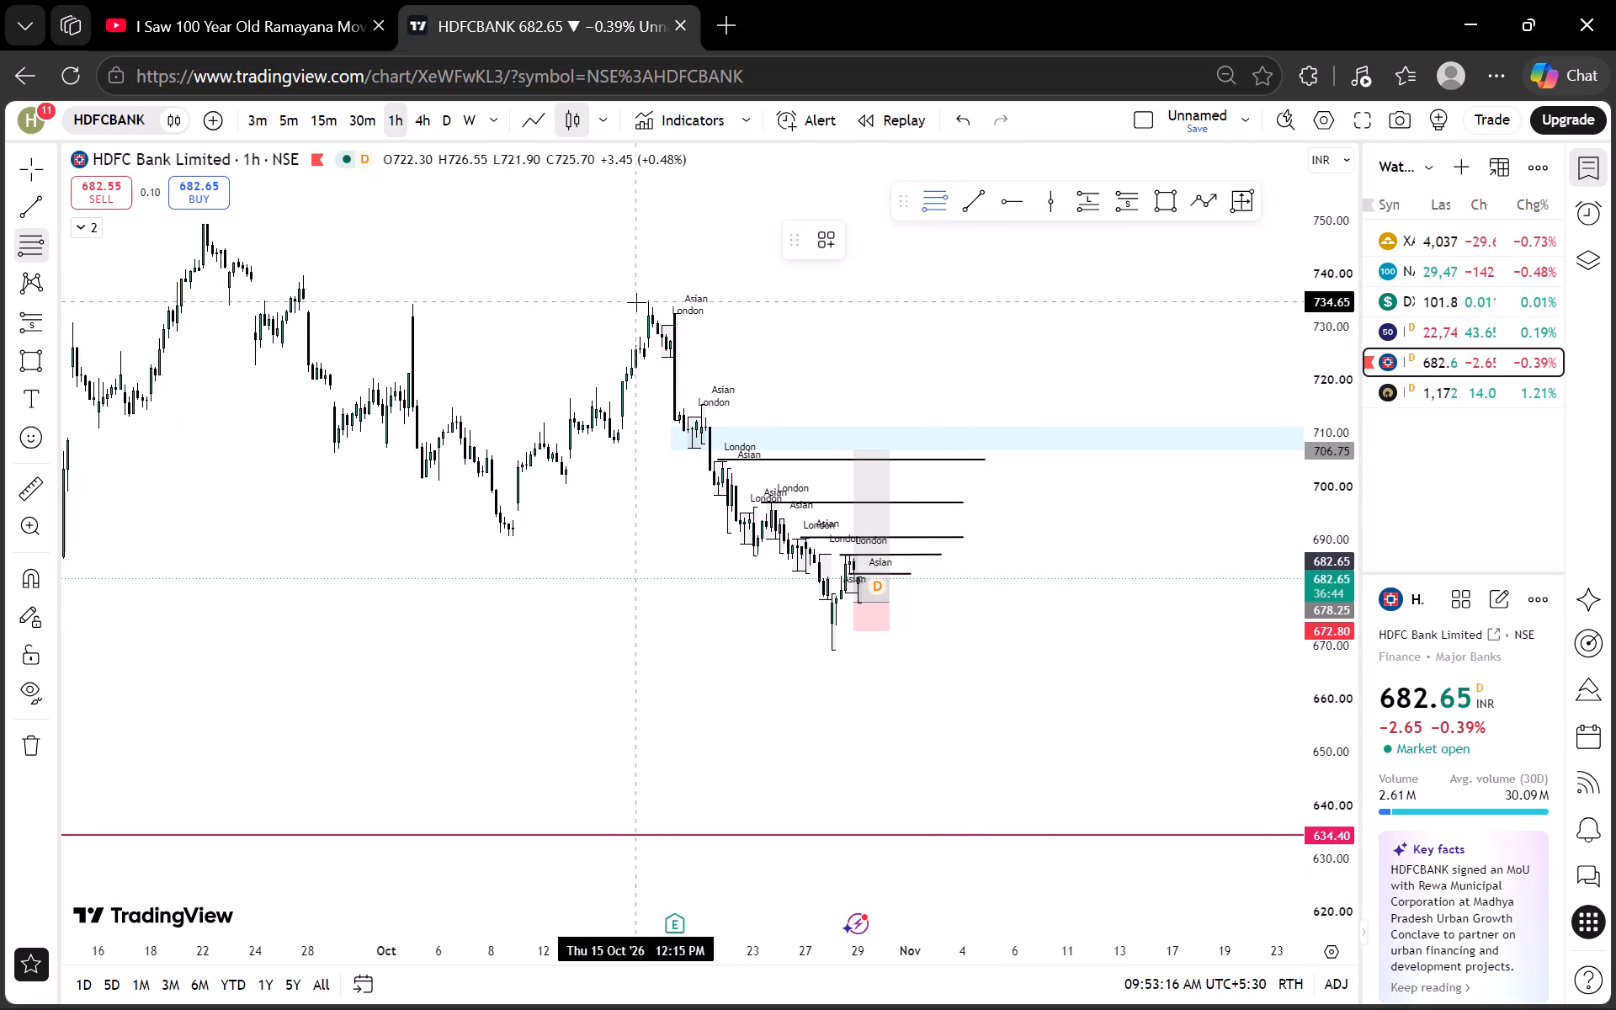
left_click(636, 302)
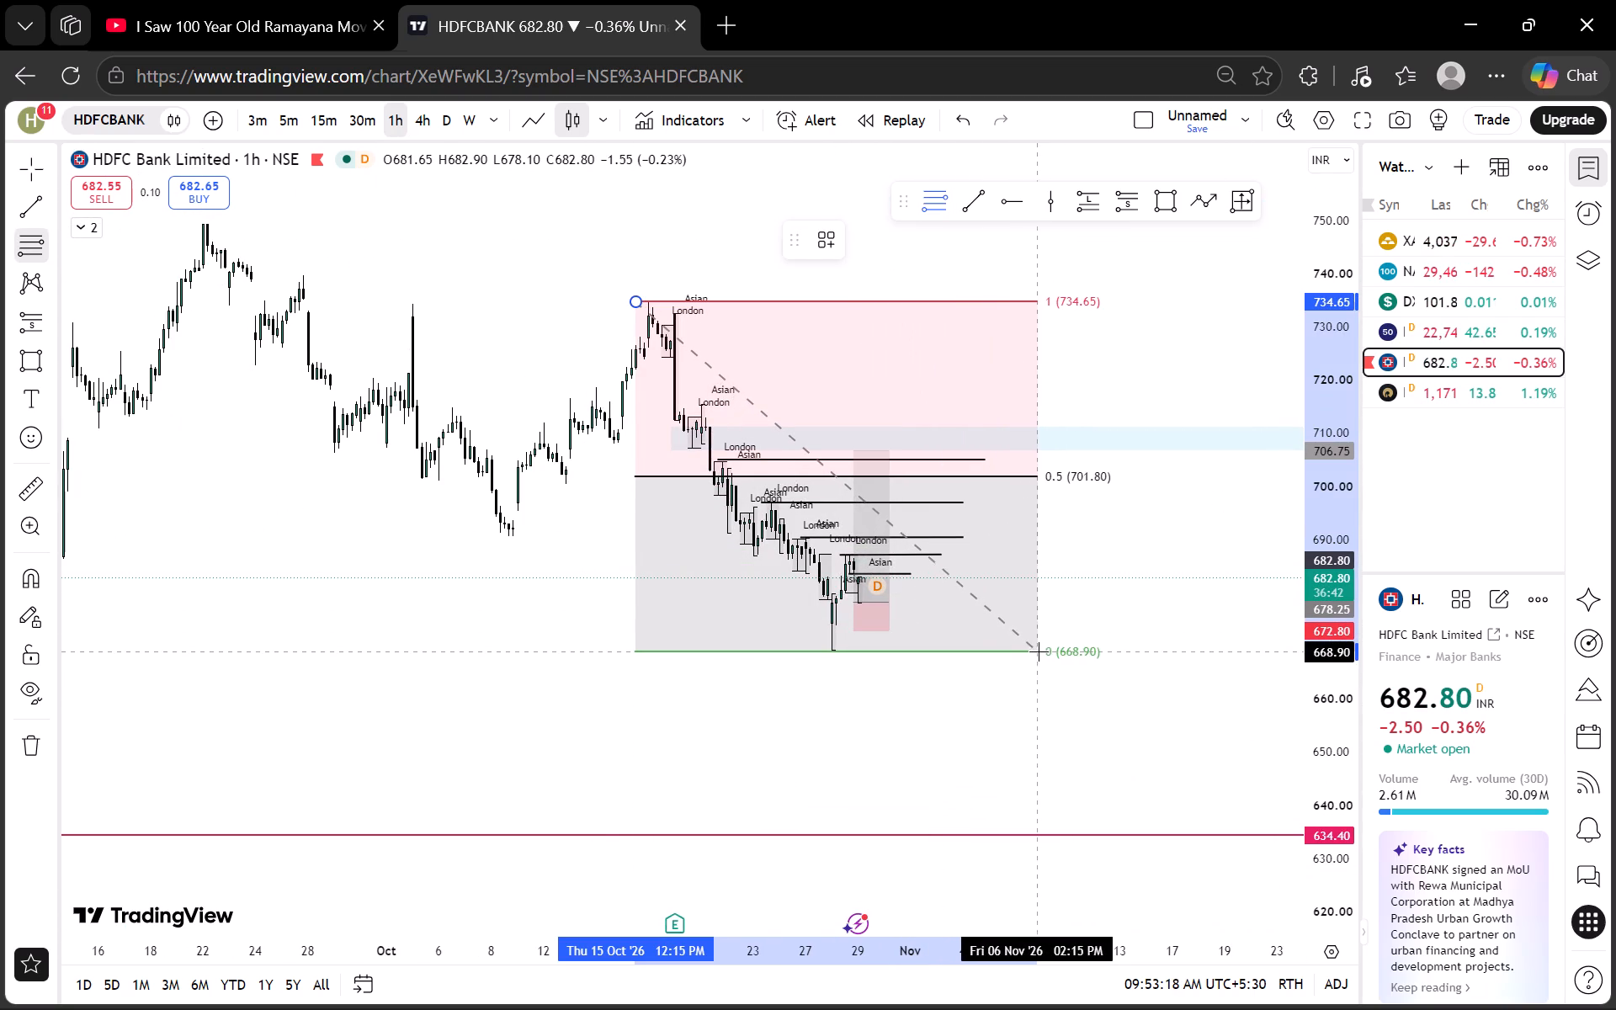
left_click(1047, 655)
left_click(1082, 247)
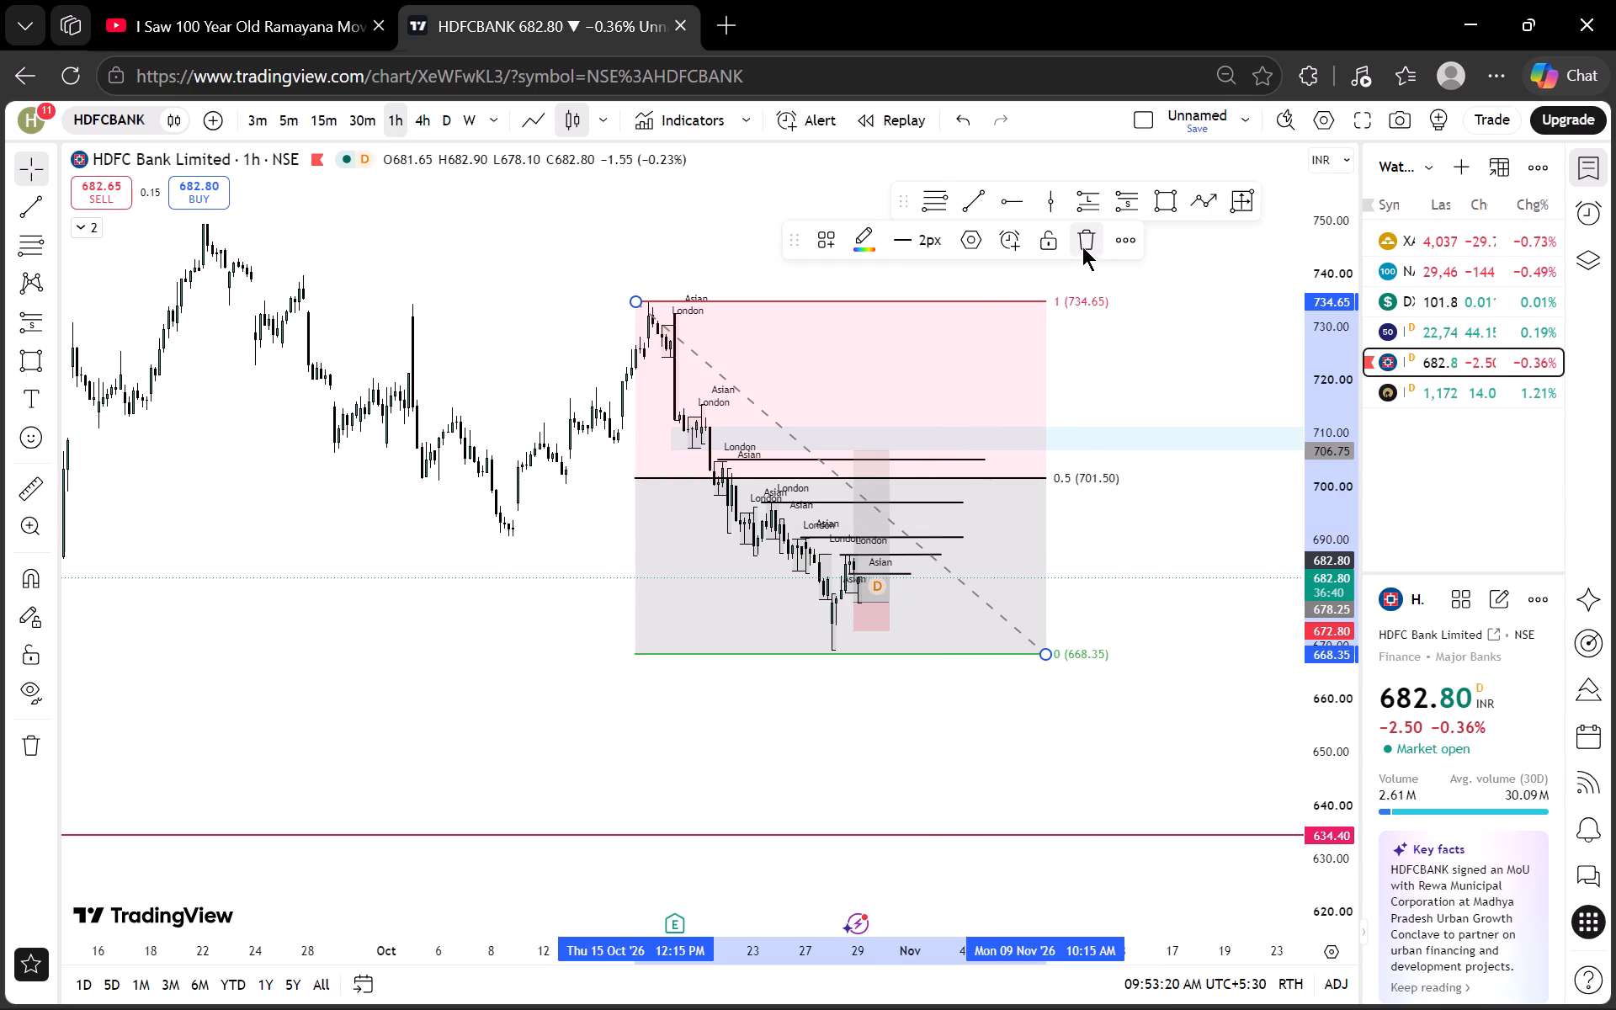
Inspect HDFC Bank's latest 1-hour candles relative to the long position and the marked levels above it.
scroll(1314, 527, "up", 13)
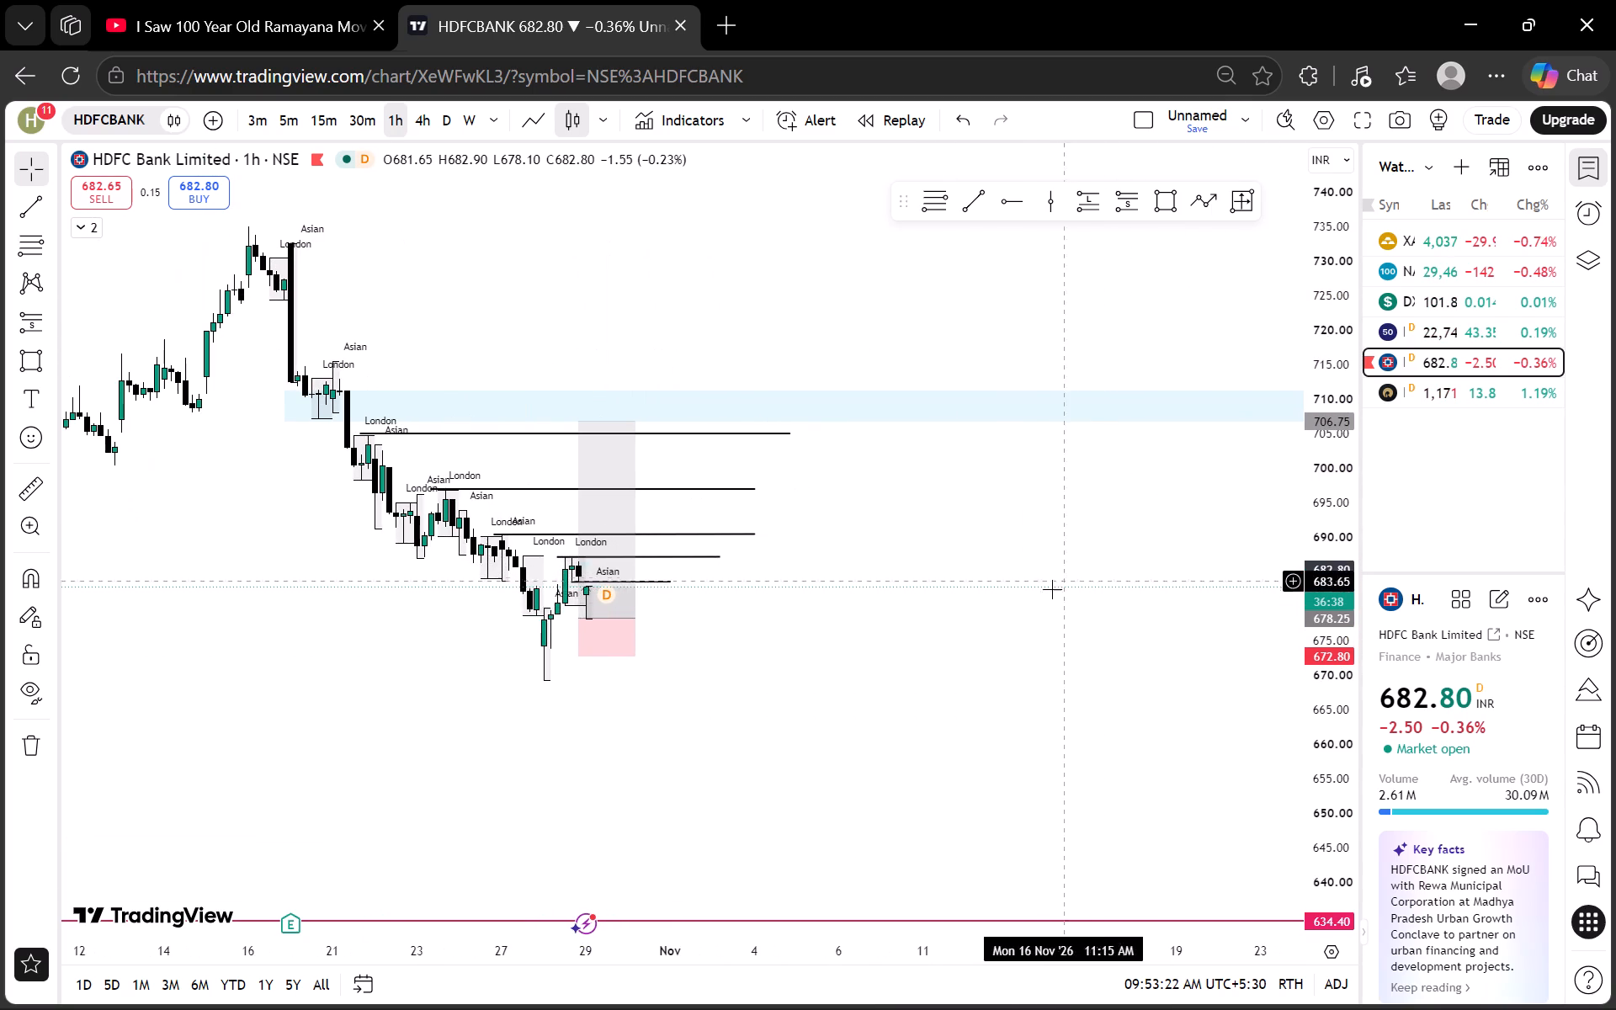
scroll(983, 632, "up", 1)
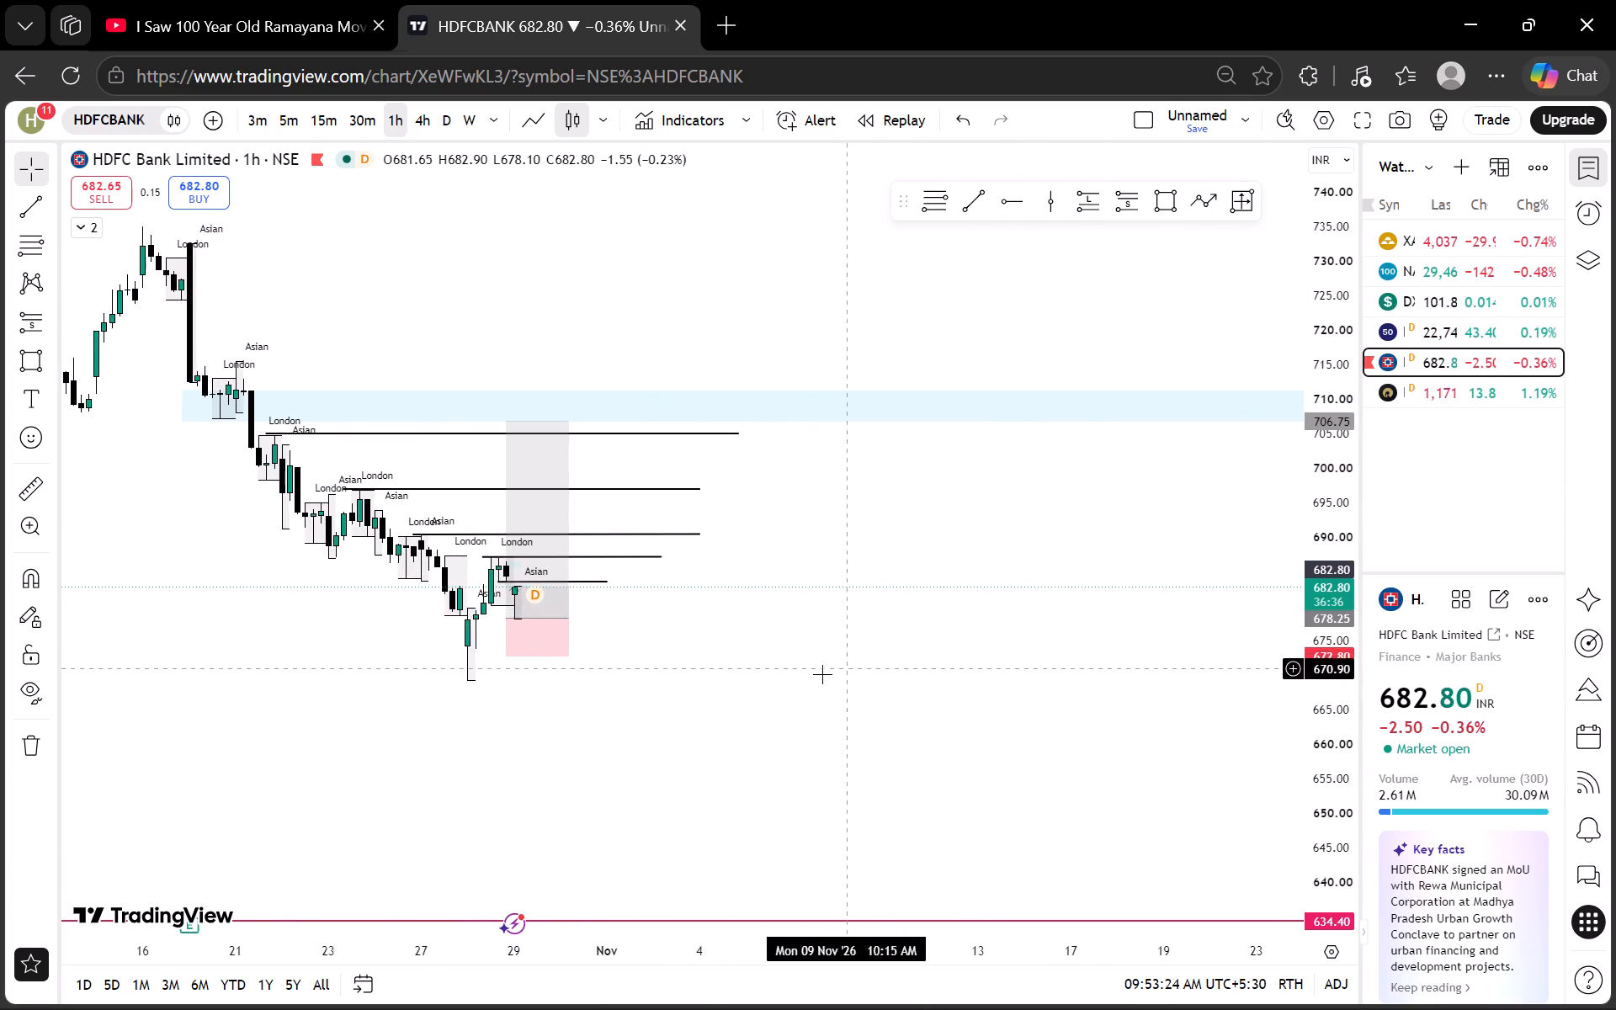
left_click_drag(814, 677, 969, 650)
scroll(1345, 598, "up", 13)
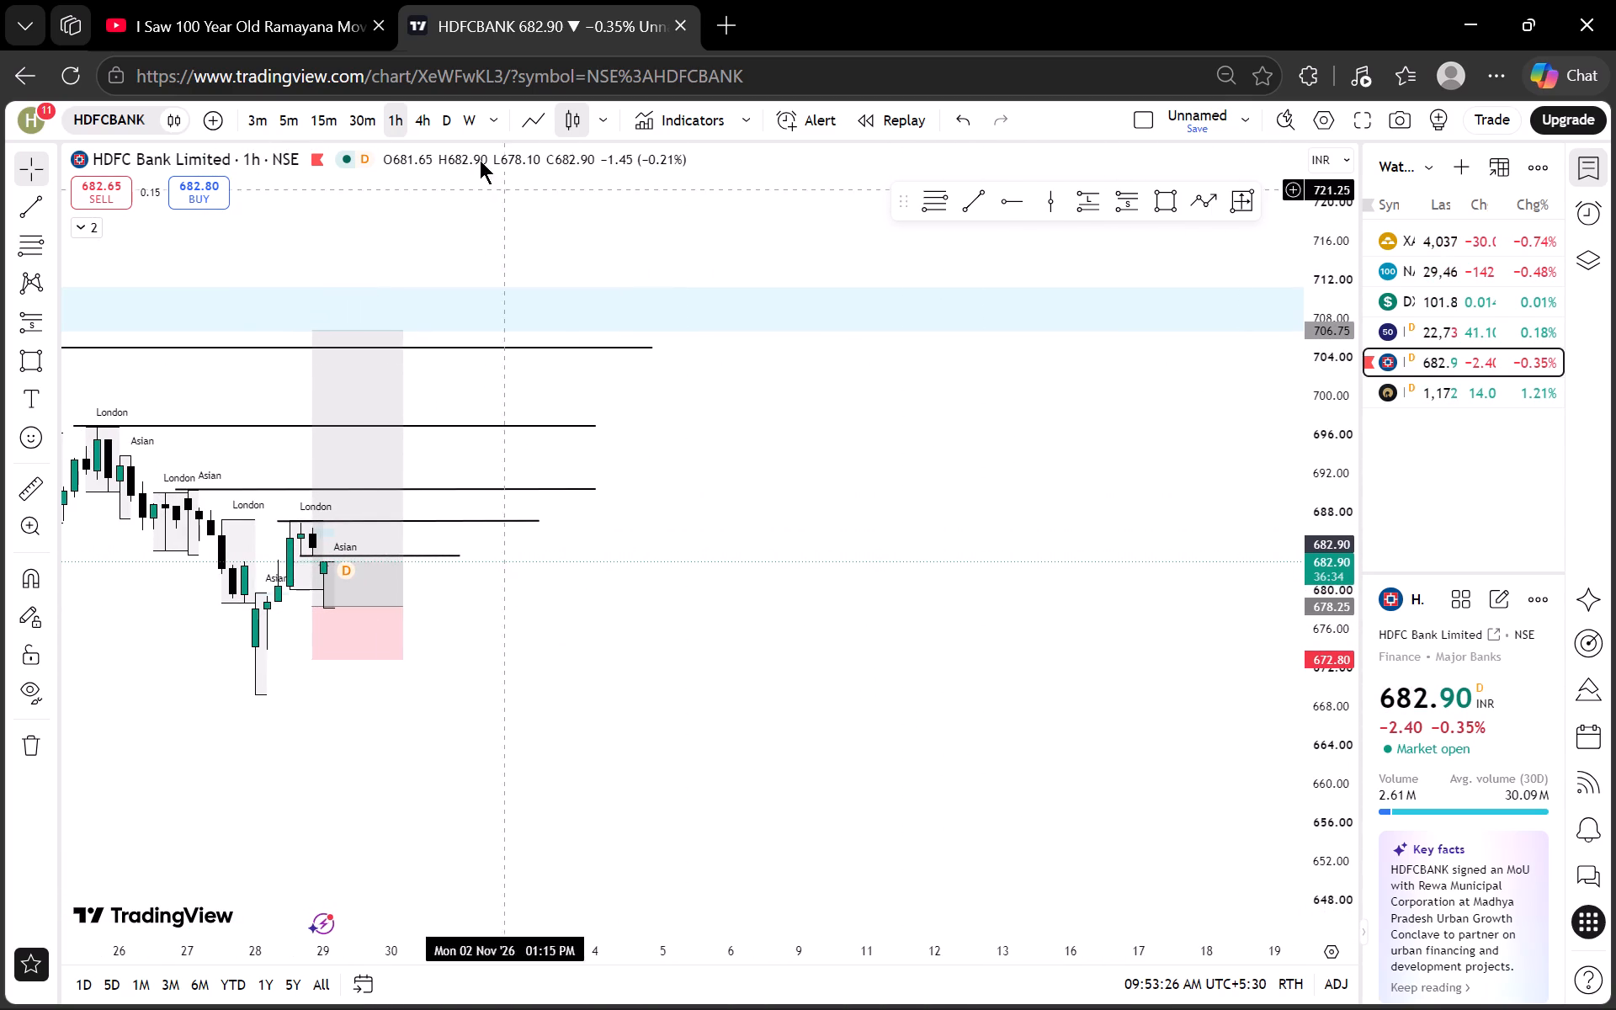
left_click(543, 114)
left_click(578, 108)
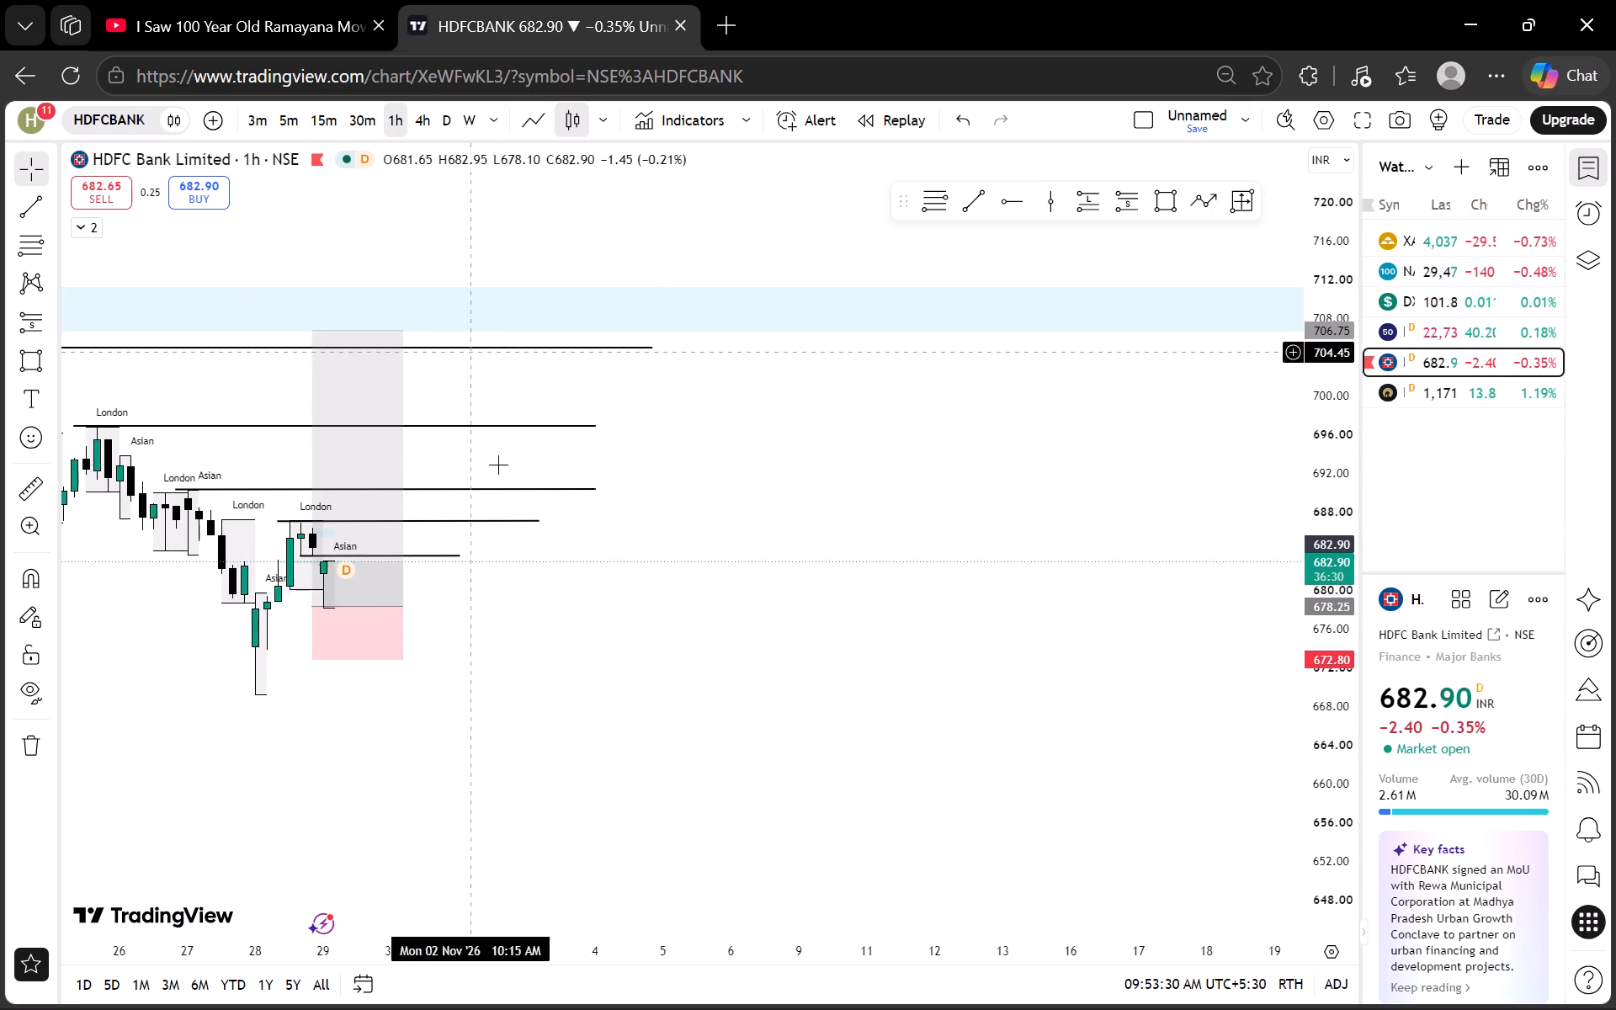
left_click_drag(694, 604, 954, 601)
Open the Reliance Industries chart and review its recent swings and marked levels on the 1-hour and 30-minute timeframes.
left_click(1432, 379)
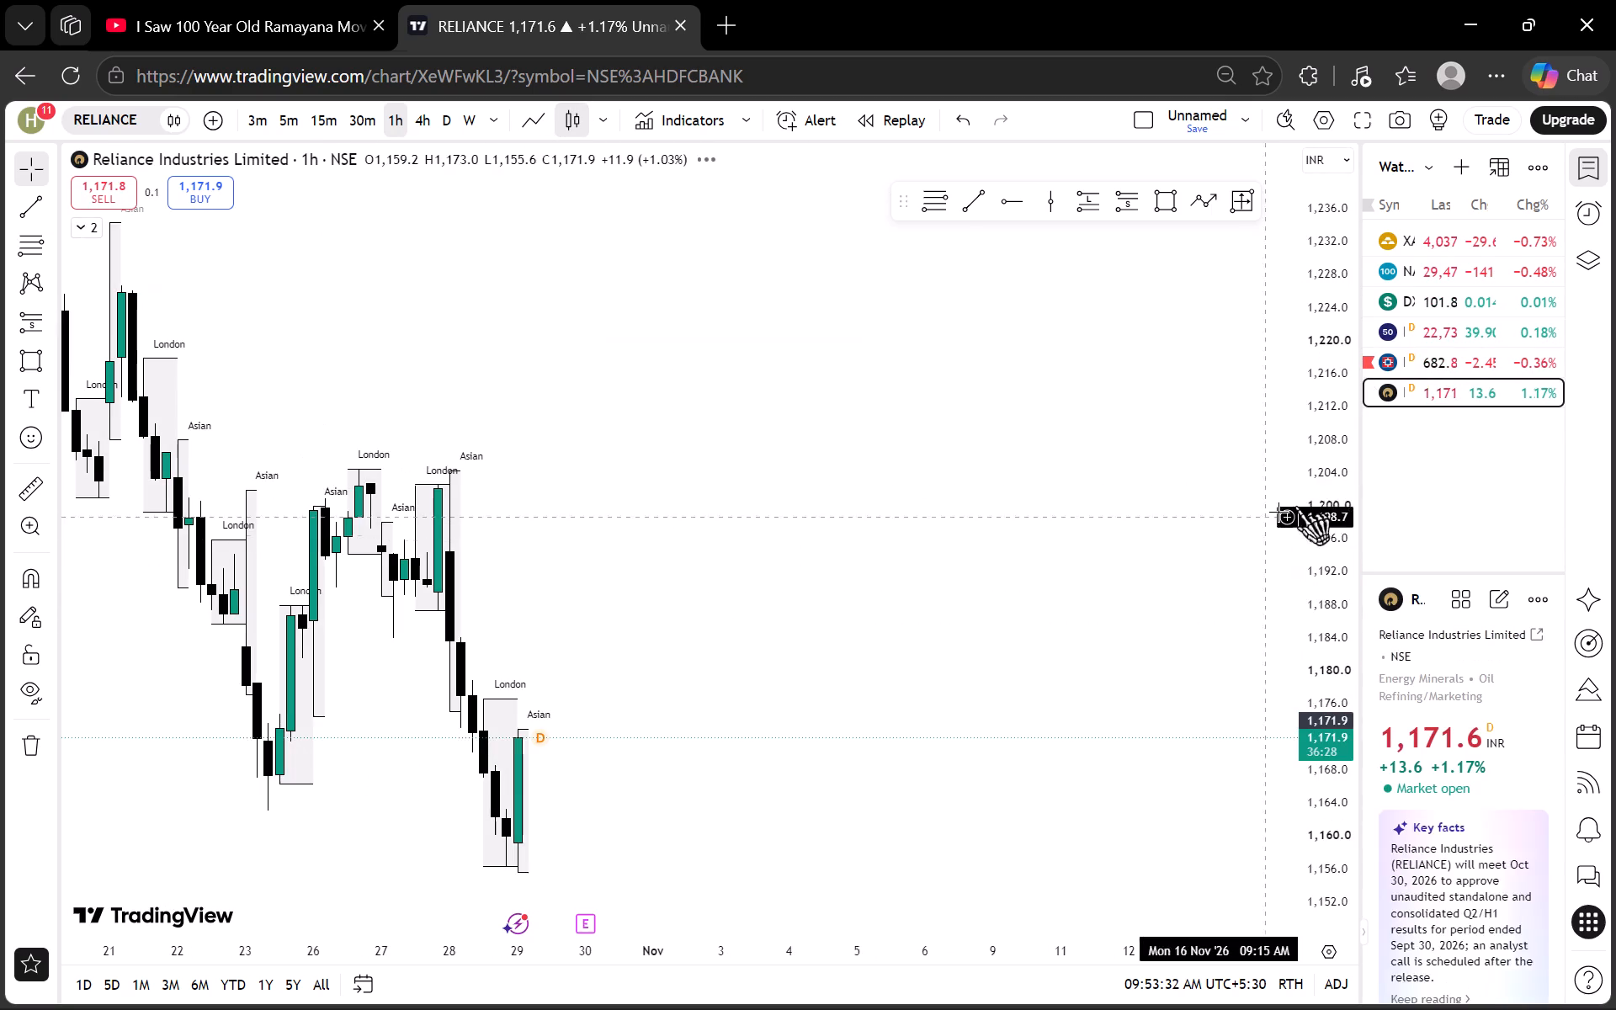
scroll(1324, 508, "down", 20)
left_click_drag(743, 554, 865, 472)
scroll(865, 472, "down", 4)
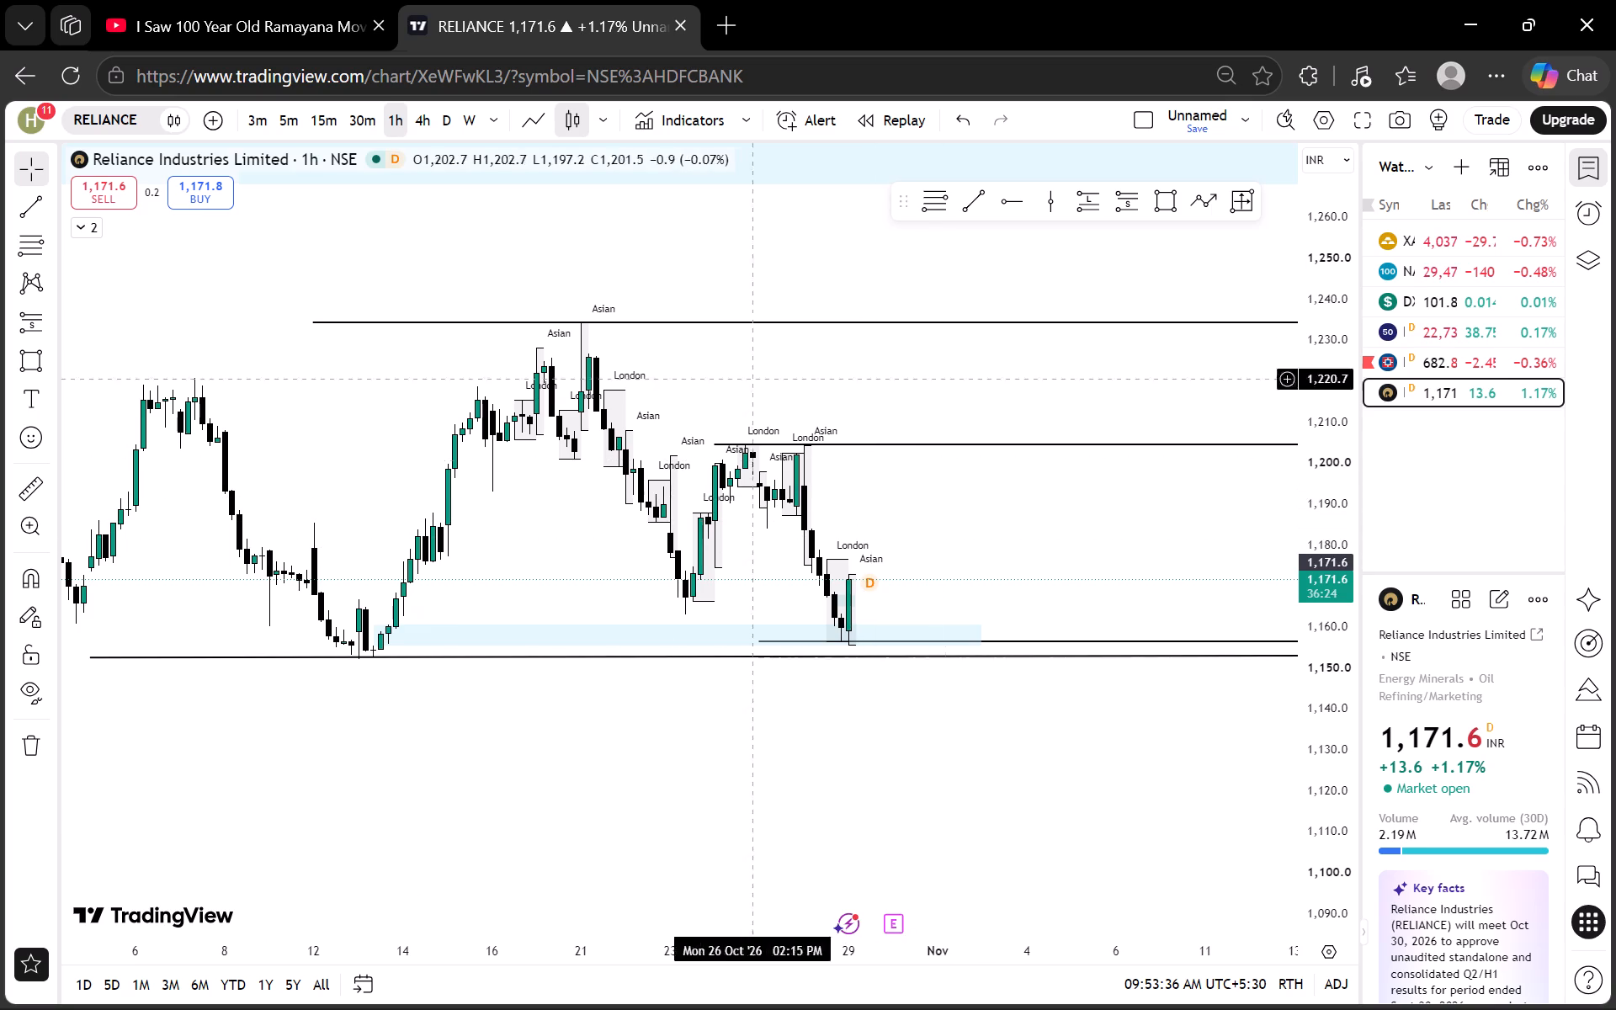
left_click(358, 118)
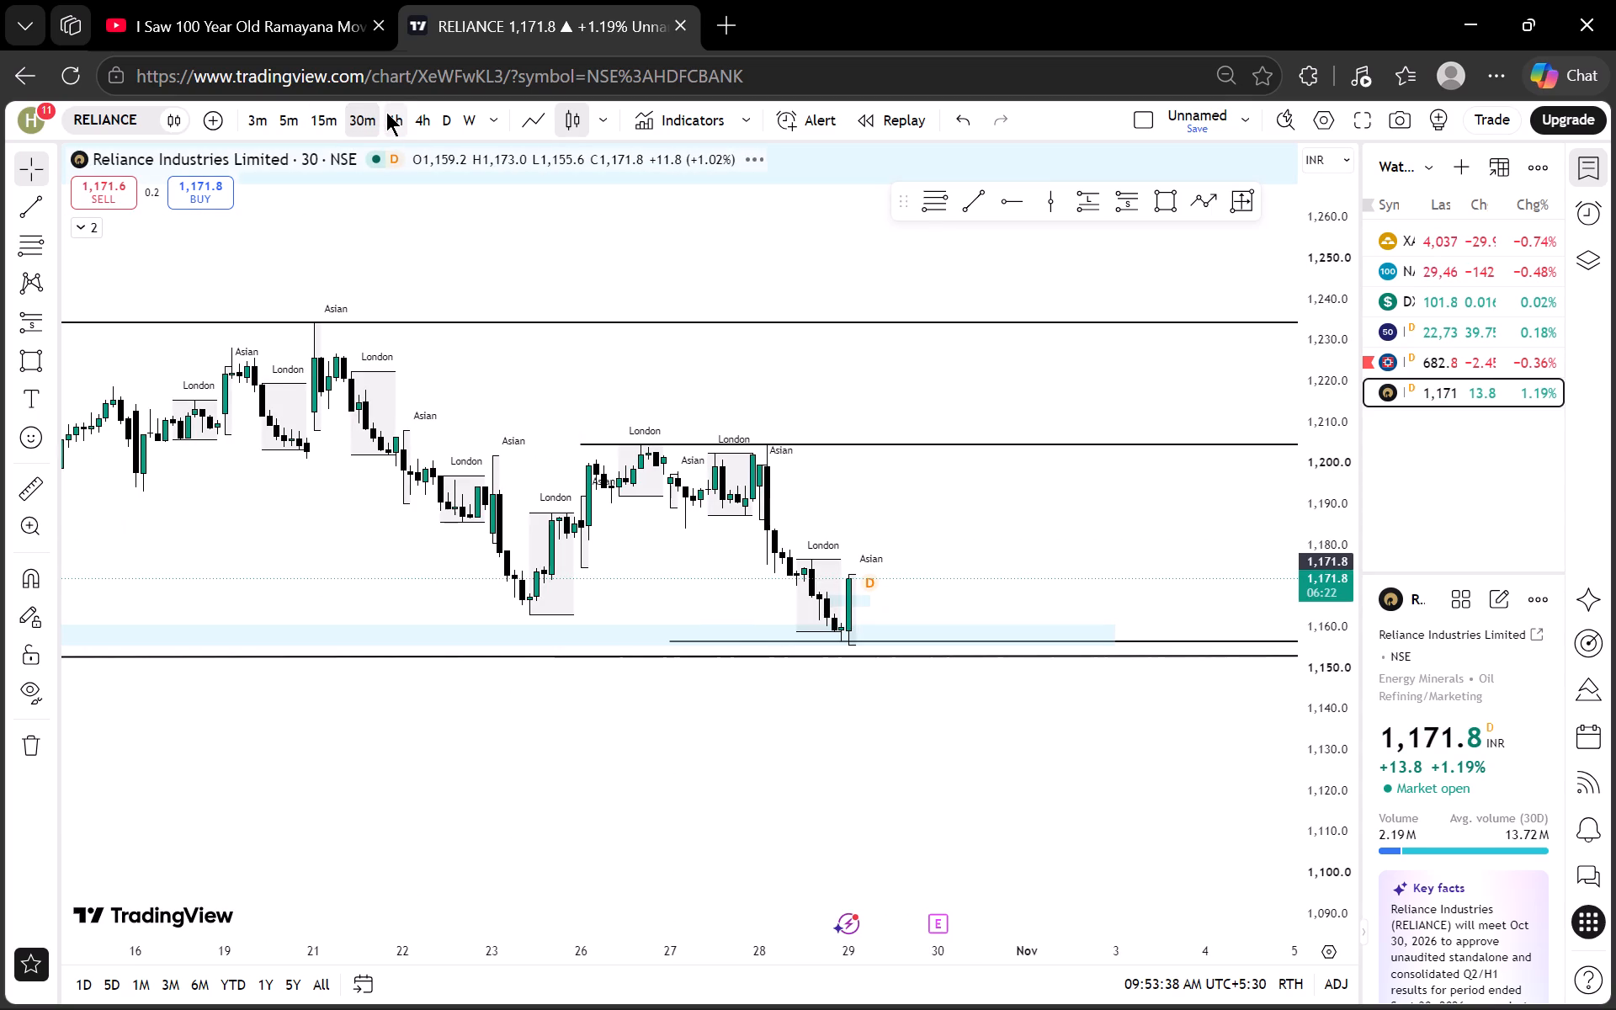
scroll(777, 476, "down", 2)
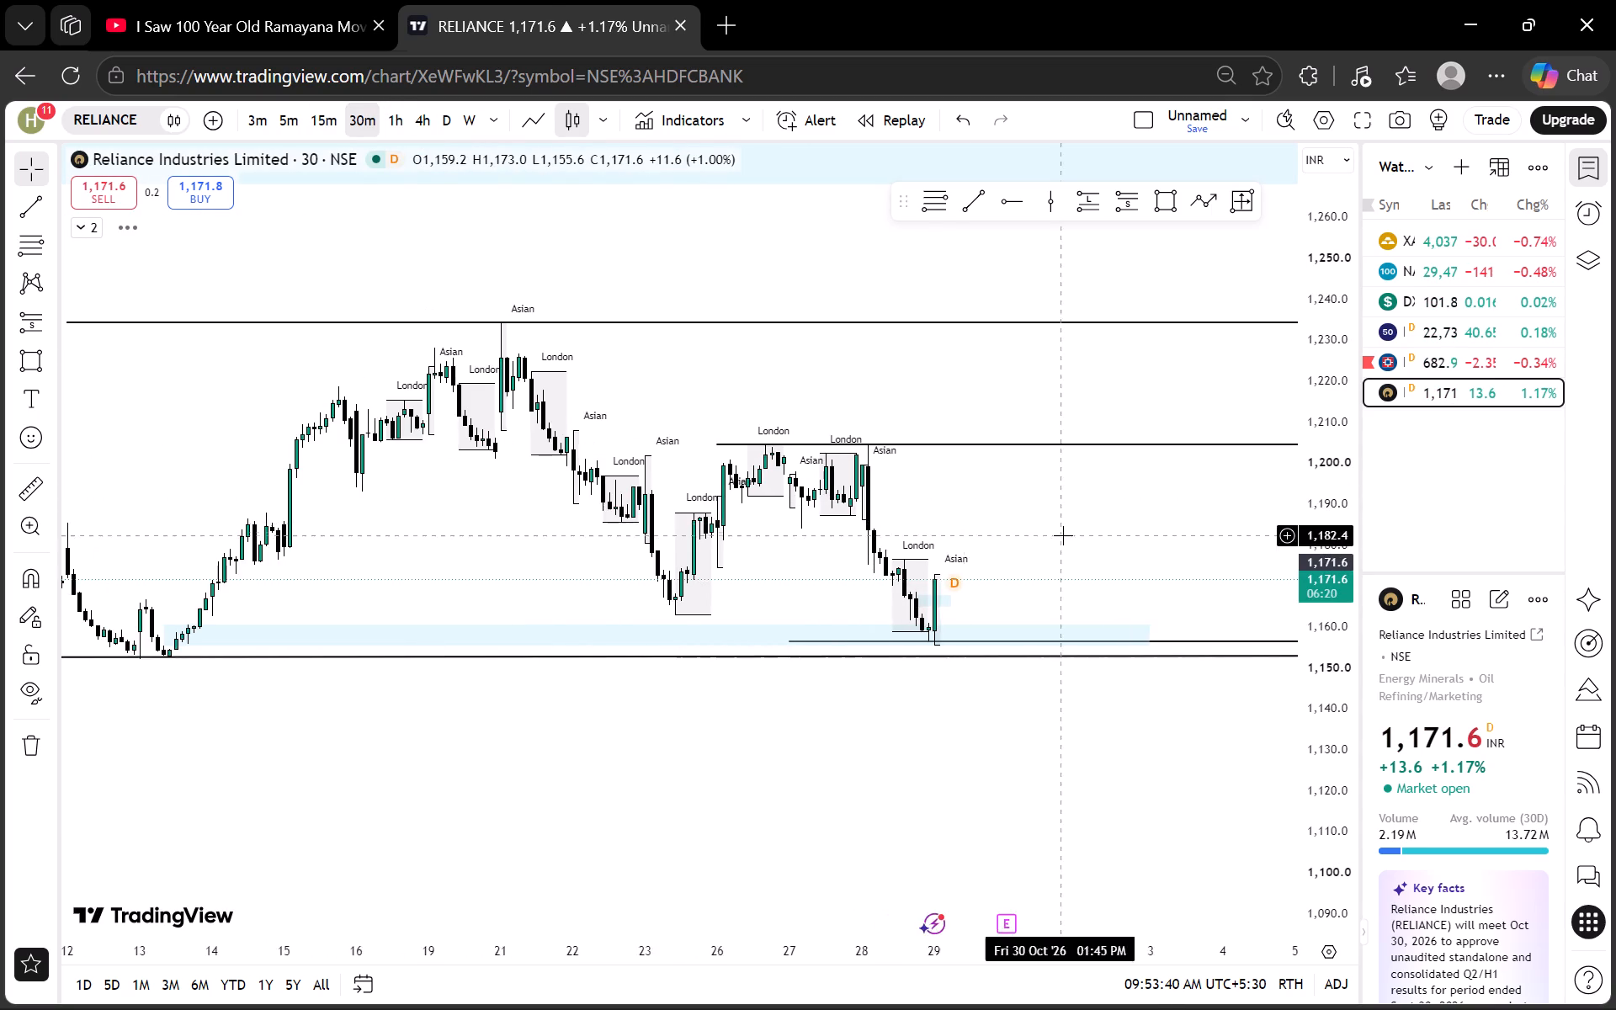
left_click_drag(1063, 535, 869, 486)
scroll(1336, 444, "down", 9)
left_click_drag(1059, 478, 964, 471)
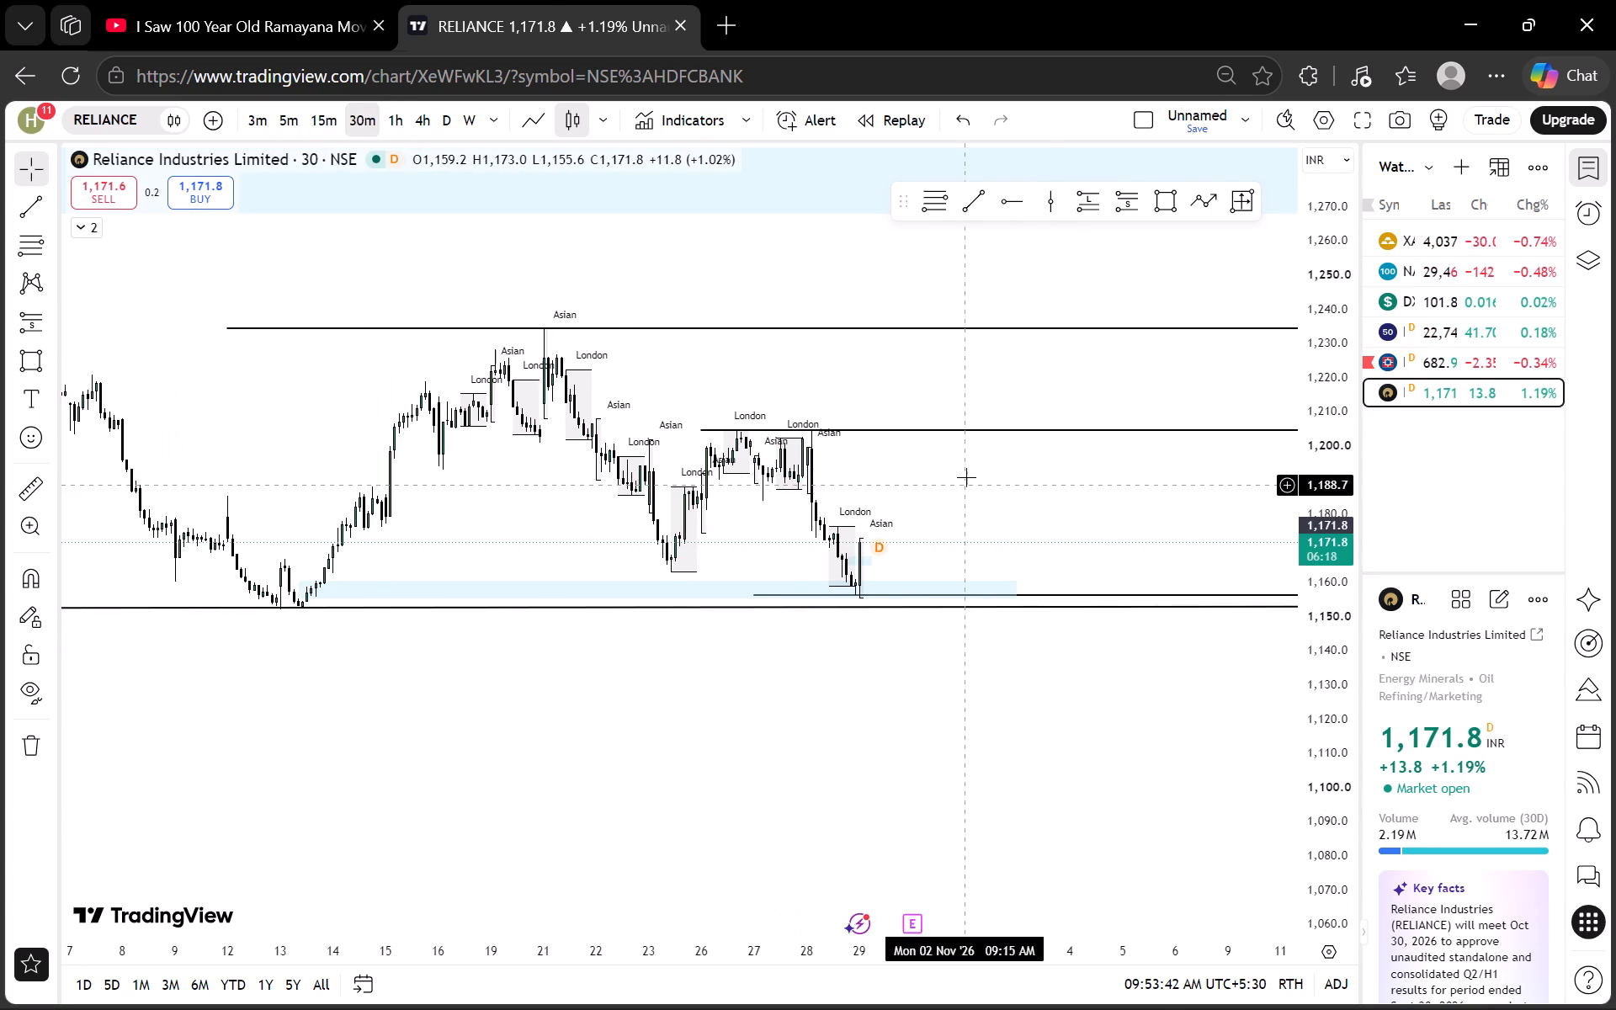
scroll(986, 460, "down", 1)
left_click_drag(1099, 461, 873, 520)
scroll(885, 517, "down", 6)
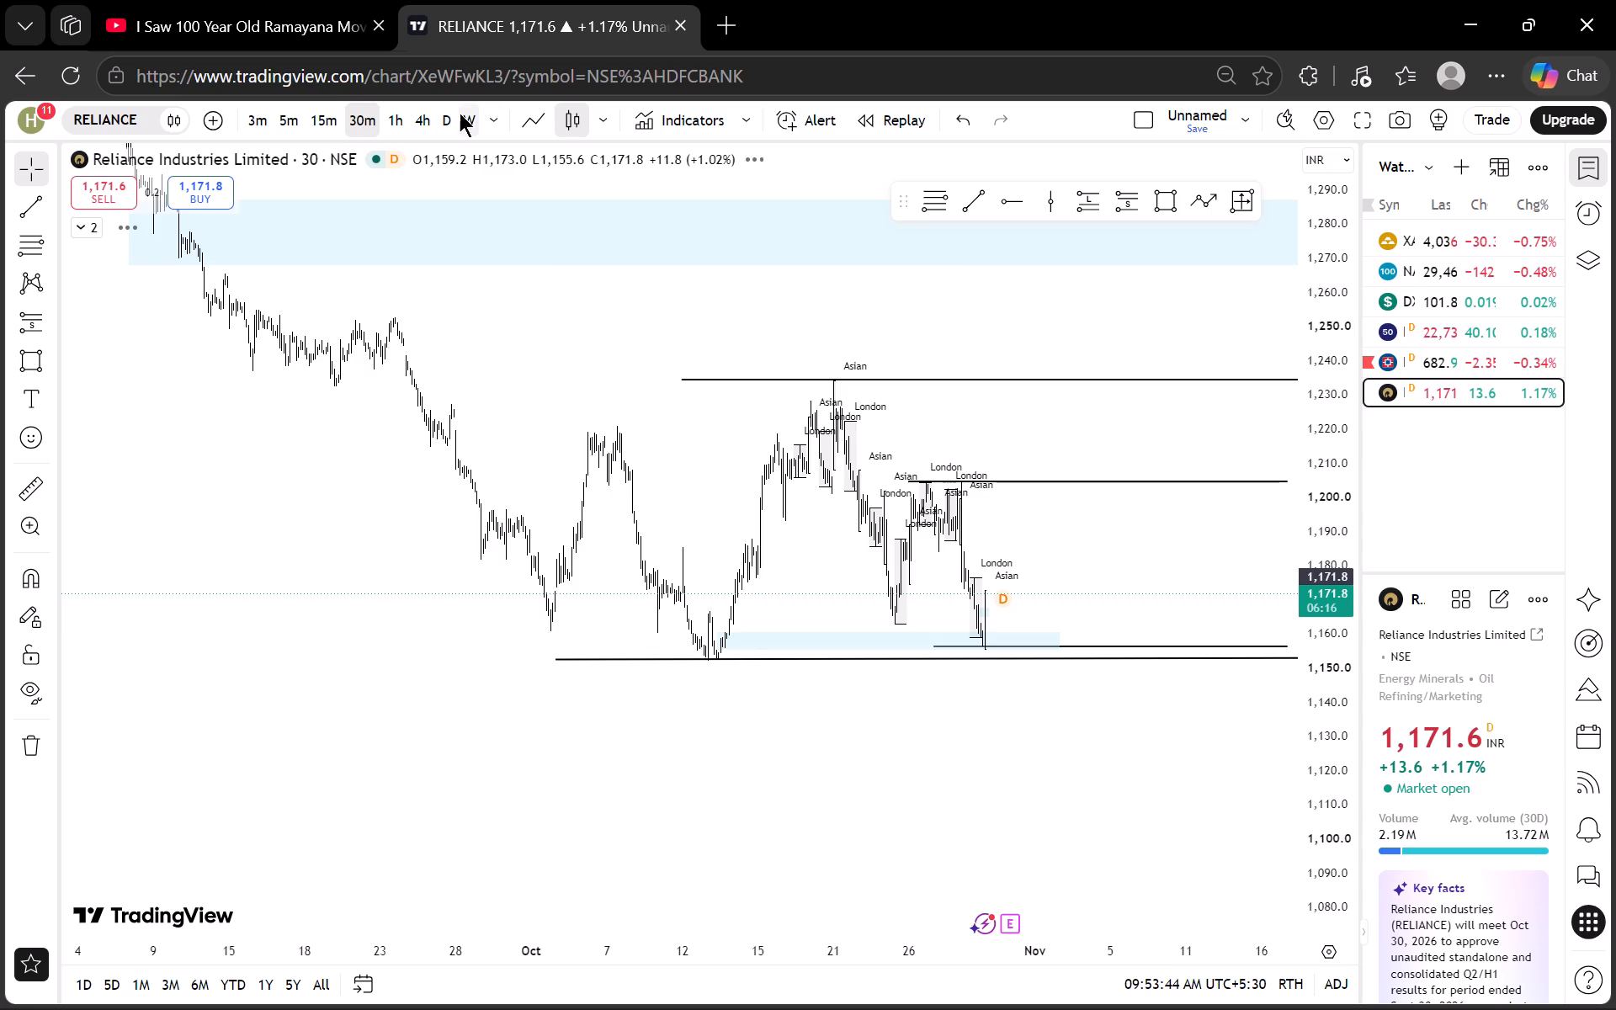
Examine Reliance Industries' daily chart around the October lows, the marked levels and the supply zone above.
left_click(449, 113)
scroll(1041, 505, "up", 8)
scroll(811, 519, "up", 3)
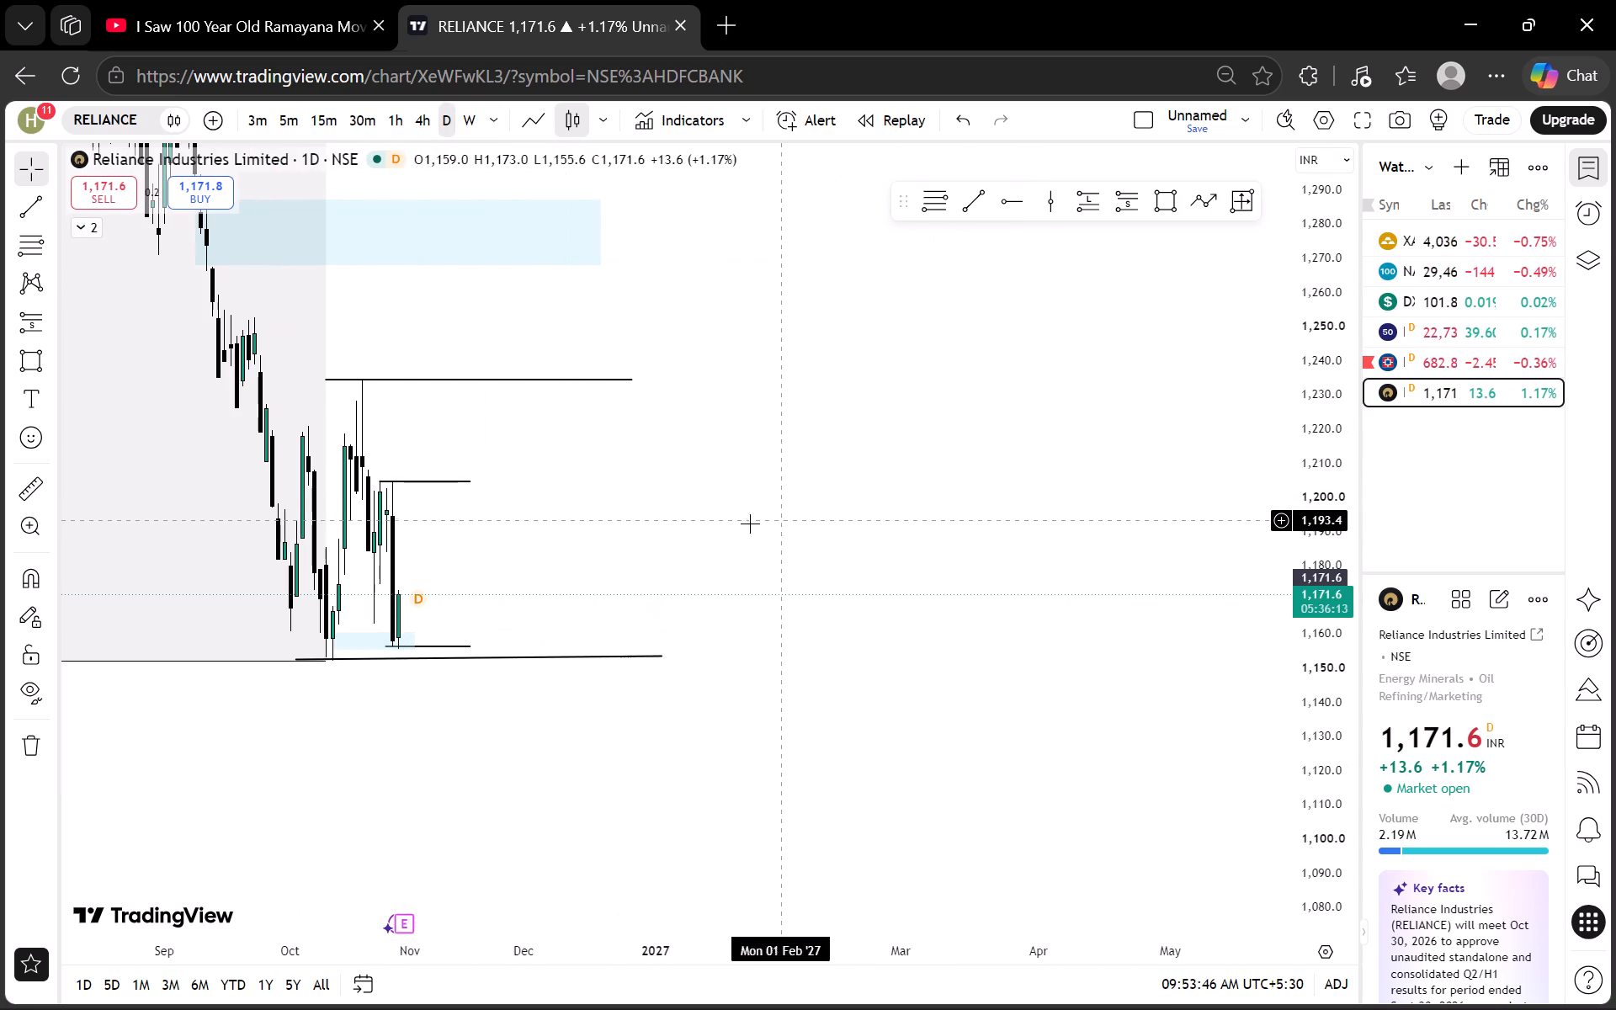
left_click_drag(551, 524, 799, 524)
scroll(1314, 531, "down", 2)
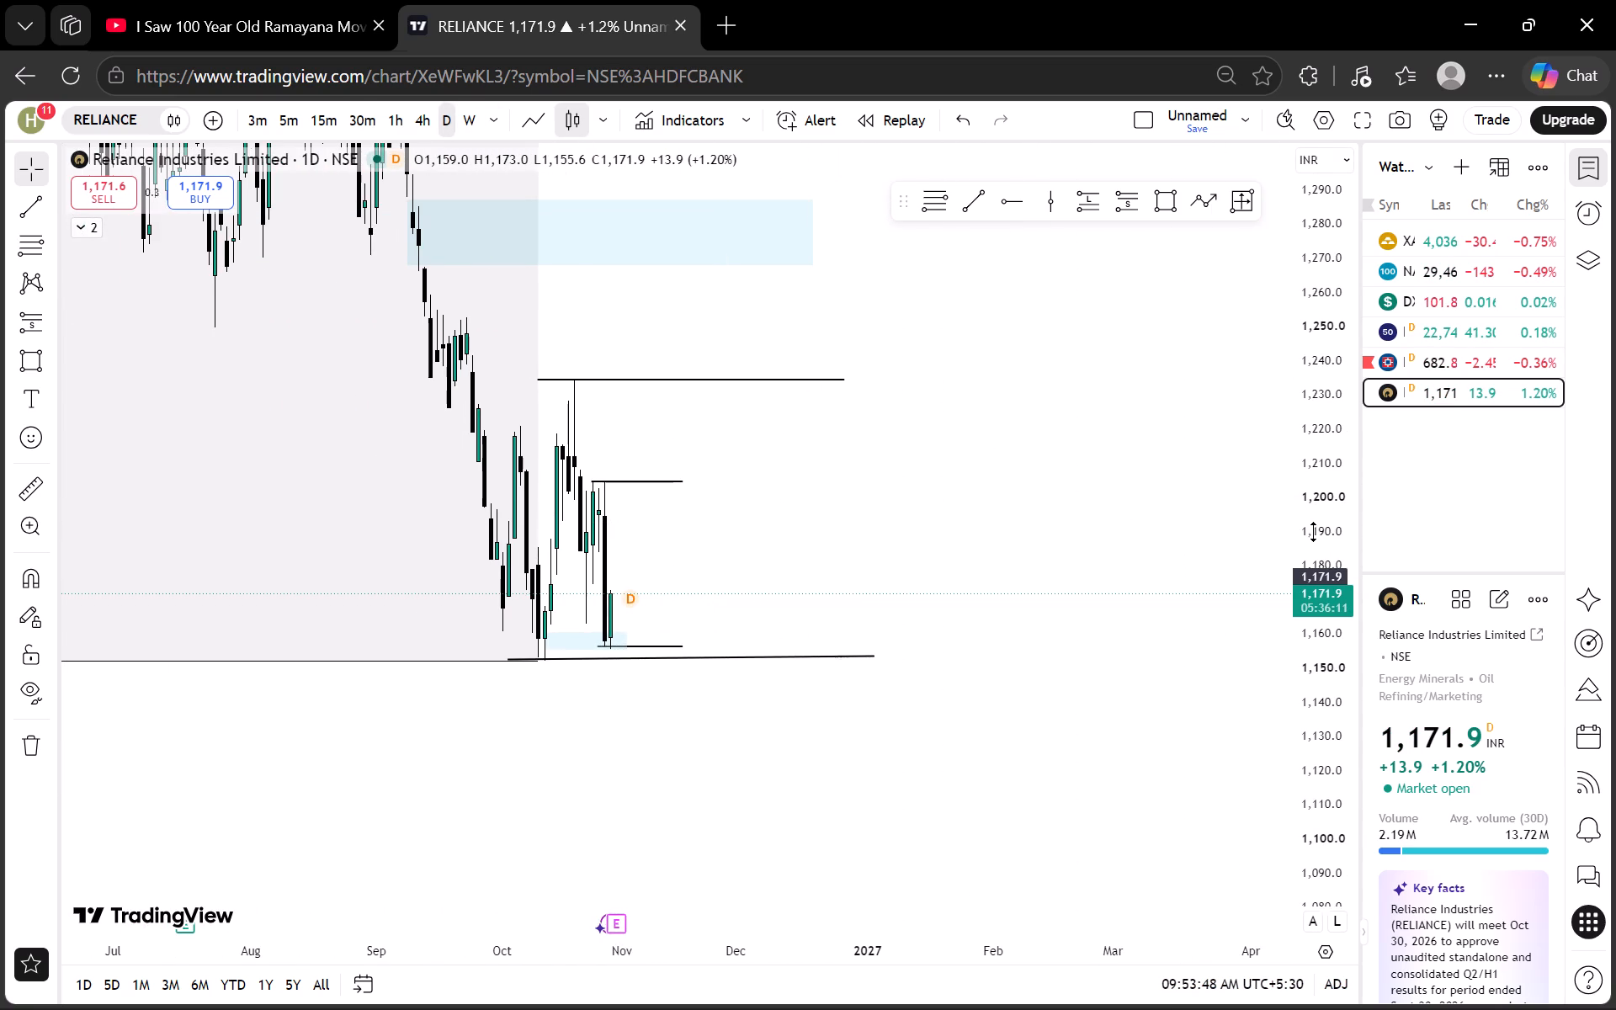
scroll(1314, 534, "up", 5)
scroll(1310, 536, "down", 13)
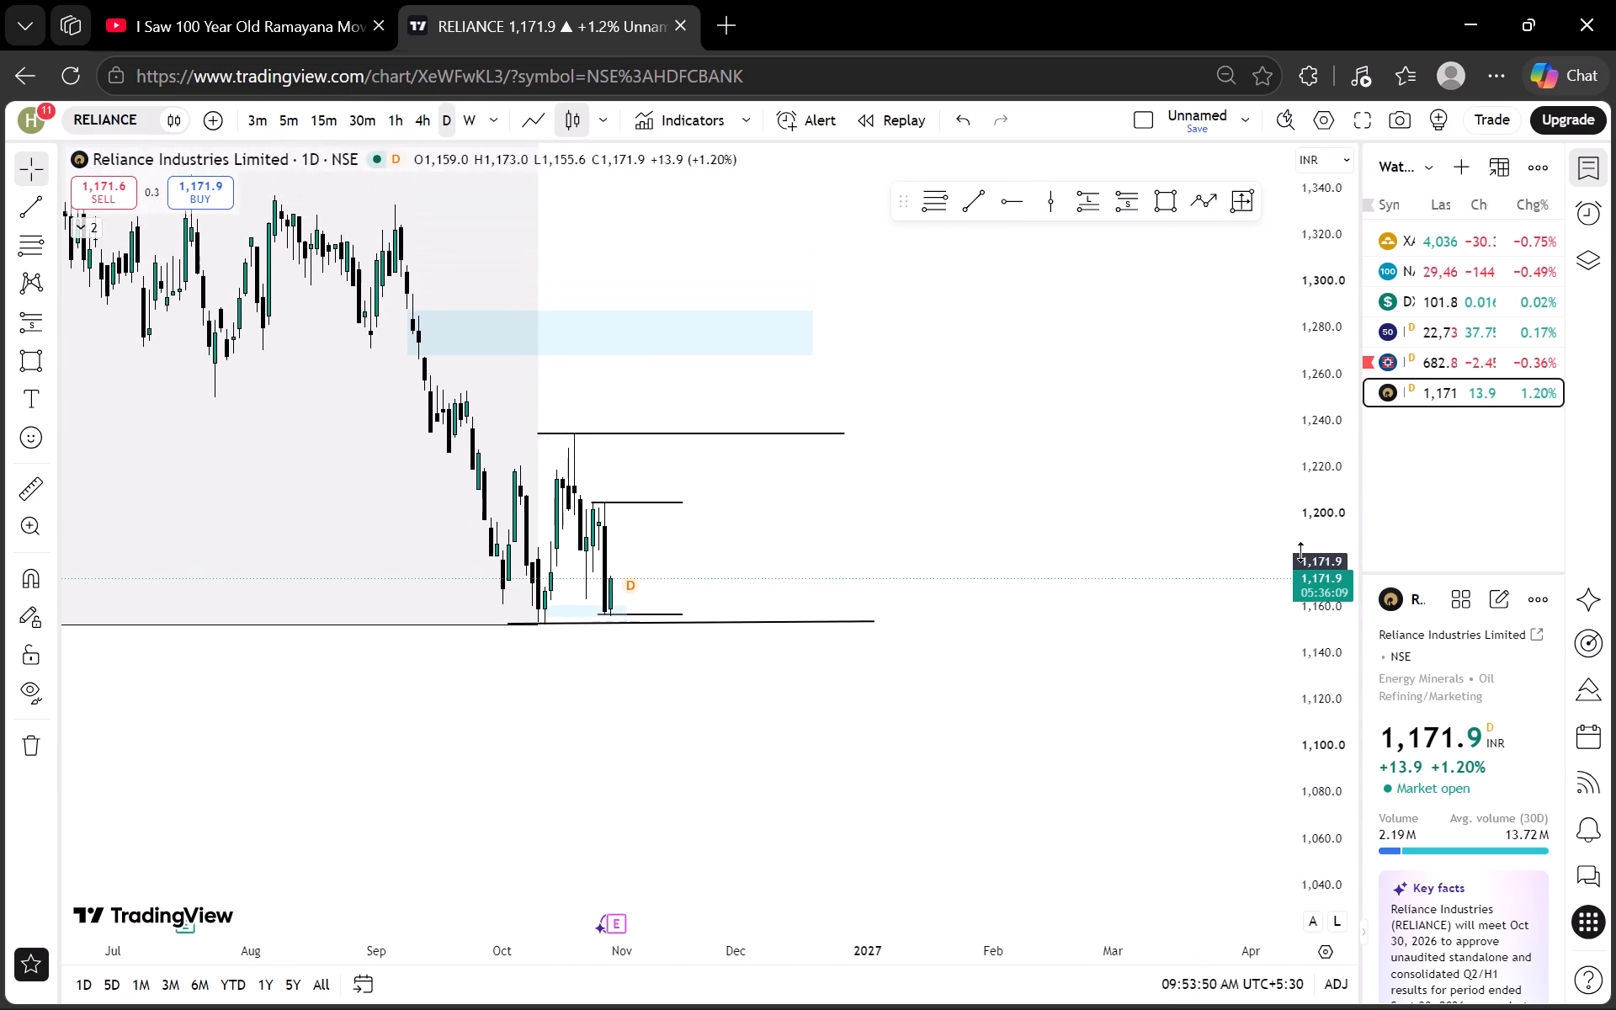
scroll(1301, 552, "down", 6)
scroll(1027, 494, "up", 4)
left_click_drag(887, 494, 1047, 455)
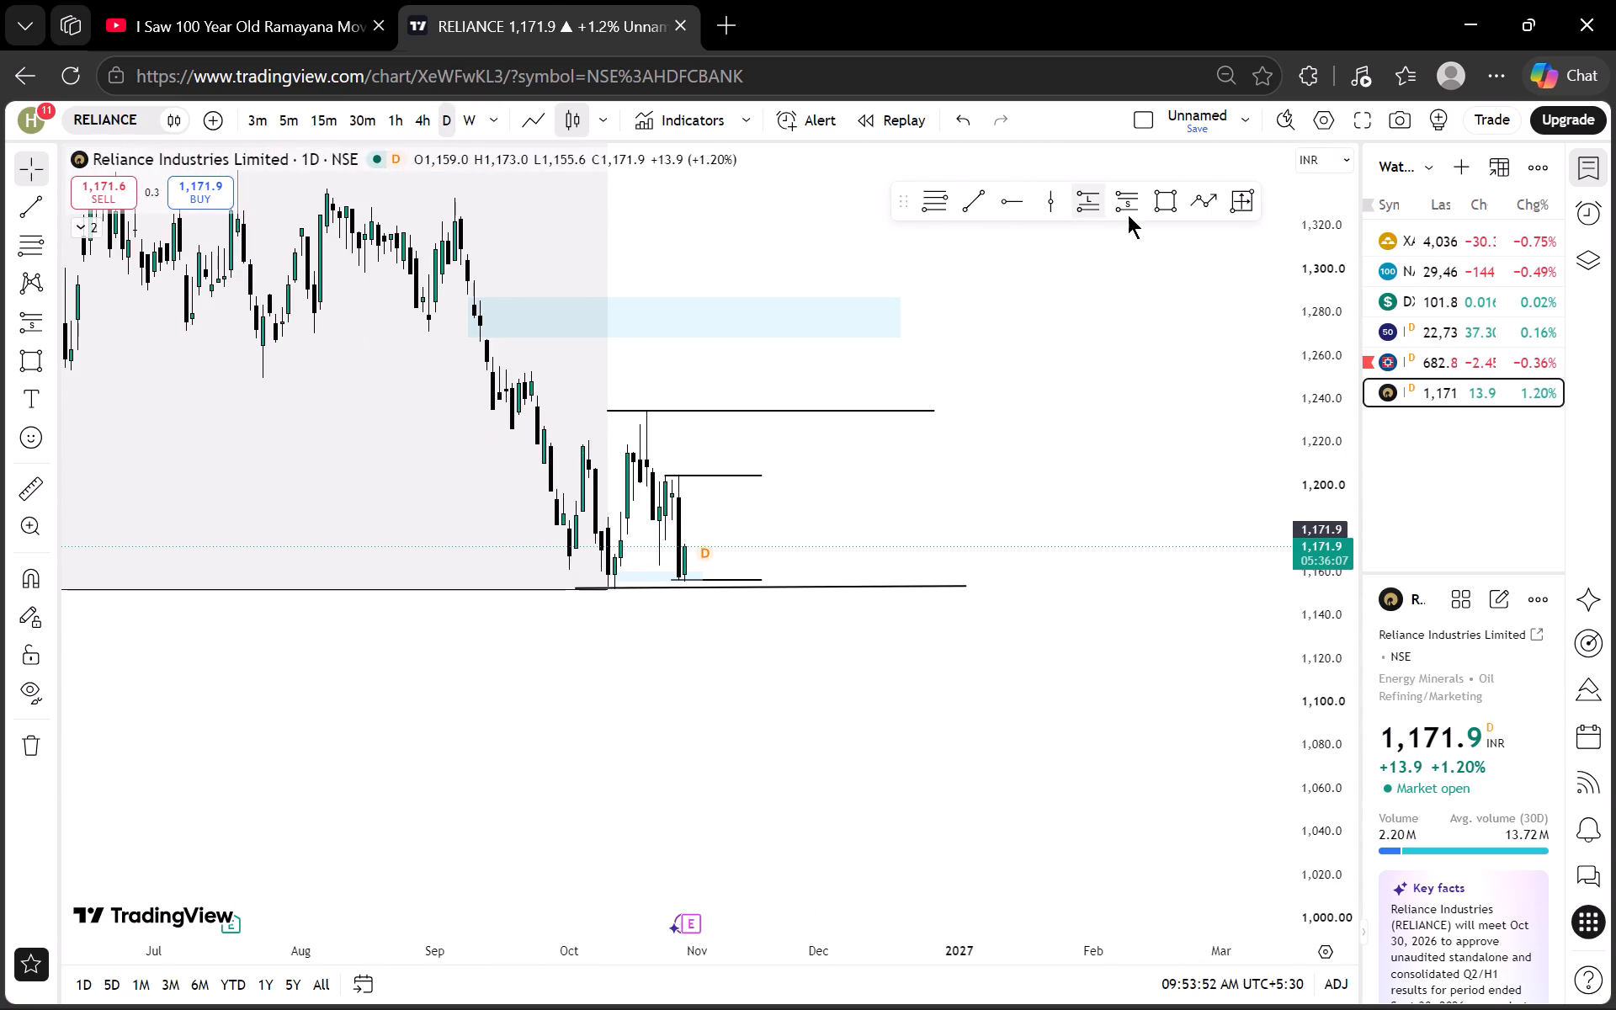
Place a long position at Reliance's latest daily candle with entry about 1,160.8, stop 1,145.8 and target 1,270.0.
left_click(1082, 207)
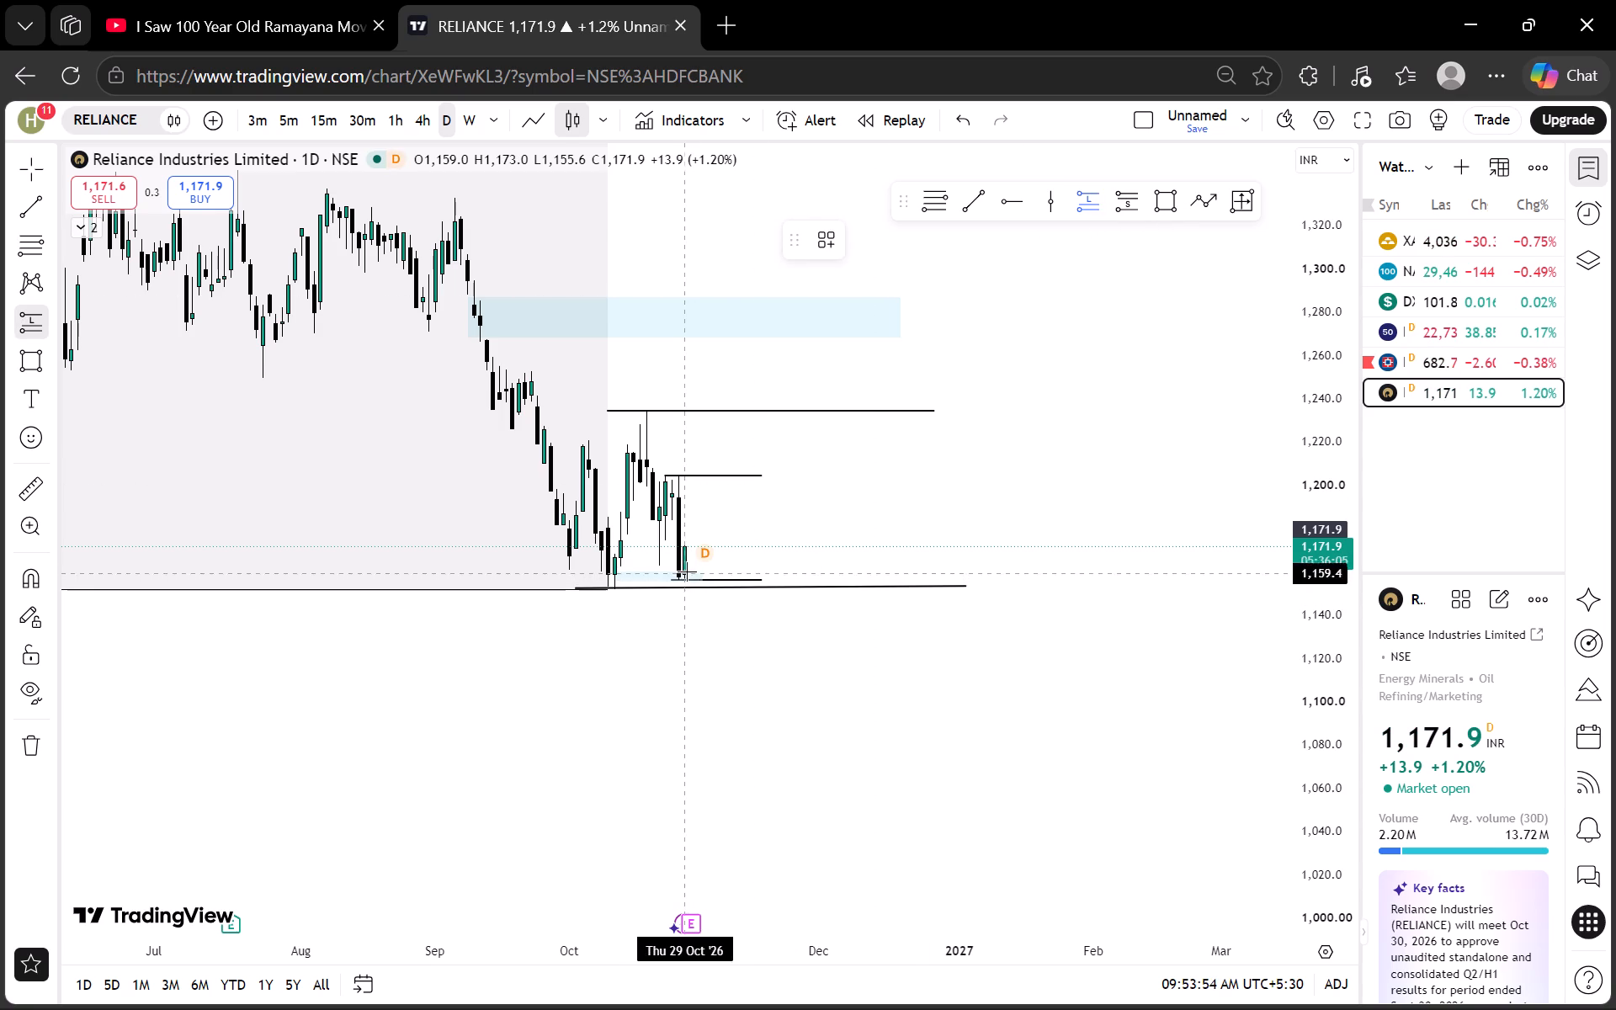
left_click(687, 571)
left_click_drag(686, 659, 688, 603)
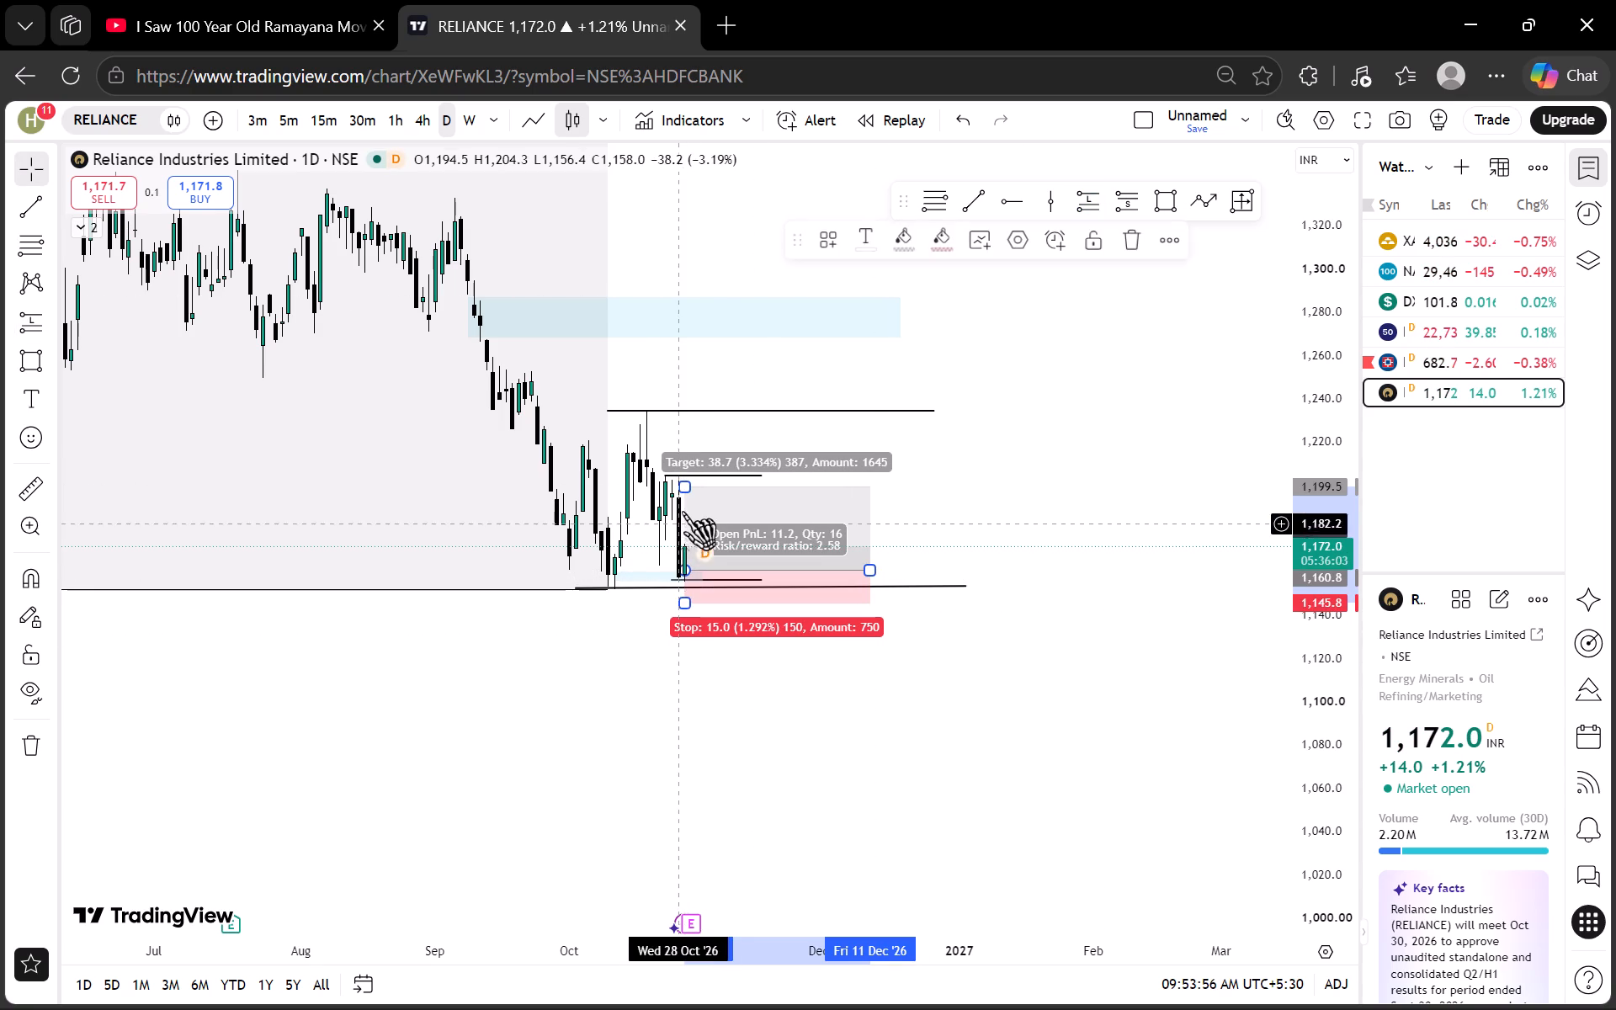
left_click_drag(688, 490, 652, 335)
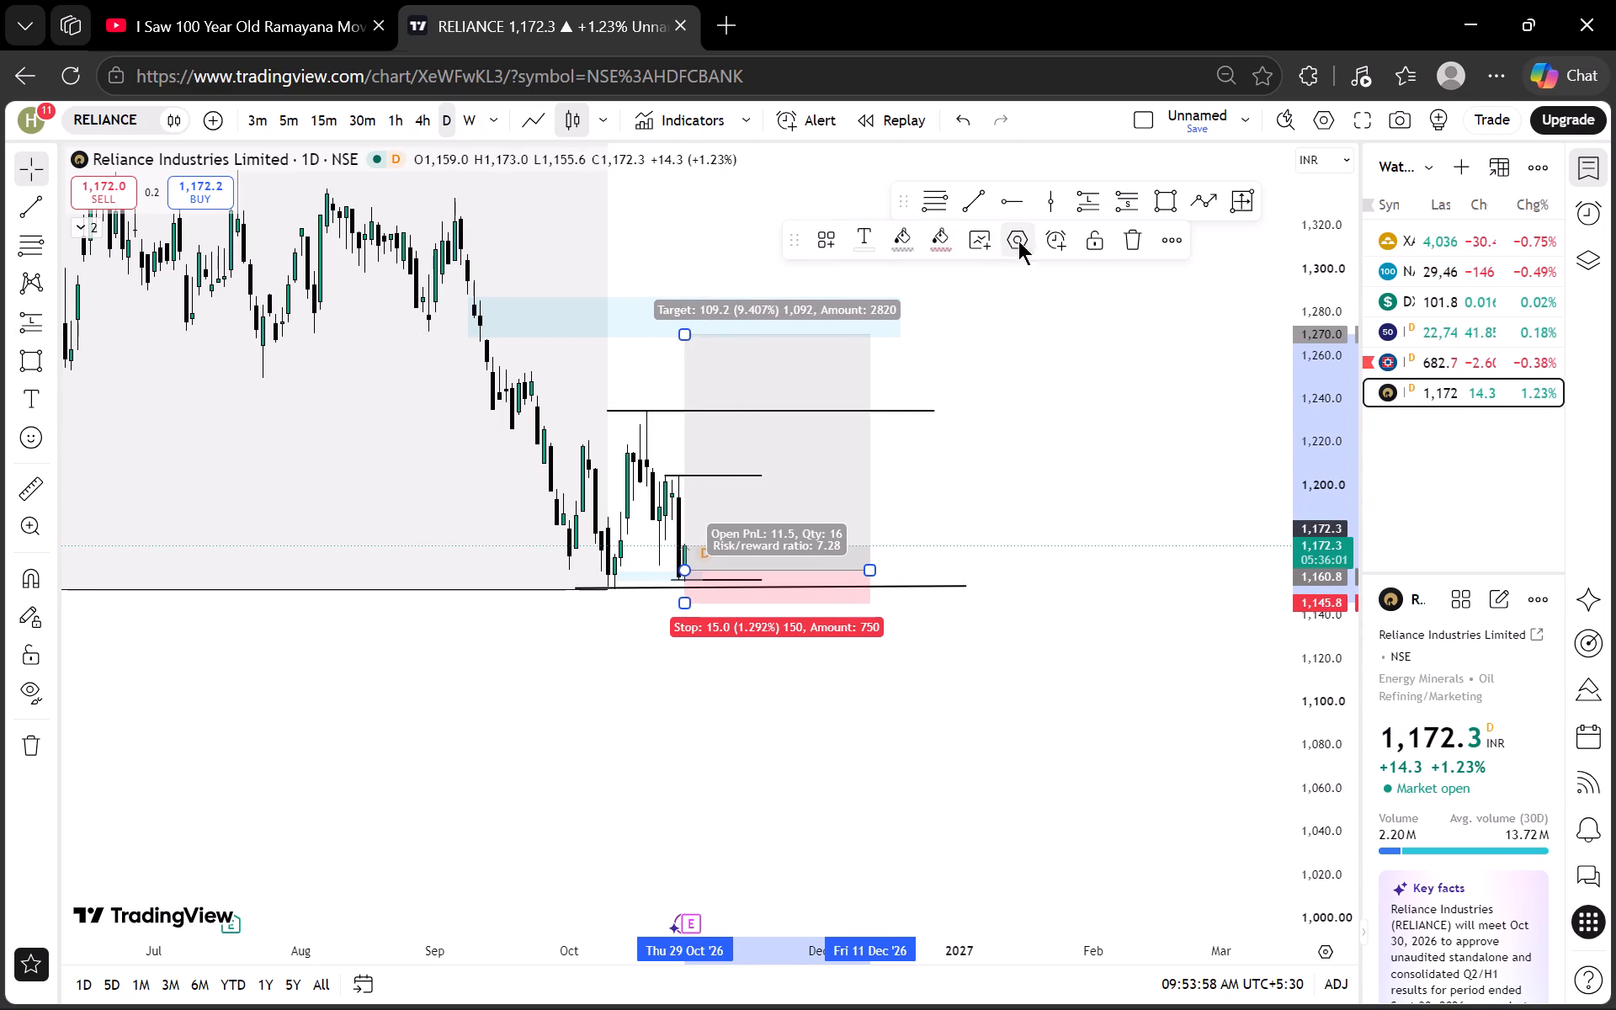
Lock the long position drawn on the Reliance Industries daily chart.
left_click(1091, 240)
left_click(1060, 306)
Open the XAUUSD 5-minute chart and examine the latest Asian session candles relative to the marked levels and both Asian Zones.
left_click(1438, 249)
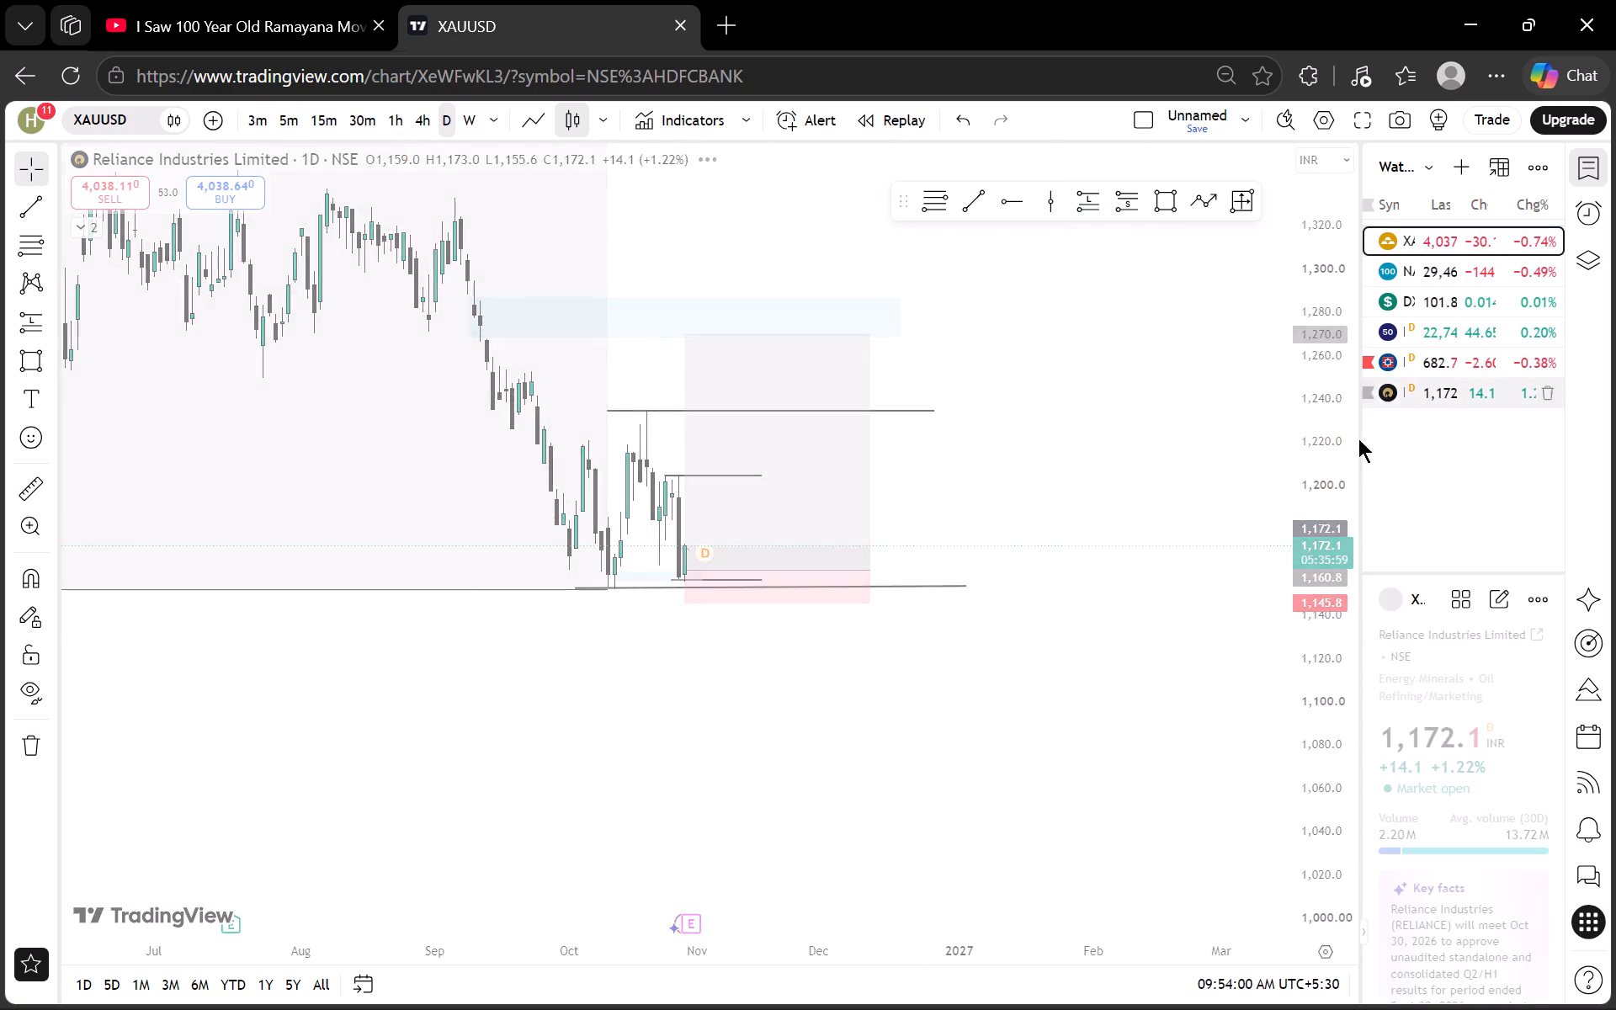
scroll(1329, 457, "down", 9)
left_click(300, 114)
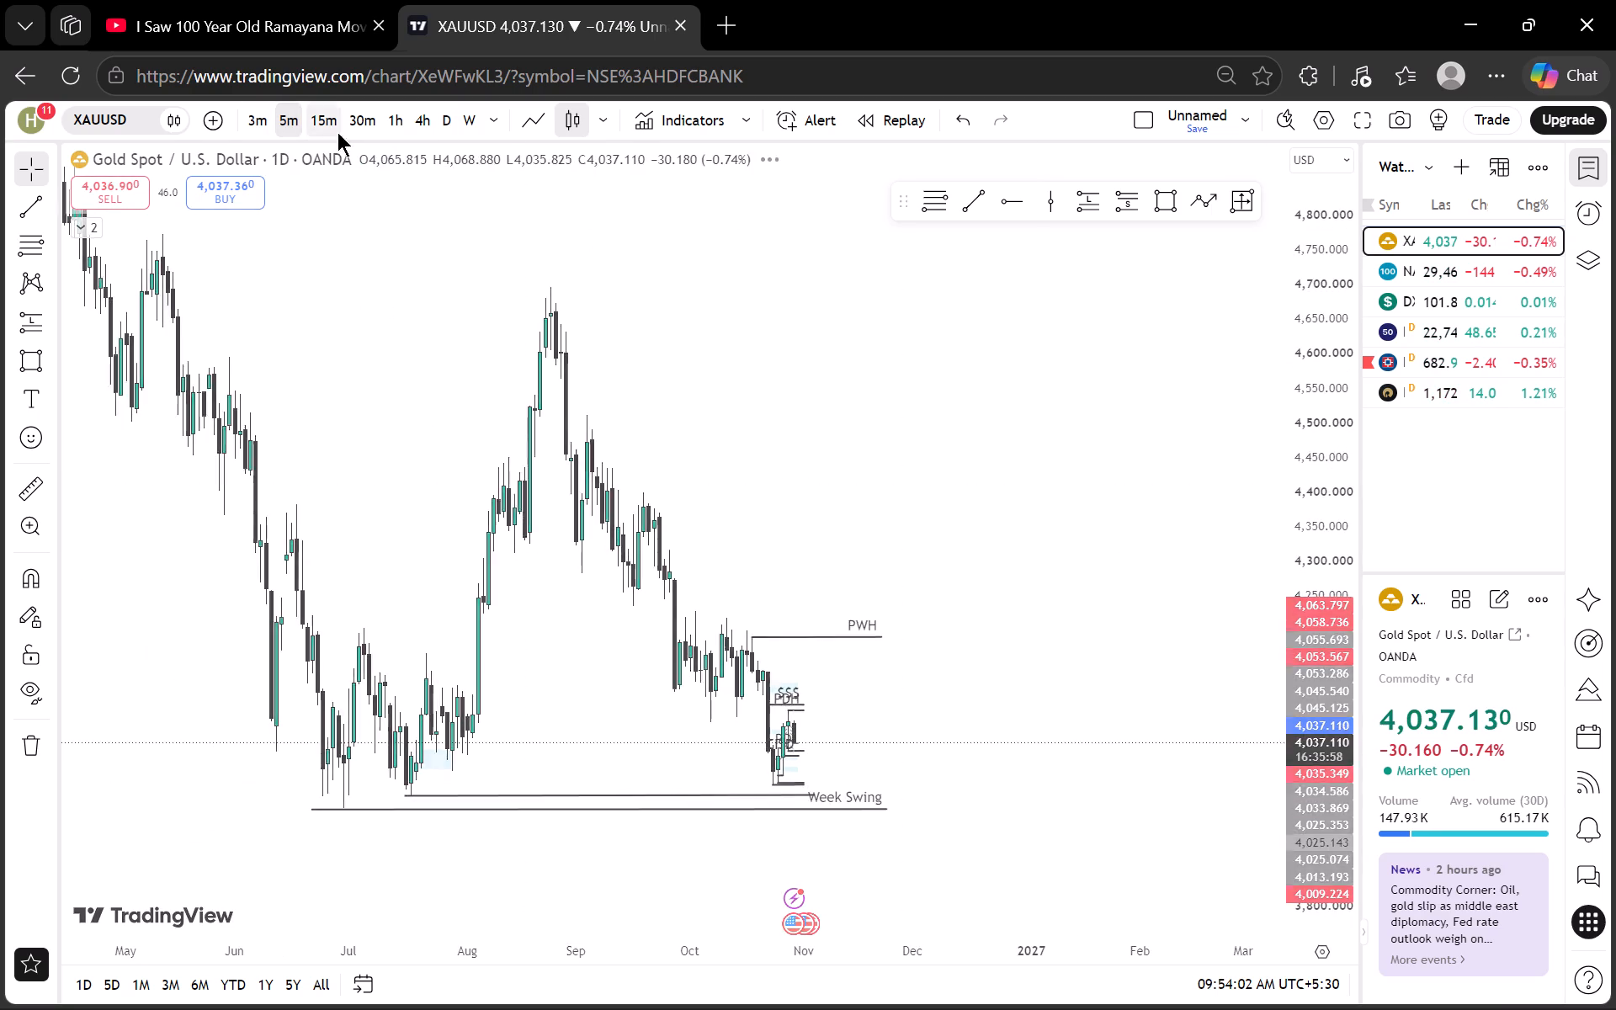
scroll(686, 420, "down", 10)
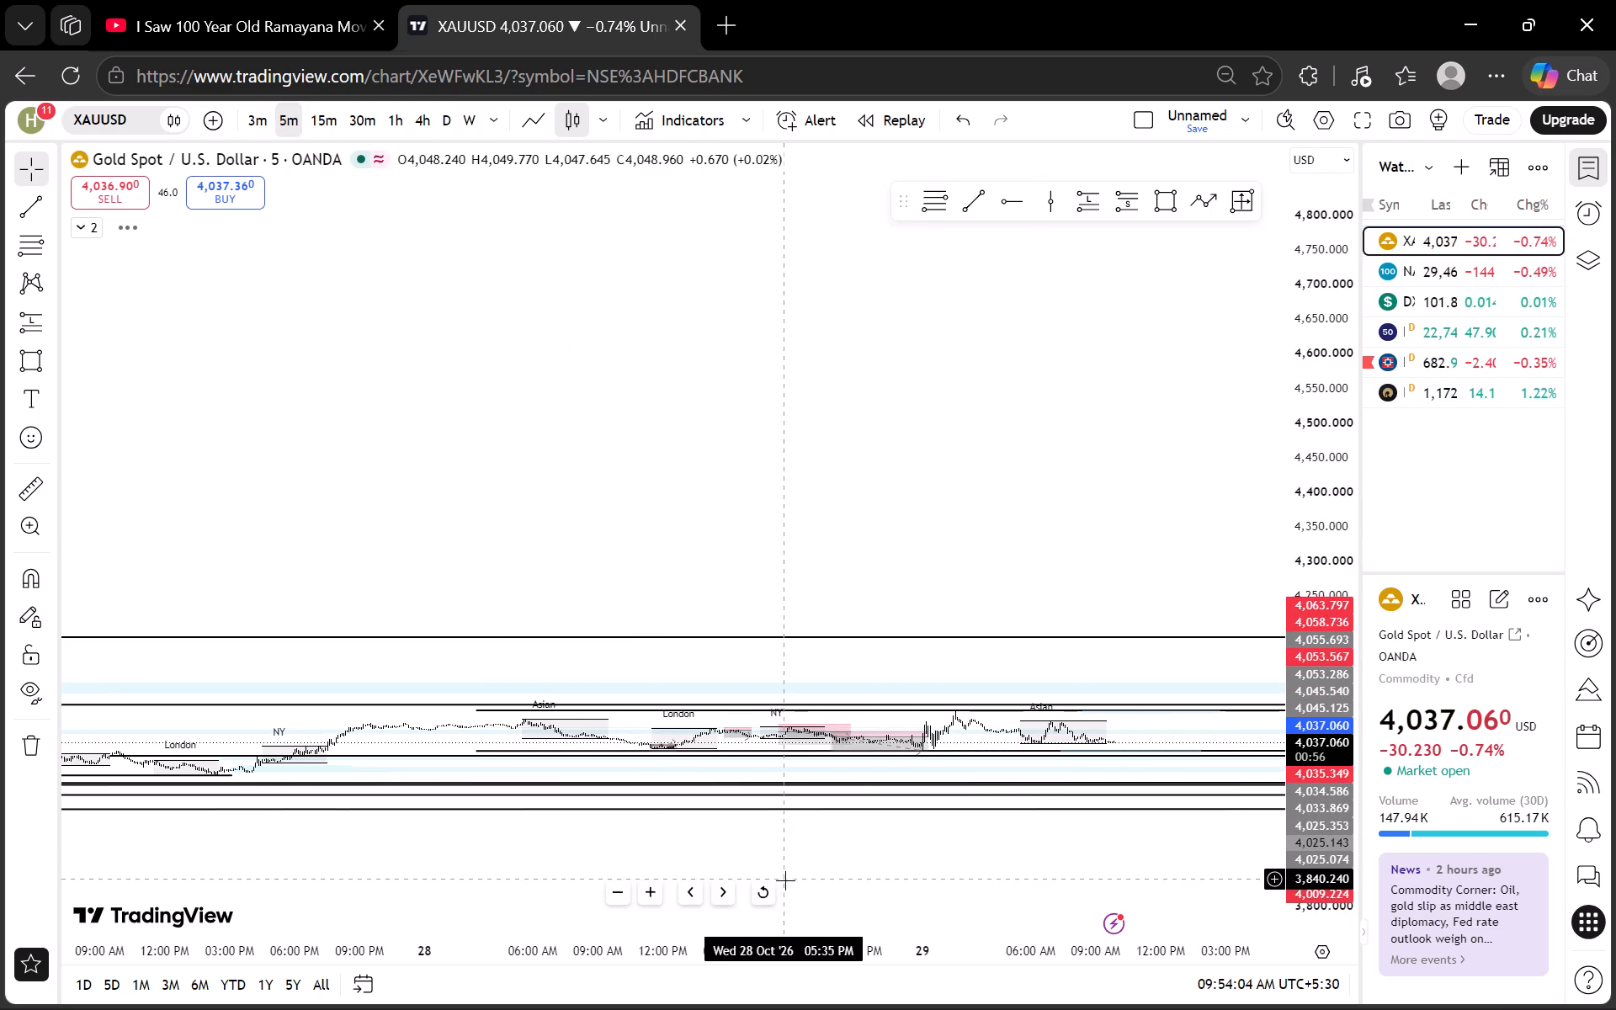
left_click(768, 892)
scroll(1294, 630, "down", 11)
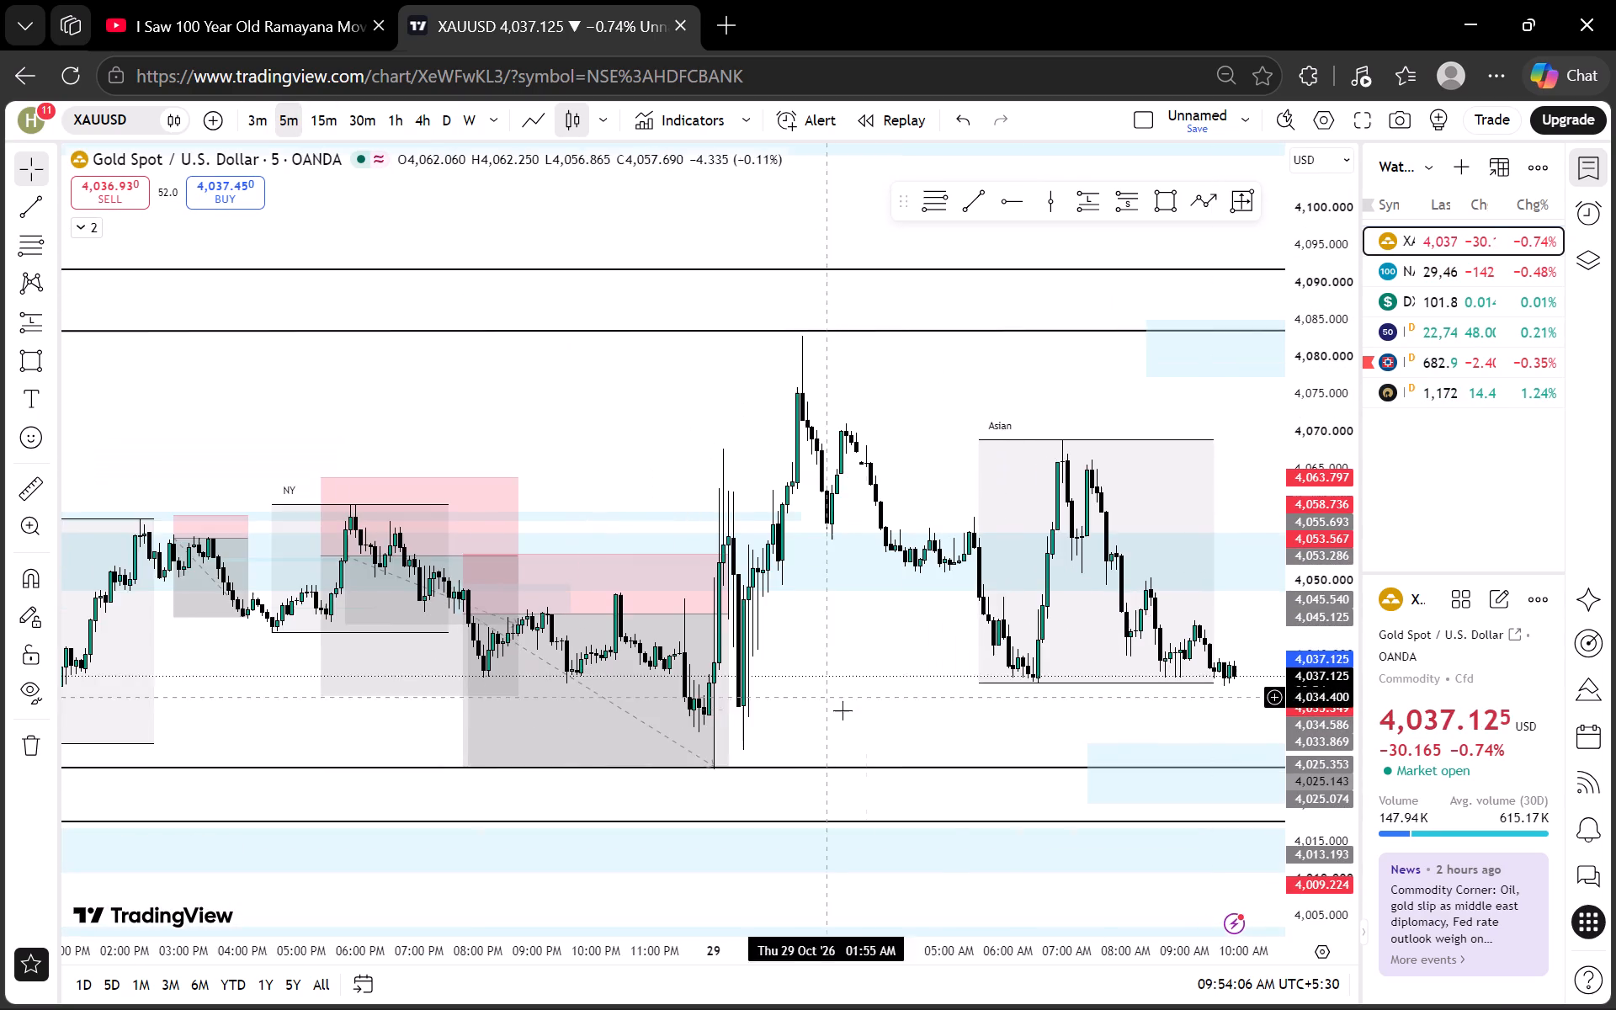
left_click_drag(938, 709, 555, 604)
scroll(1268, 562, "down", 10)
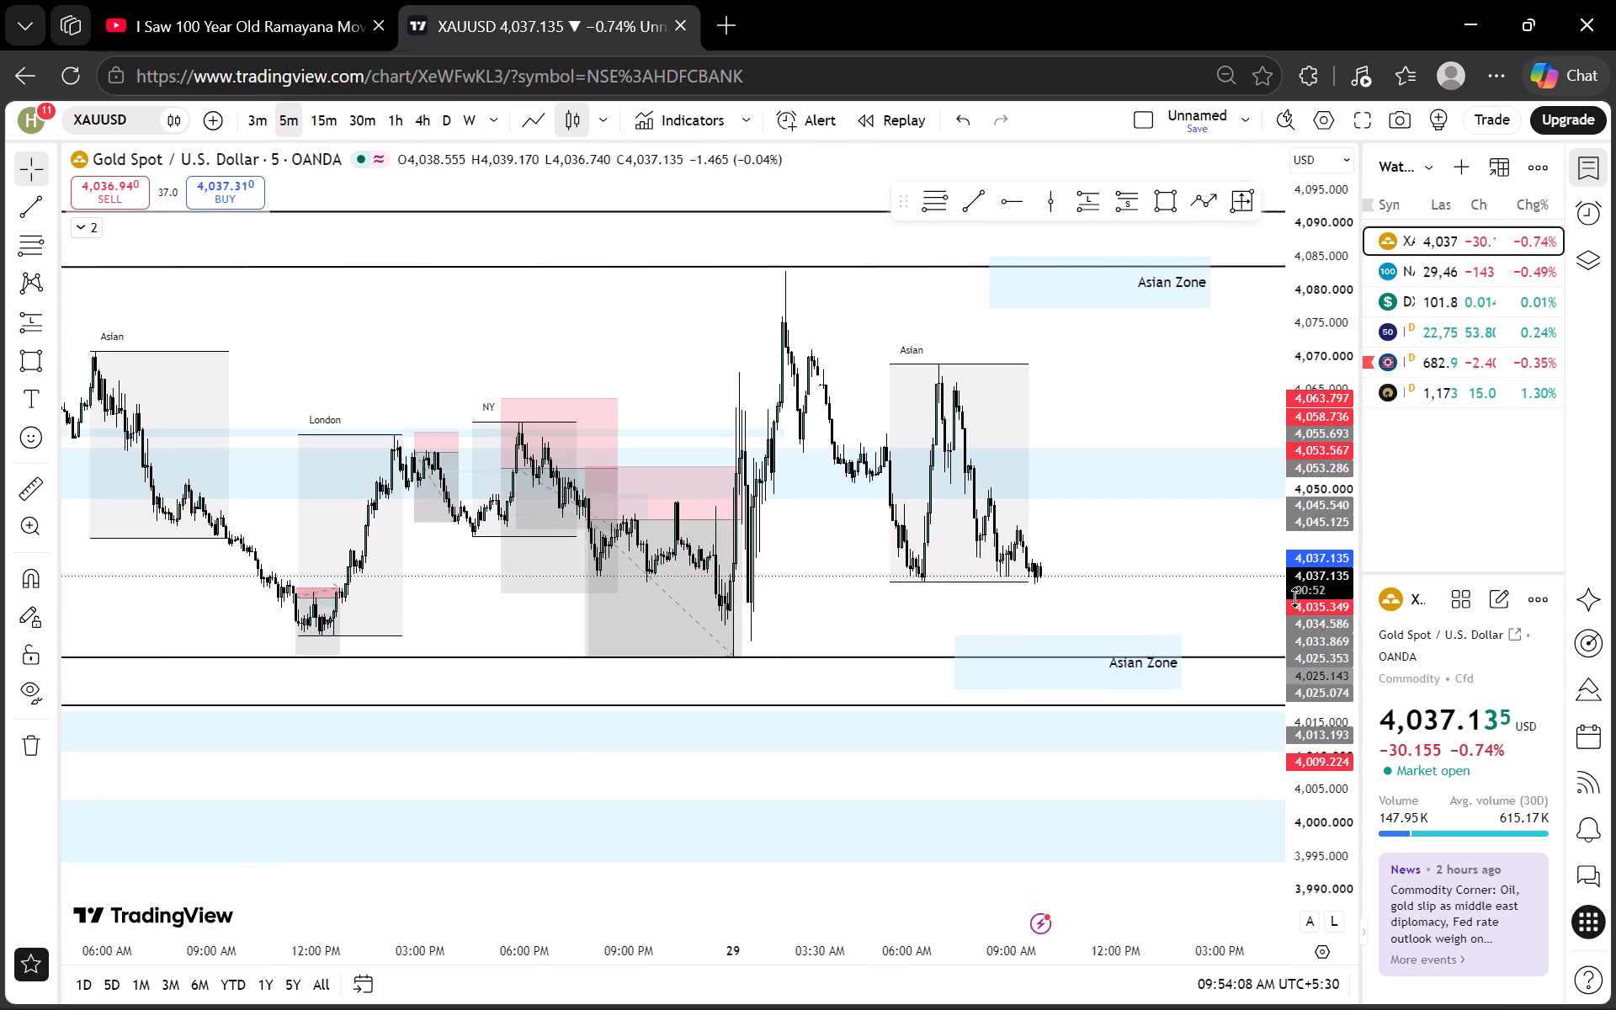
scroll(1295, 598, "down", 3)
left_click_drag(1164, 571, 1068, 550)
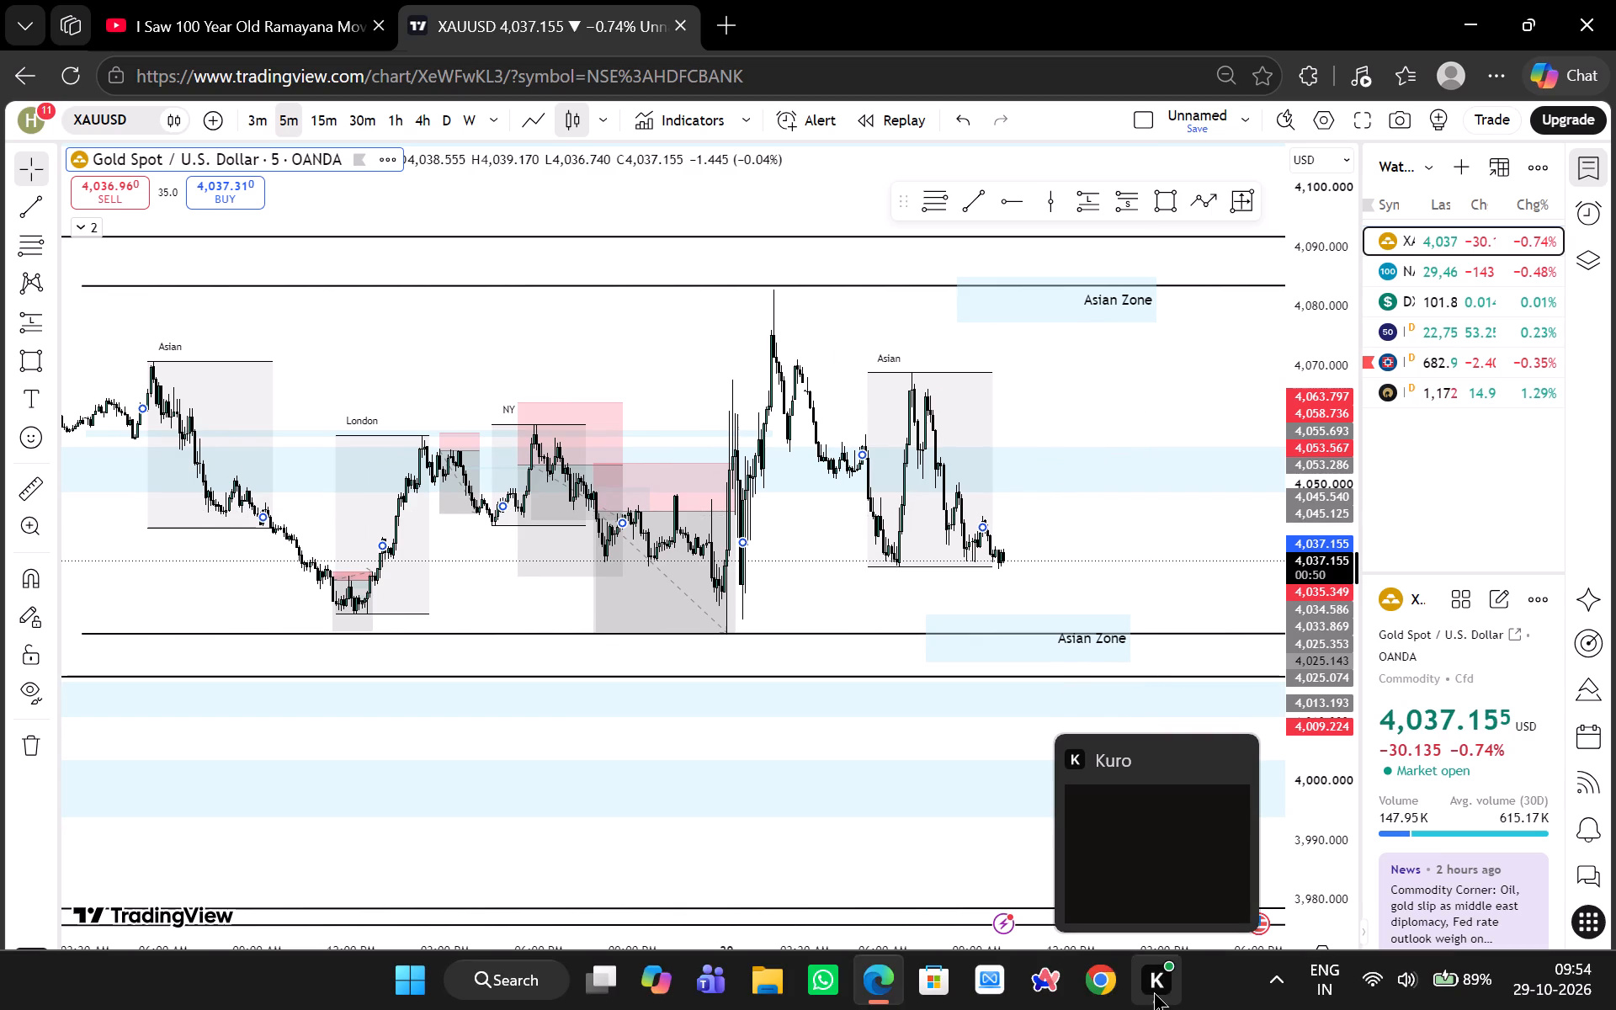
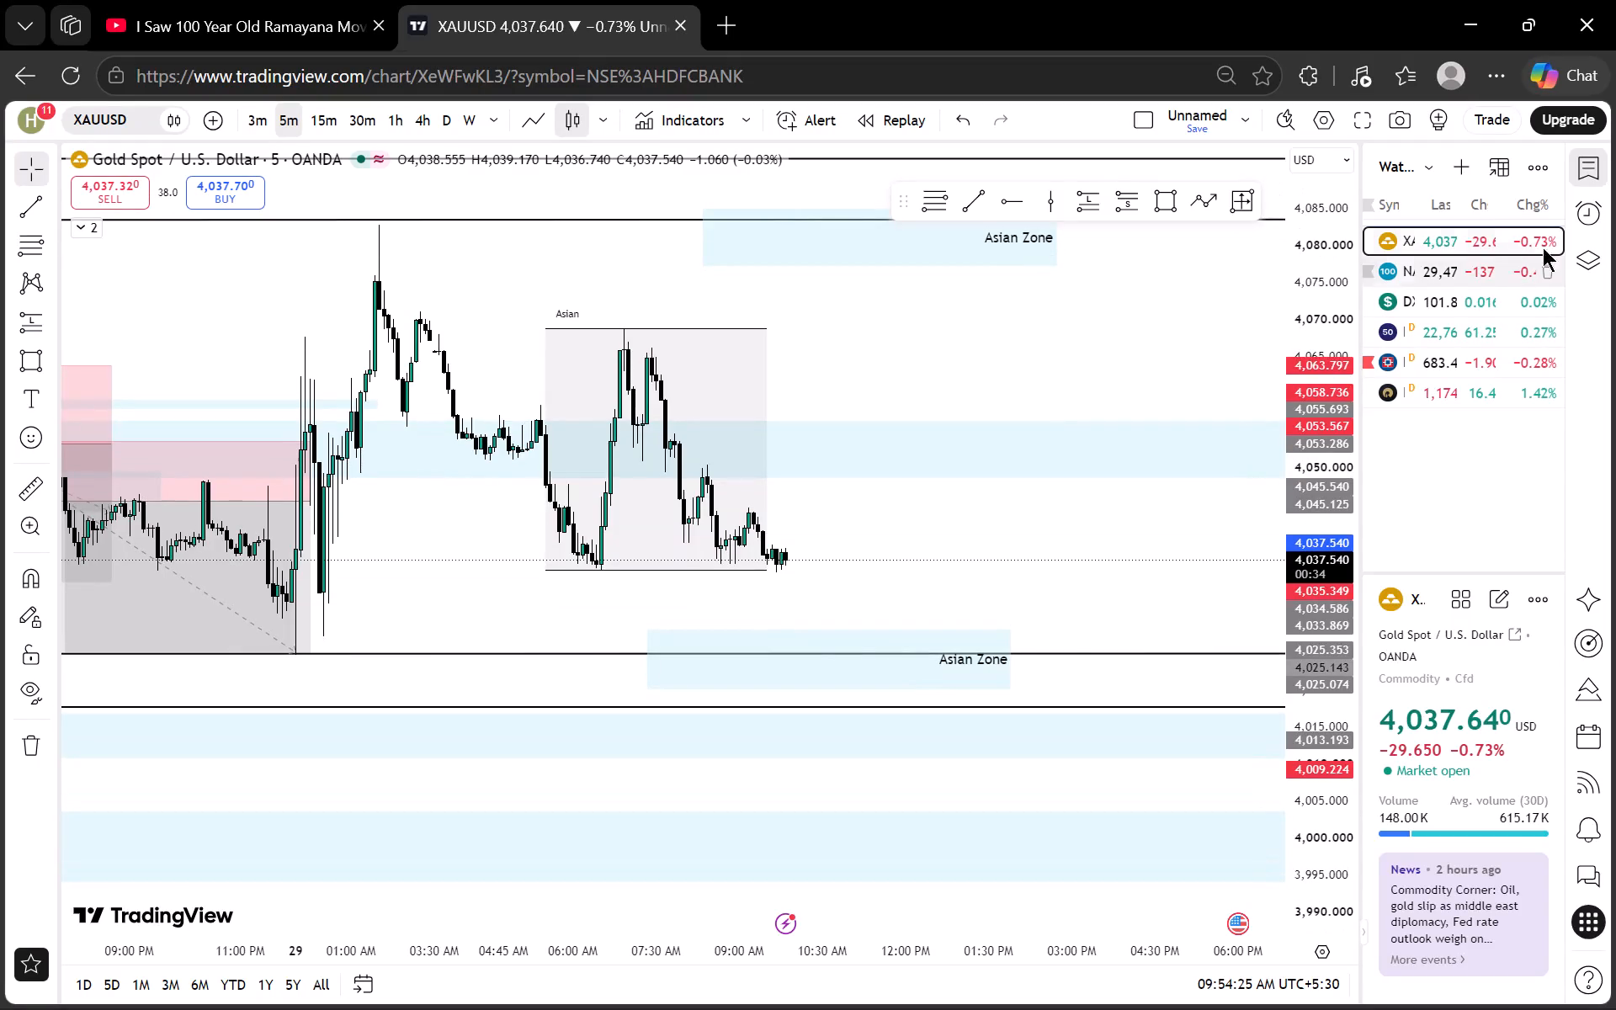
Examine XAUUSD's 5-minute price action from the current Asian session back through the 28 October New York and London sessions.
left_click(1607, 170)
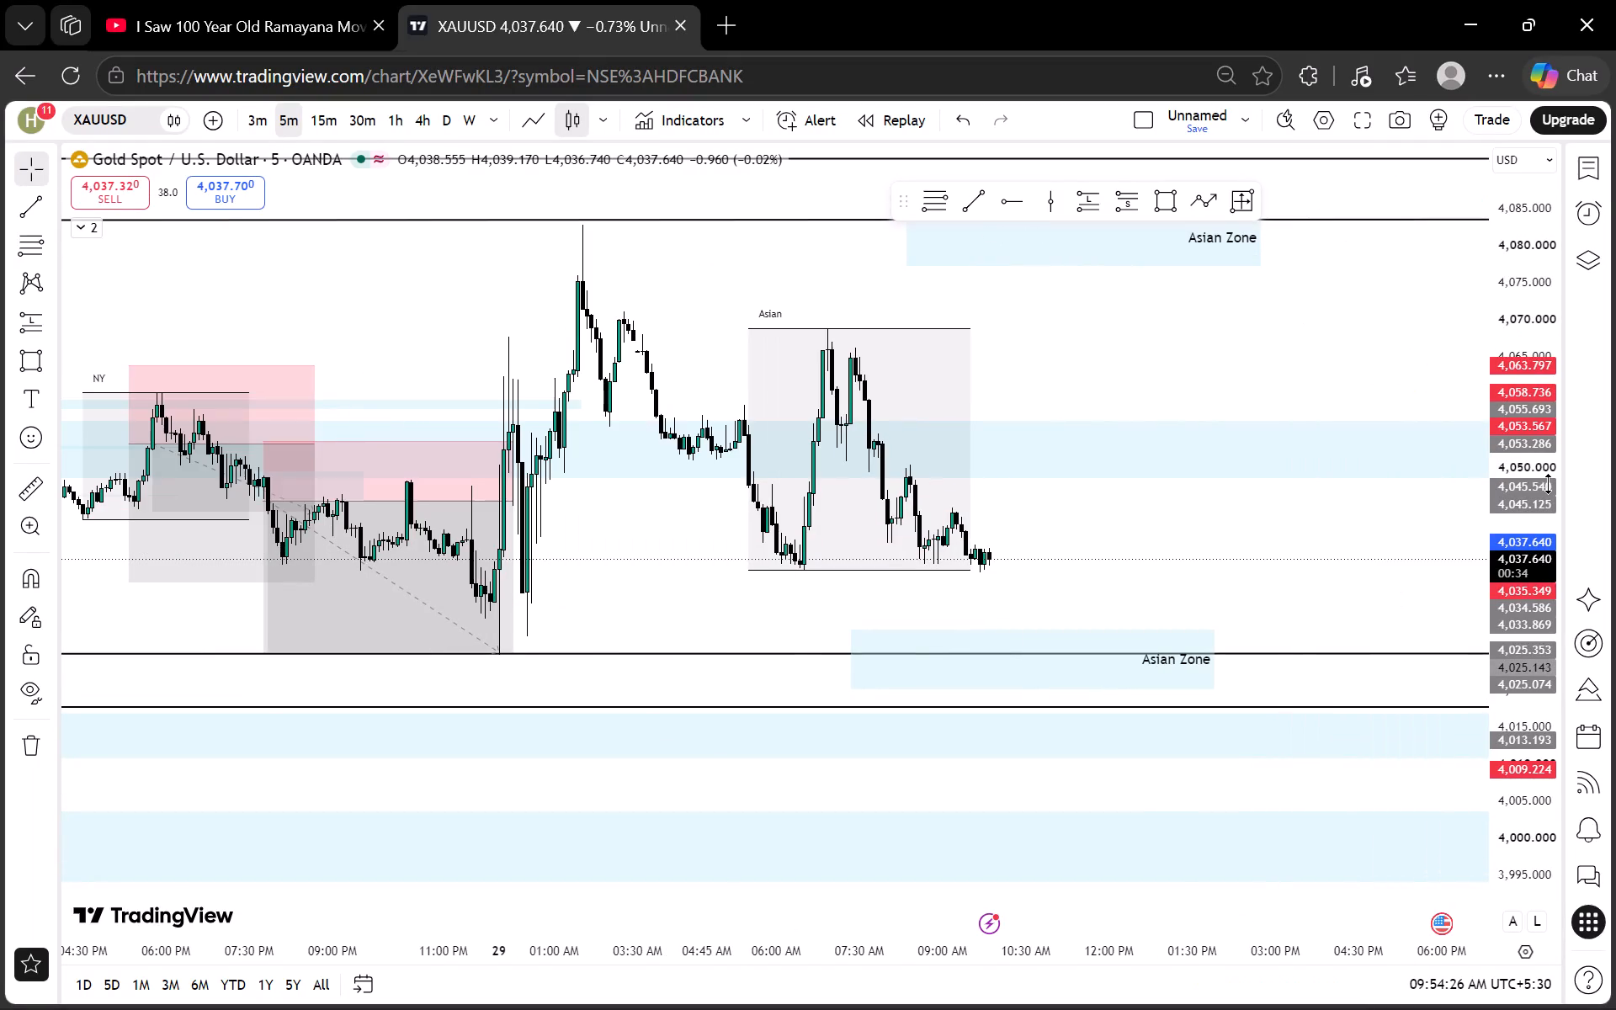
scroll(1543, 479, "up", 13)
left_click_drag(817, 494, 1069, 502)
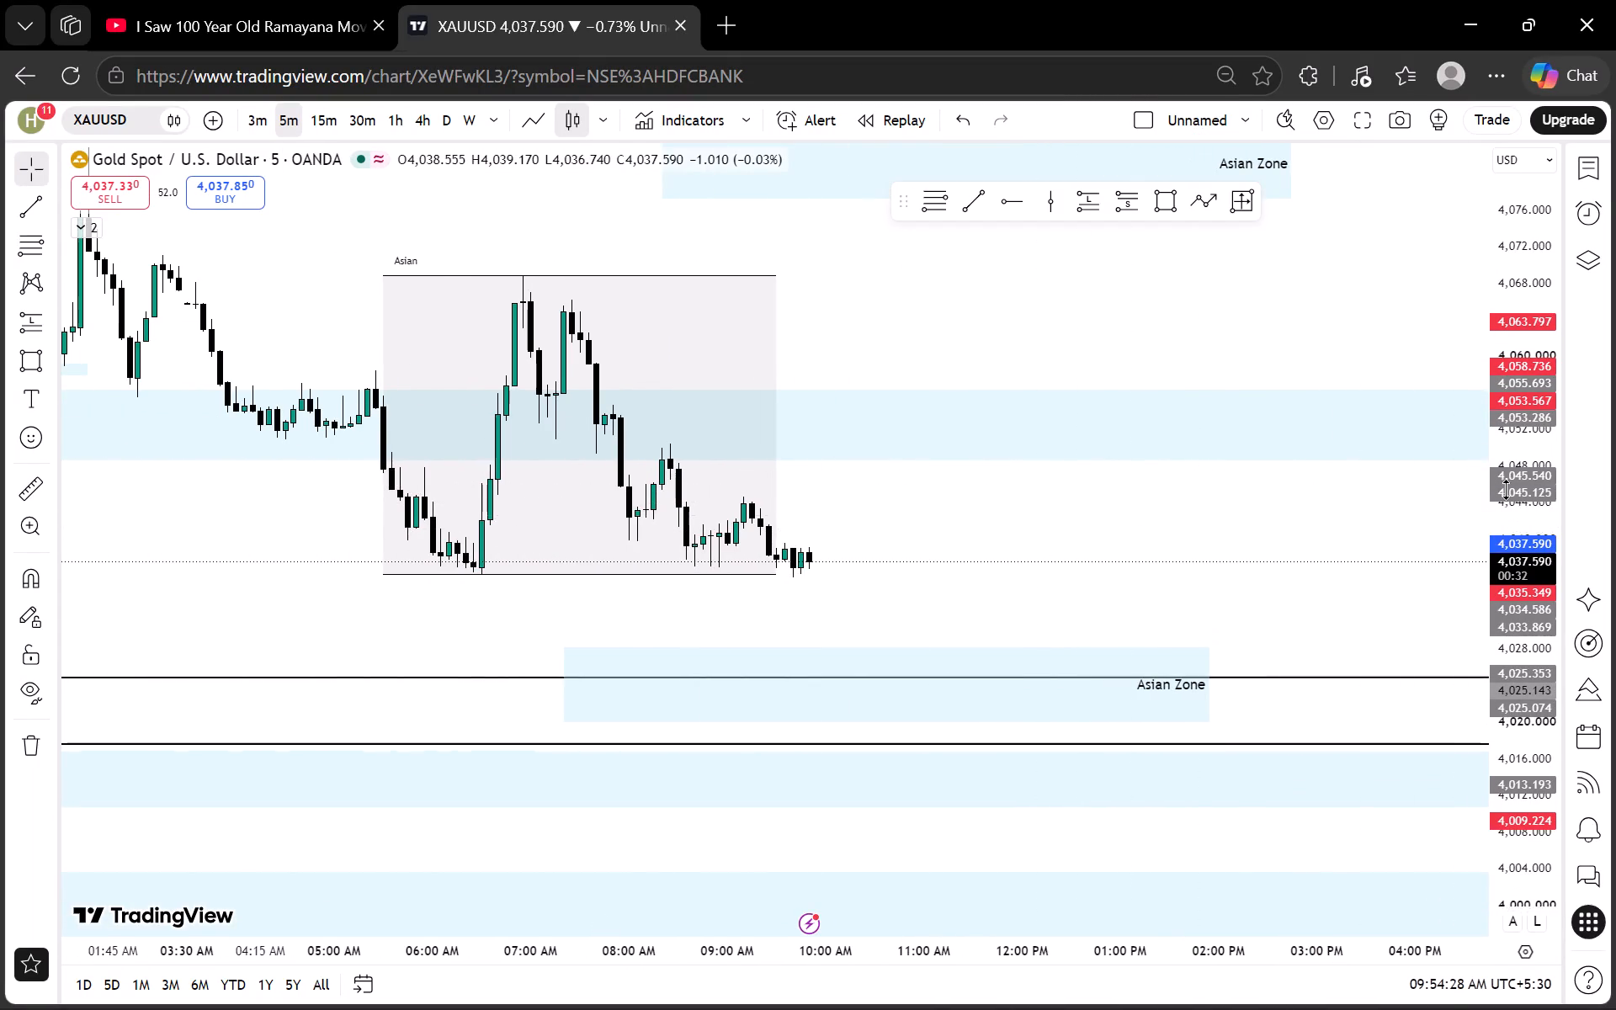
scroll(1507, 489, "down", 9)
scroll(875, 465, "down", 2)
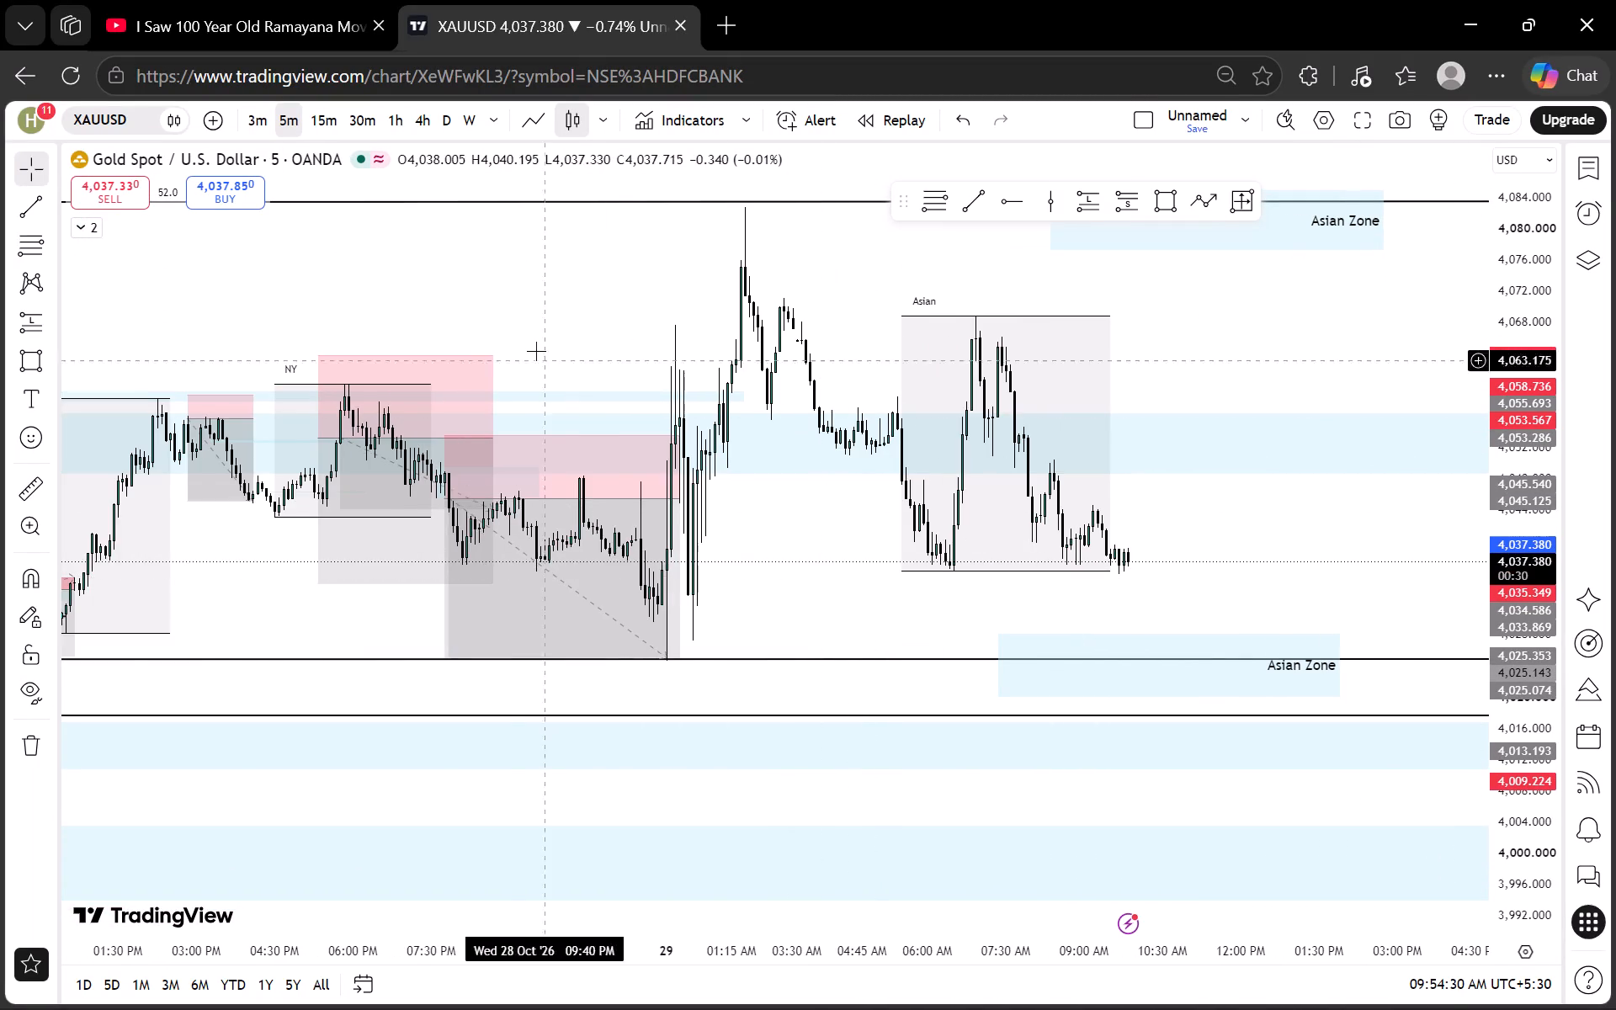
scroll(508, 306, "down", 1)
left_click_drag(527, 305, 729, 283)
left_click_drag(490, 283, 779, 279)
left_click_drag(527, 300, 700, 287)
left_click_drag(650, 278, 833, 278)
scroll(754, 291, "up", 3)
left_click_drag(606, 305, 1023, 278)
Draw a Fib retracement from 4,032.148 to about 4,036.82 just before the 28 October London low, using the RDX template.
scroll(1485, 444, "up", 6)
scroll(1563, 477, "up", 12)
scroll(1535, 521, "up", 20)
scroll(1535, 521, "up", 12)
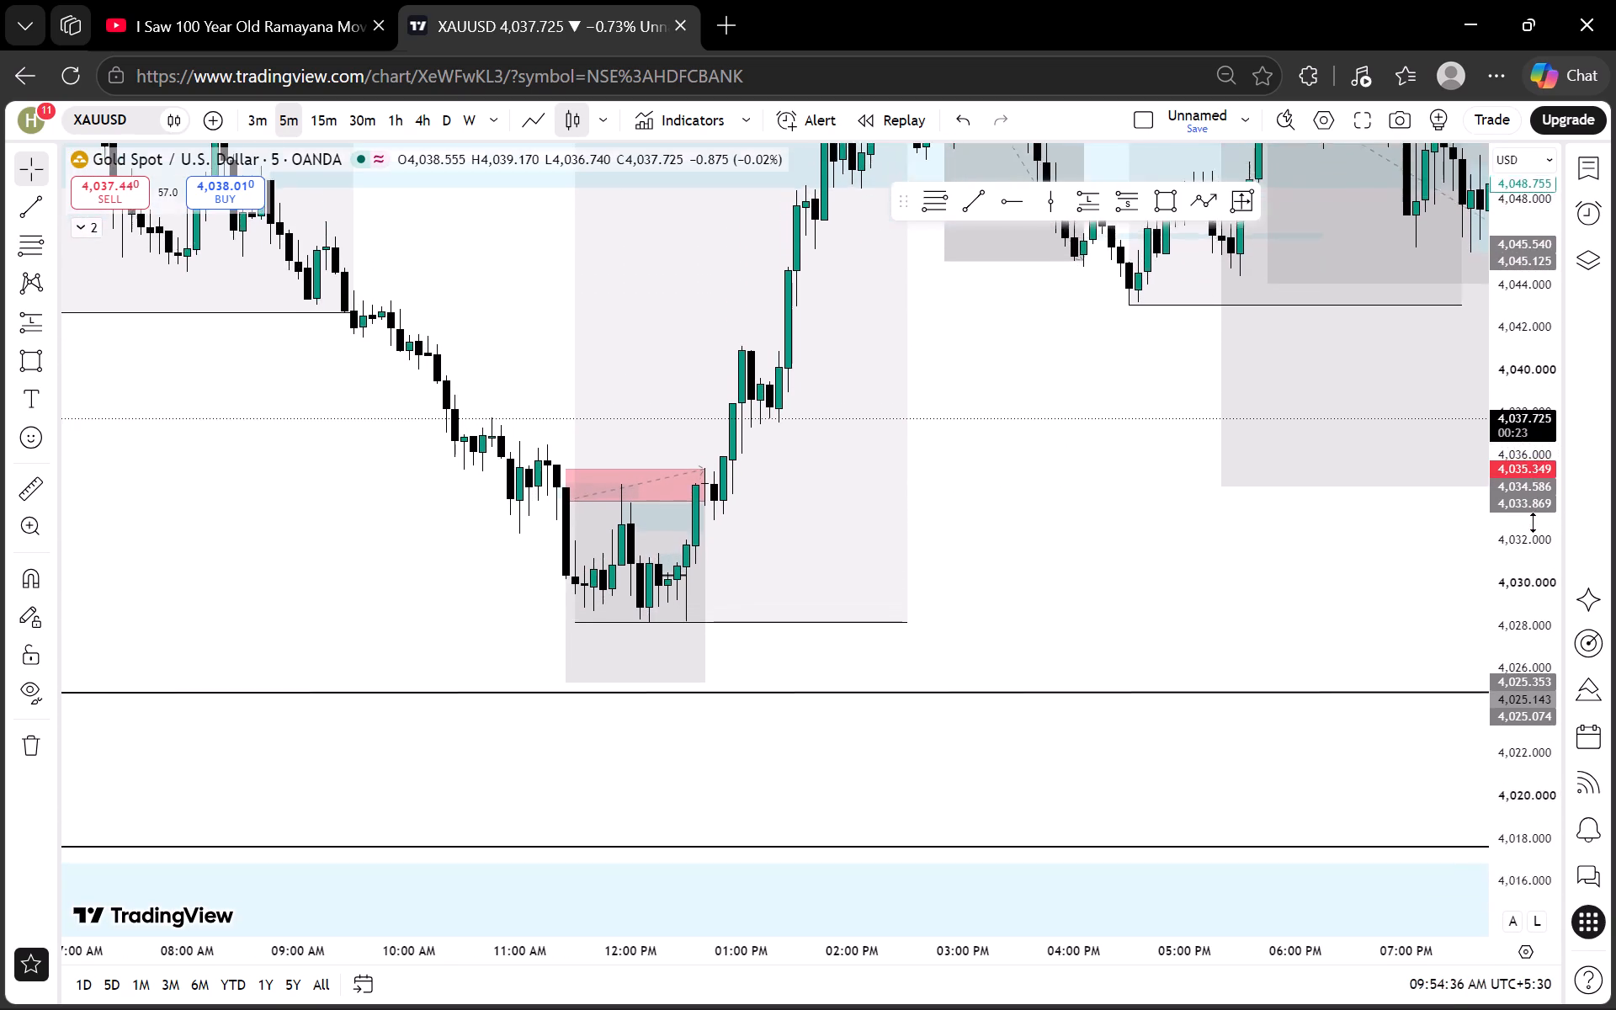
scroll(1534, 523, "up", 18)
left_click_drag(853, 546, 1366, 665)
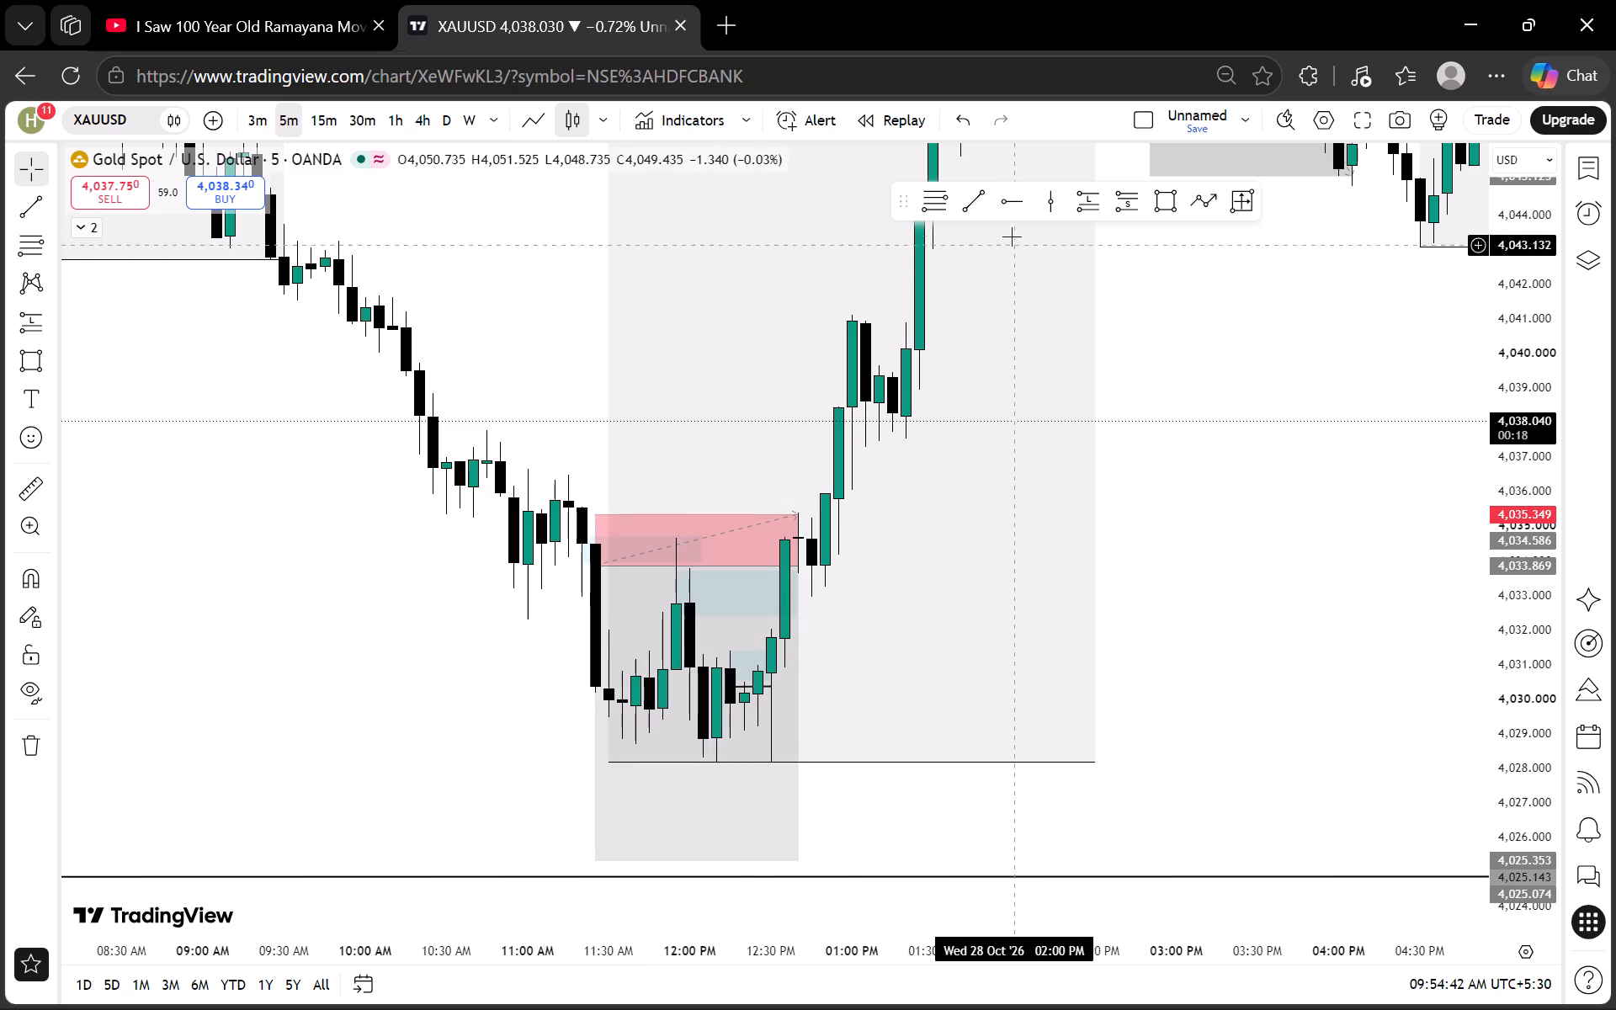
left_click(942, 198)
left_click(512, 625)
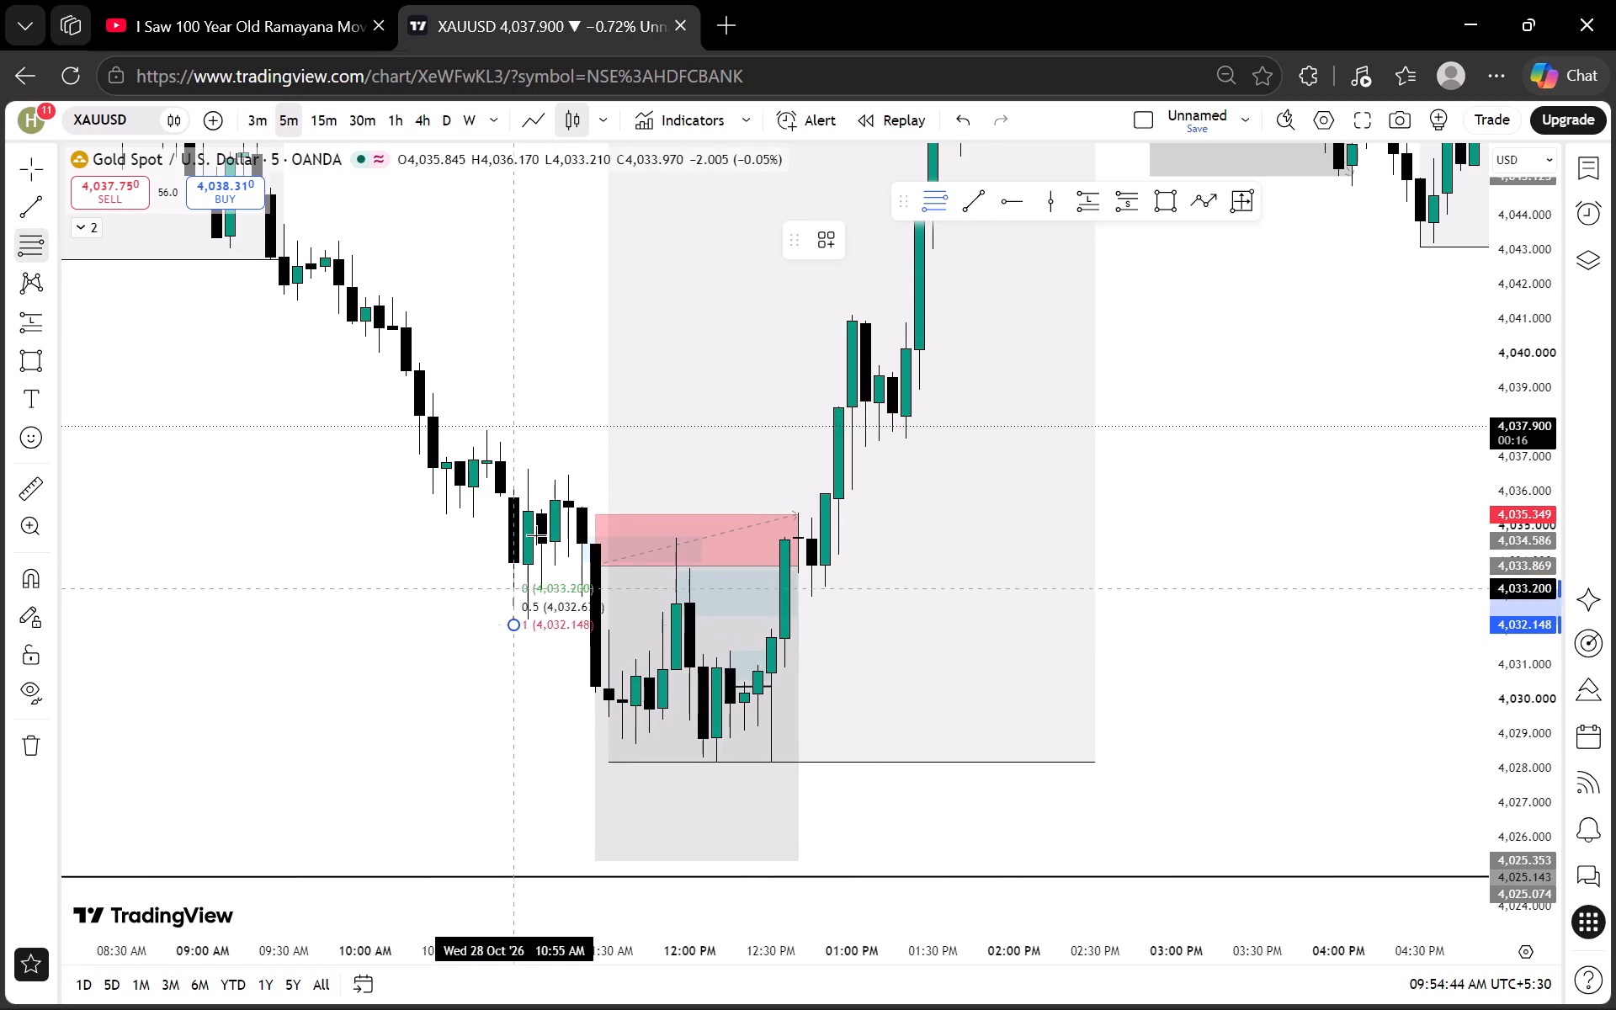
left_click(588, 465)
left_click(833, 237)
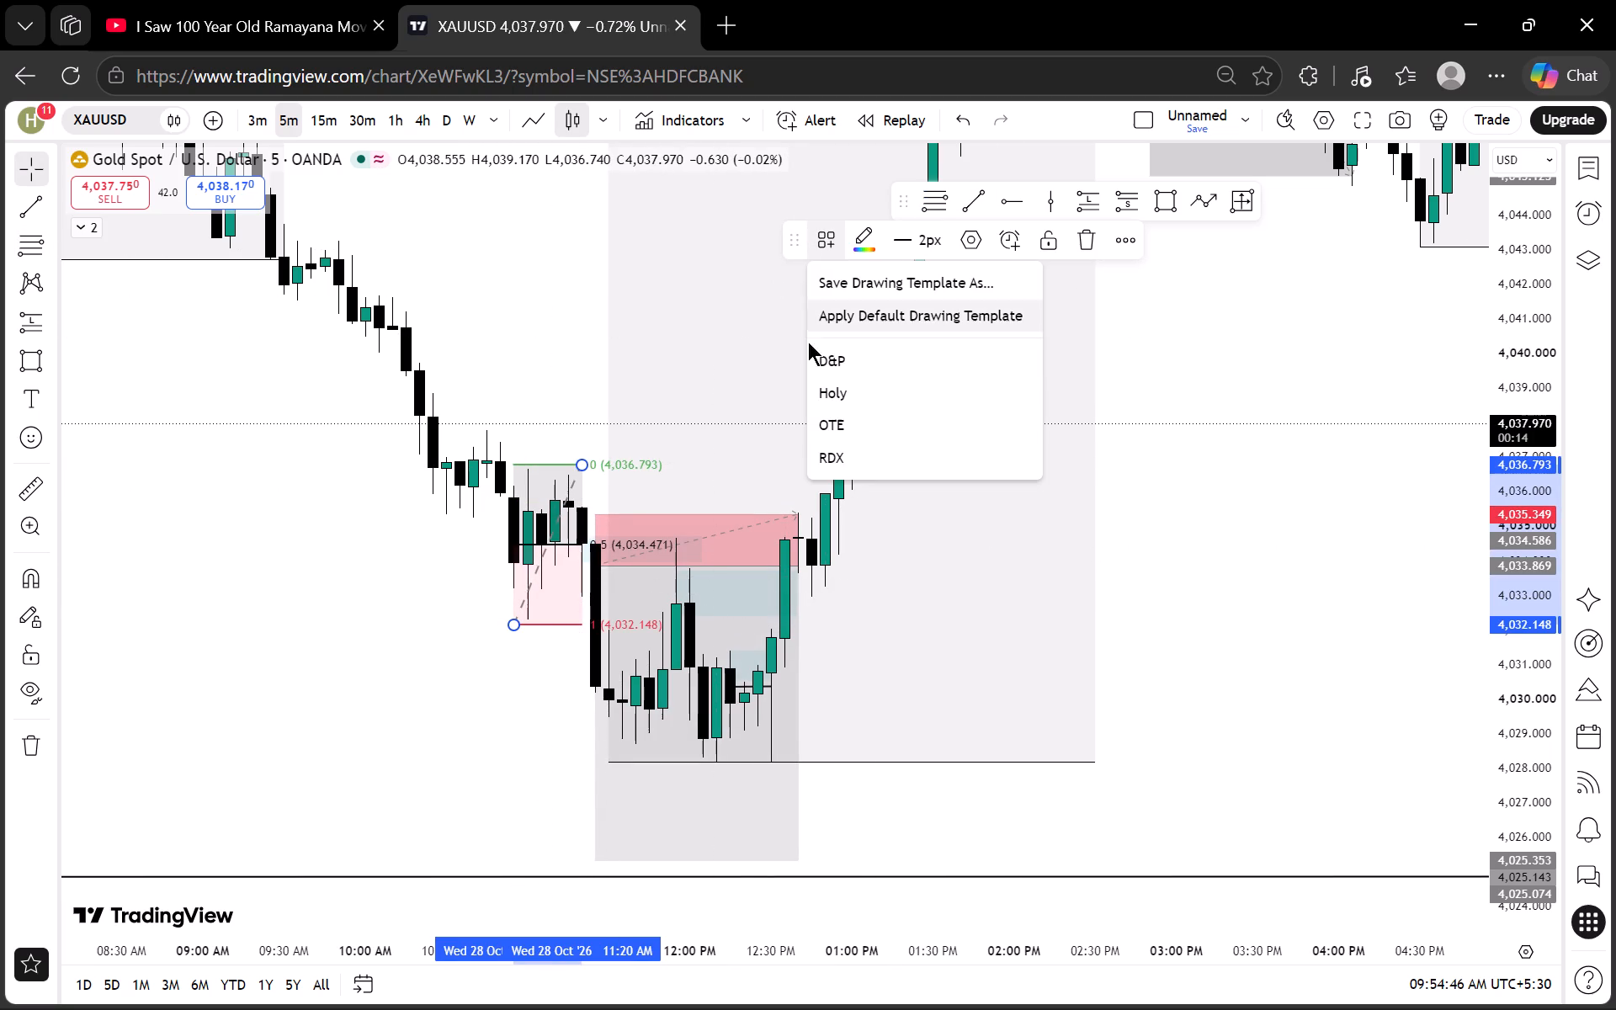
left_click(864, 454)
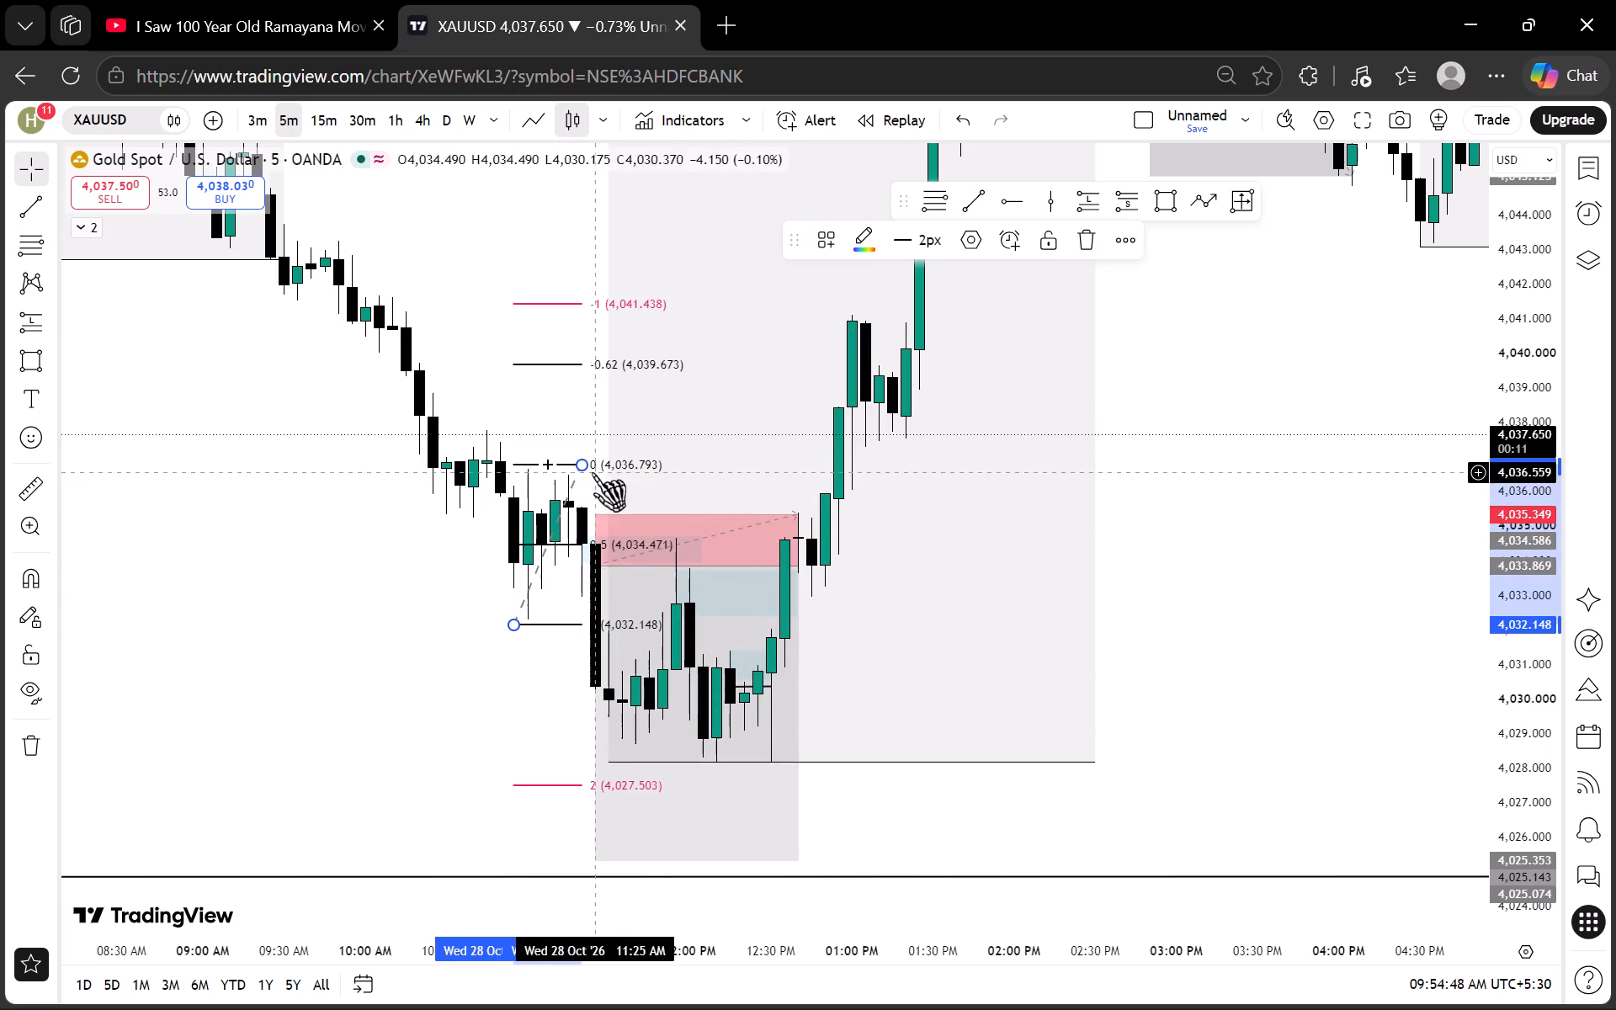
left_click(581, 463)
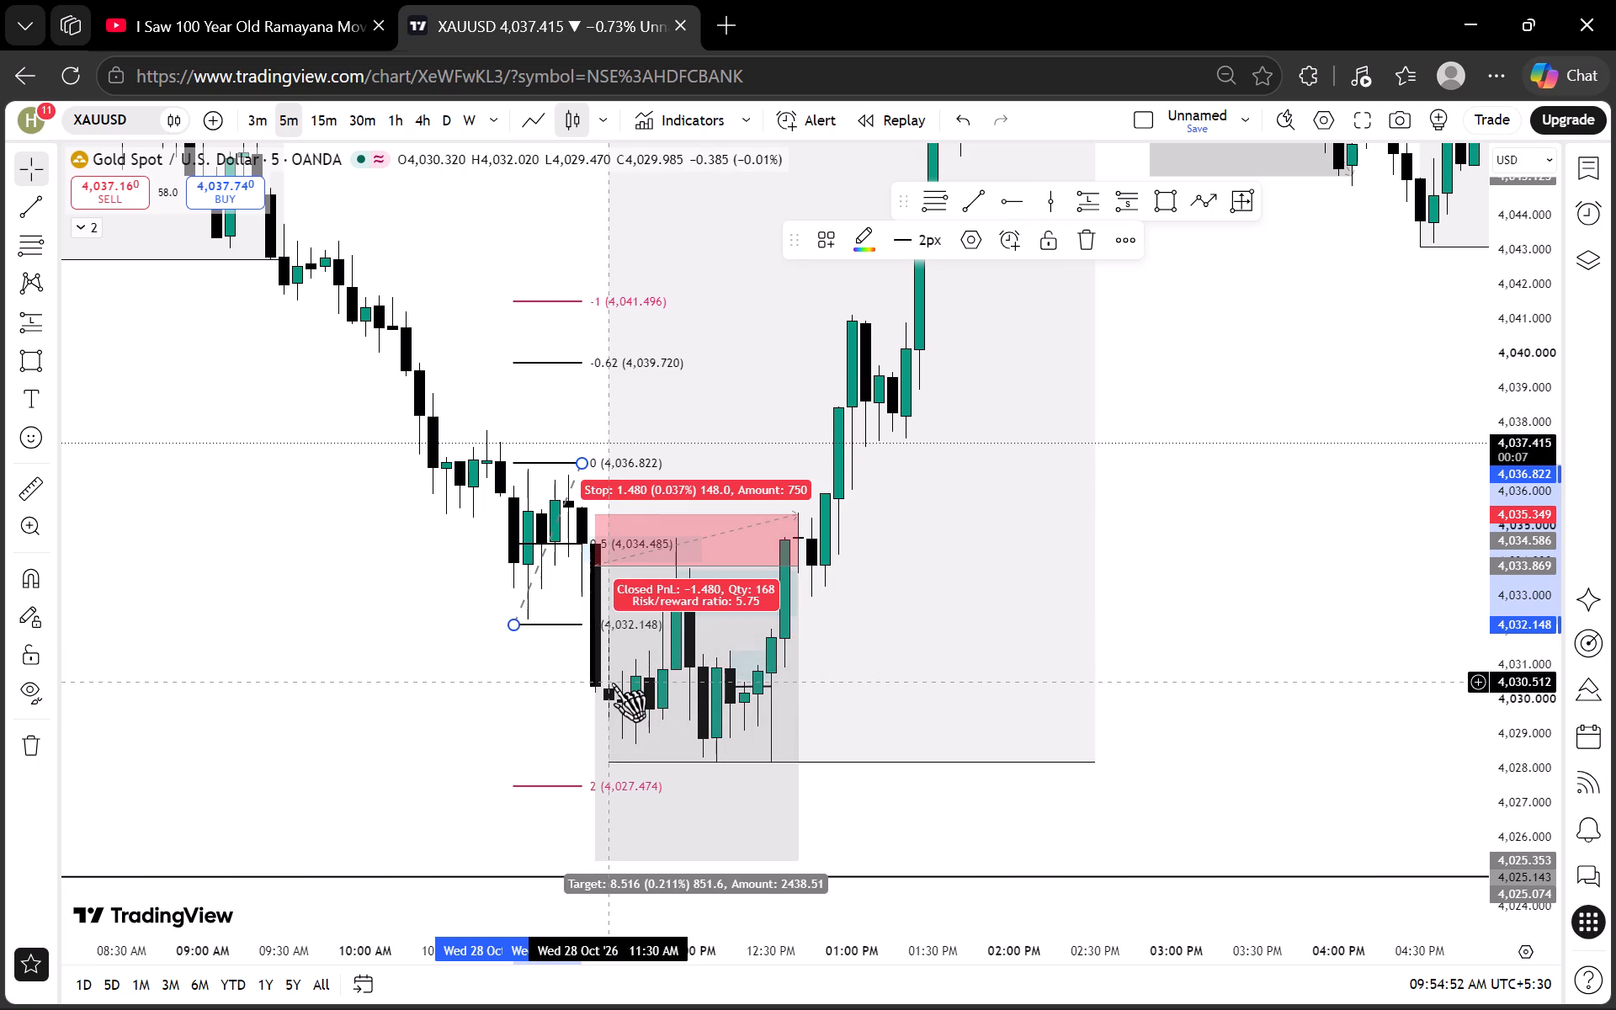
Examine how the Fib's extension levels line up with the London, New York and latest Asian session swings.
scroll(1529, 484, "down", 4)
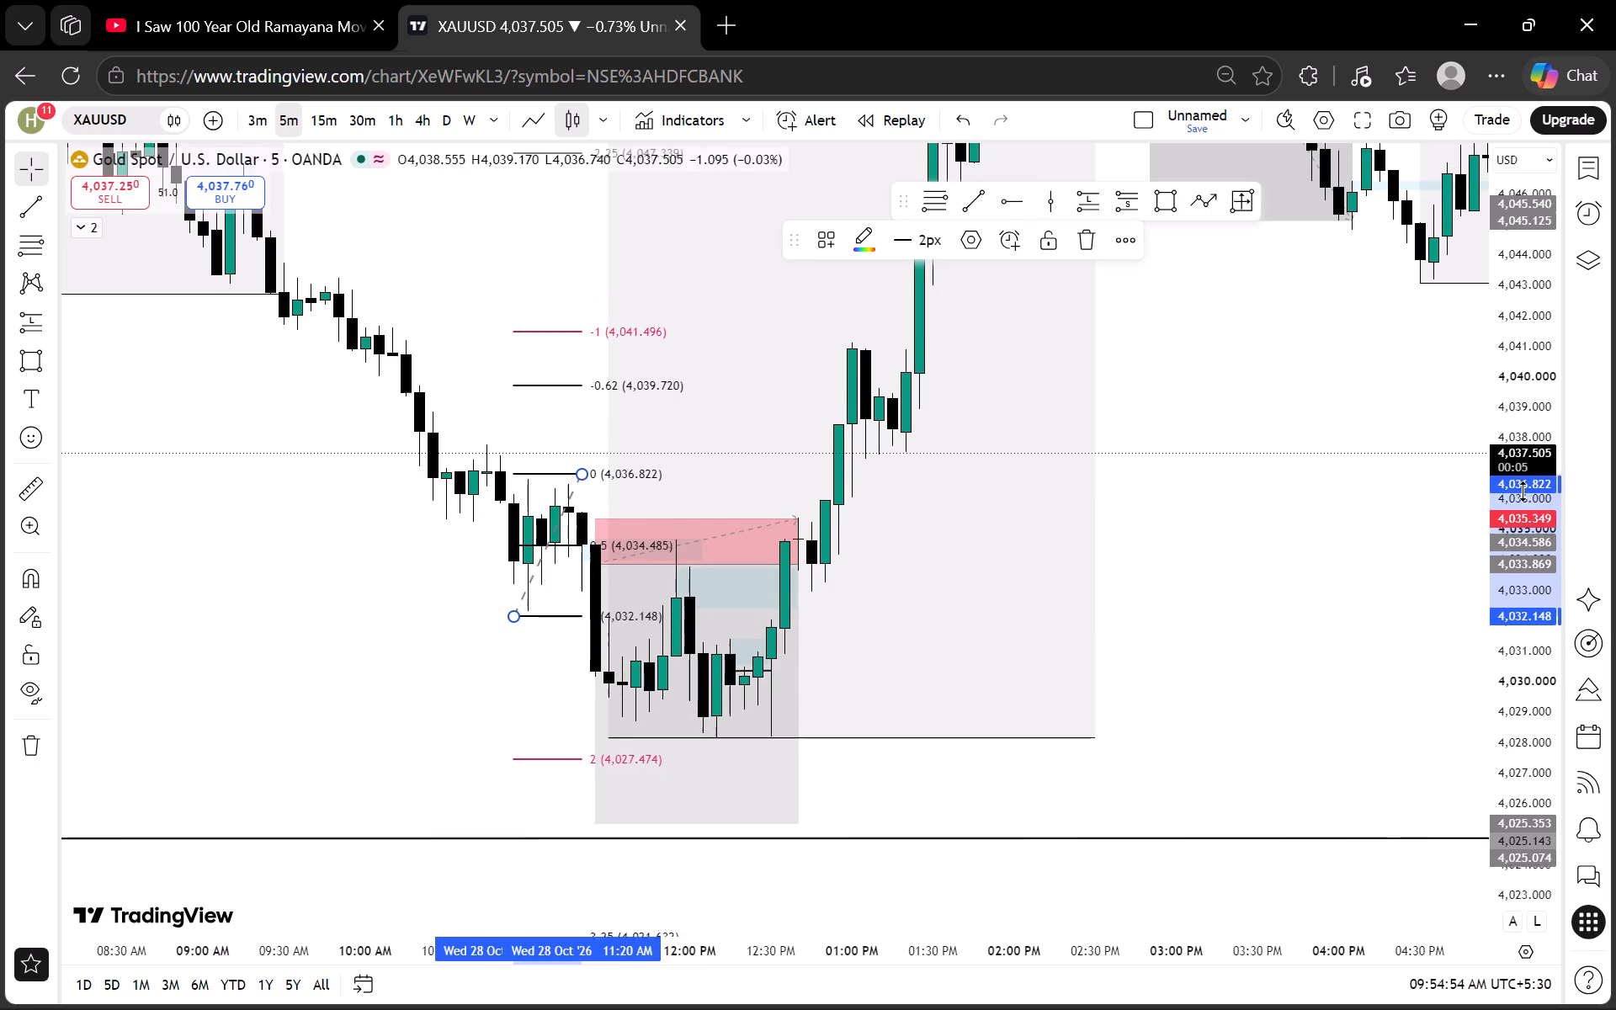
scroll(1523, 492, "down", 20)
scroll(1523, 492, "down", 2)
left_click_drag(715, 585, 505, 551)
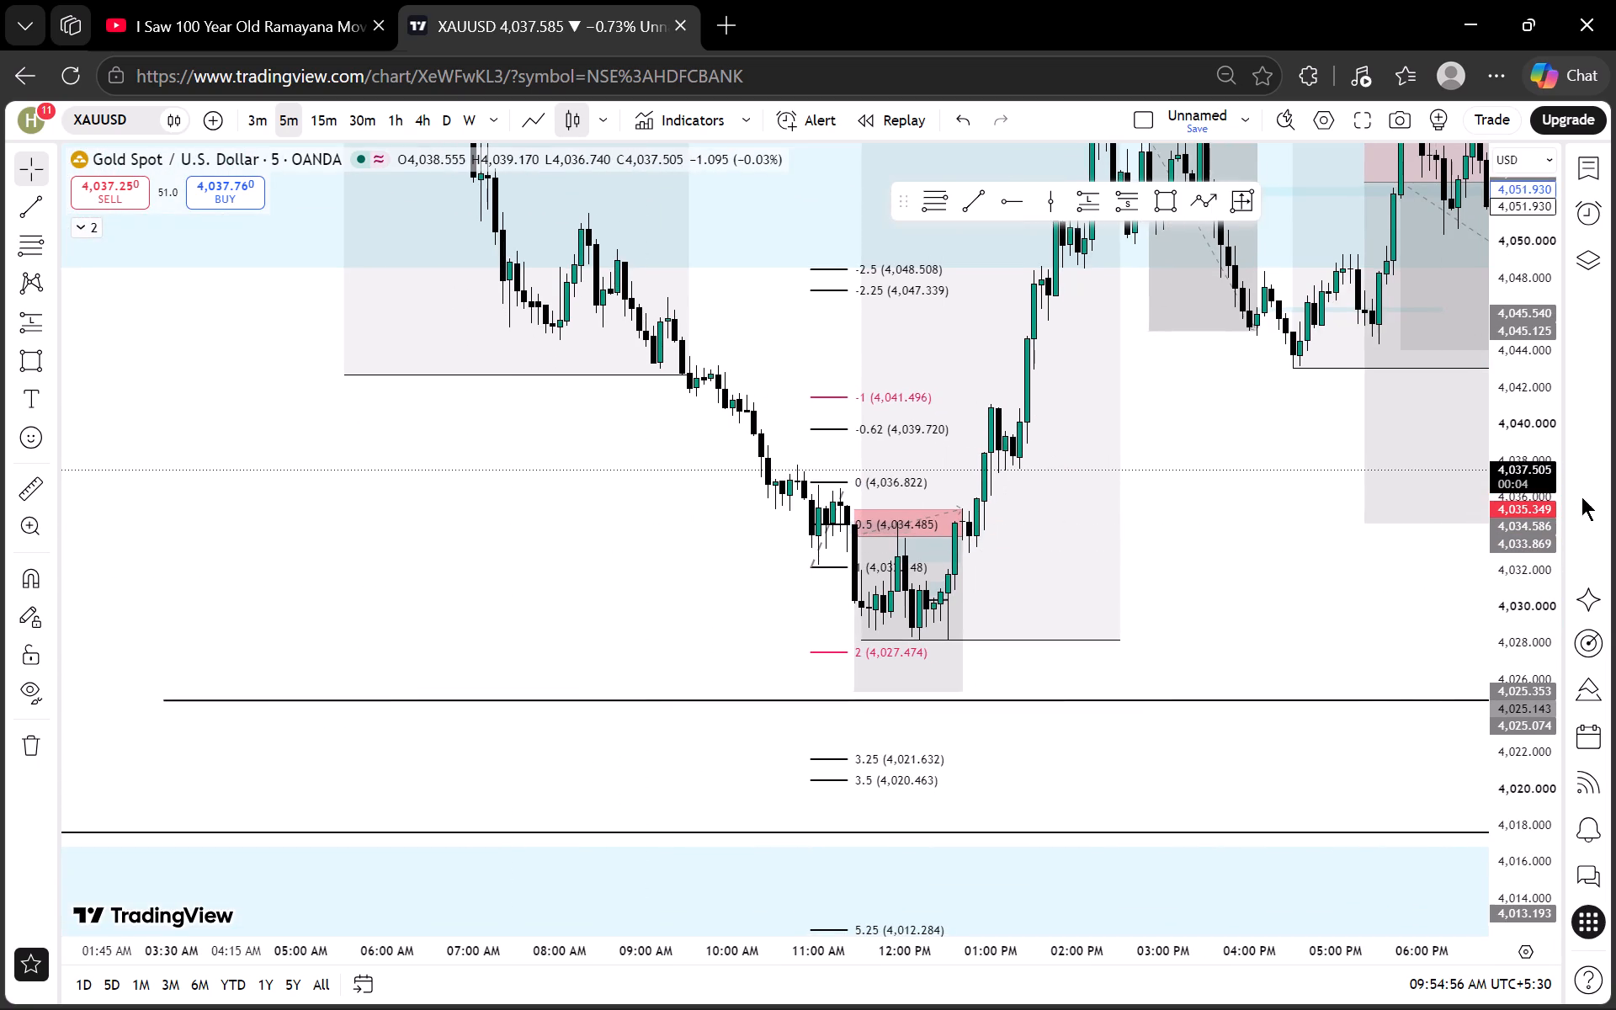
scroll(1560, 482, "down", 20)
scroll(1560, 482, "down", 2)
scroll(694, 563, "down", 2)
left_click_drag(738, 544, 250, 531)
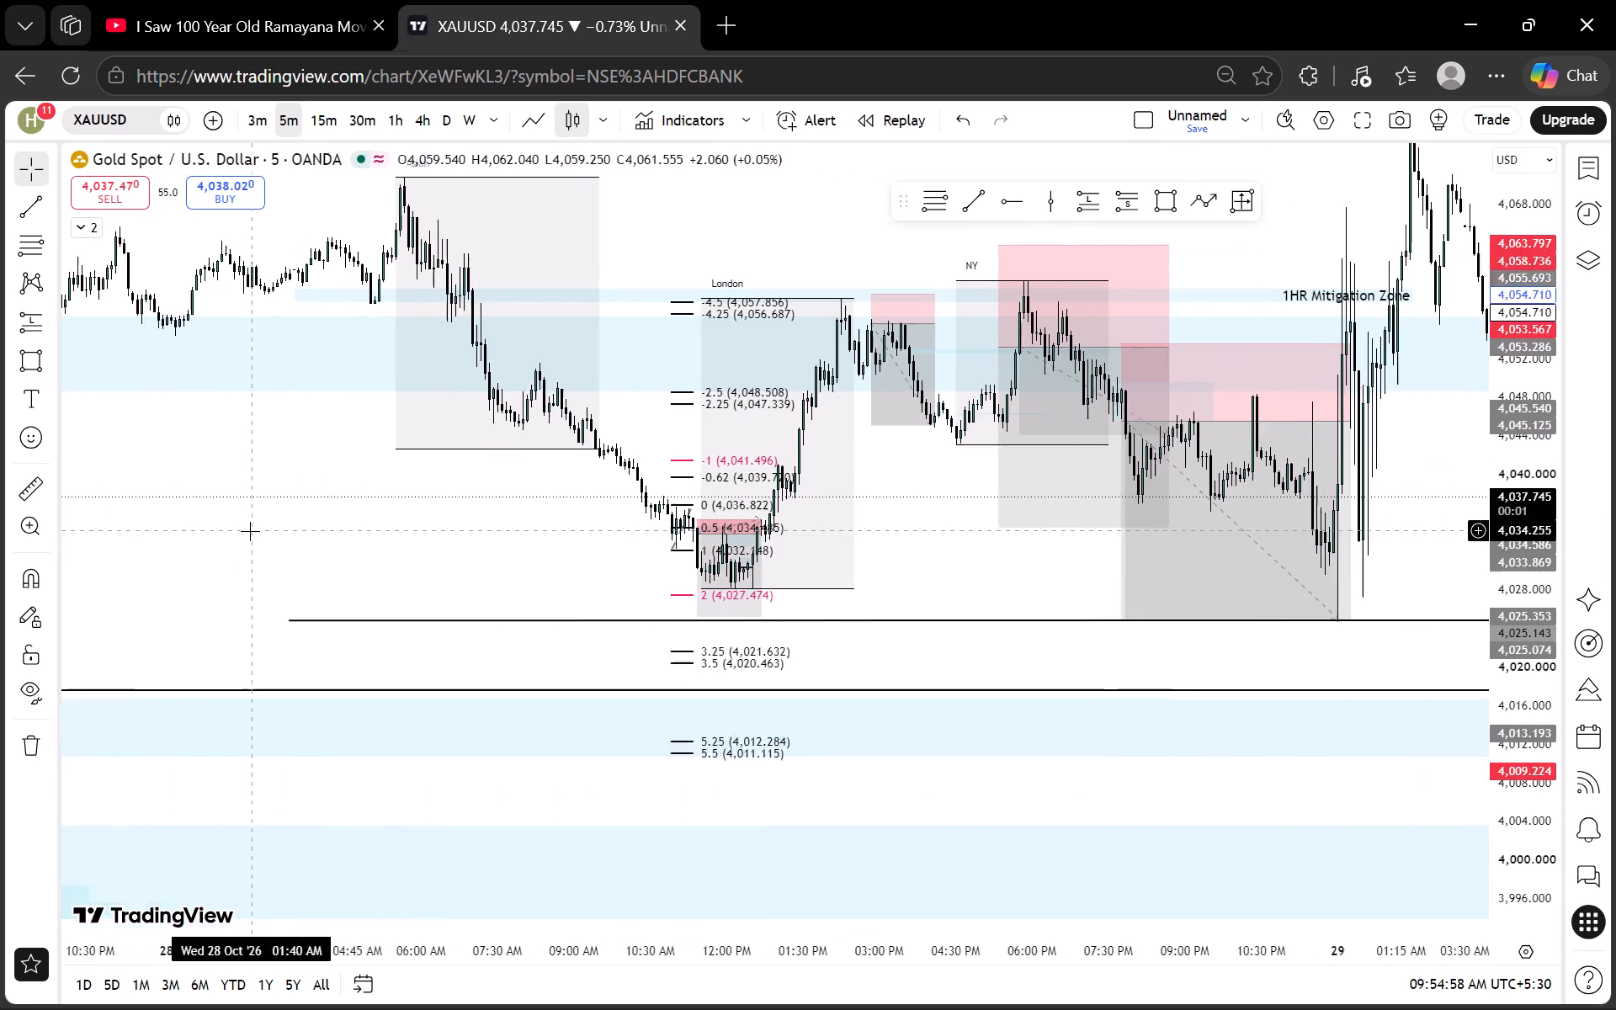
scroll(333, 506, "down", 2)
left_click_drag(1046, 511, 730, 583)
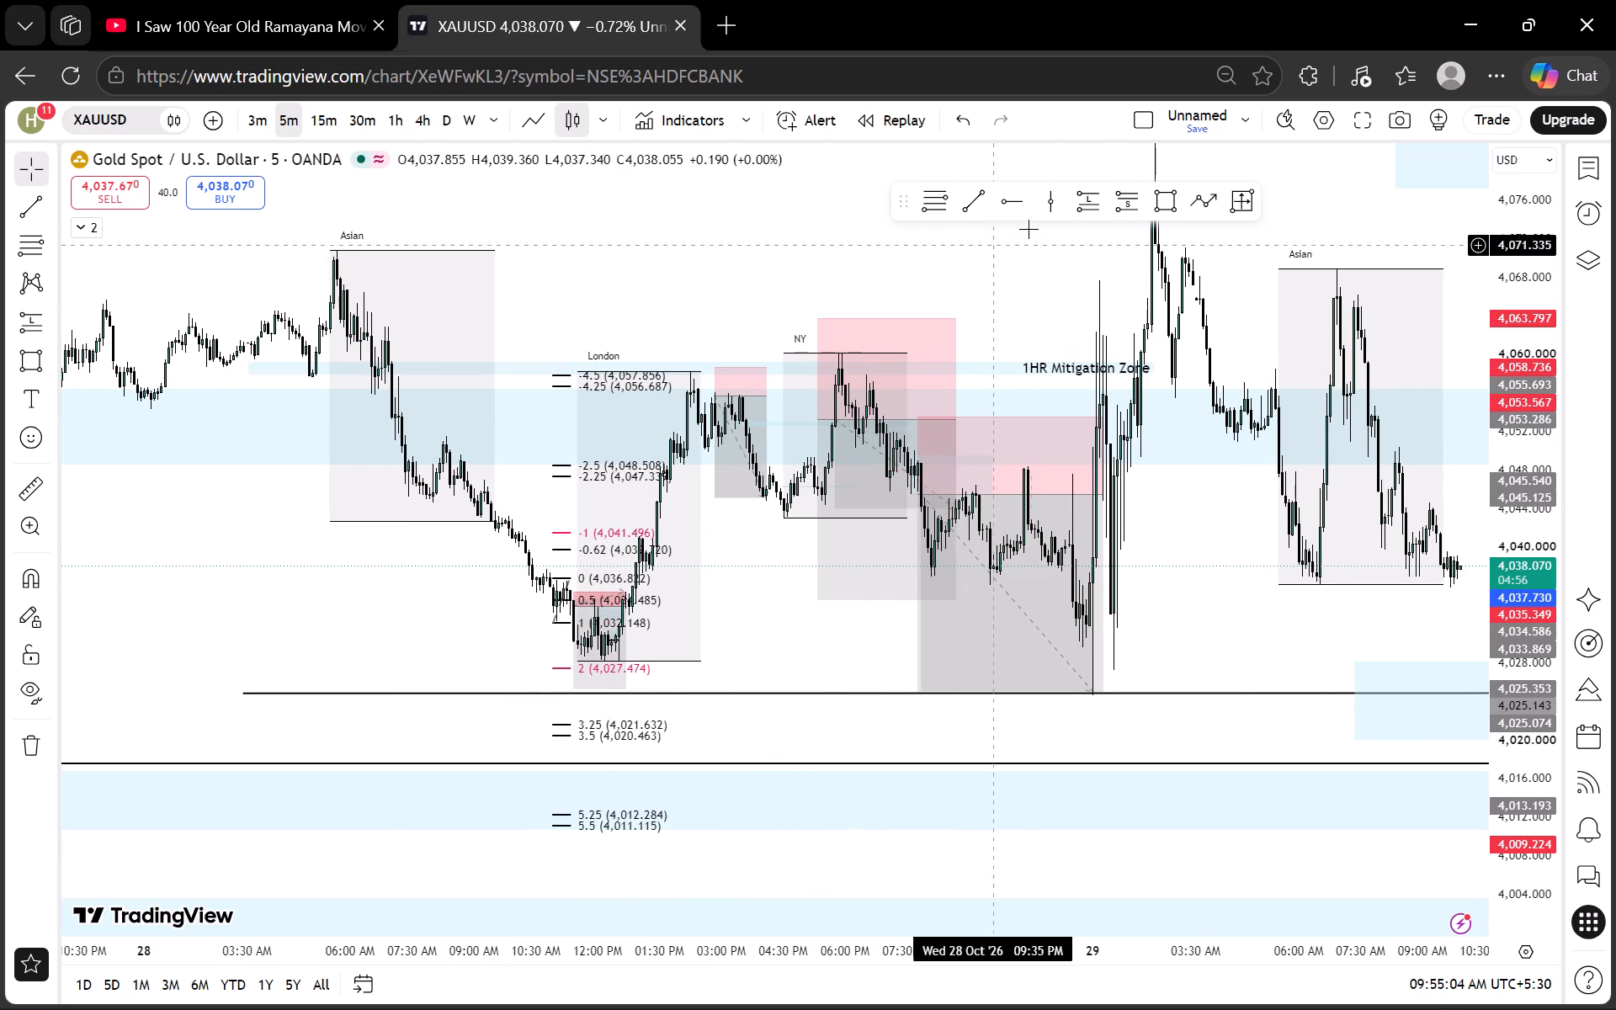
Measure the price distance from about 4,058.3 to 4,066.4 above the 28 October London session high.
left_click(33, 482)
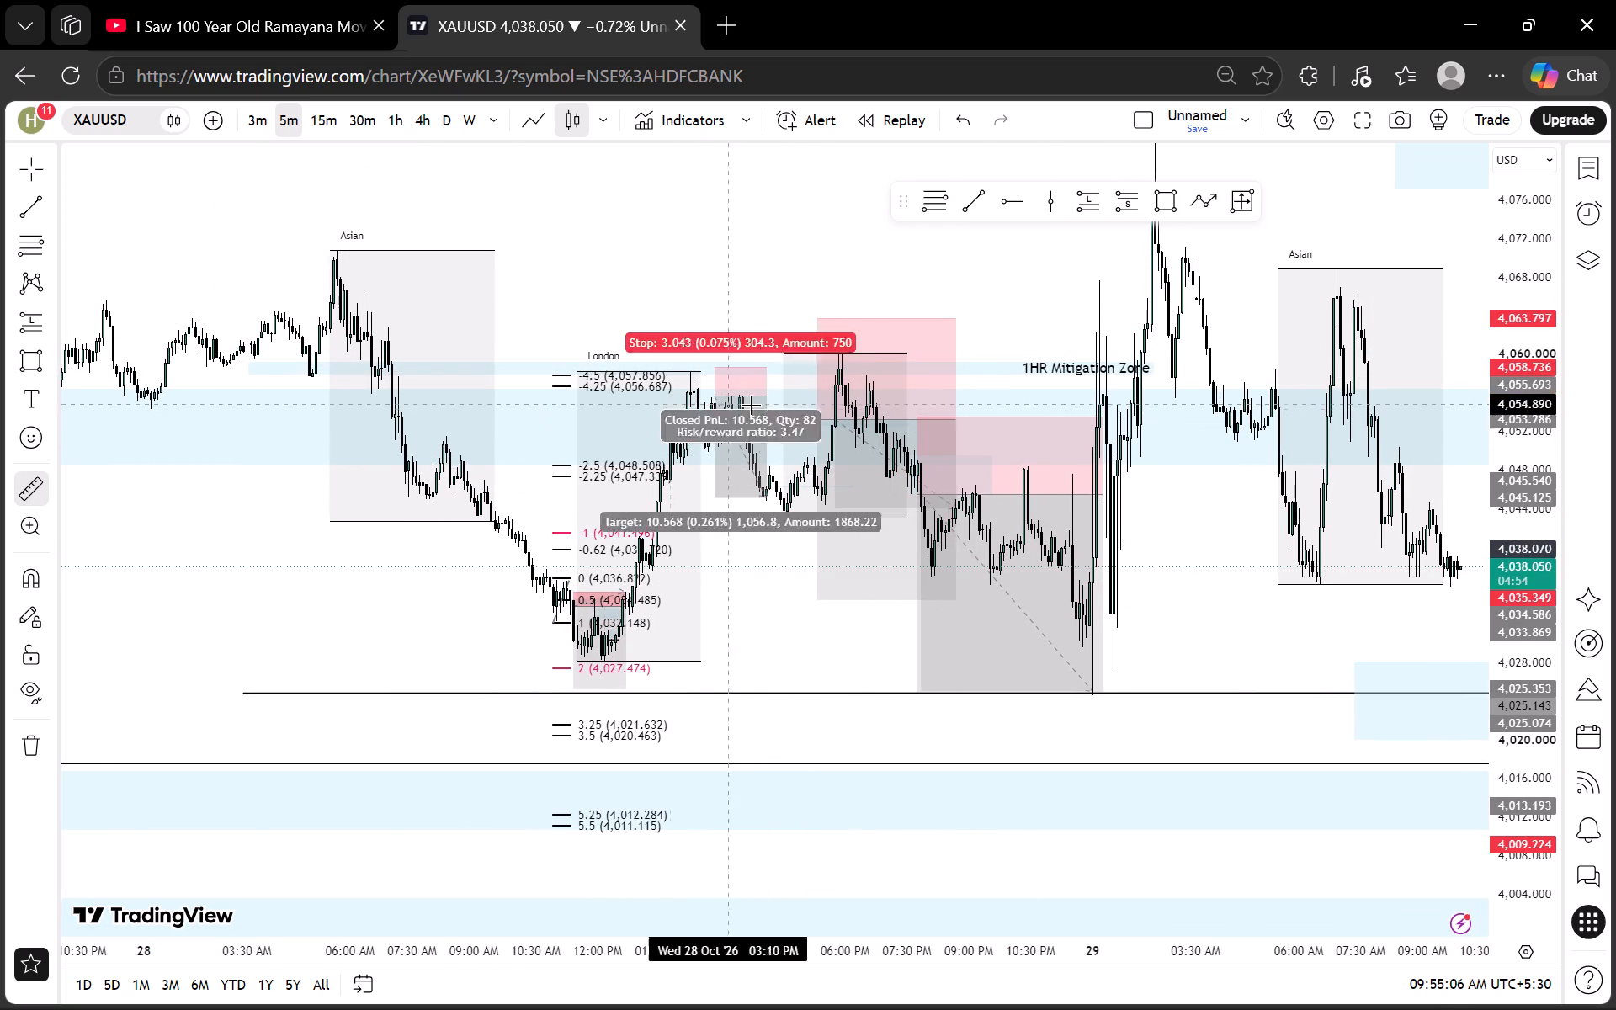
left_click(720, 371)
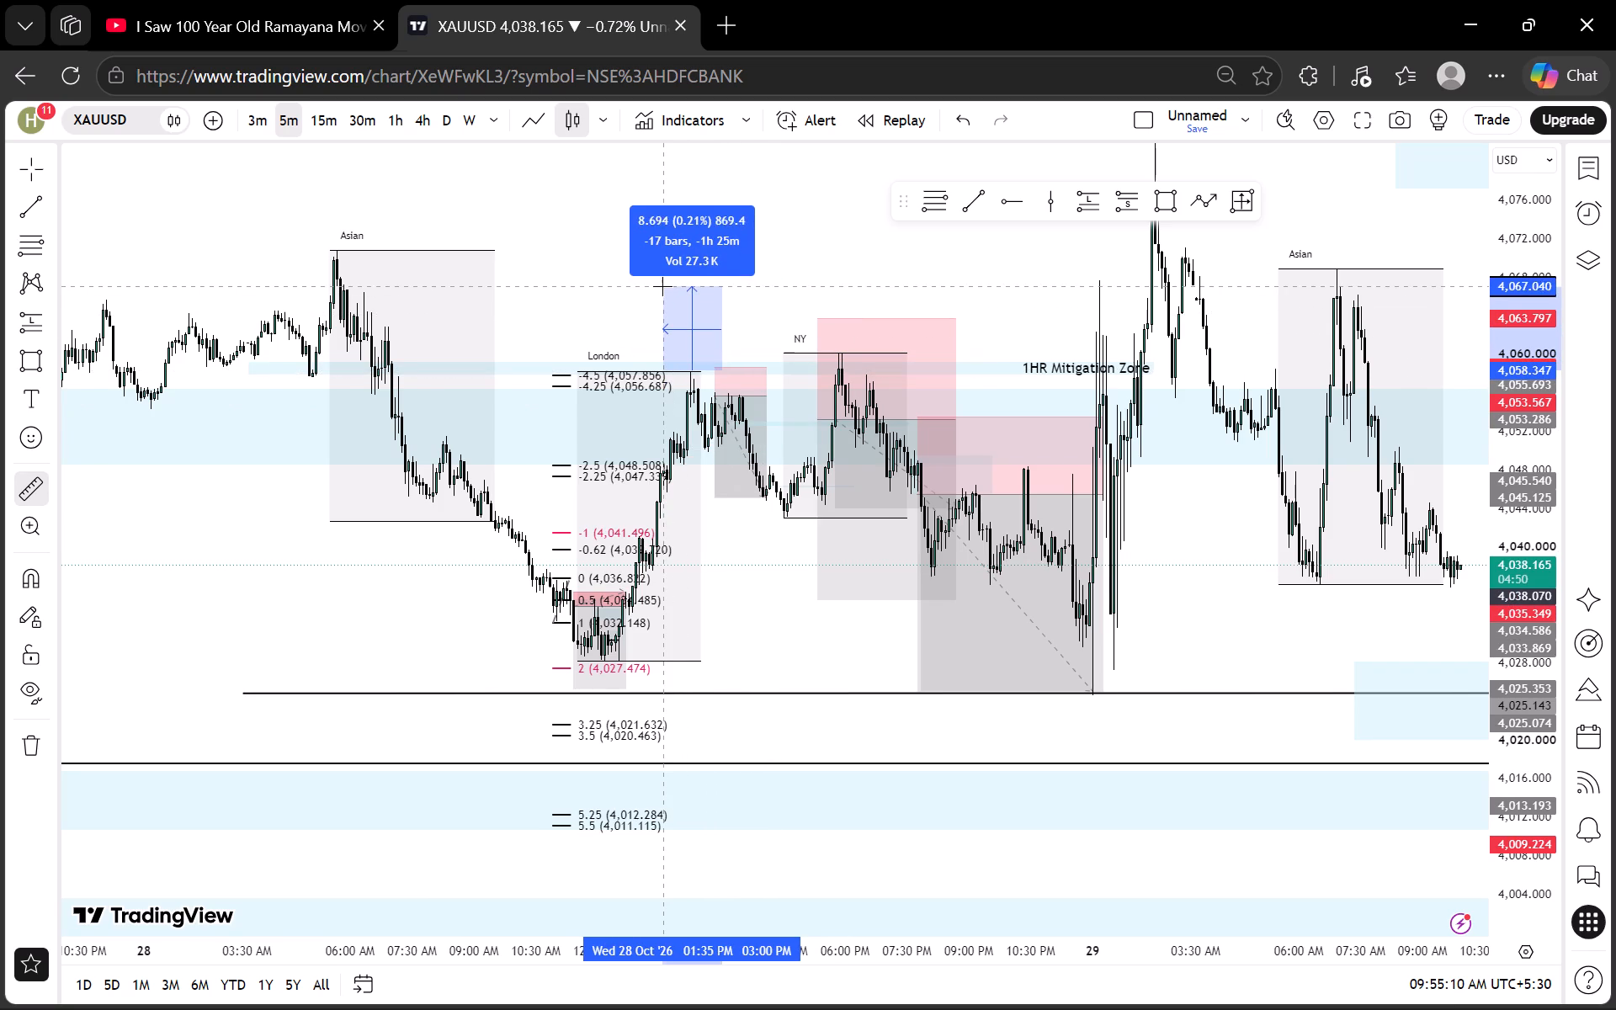
left_click(656, 294)
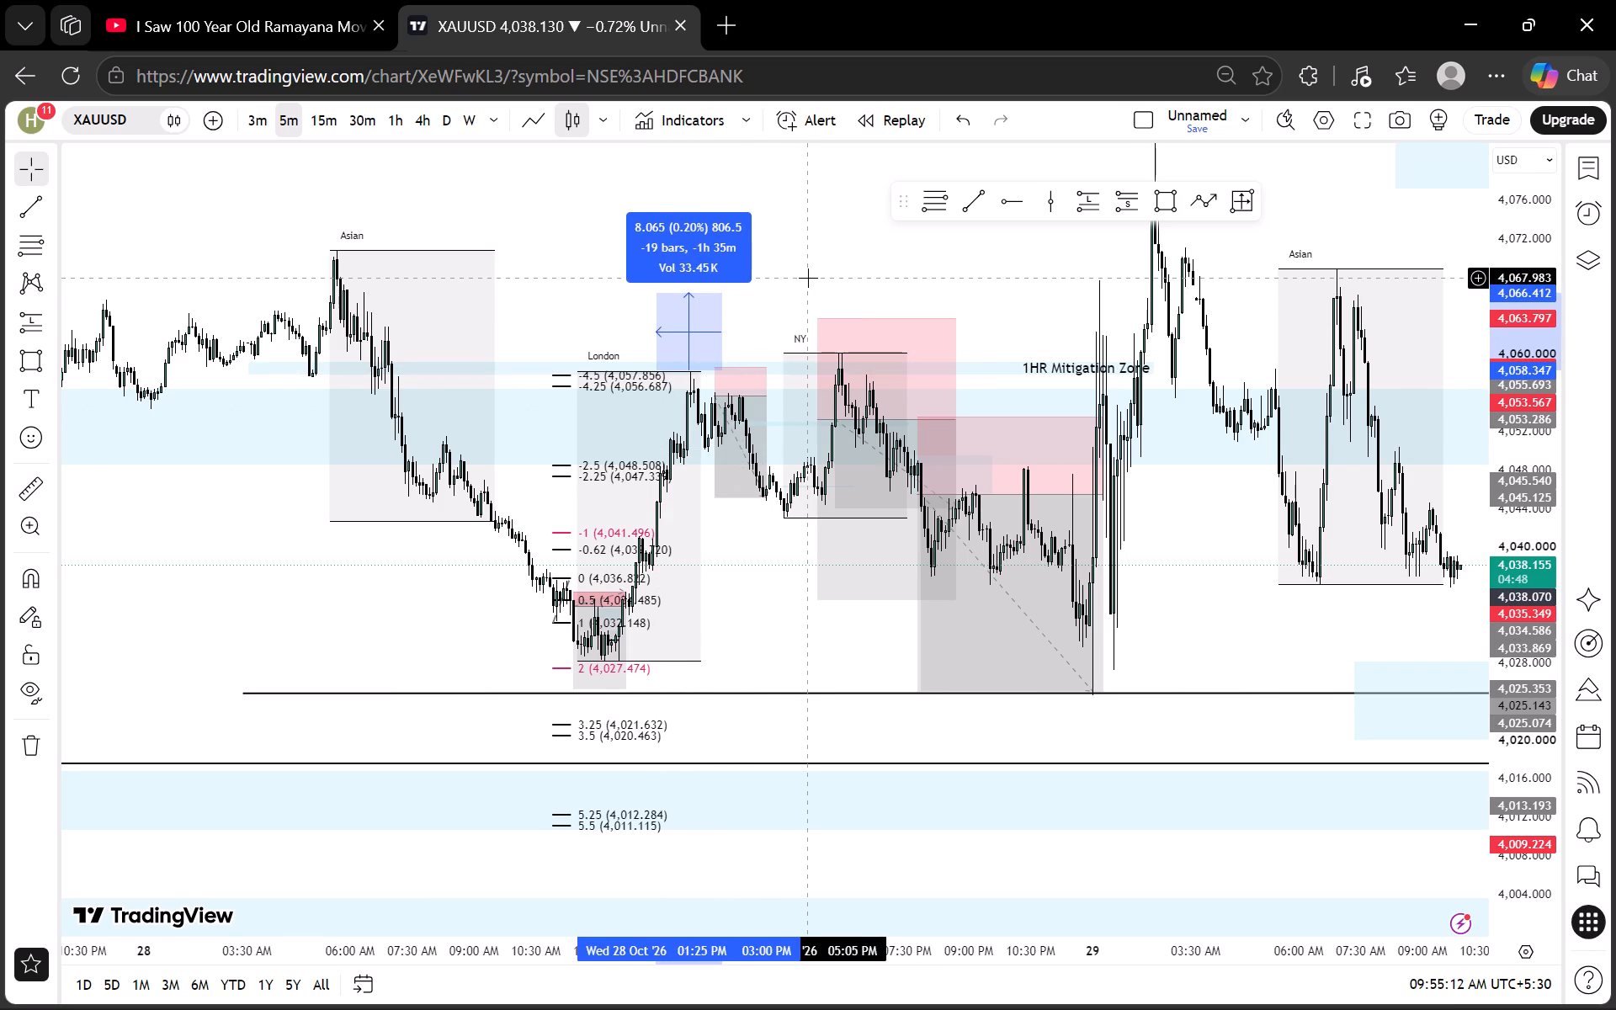
left_click(808, 277)
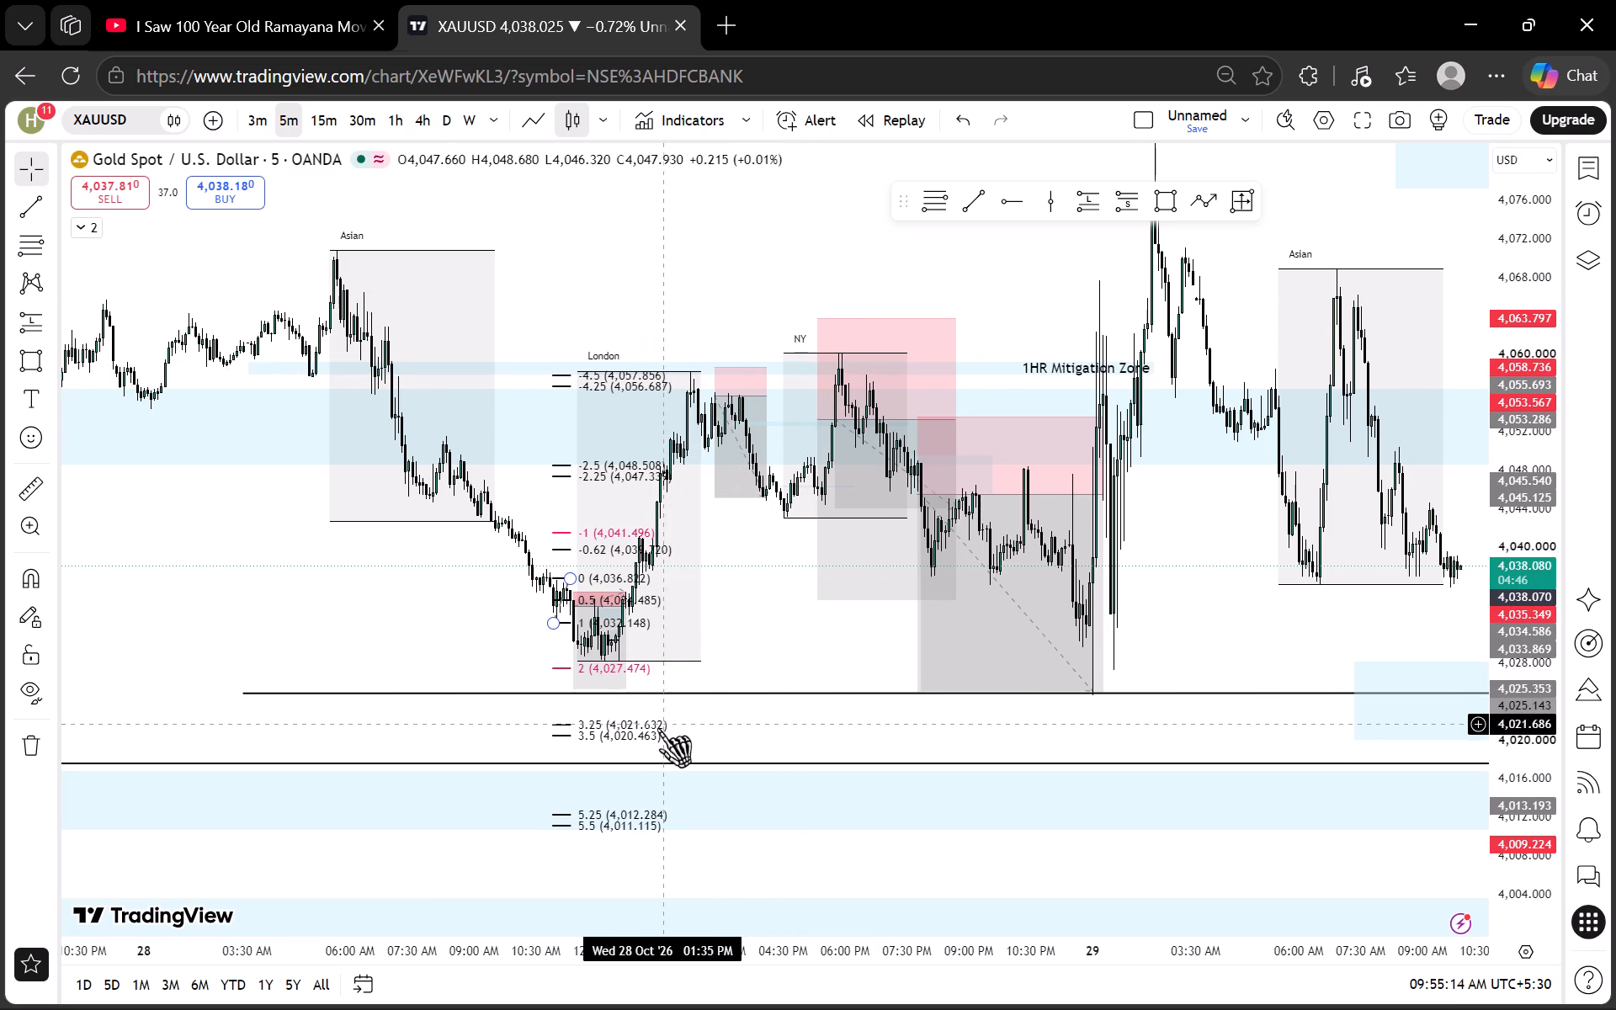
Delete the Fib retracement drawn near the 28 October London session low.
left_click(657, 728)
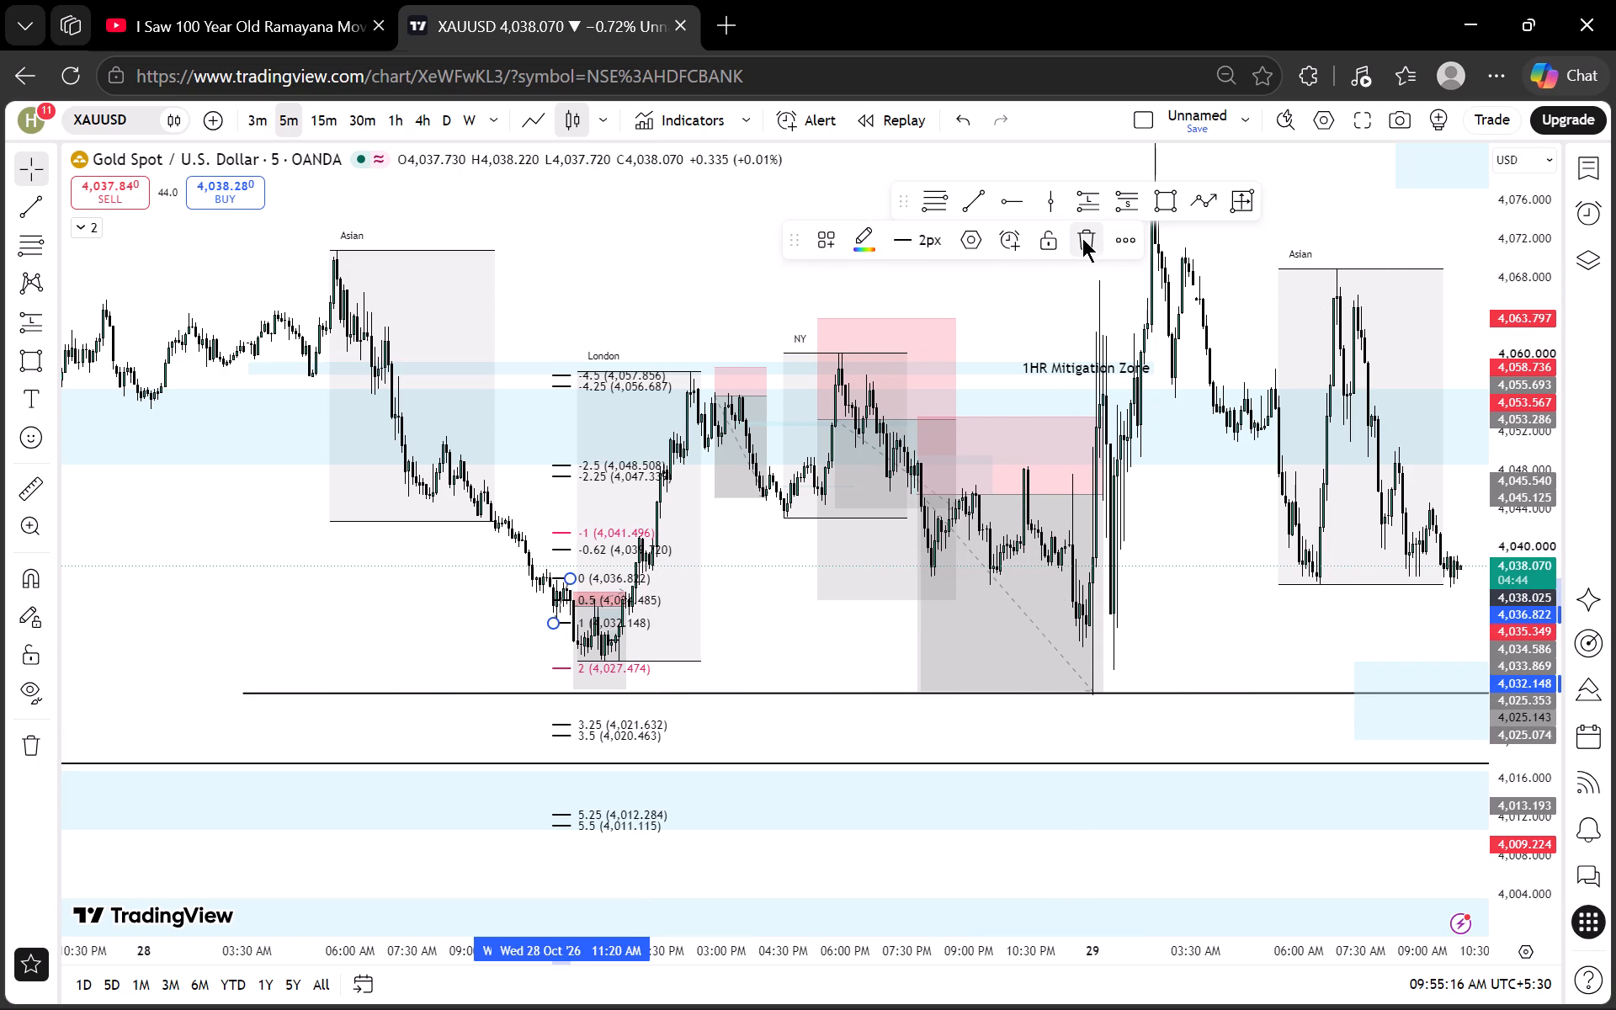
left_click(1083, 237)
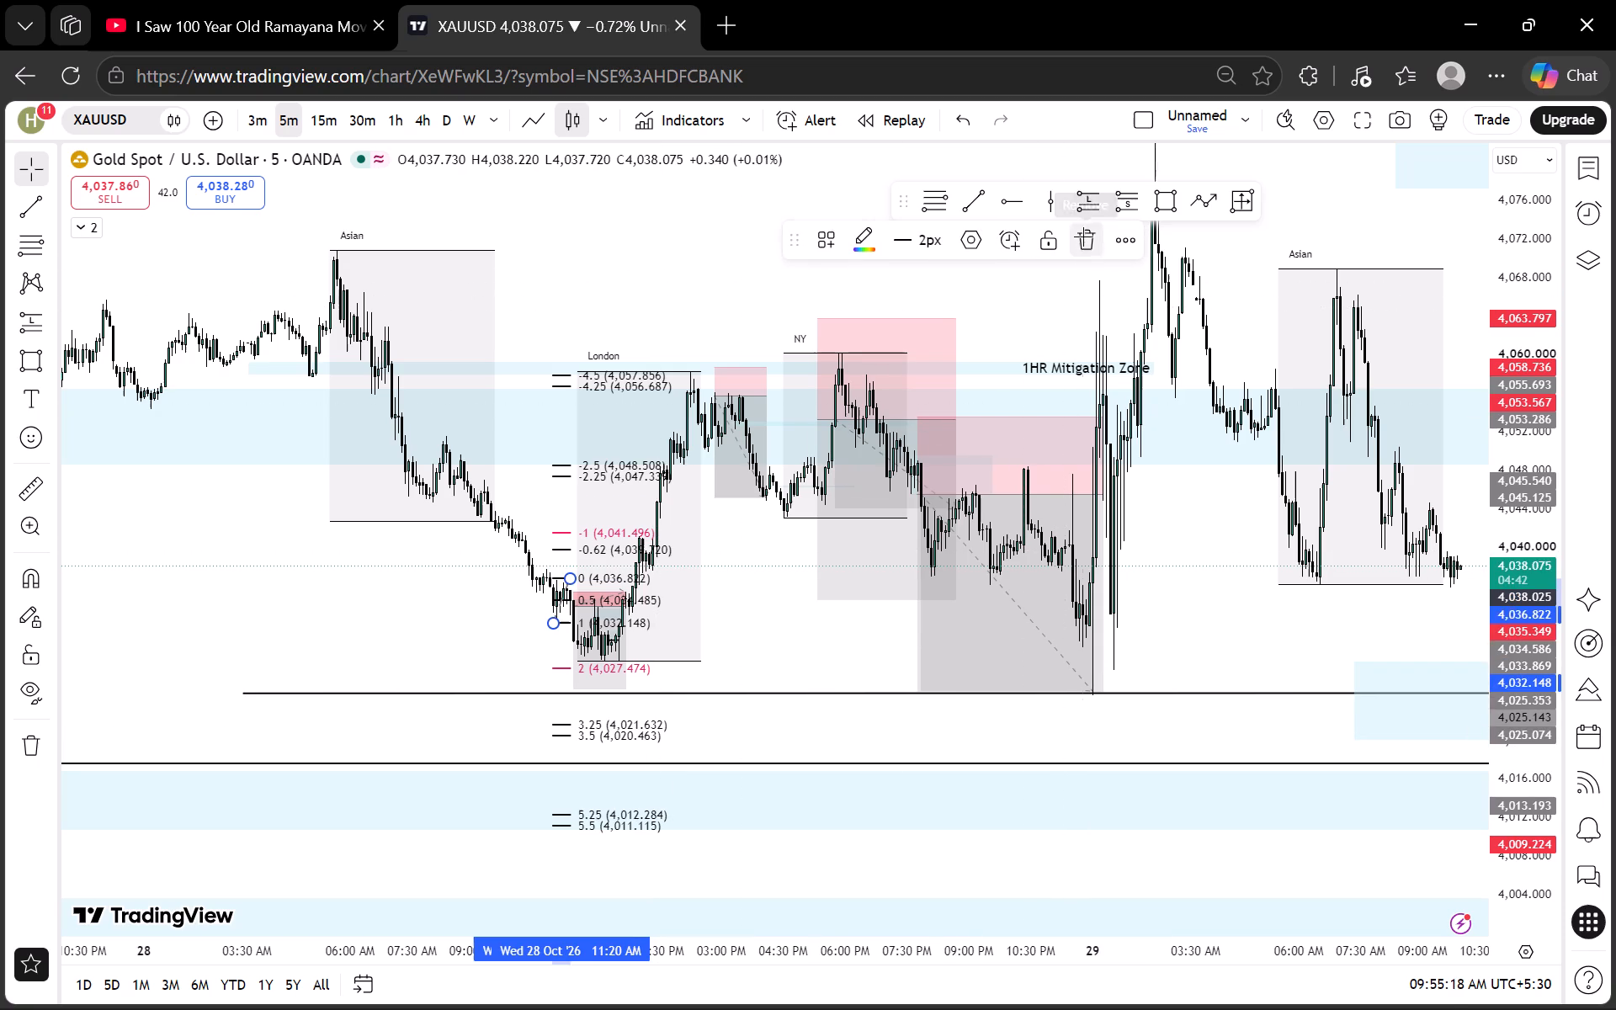
Examine the latest XAUUSD 5-minute candles relative to the Asian session range and both Asian Zones.
left_click_drag(1237, 606, 860, 604)
scroll(860, 601, "up", 3)
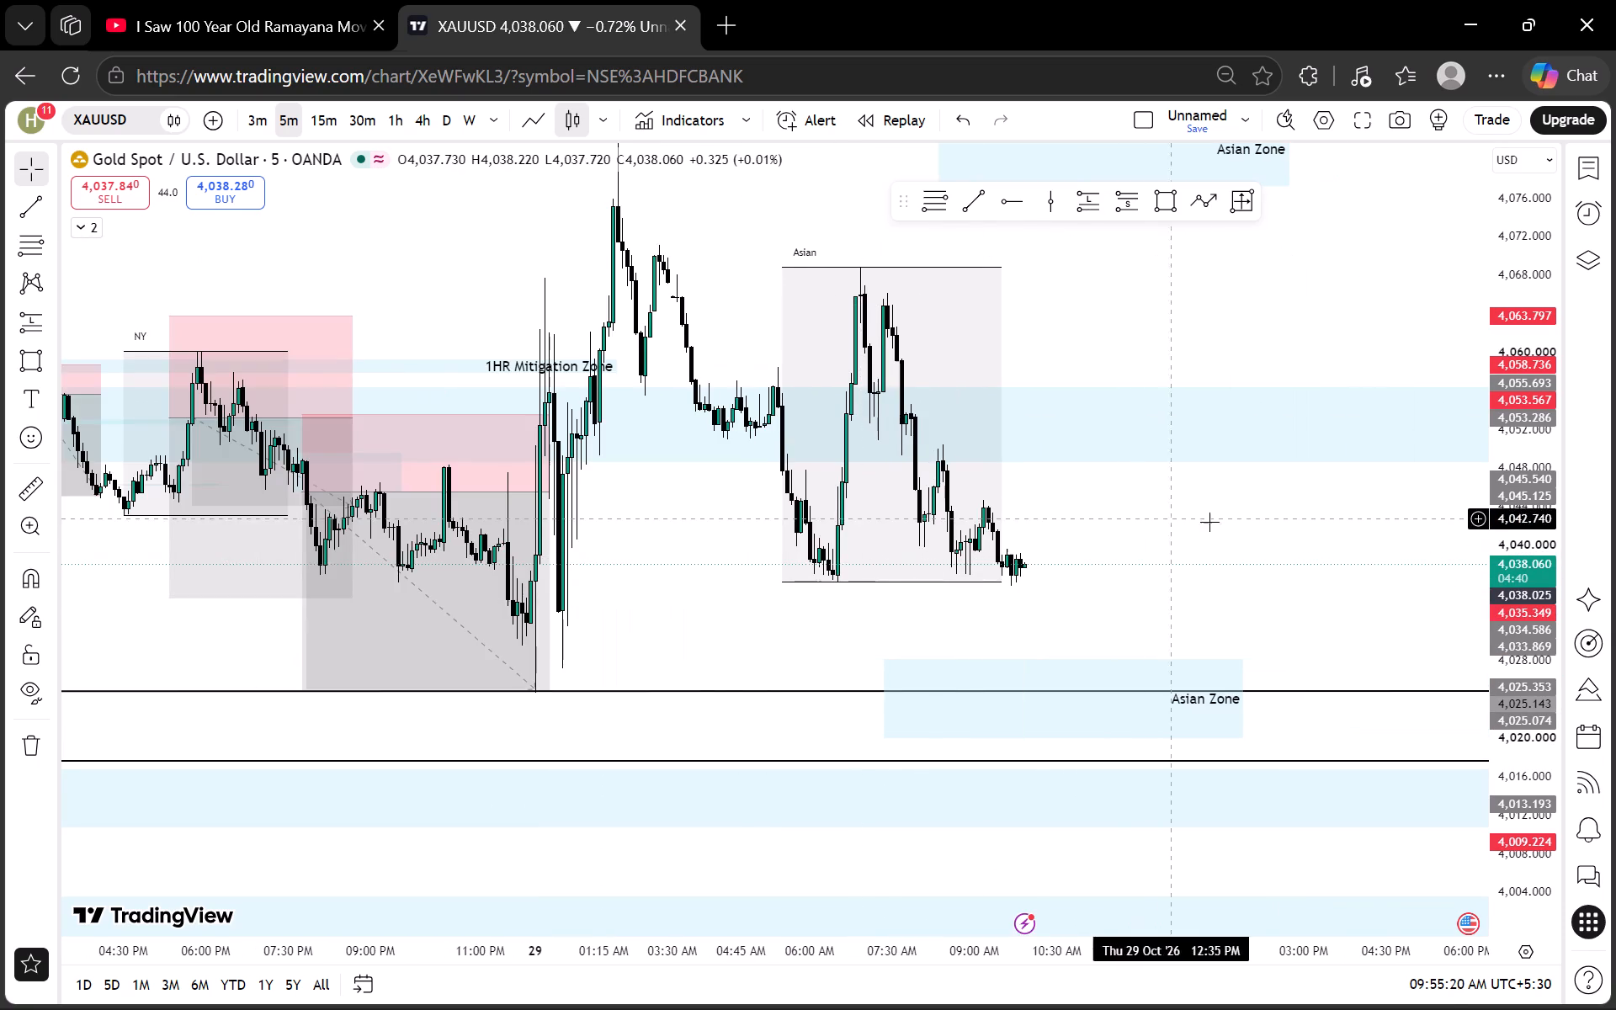
scroll(1208, 526, "down", 2)
left_click_drag(1275, 527, 1090, 521)
scroll(1513, 406, "down", 10)
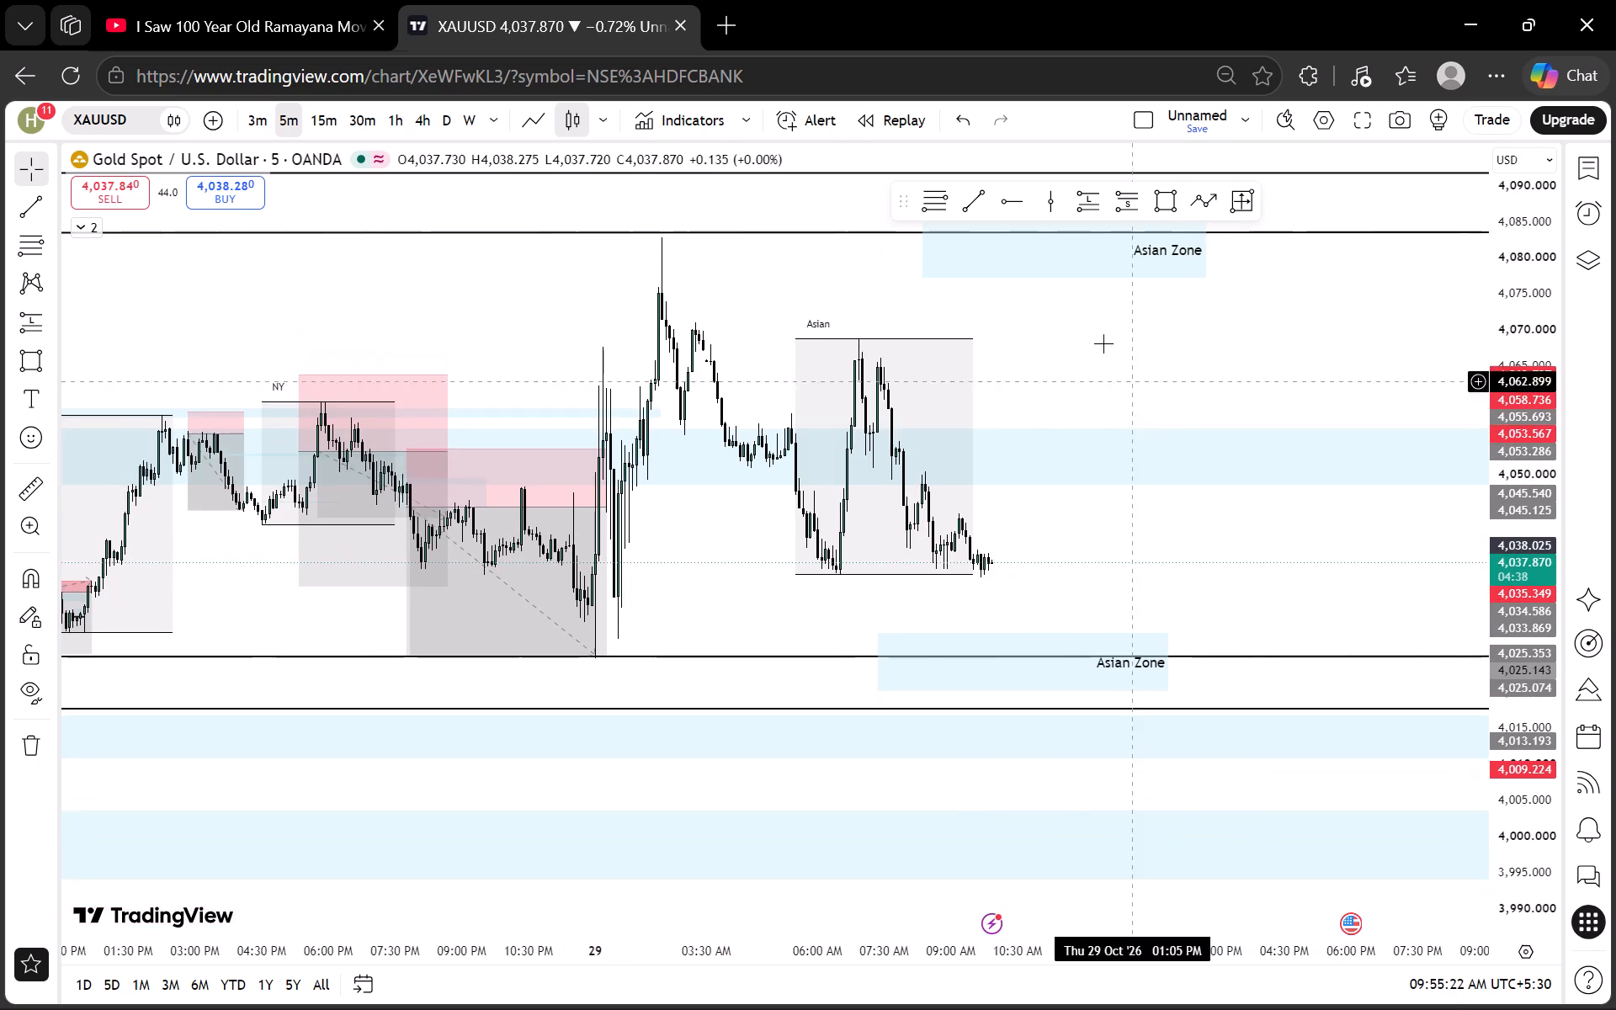
scroll(1547, 486, "up", 12)
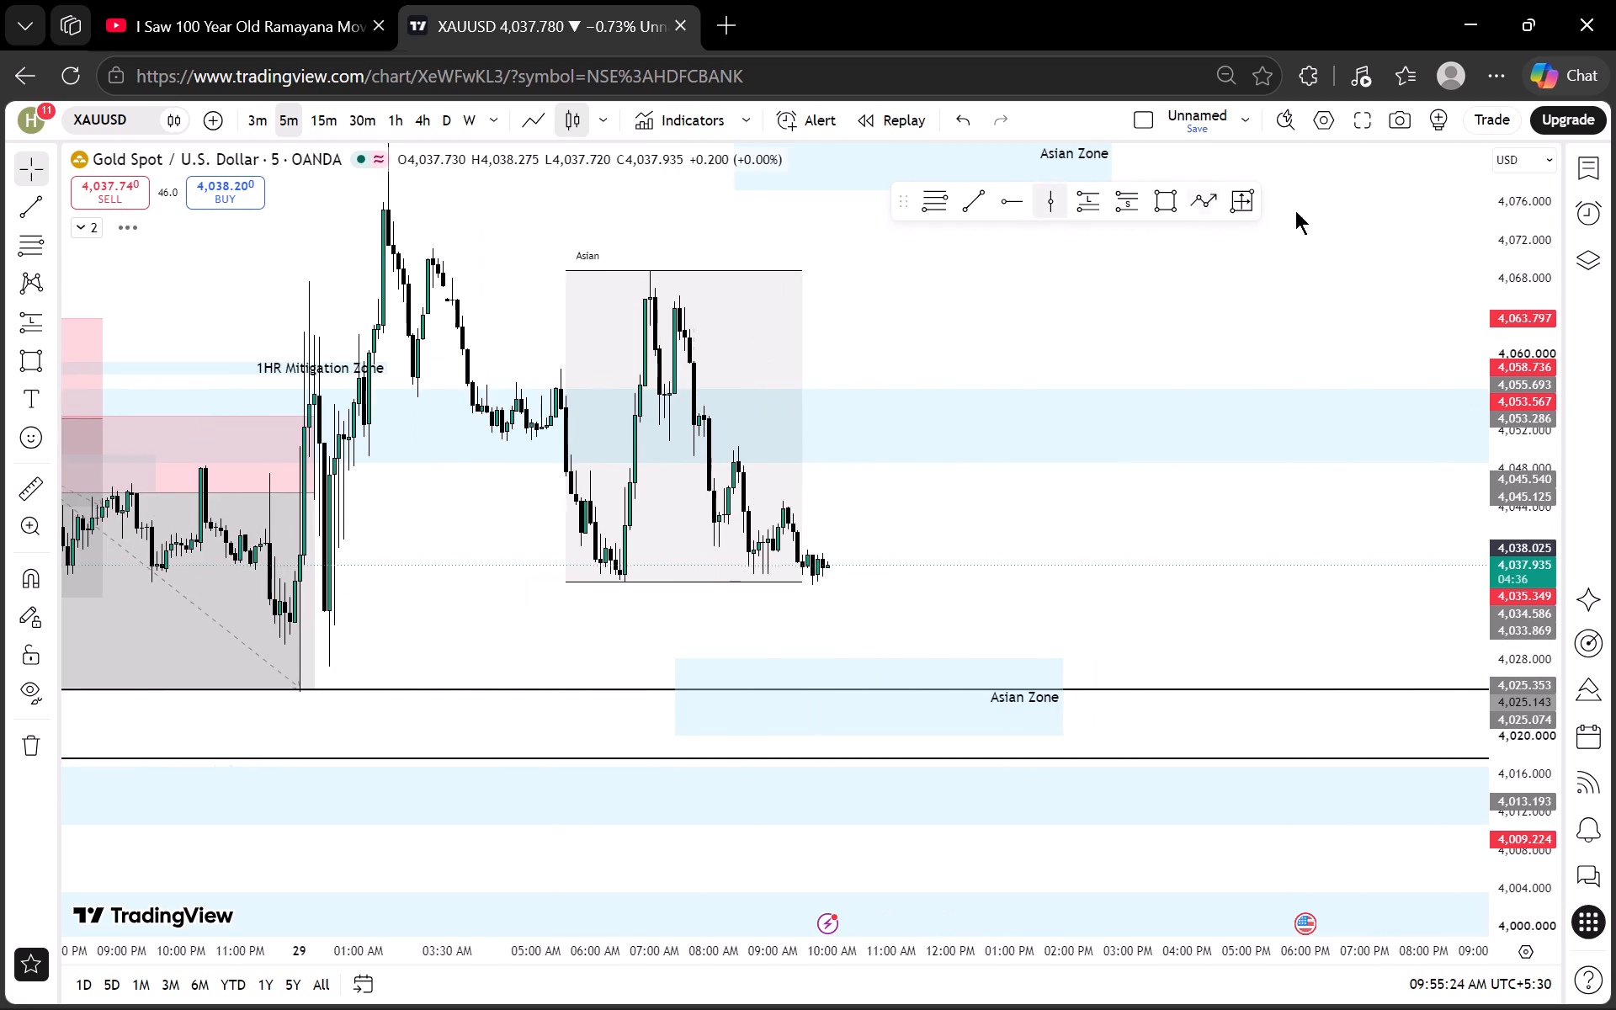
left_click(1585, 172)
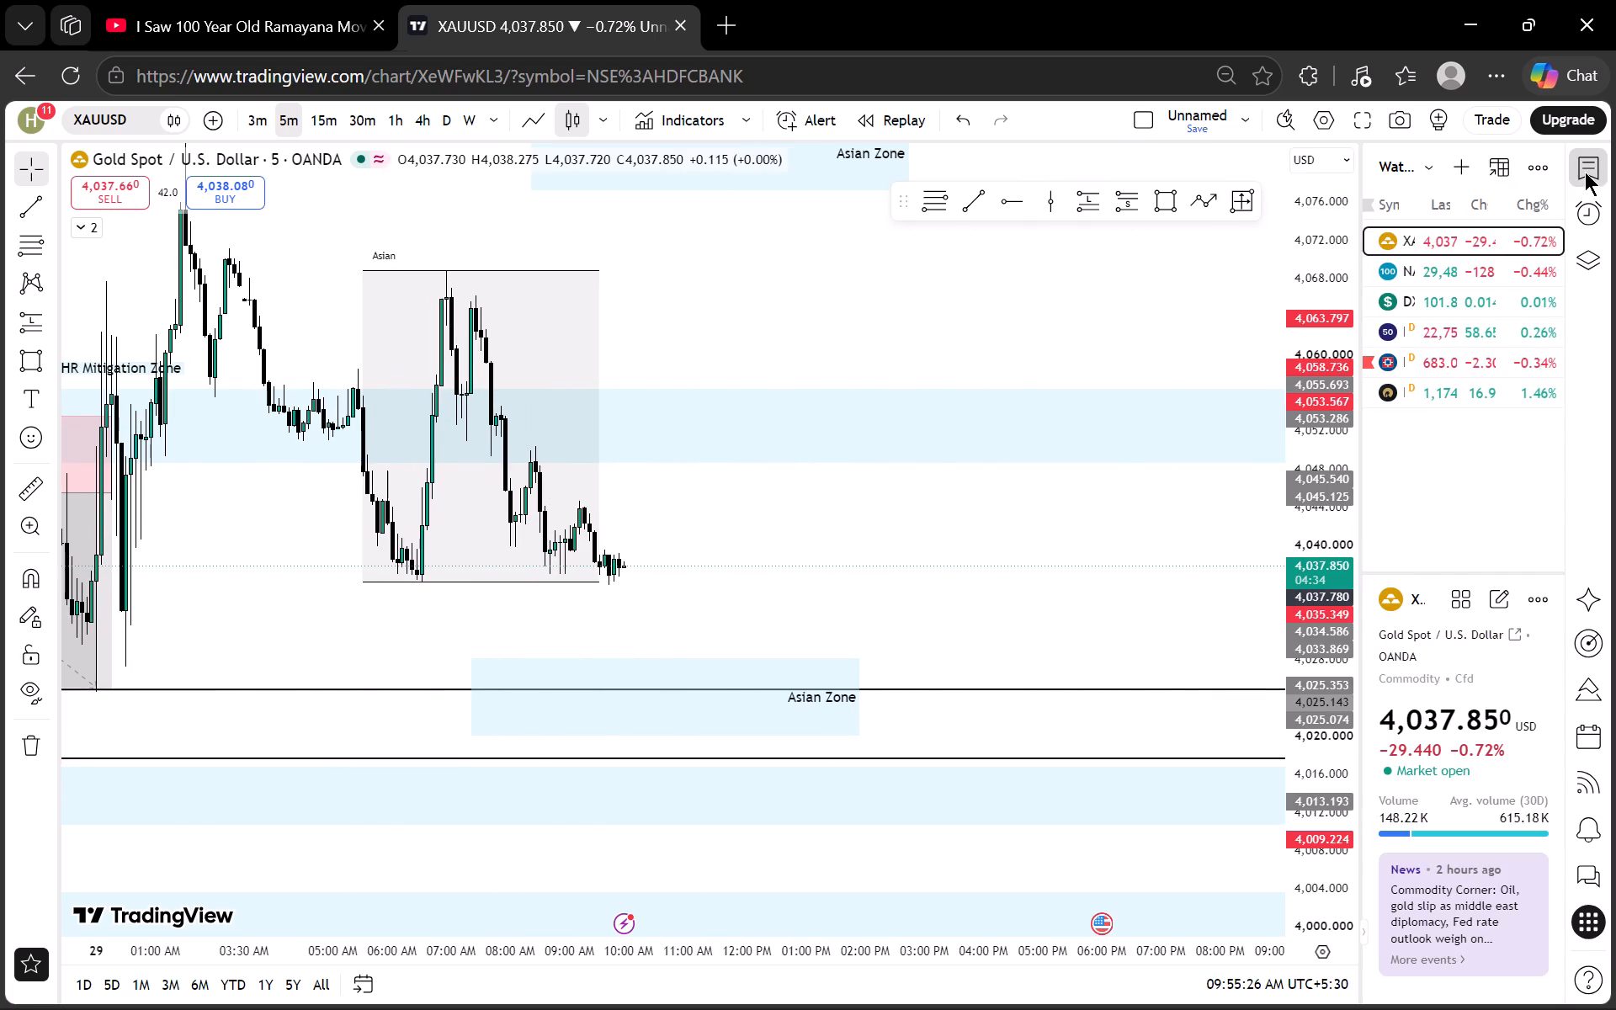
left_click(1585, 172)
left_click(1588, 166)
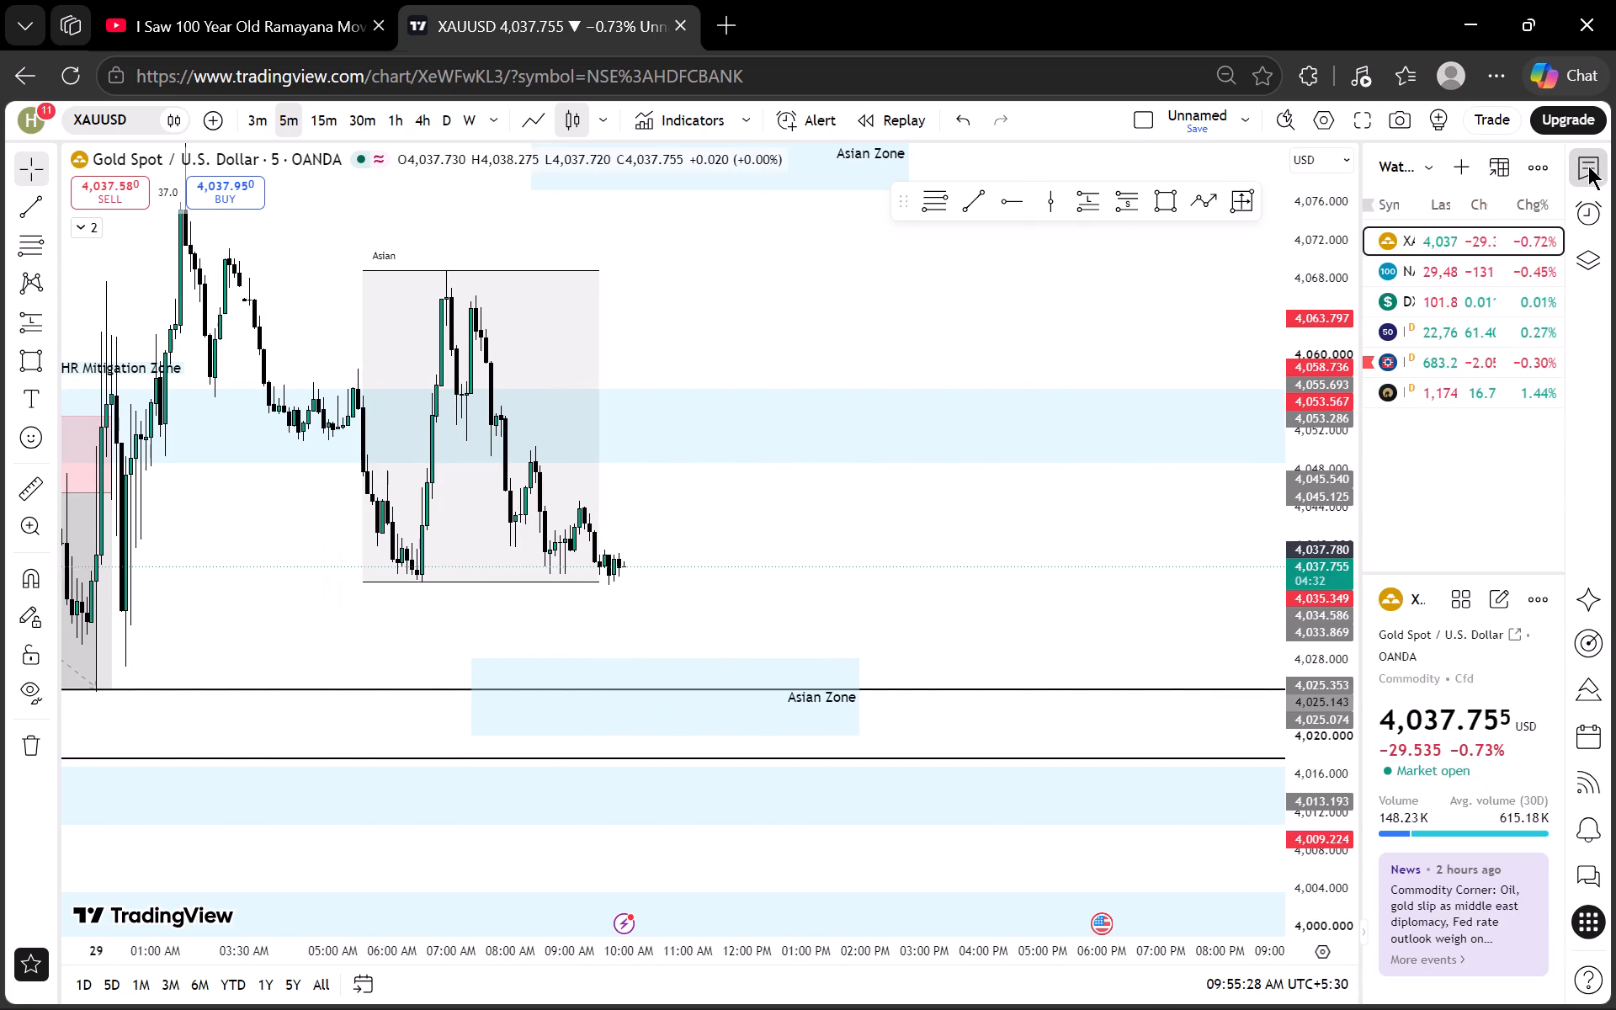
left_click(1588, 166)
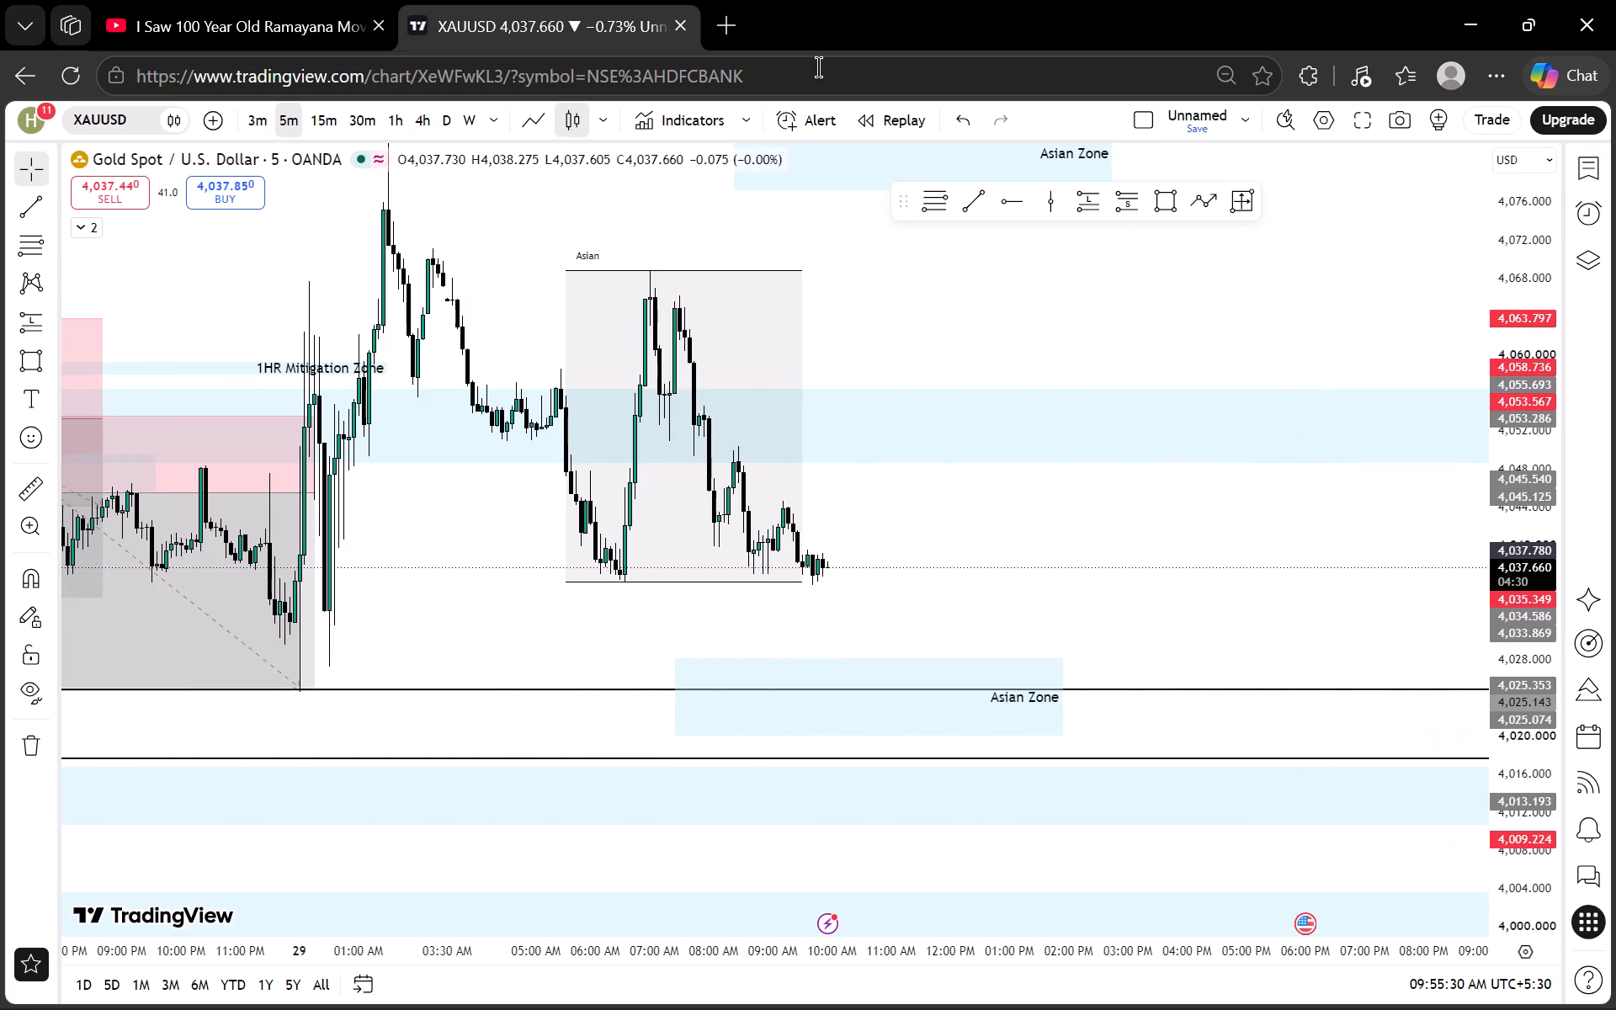
Open forexfactory.com in a new browser tab and review the USD events on the Oct 29 calendar.
left_click(722, 41)
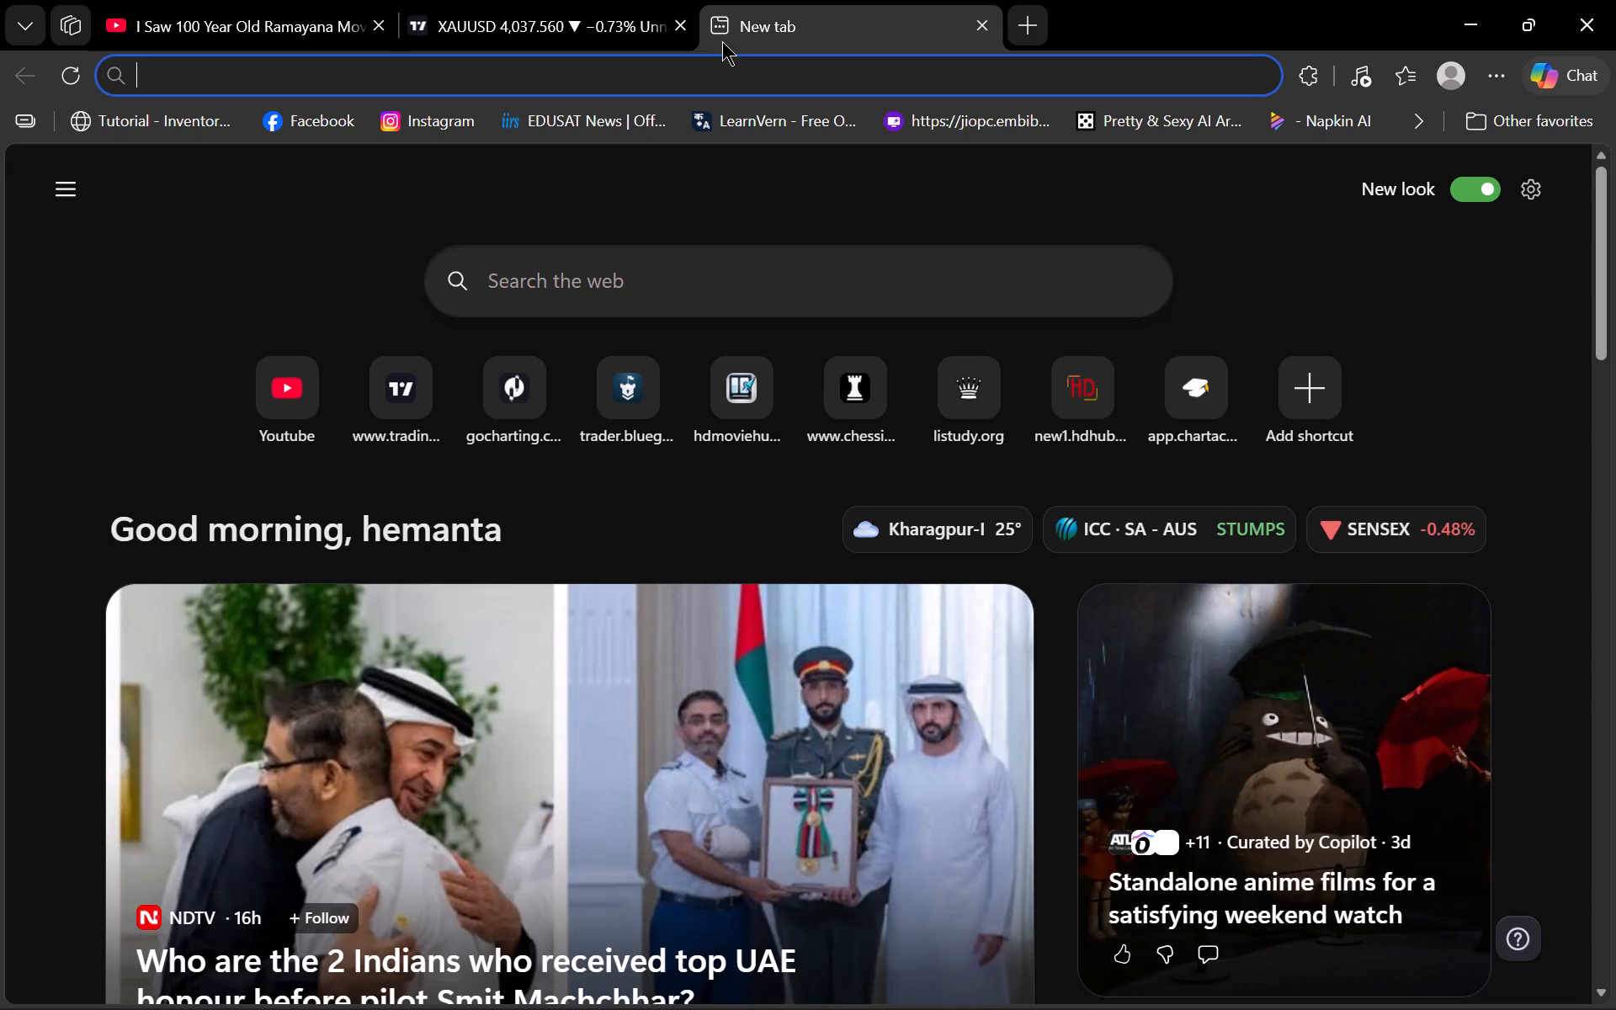
type("fo")
key("Return")
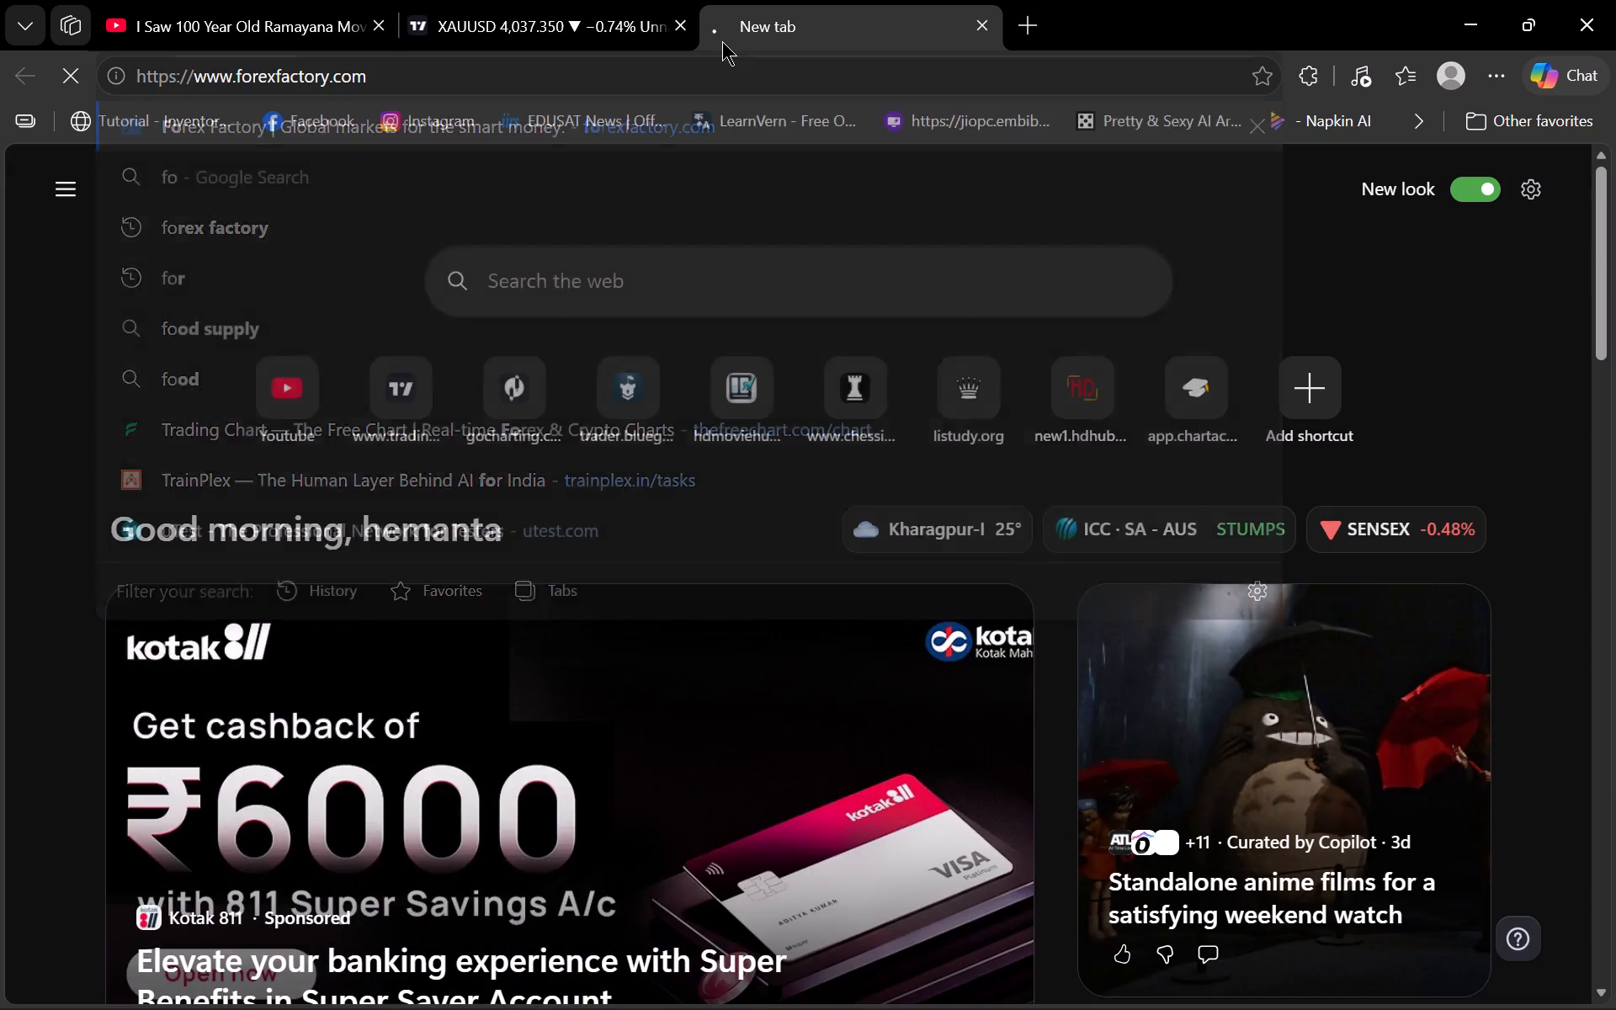
scroll(738, 517, "down", 3)
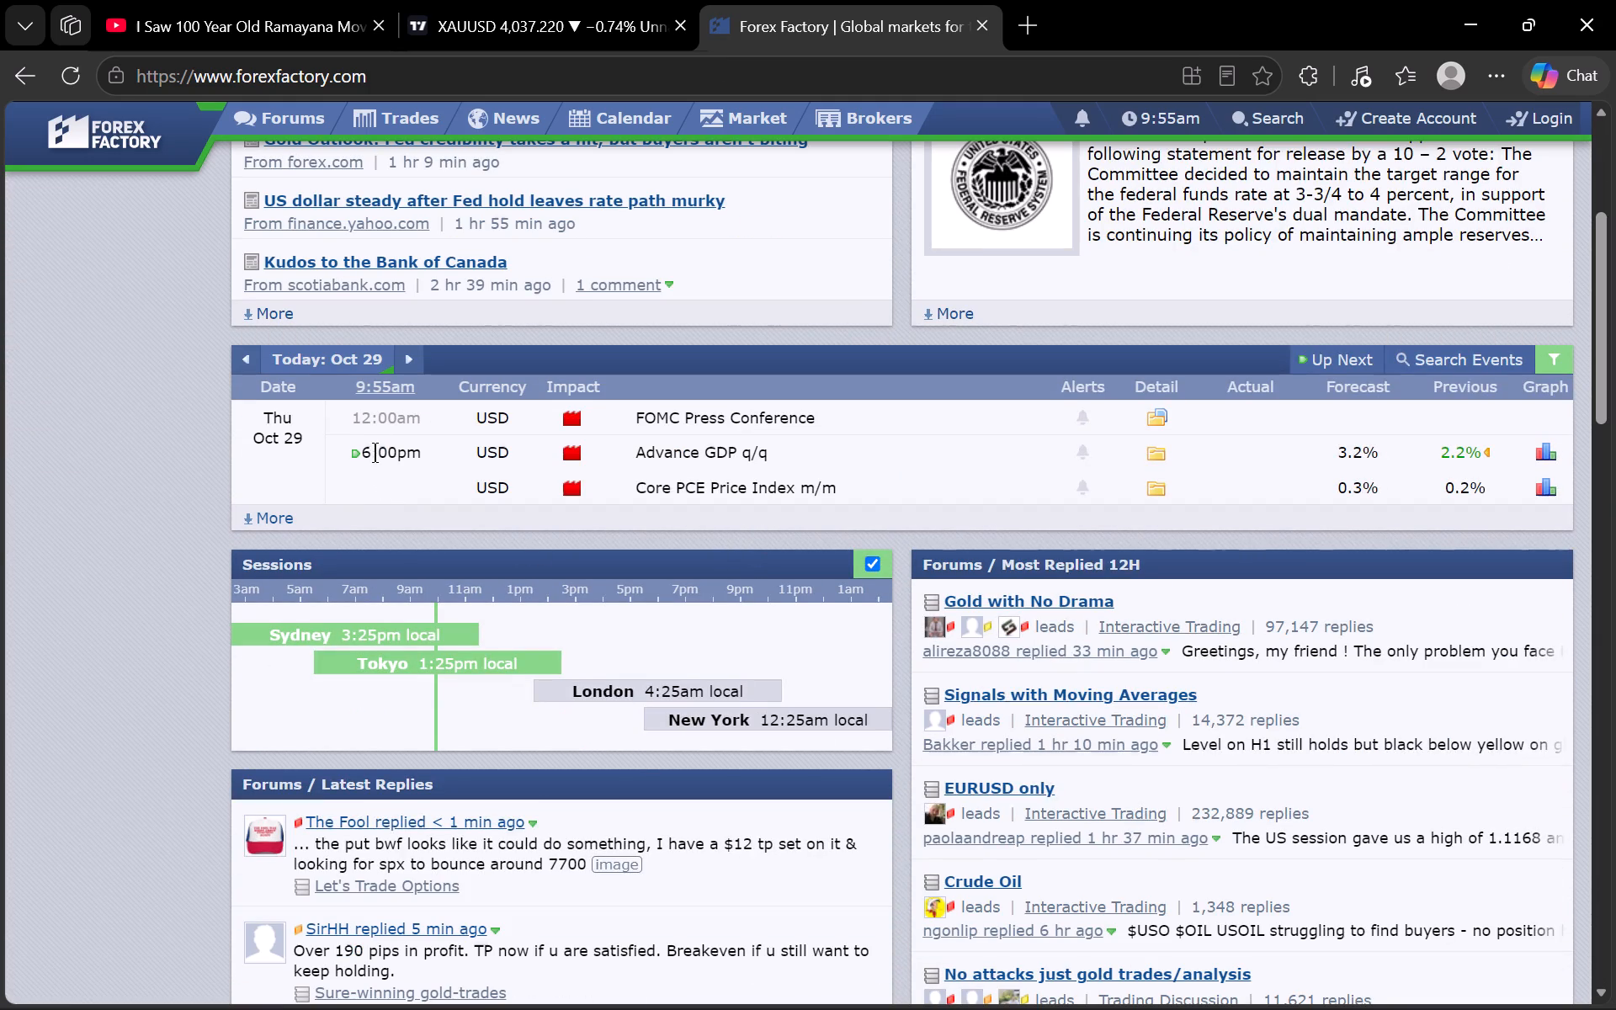
left_click_drag(367, 420, 434, 408)
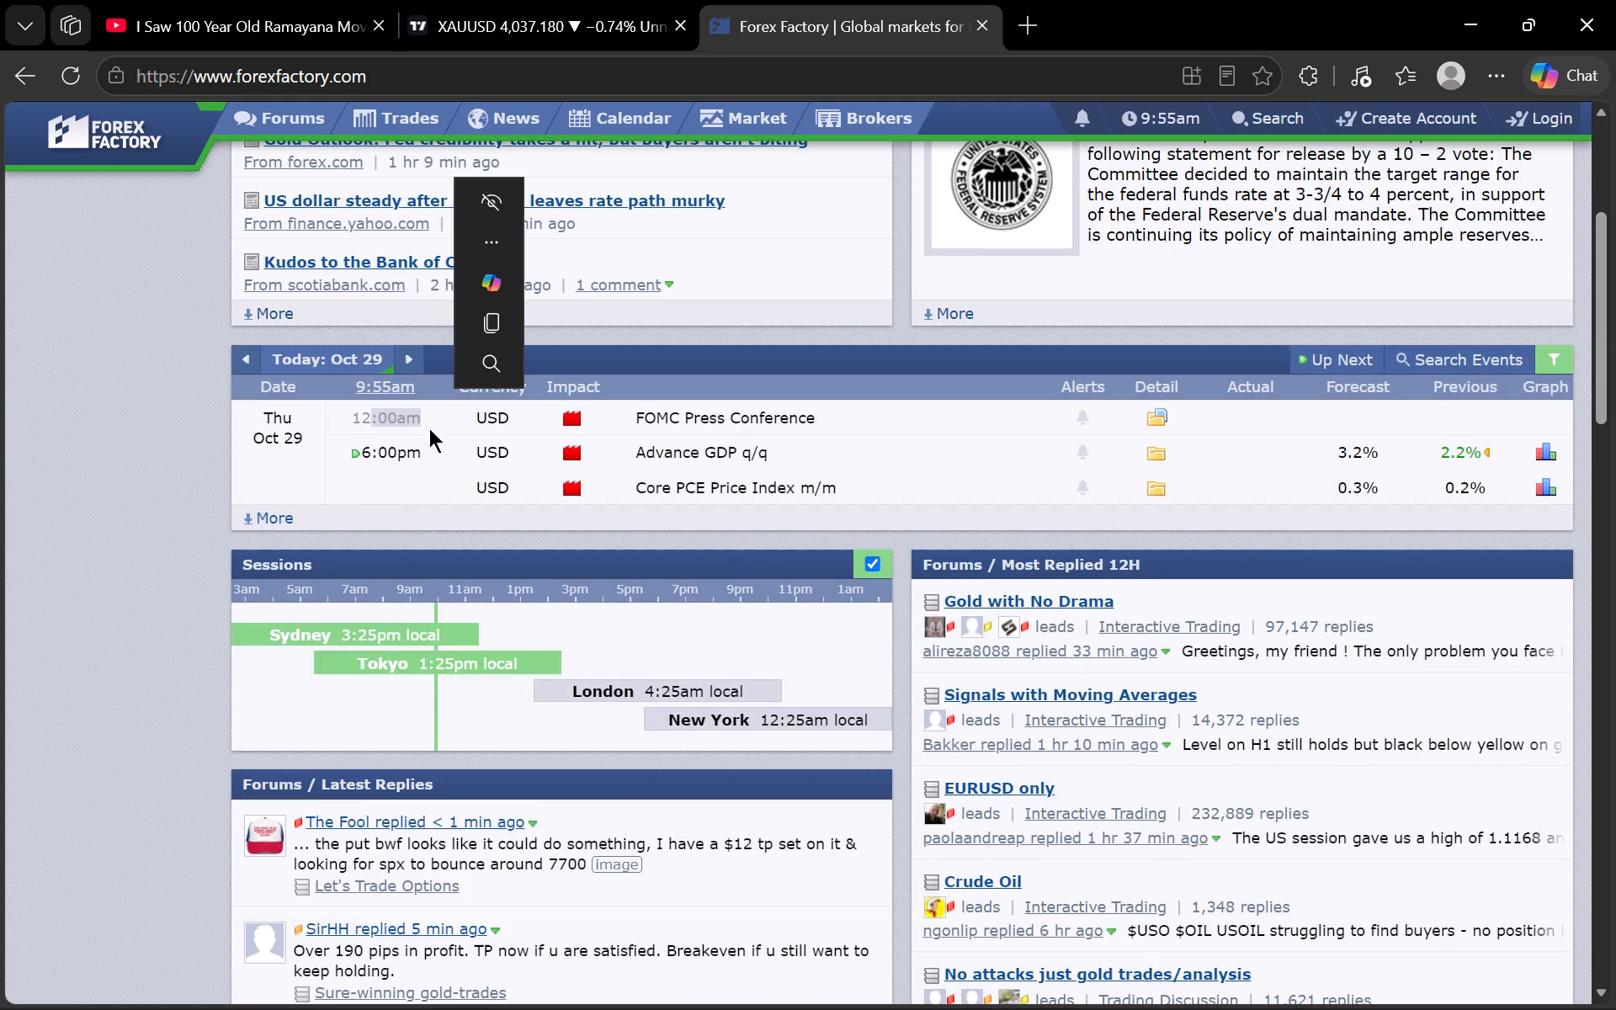
left_click(452, 417)
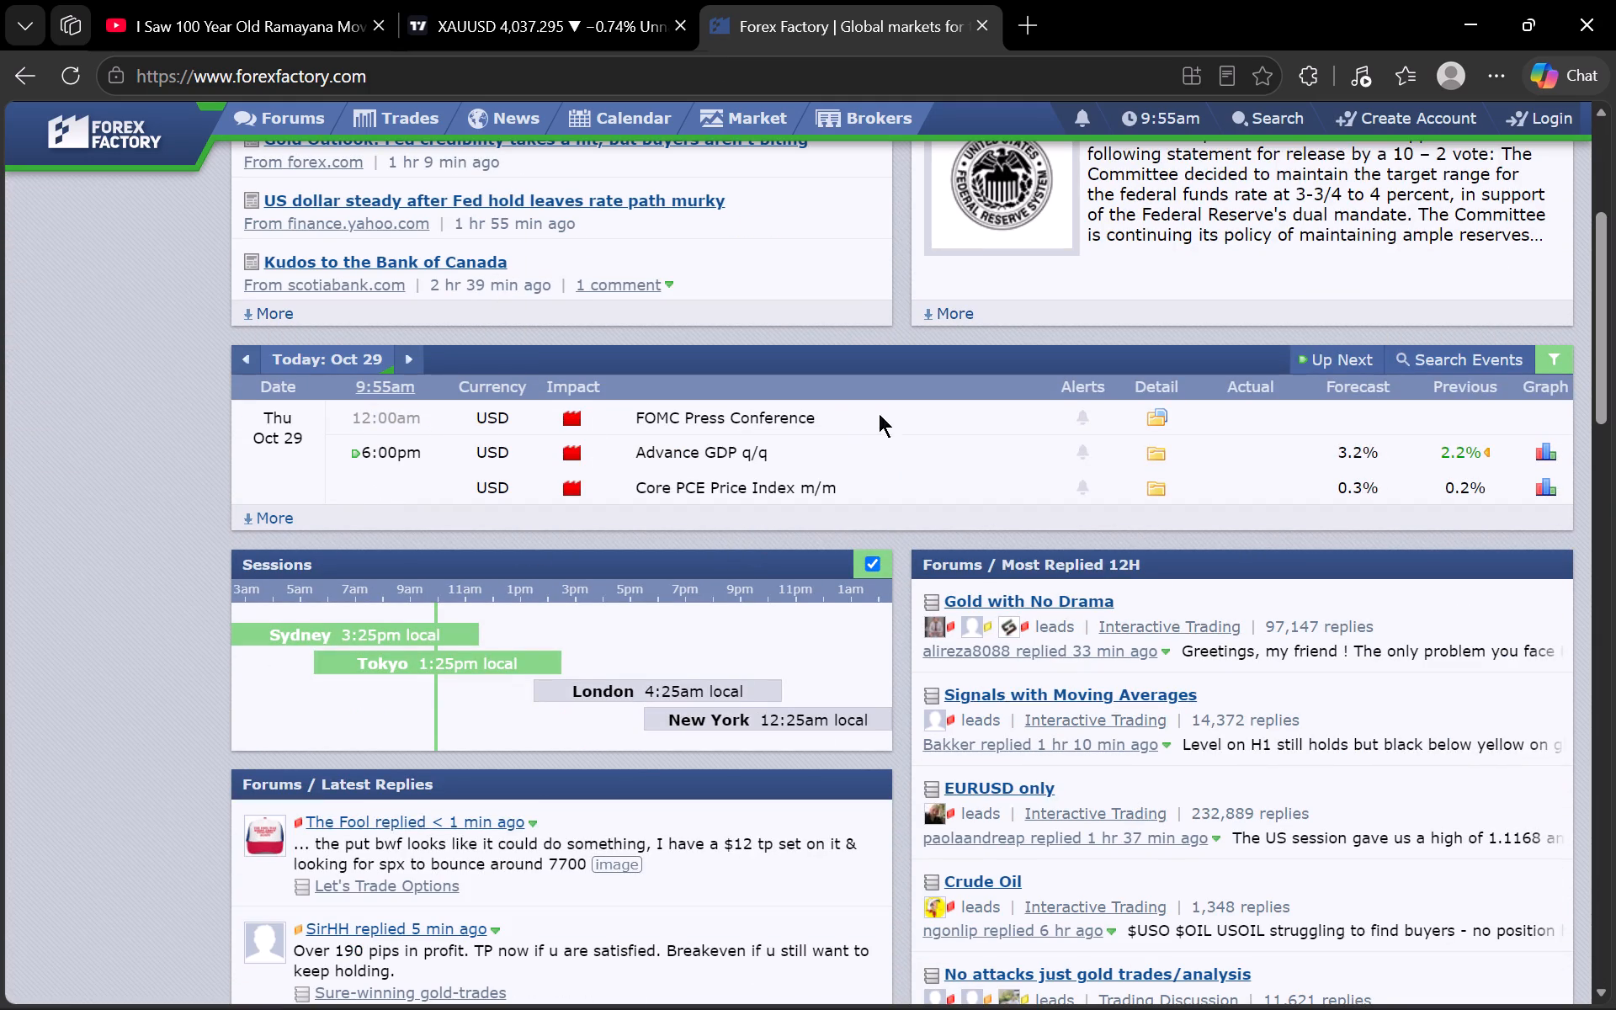
Open the FOMC Press Conference event details, read the specs and related stories, and close them again.
left_click(1161, 418)
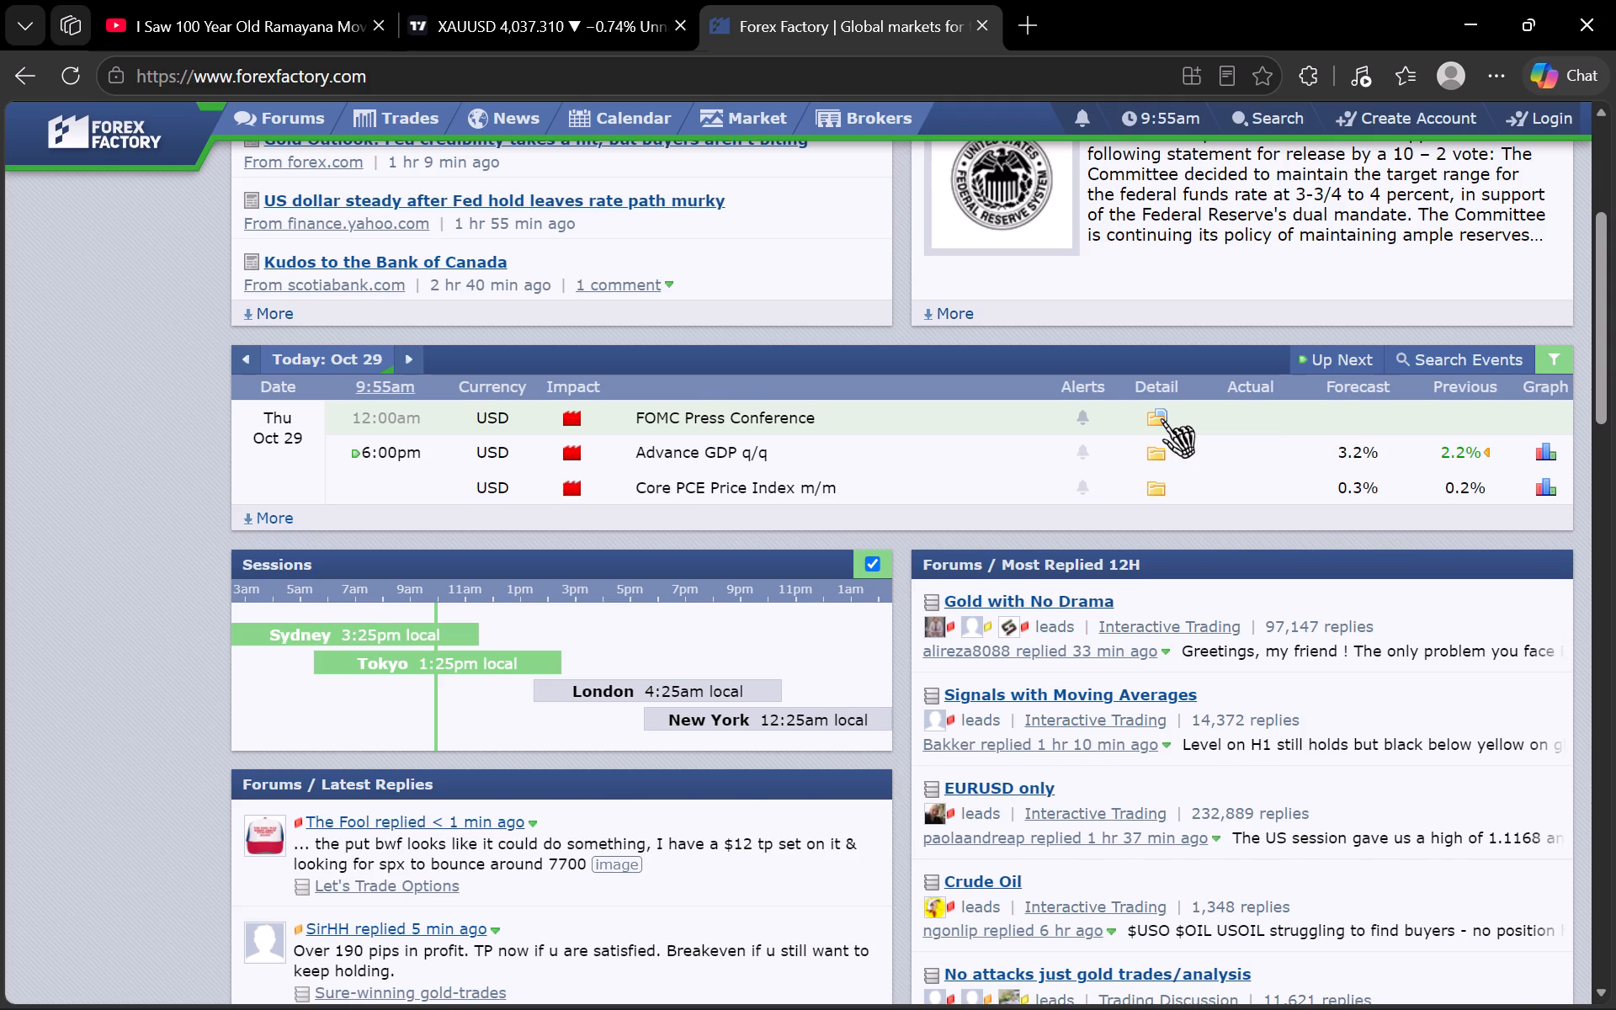
scroll(1221, 551, "down", 6)
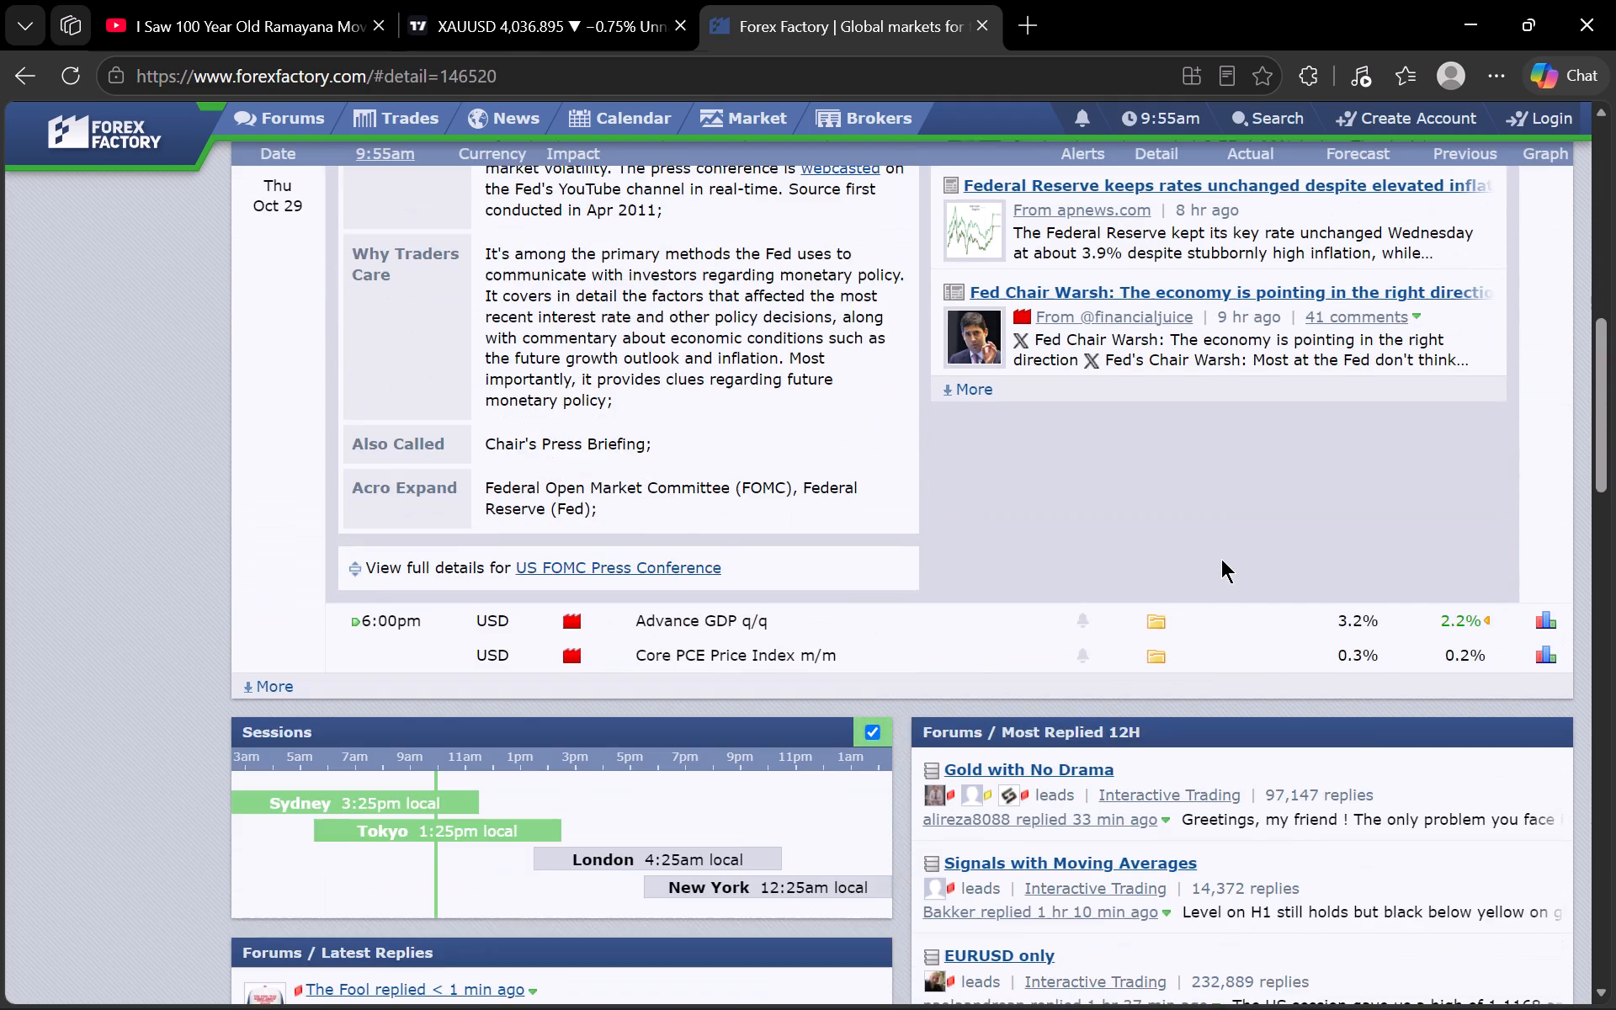
scroll(1220, 559, "up", 5)
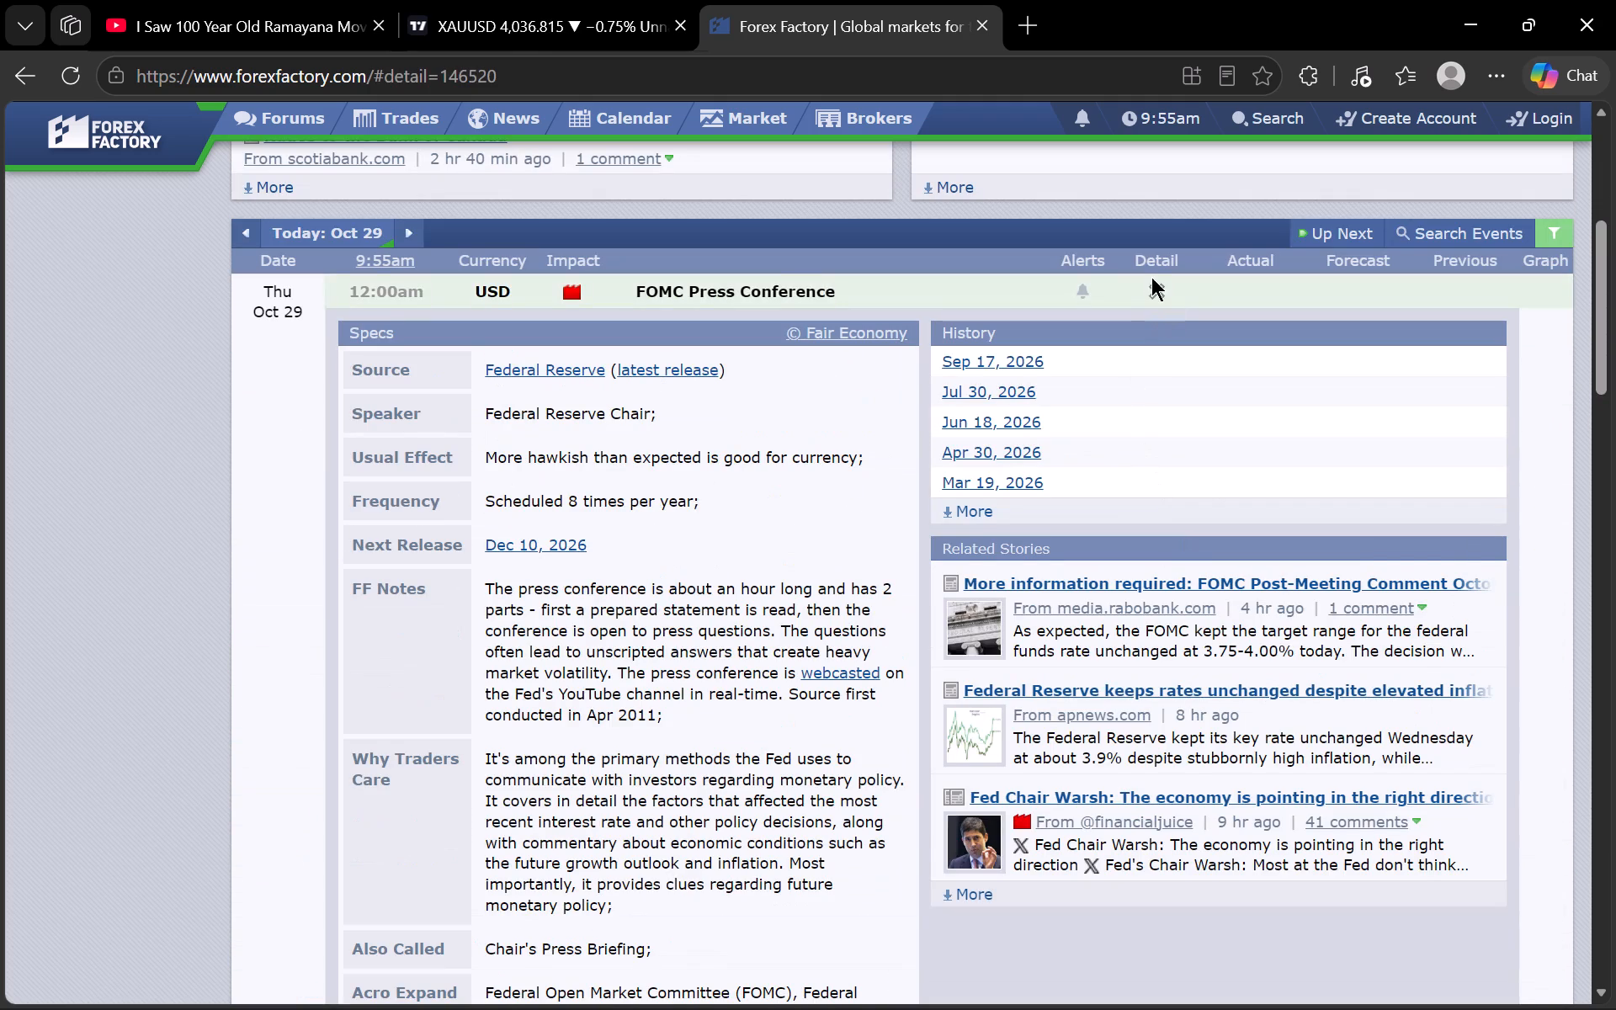
left_click(1151, 295)
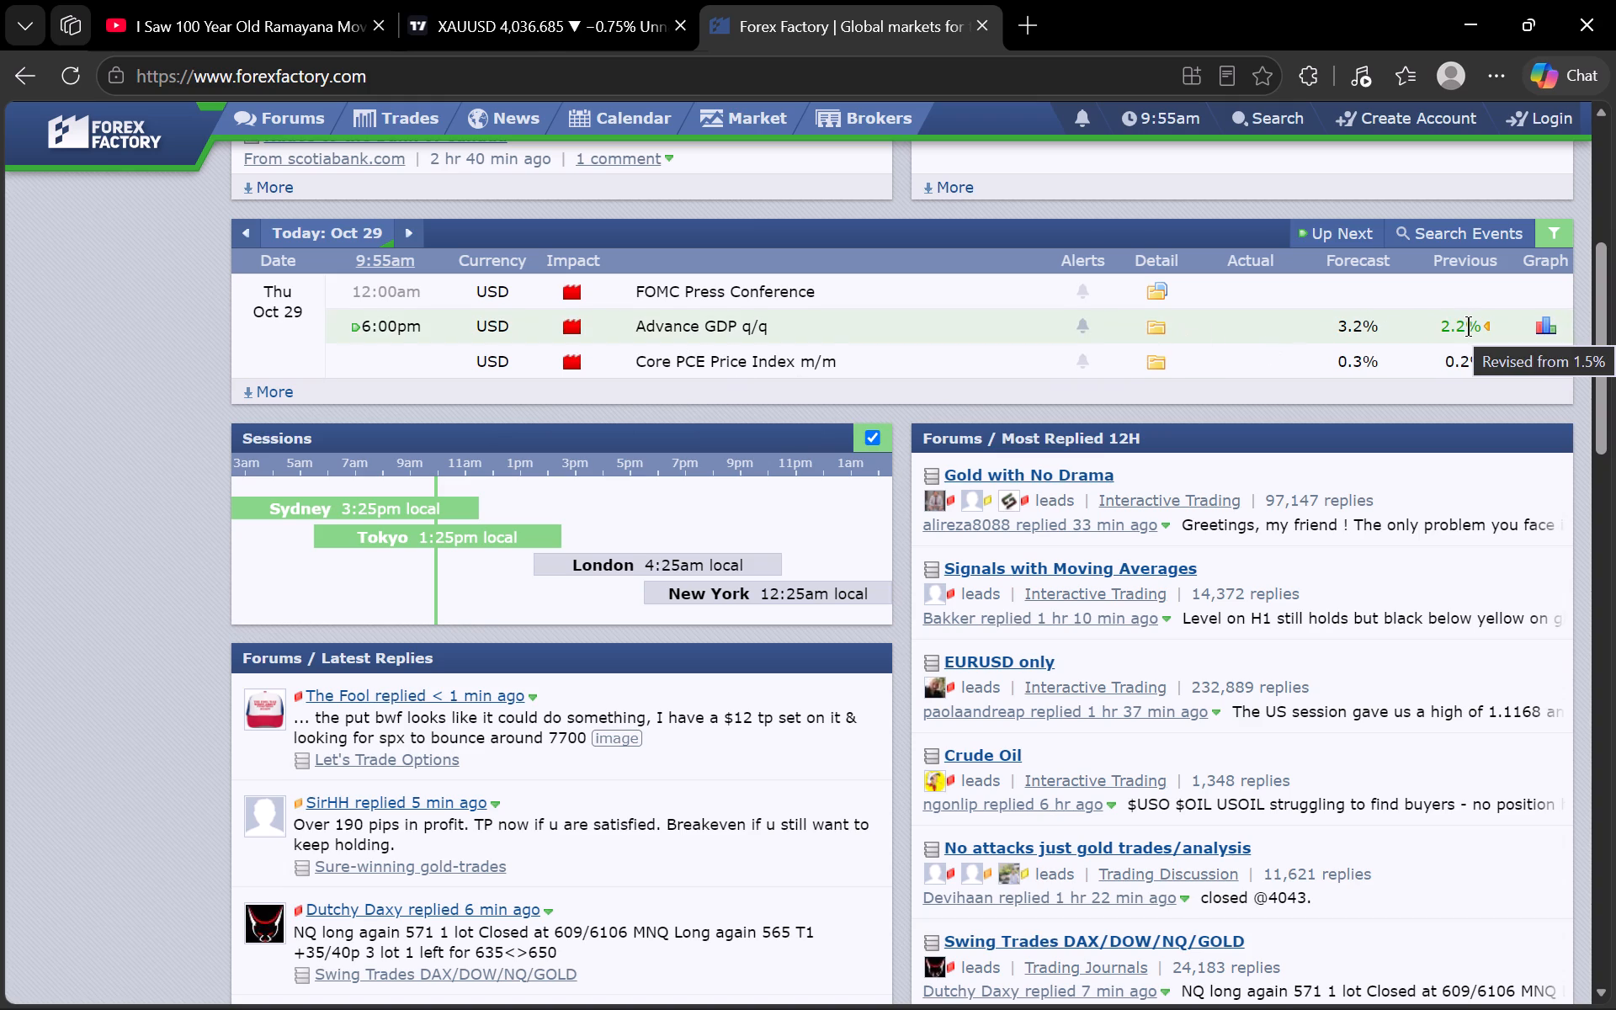
Examine the forecast and previous figures for the Advance GDP q/q release.
left_click_drag(1468, 326, 1433, 335)
left_click(1261, 337)
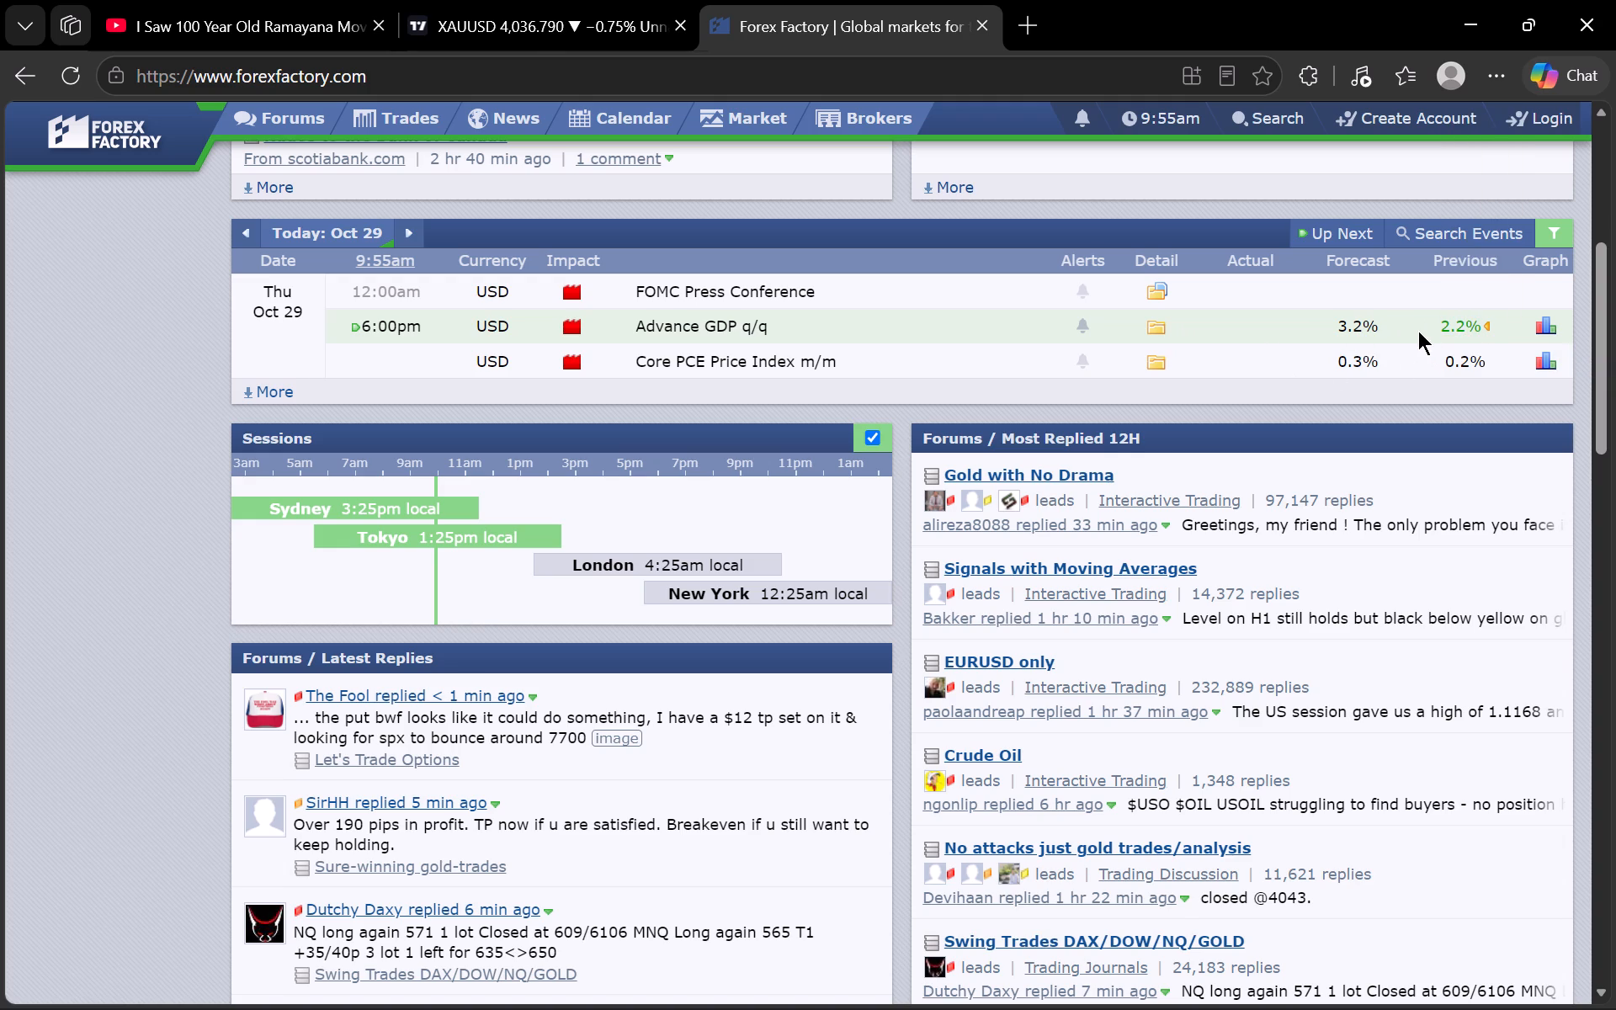
Examine the previous figure for Advance GDP q/q and the scheduled time of the FOMC Press Conference.
left_click_drag(1431, 331, 1479, 331)
left_click(1486, 331)
left_click(1488, 318)
left_click(1501, 327)
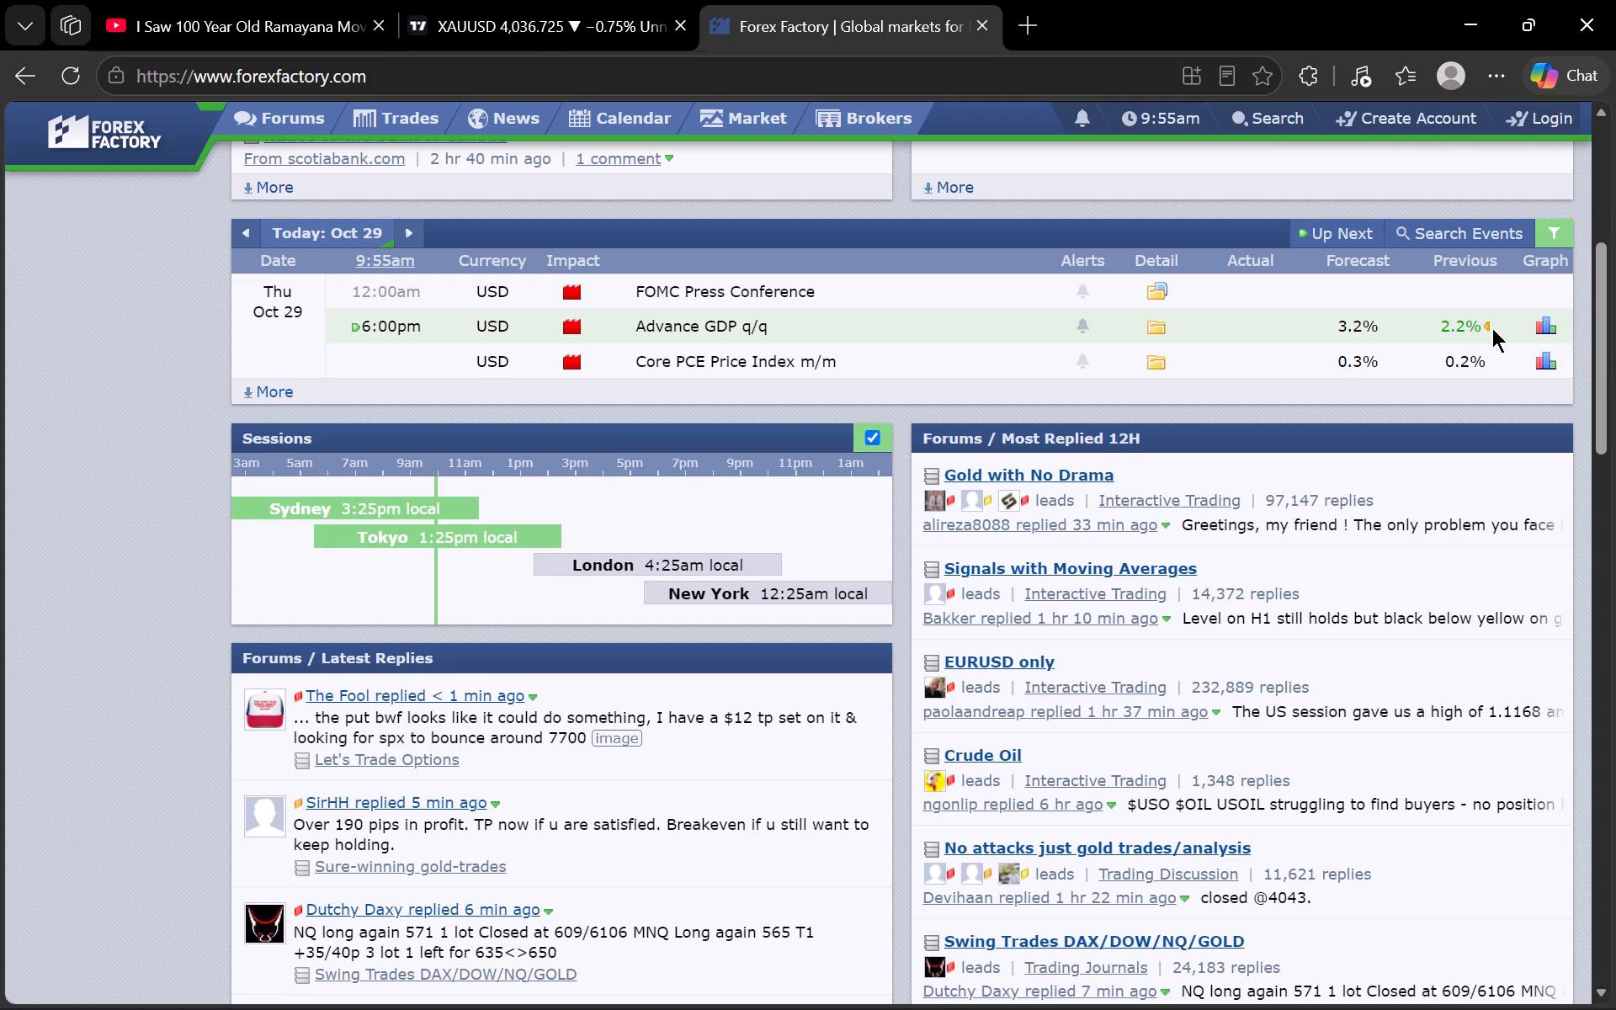
left_click(1486, 328)
left_click_drag(1485, 328, 1443, 332)
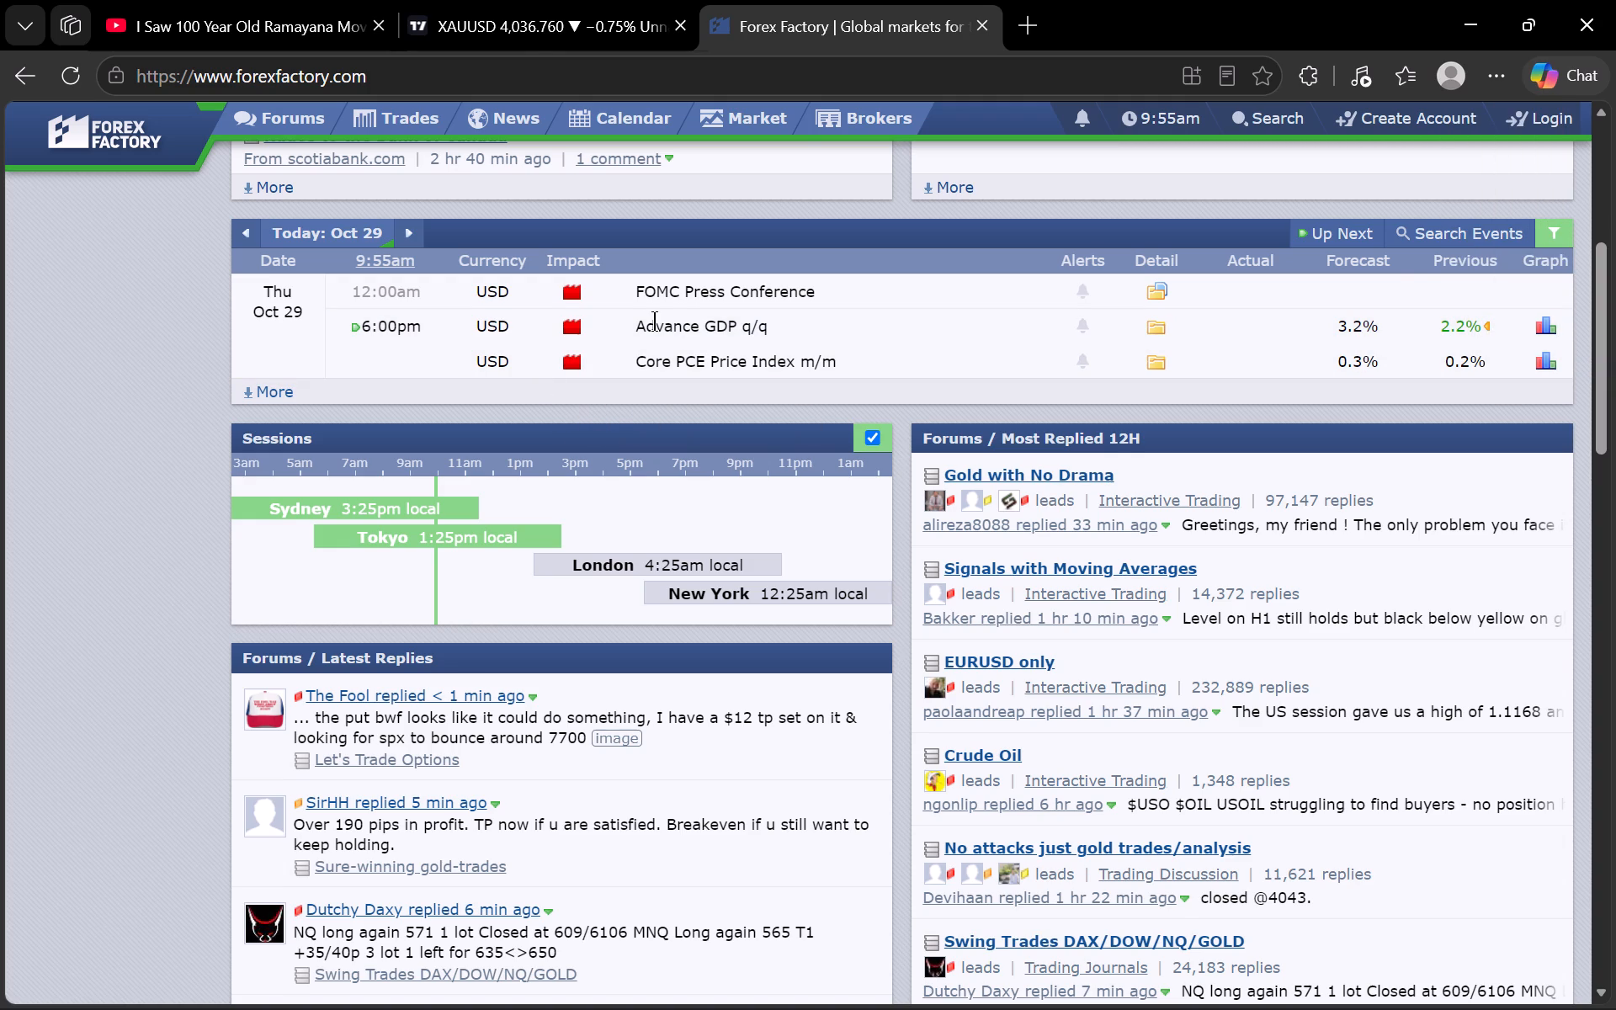
scroll(662, 325, "up", 2)
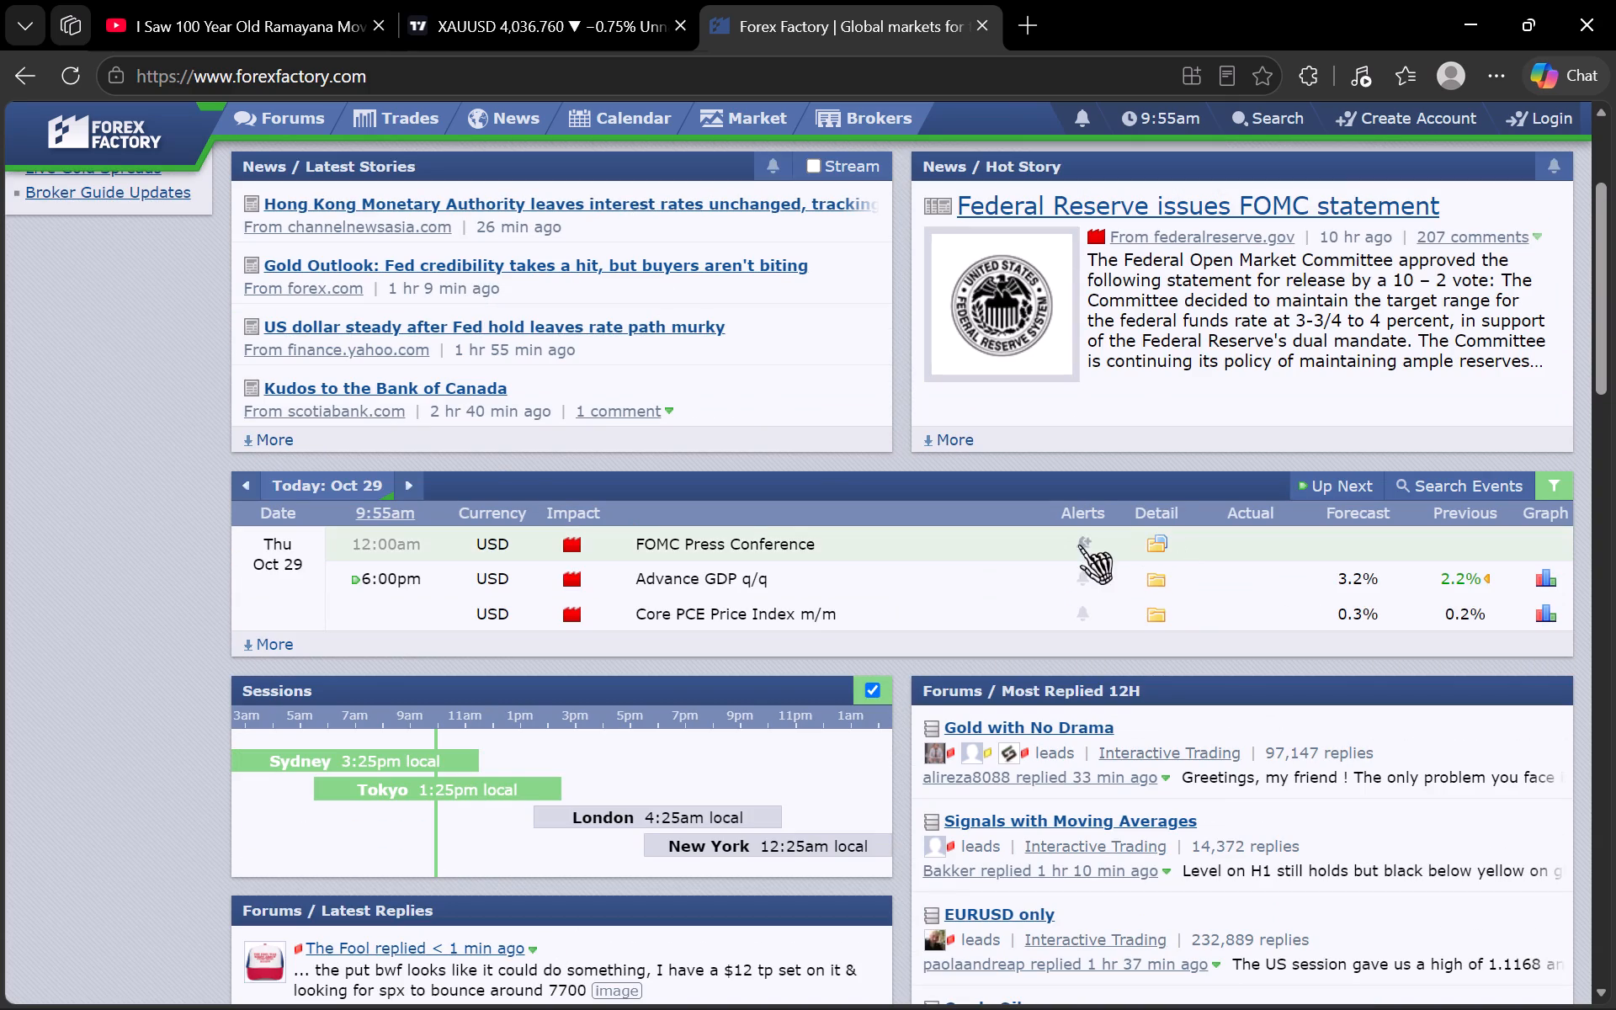
left_click_drag(454, 536, 340, 561)
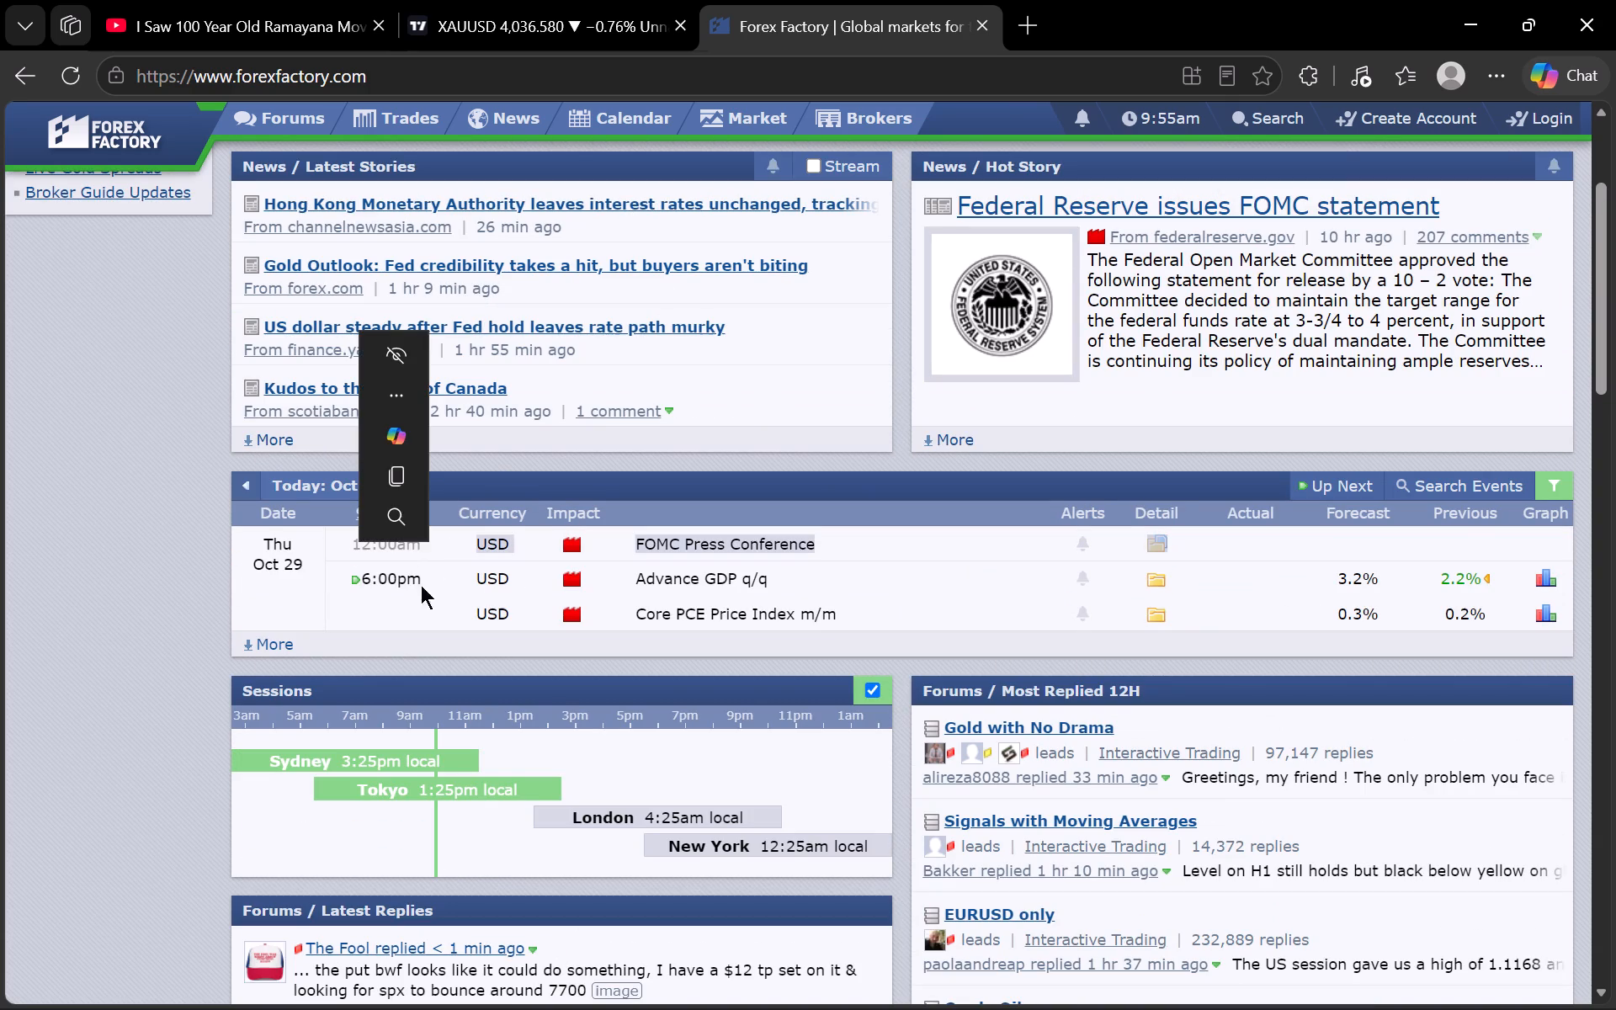
left_click(445, 588)
left_click_drag(417, 543, 373, 543)
left_click(454, 620)
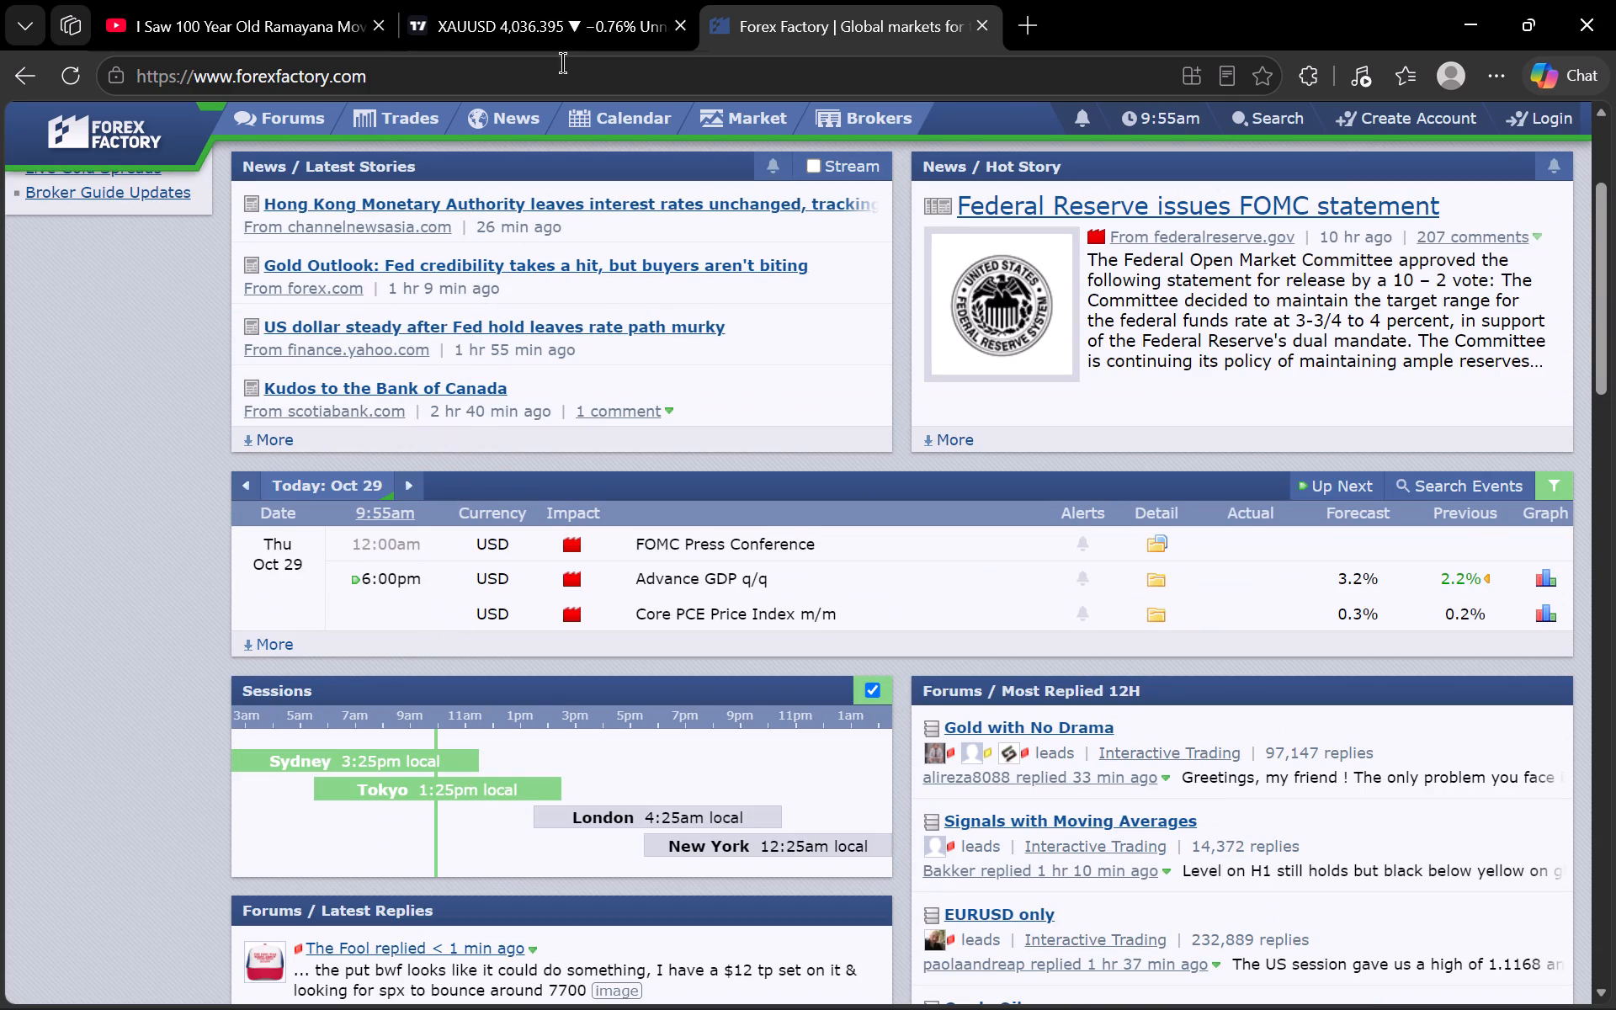
Switch to the XAUUSD 5-minute chart and measure the rally after the FOMC Press Conference, from the post-midnight low to the Oct 29 high.
left_click(520, 21)
scroll(506, 476, "down", 1)
left_click_drag(586, 524, 638, 533)
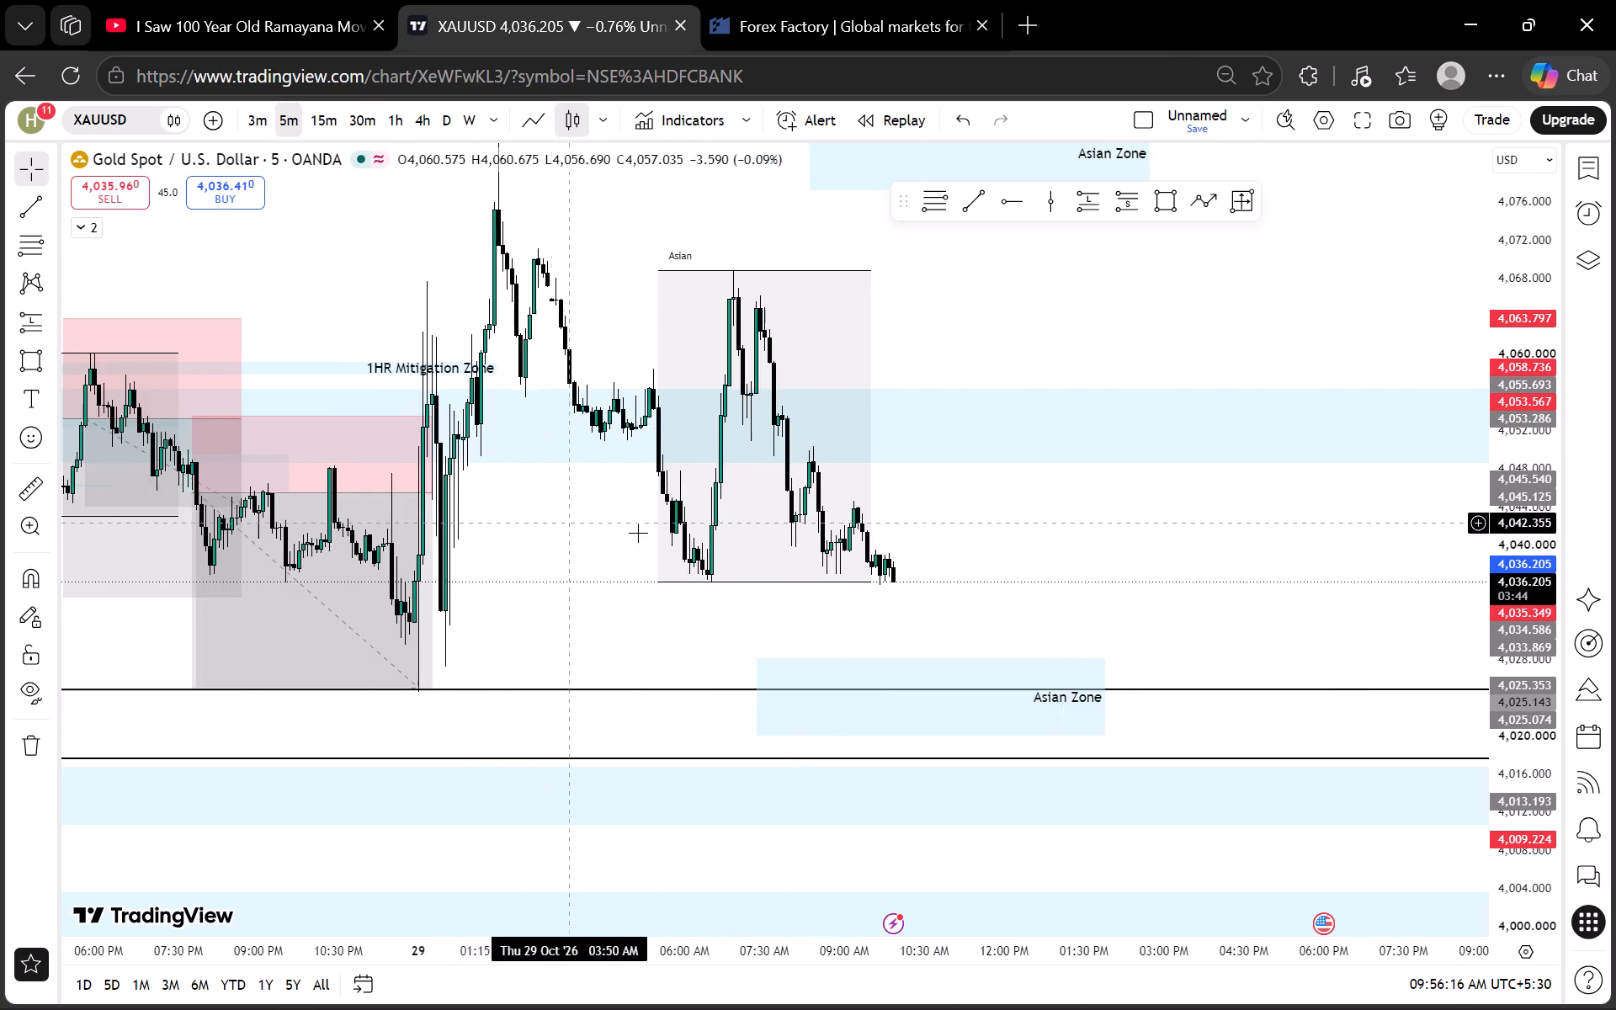
left_click_drag(638, 533, 744, 538)
left_click_drag(645, 498, 805, 510)
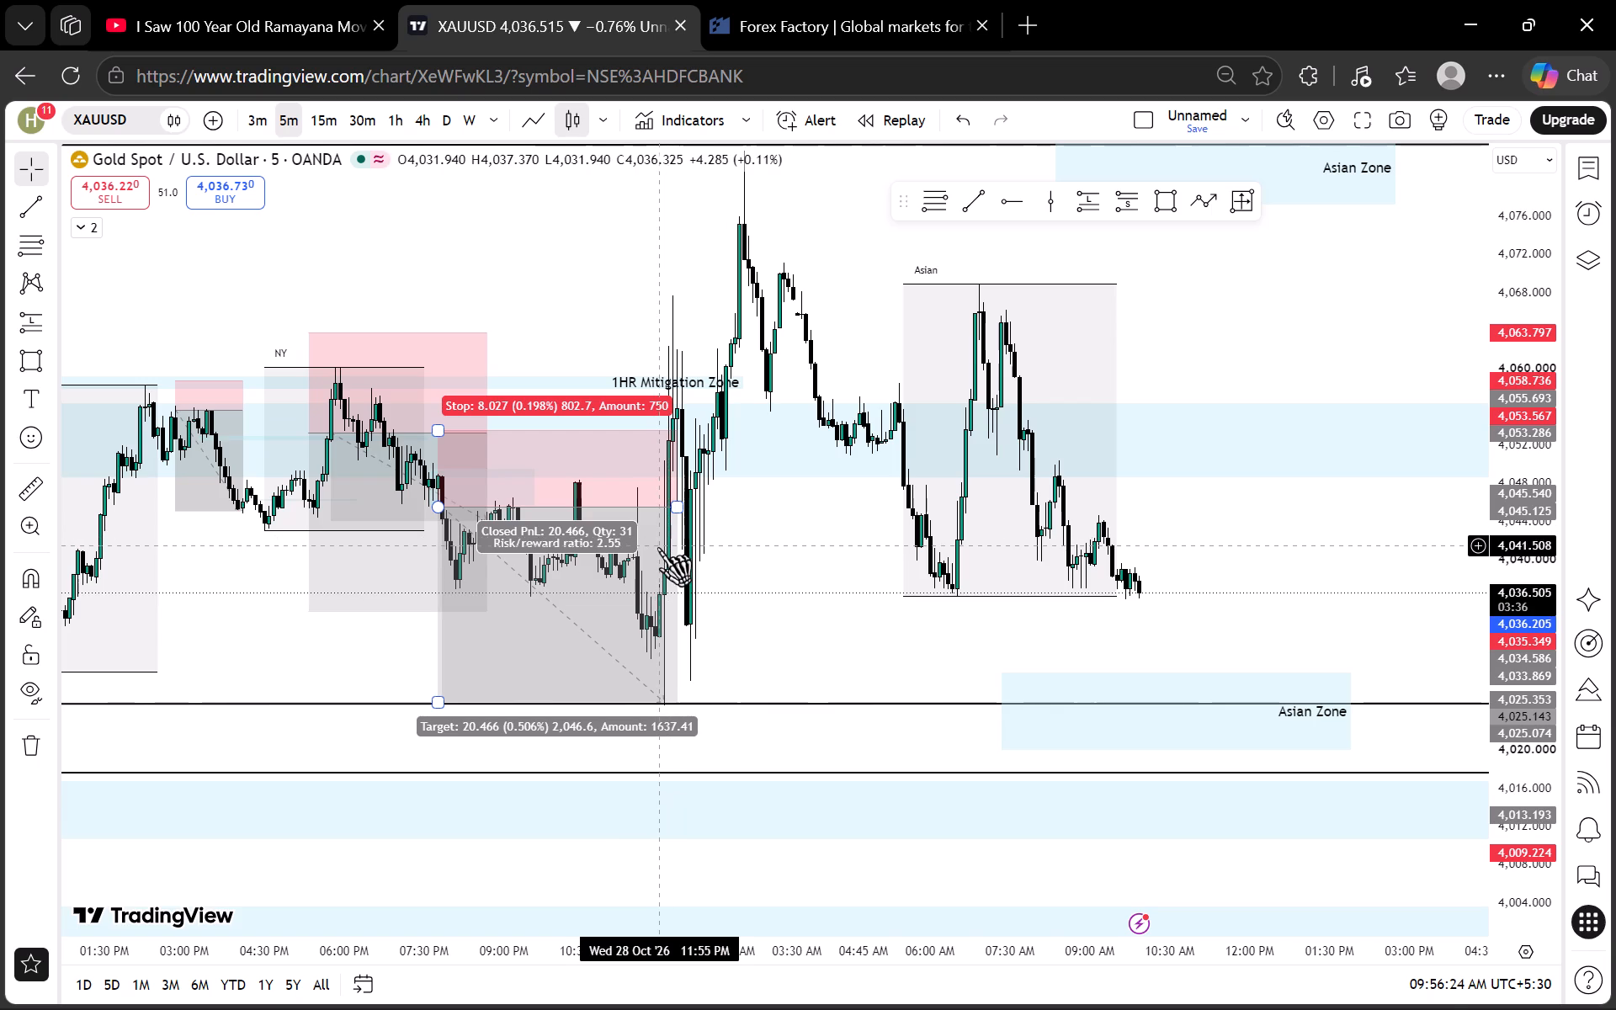
scroll(732, 549, "up", 2)
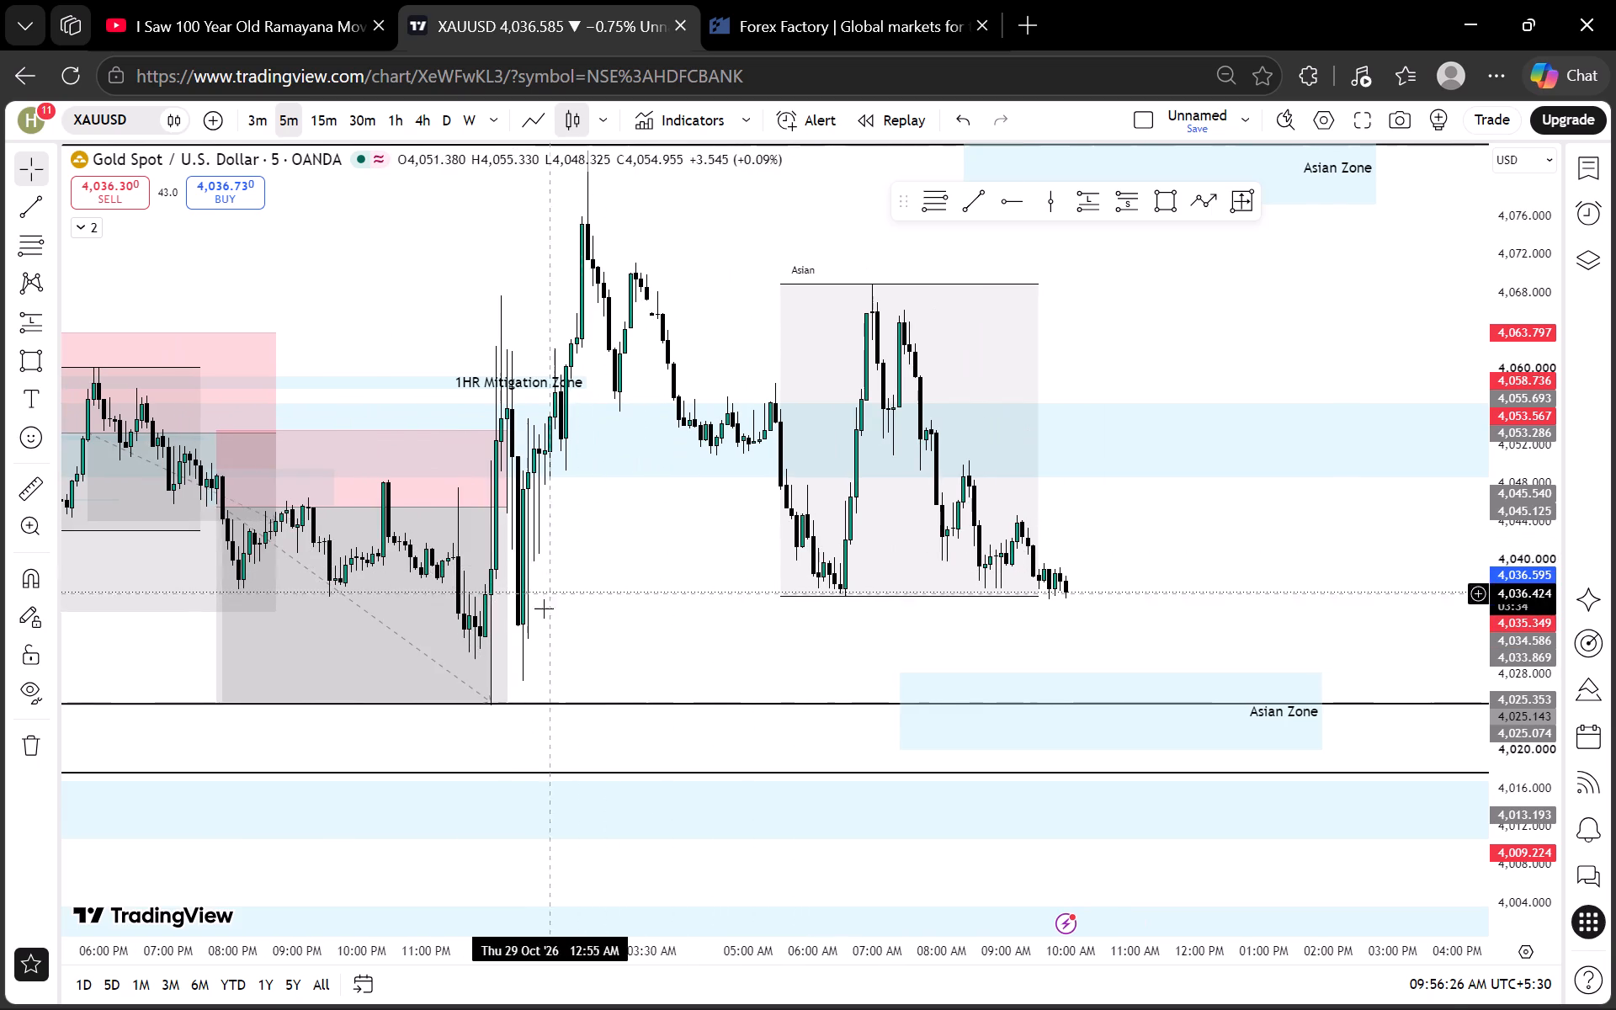
left_click(20, 495)
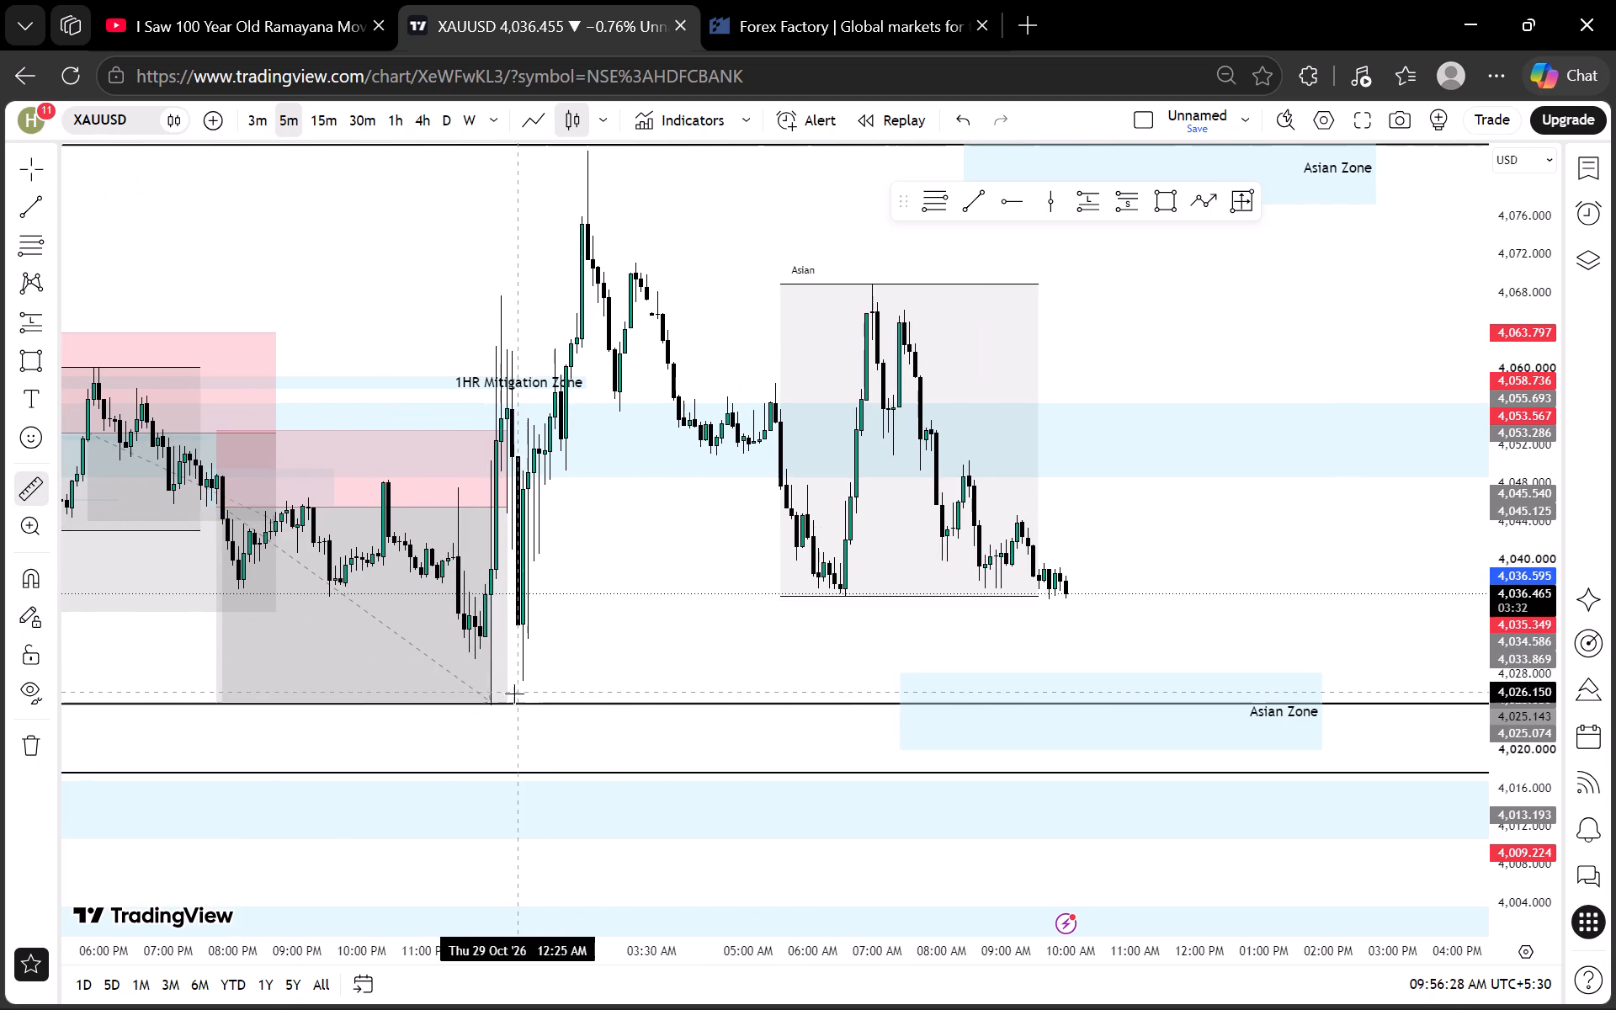
left_click(512, 694)
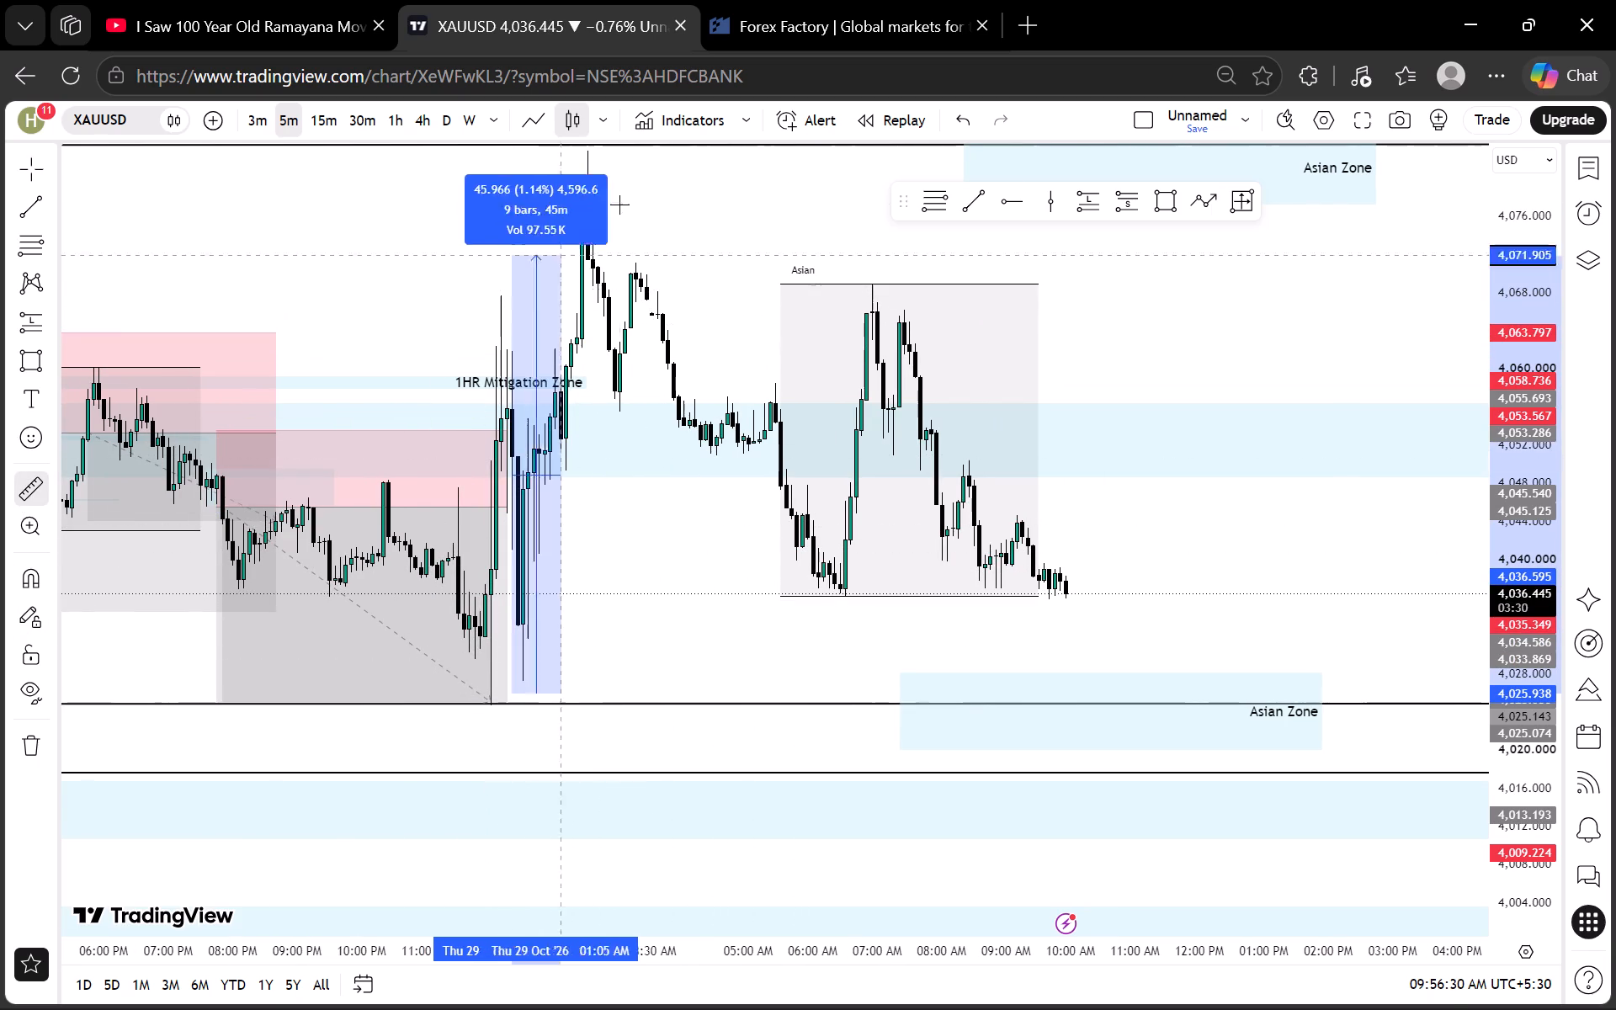
left_click(646, 157)
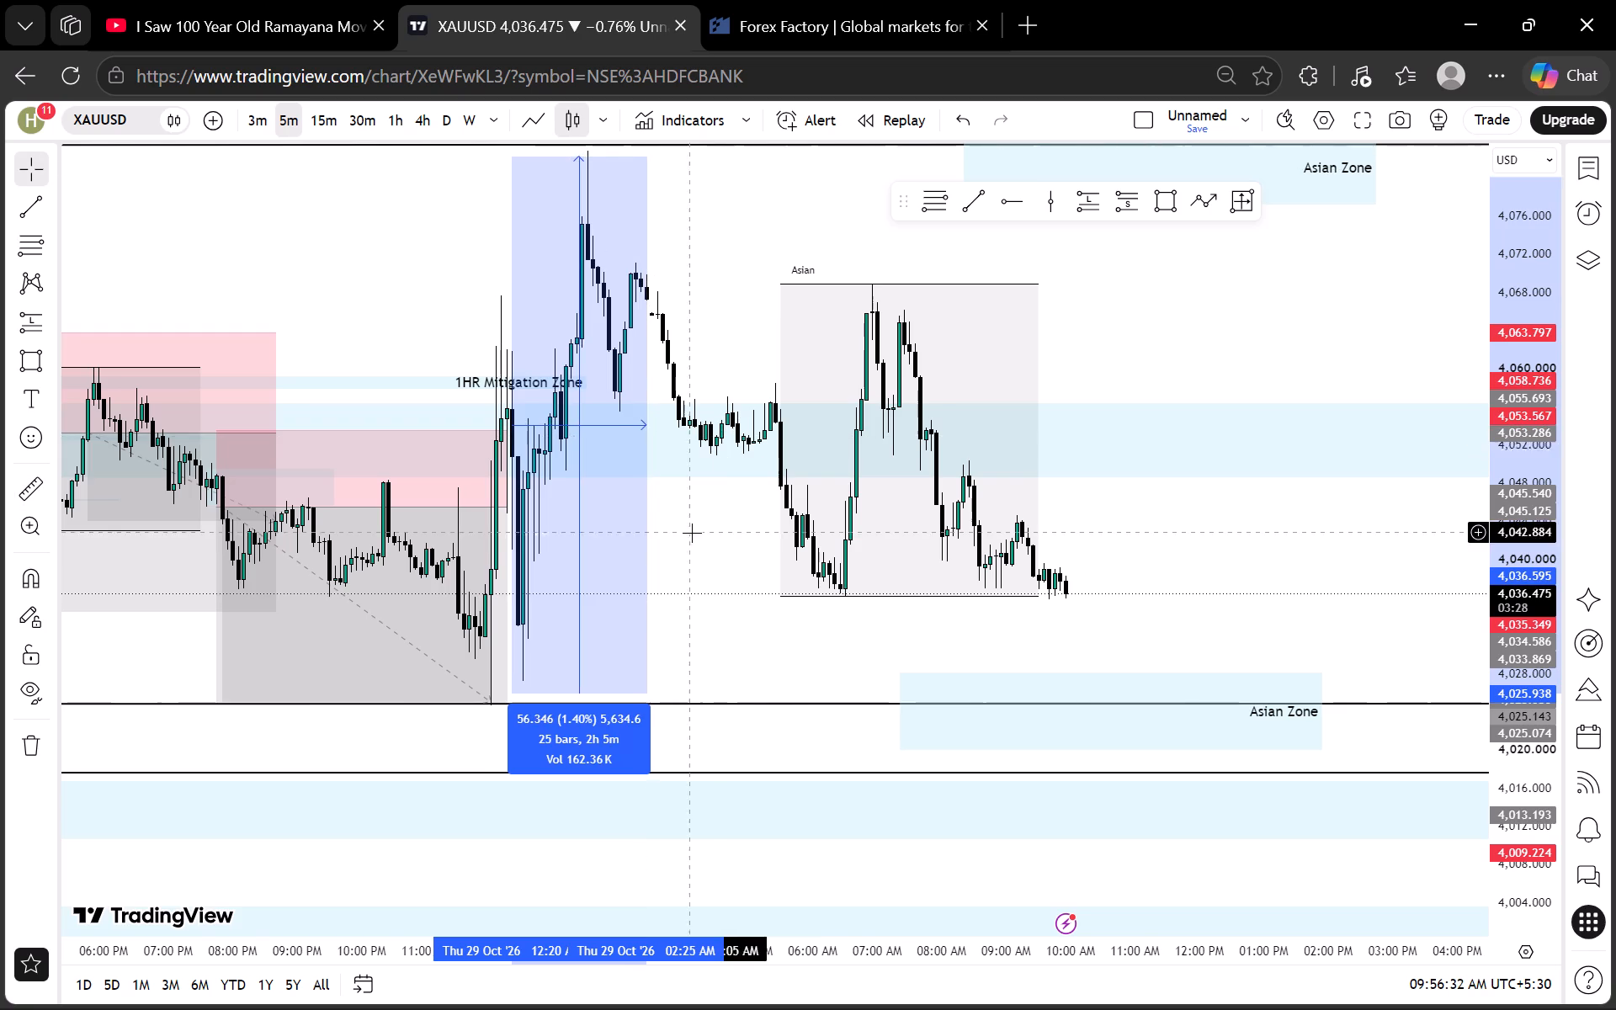
left_click(692, 533)
scroll(828, 522, "up", 2)
Return to the Forex Factory calendar and check the release time of the Advance GDP q/q event.
left_click(737, 0)
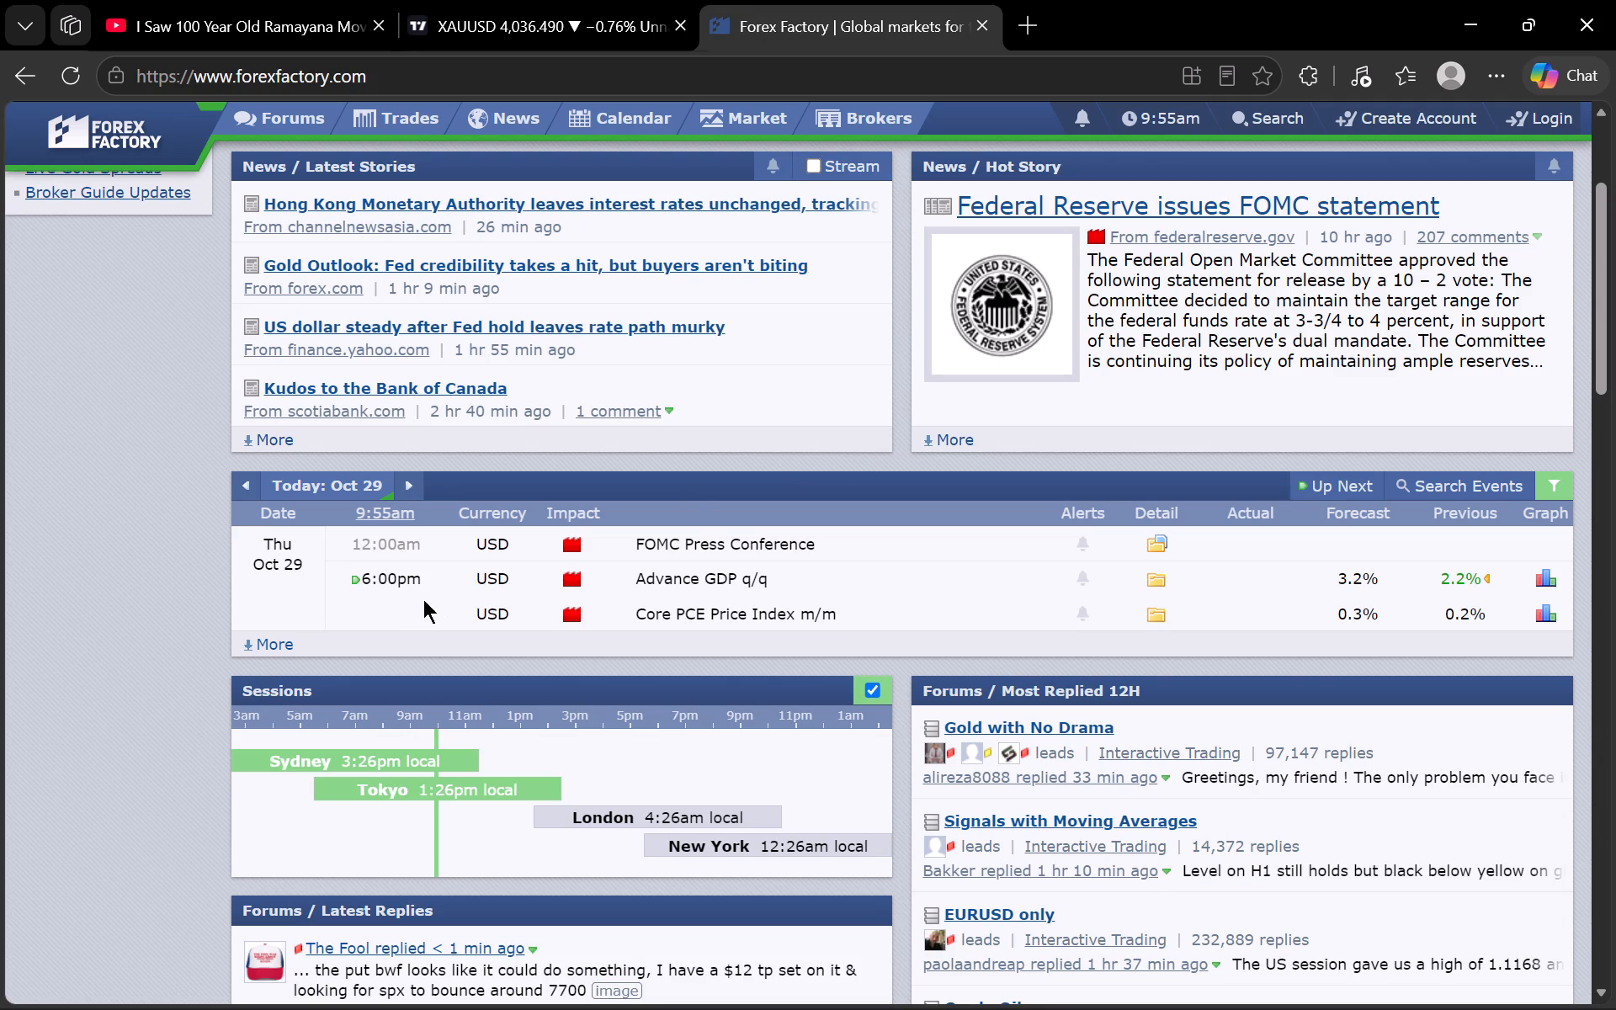
left_click(354, 576)
left_click(366, 577)
left_click(790, 571)
left_click(508, 592)
Extend the calendar range to Oct 29 - Nov 12, 2026 and review the upcoming USD events.
scroll(897, 566, "down", 1)
left_click(278, 512)
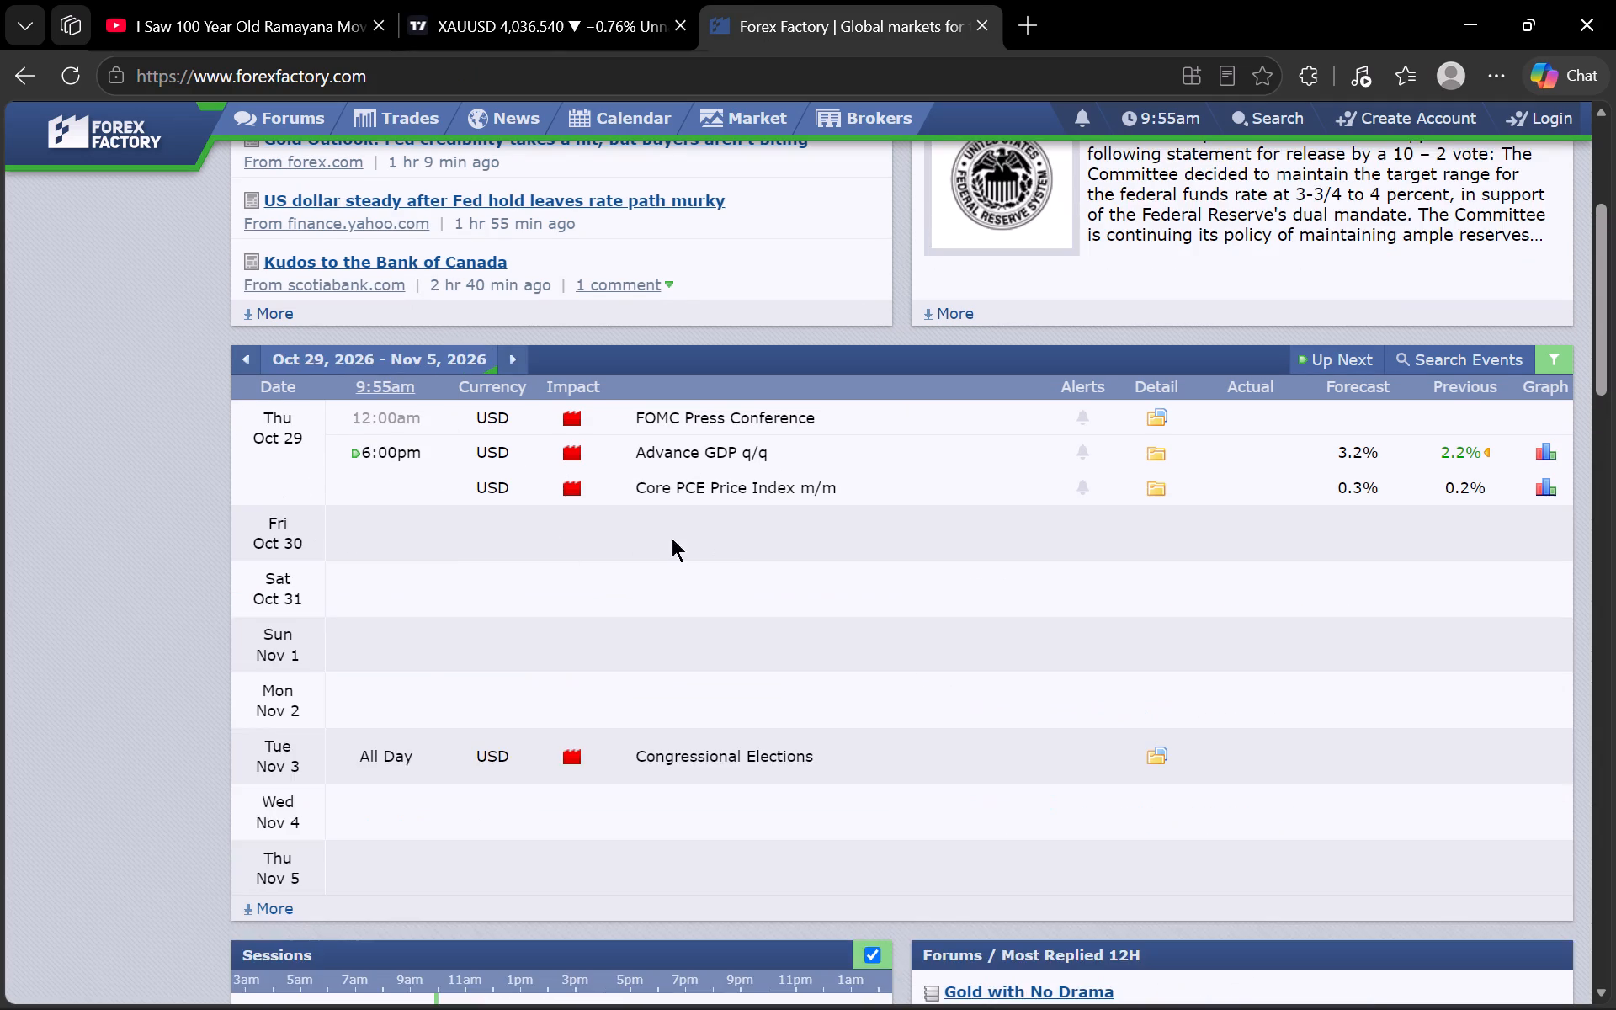
scroll(721, 544, "down", 2)
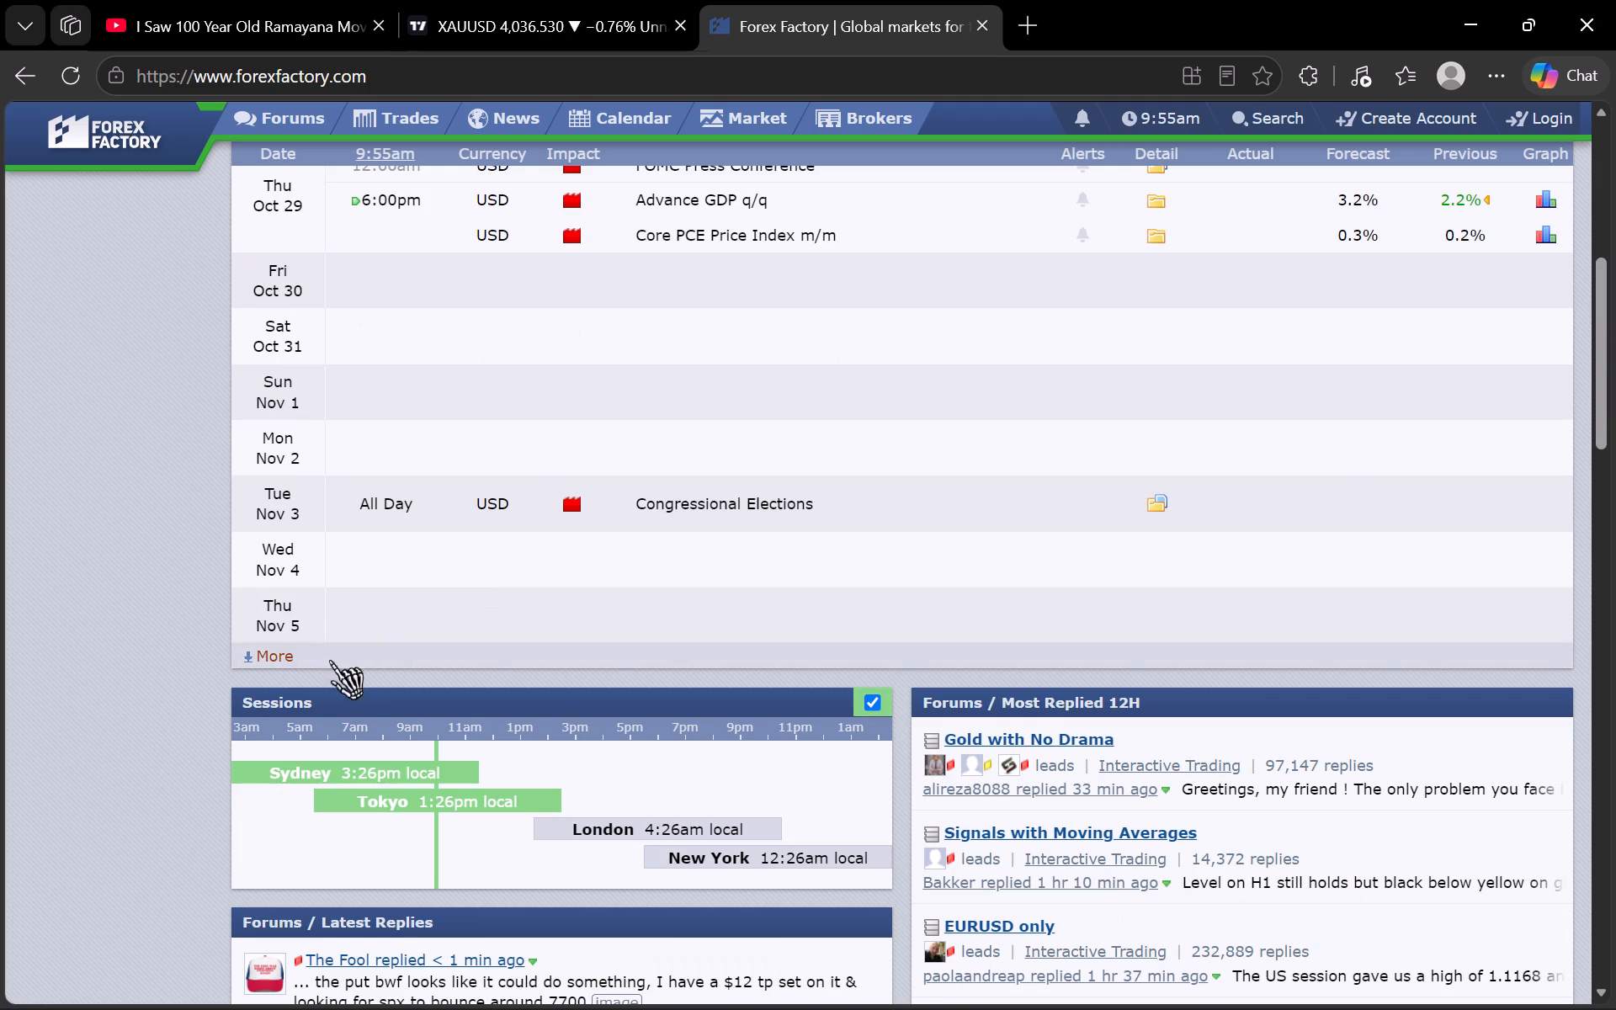
left_click(284, 662)
scroll(973, 432, "down", 4)
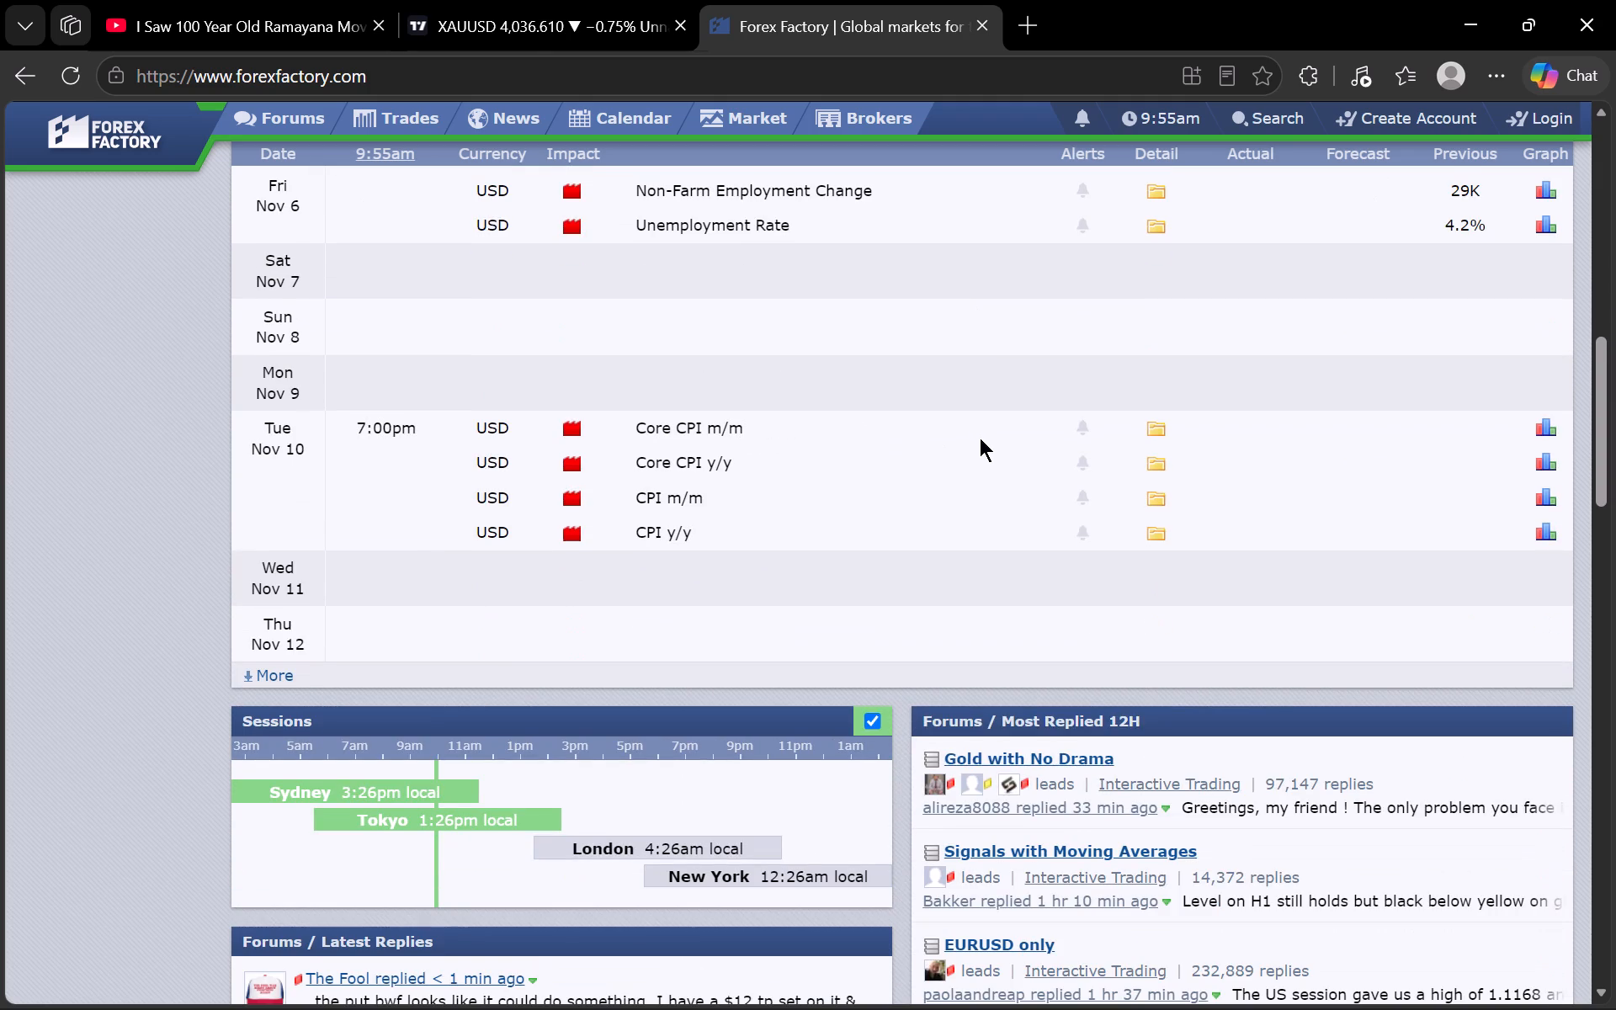
scroll(981, 439, "up", 9)
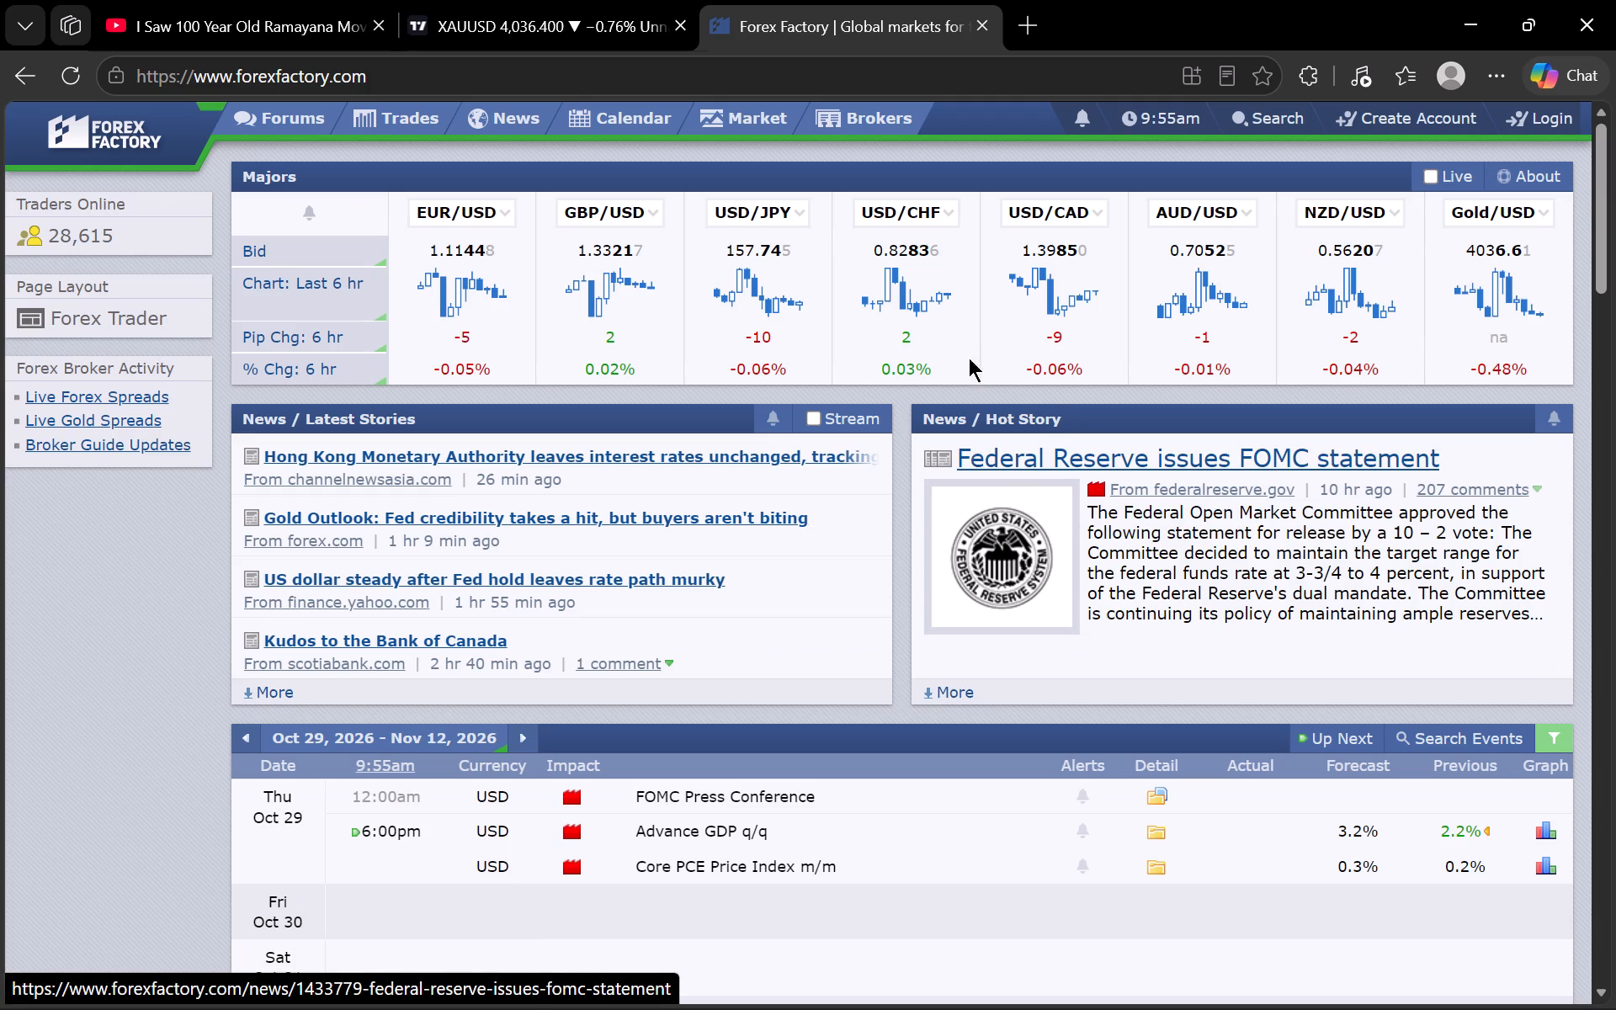
Open the Forex Factory Trades page and review the live trade feed, October leaderboard and trader positions.
left_click(396, 130)
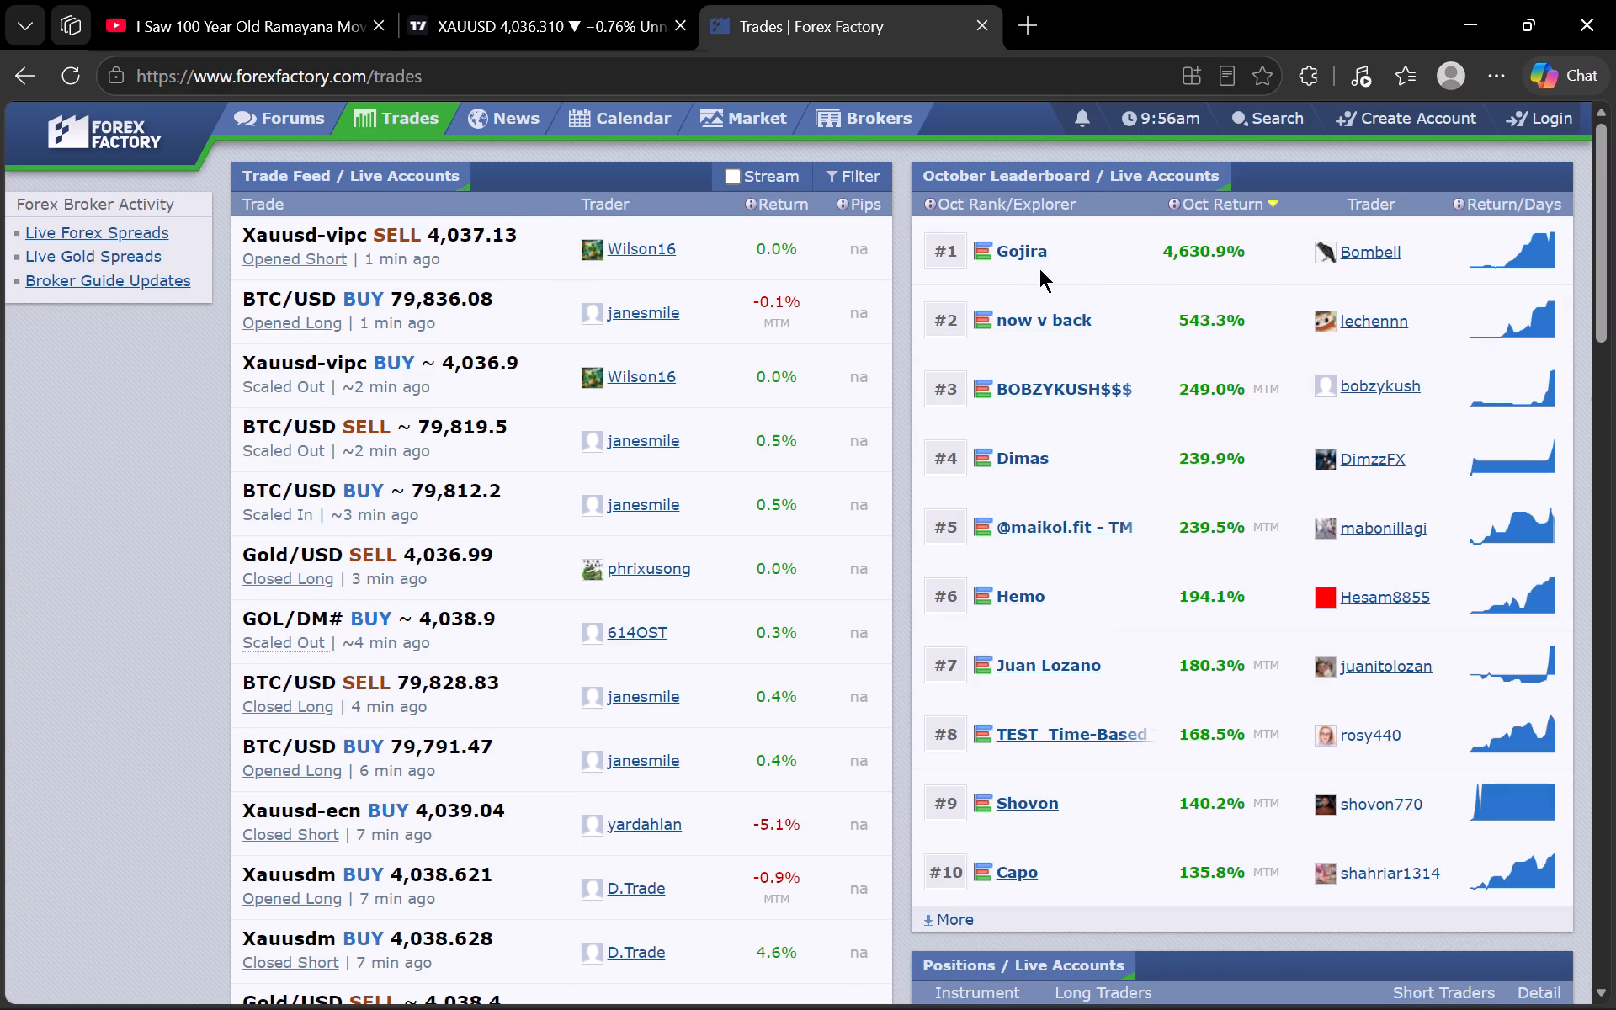
left_click_drag(1173, 254, 1257, 242)
left_click(1153, 246)
scroll(1247, 353, "down", 6)
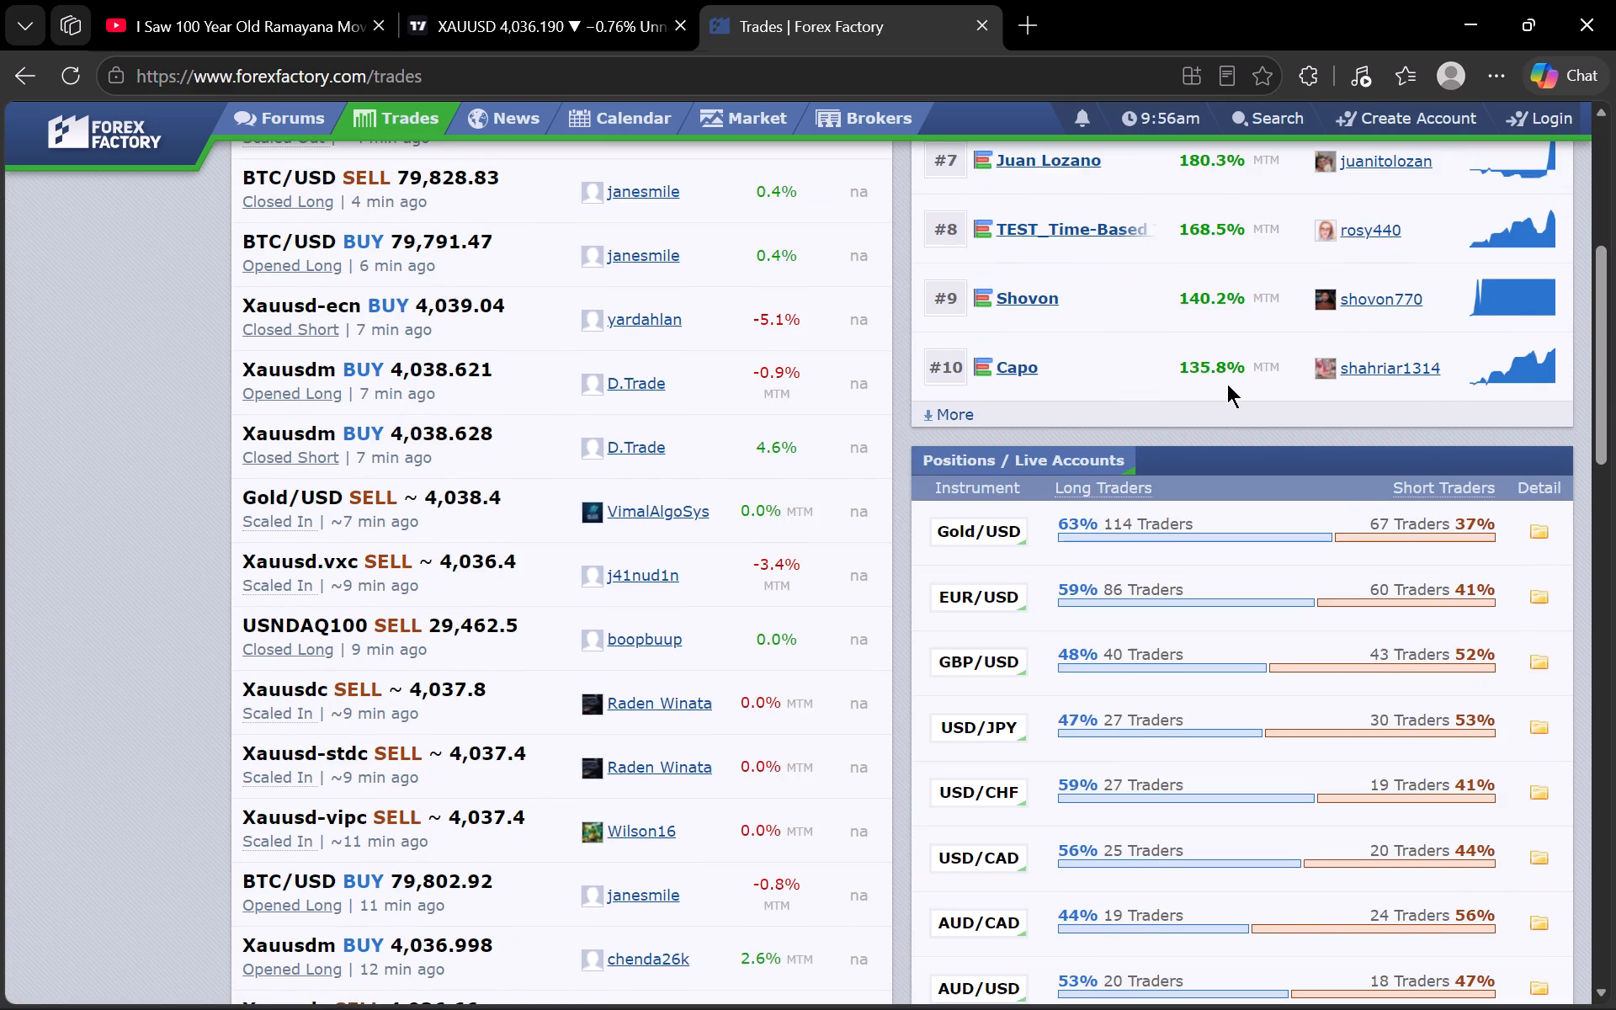
scroll(1049, 282, "down", 6)
scroll(1041, 458, "up", 3)
scroll(608, 459, "up", 10)
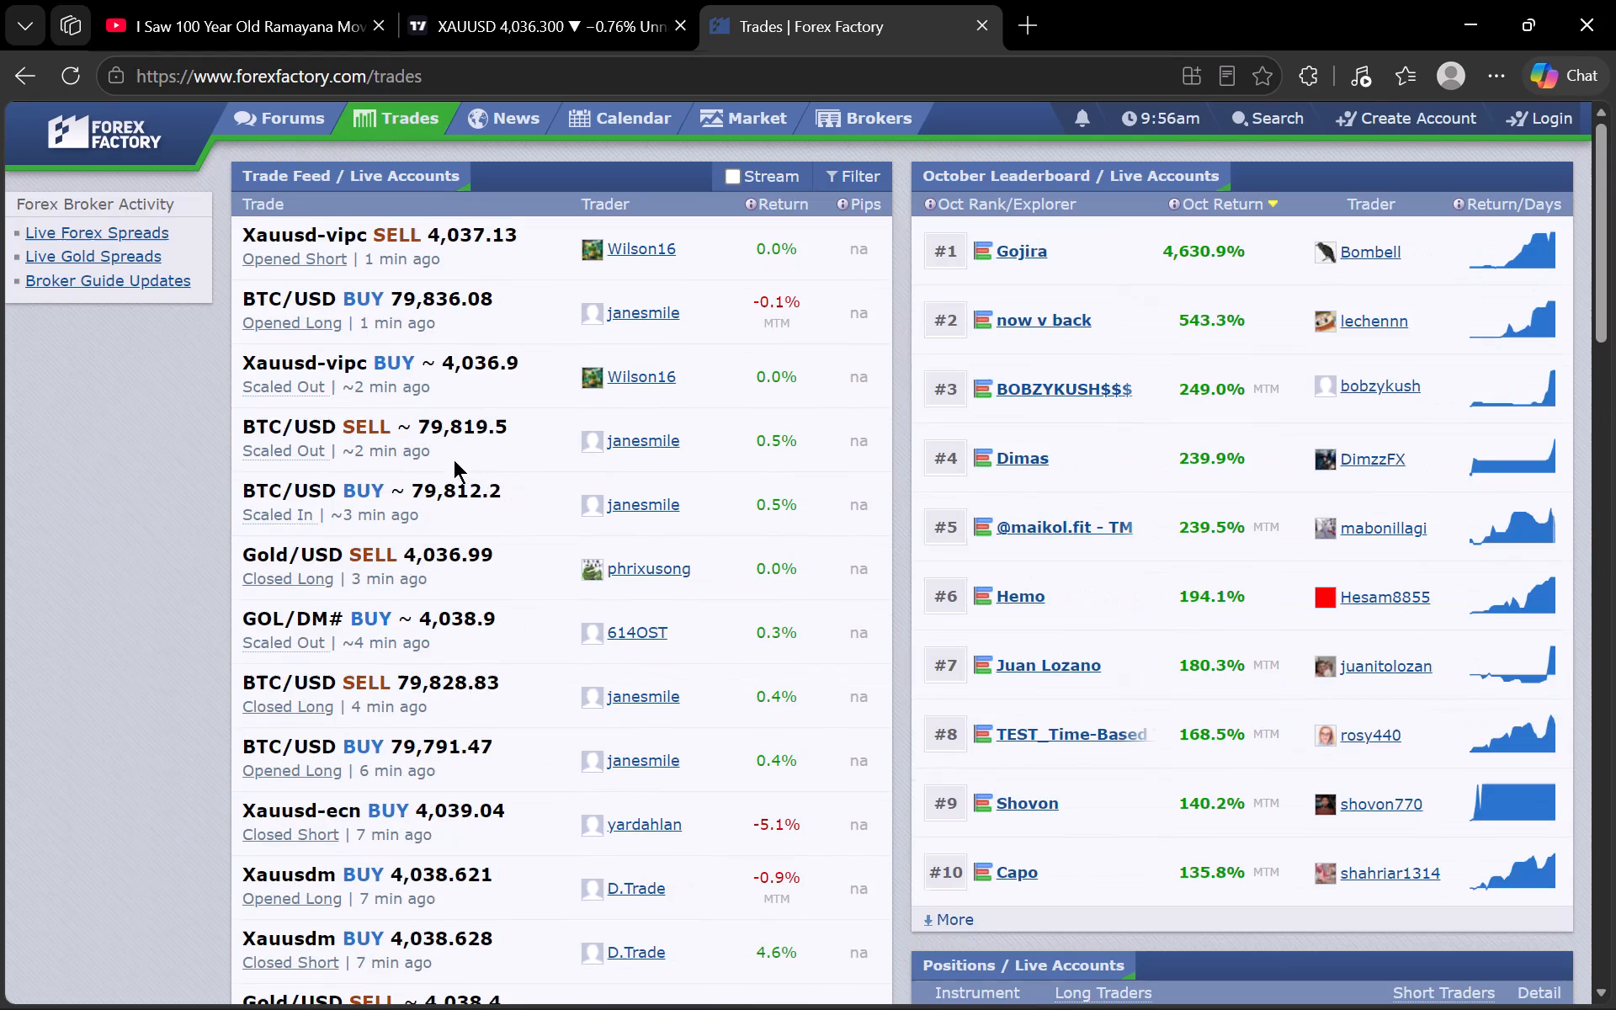
scroll(454, 460, "up", 5)
Open the Forex Factory Forums page and look through the forum directory and latest threads.
left_click(296, 130)
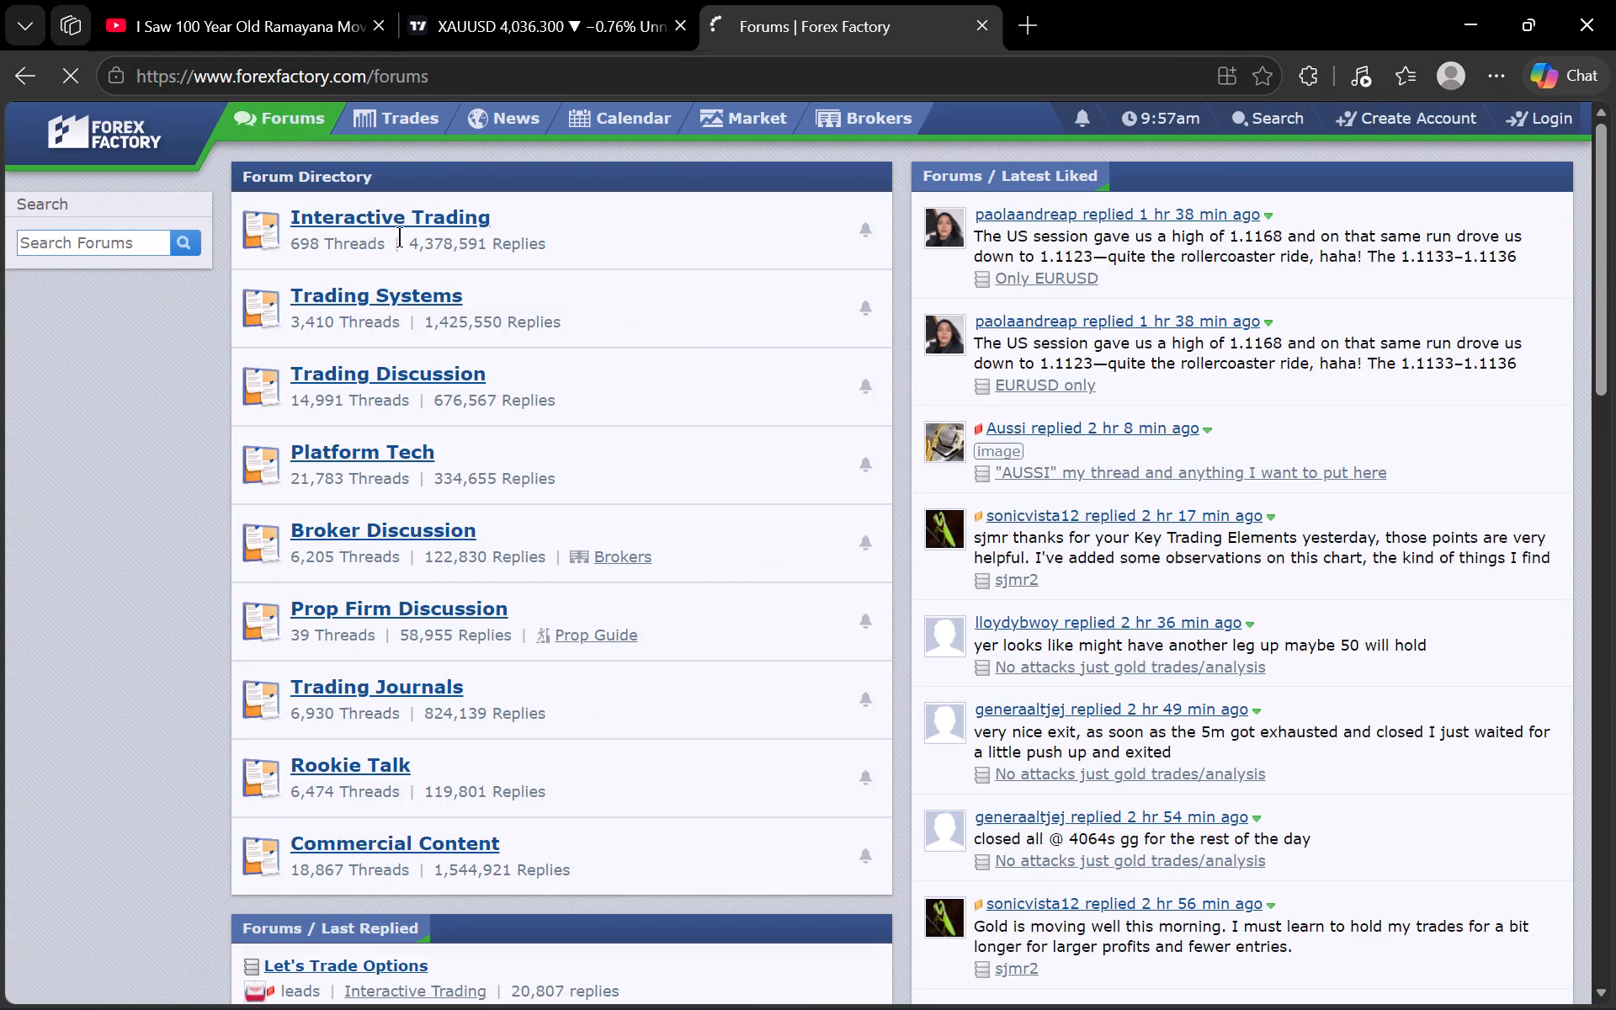
scroll(1121, 377, "down", 13)
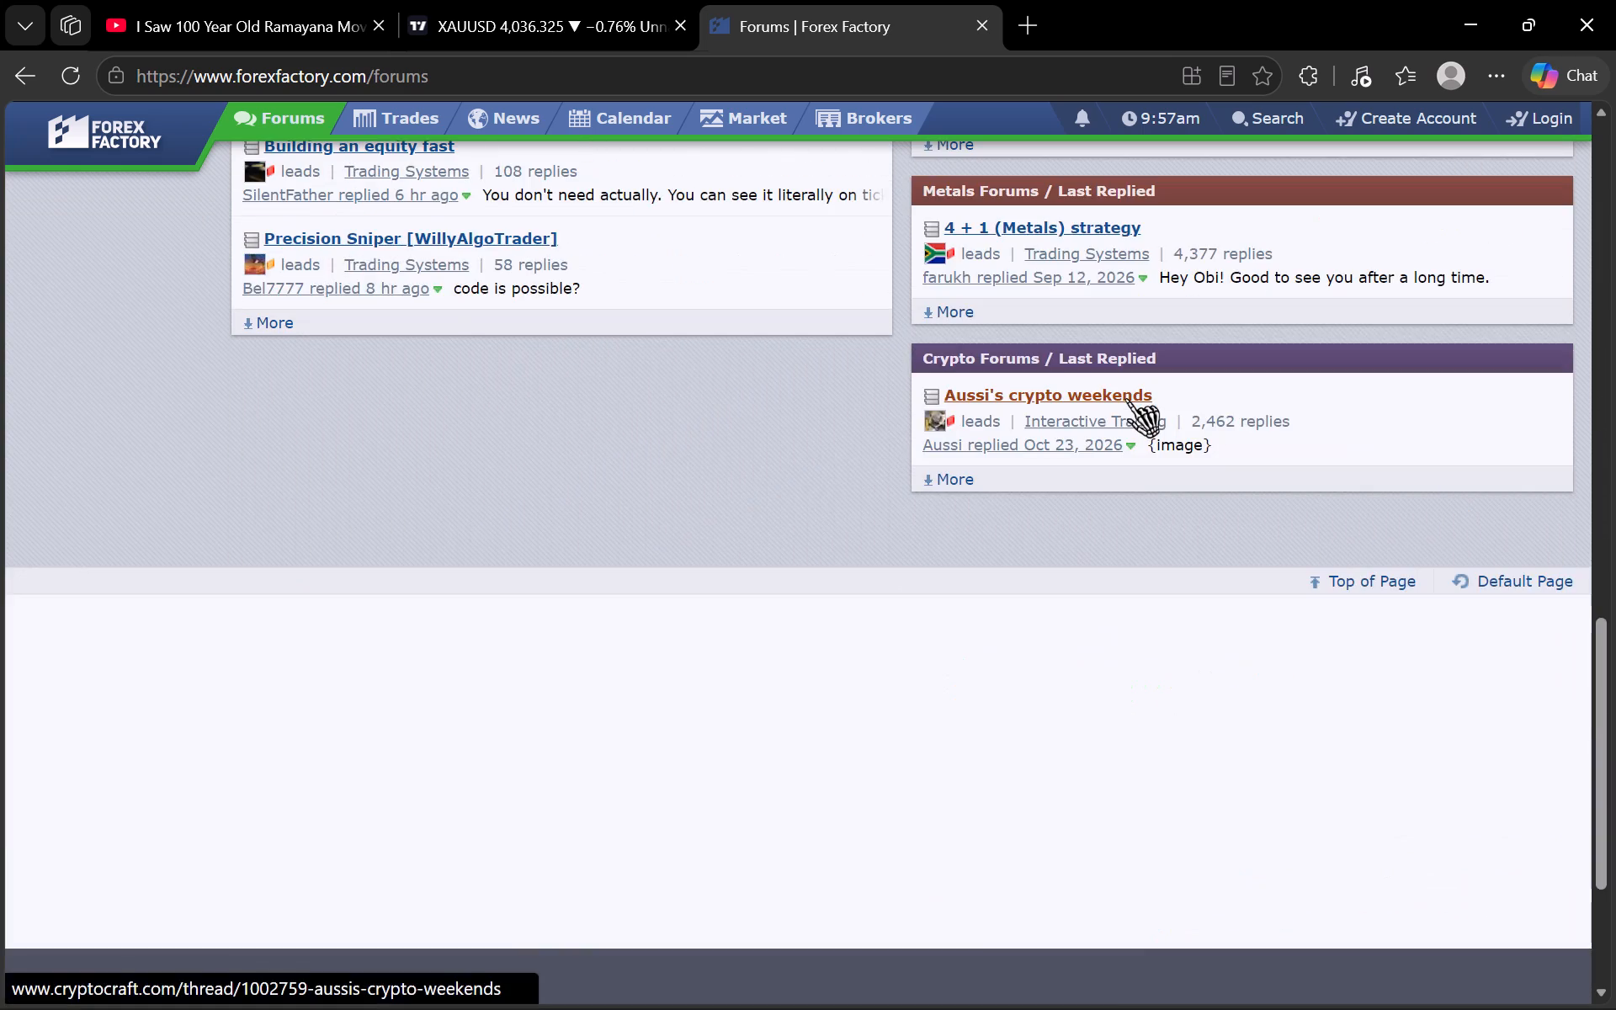
scroll(1125, 398, "up", 14)
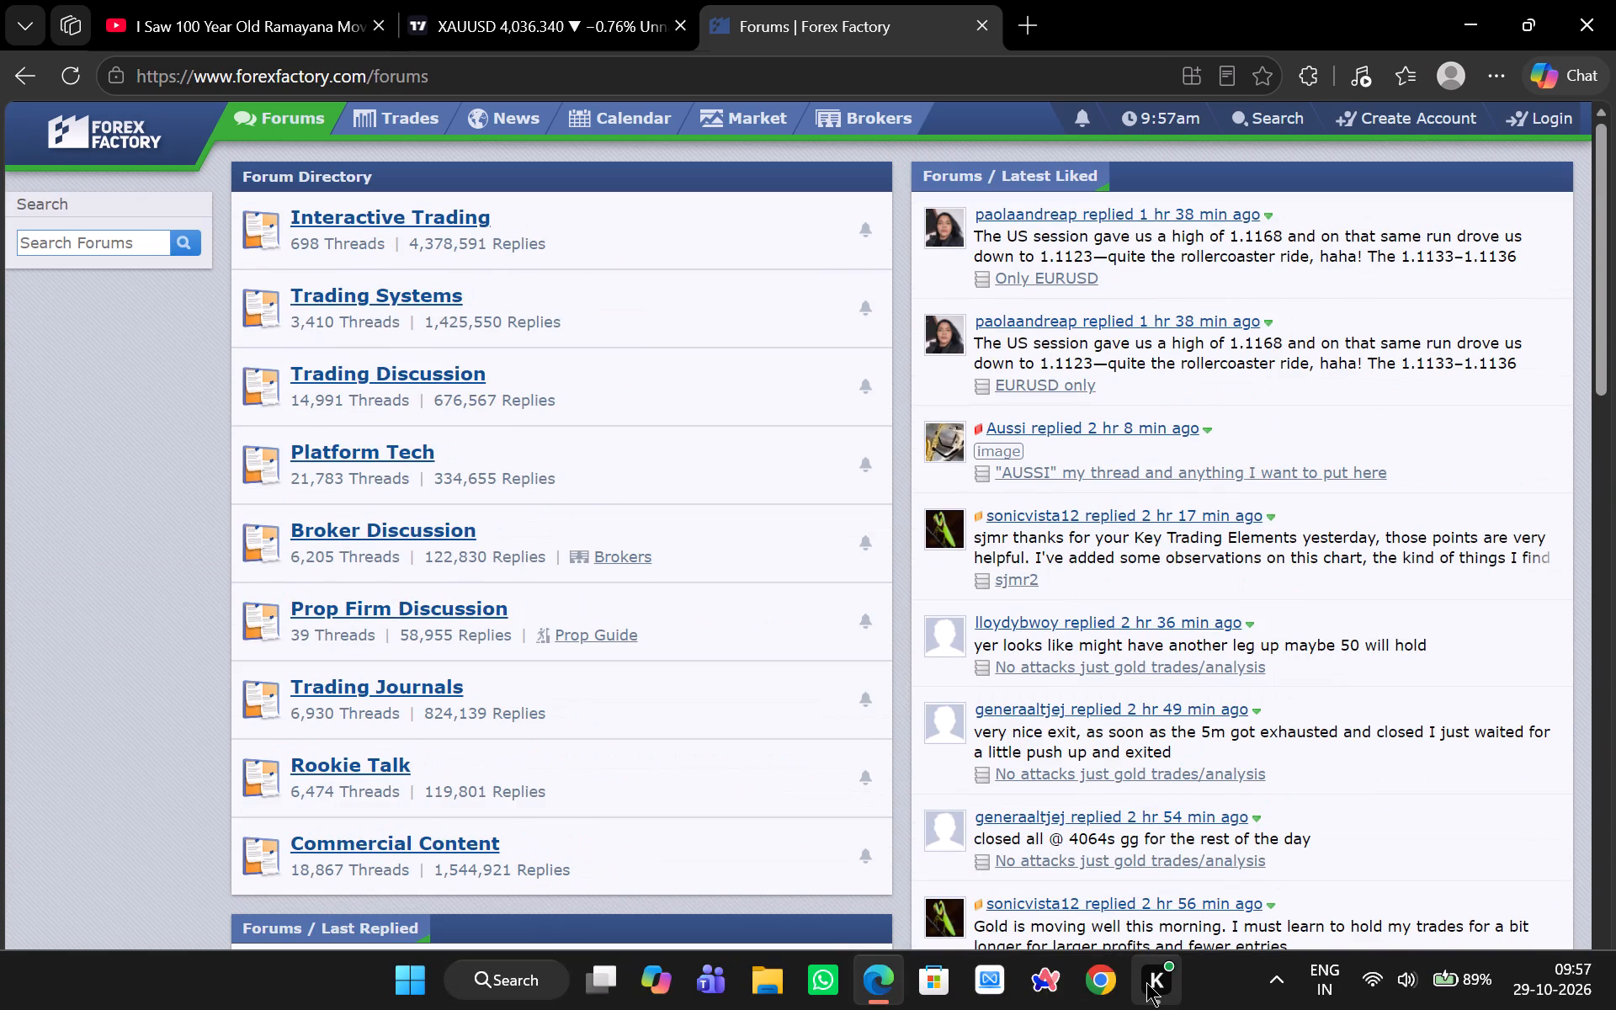